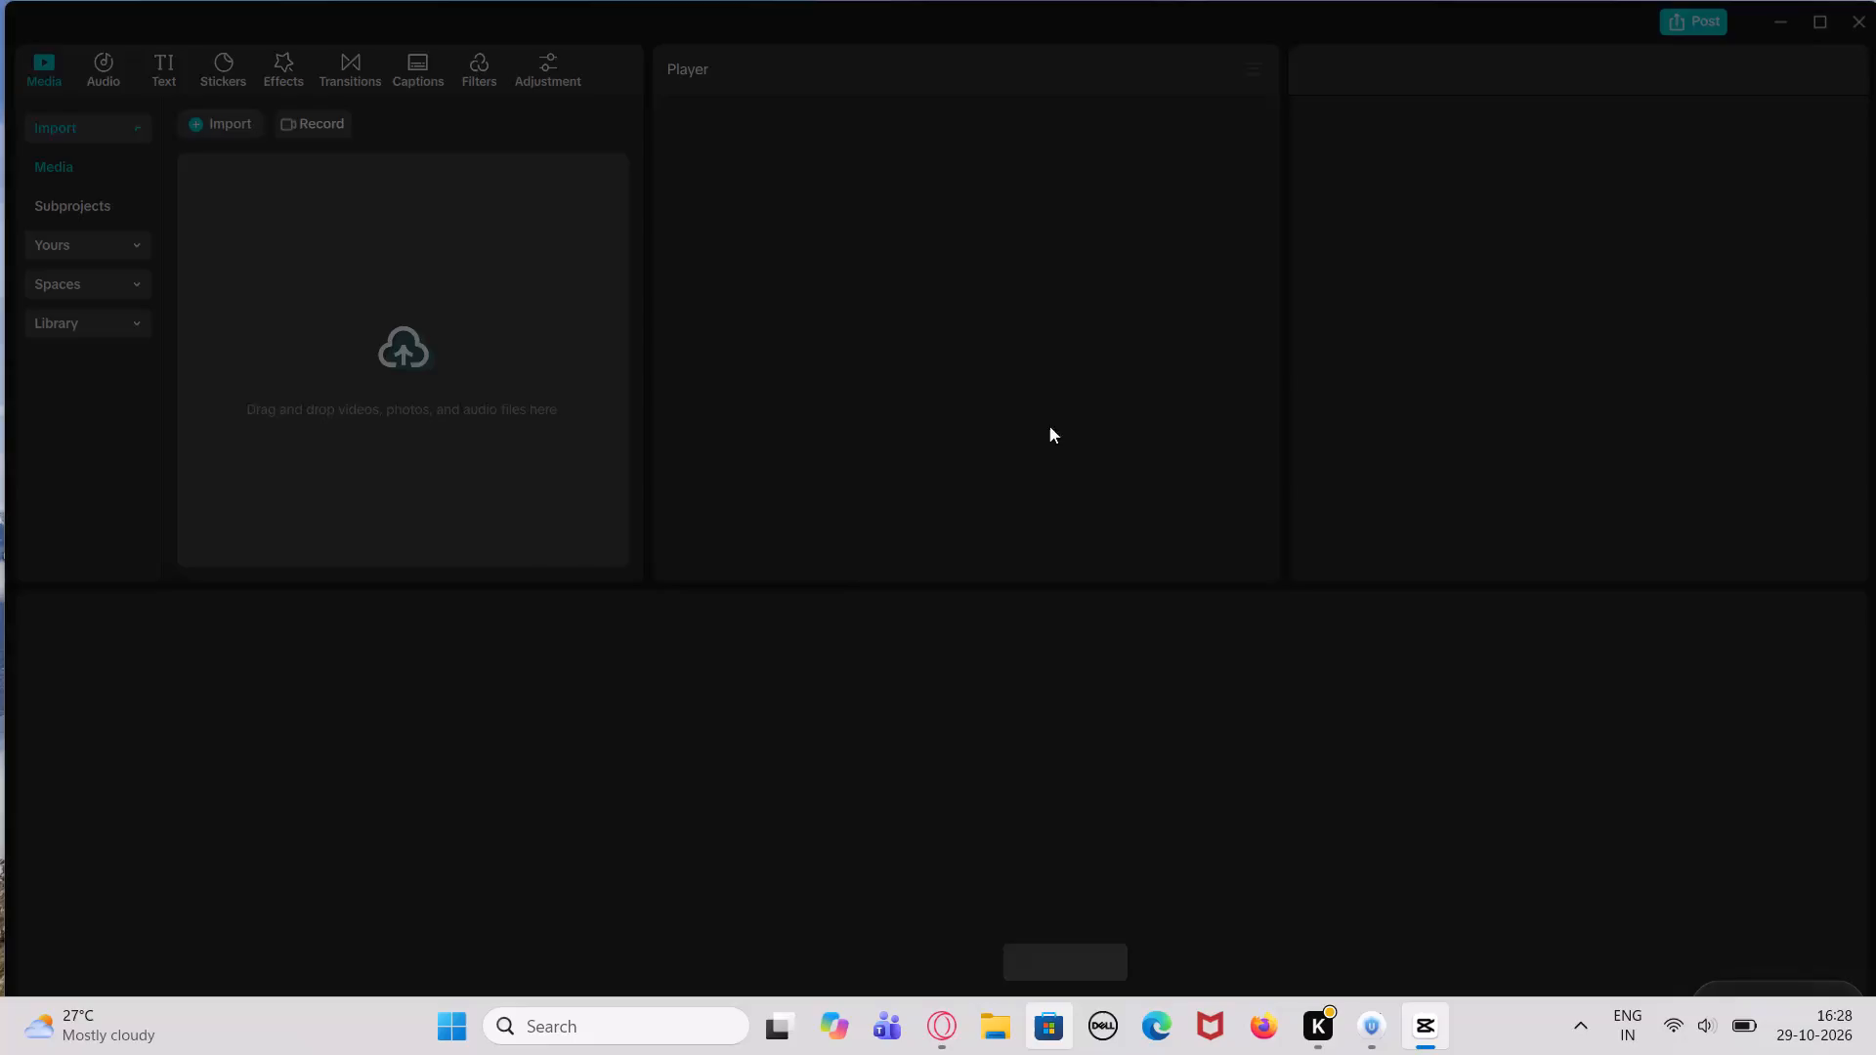
Import the empty room photo with the yellow mustard wall and wooden floor from the Pictures folder.
left_click(494, 478)
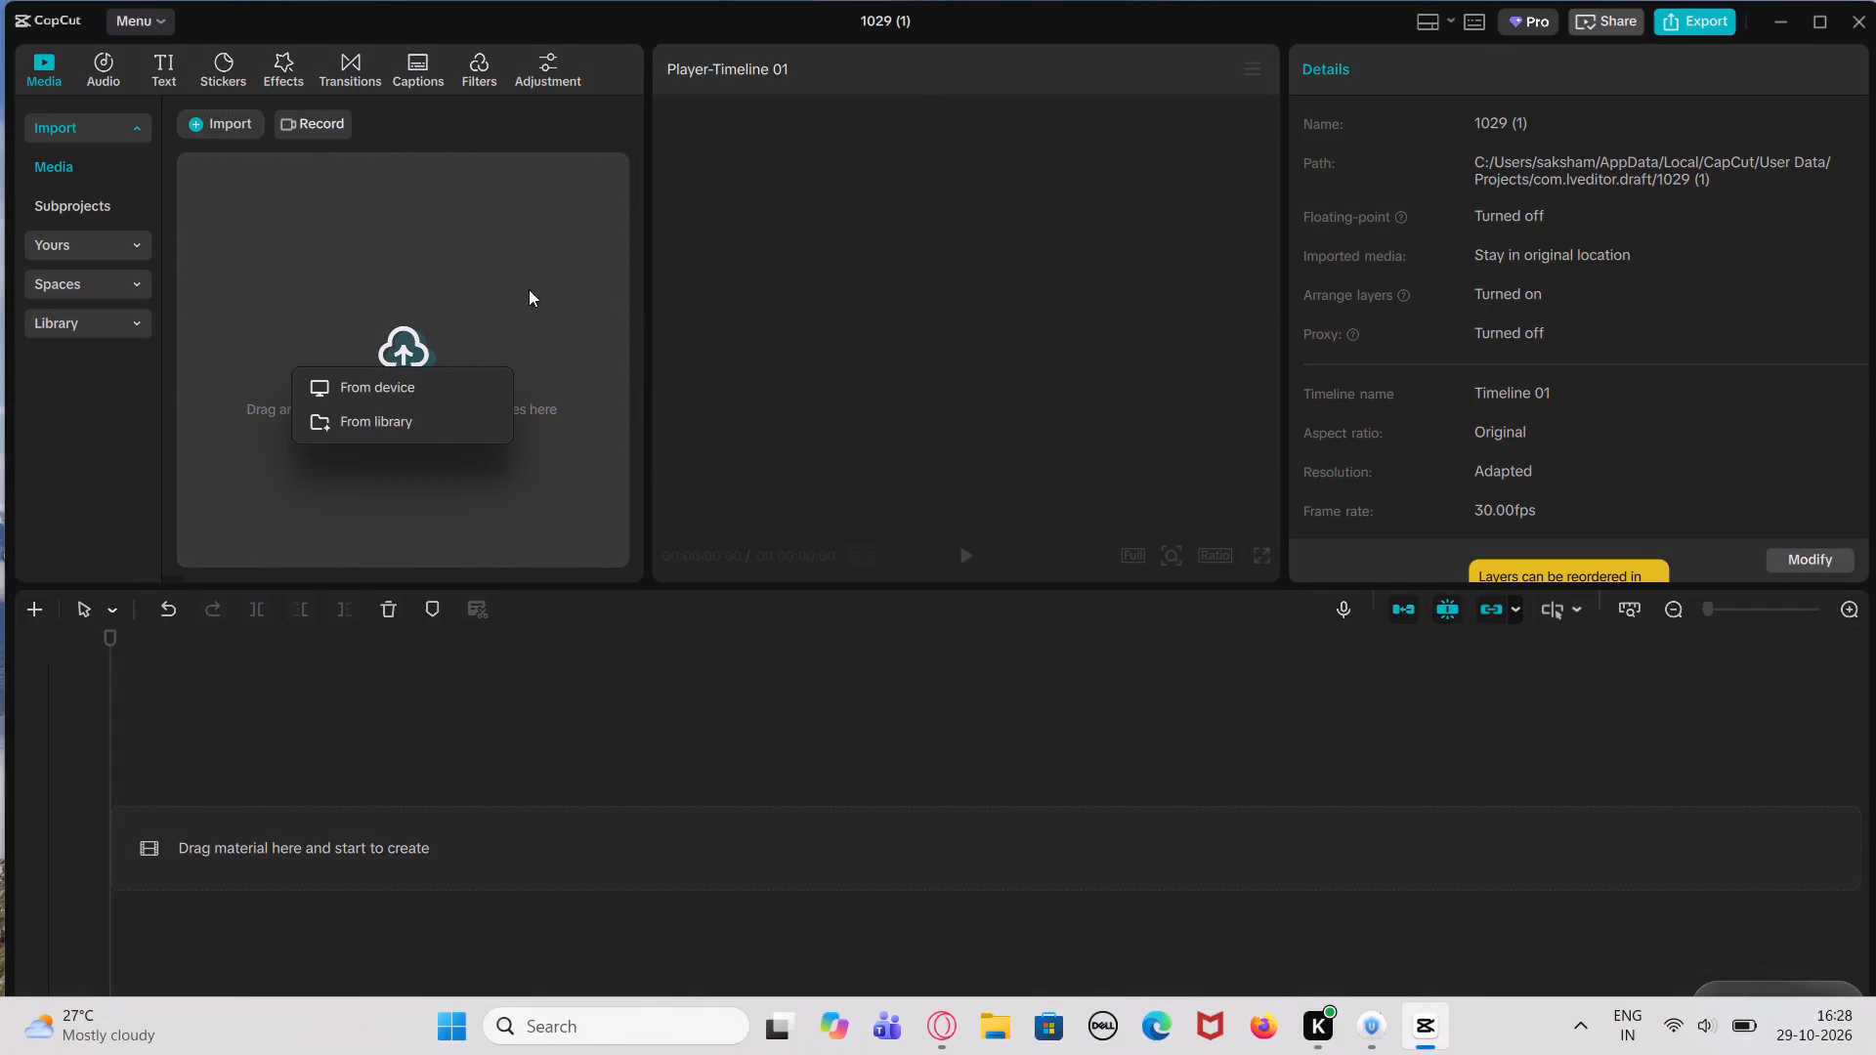
left_click(443, 387)
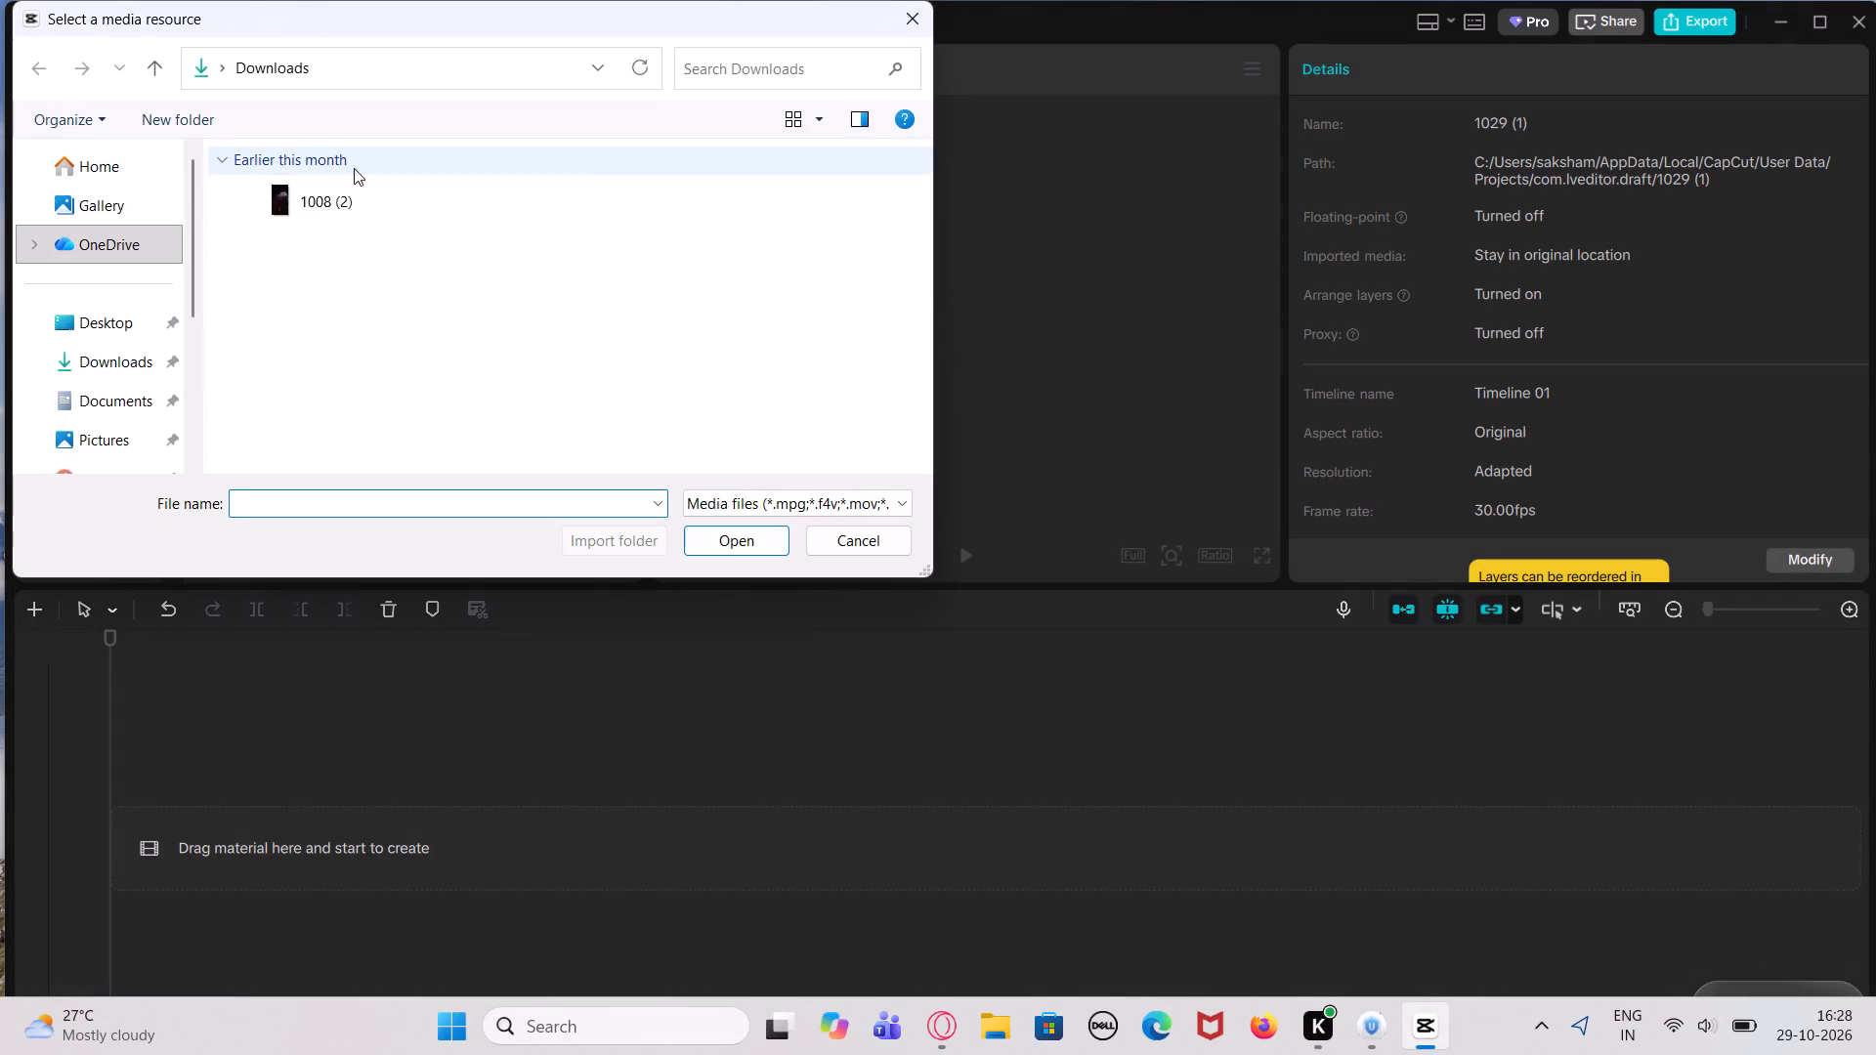
left_click(354, 214)
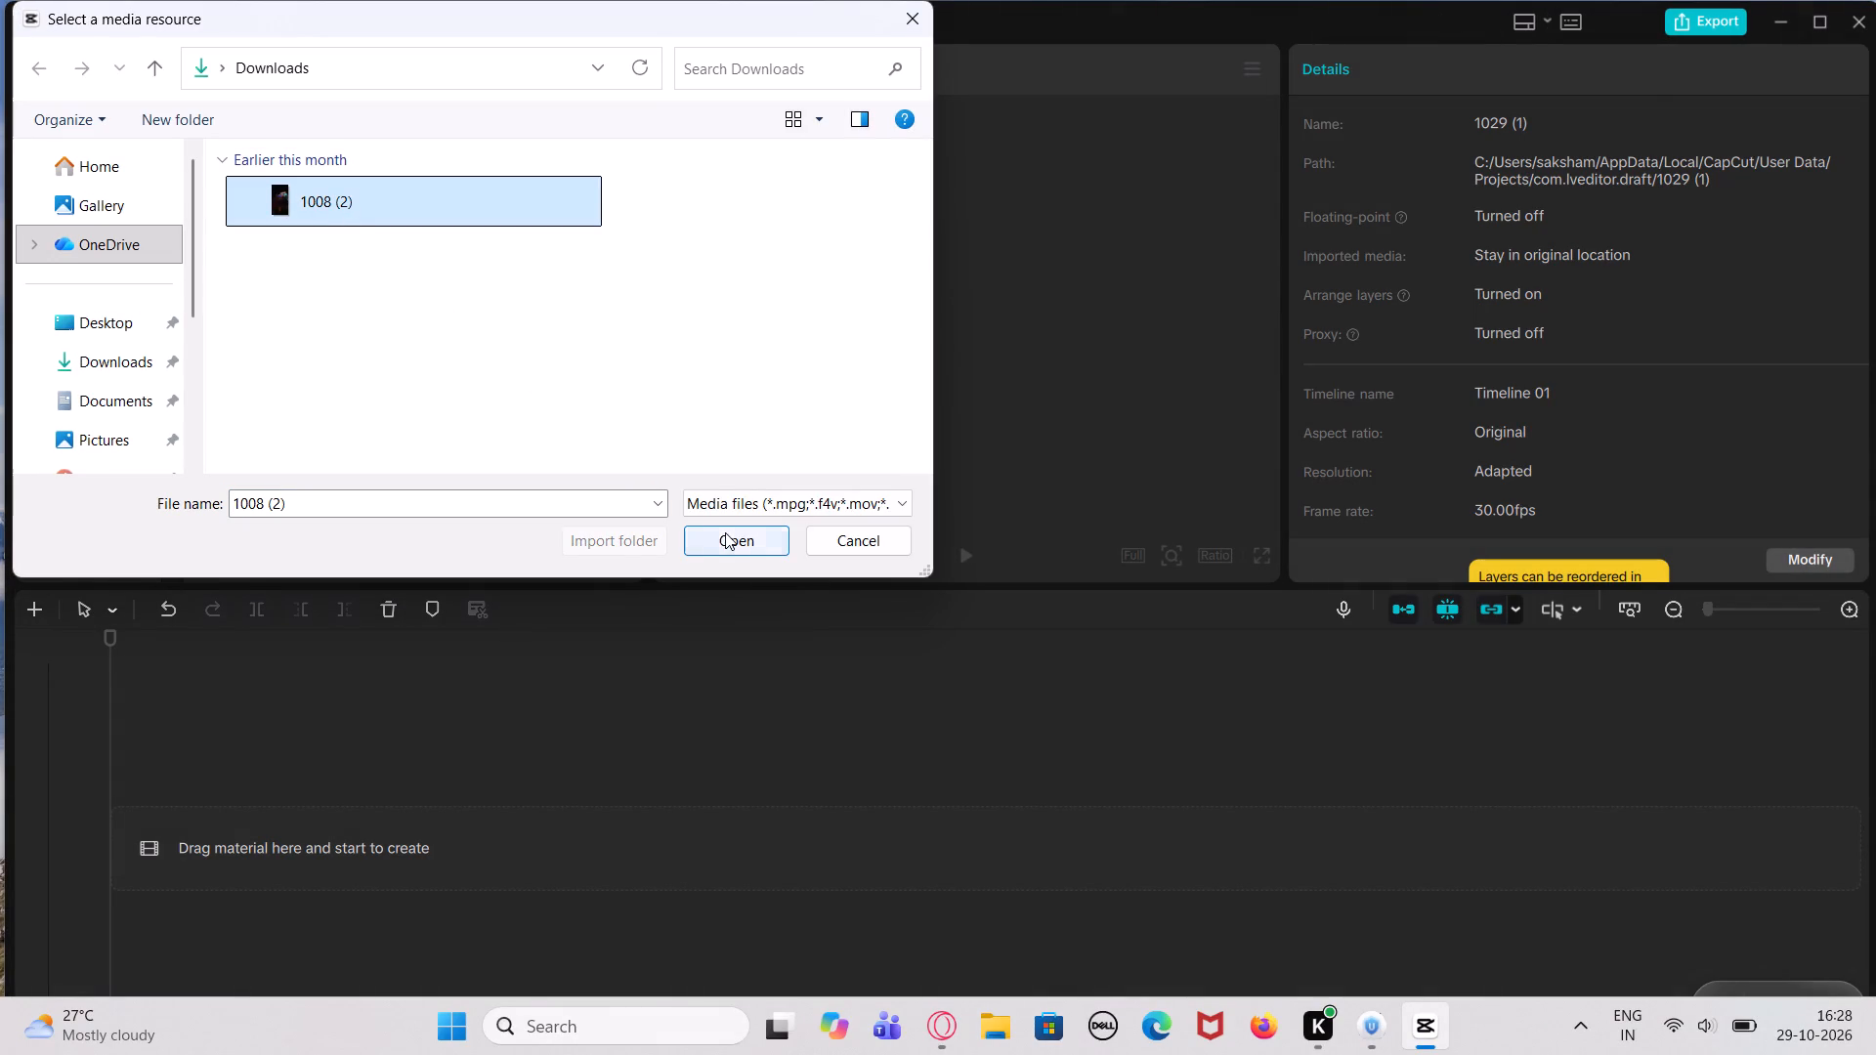
left_click(124, 403)
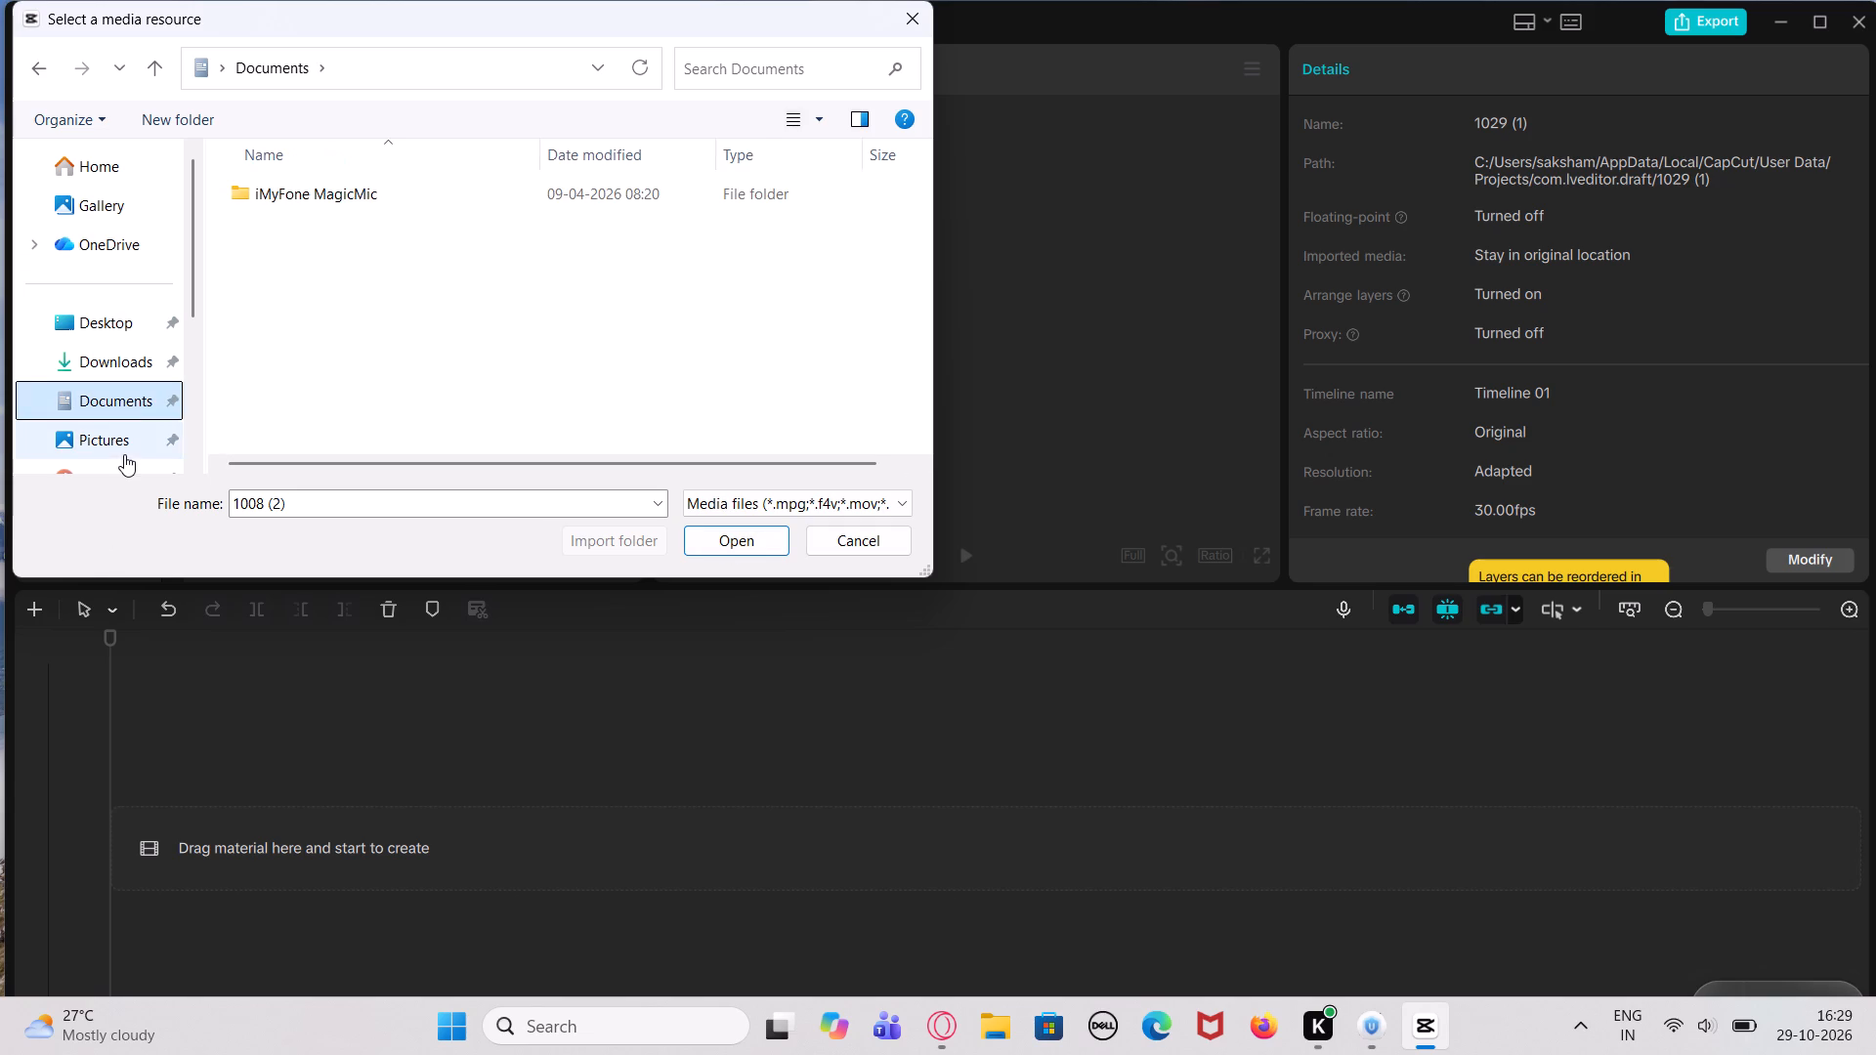
left_click(124, 454)
left_click(521, 203)
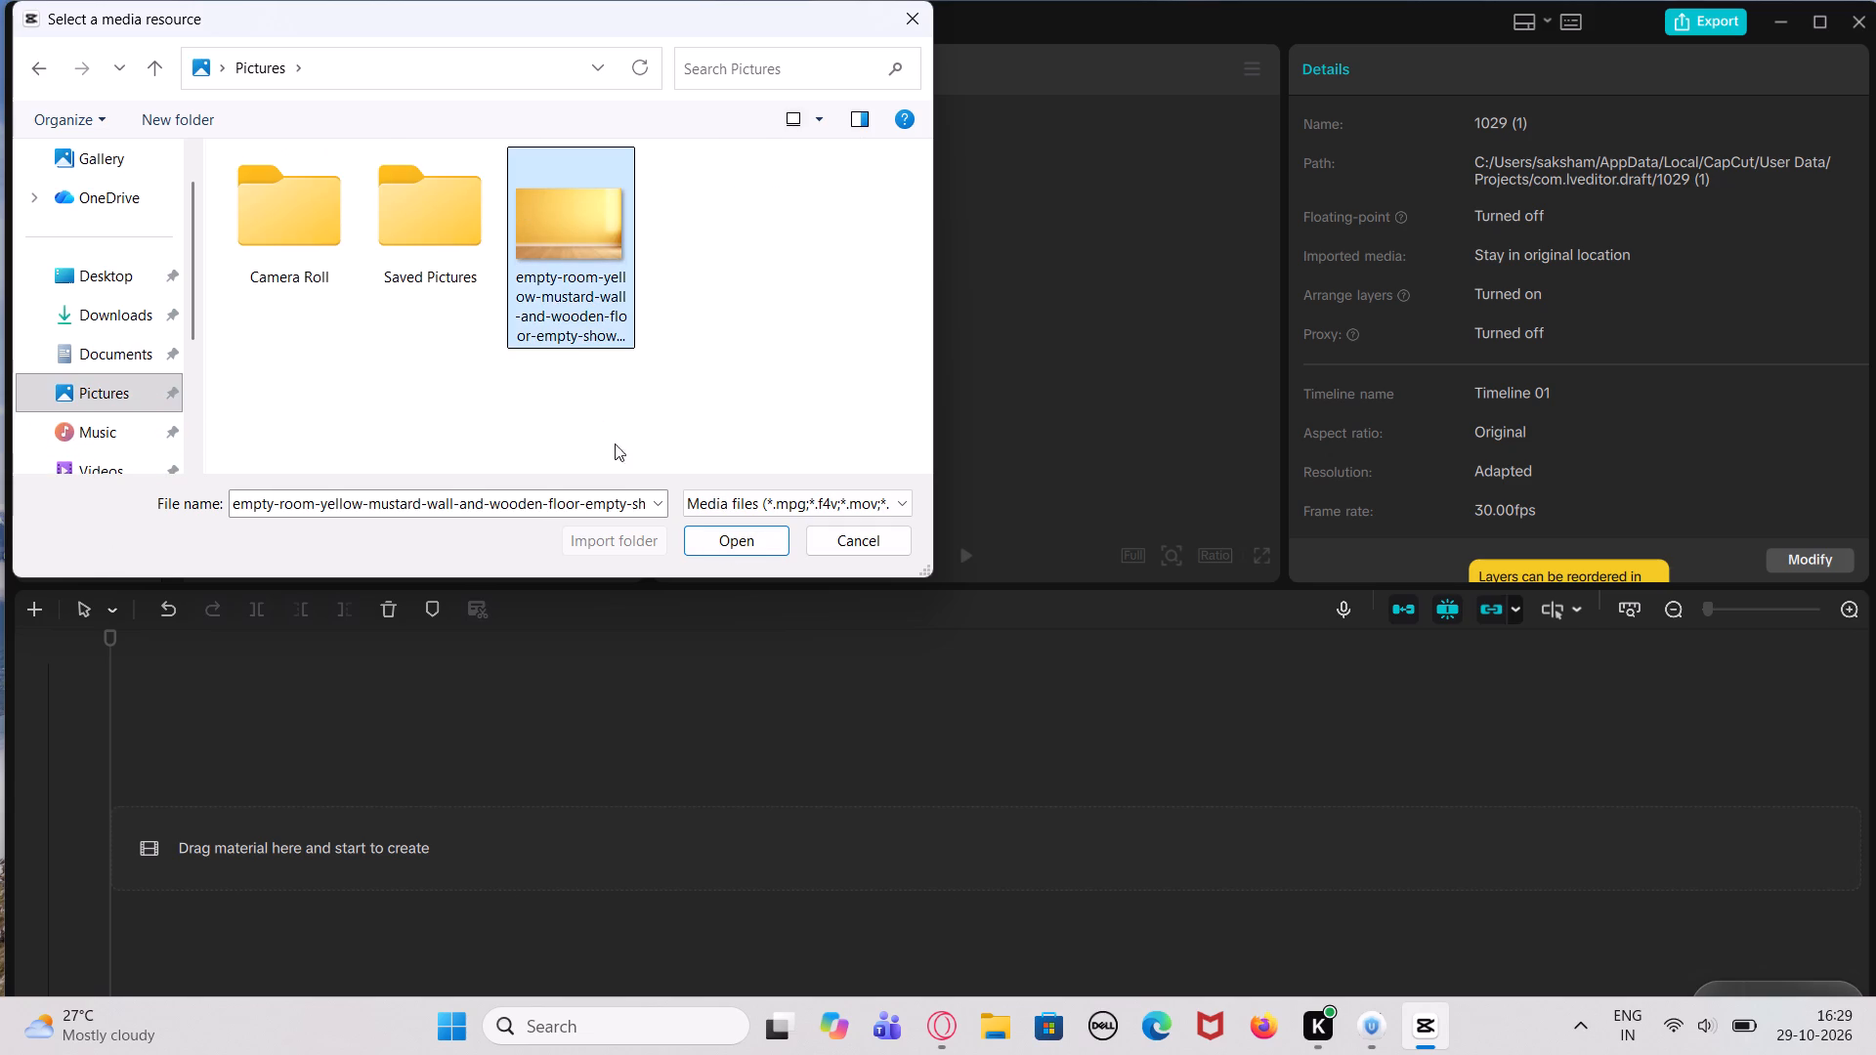
left_click(706, 546)
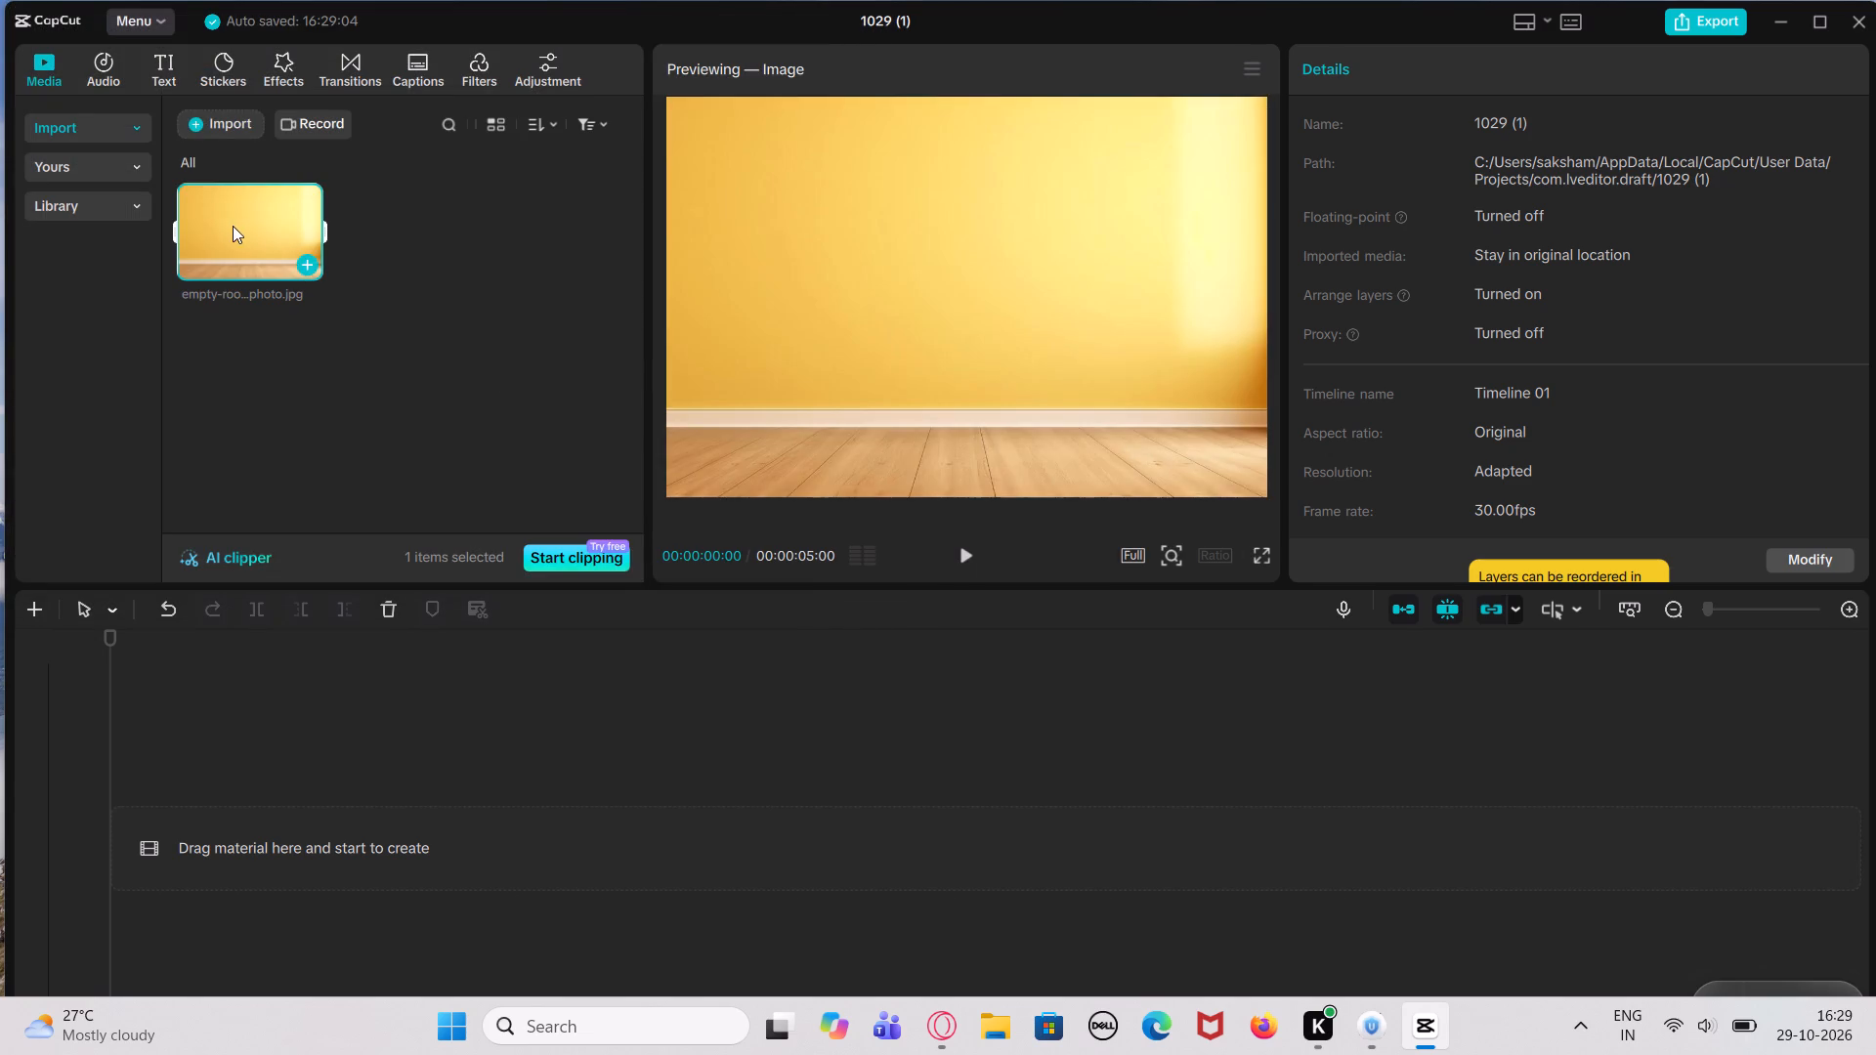
Place the imported yellow room photo on the timeline's main track at the start.
left_click_drag(233, 224, 220, 819)
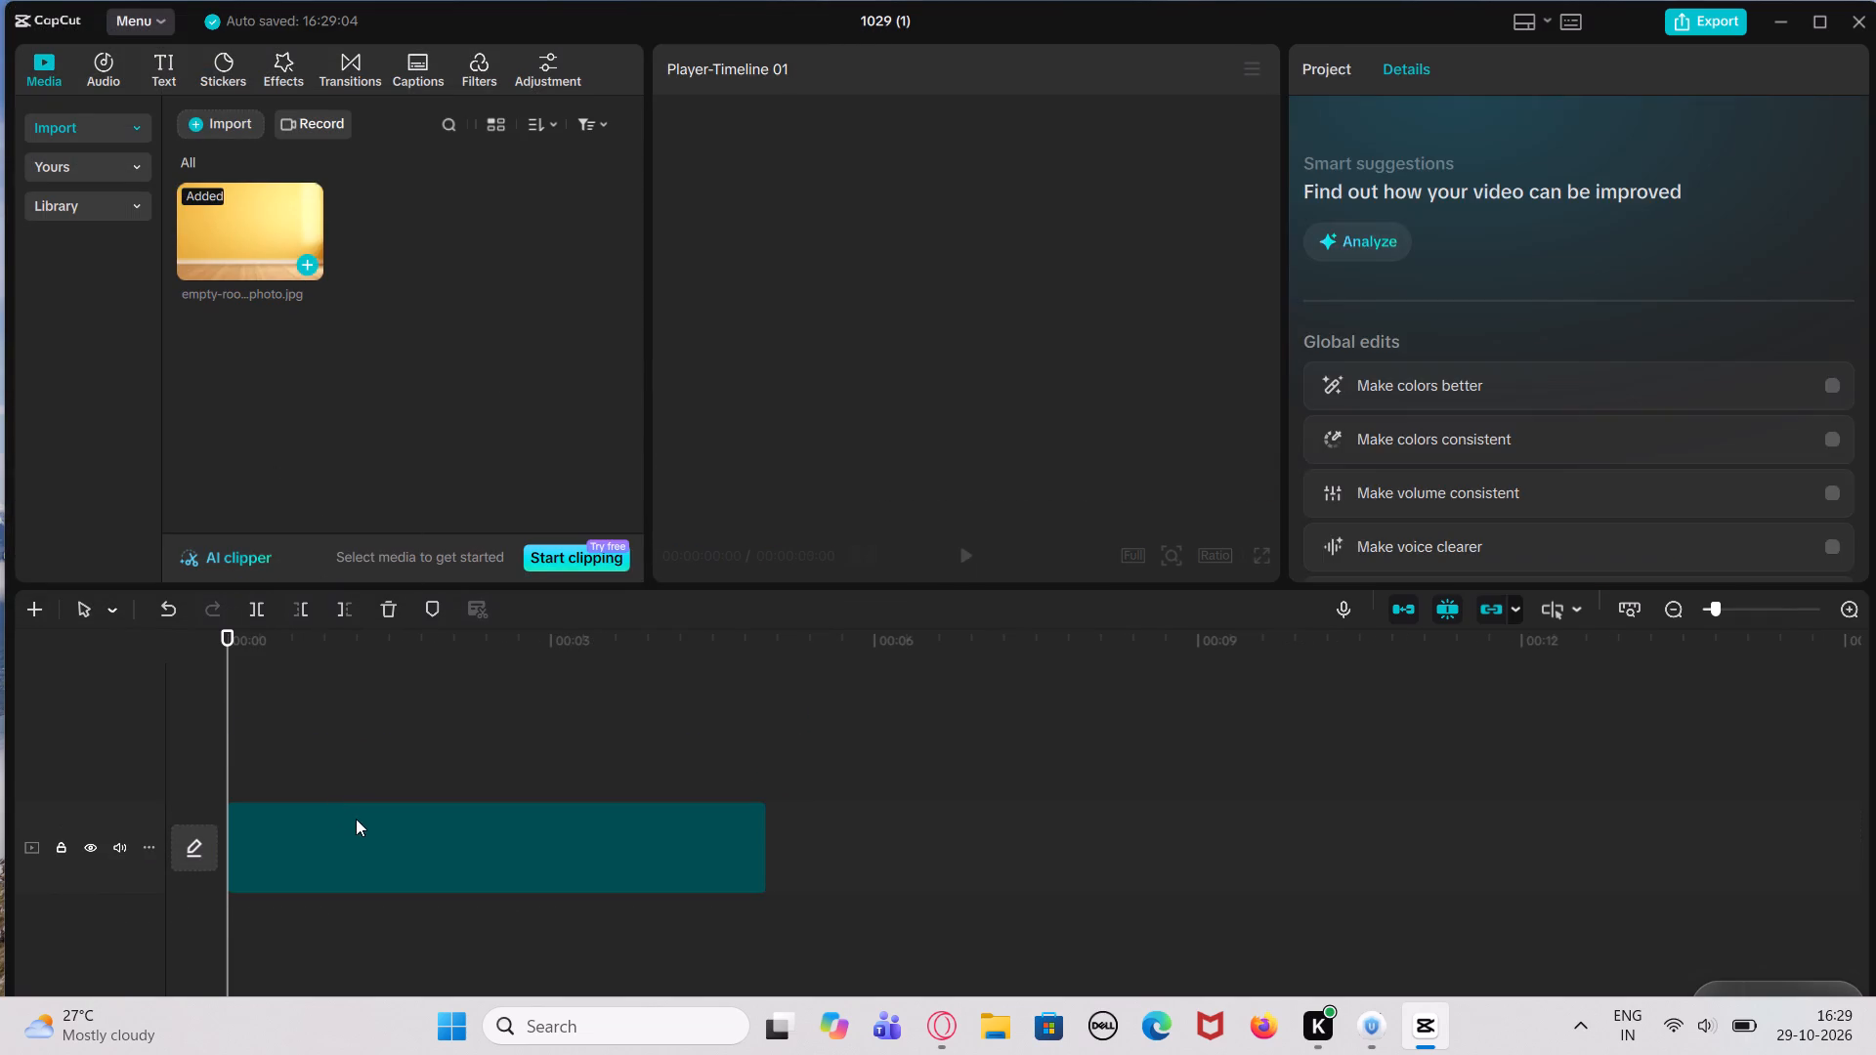
Examine the photo clip's video, animation and adjustment settings.
left_click(388, 850)
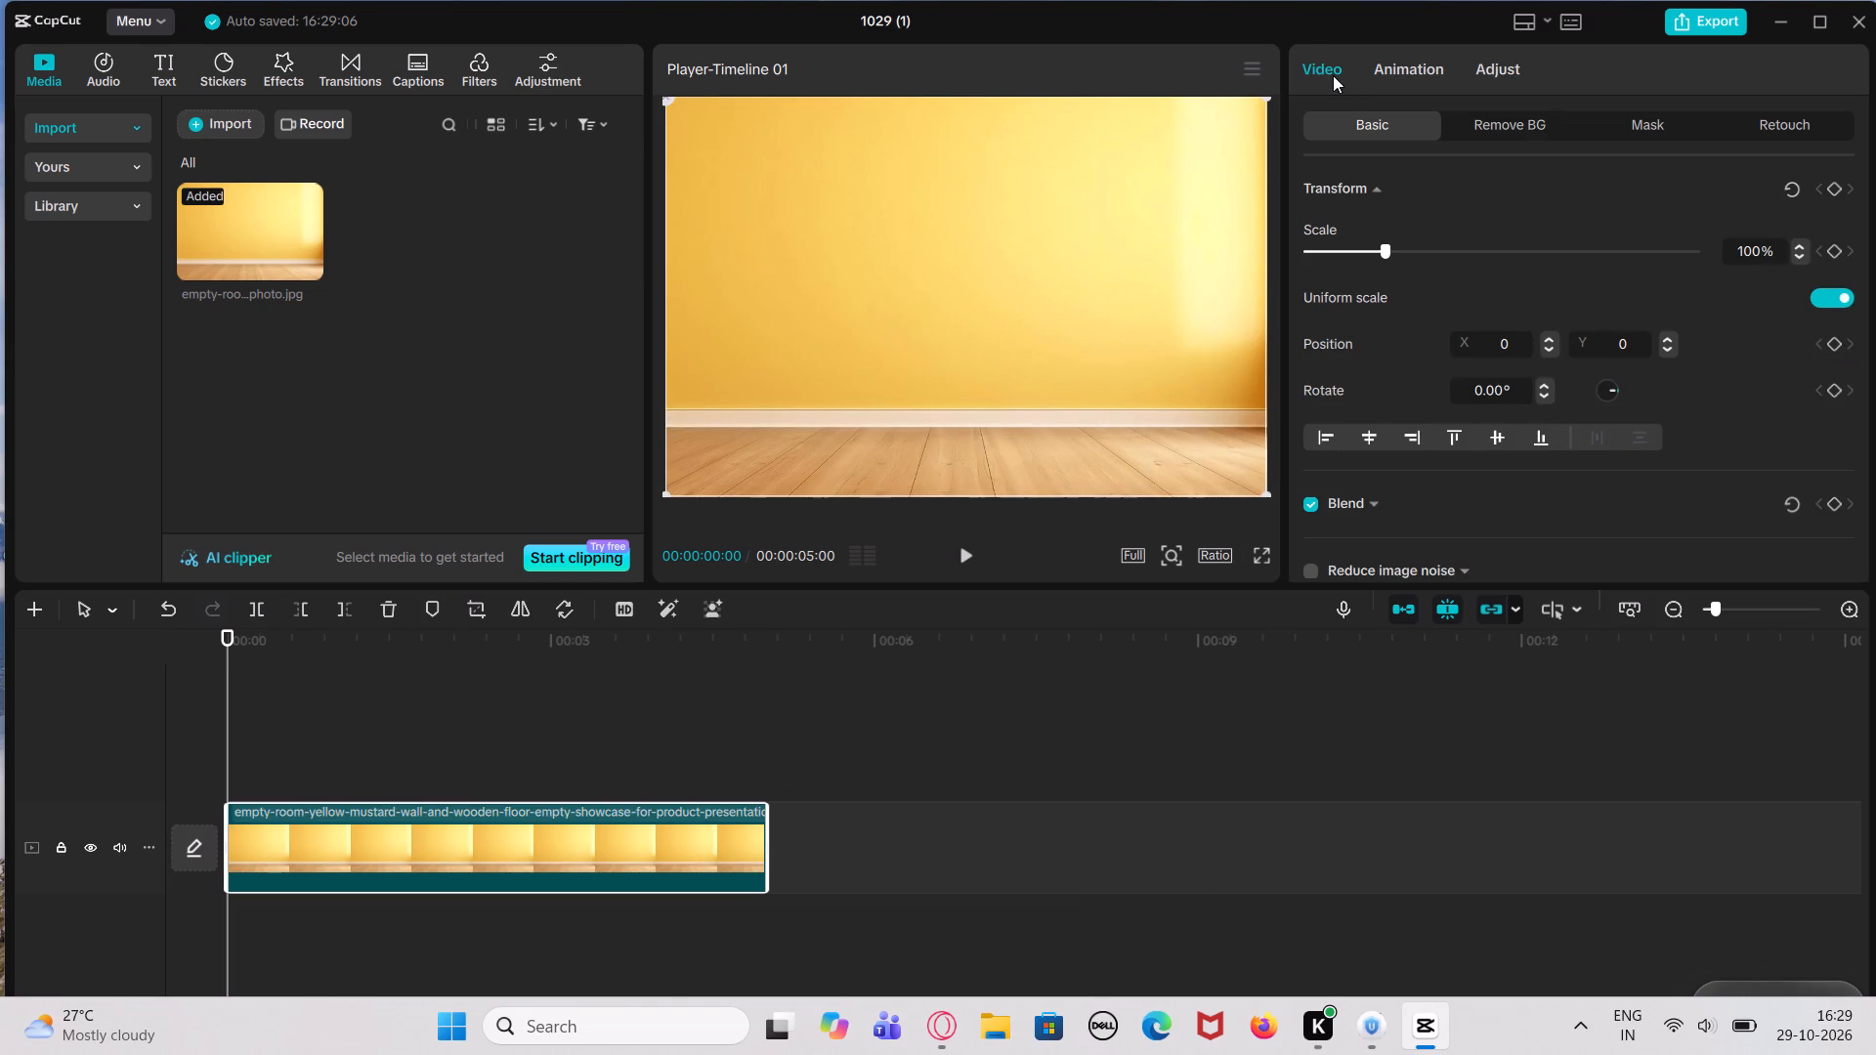
left_click(1333, 75)
left_click(1325, 78)
left_click(1516, 78)
left_click(1331, 70)
left_click(399, 850)
left_click(1336, 70)
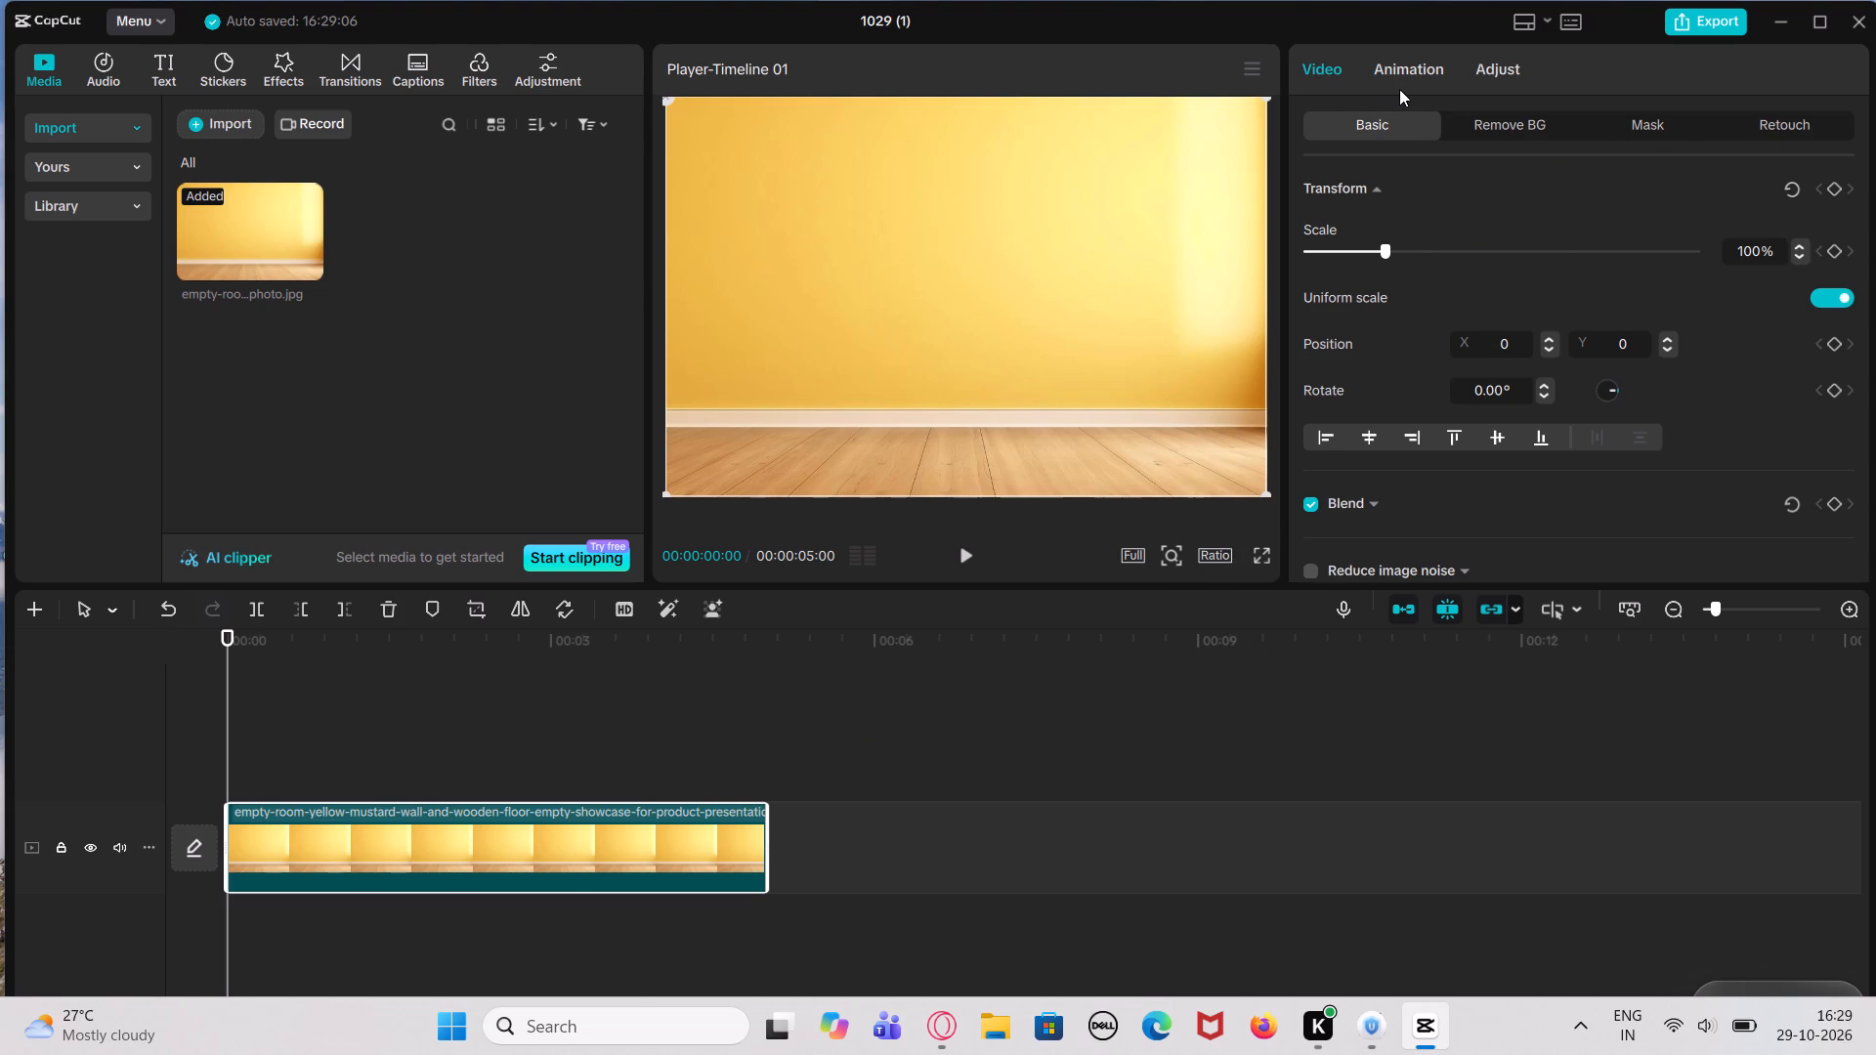
left_click(1404, 73)
left_click(1469, 74)
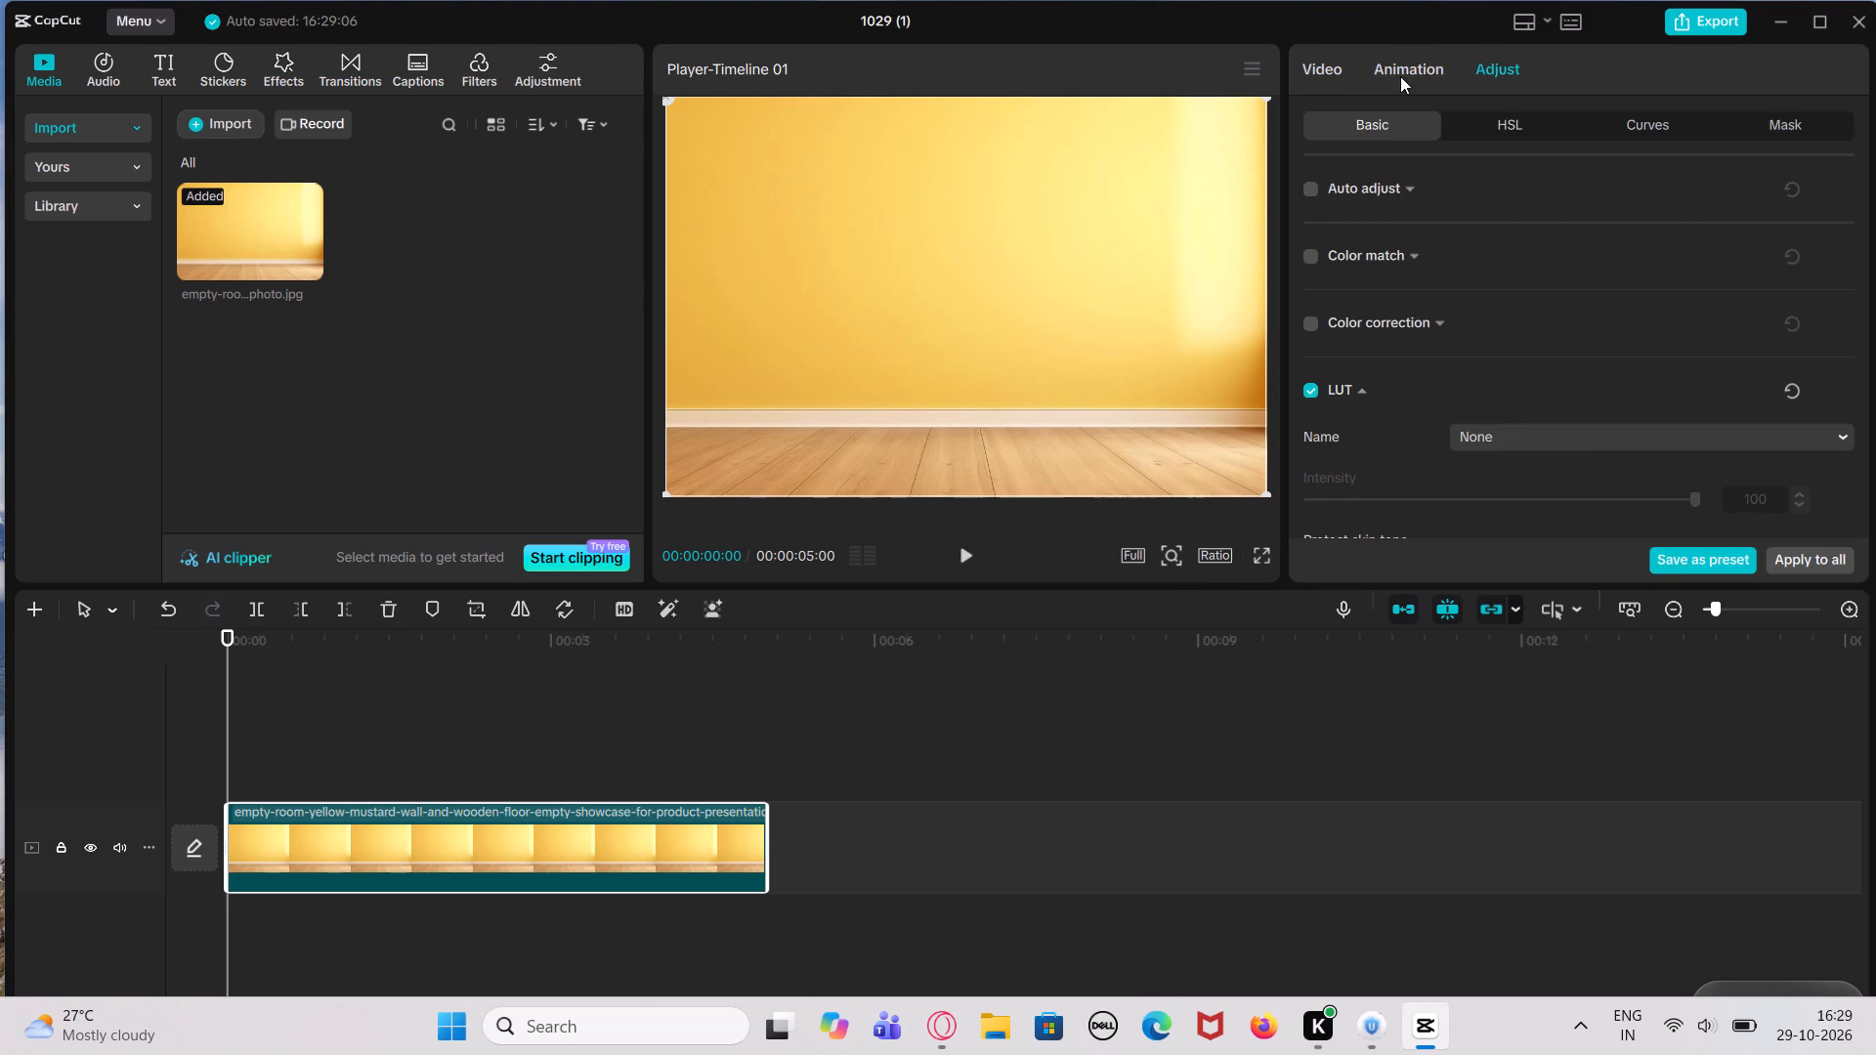
left_click(1344, 72)
scroll(1428, 266, "right", 1)
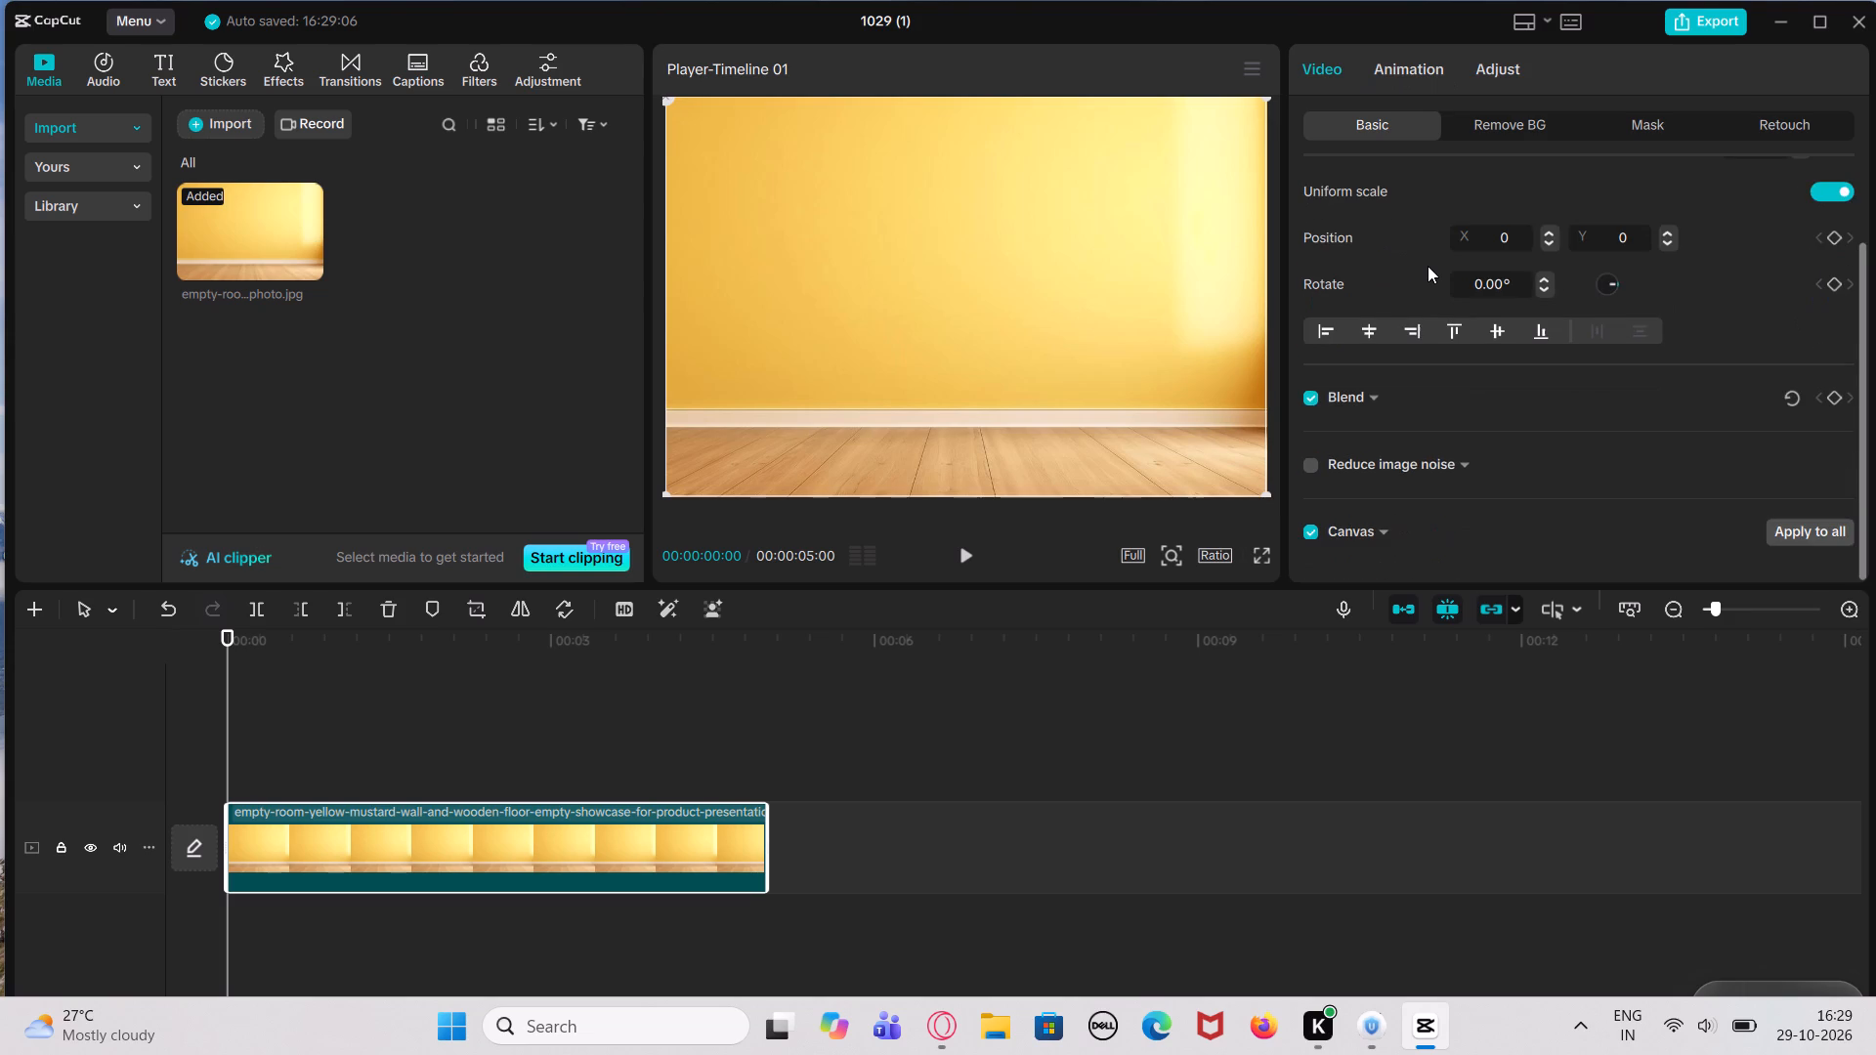
scroll(1428, 266, "right", 1)
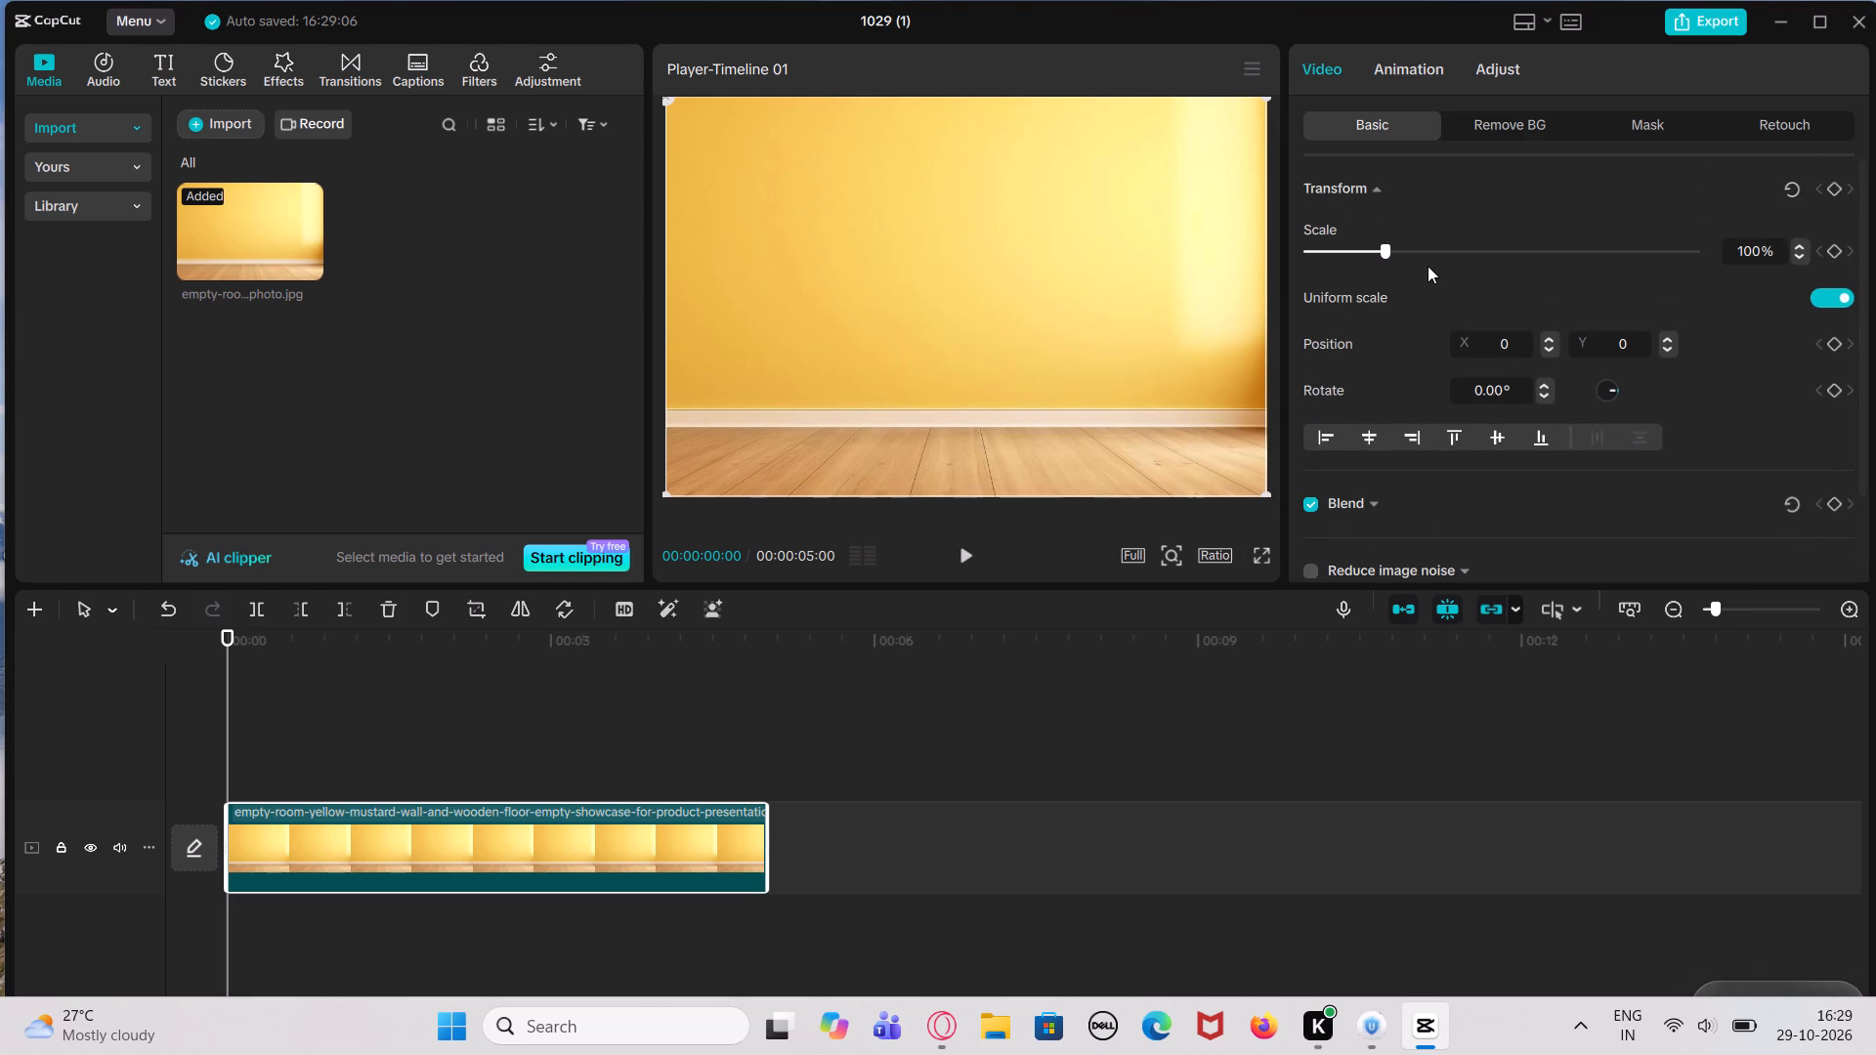
Extend the end of the photo clip on the timeline to a duration of about 01:30:53:02.
left_click_drag(768, 831, 1004, 861)
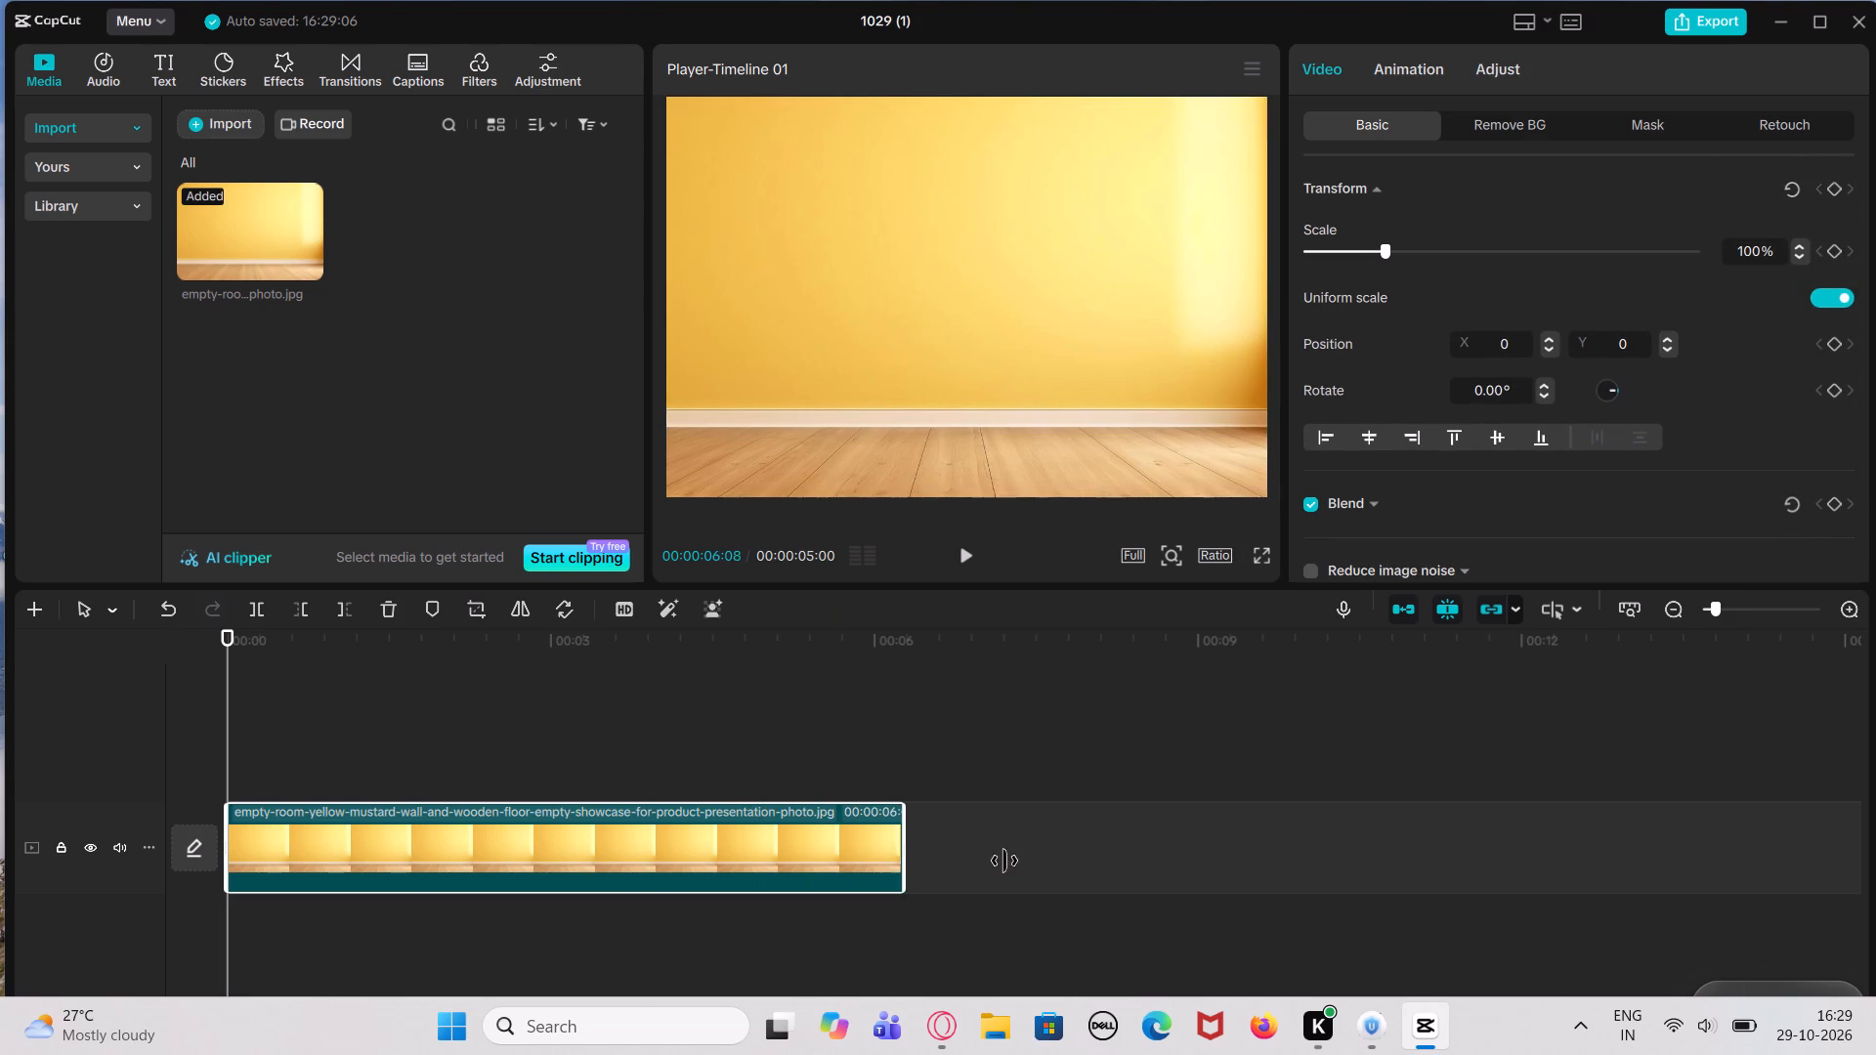
left_click_drag(1004, 861, 1875, 899)
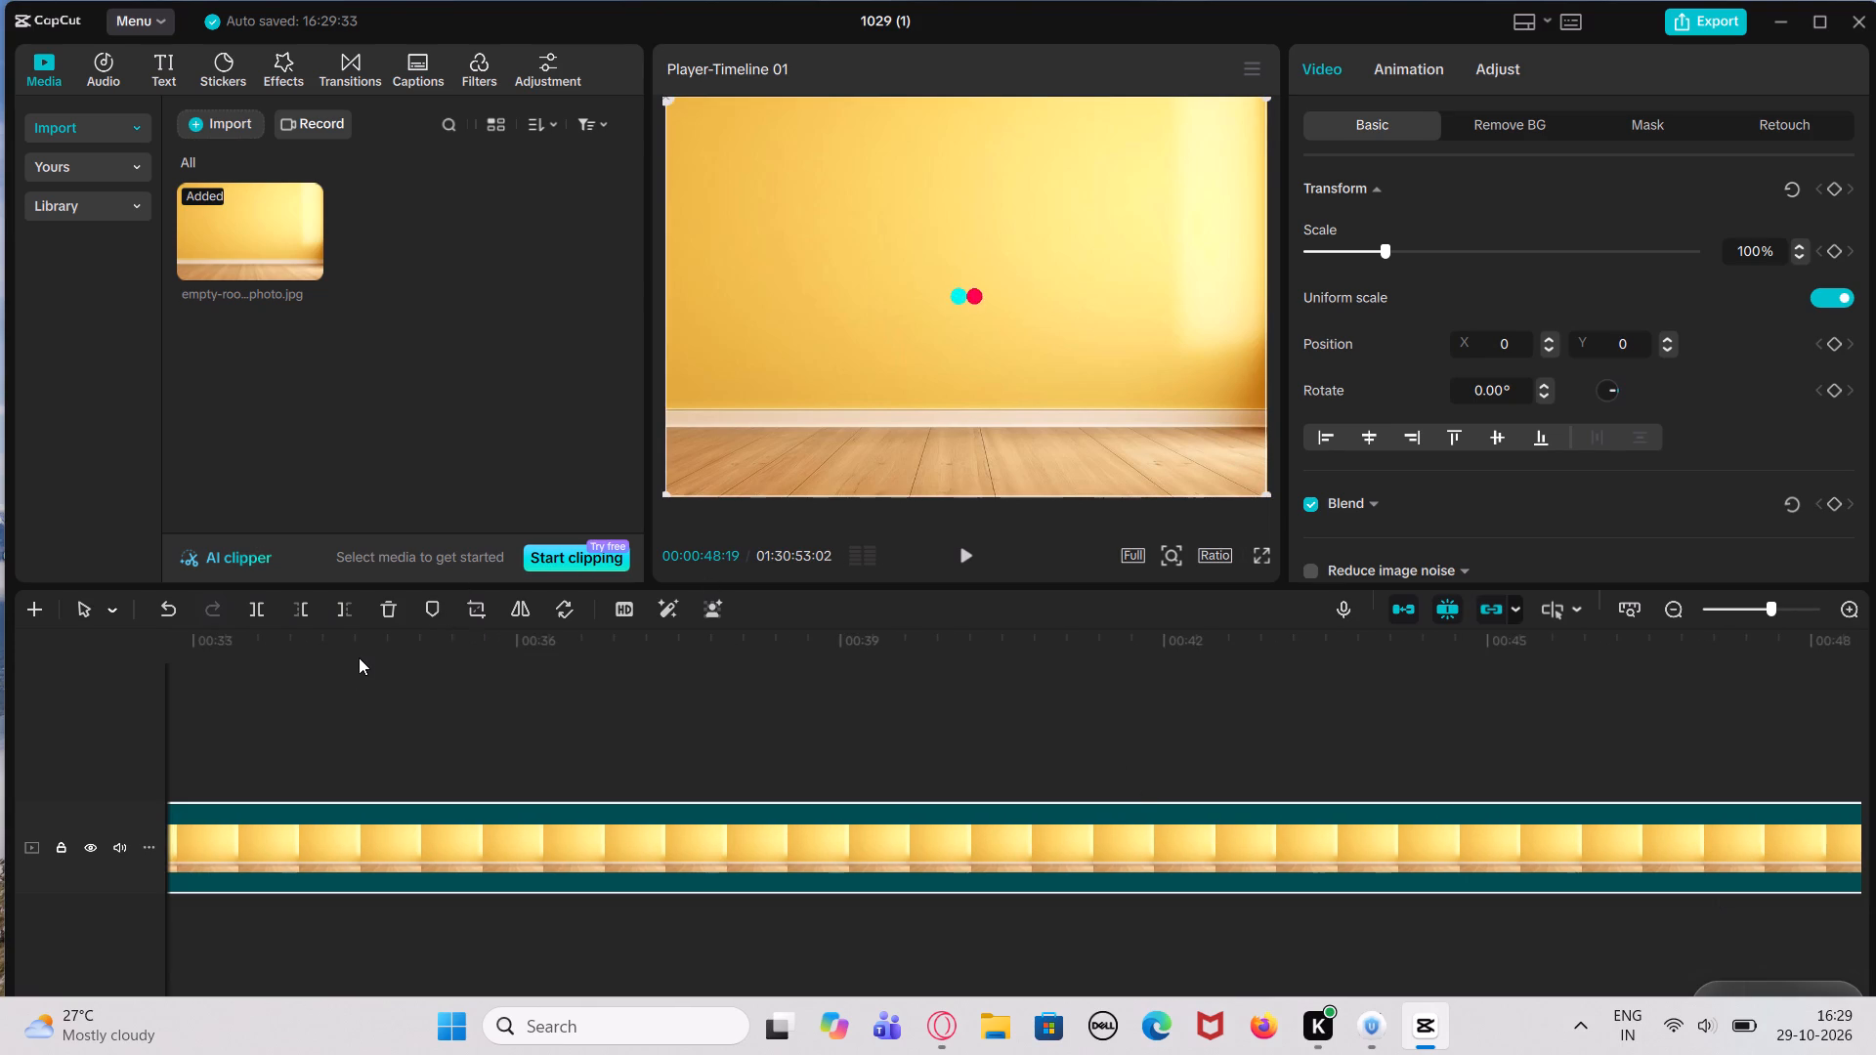
Return the playhead to the beginning of the timeline.
key("Left")
key("Left")
key("Left")
key("Left")
key("Left")
key("Left")
key("Left")
key("Left")
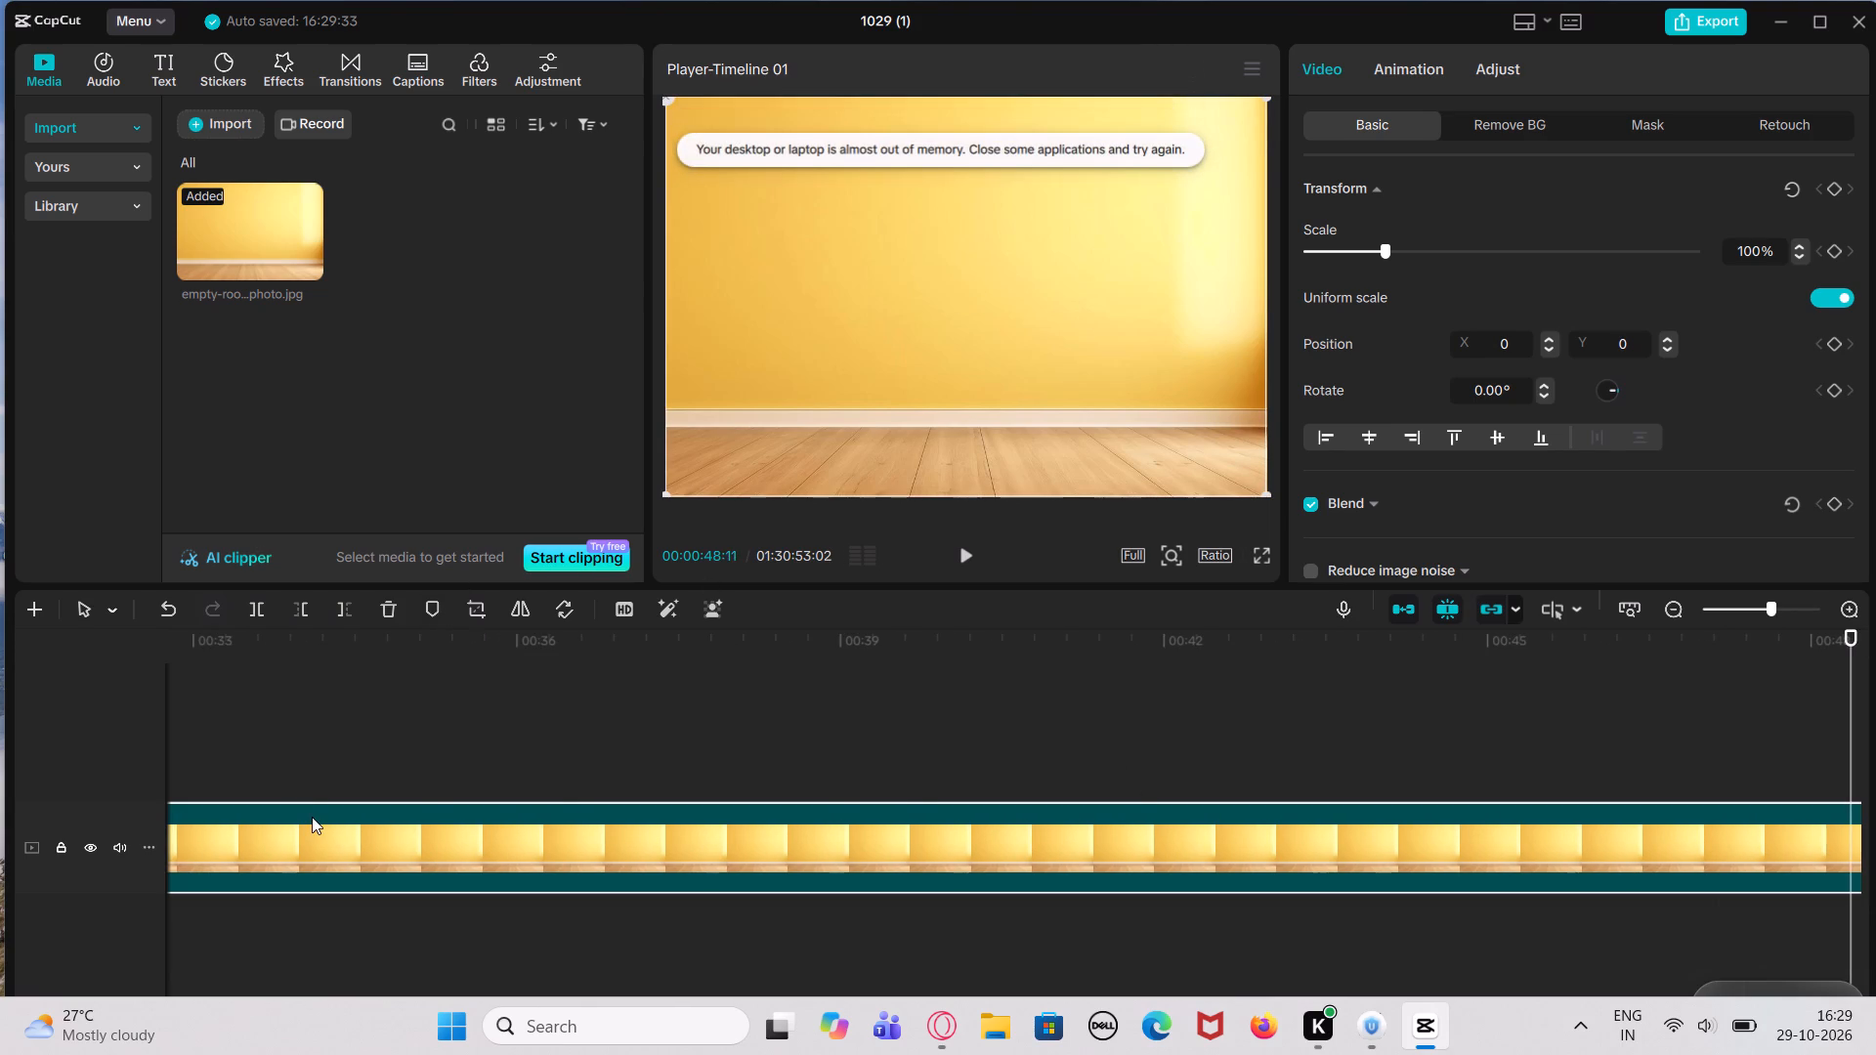
key("Up")
key("Up")
key("Up")
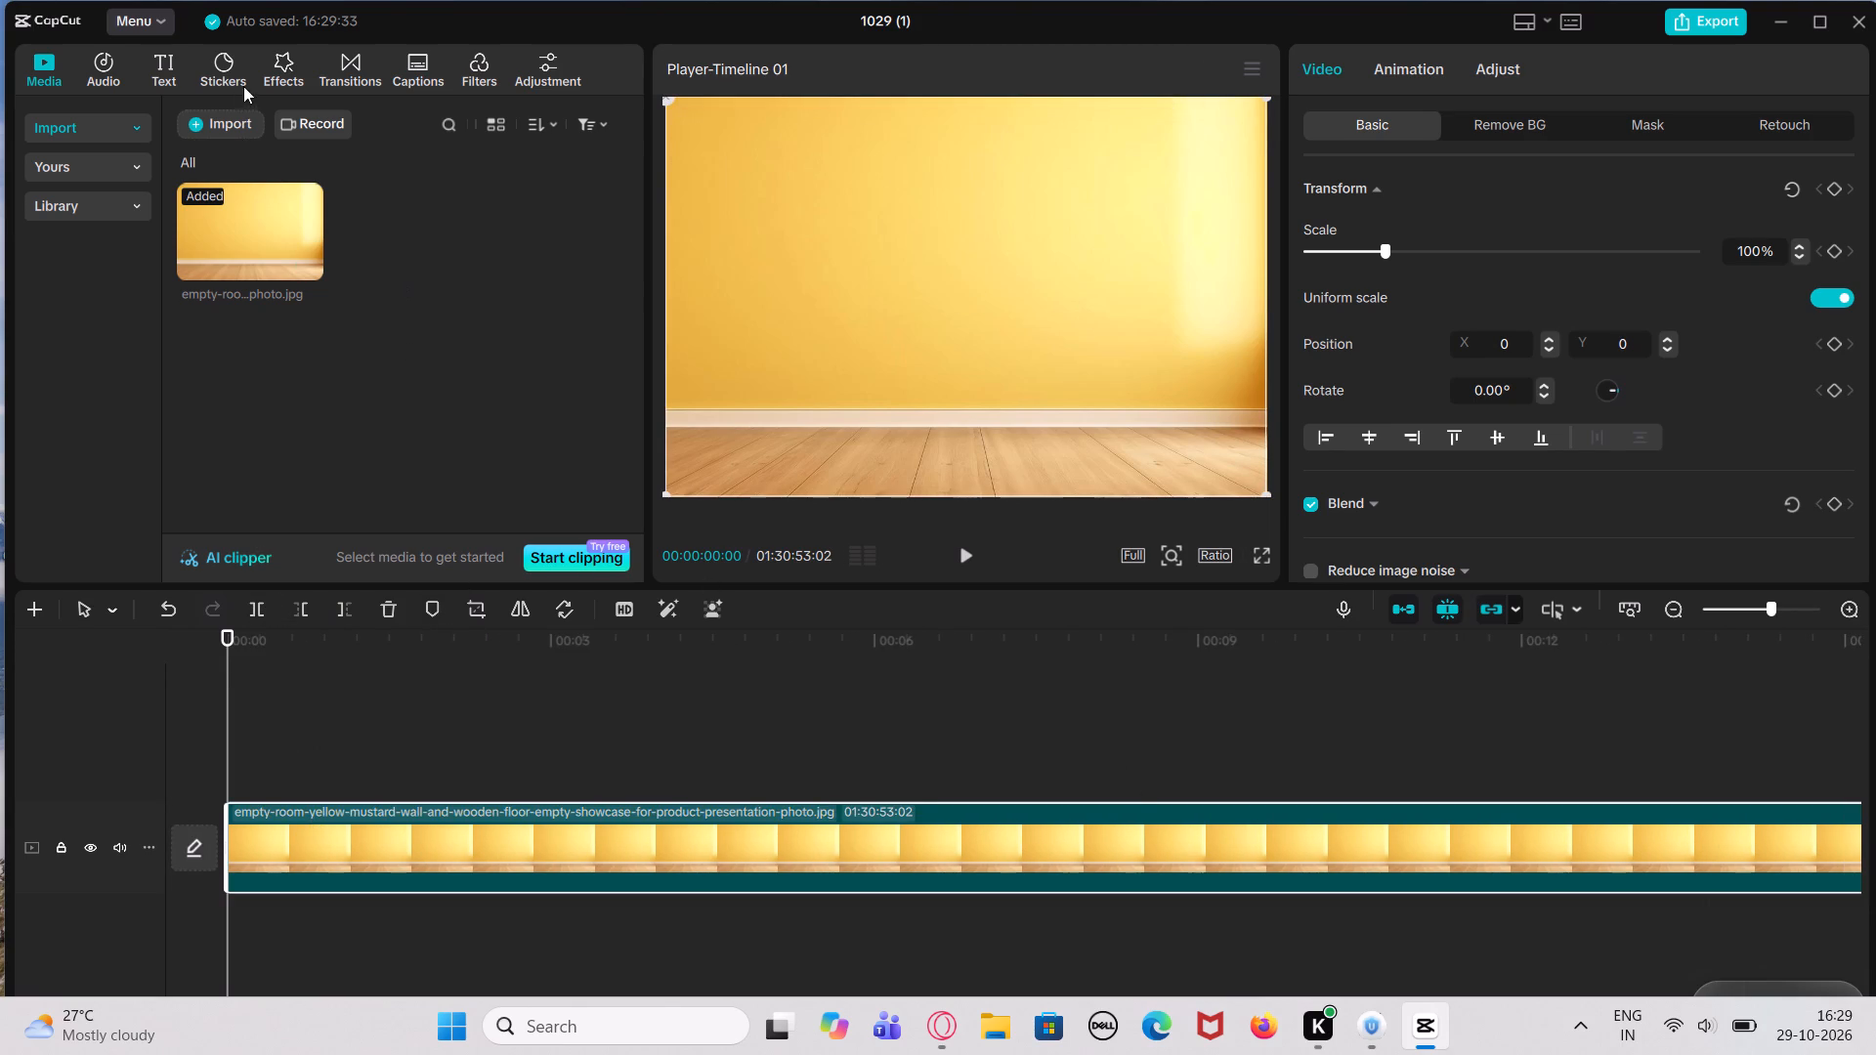
Add the Shutter Fold-O effect from the trending video effects above the photo clip, starting at 00:00.
left_click(289, 67)
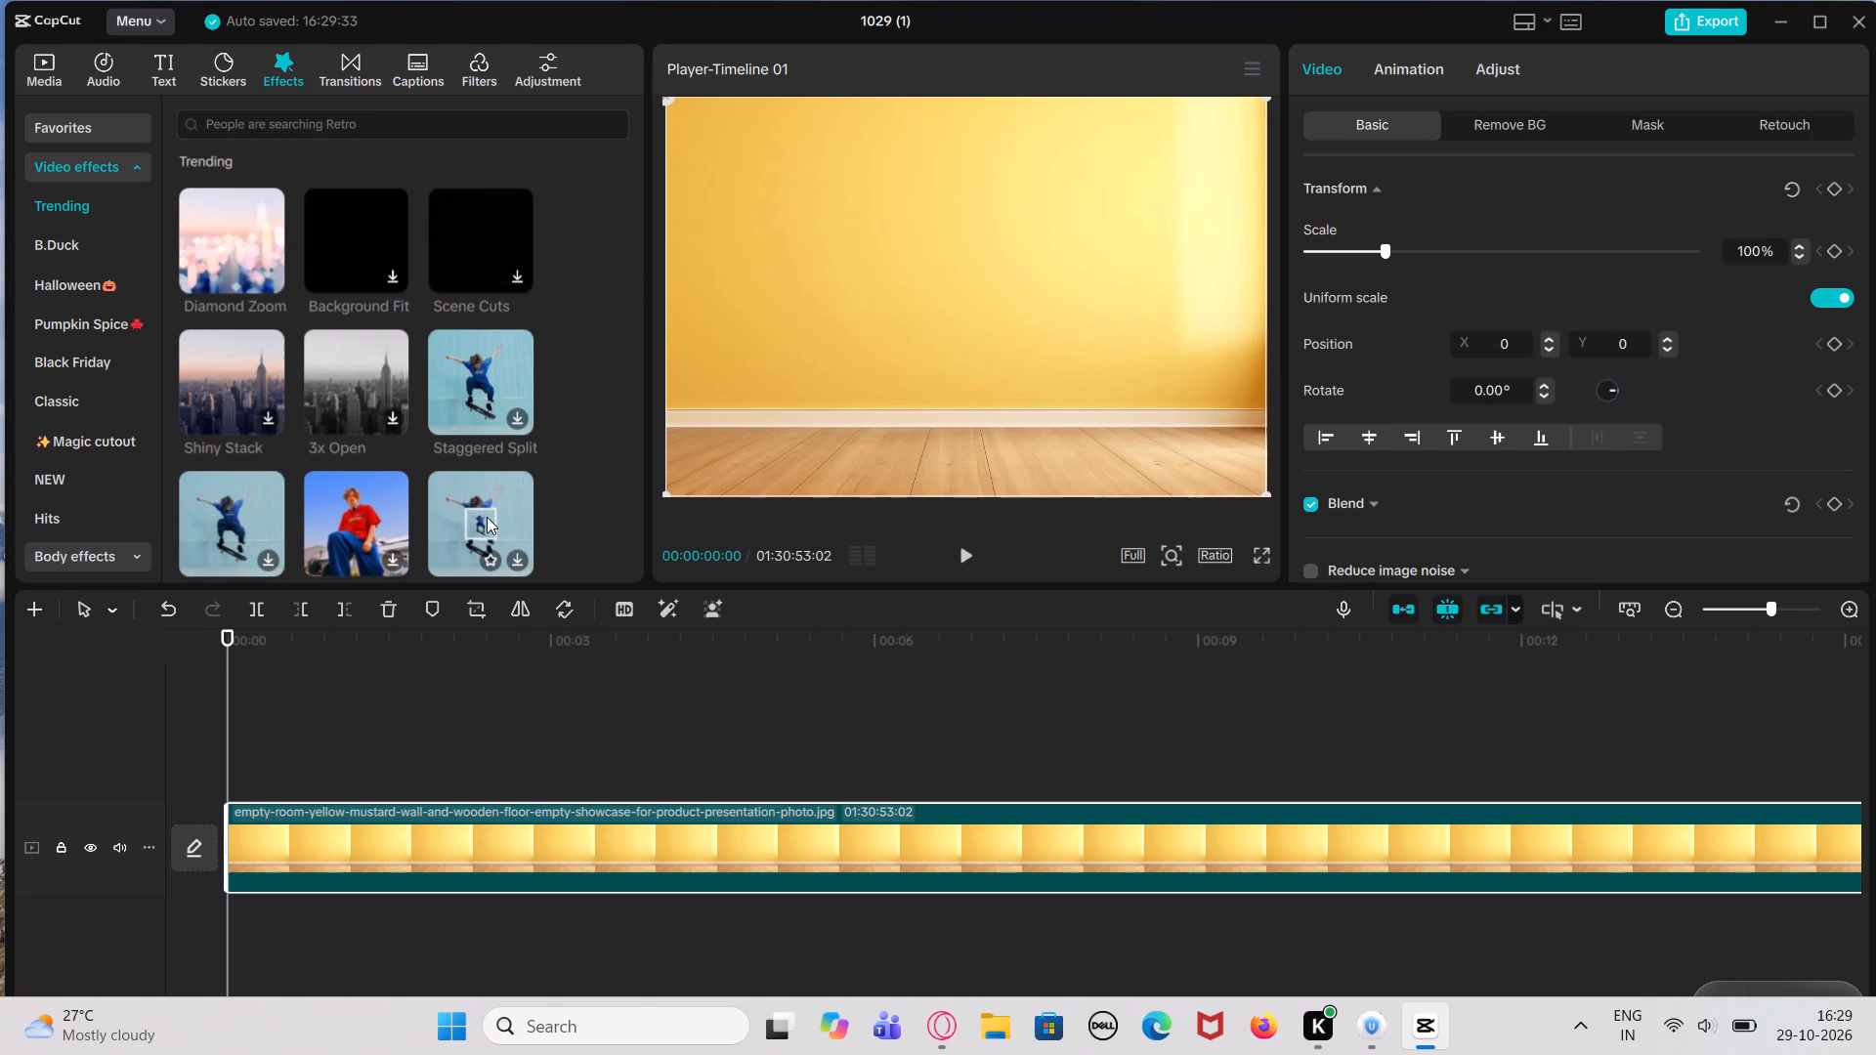
scroll(487, 517, "down", 1)
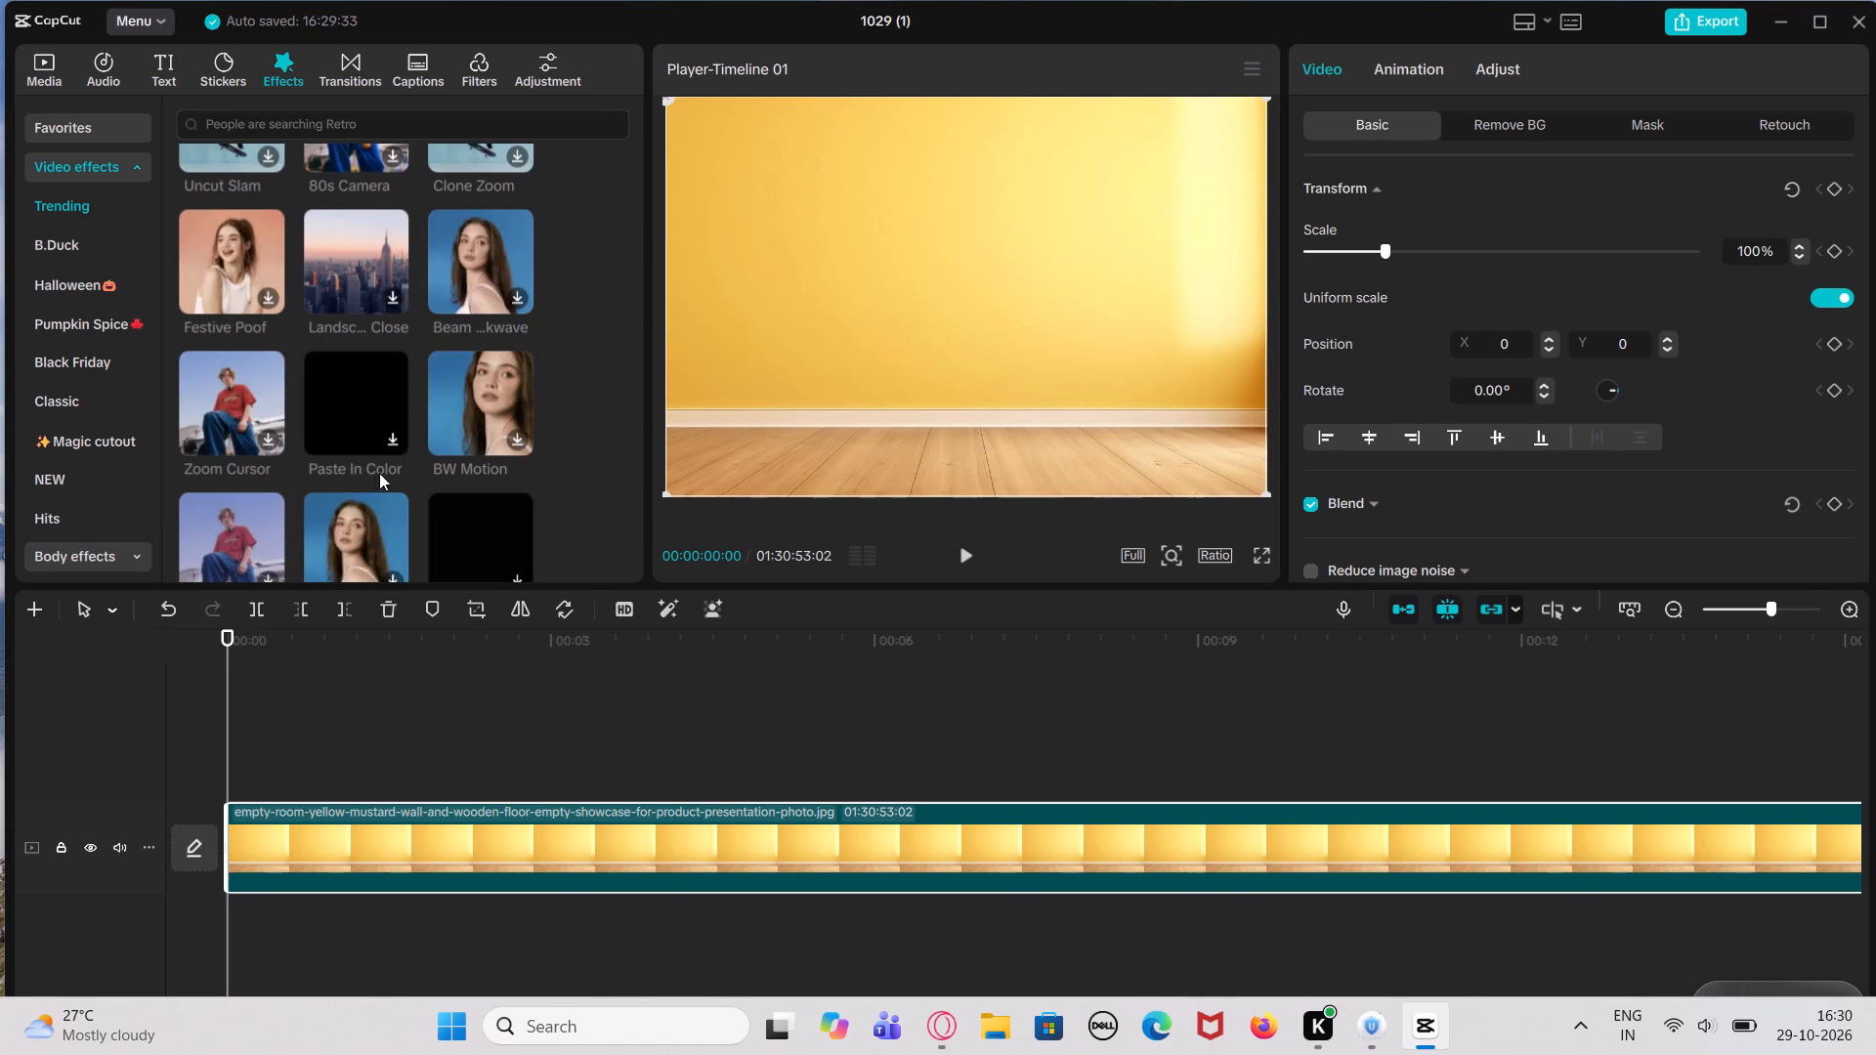
scroll(348, 548, "right", 1)
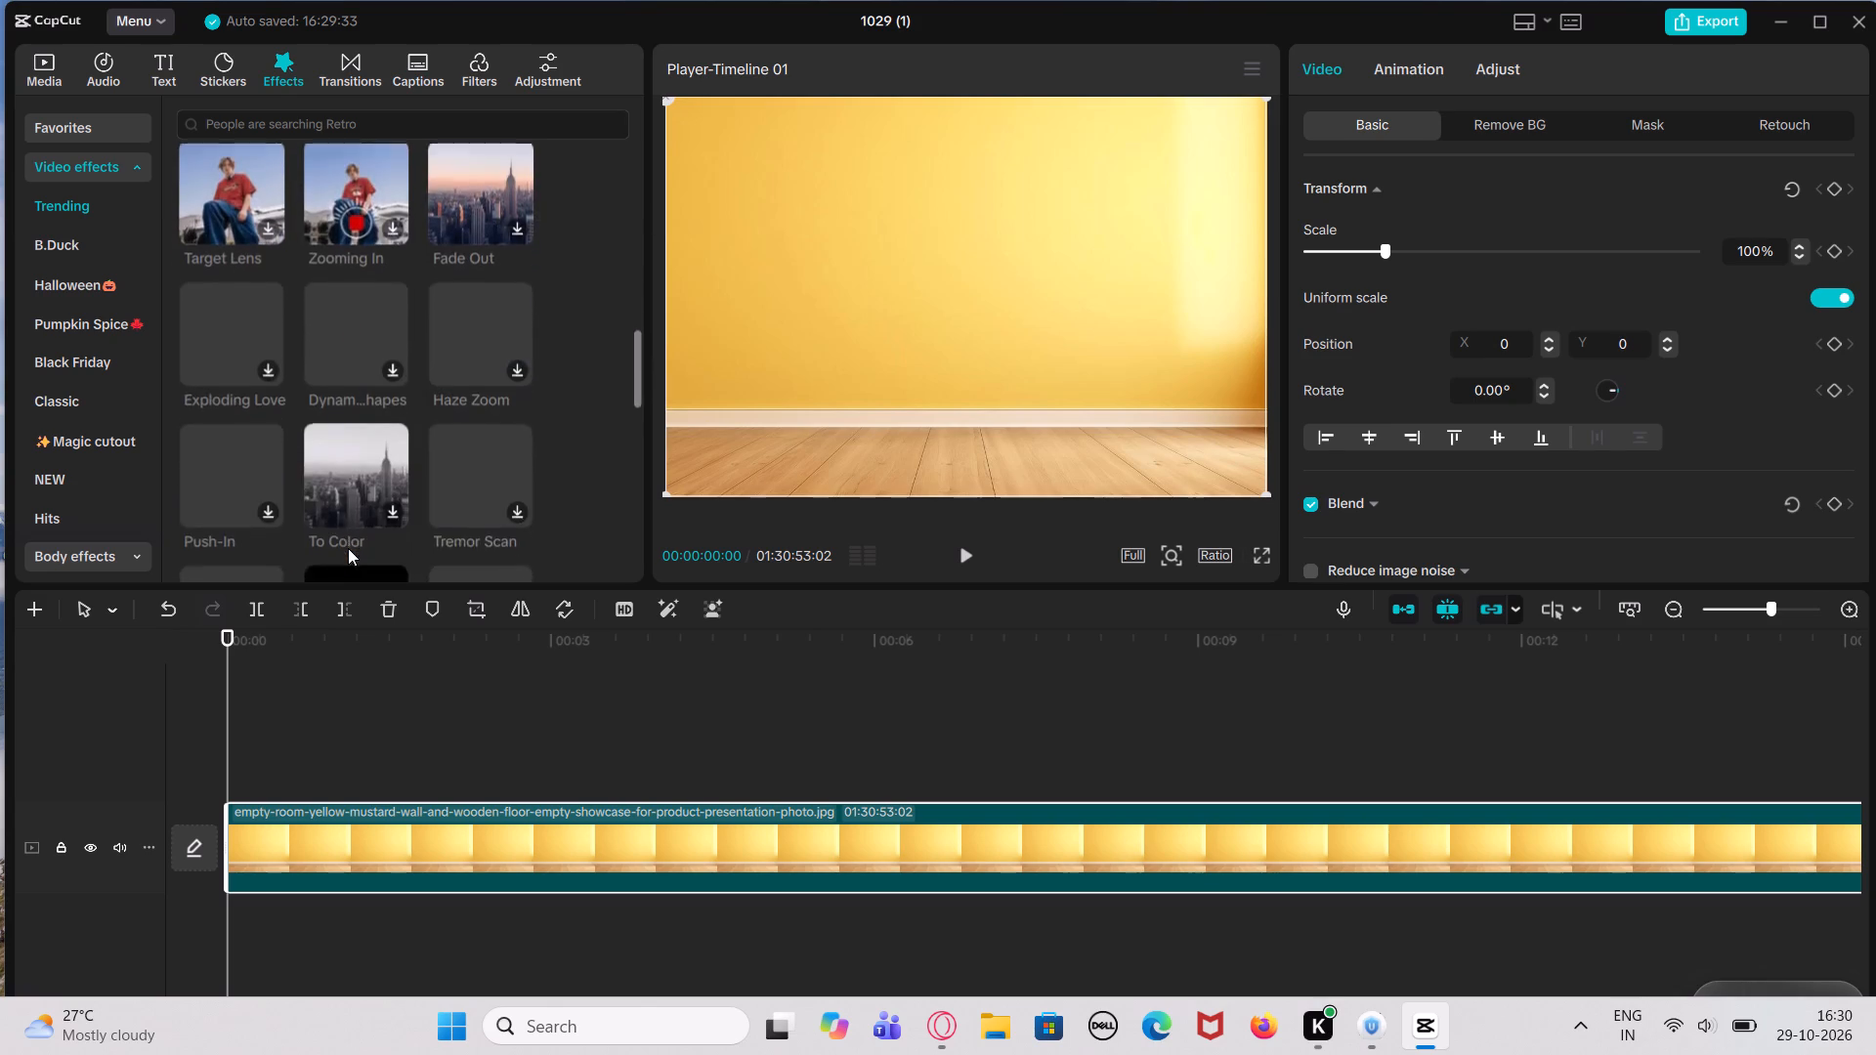
scroll(348, 548, "right", 1)
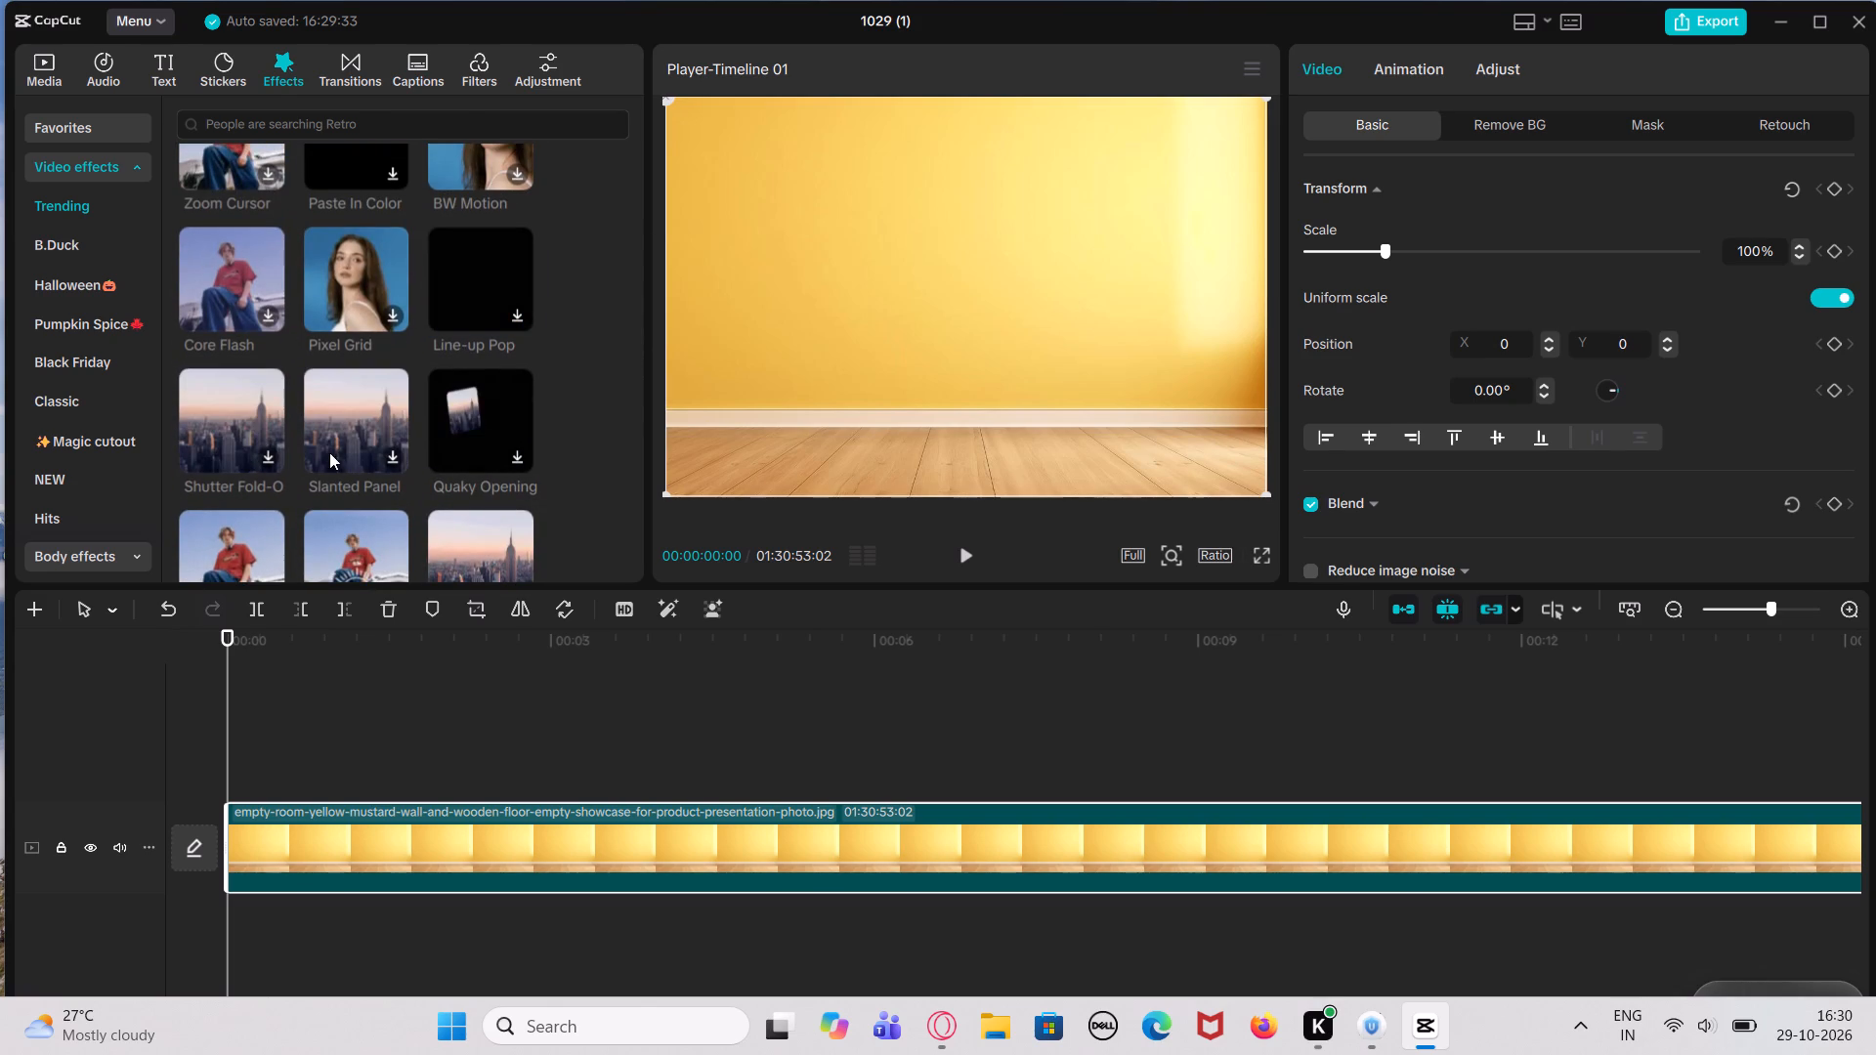
left_click(214, 412)
left_click(243, 725)
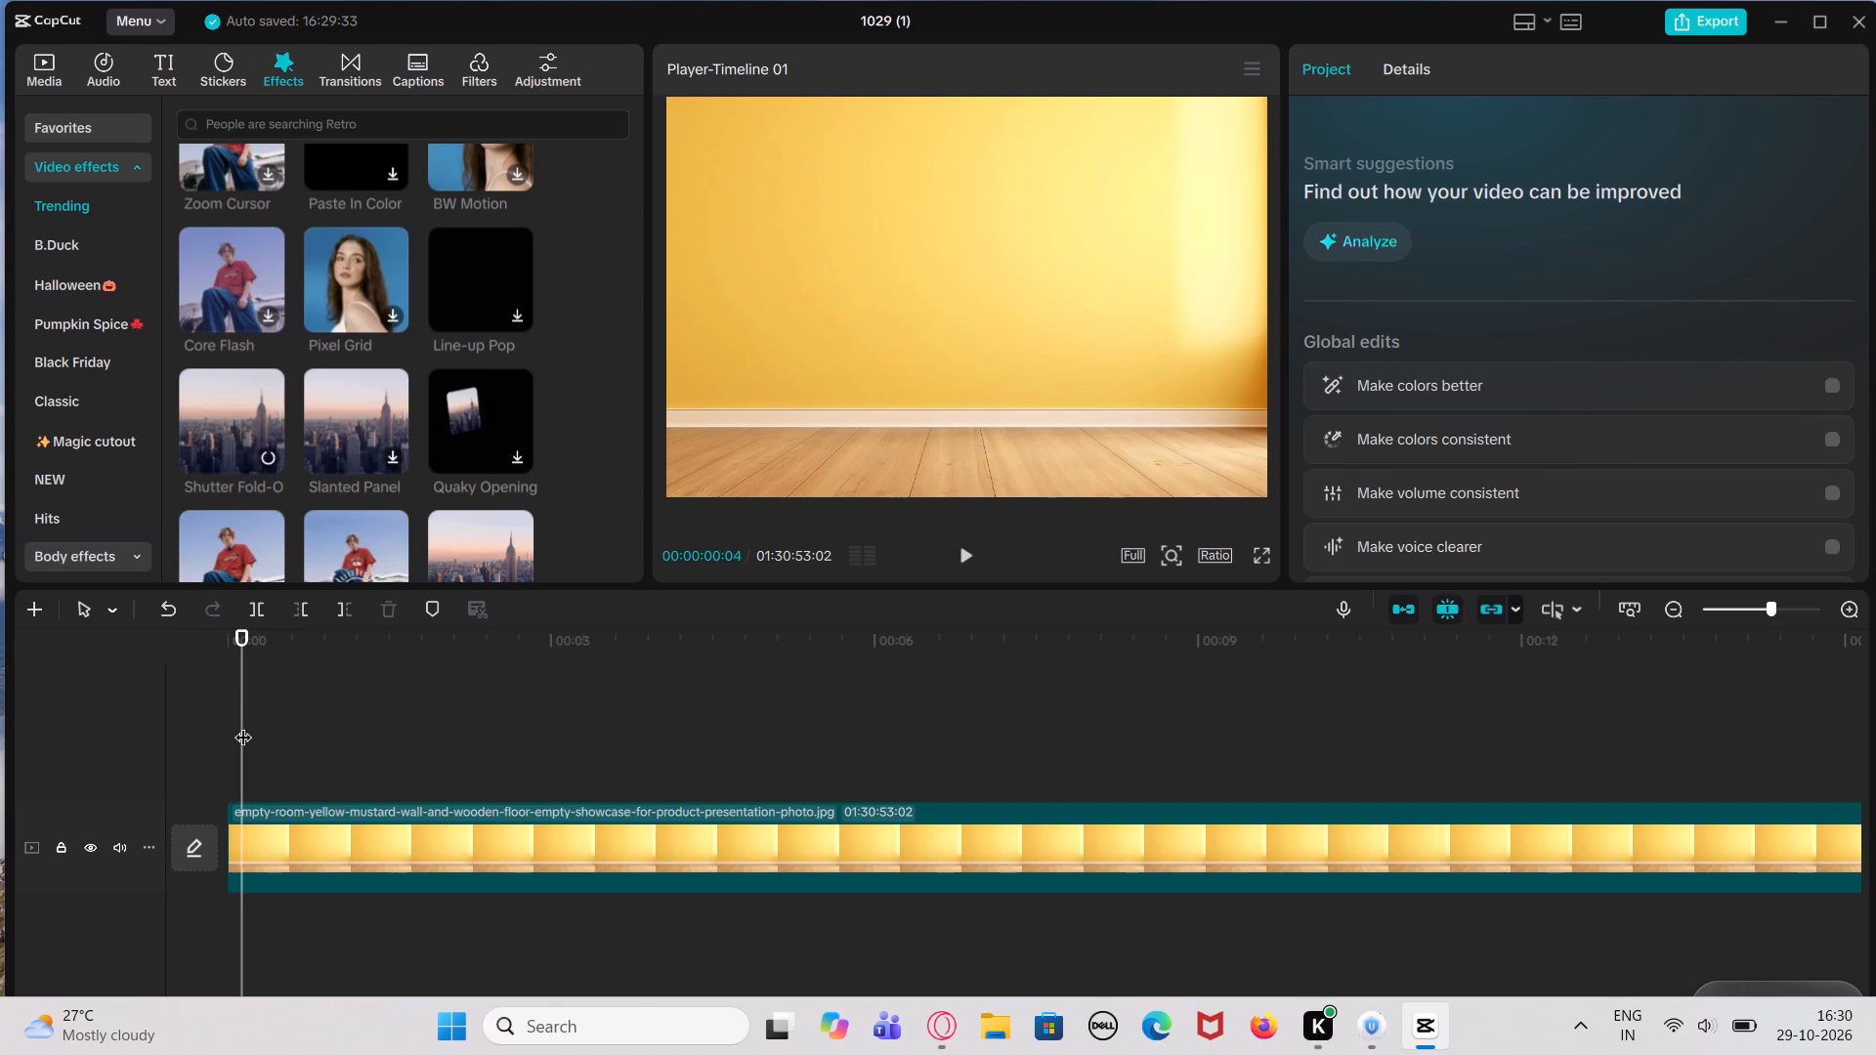
left_click_drag(231, 419, 244, 760)
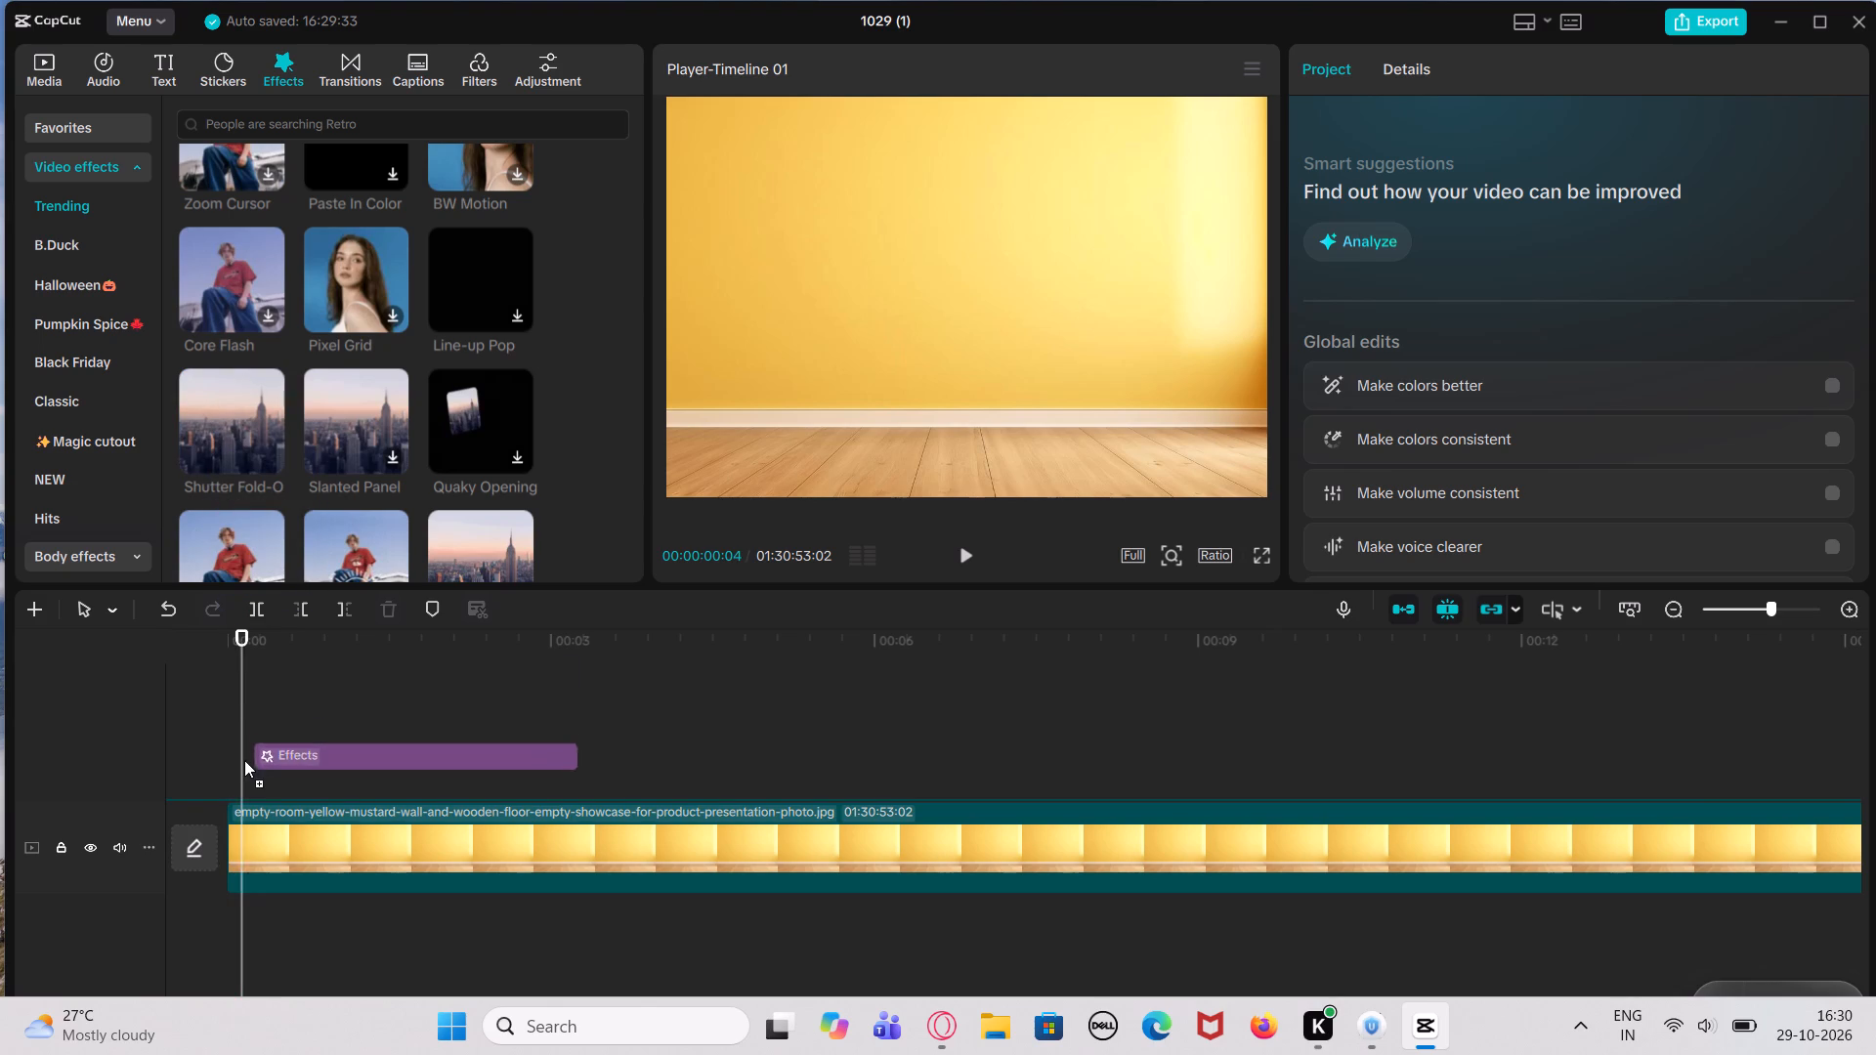
left_click_drag(244, 760, 225, 770)
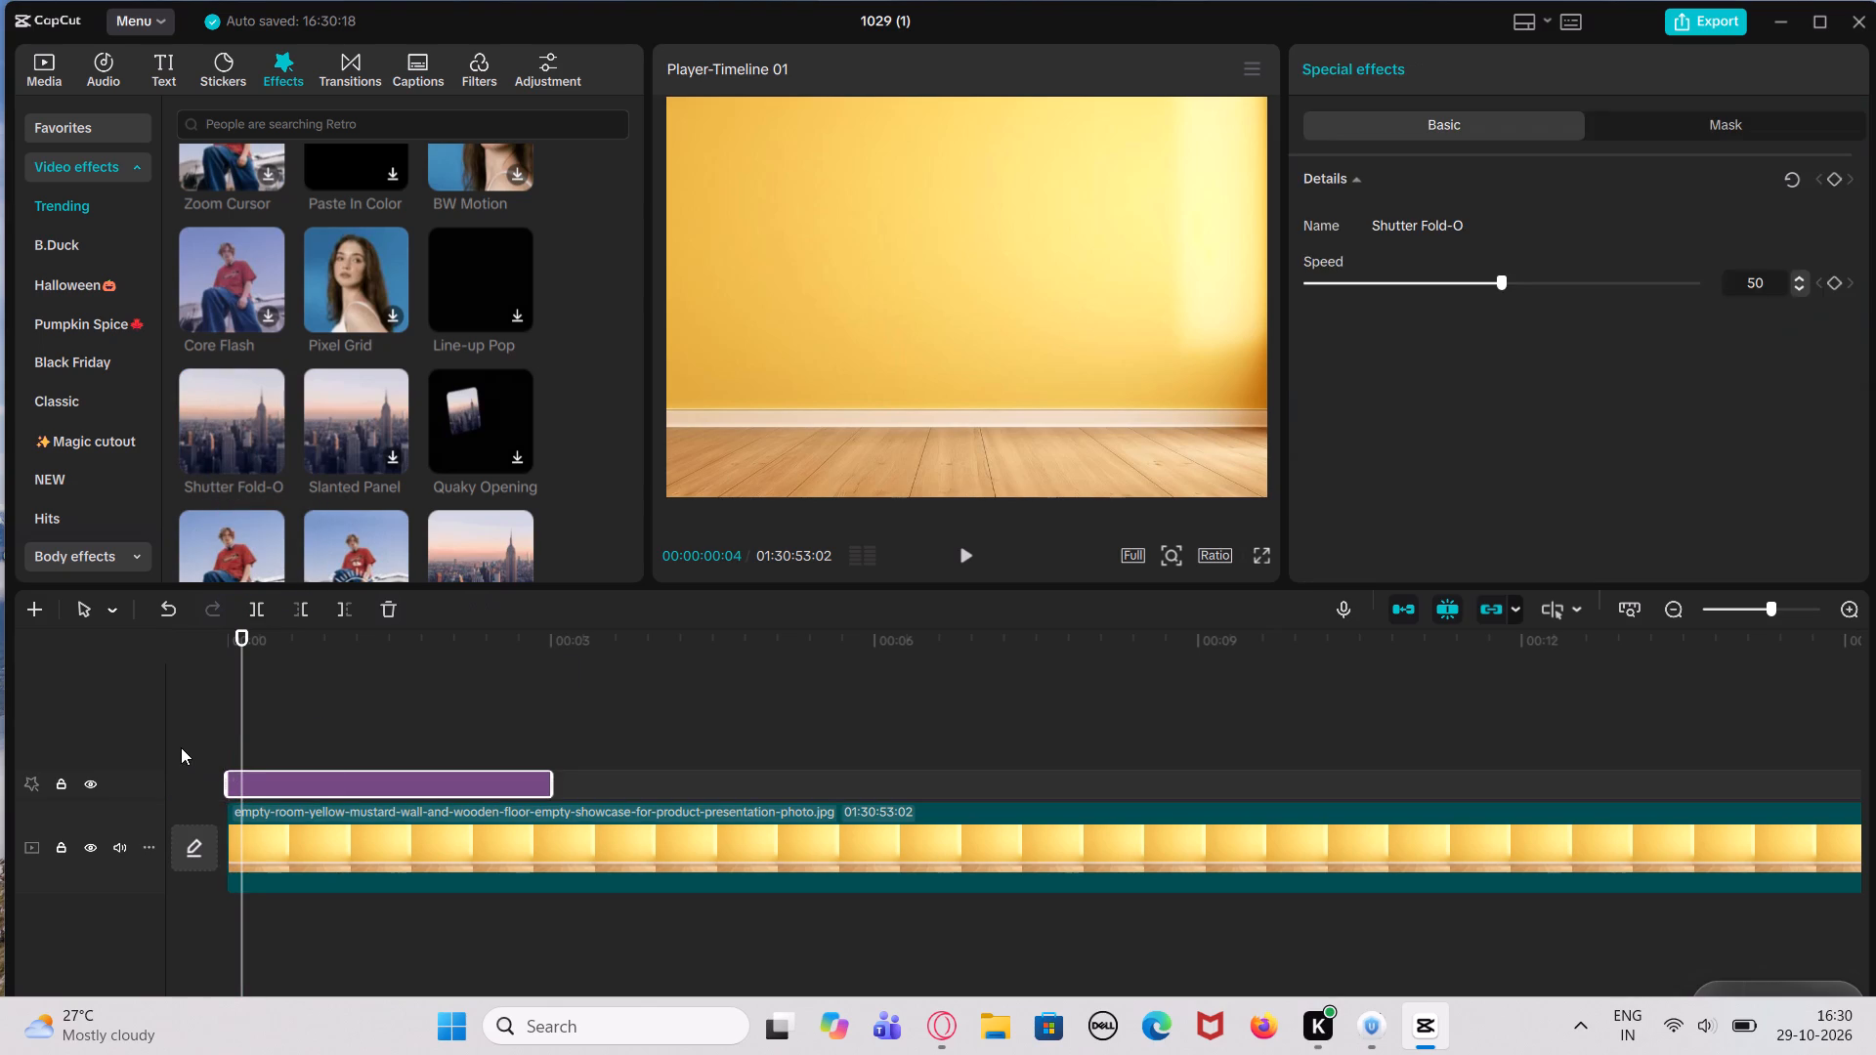
Play the opening of the timeline to preview the Shutter Fold-O effect, and return the playhead to the start.
left_click(201, 715)
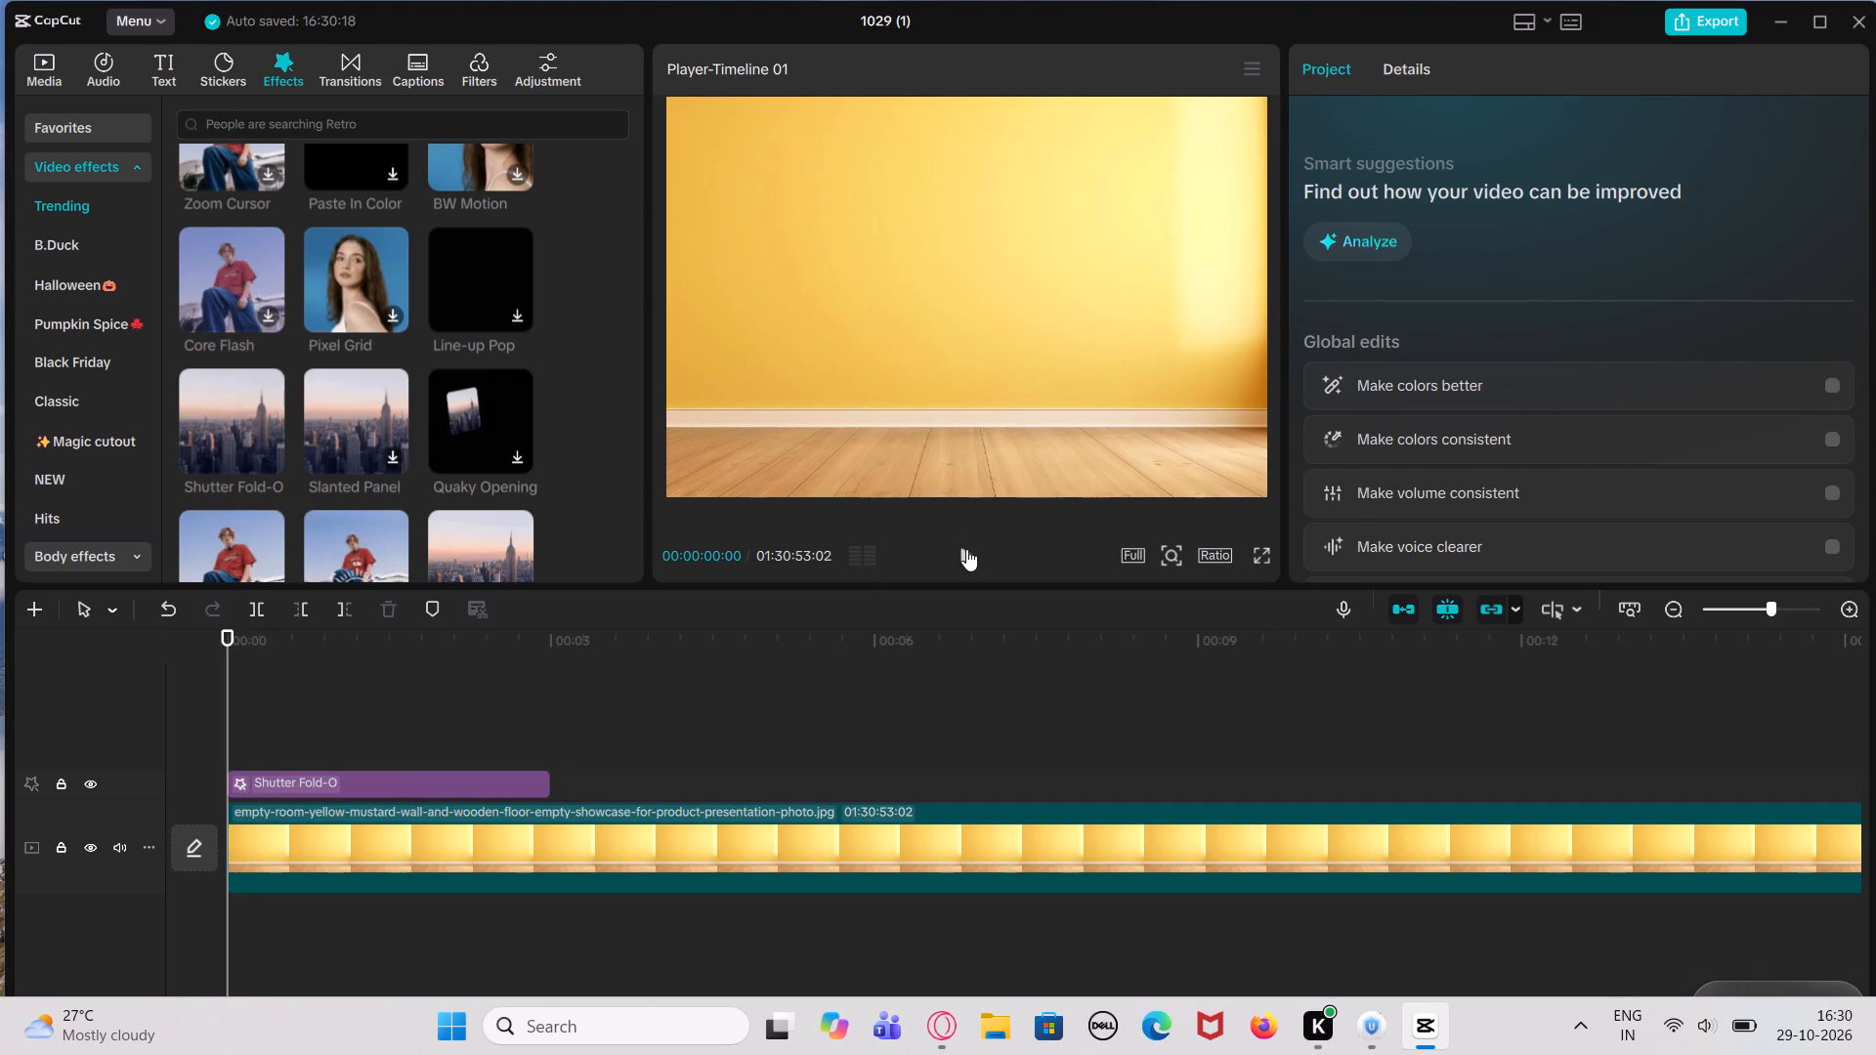
left_click(966, 553)
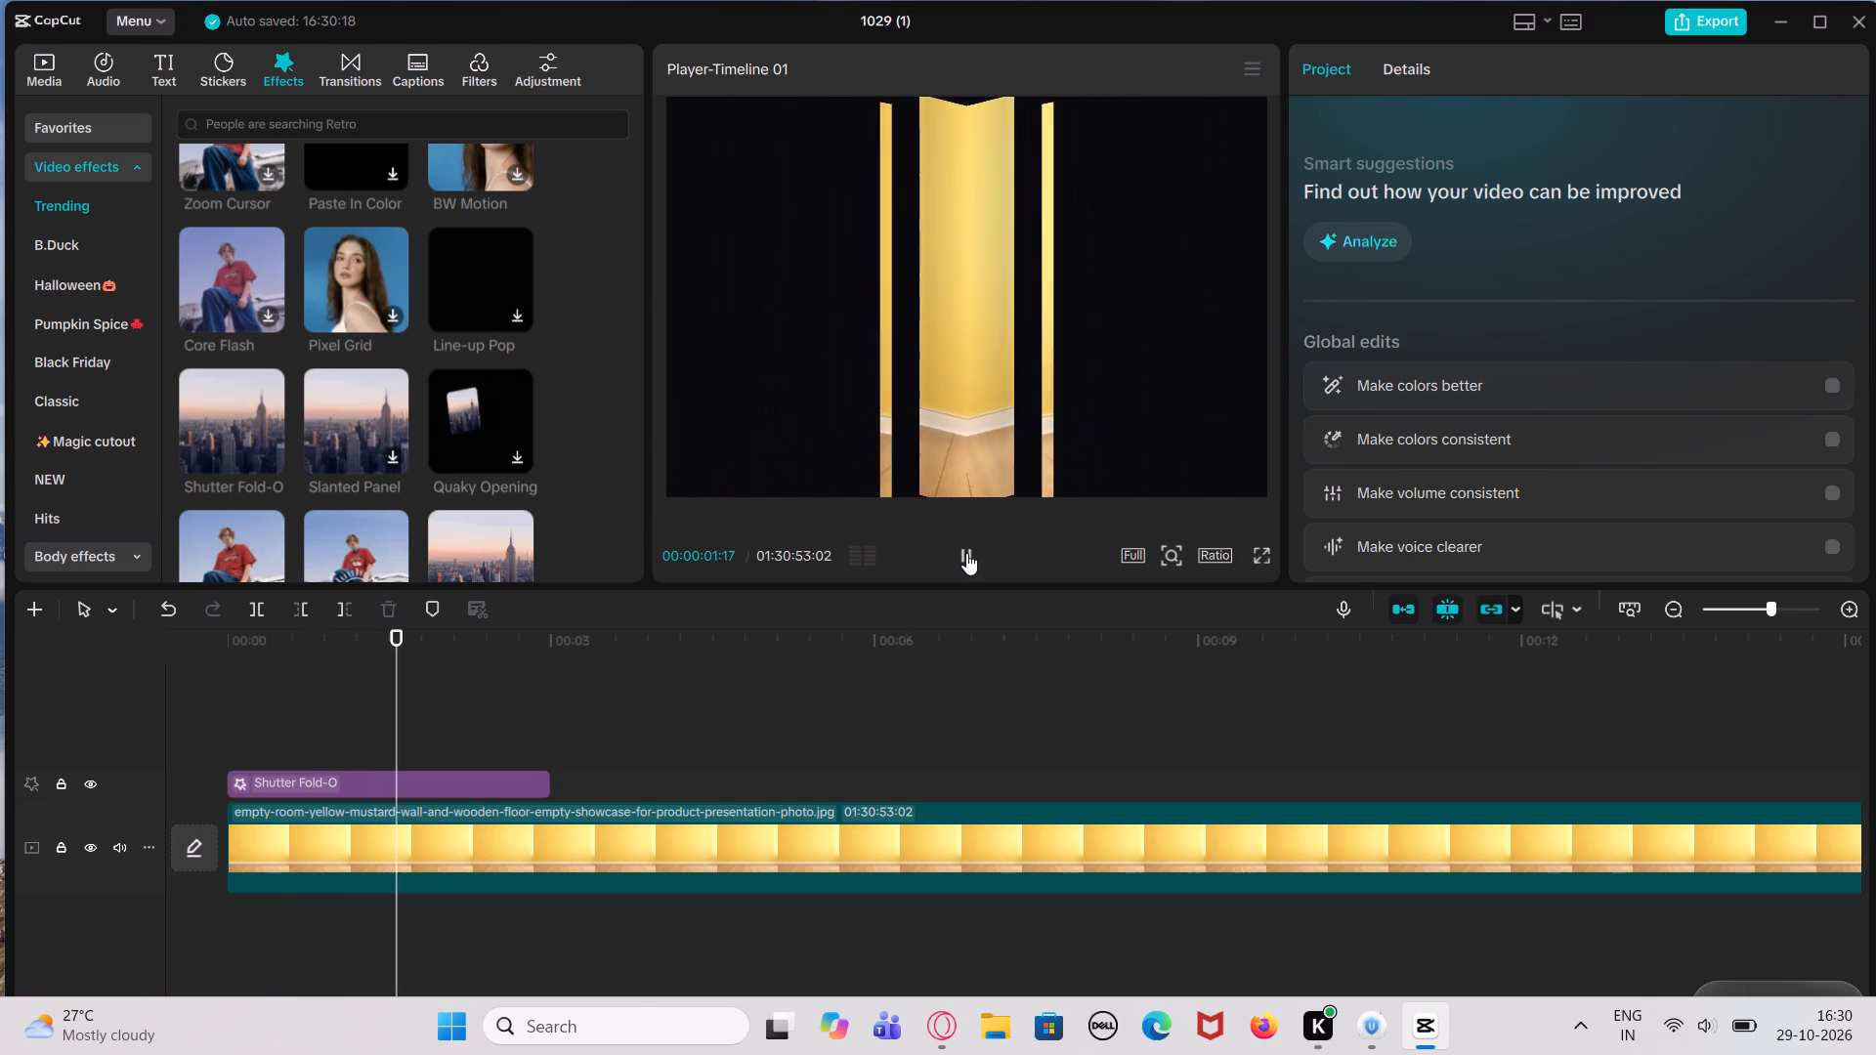
left_click(966, 553)
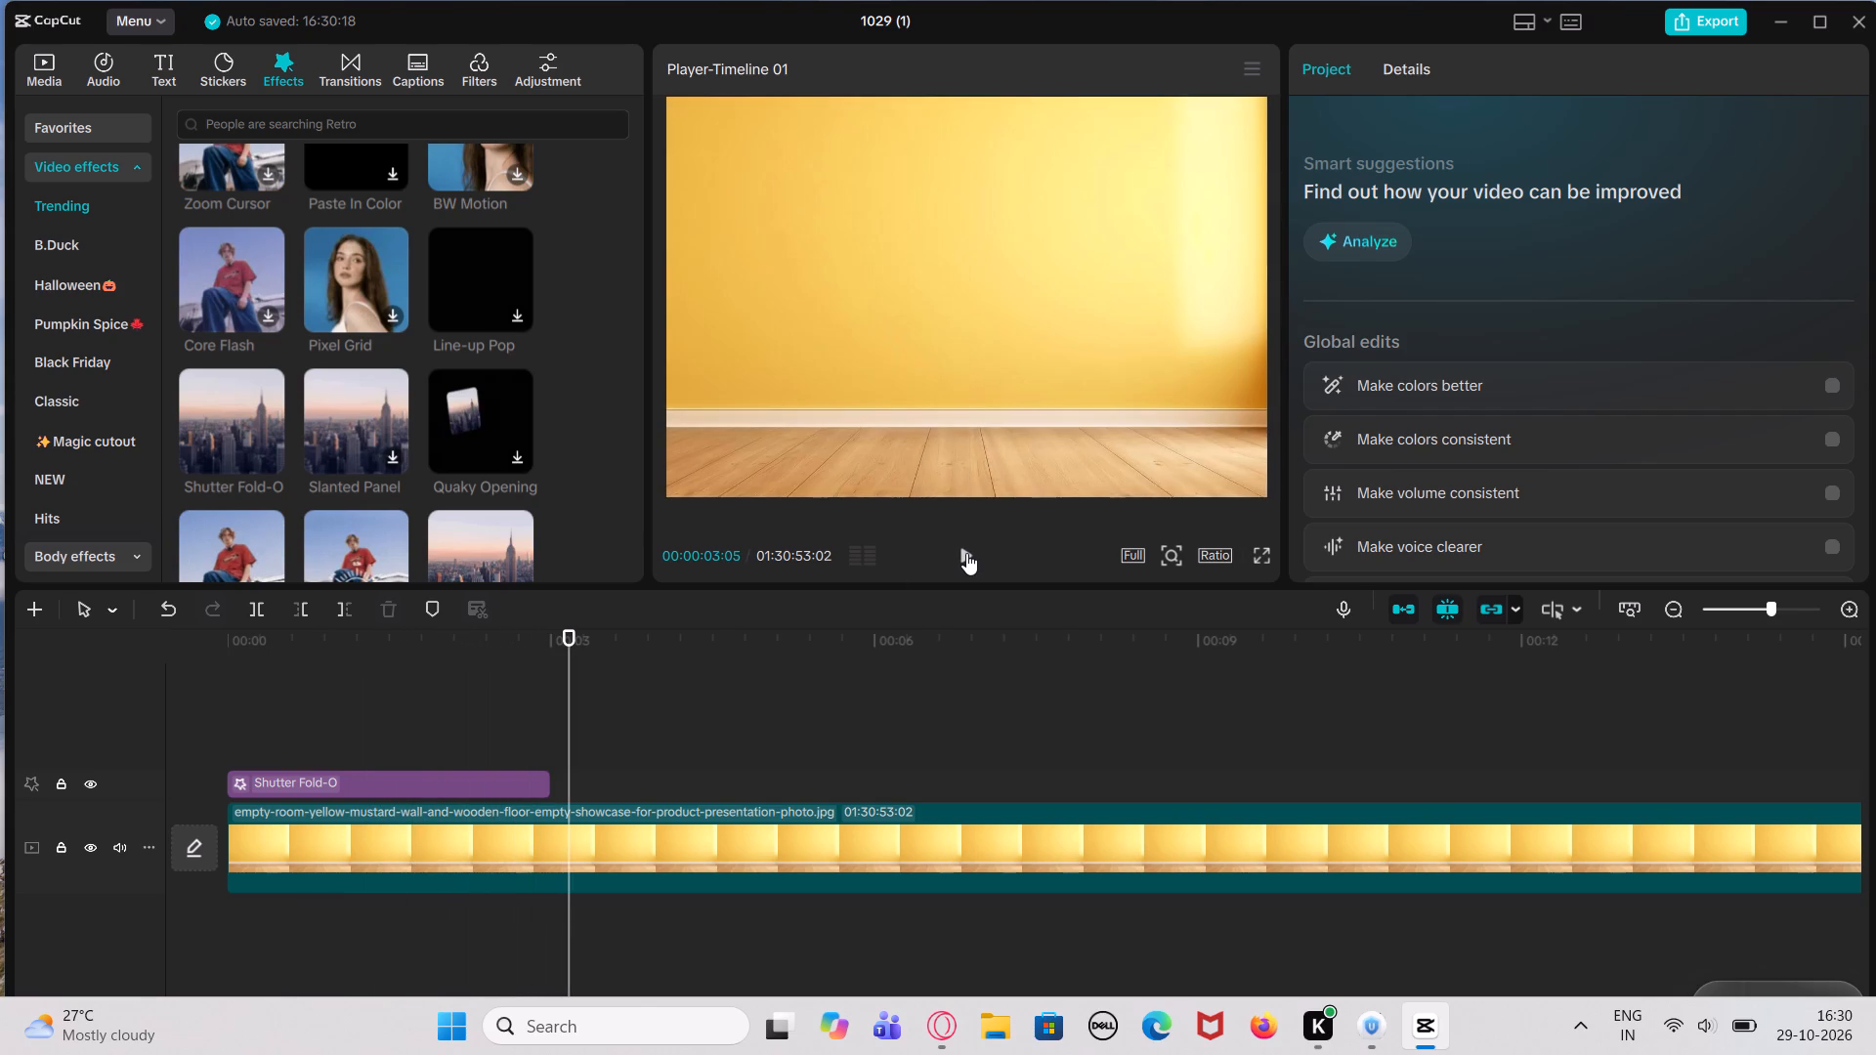
left_click(558, 721)
left_click(210, 733)
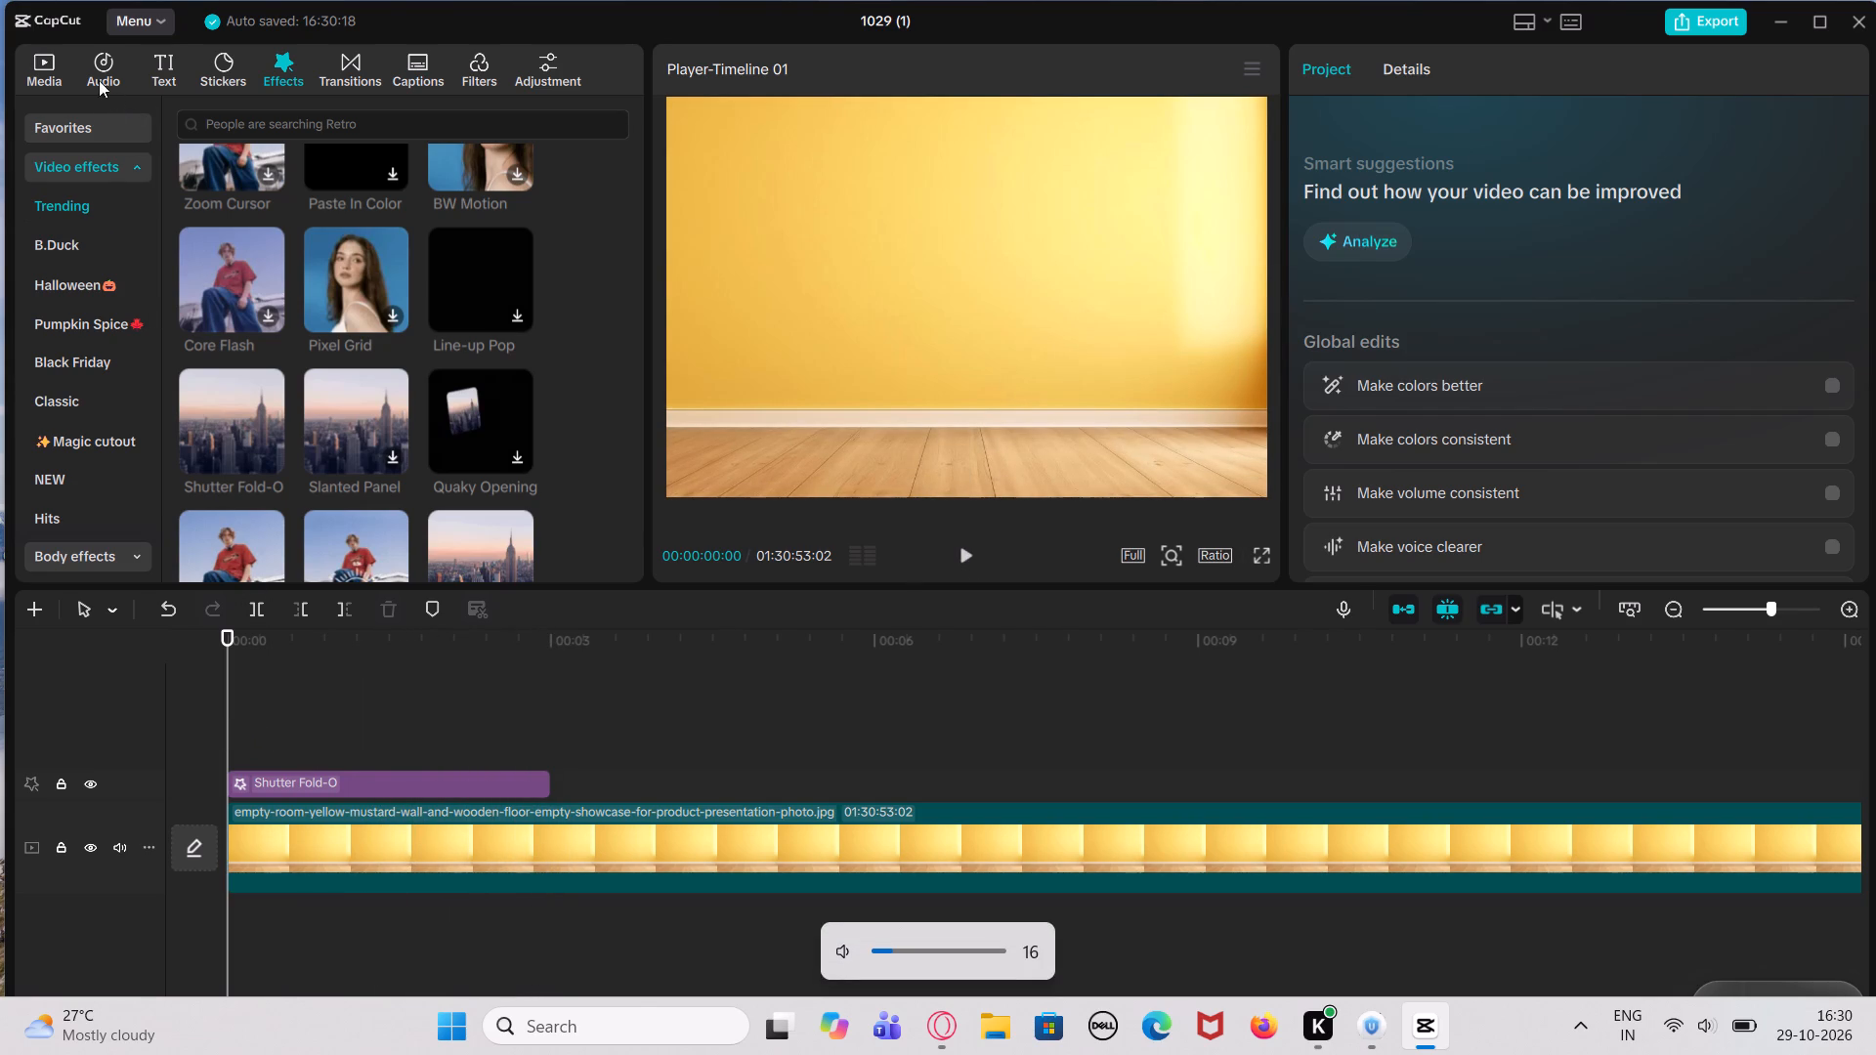
Audition the first three Halloween music tracks and add "A song of a mysterious and fun Halloween event" to the timeline at 00:00.
left_click_drag(93, 76, 102, 72)
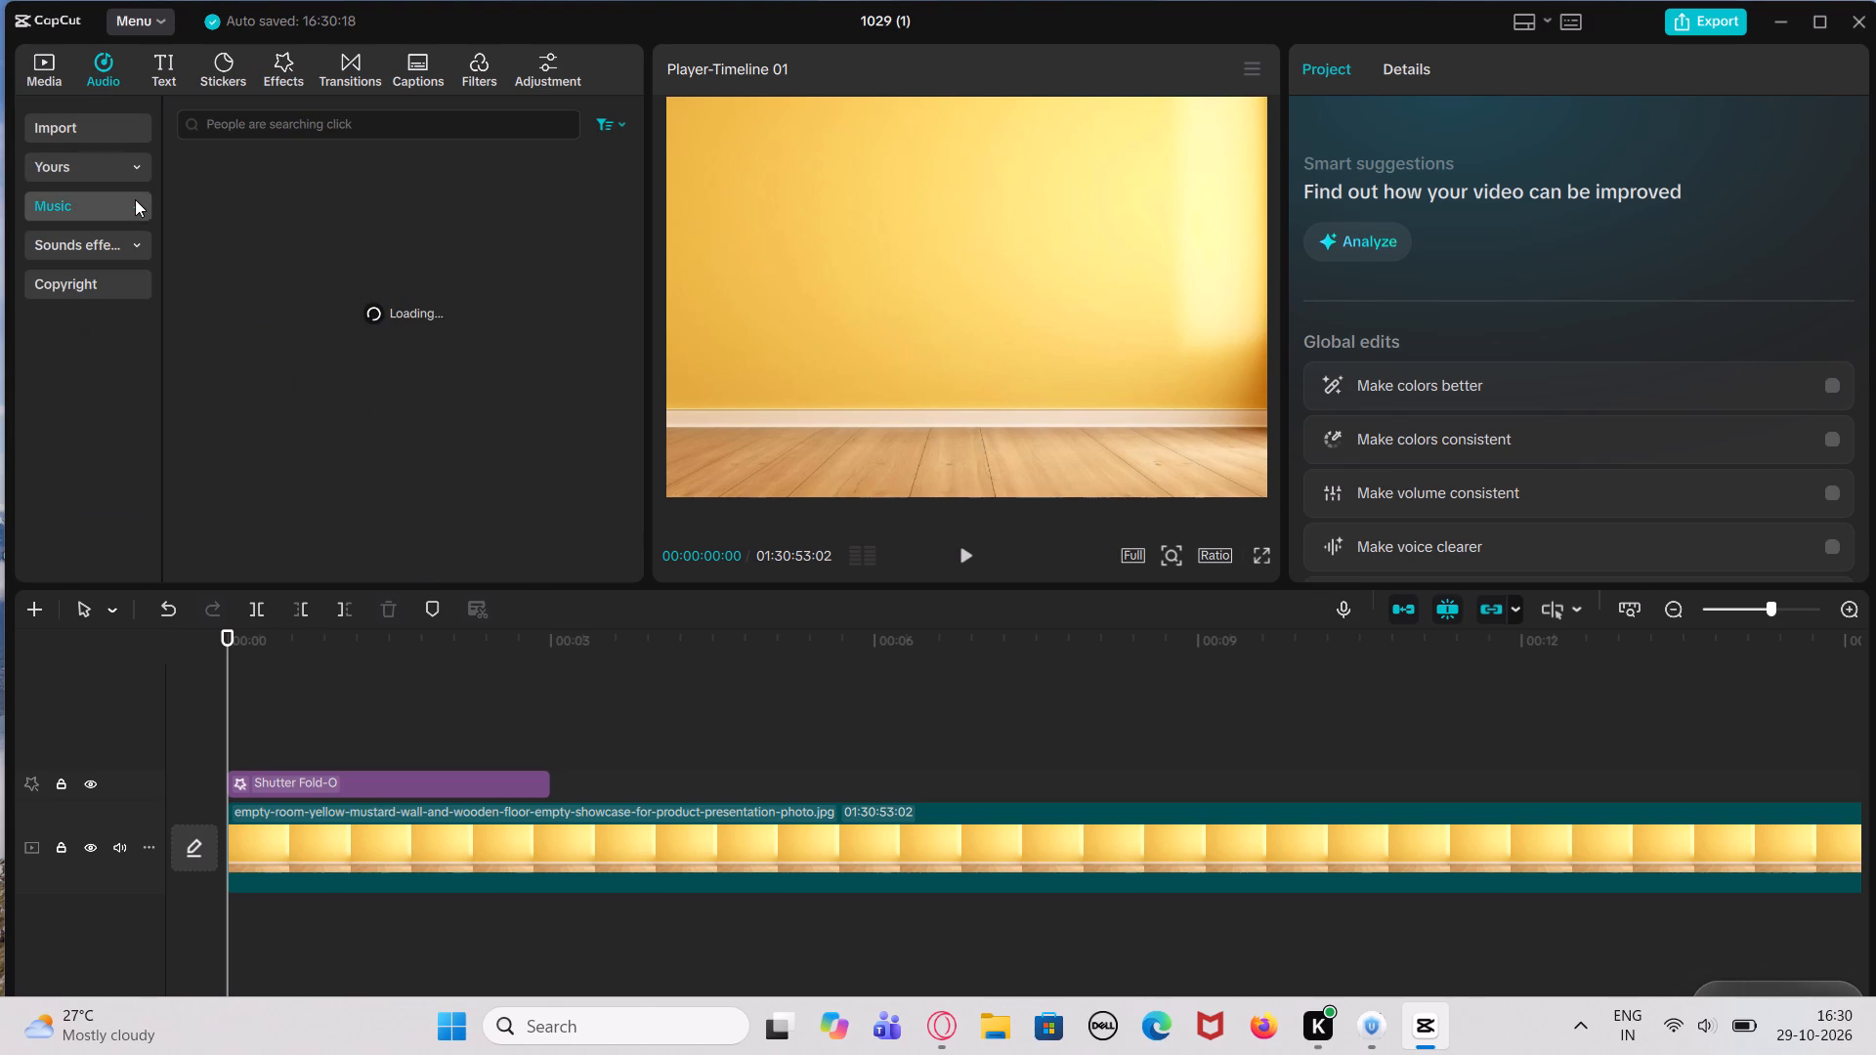
left_click(135, 199)
left_click(135, 199)
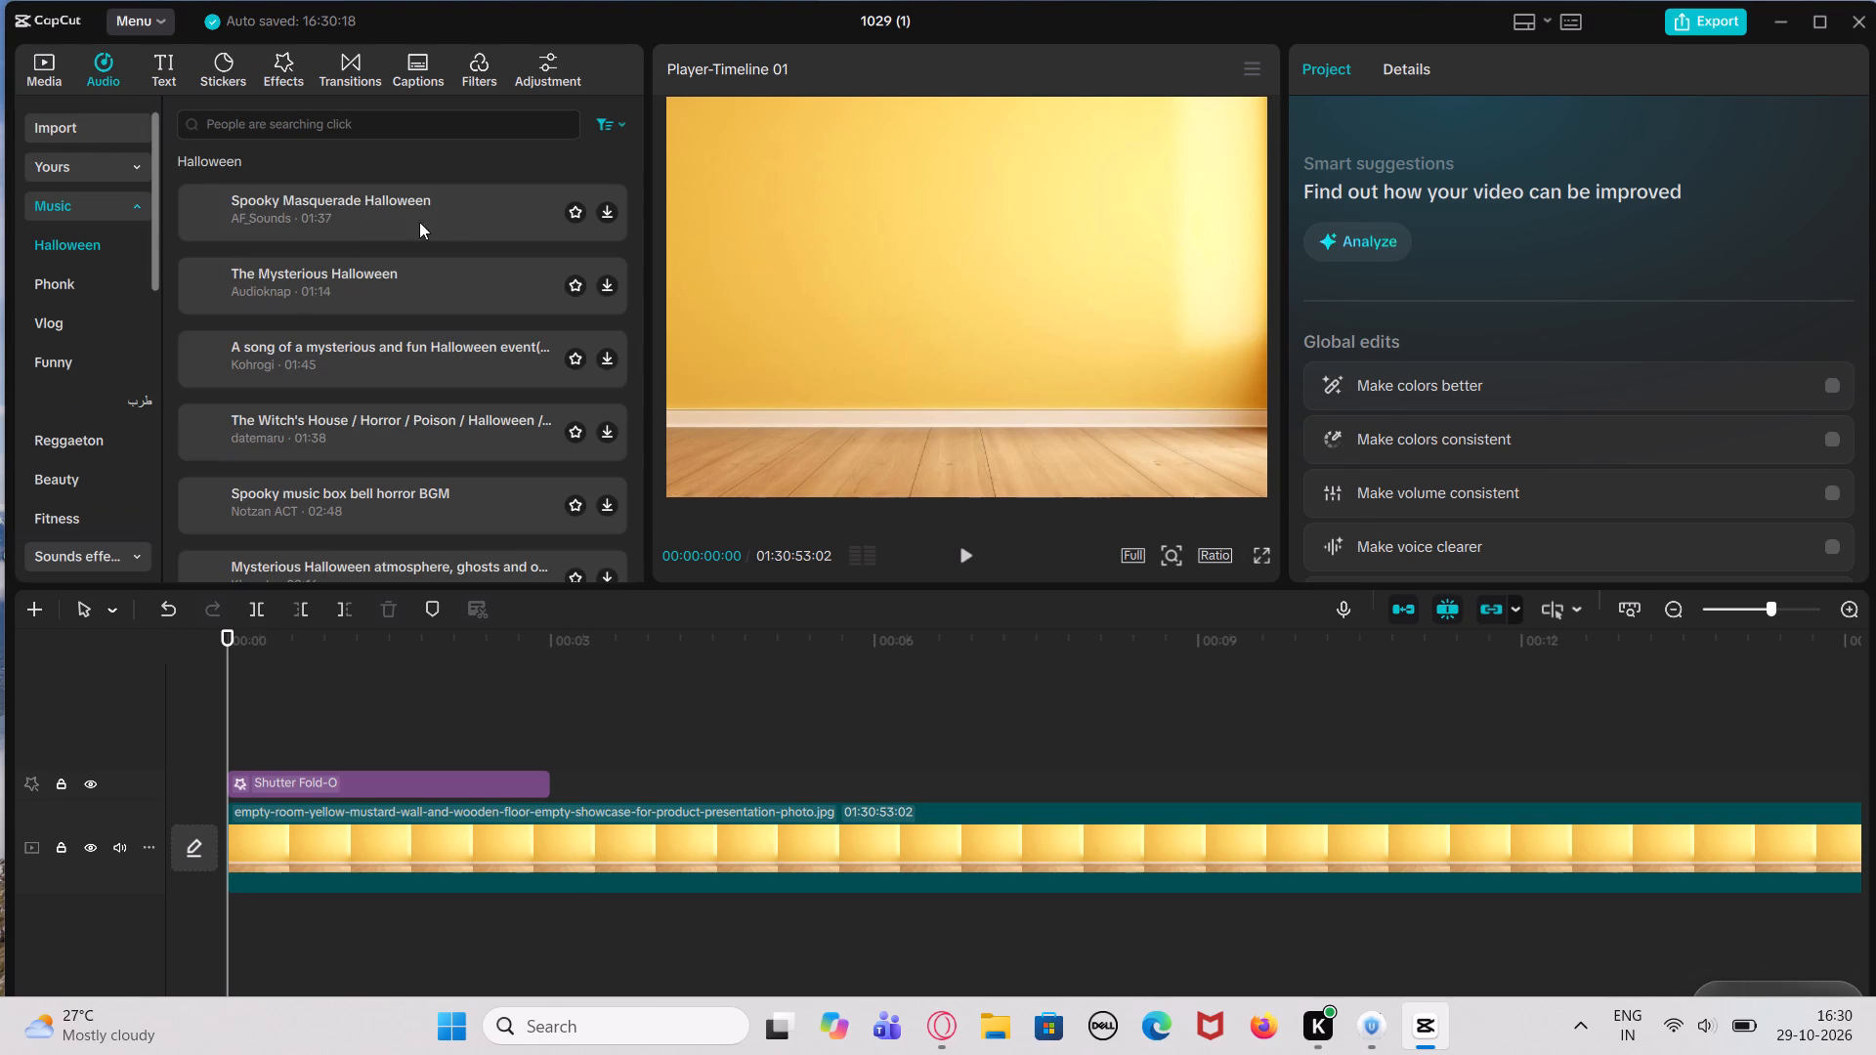
left_click(466, 196)
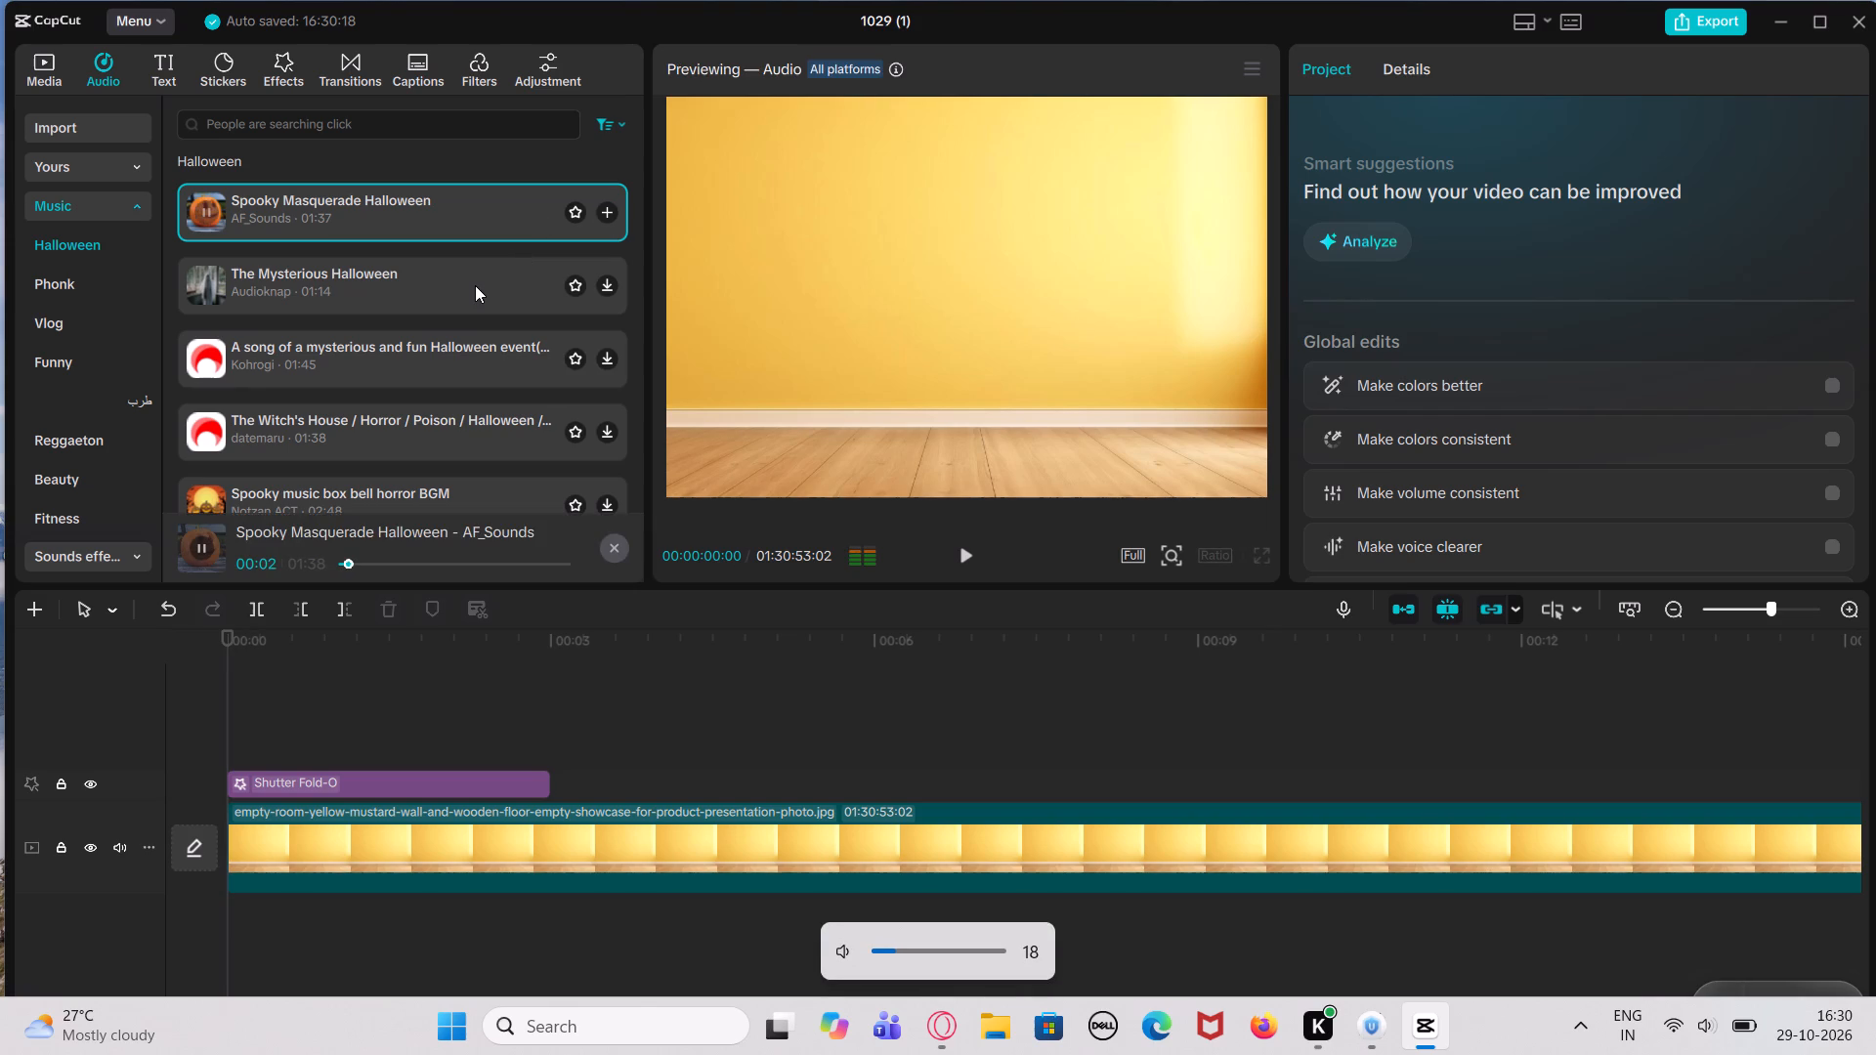
left_click(475, 285)
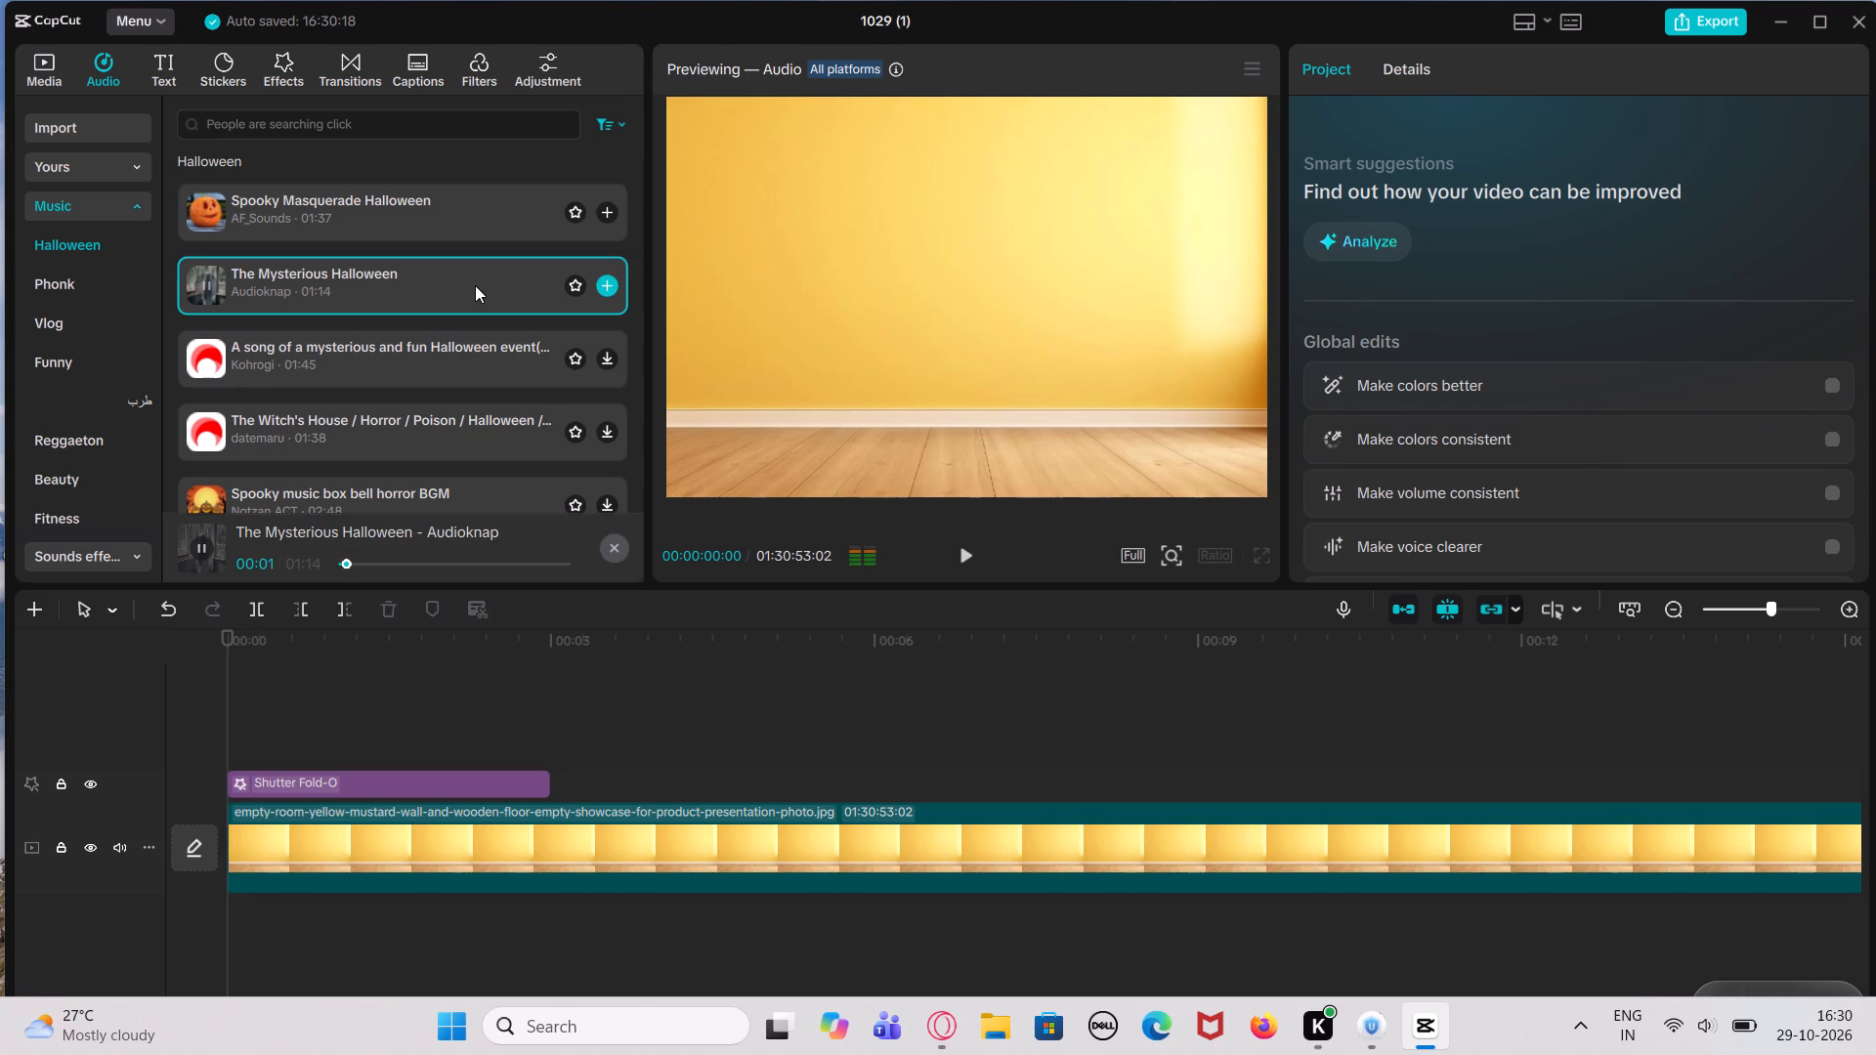
left_click(478, 351)
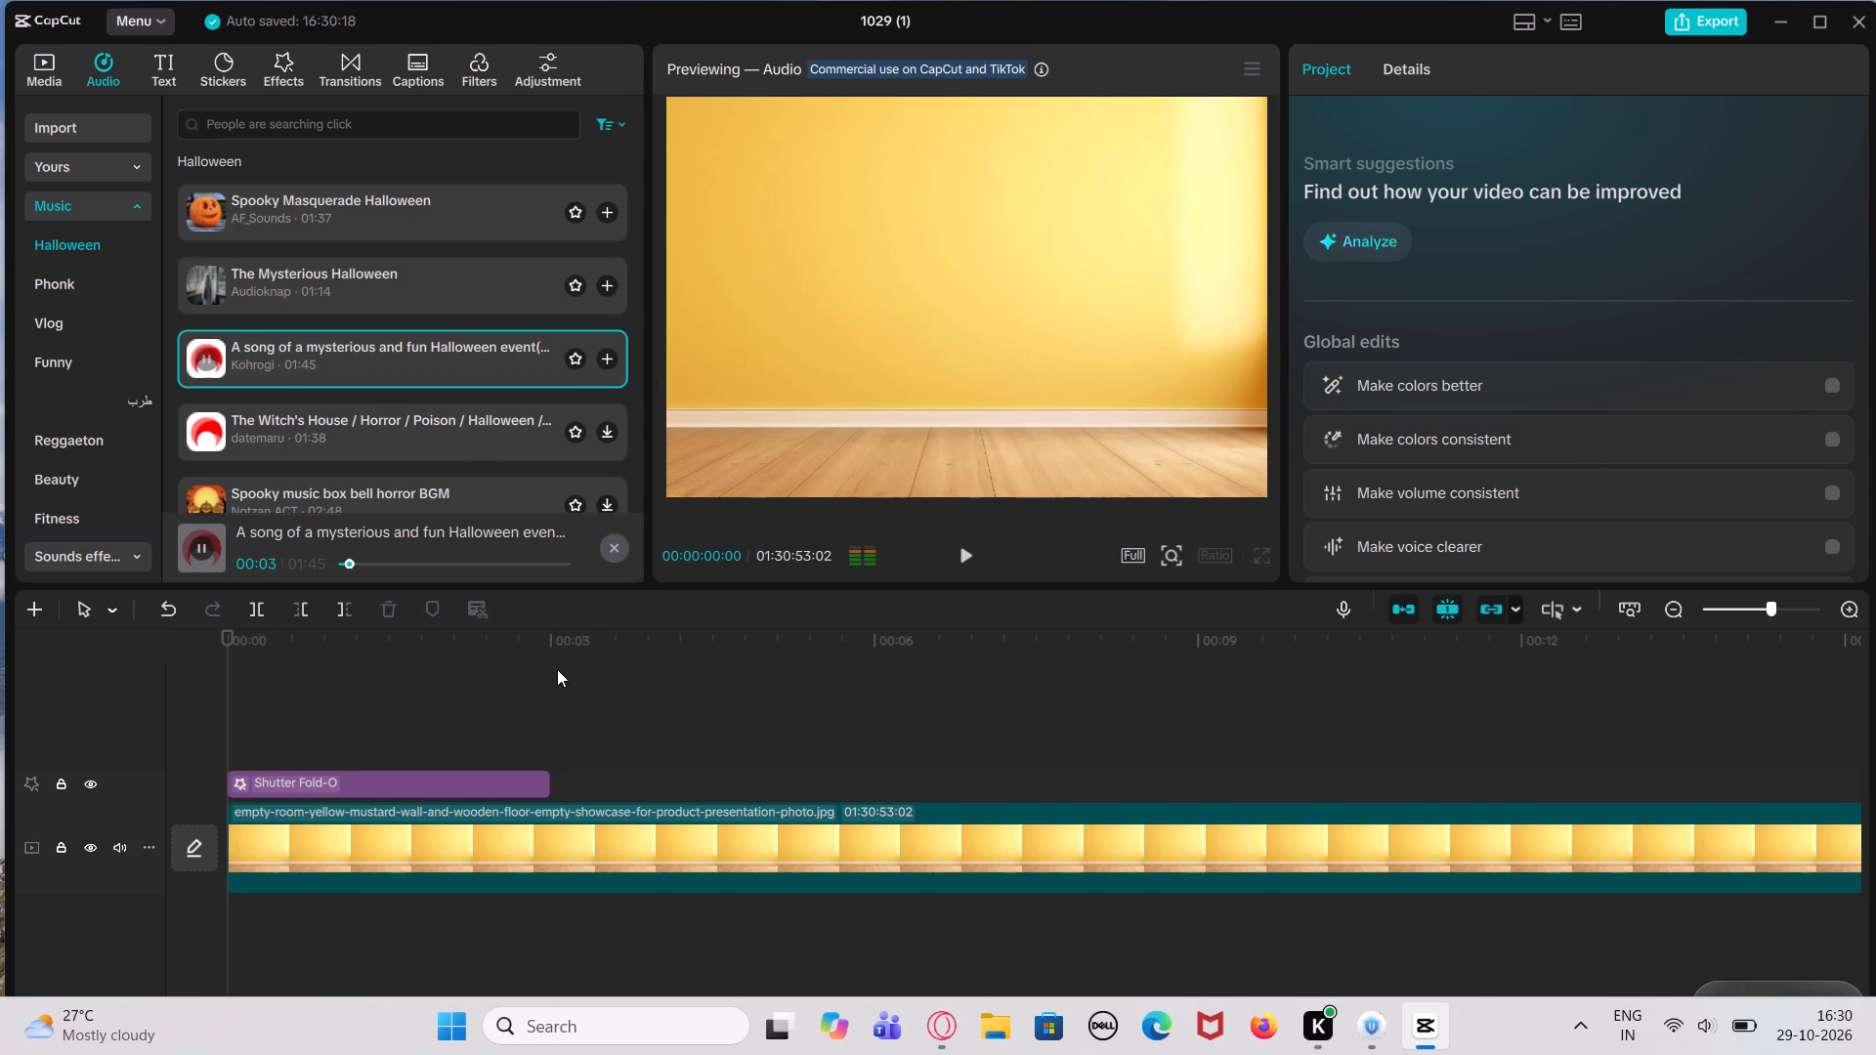
left_click(612, 359)
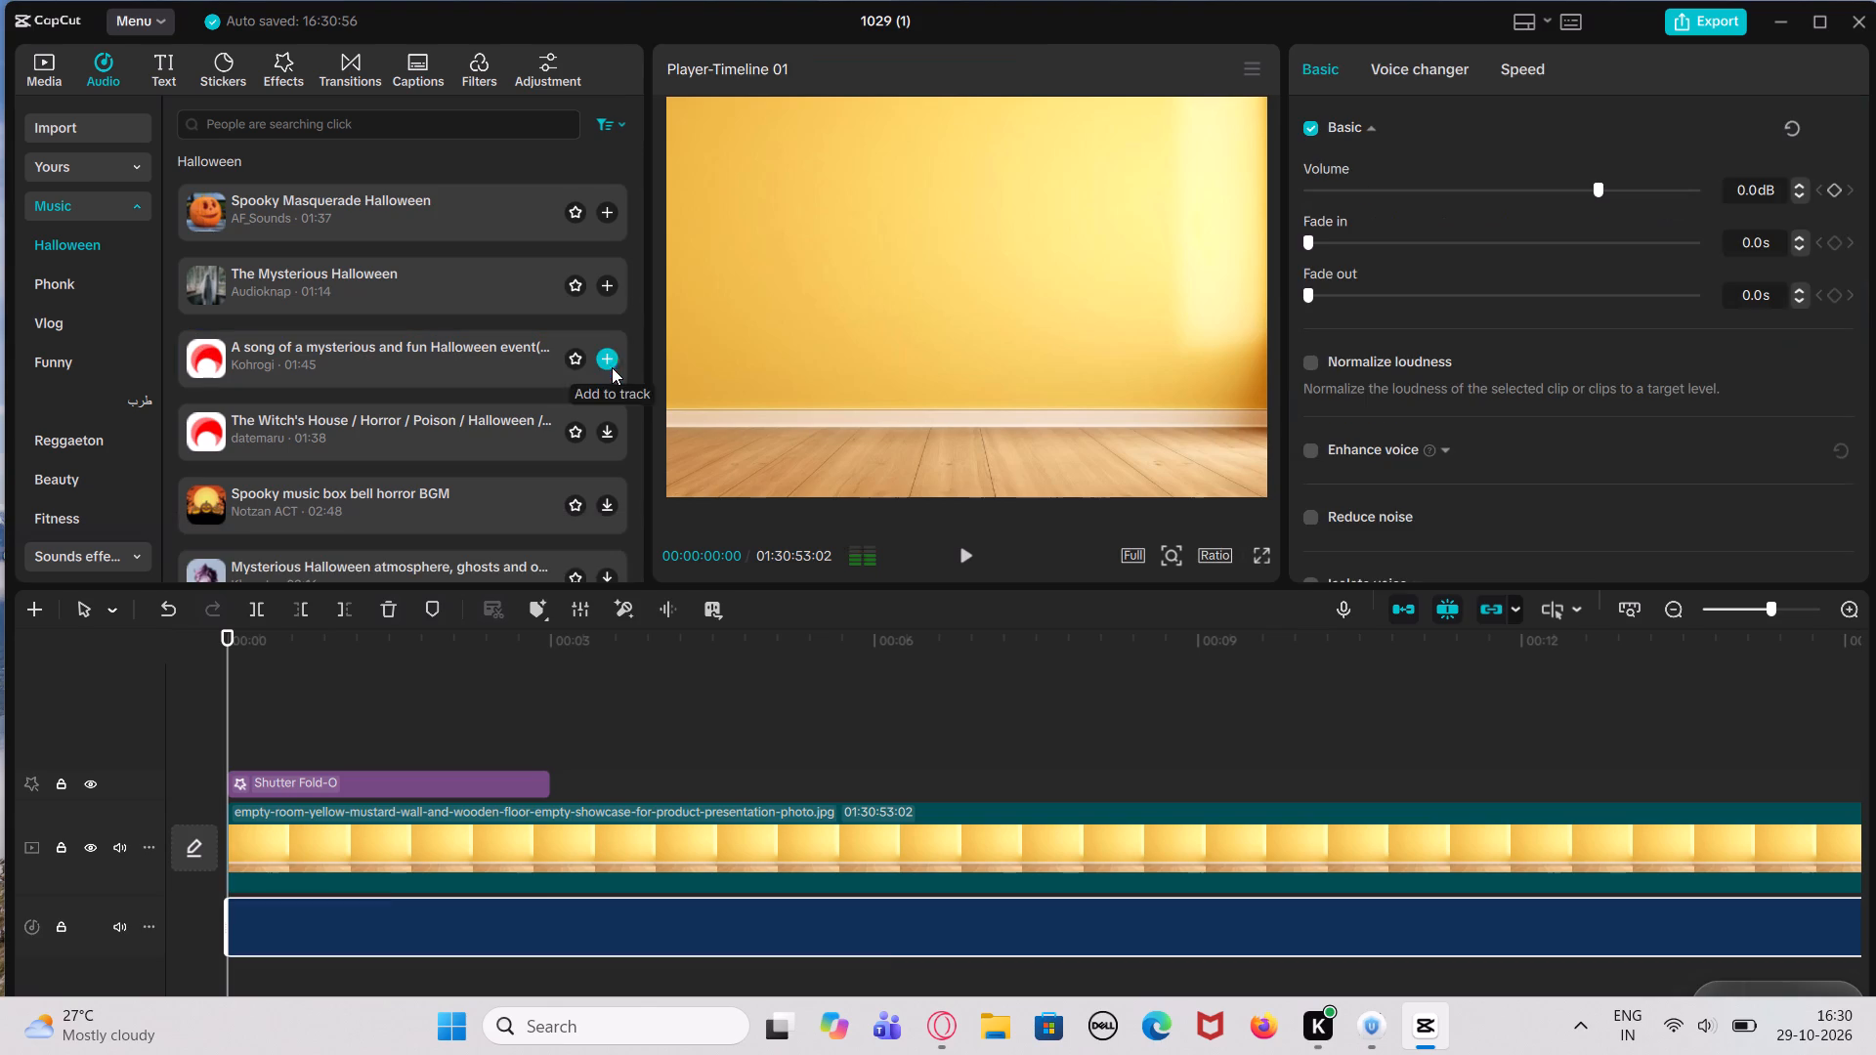
Play the opening few seconds from the start of the timeline to preview the effect together with the music.
left_click(323, 720)
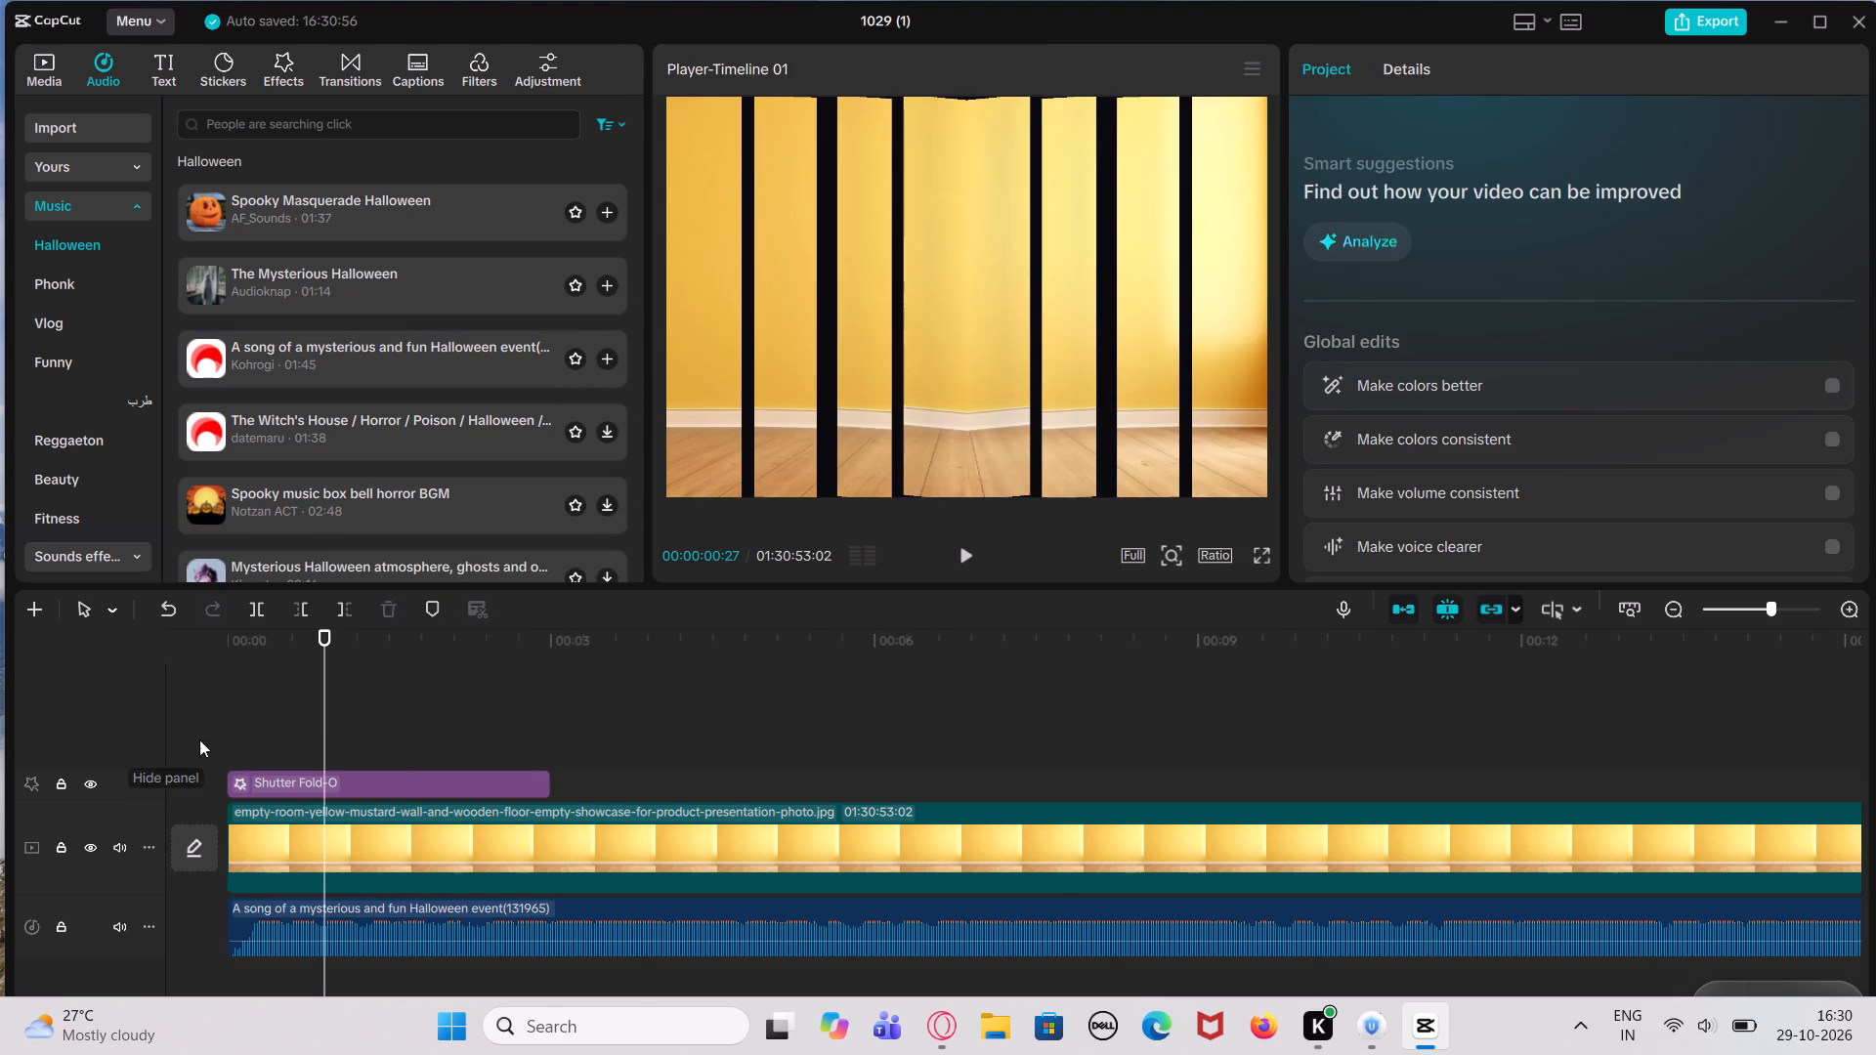
left_click(229, 740)
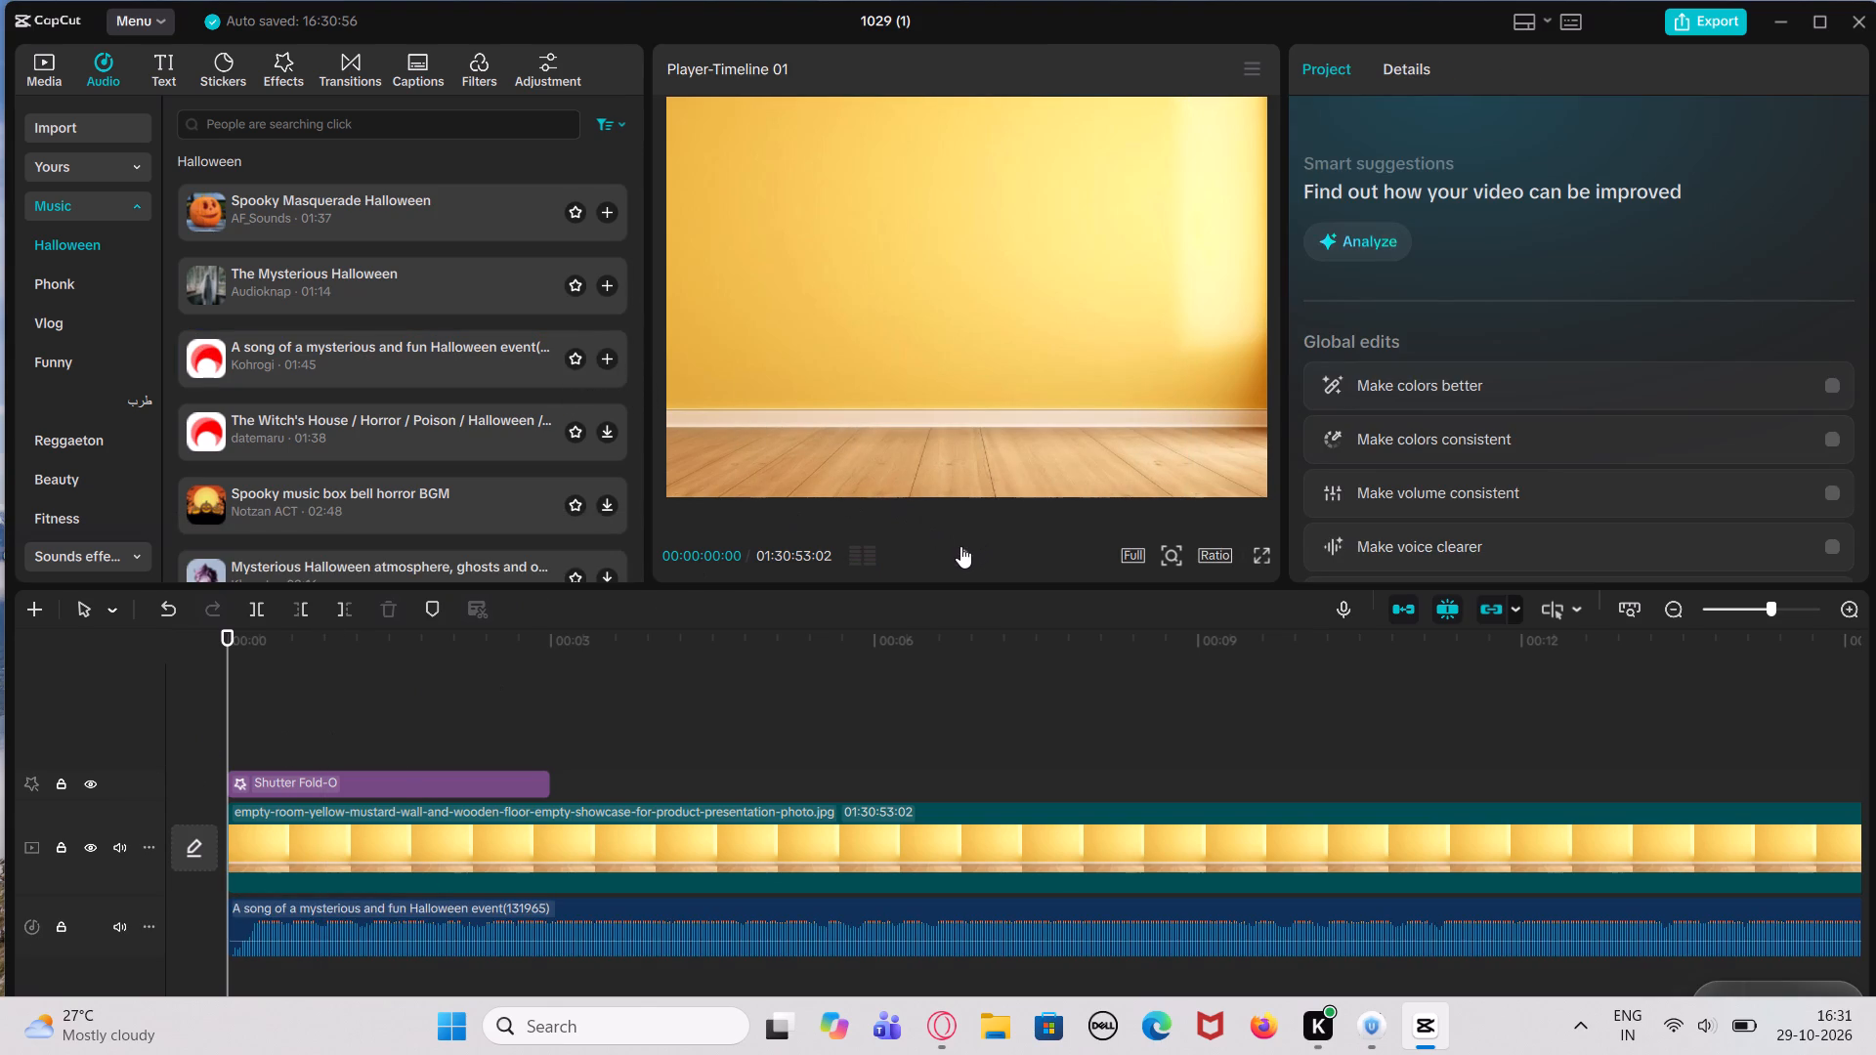
left_click(960, 546)
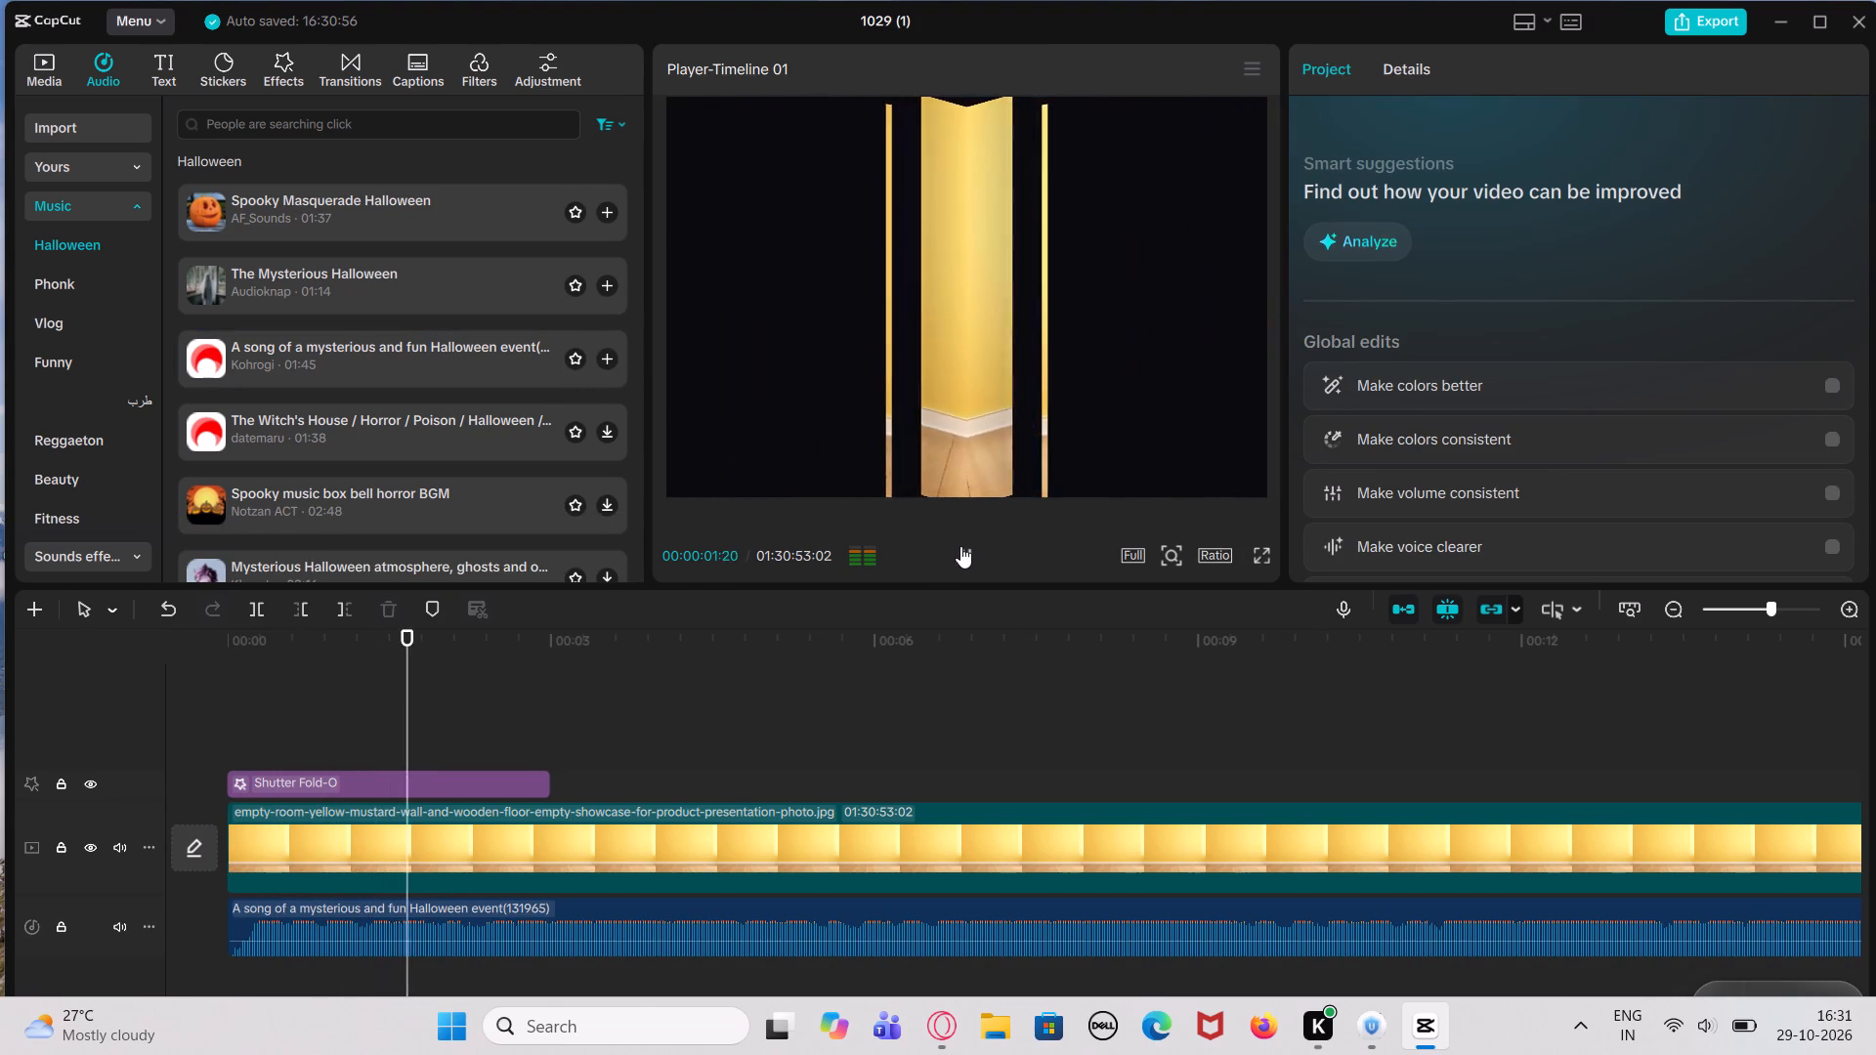
left_click(964, 550)
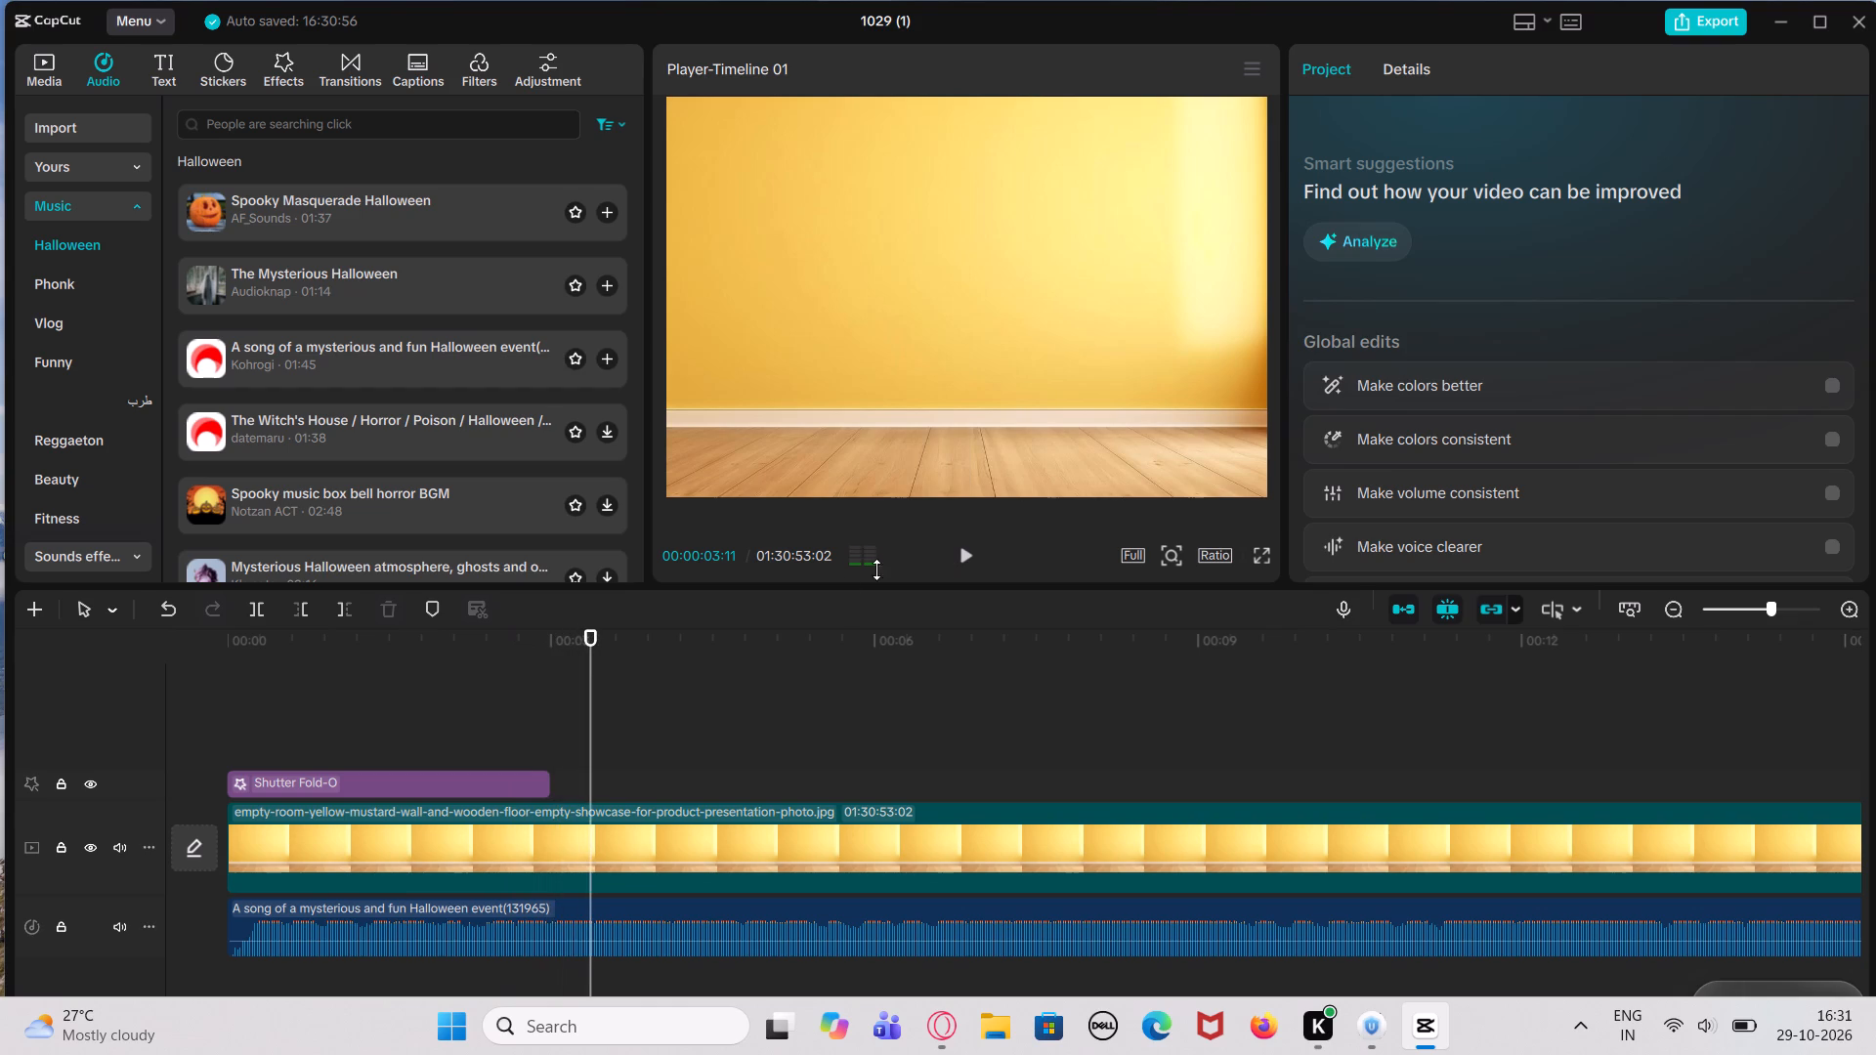
Add a default text clip at 00:00:03:00, where the Shutter Fold-O effect ends.
left_click(556, 732)
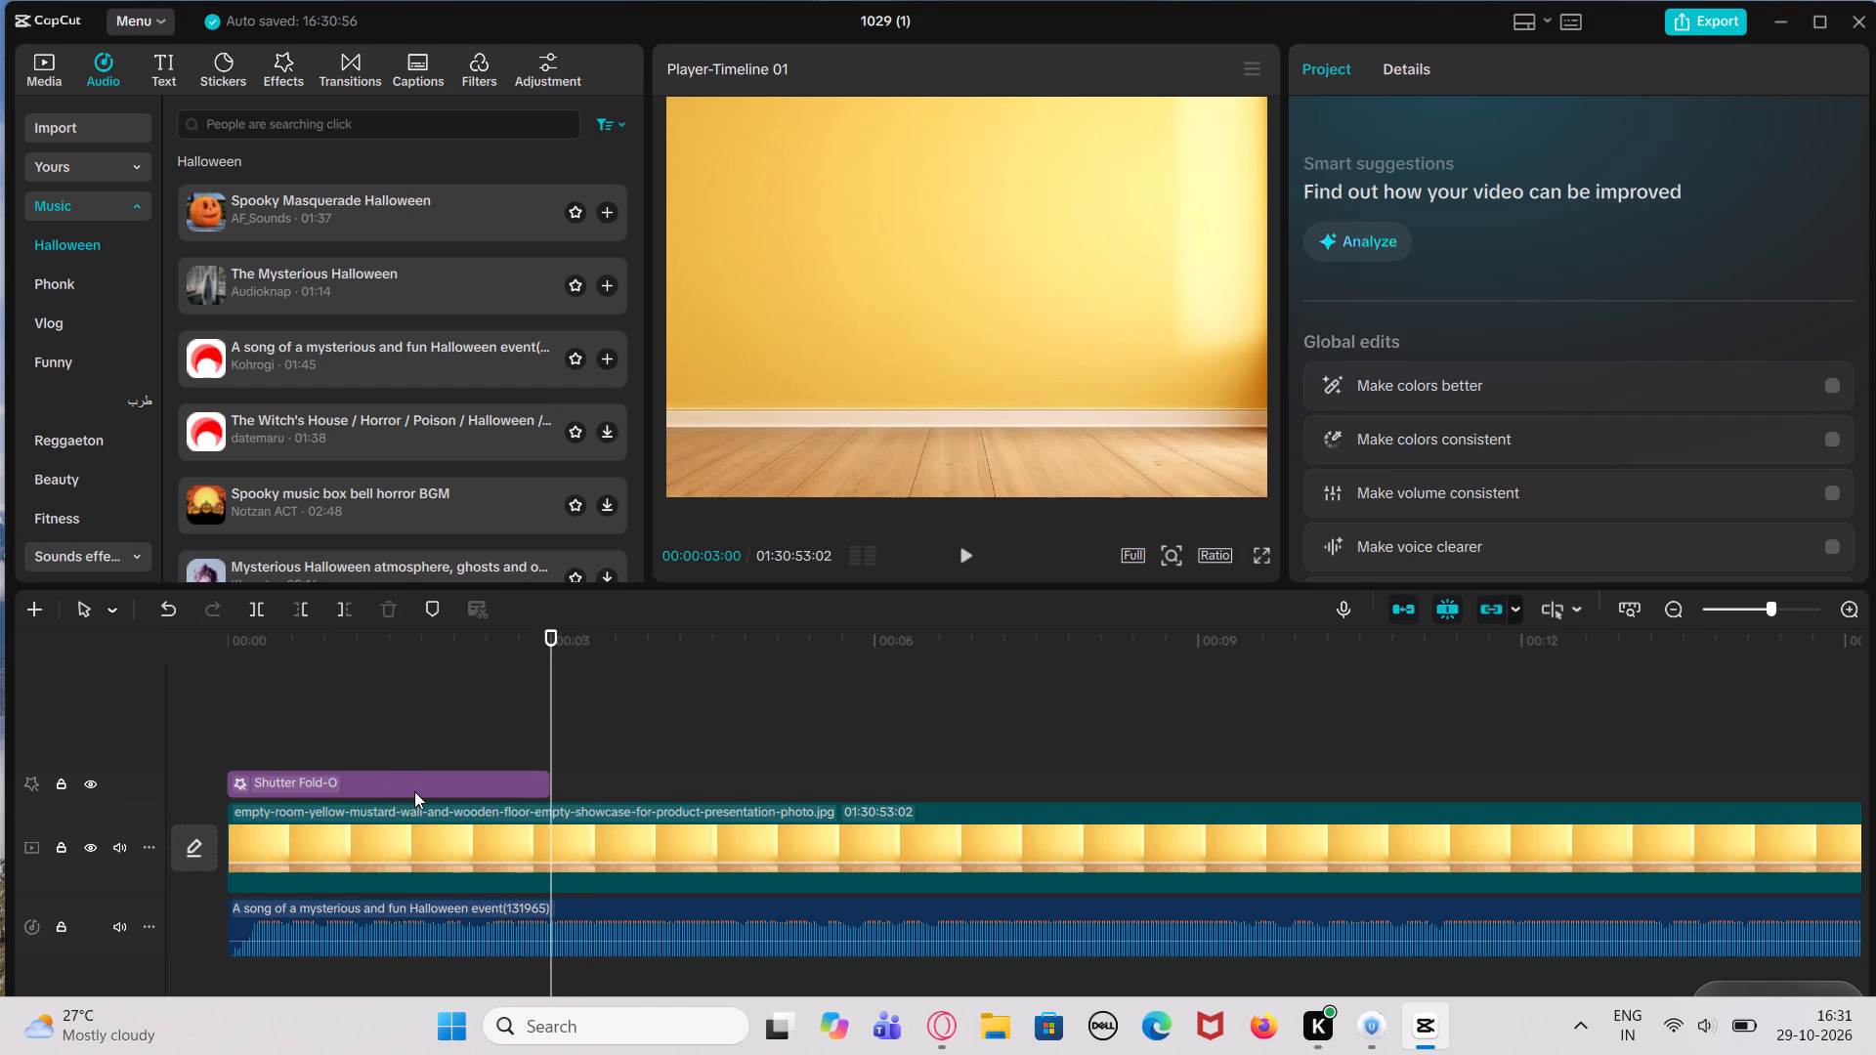
left_click(160, 74)
left_click(235, 180)
left_click(257, 193)
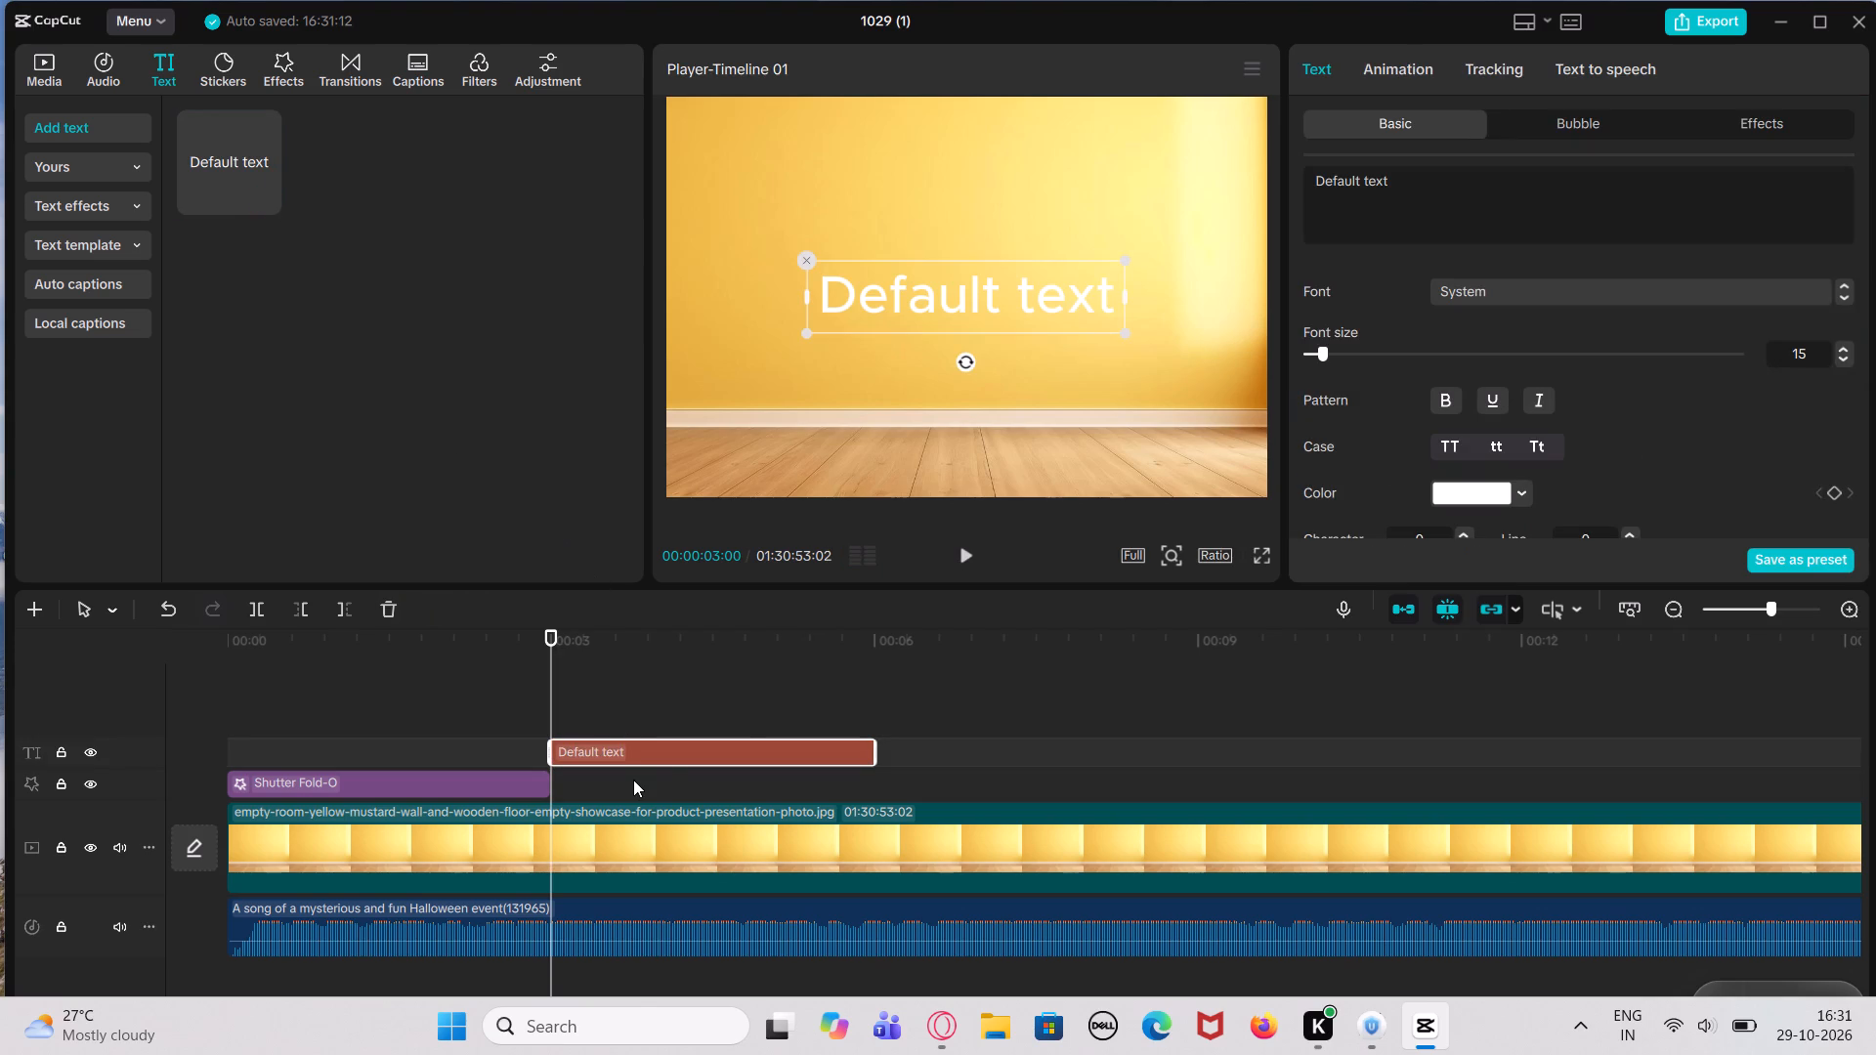
Replace the default text with "Hello guys this is Saksham".
left_click(1435, 179)
key("BackSpace")
key("BackSpace")
key("BackSpace")
key("BackSpace")
key("BackSpace")
key("BackSpace")
key("BackSpace")
key("BackSpace")
key("BackSpace")
key("BackSpace")
key("BackSpace")
key("BackSpace")
key("BackSpace")
key("BackSpace")
key("BackSpace")
key("BackSpace")
key("BackSpace")
key("BackSpace")
key("BackSpace")
key("BackSpace")
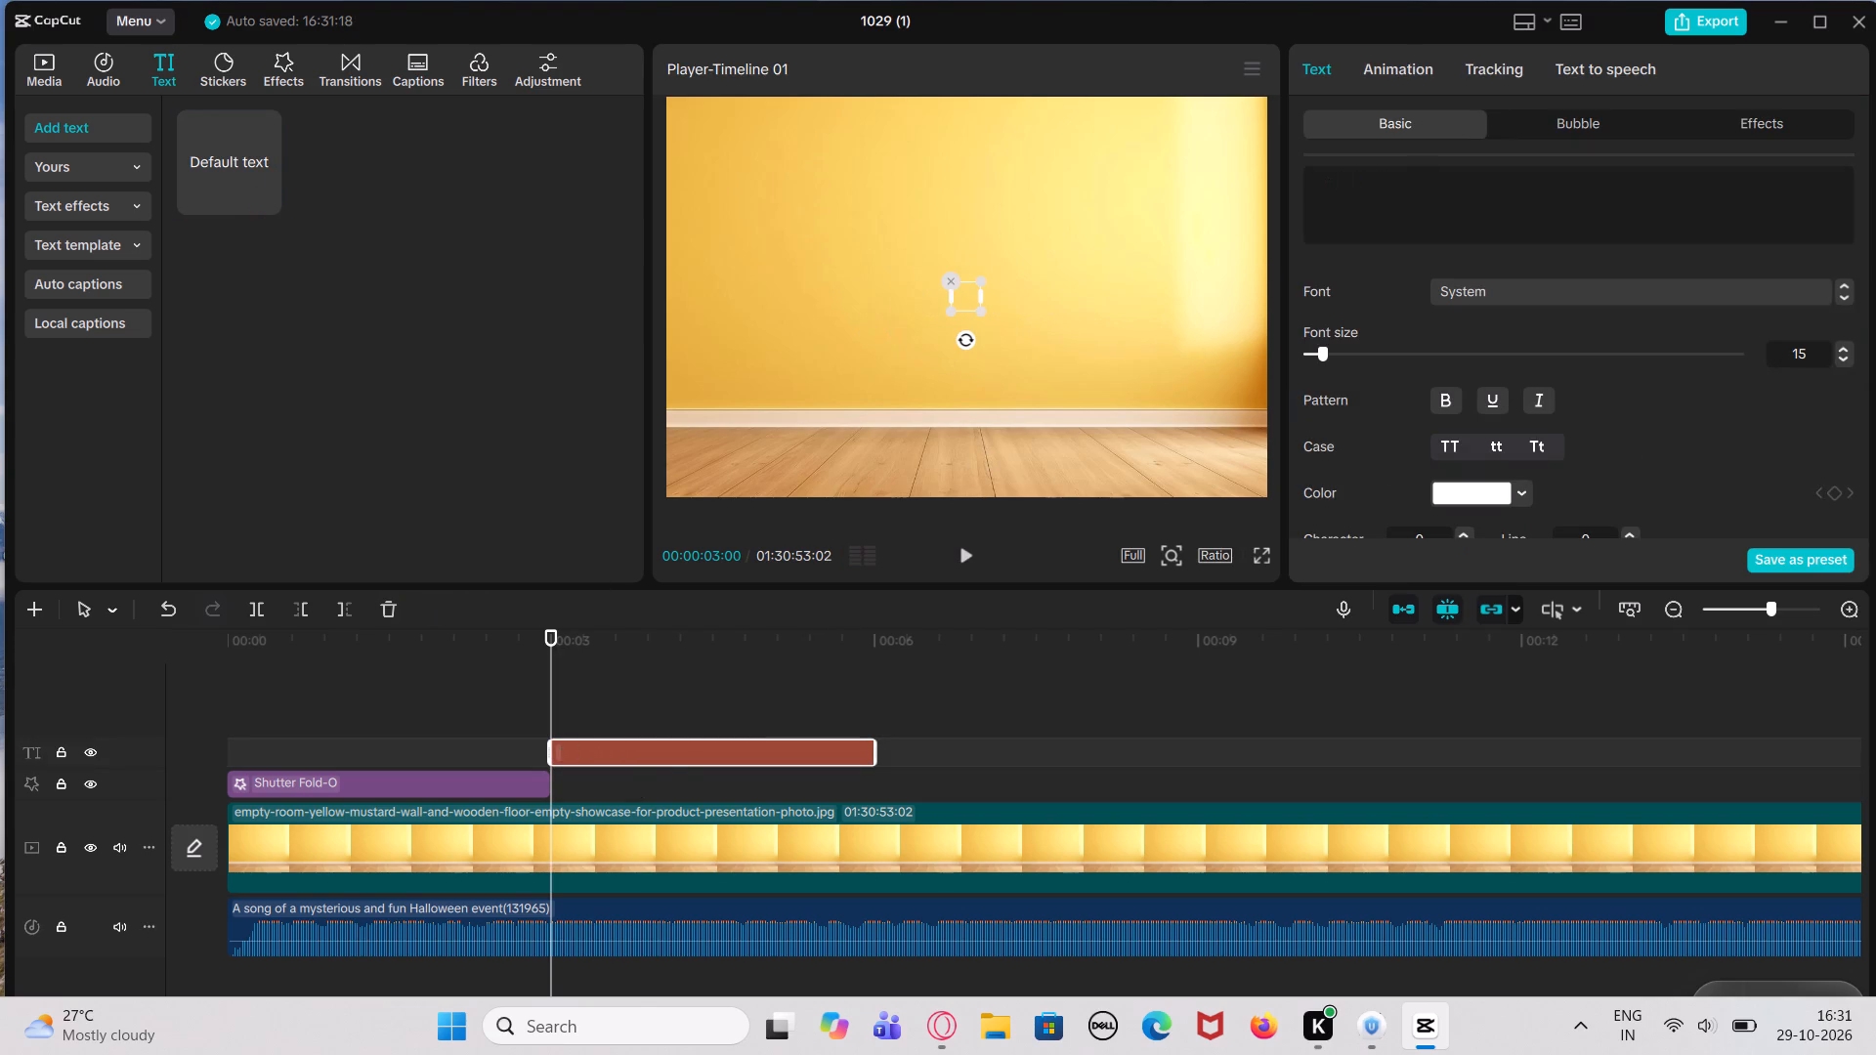
type("ello guys this is d")
key("BackSpace")
type("sa")
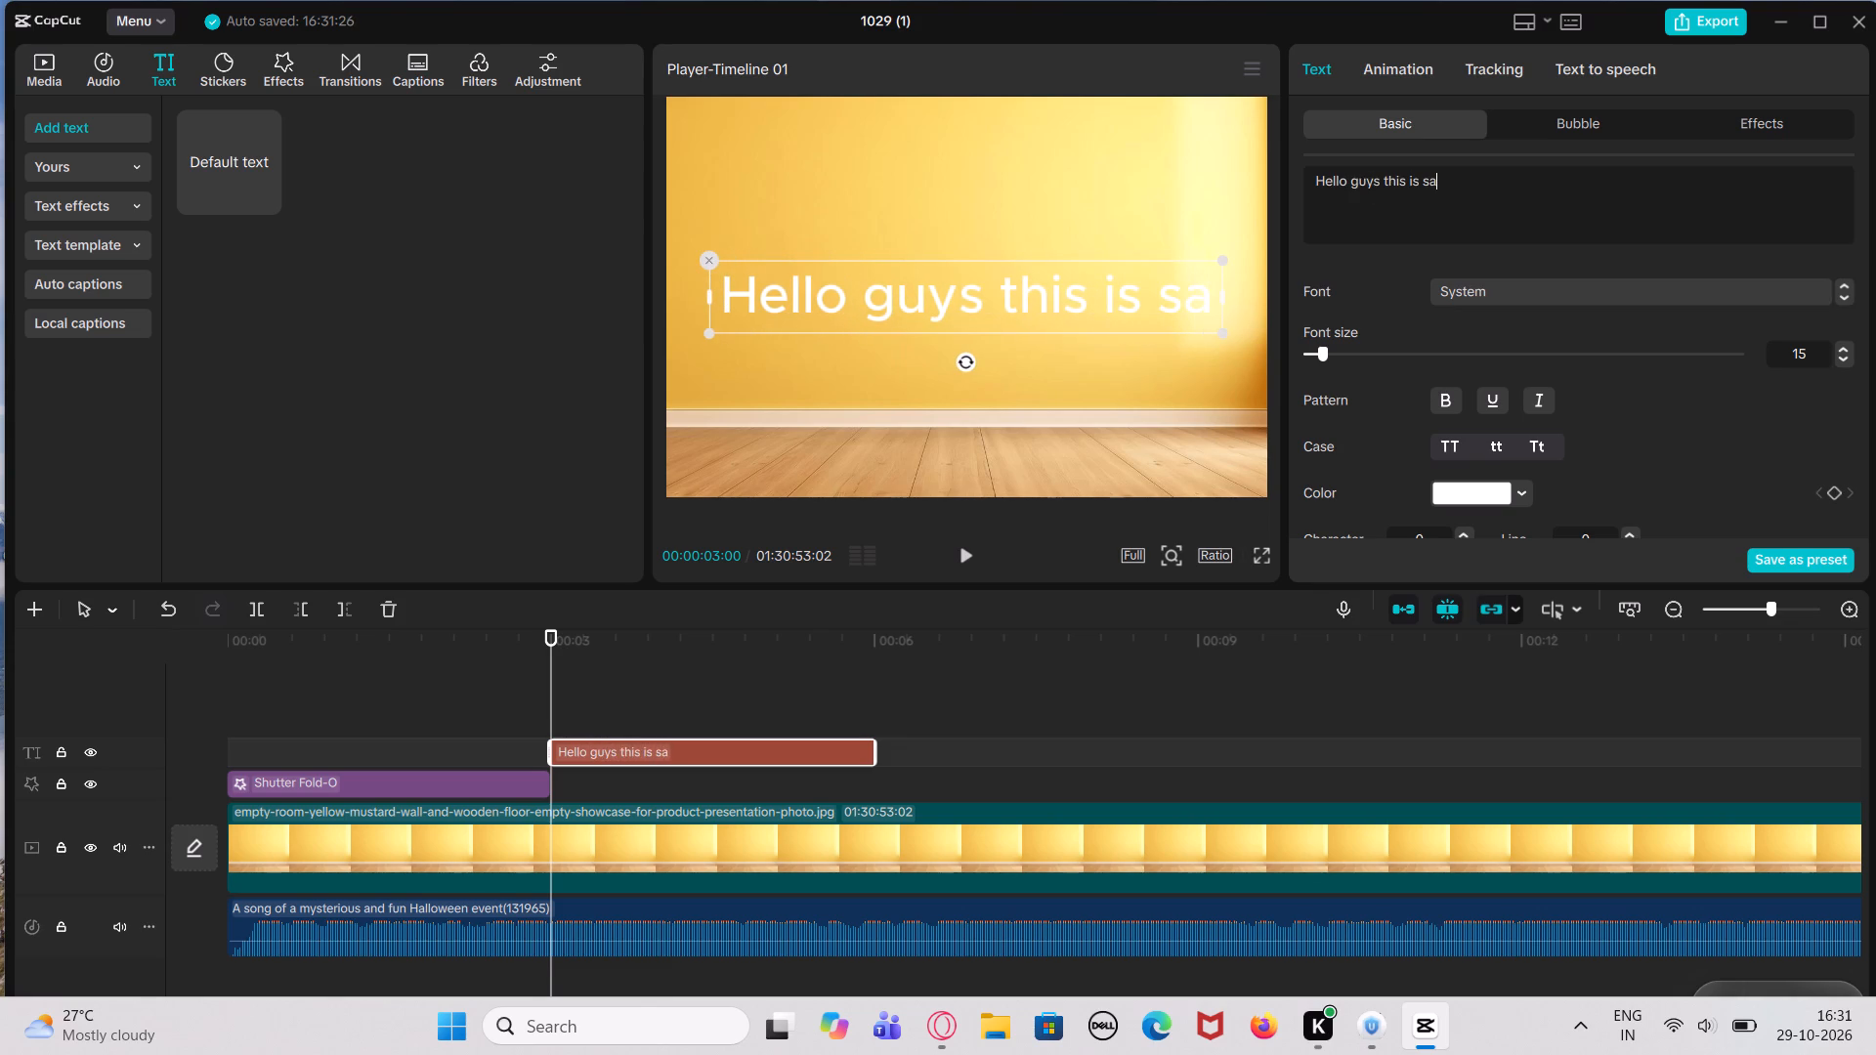
key("BackSpace")
key("s")
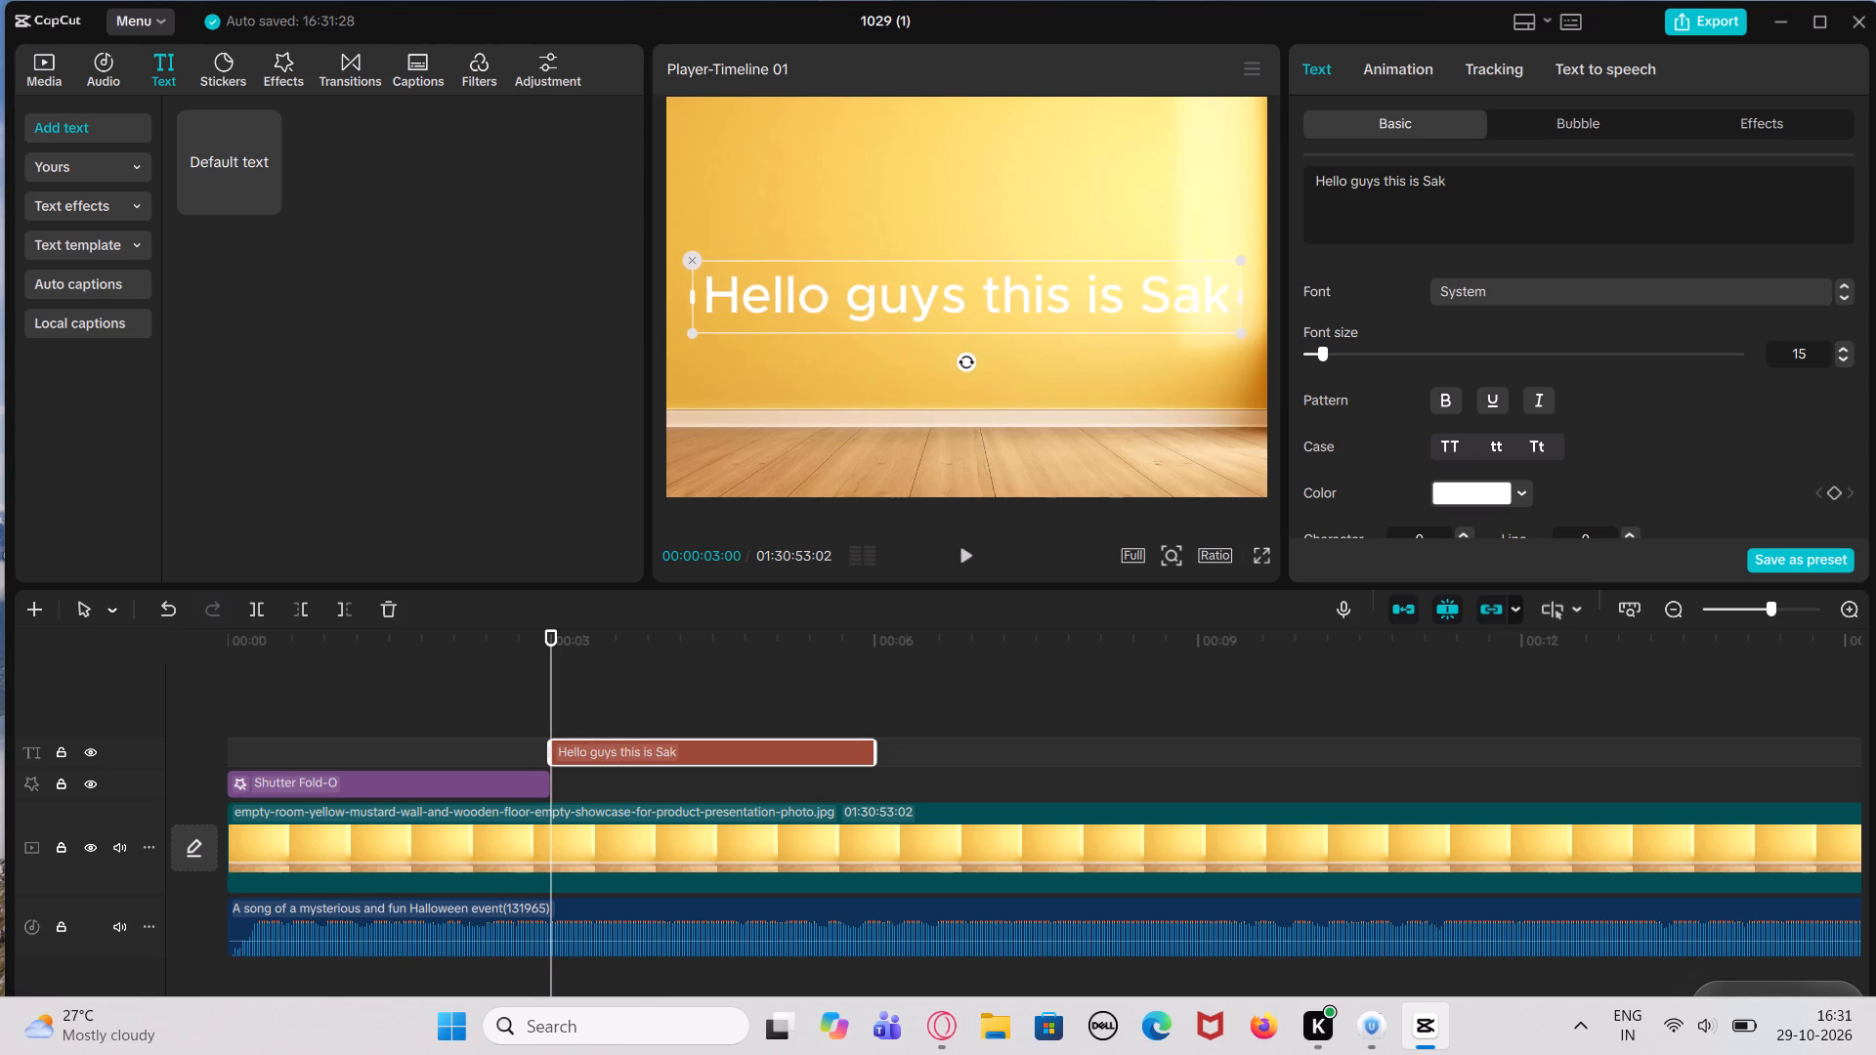
key("BackSpace")
type("sham")
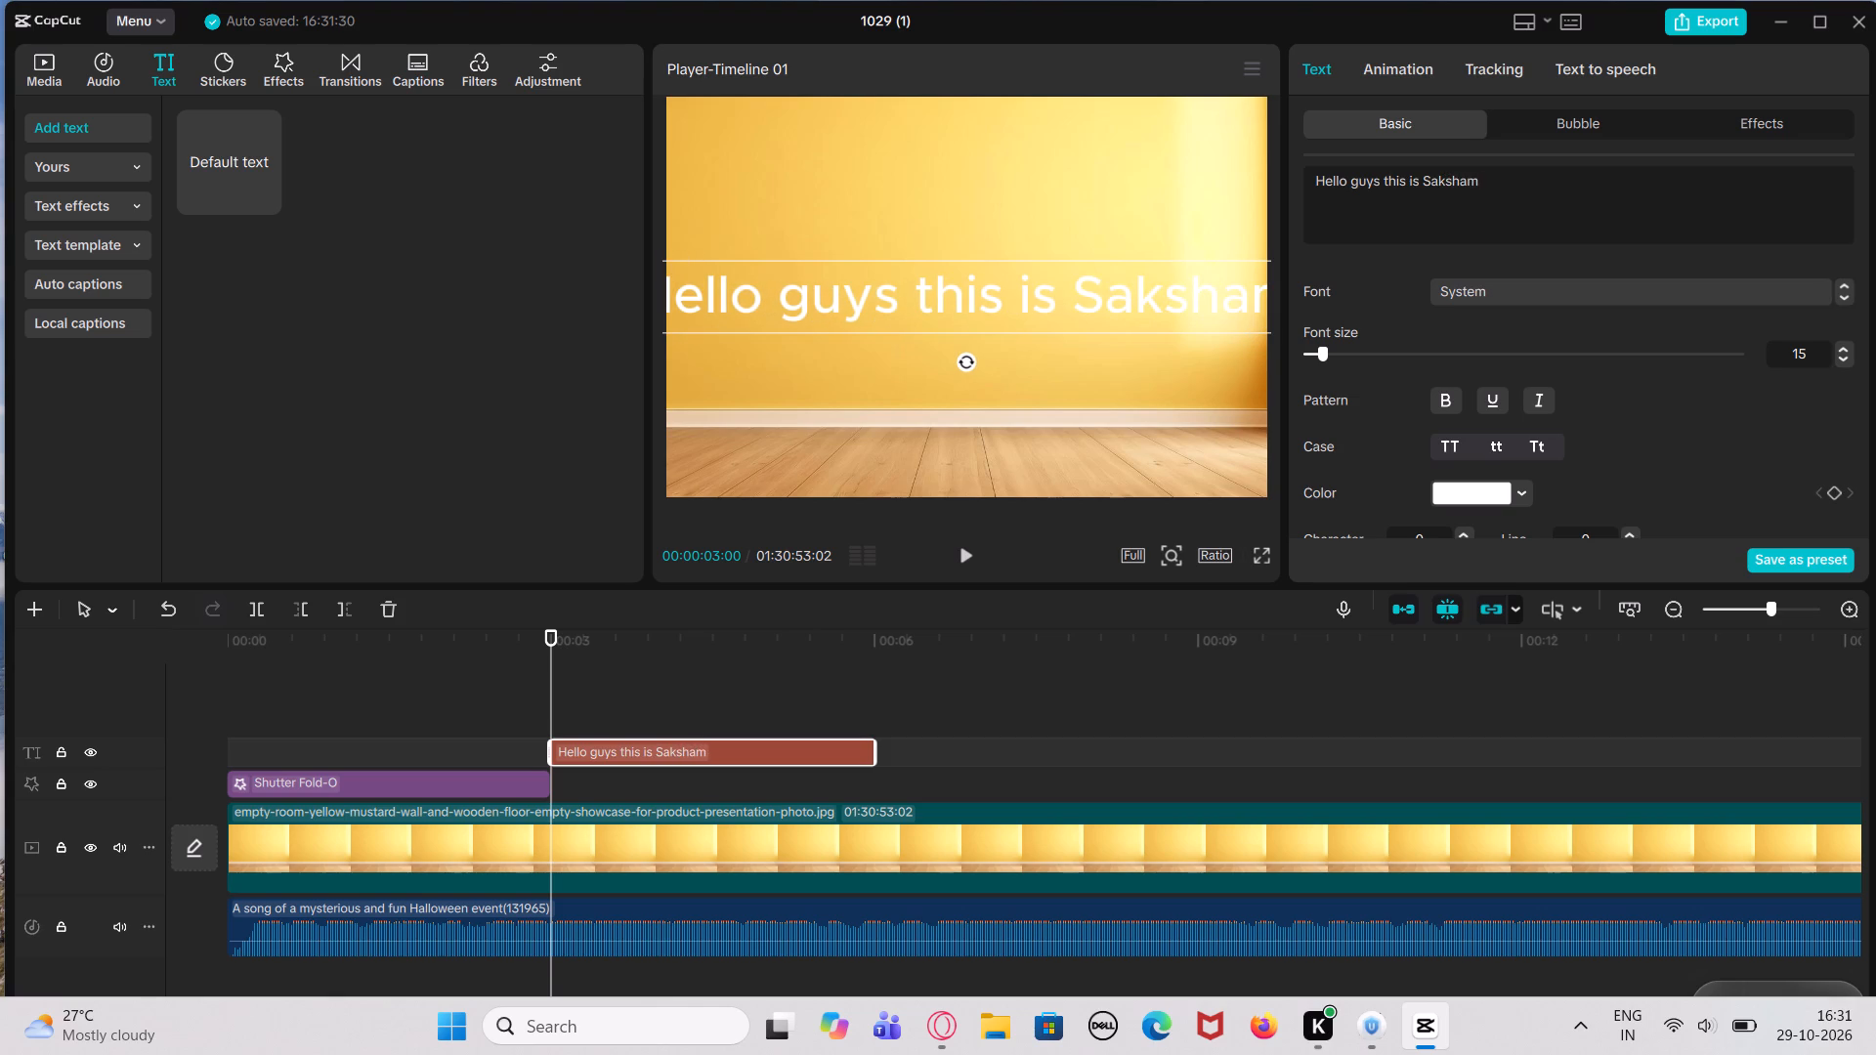
Make only the word "Saksham" in the text bold.
left_click_drag(1419, 180, 1488, 174)
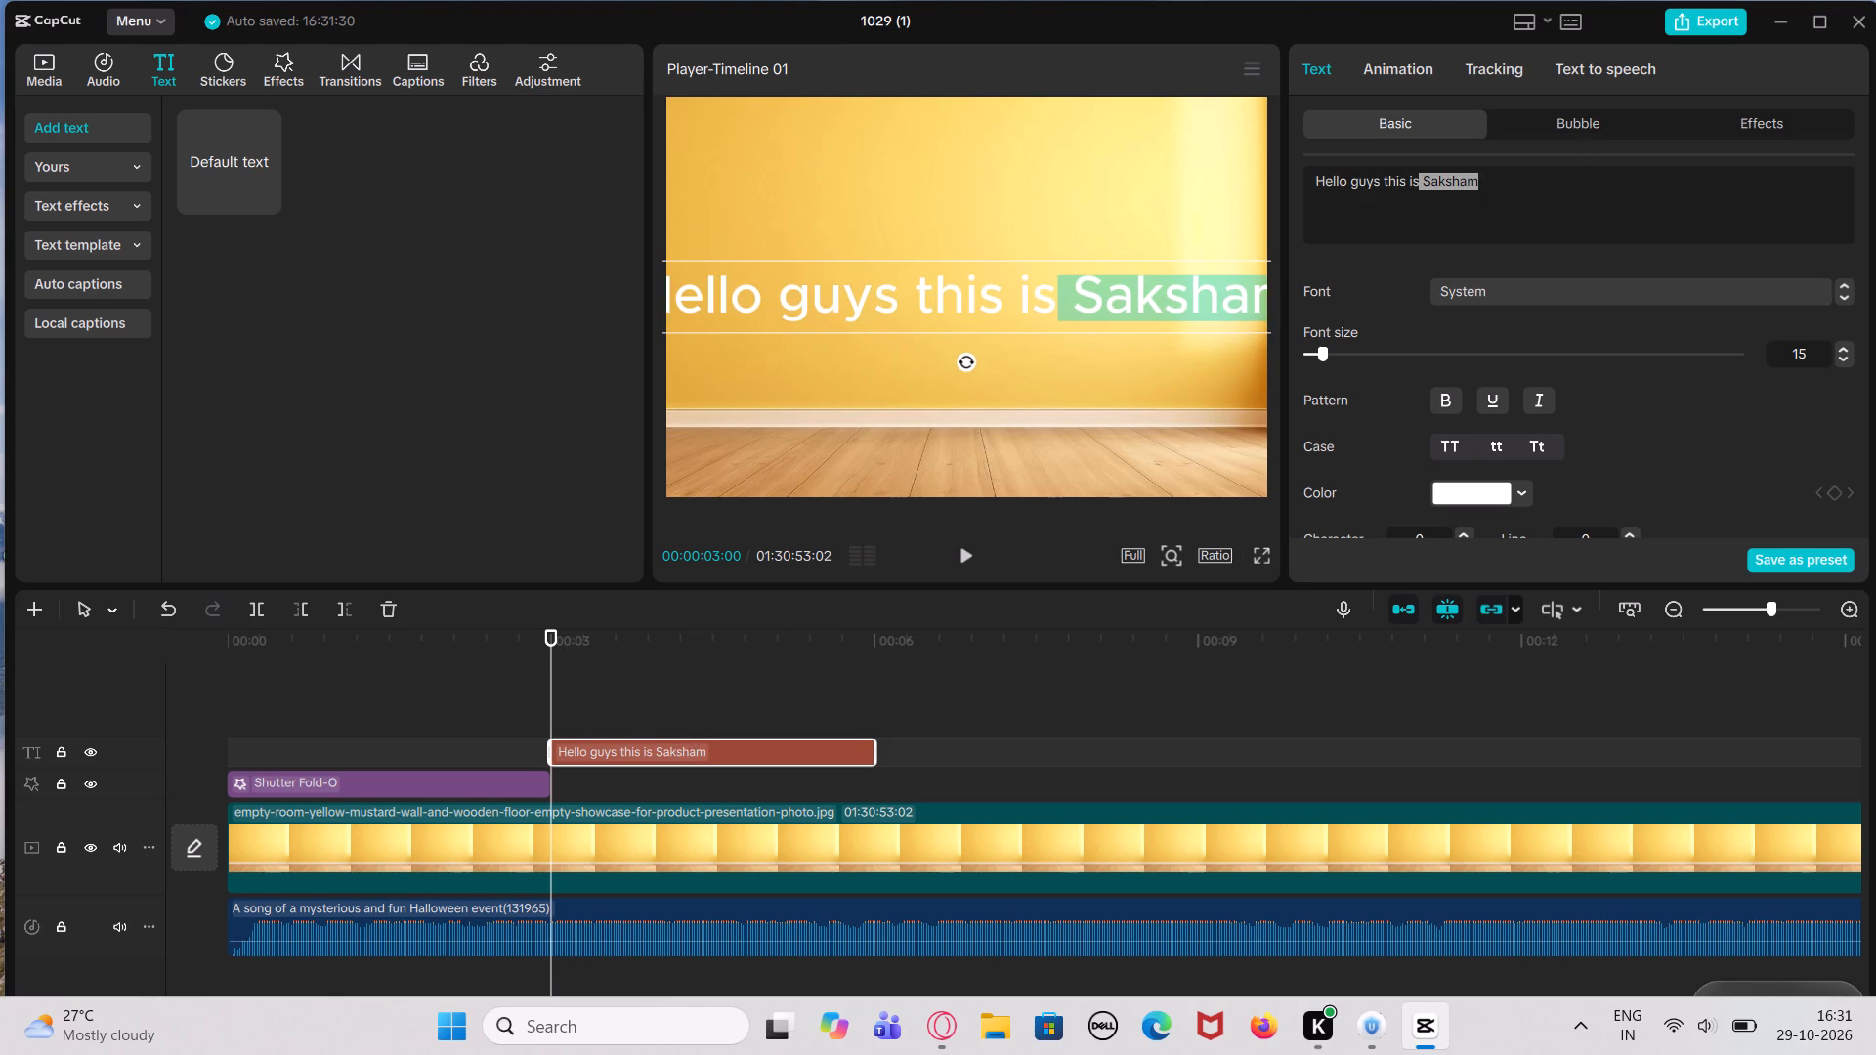
left_click_drag(1488, 174, 1486, 176)
left_click(1449, 406)
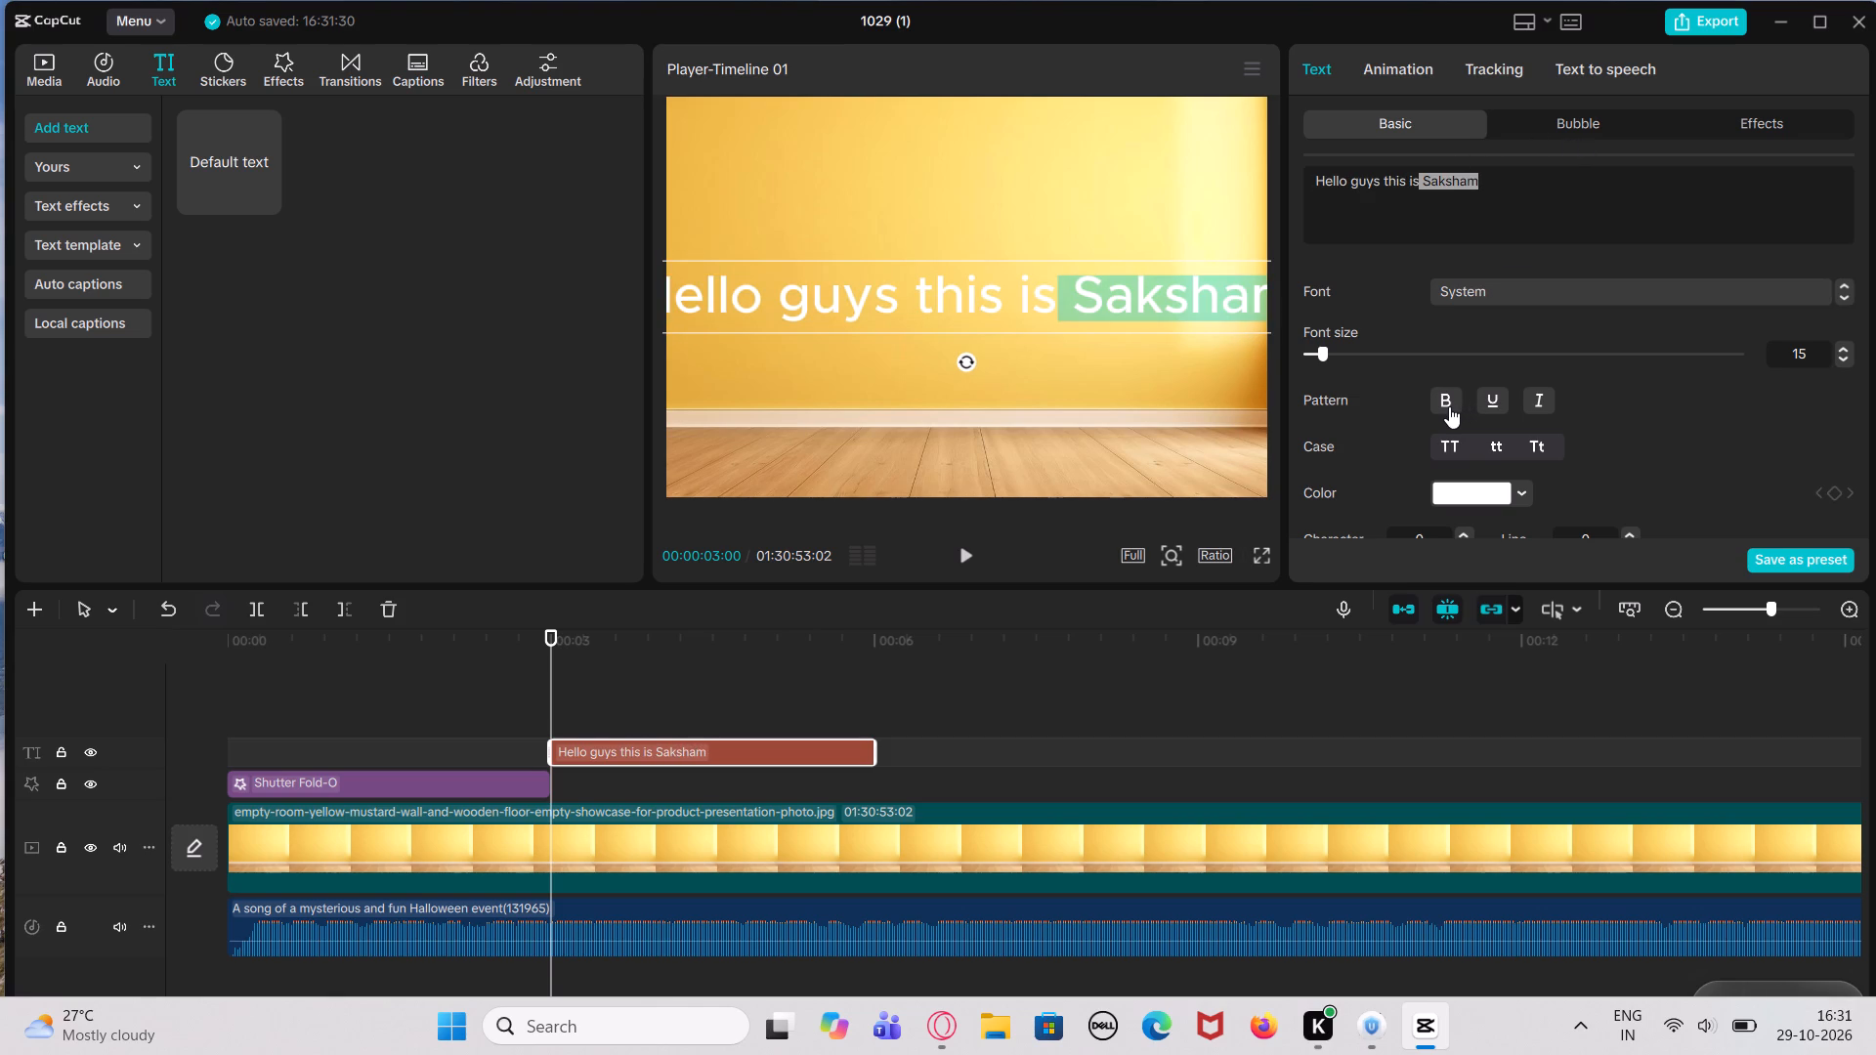
left_click(1454, 401)
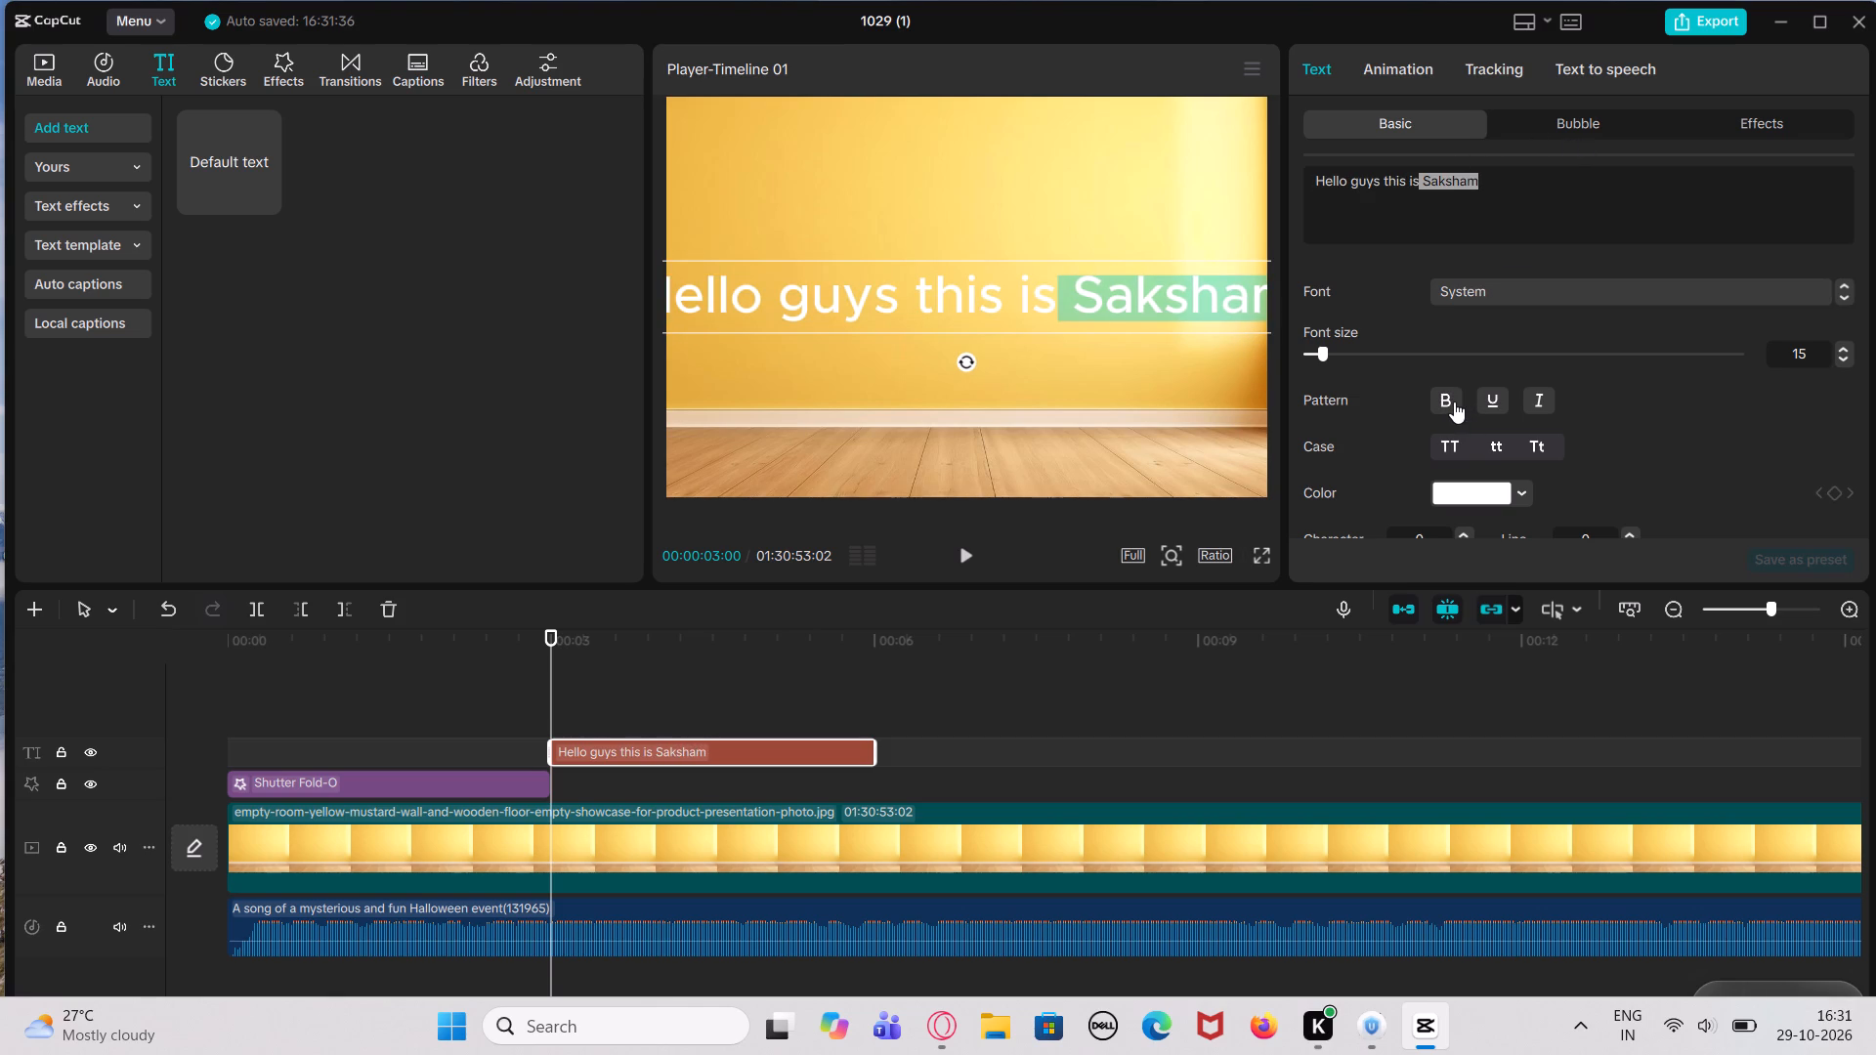
left_click(1454, 401)
left_click(1454, 401)
left_click(1454, 401)
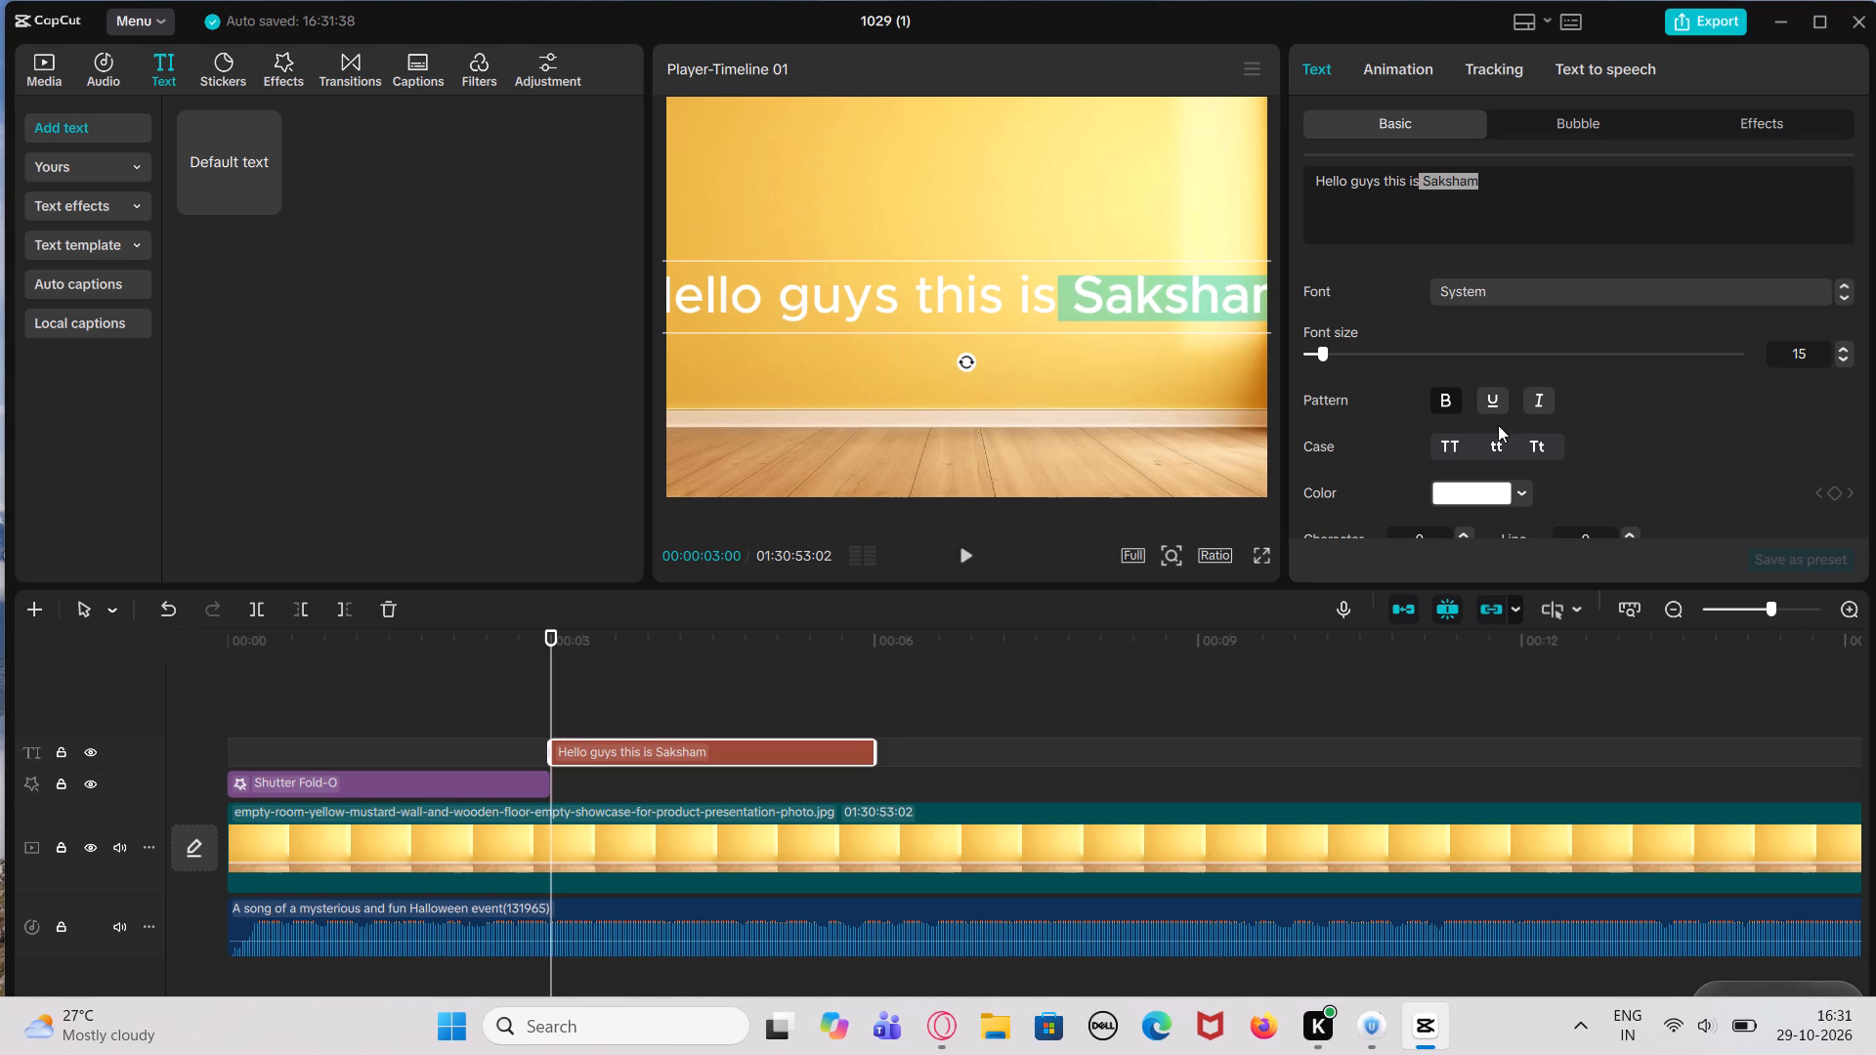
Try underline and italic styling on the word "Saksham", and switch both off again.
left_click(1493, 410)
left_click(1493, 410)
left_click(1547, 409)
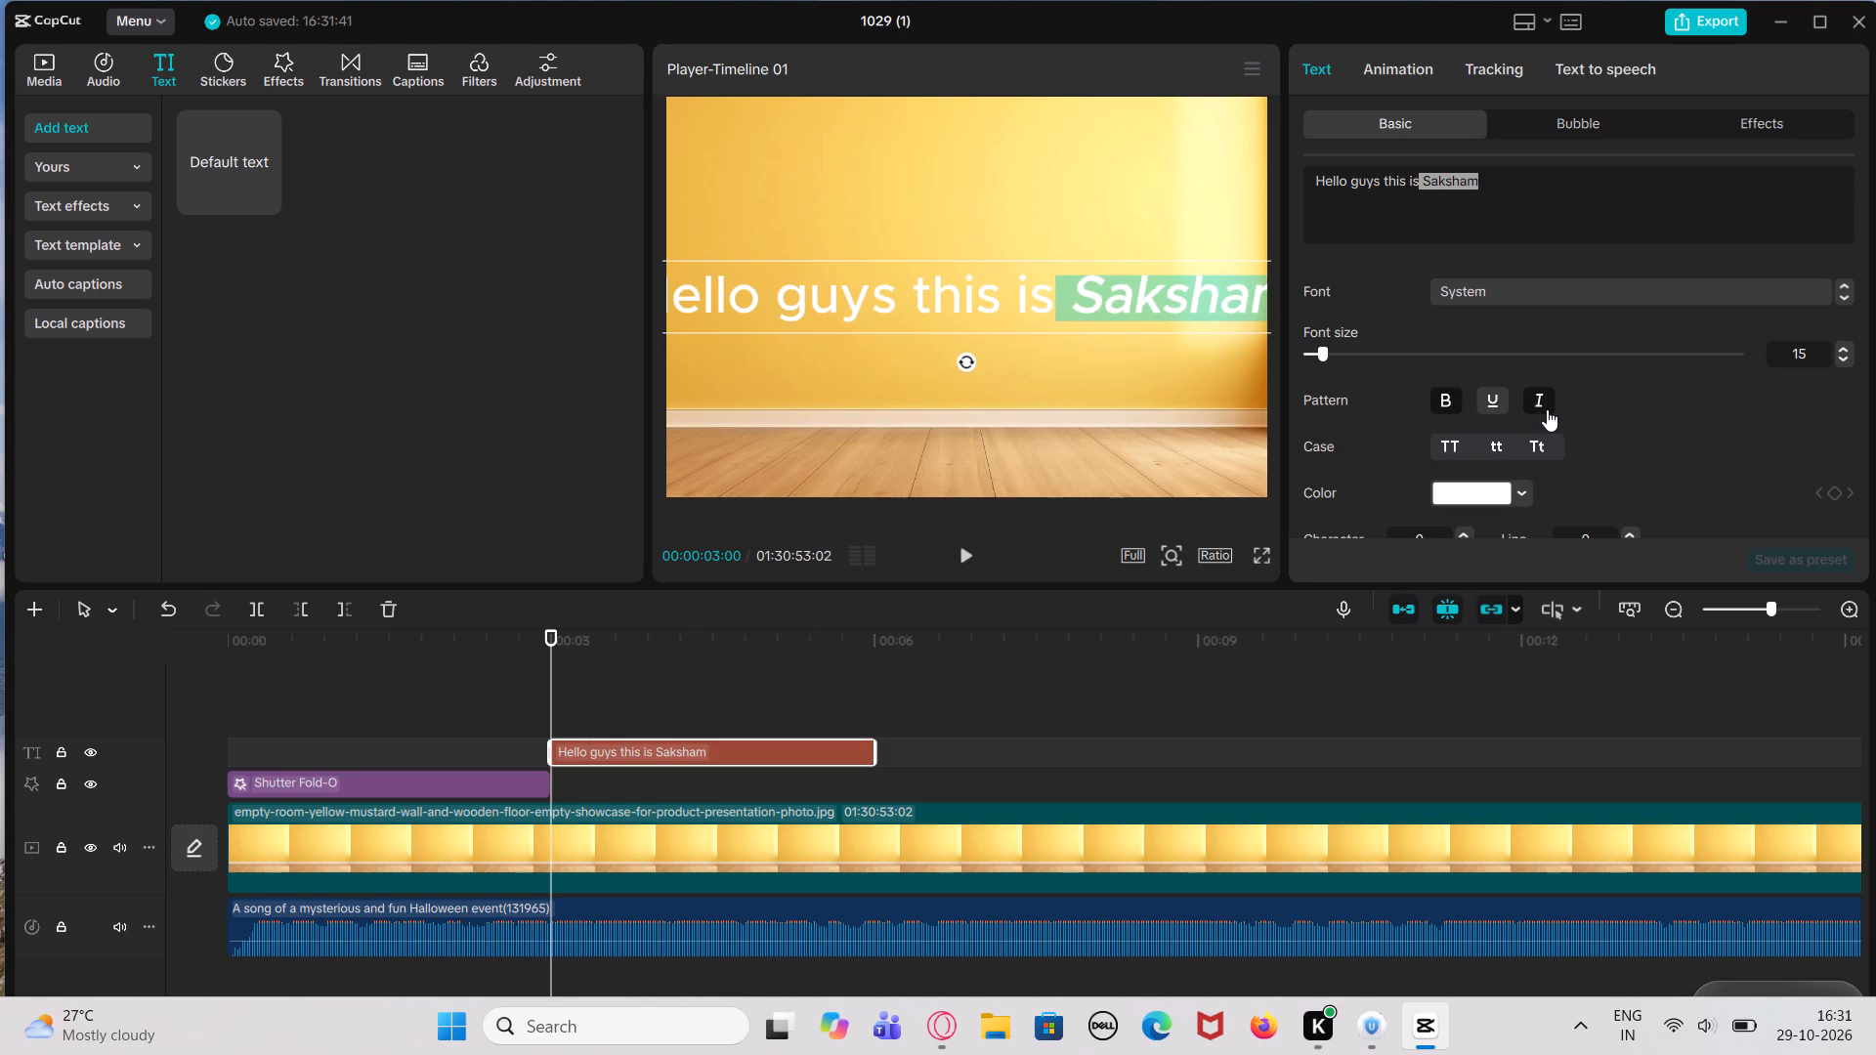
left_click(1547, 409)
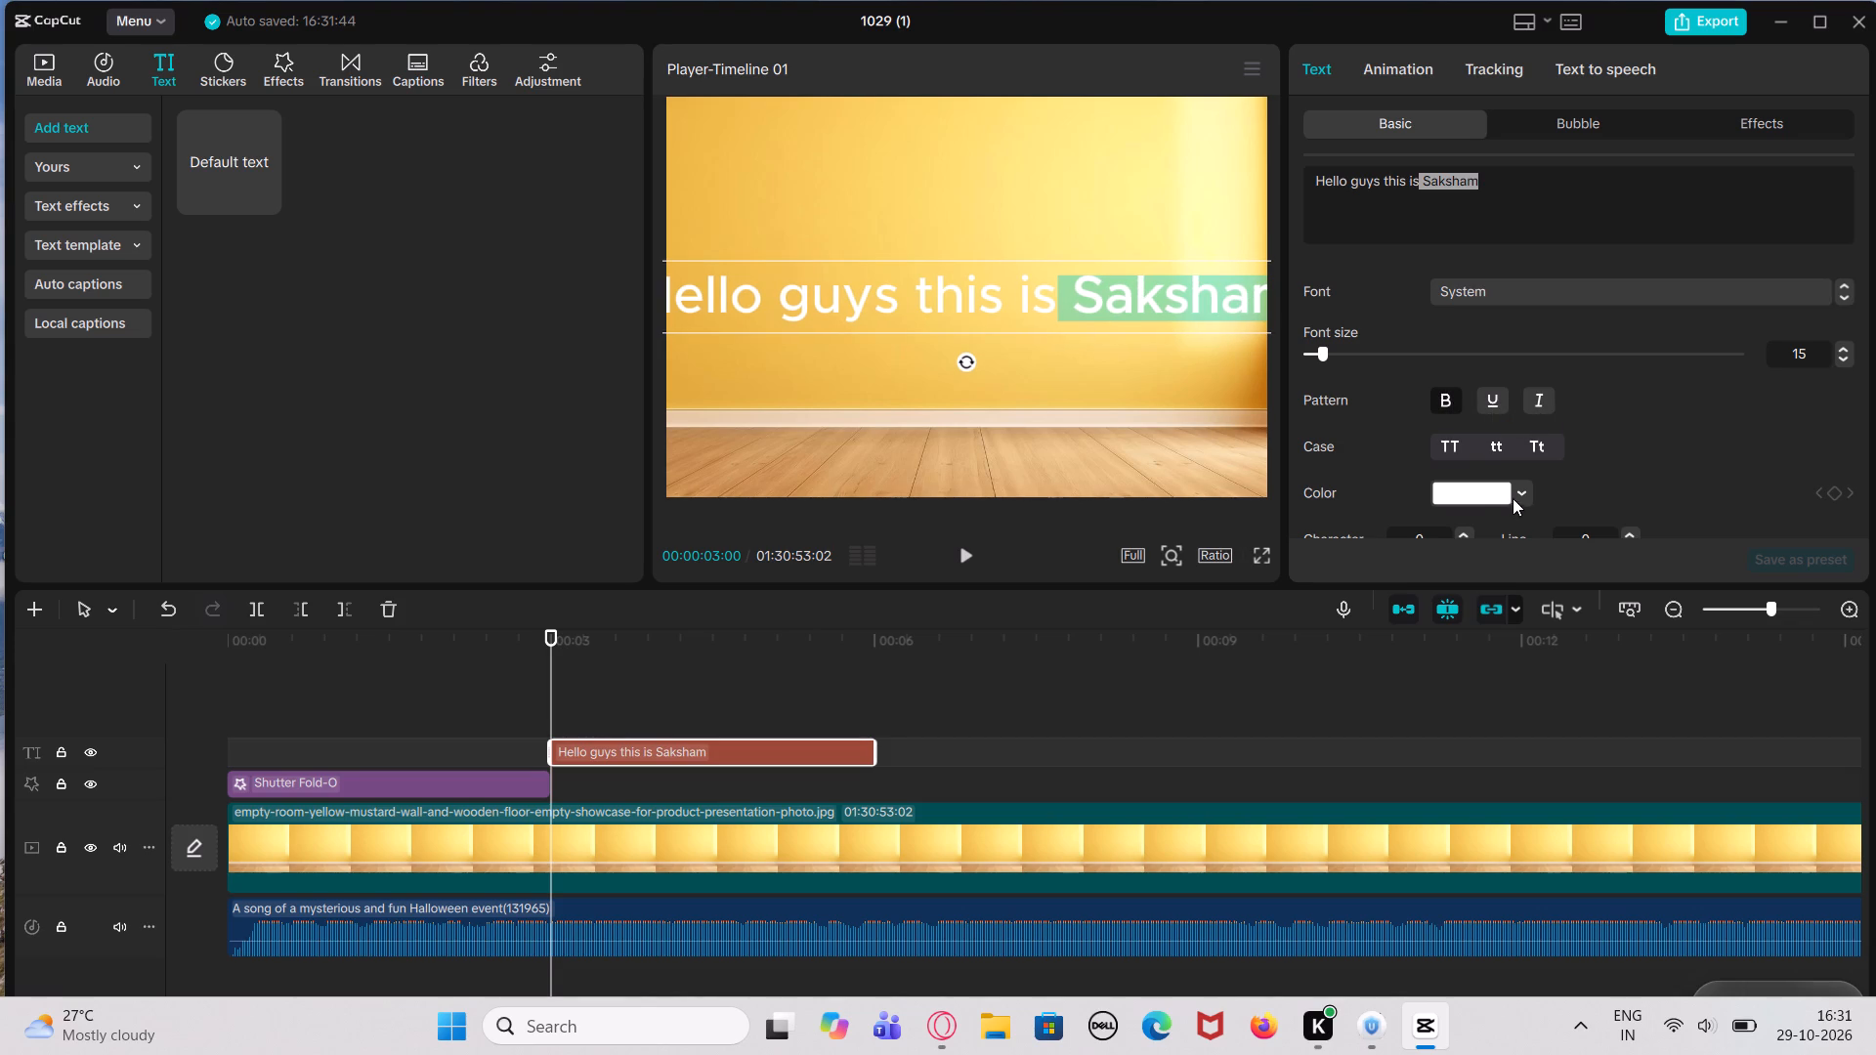
Color the word "Saksham" blue-violet, hex 3915F6.
left_click(1518, 495)
left_click(1545, 695)
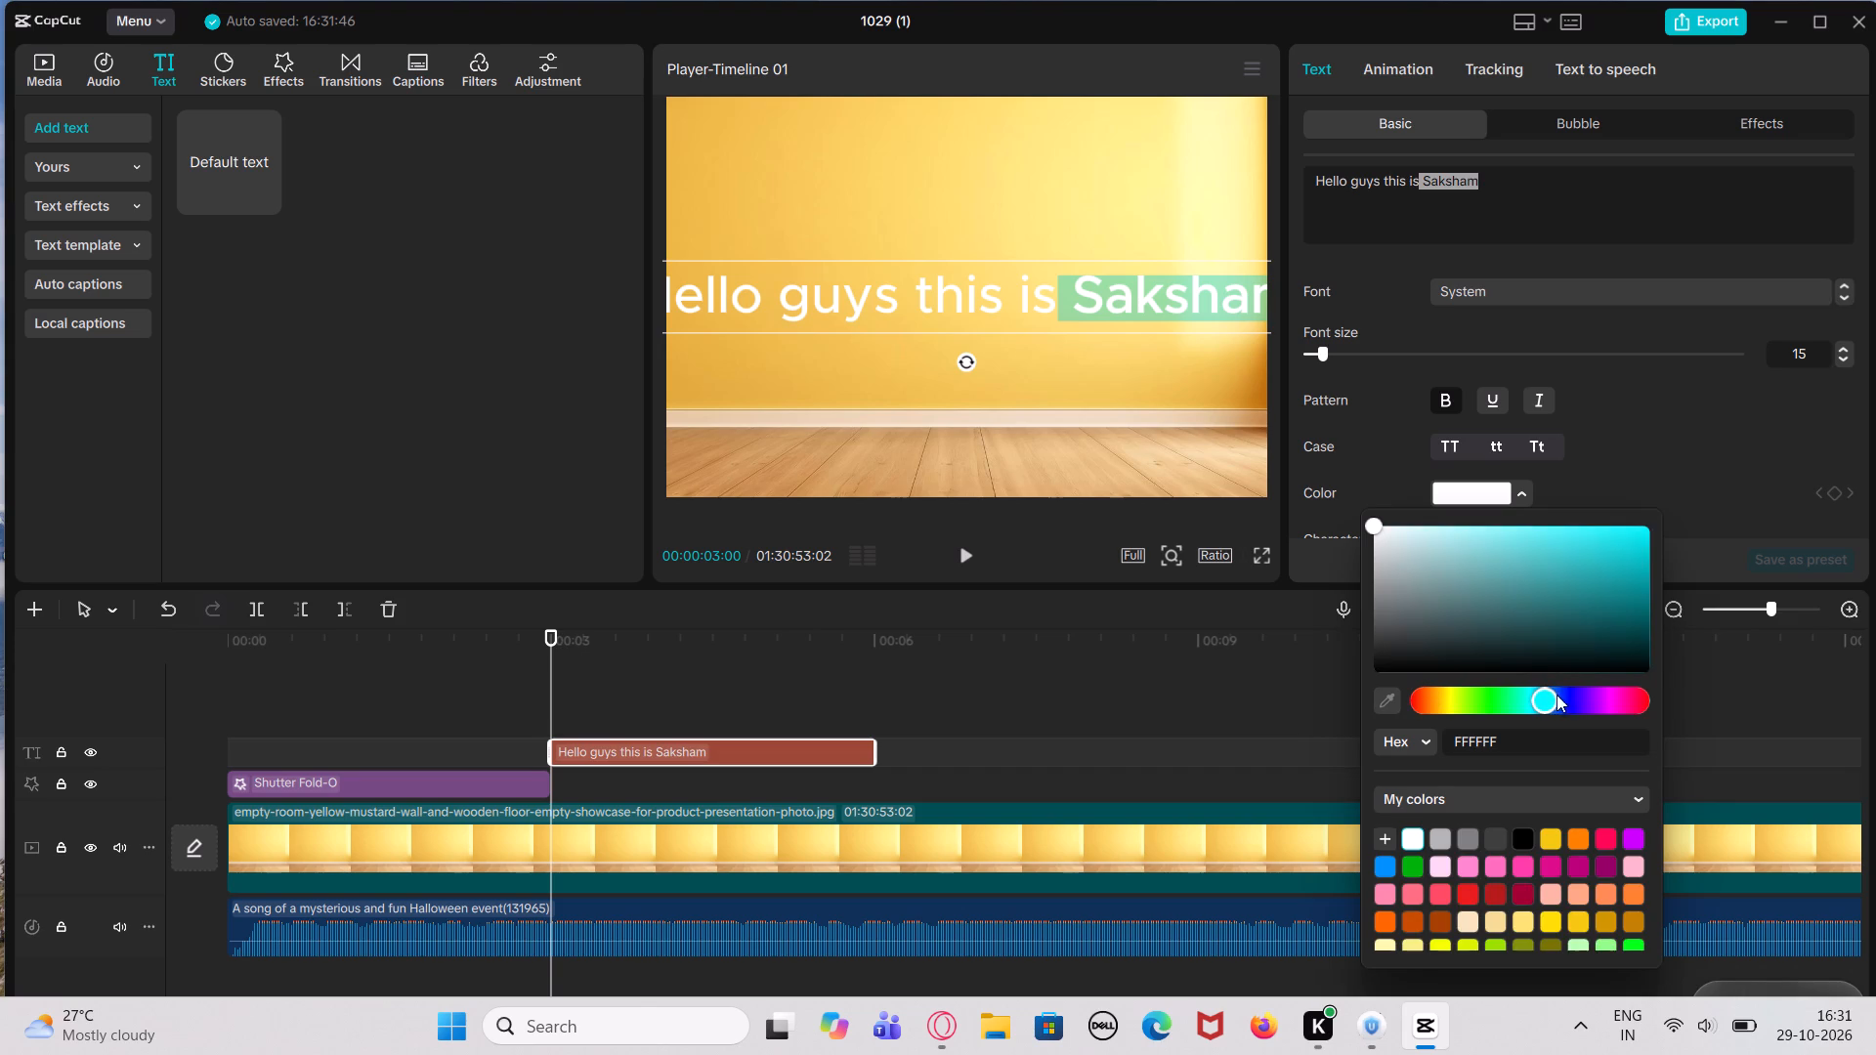
left_click(1590, 696)
left_click(1626, 531)
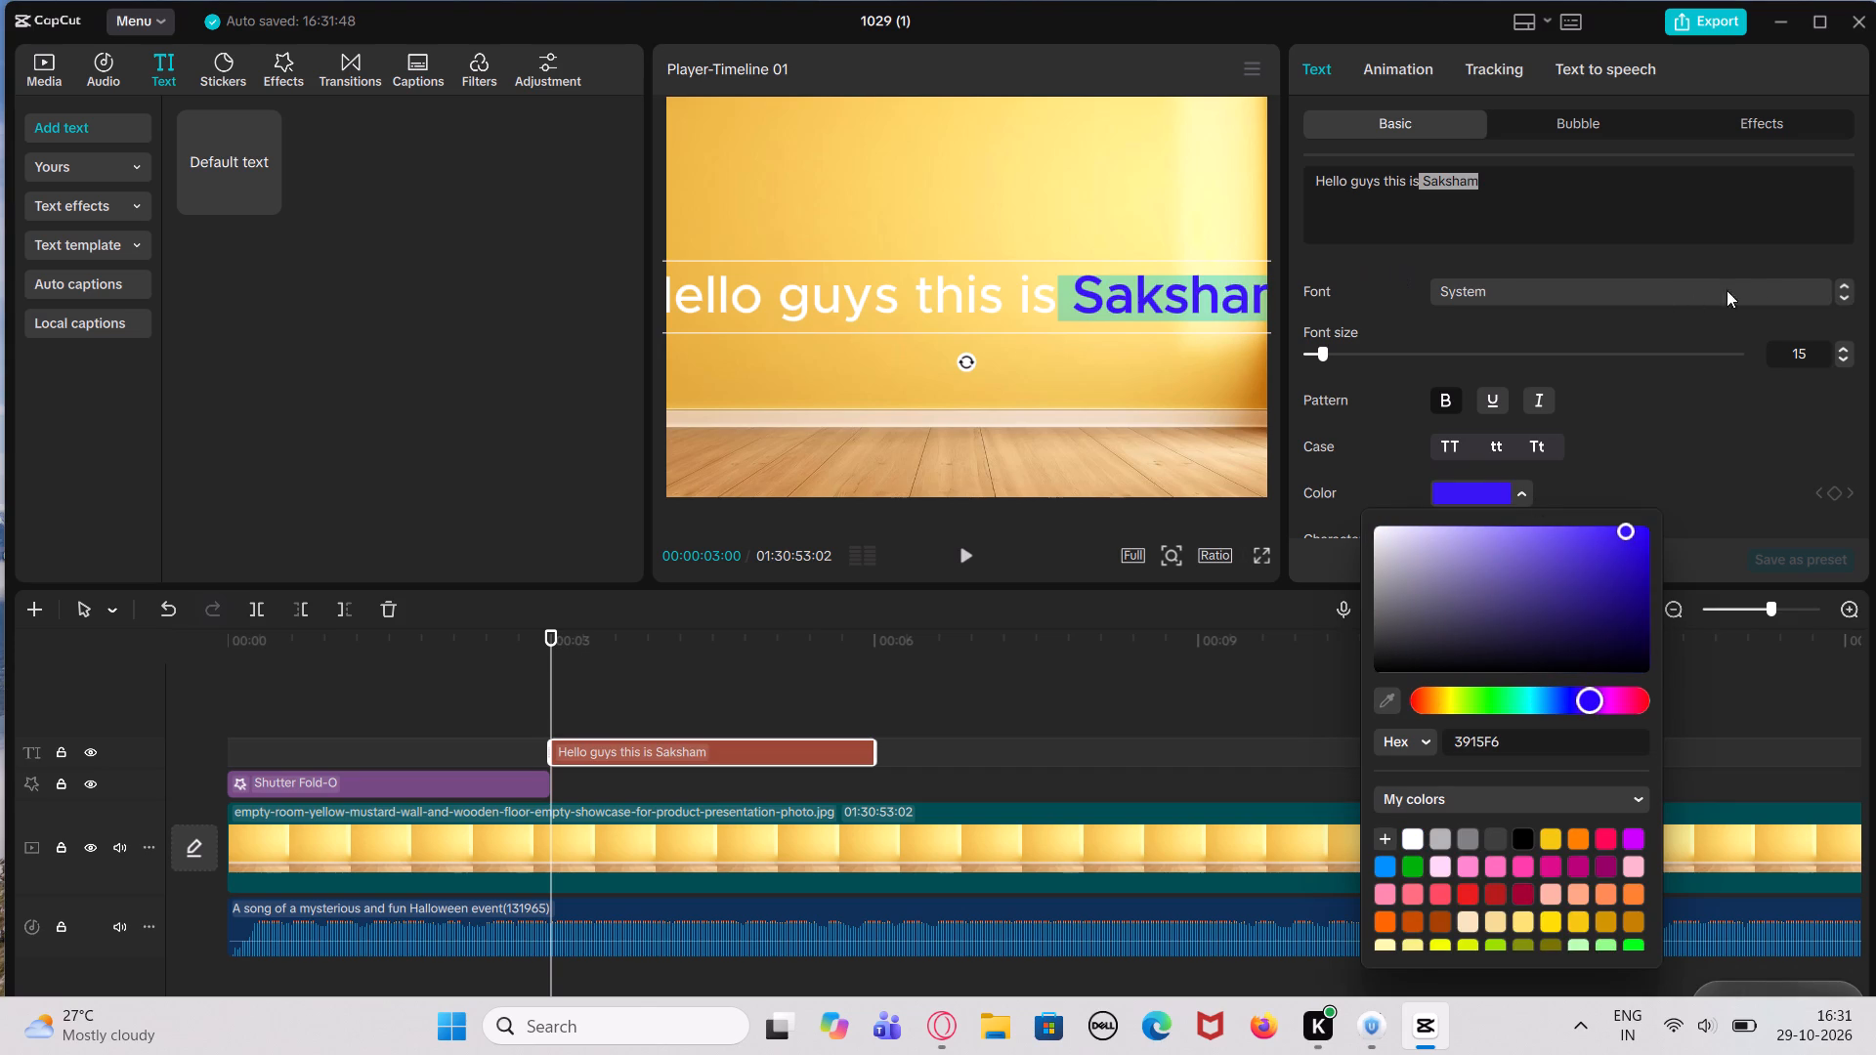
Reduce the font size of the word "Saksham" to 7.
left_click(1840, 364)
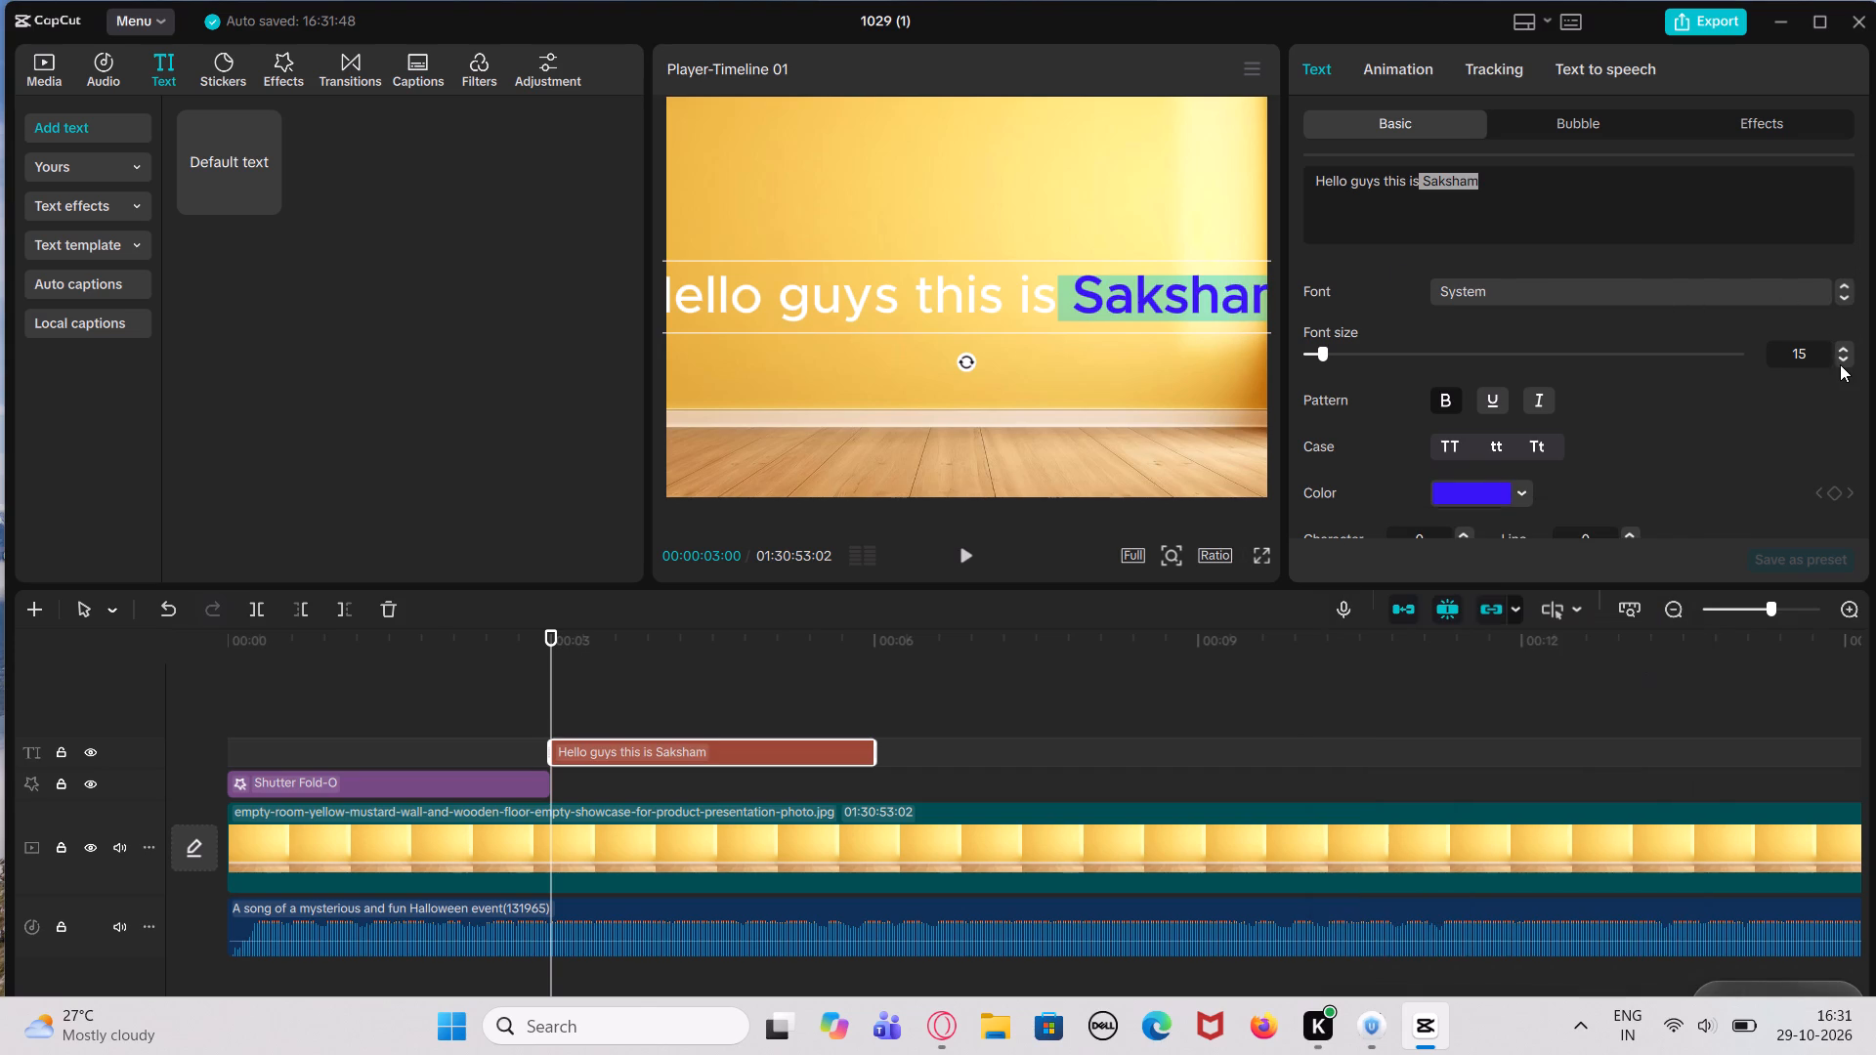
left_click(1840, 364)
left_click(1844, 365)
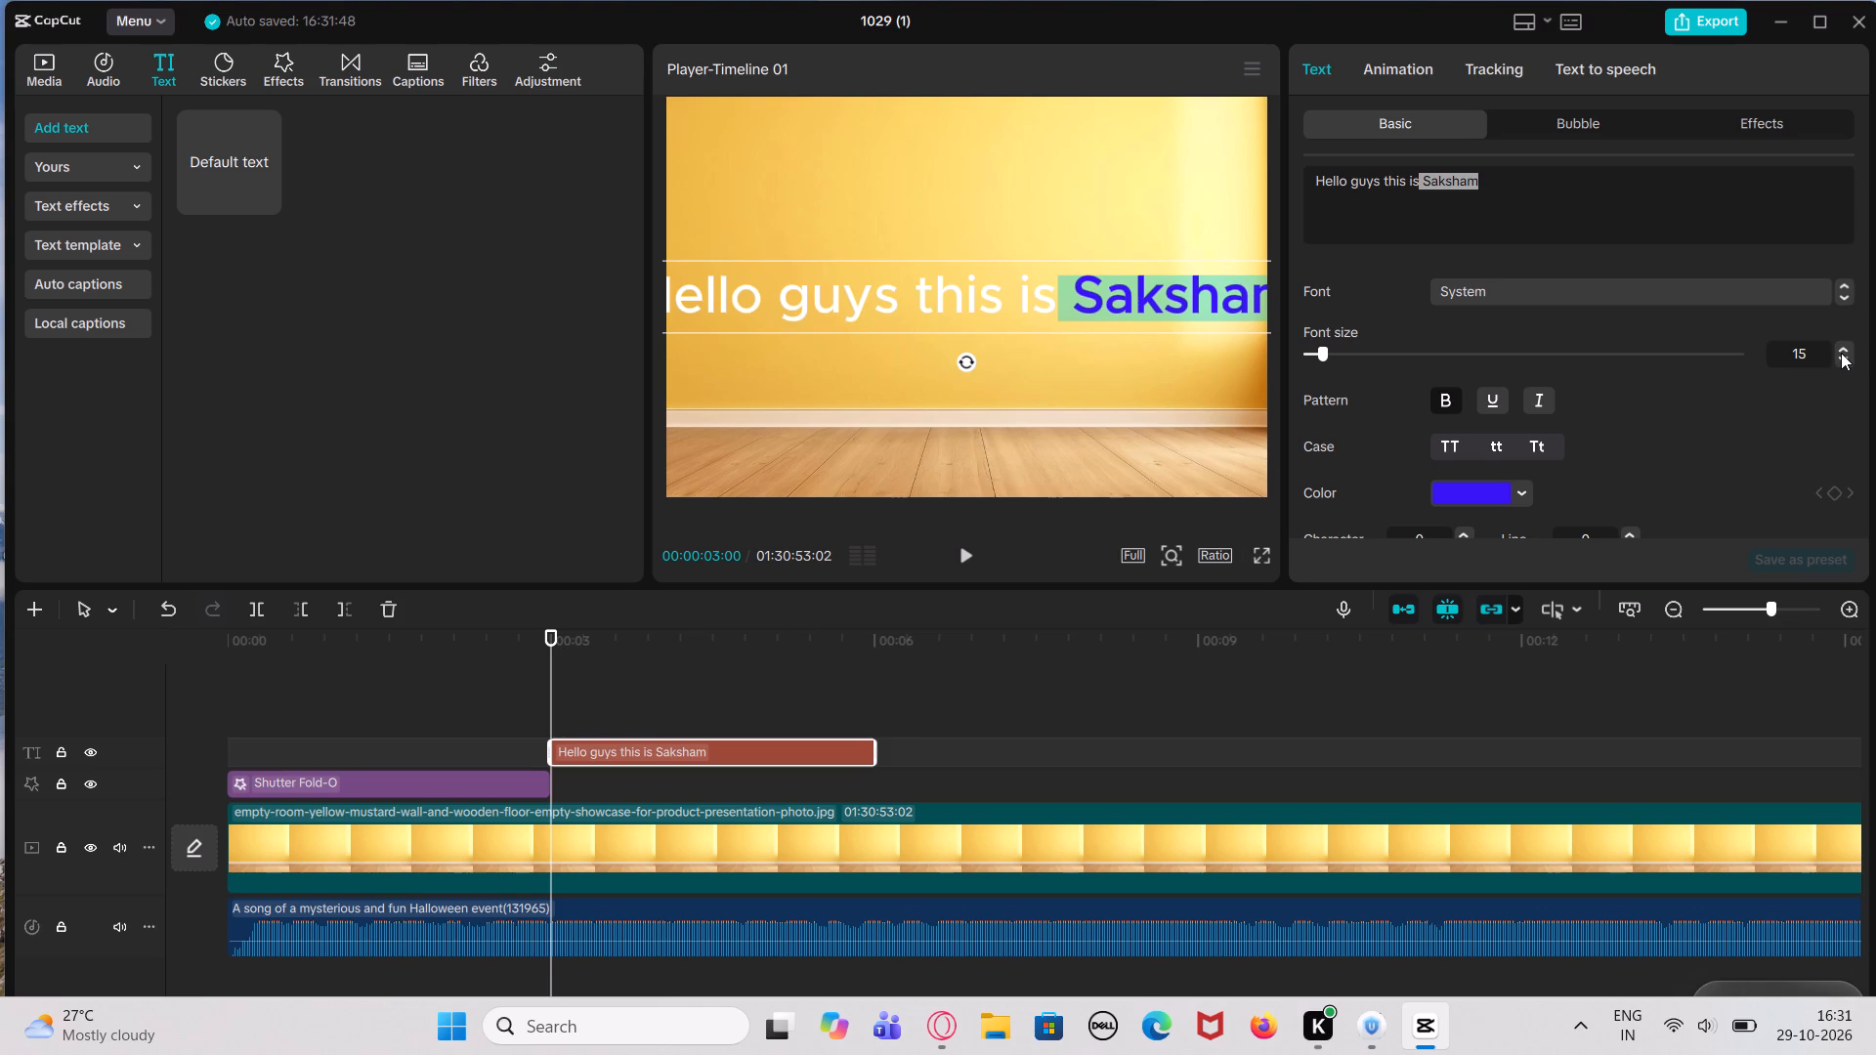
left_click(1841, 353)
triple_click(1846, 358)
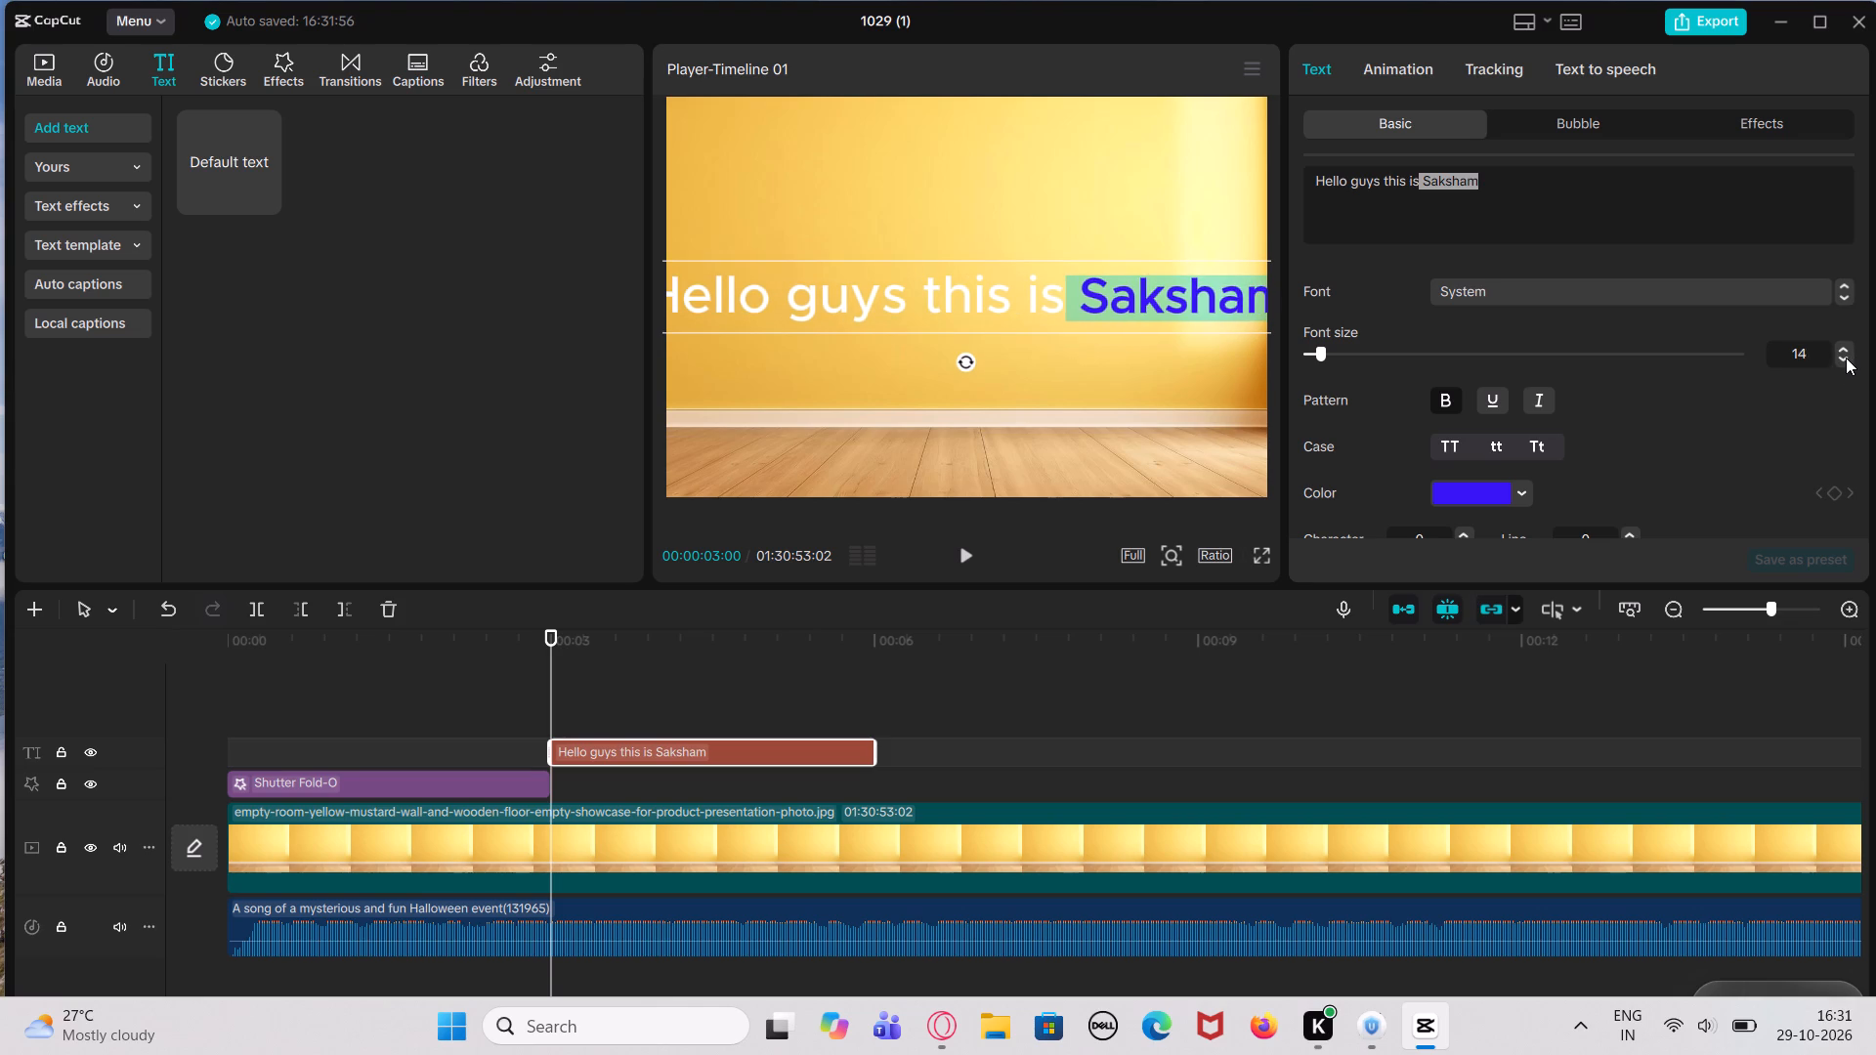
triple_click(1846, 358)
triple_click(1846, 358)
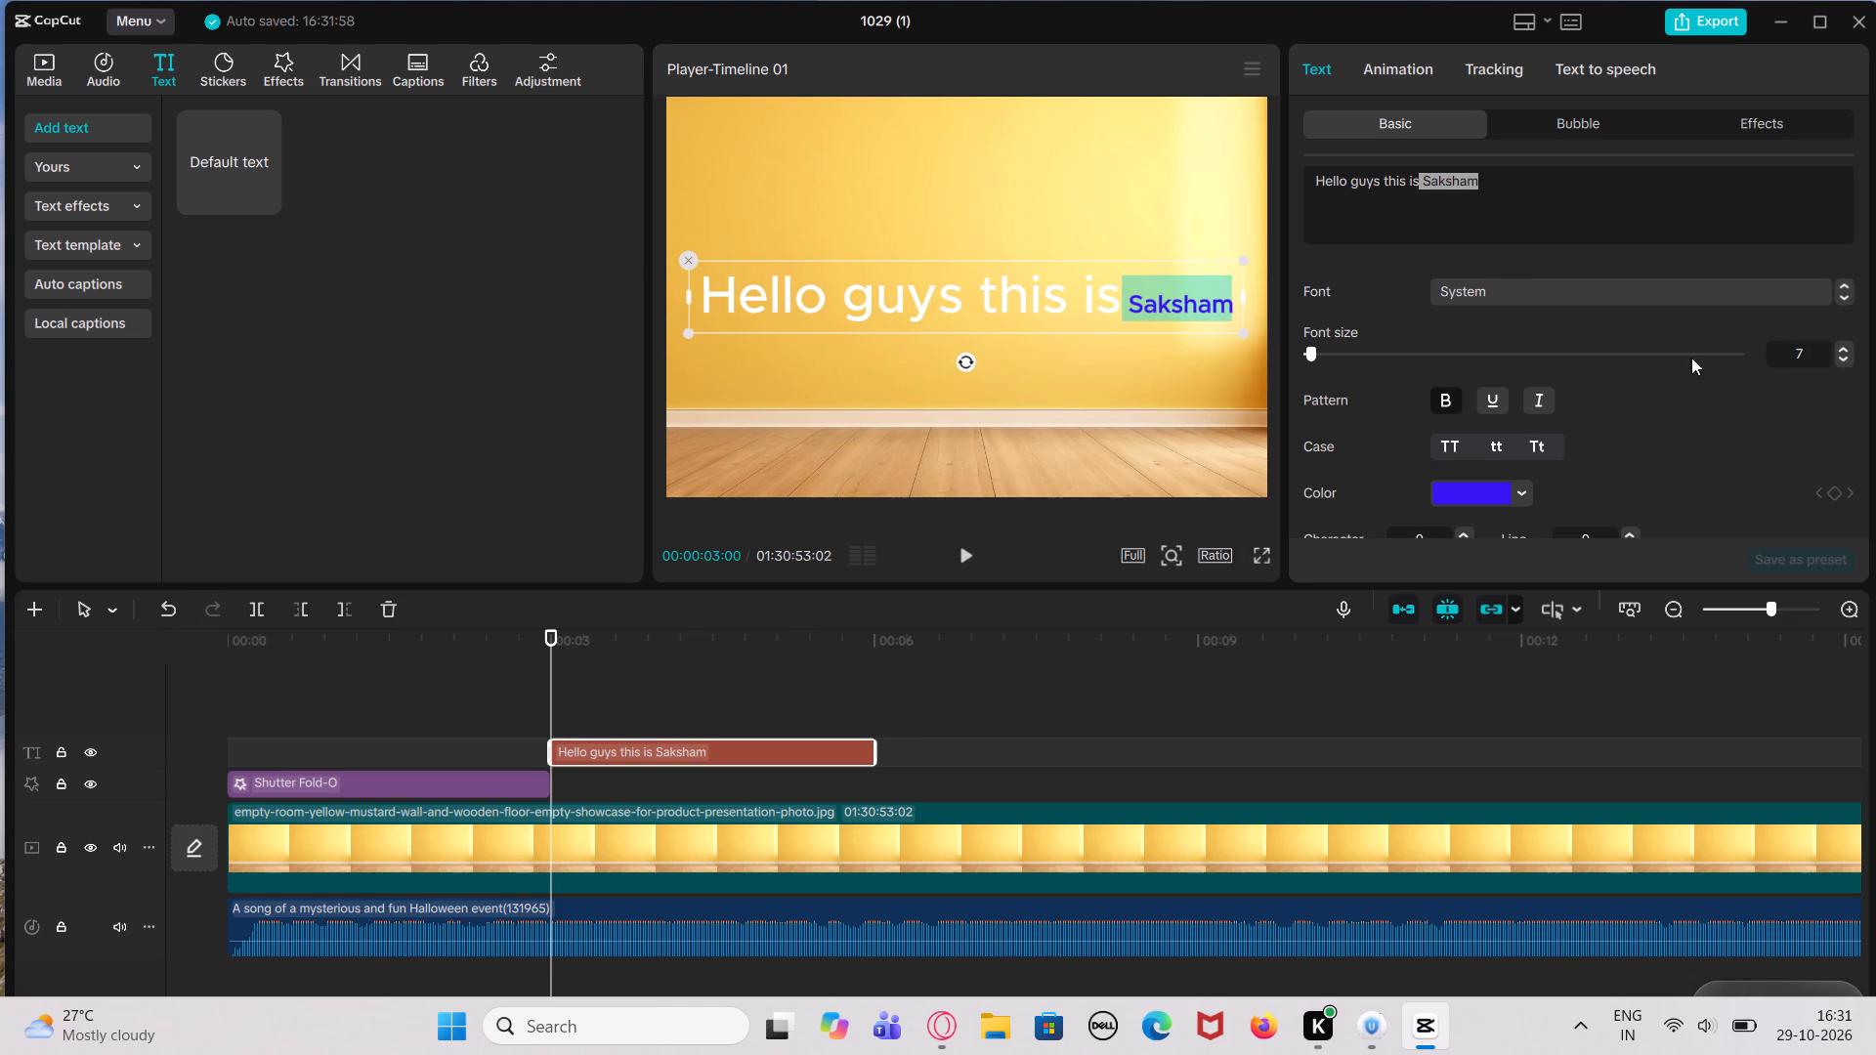
Move the text slightly upward in the frame, above the centre of the yellow wall.
left_click_drag(1098, 308, 1088, 264)
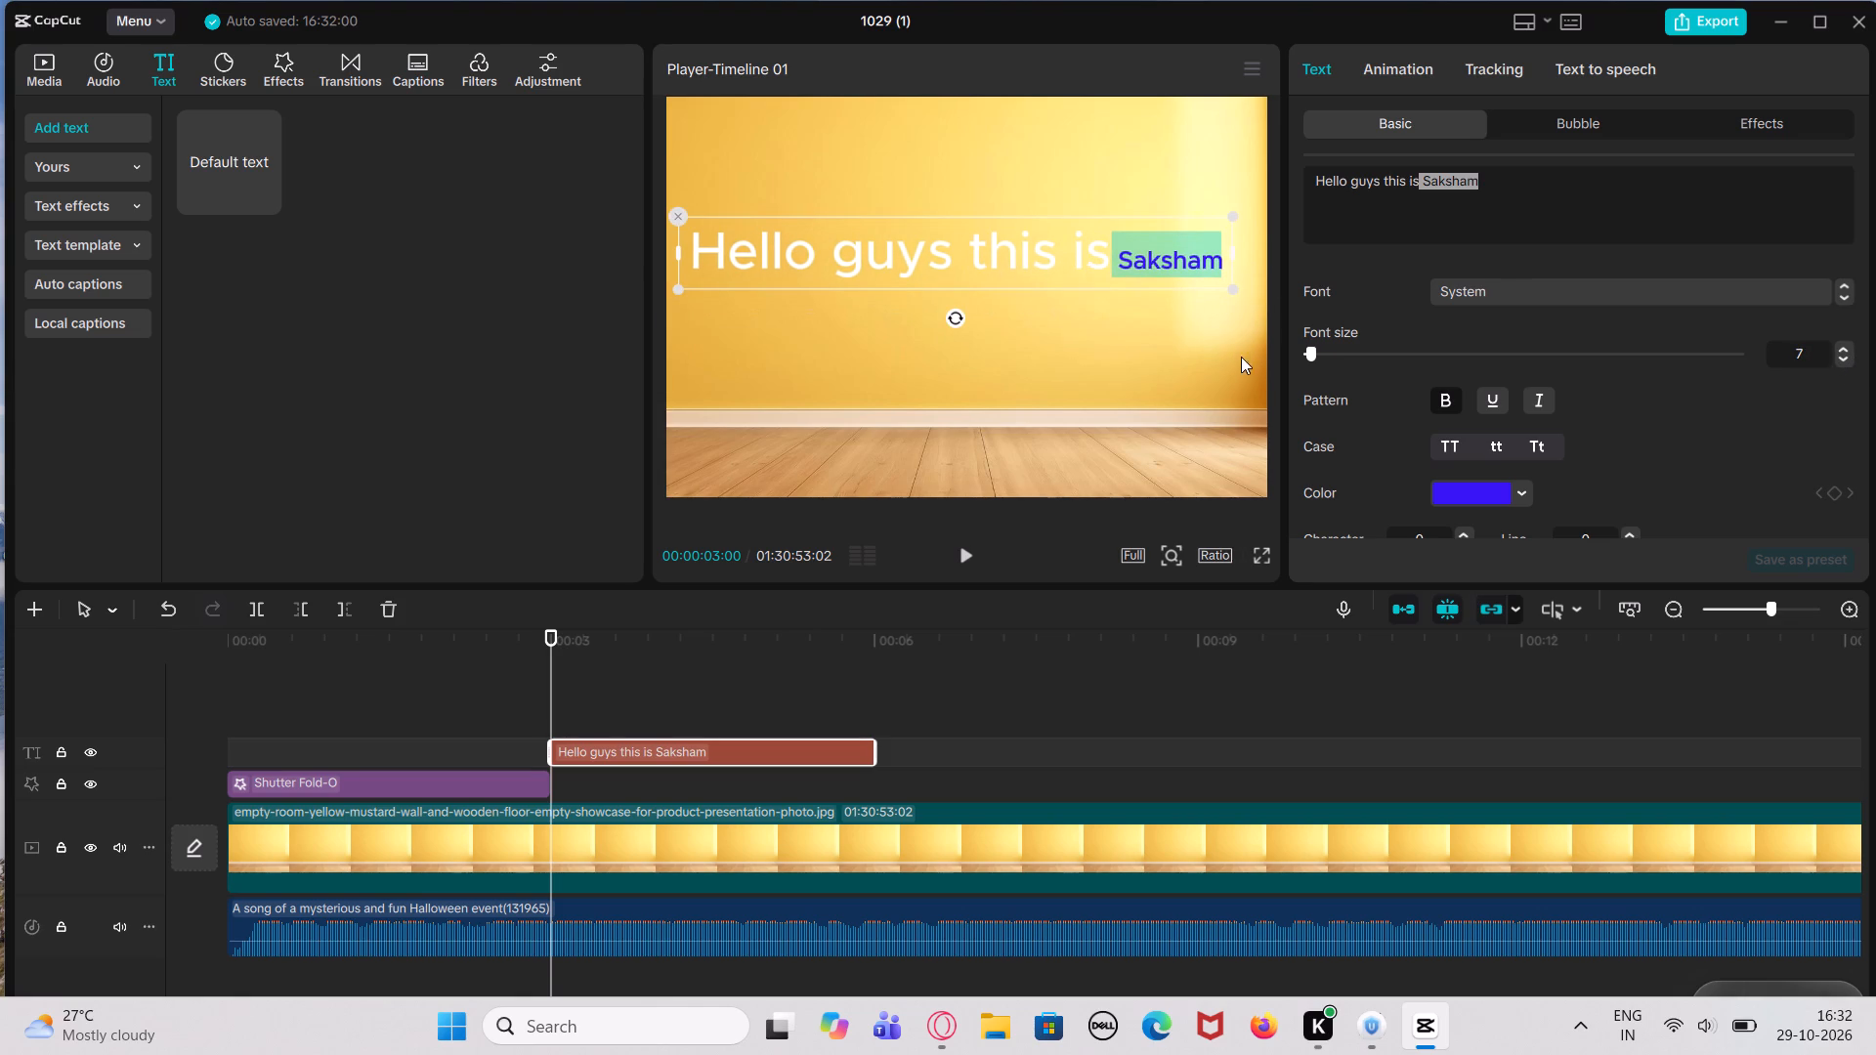
Set the font size of the word "Saksham" to 13.
left_click(1845, 343)
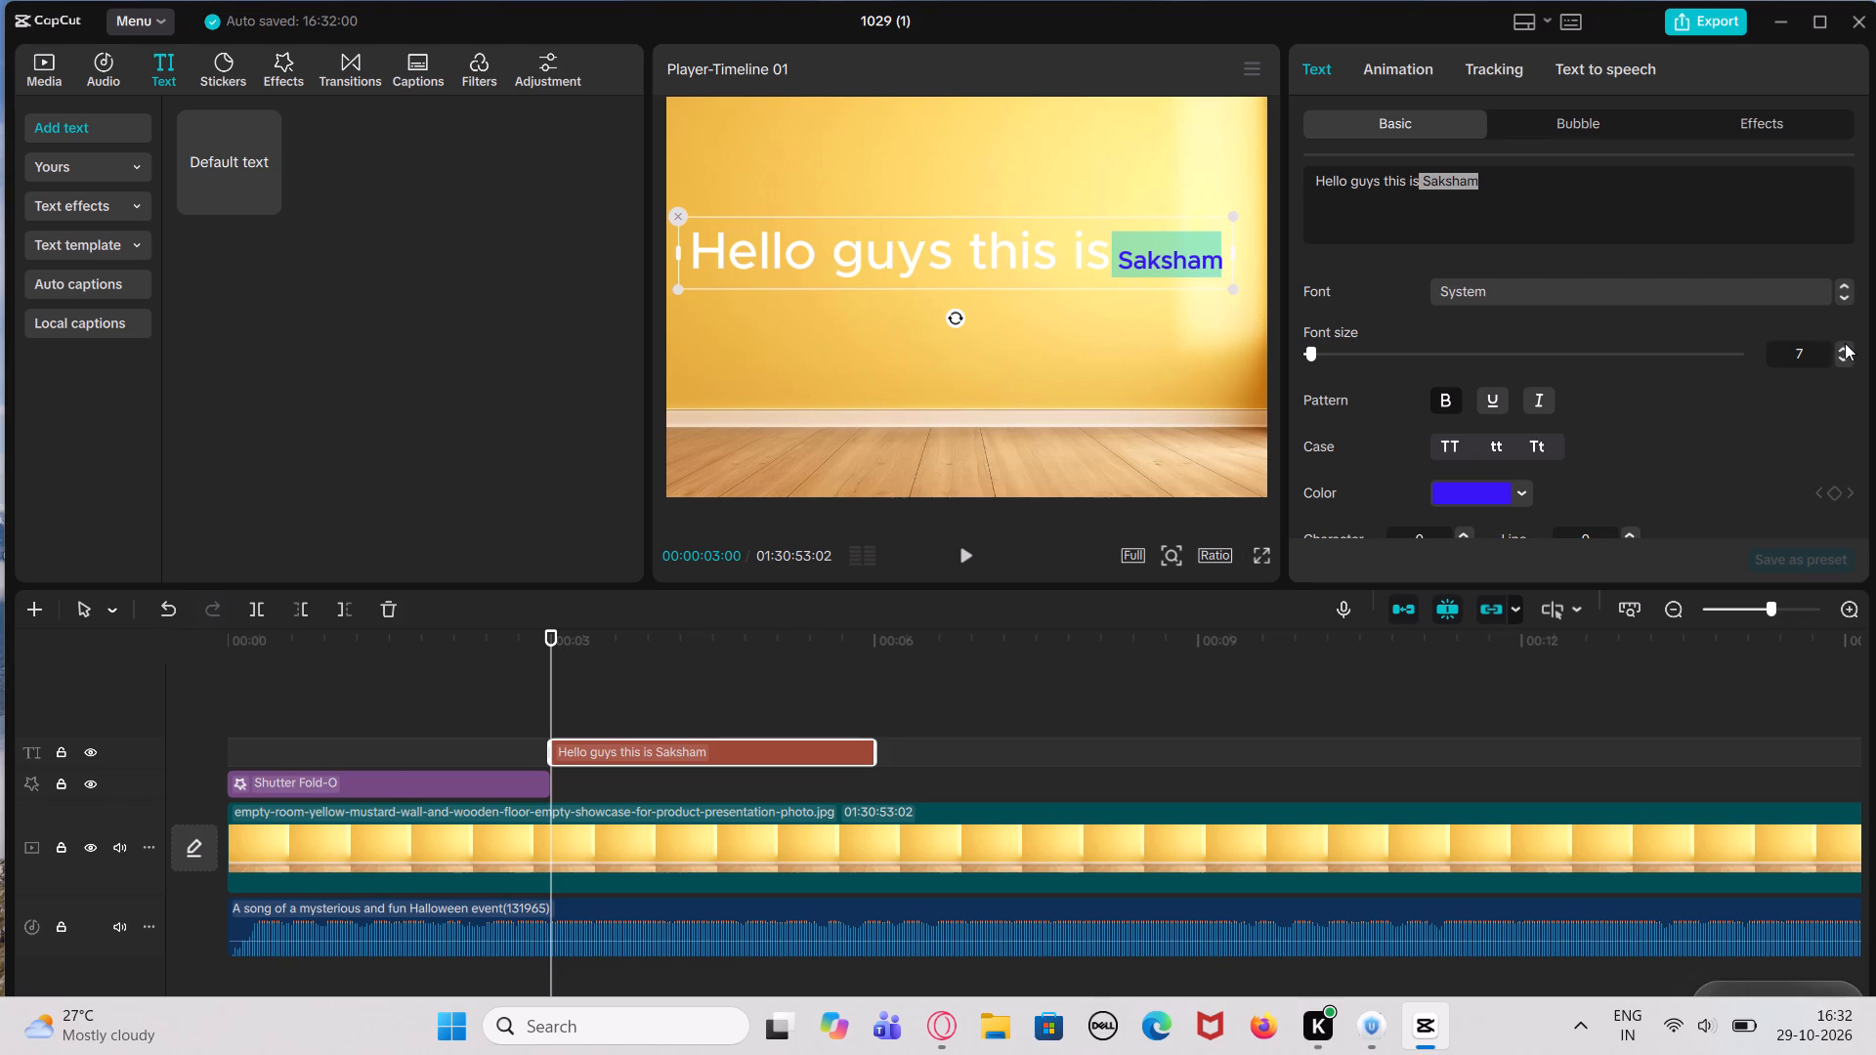
left_click(1845, 343)
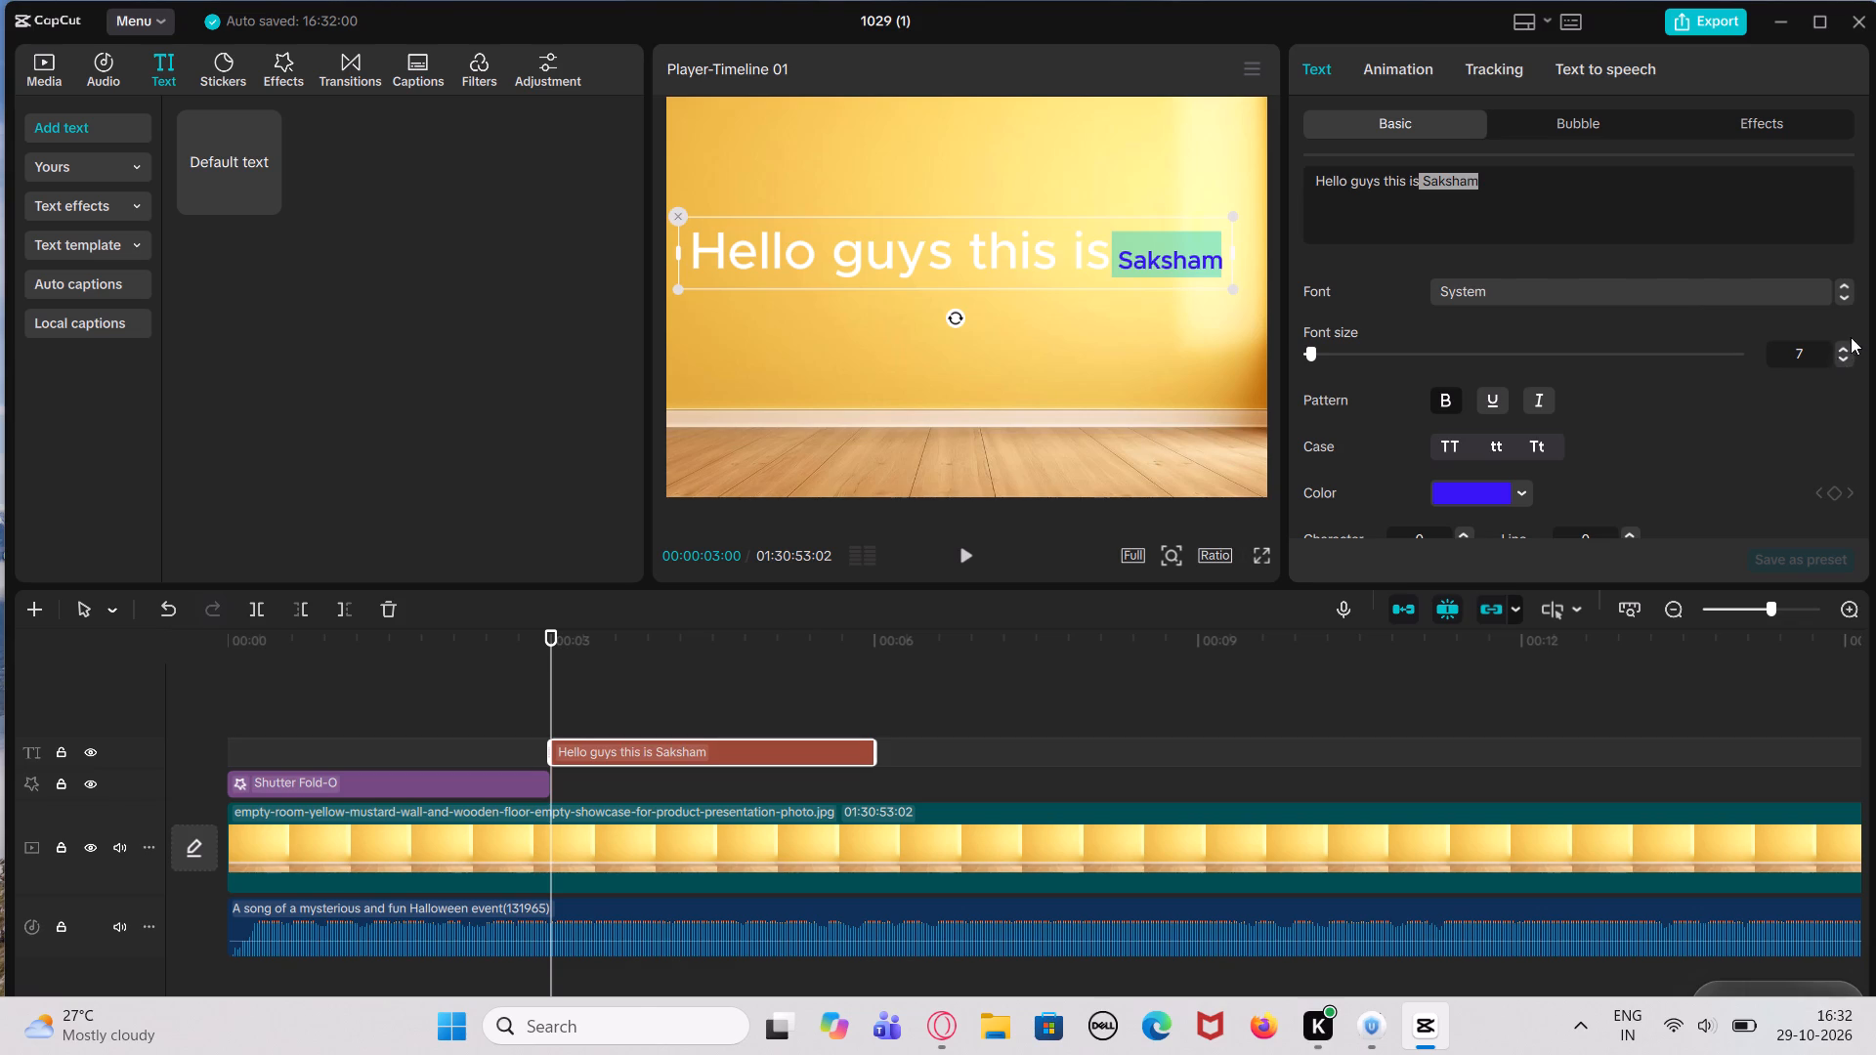
triple_click(1842, 347)
triple_click(1842, 347)
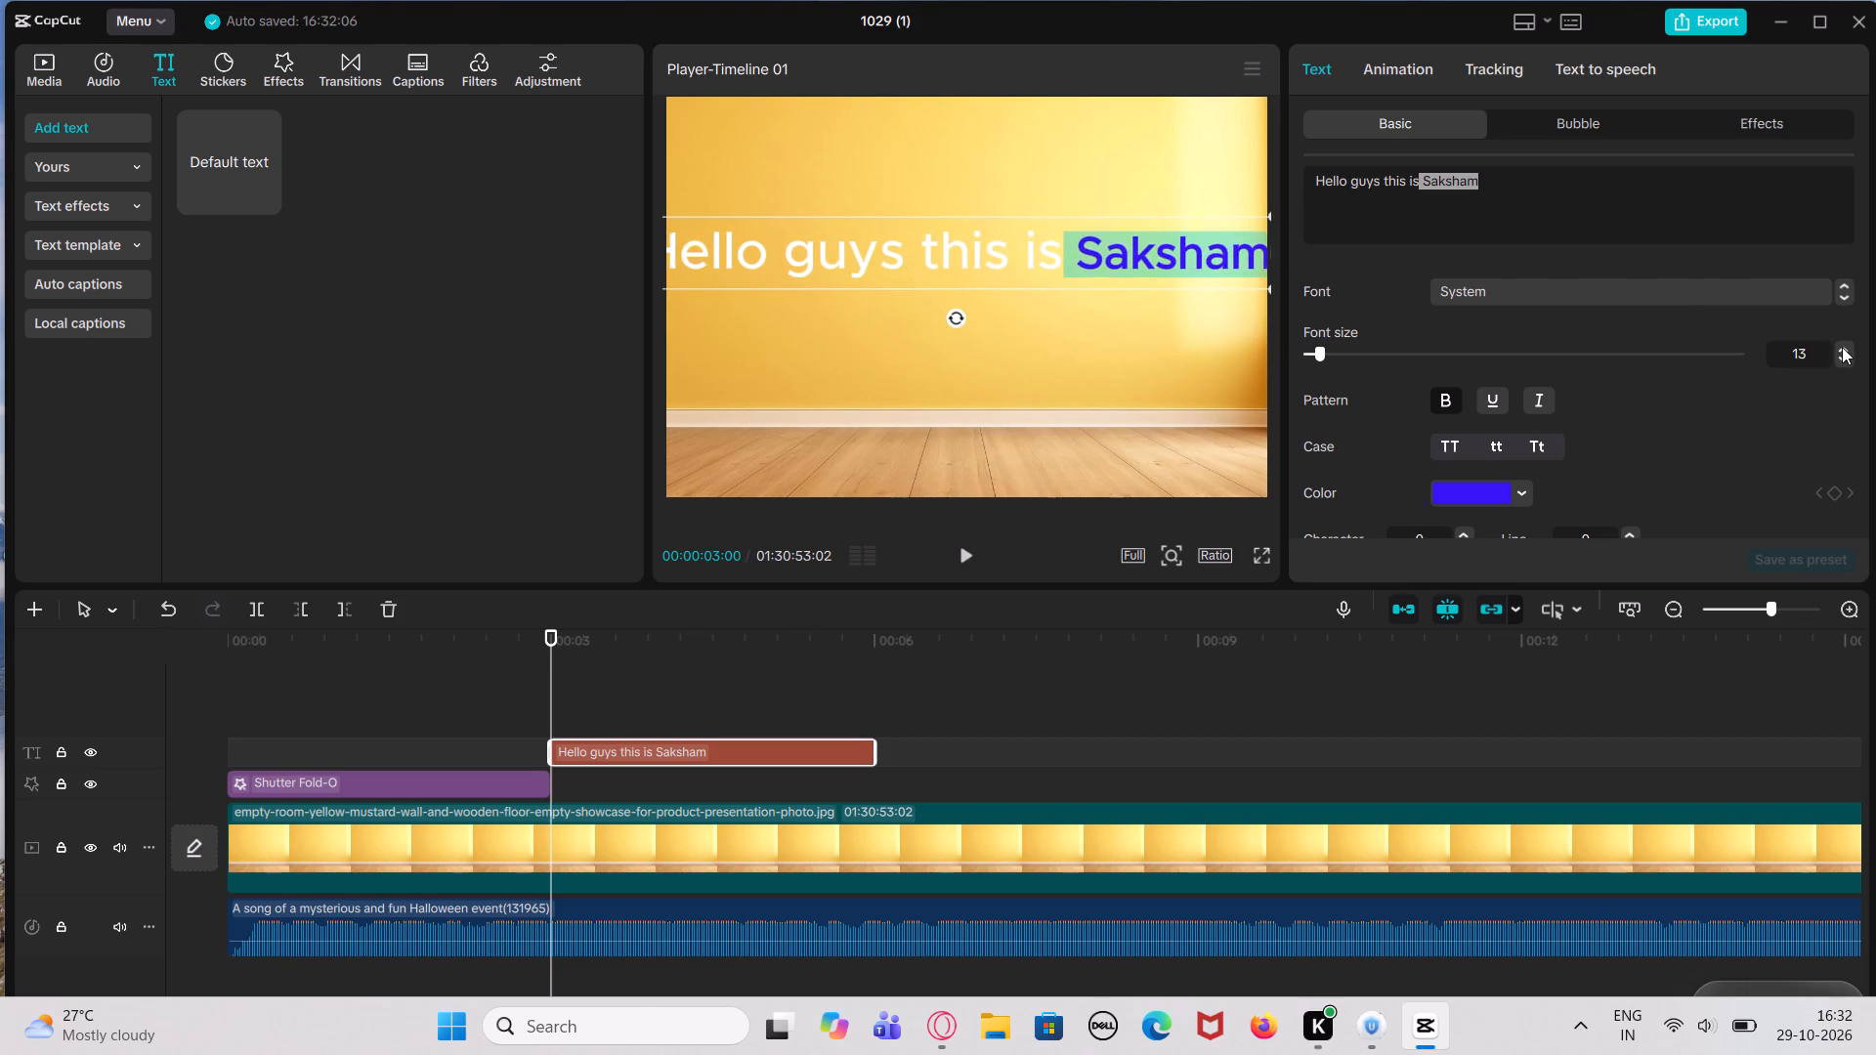
Set the font size of the whole greeting text to 12.
double_click(1842, 347)
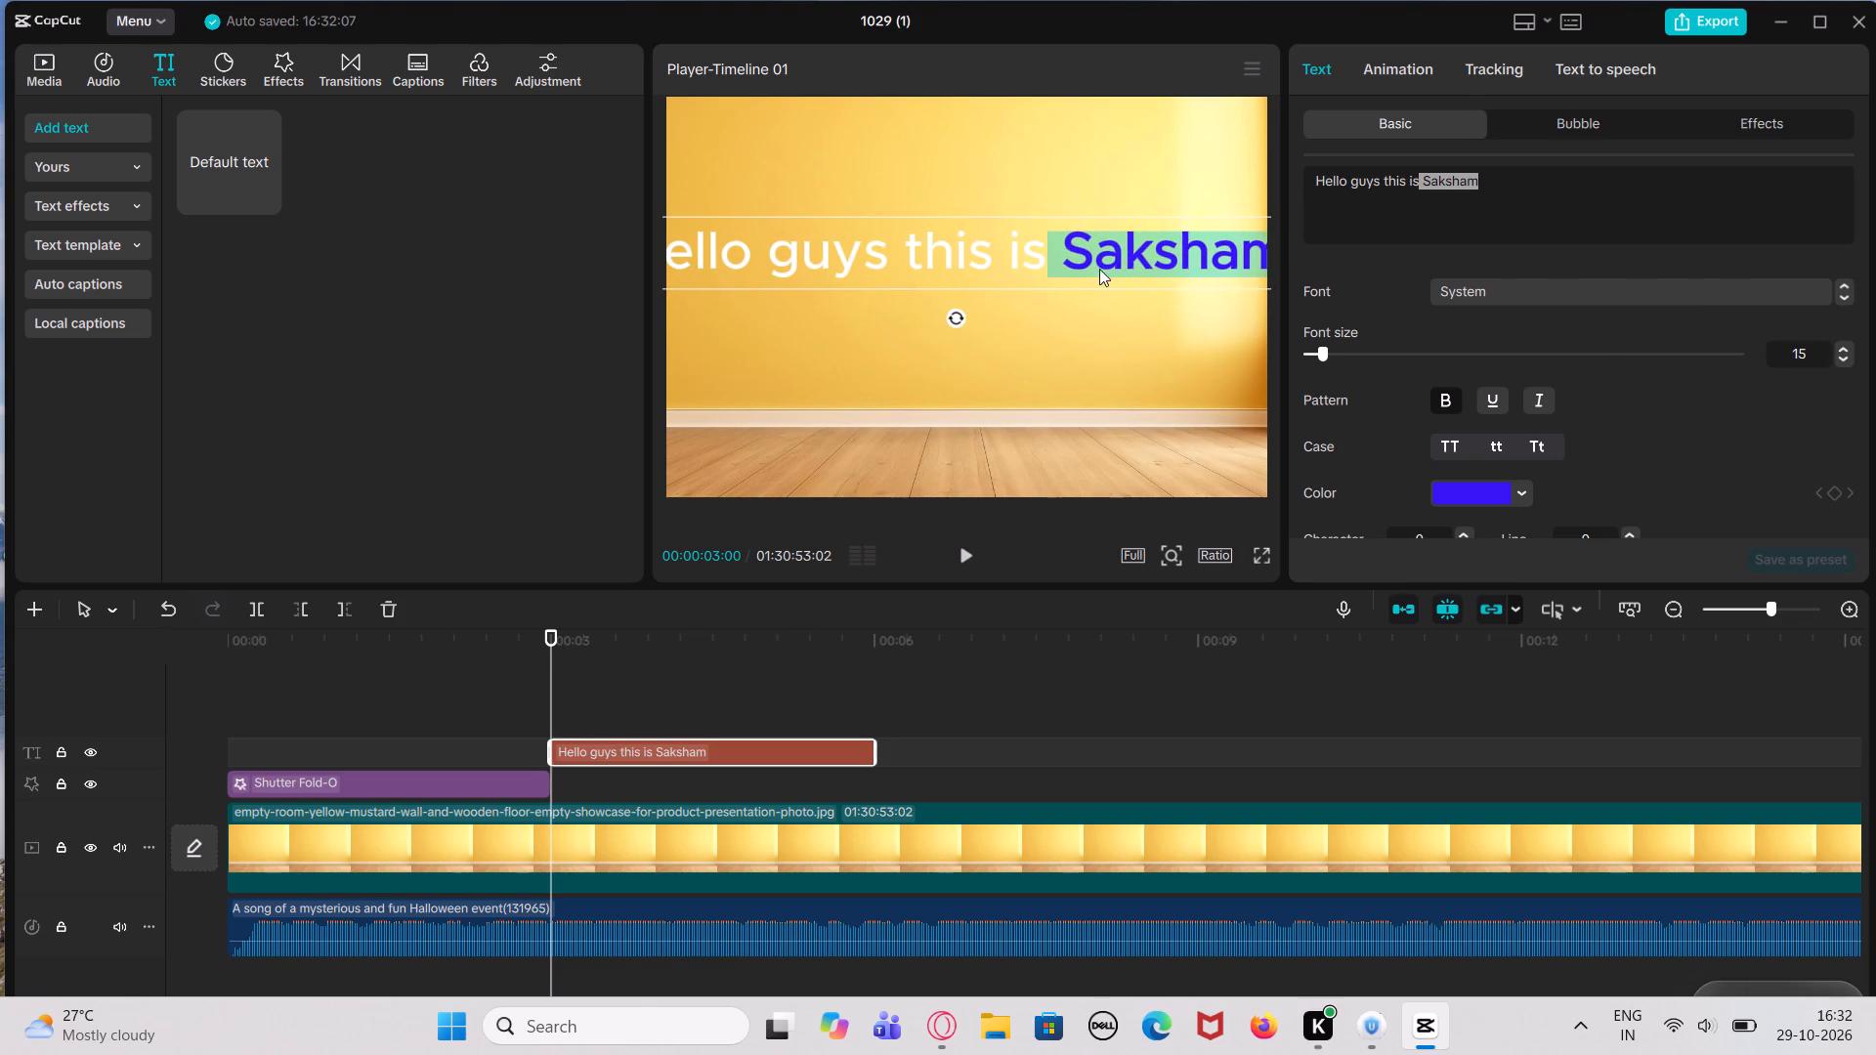
left_click(1119, 302)
left_click(1024, 242)
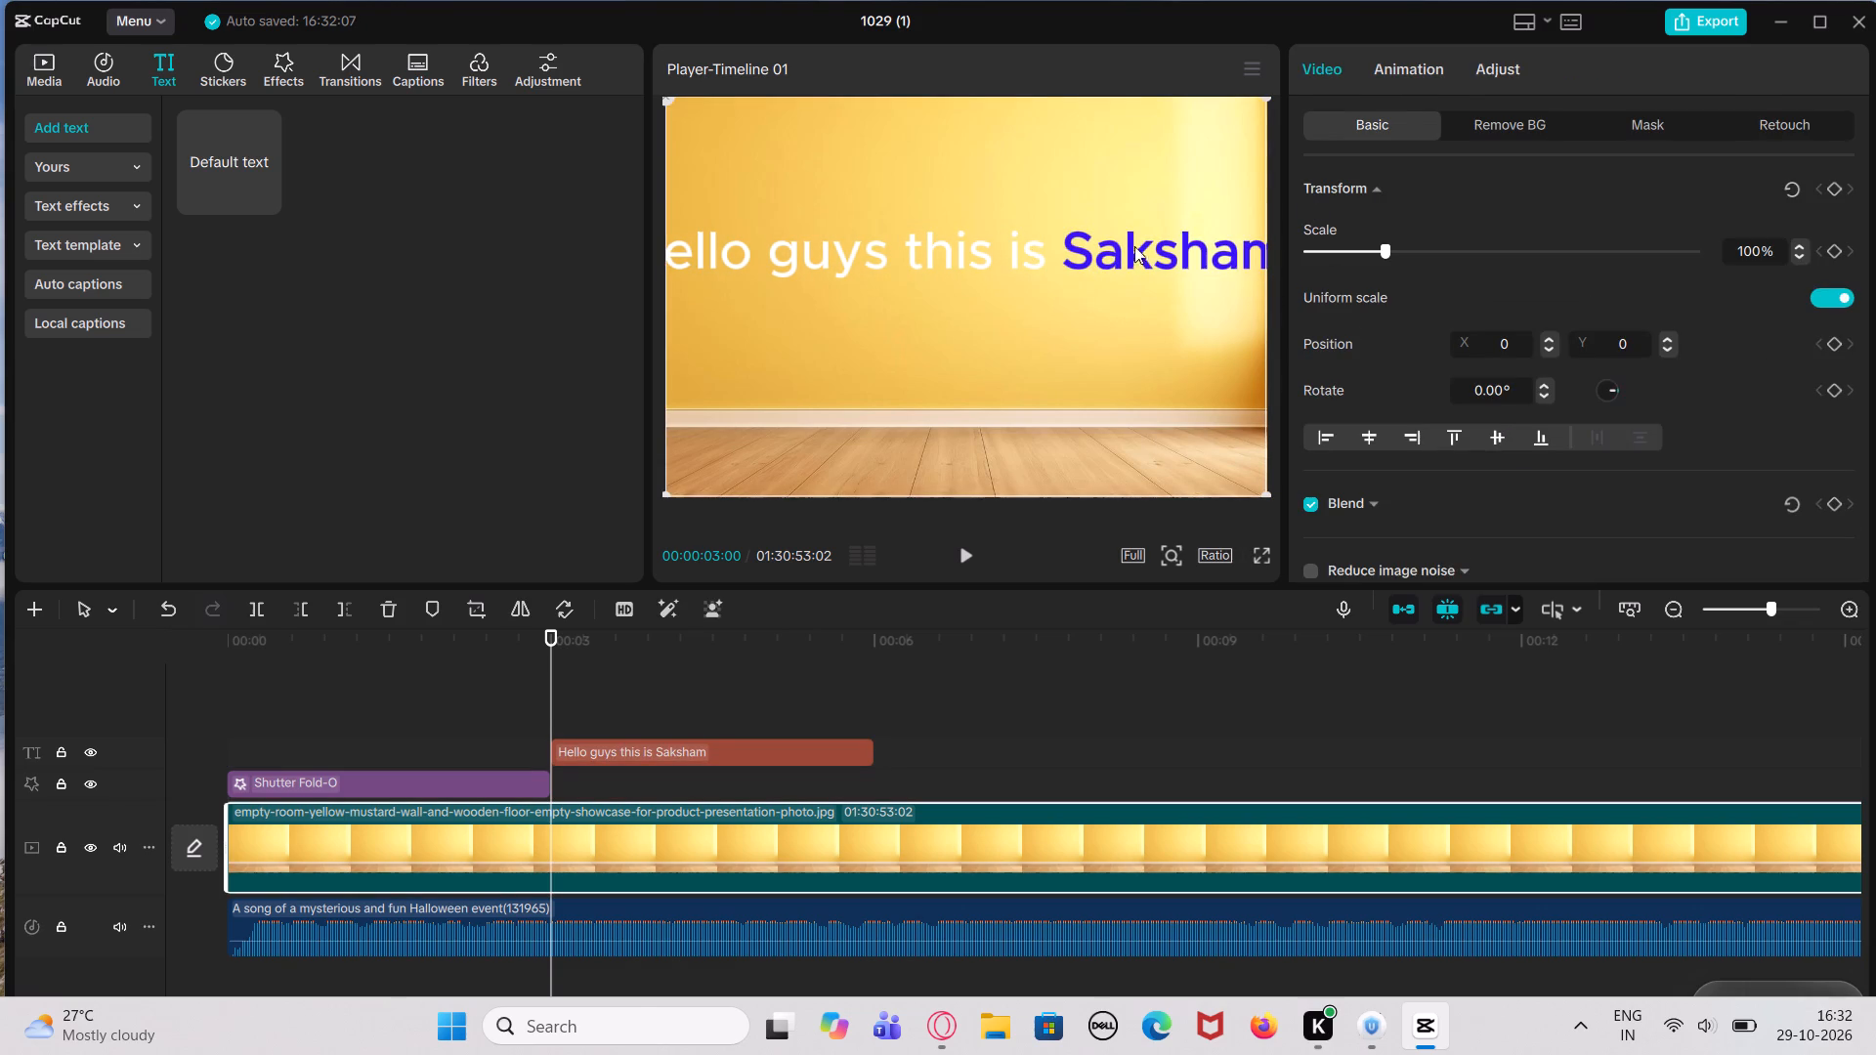
left_click(977, 232)
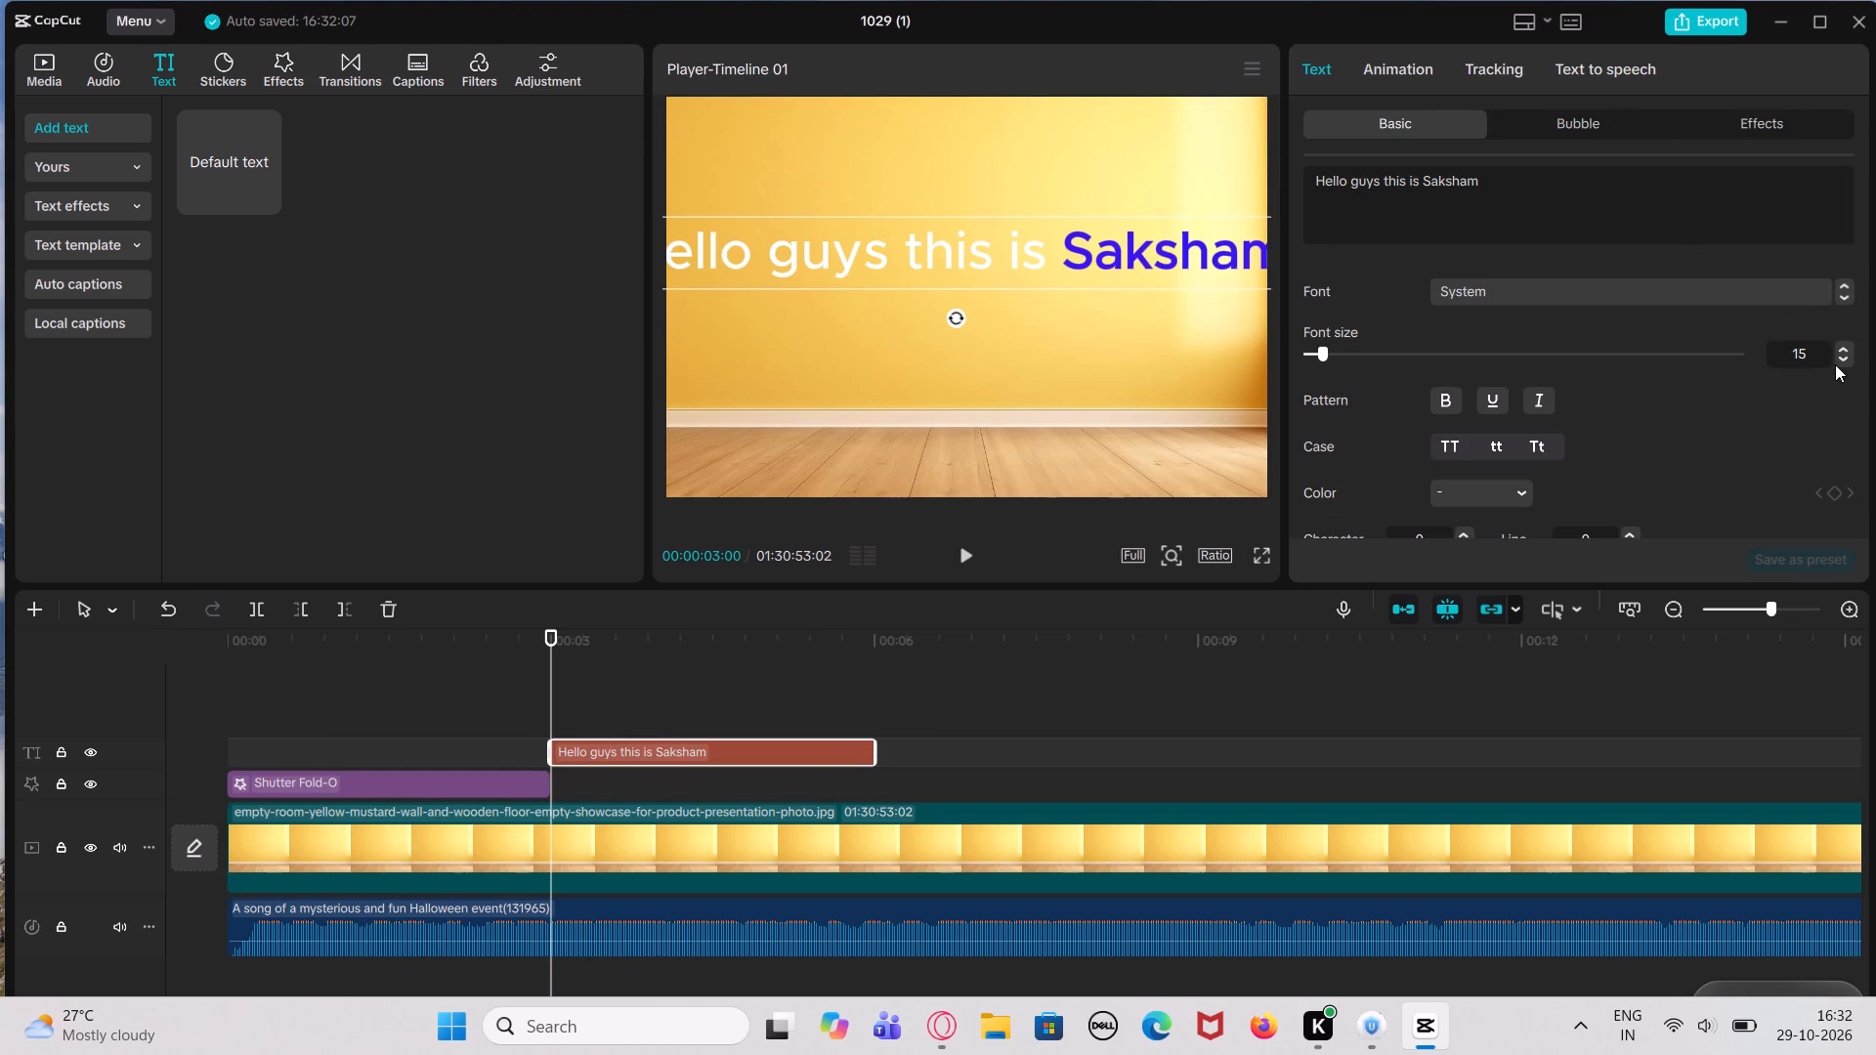
left_click(1837, 364)
left_click(1845, 360)
double_click(1845, 360)
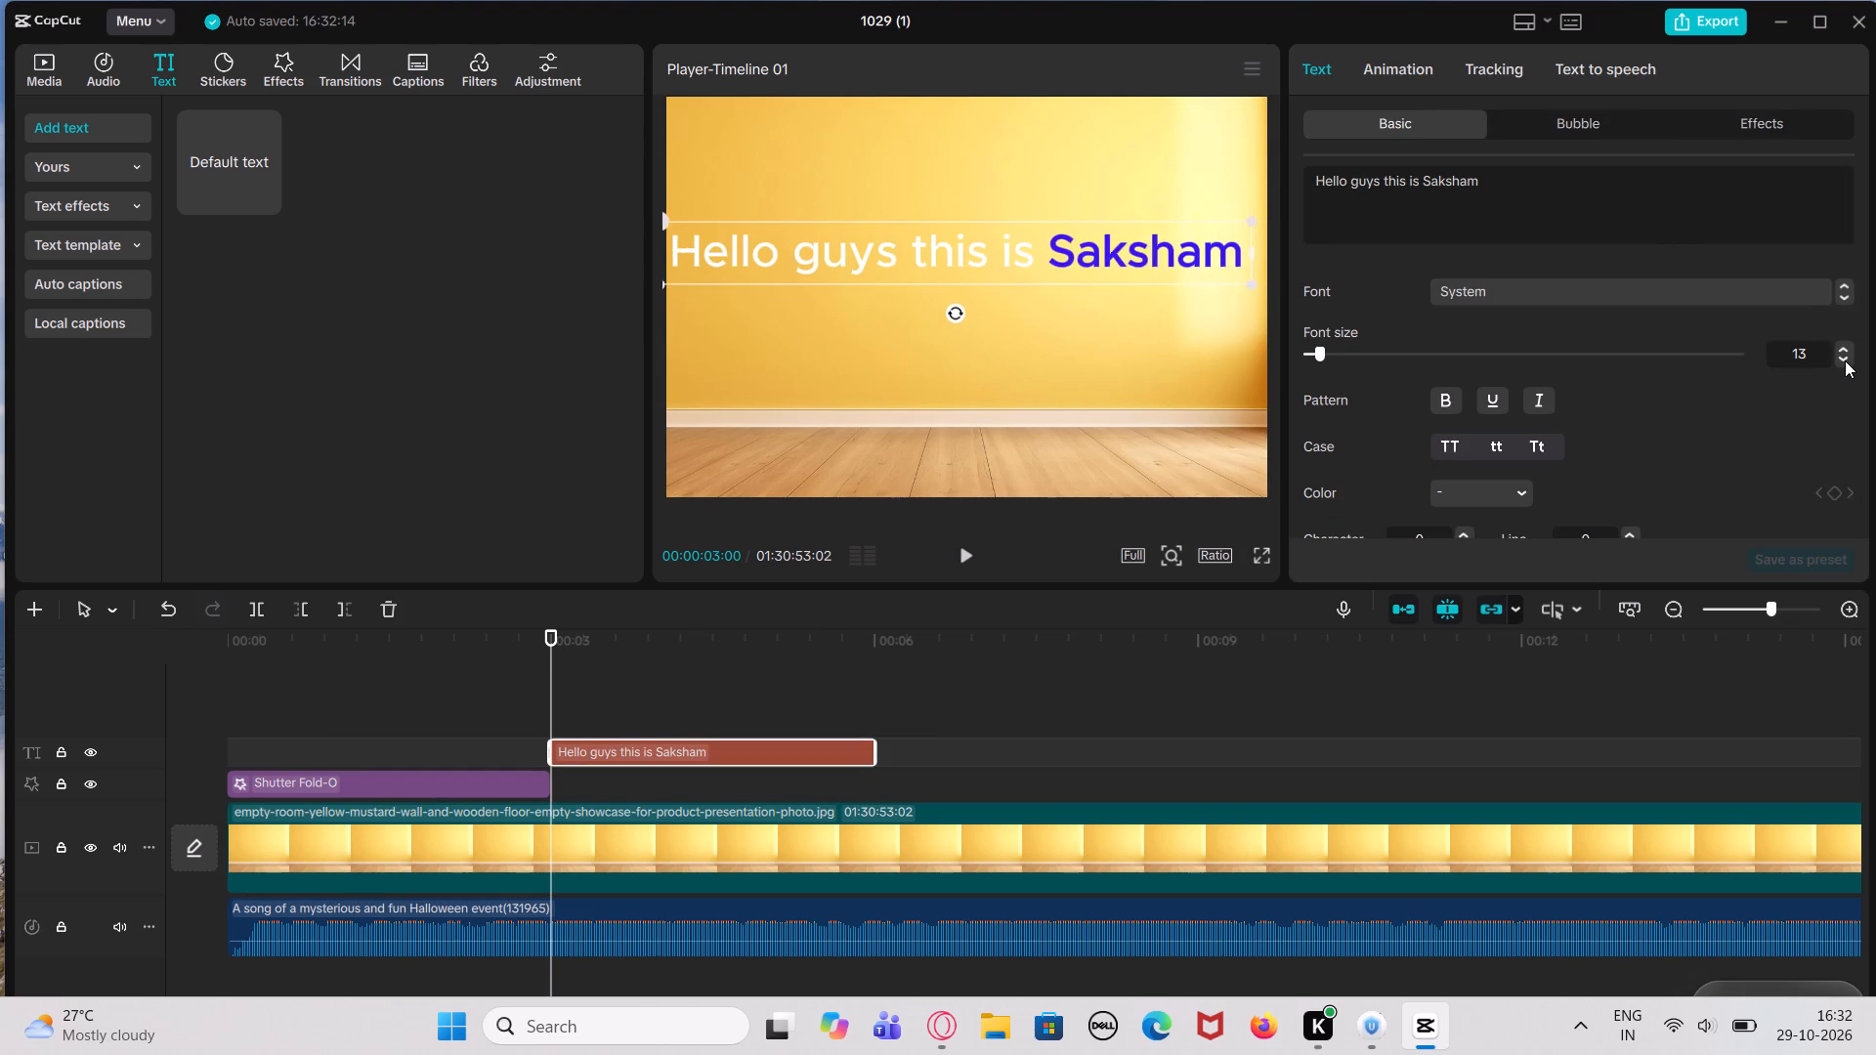
Move the greeting text up to the upper part of the yellow wall, slightly right of centre.
left_click_drag(1009, 261, 1012, 249)
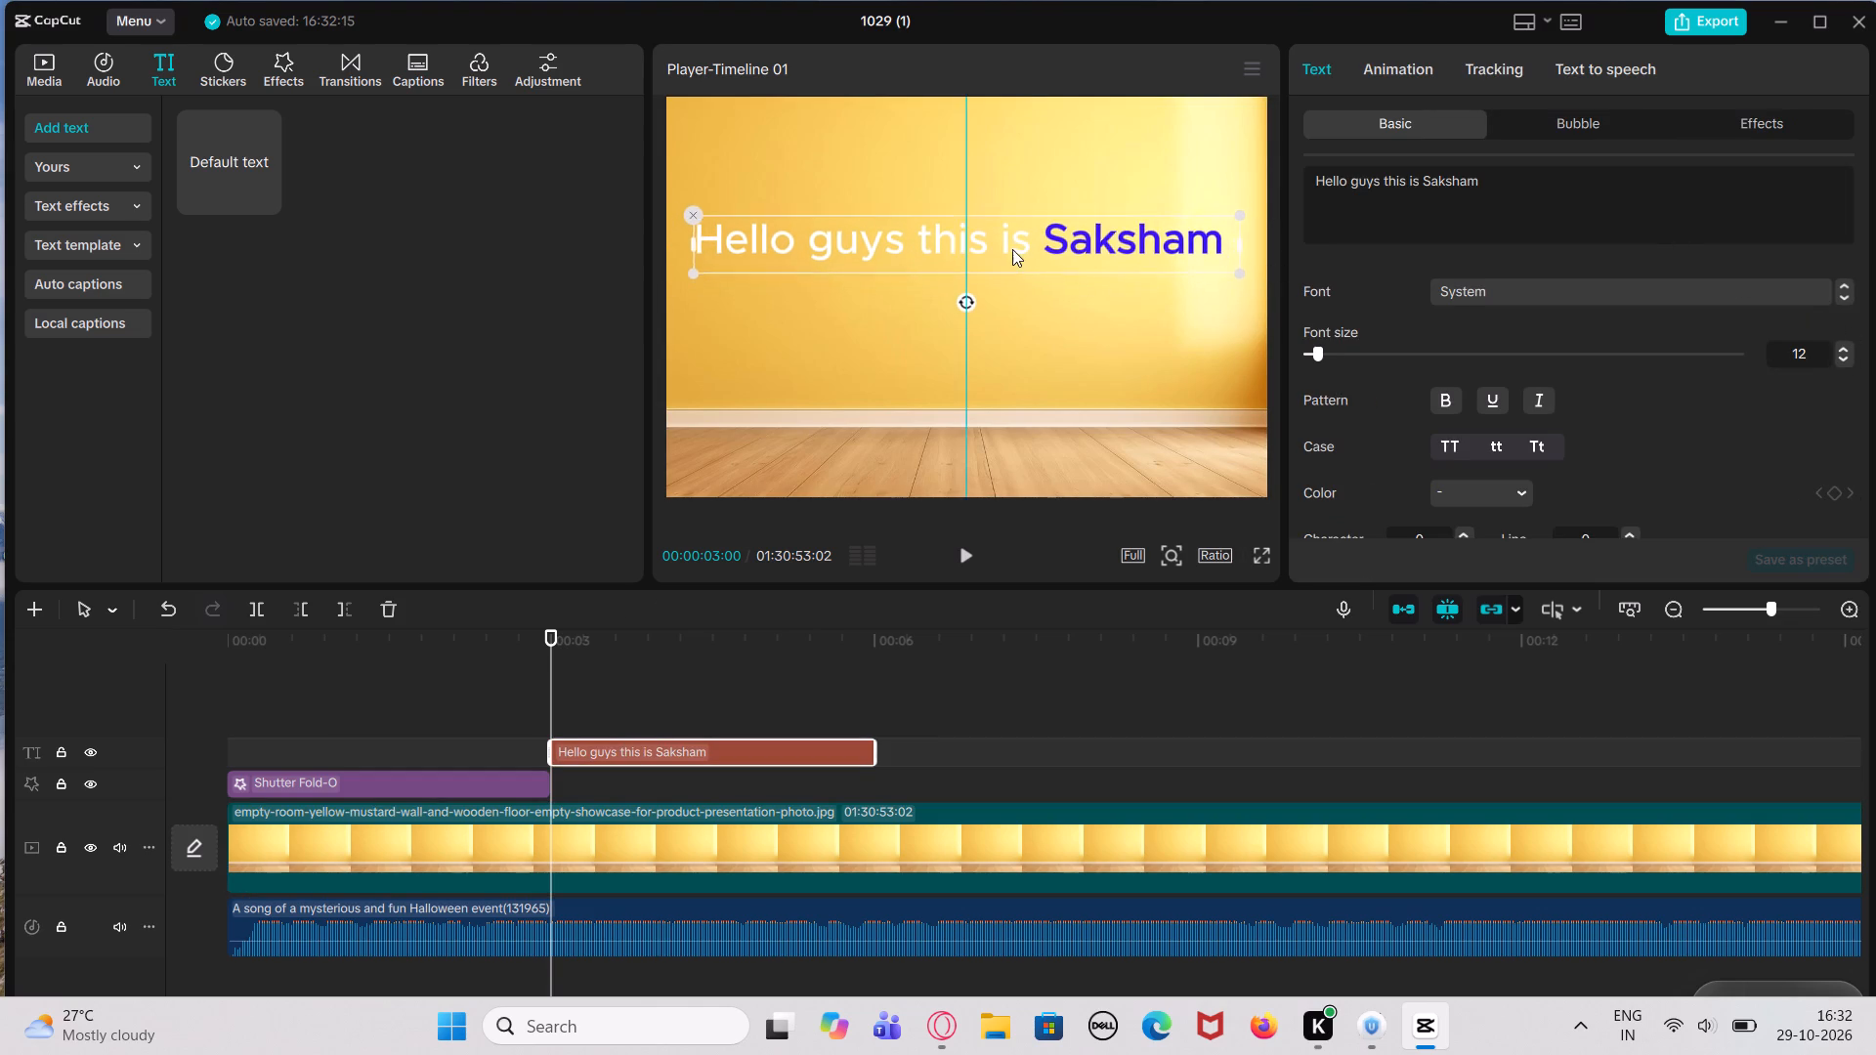
left_click_drag(1012, 249, 1030, 212)
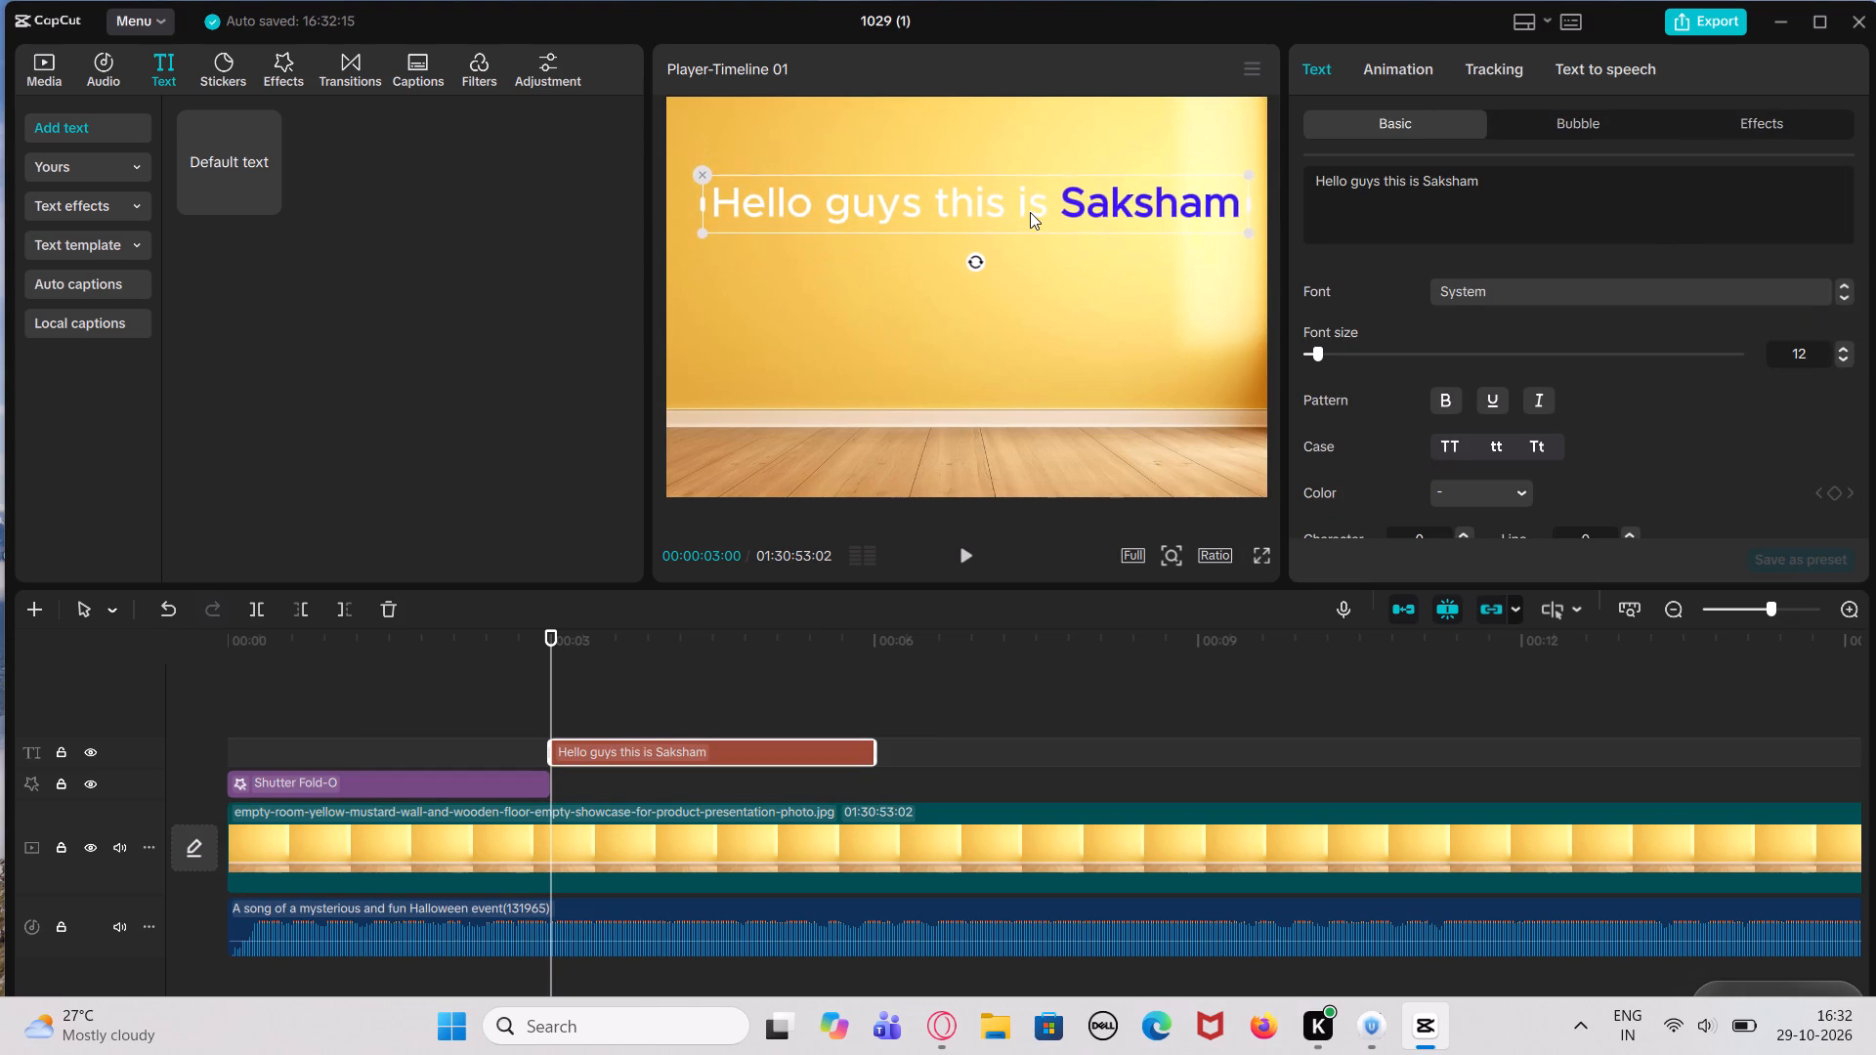
left_click_drag(1030, 212, 1030, 213)
left_click(1083, 302)
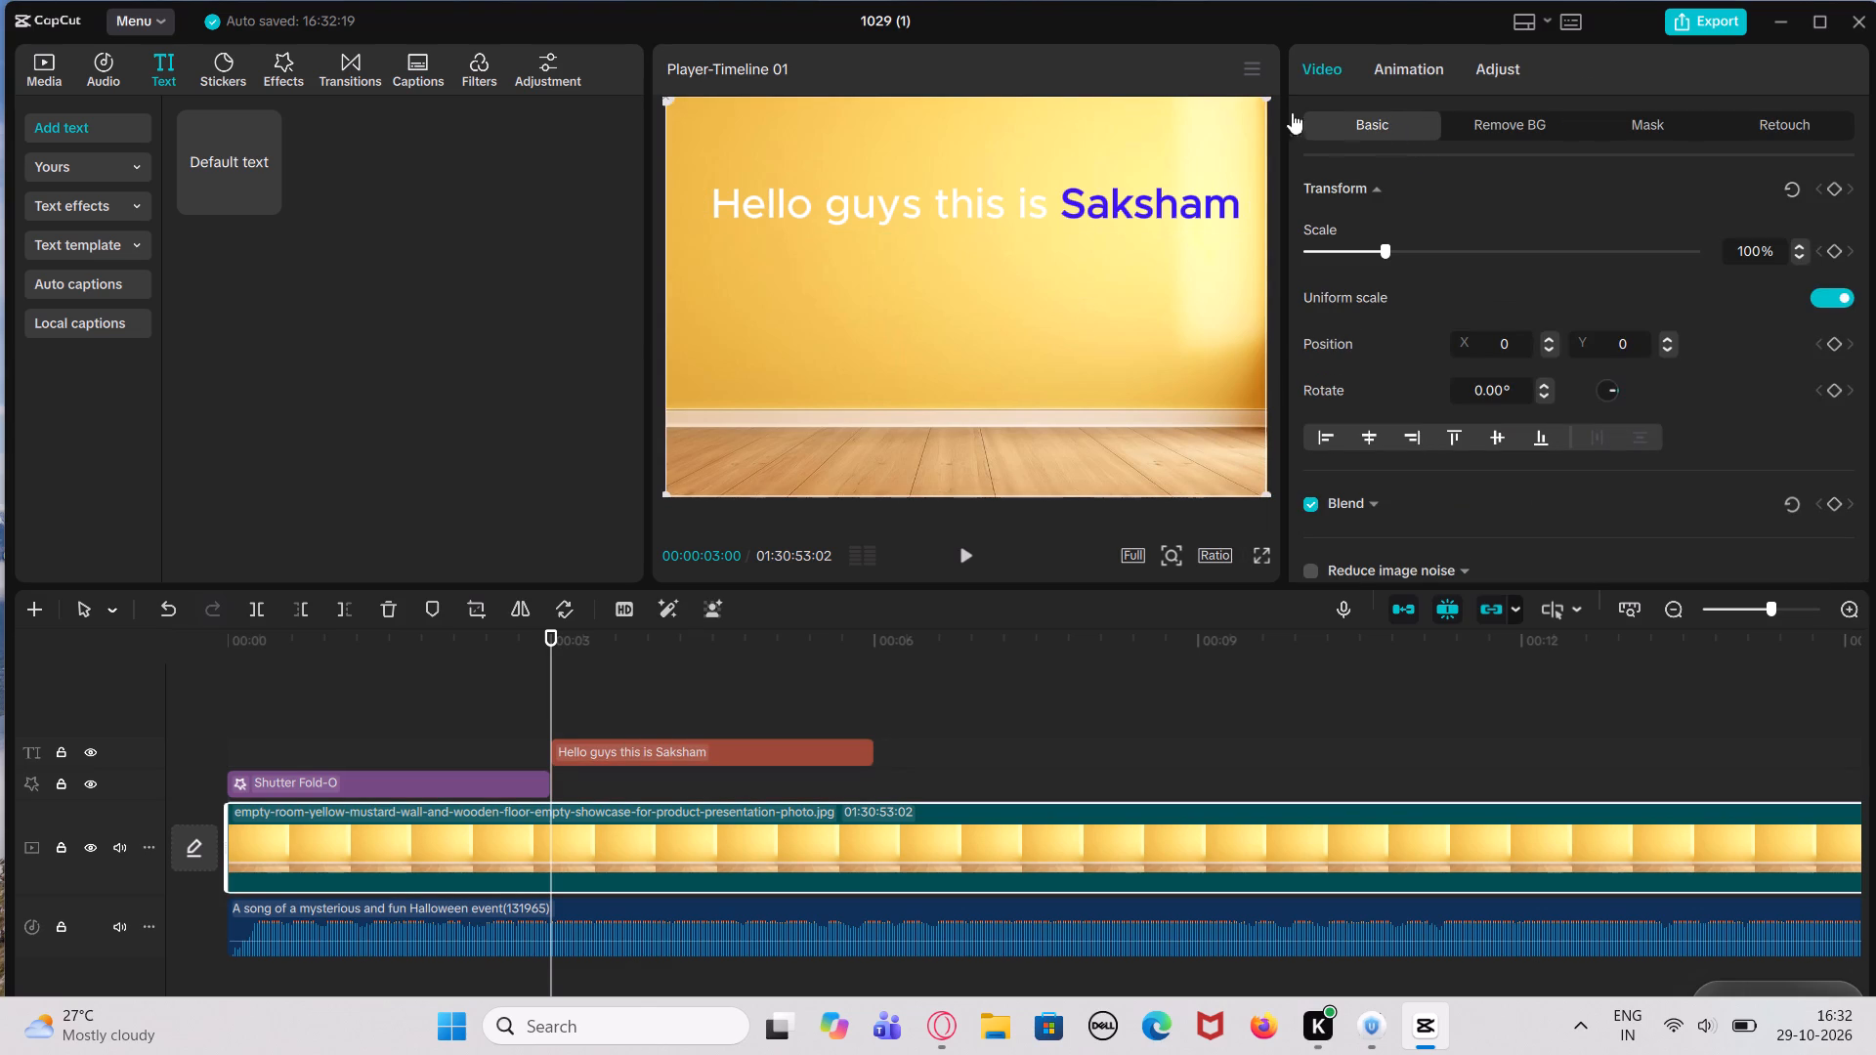
Add a second default text and place its clip at about 6 seconds, directly after the greeting clip.
left_click(169, 58)
left_click(154, 81)
left_click(268, 198)
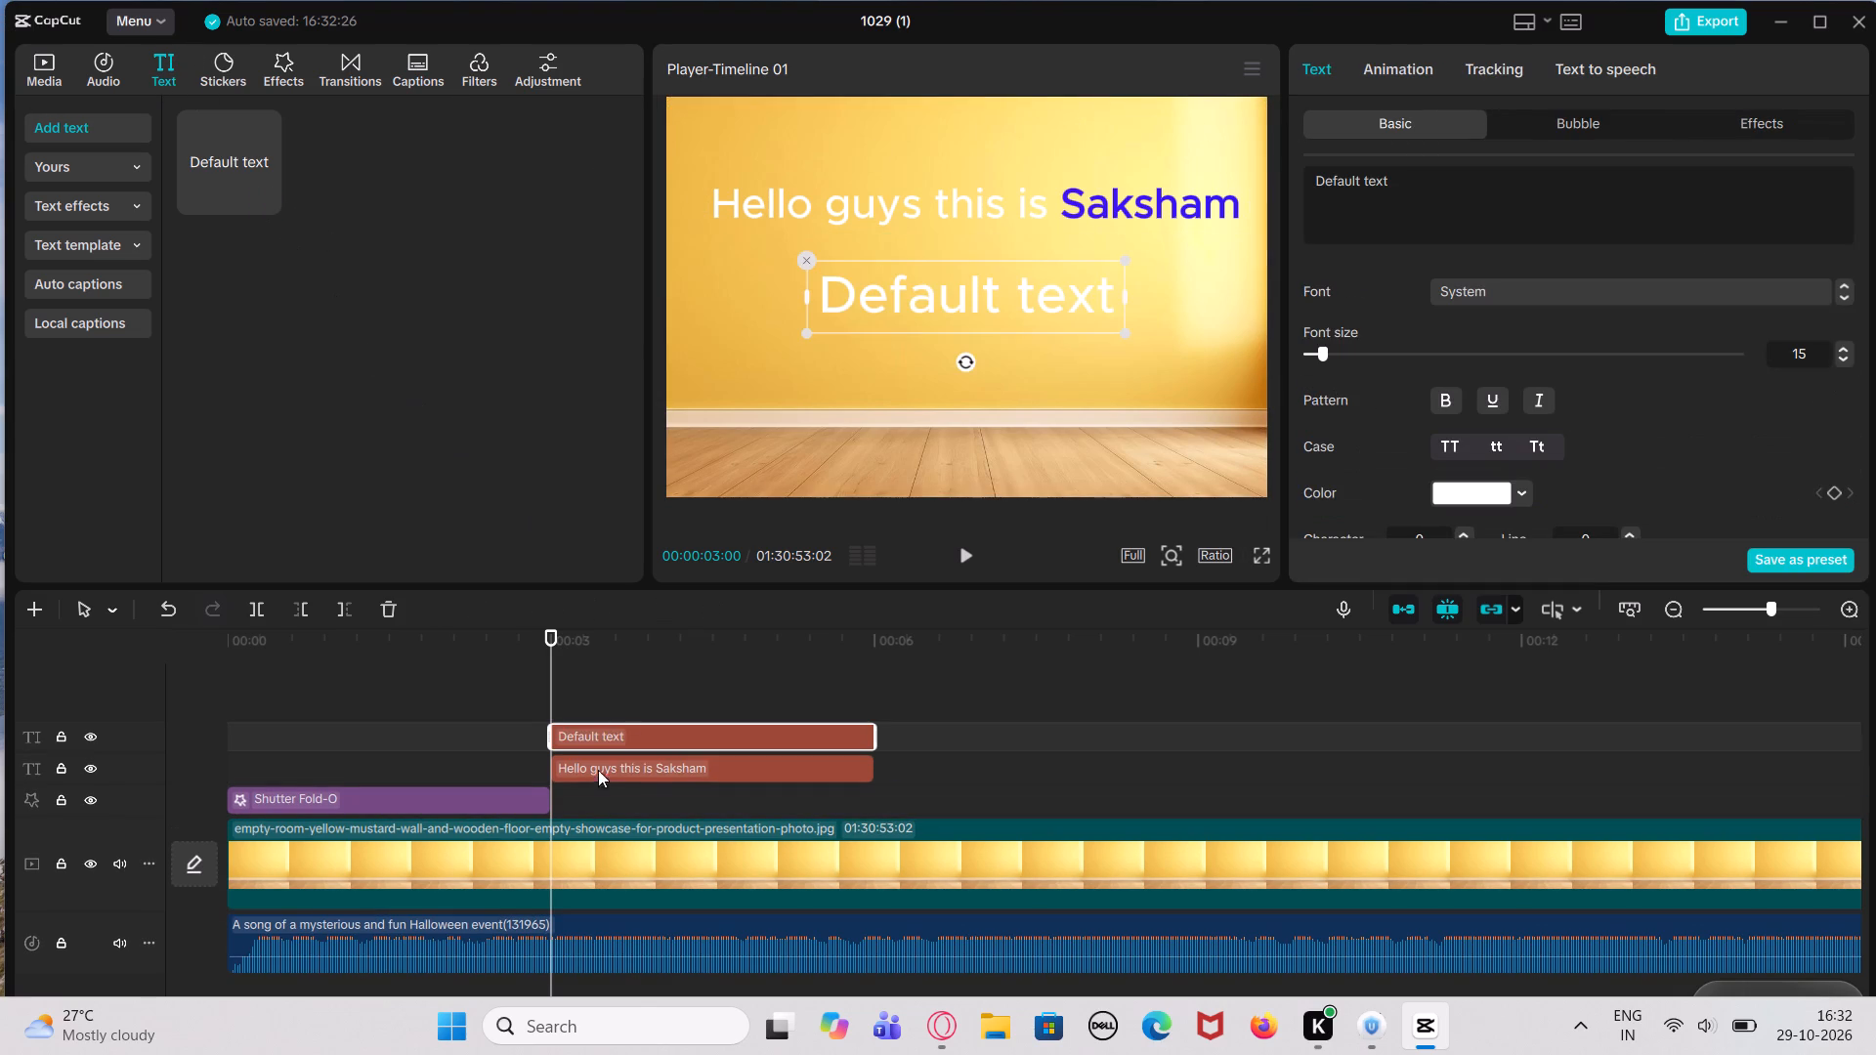
left_click(571, 798)
left_click_drag(660, 733, 797, 758)
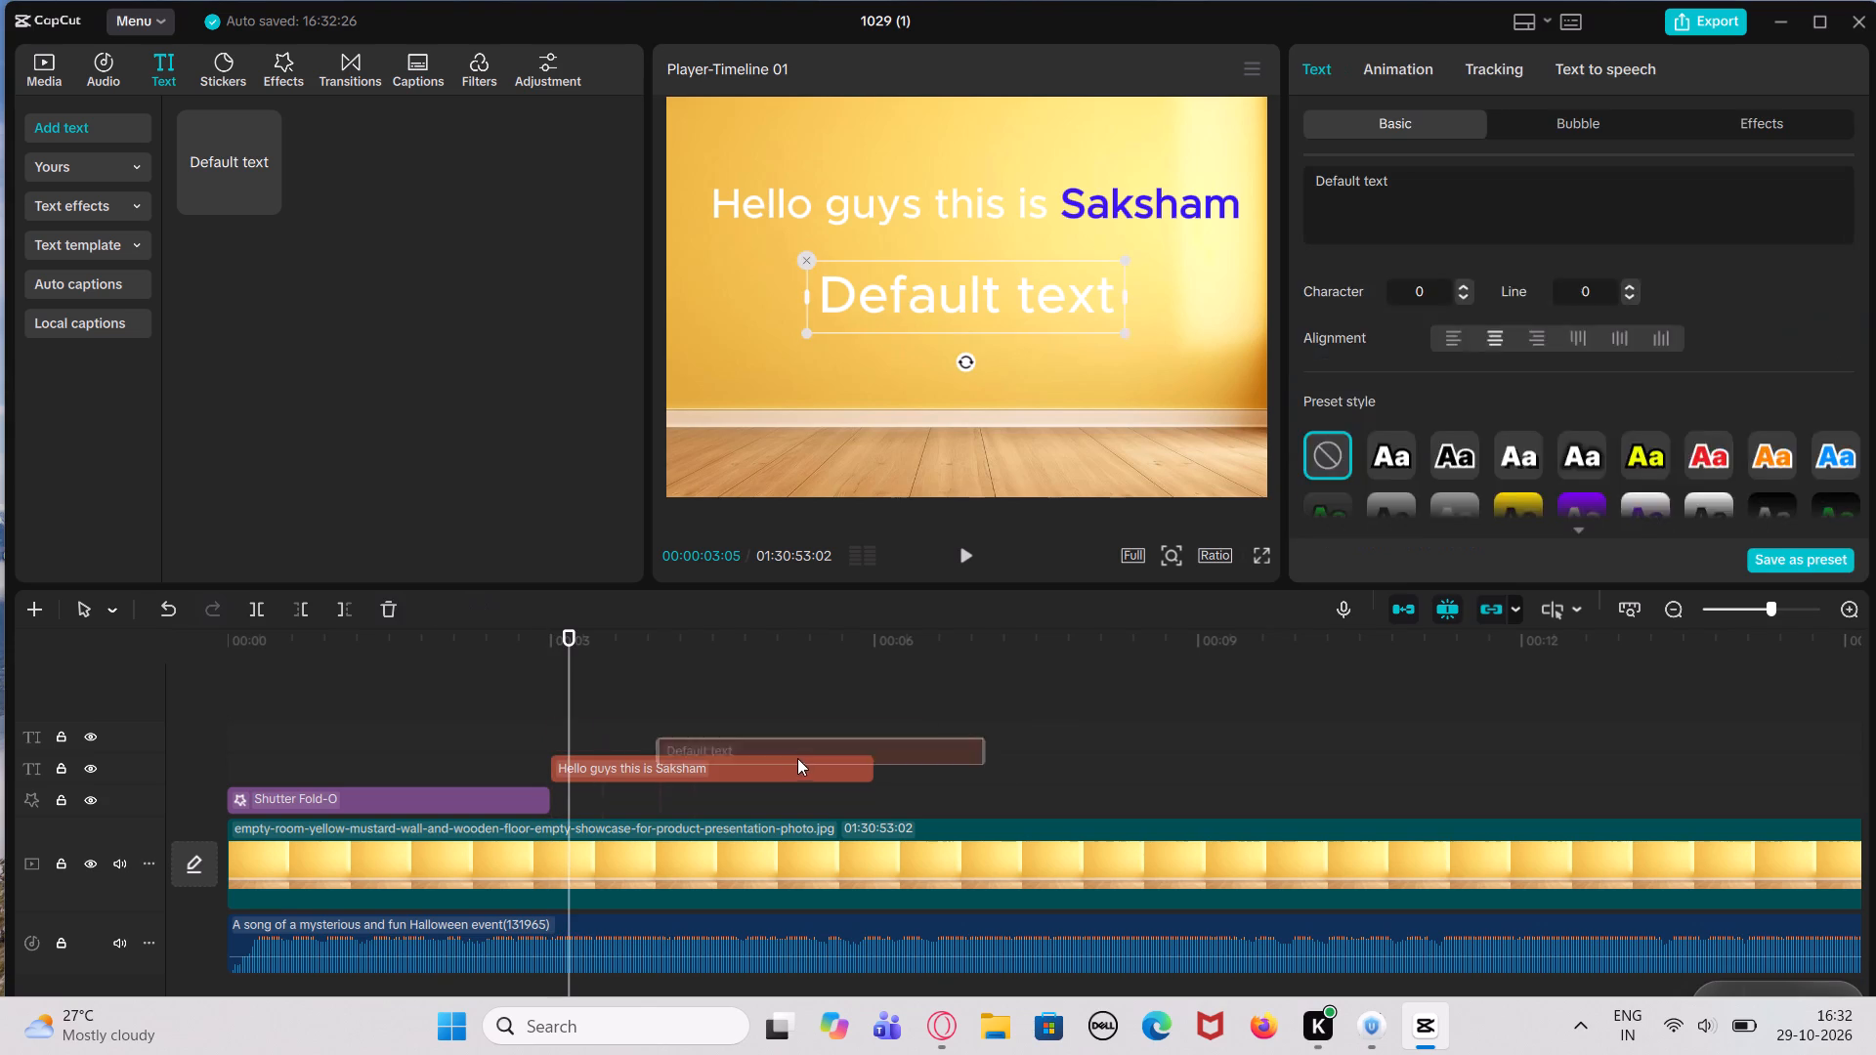
left_click_drag(797, 758, 981, 788)
Shorten the greeting text clip by trimming its end back to about 00:00:04:21.
left_click(725, 739)
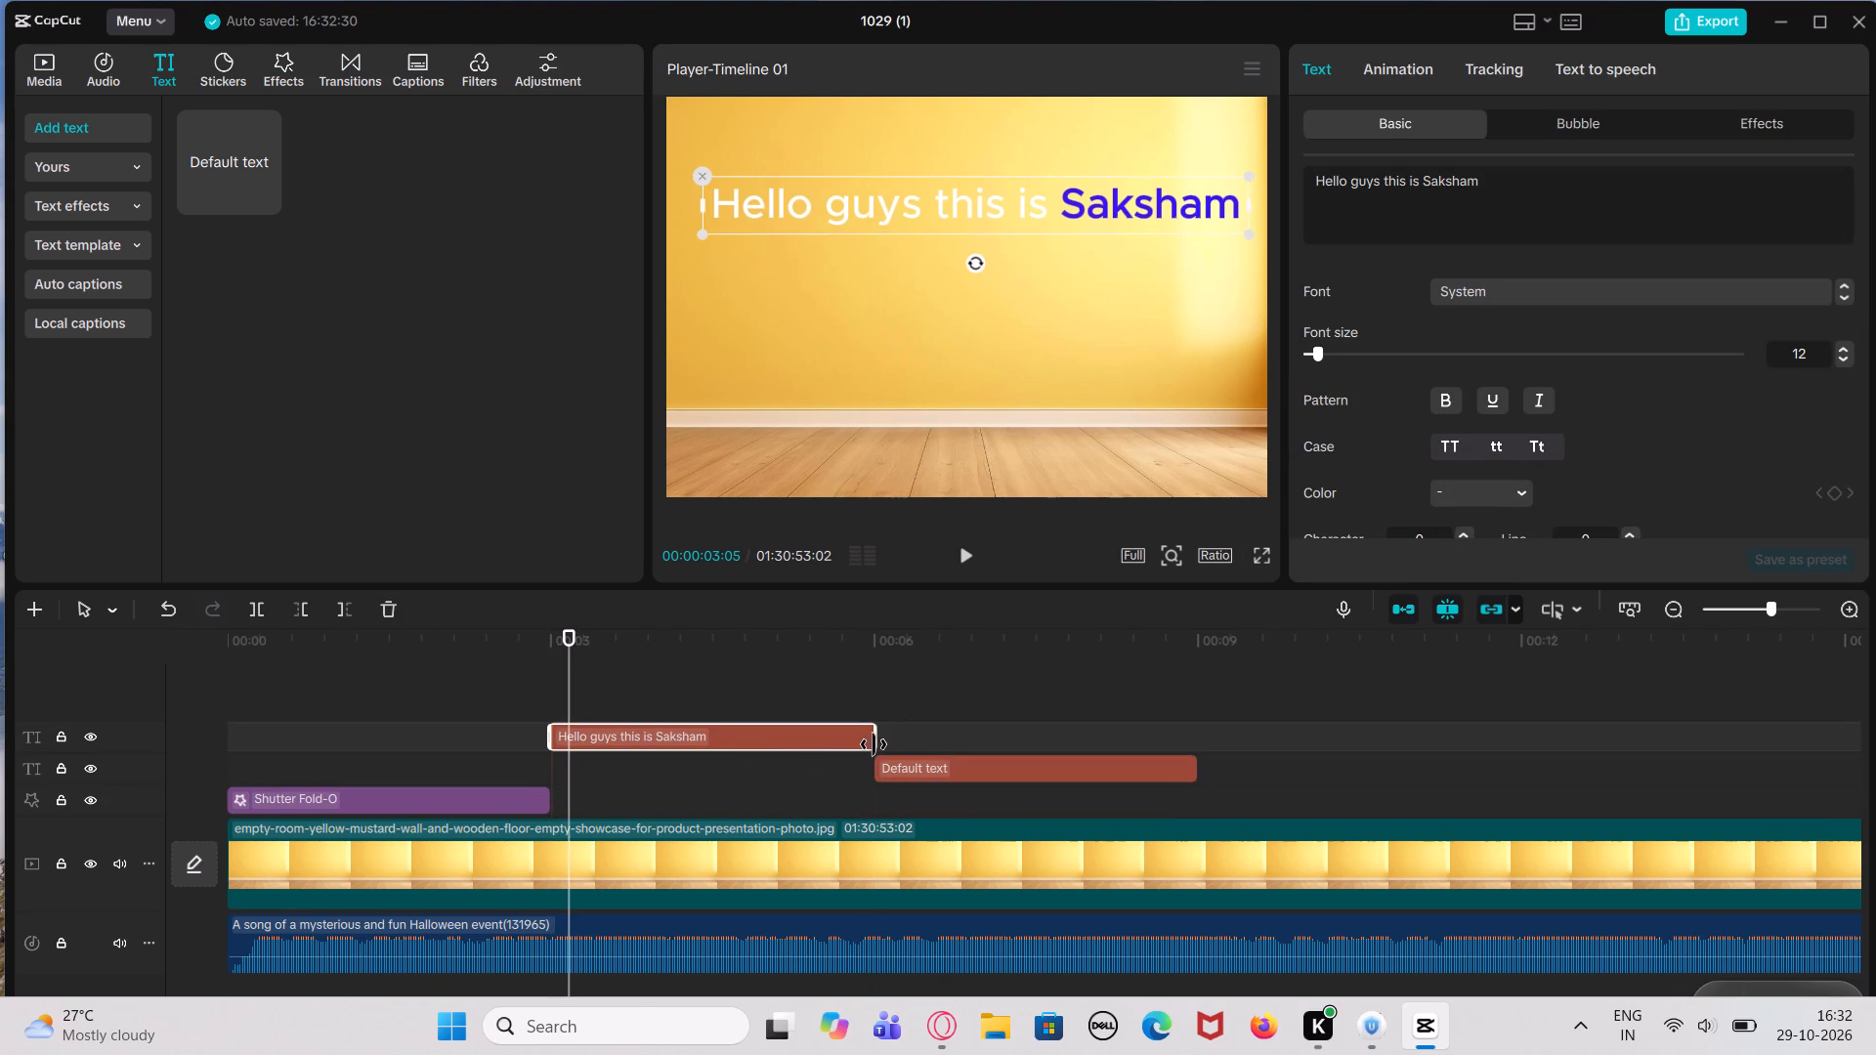
left_click_drag(875, 744, 728, 747)
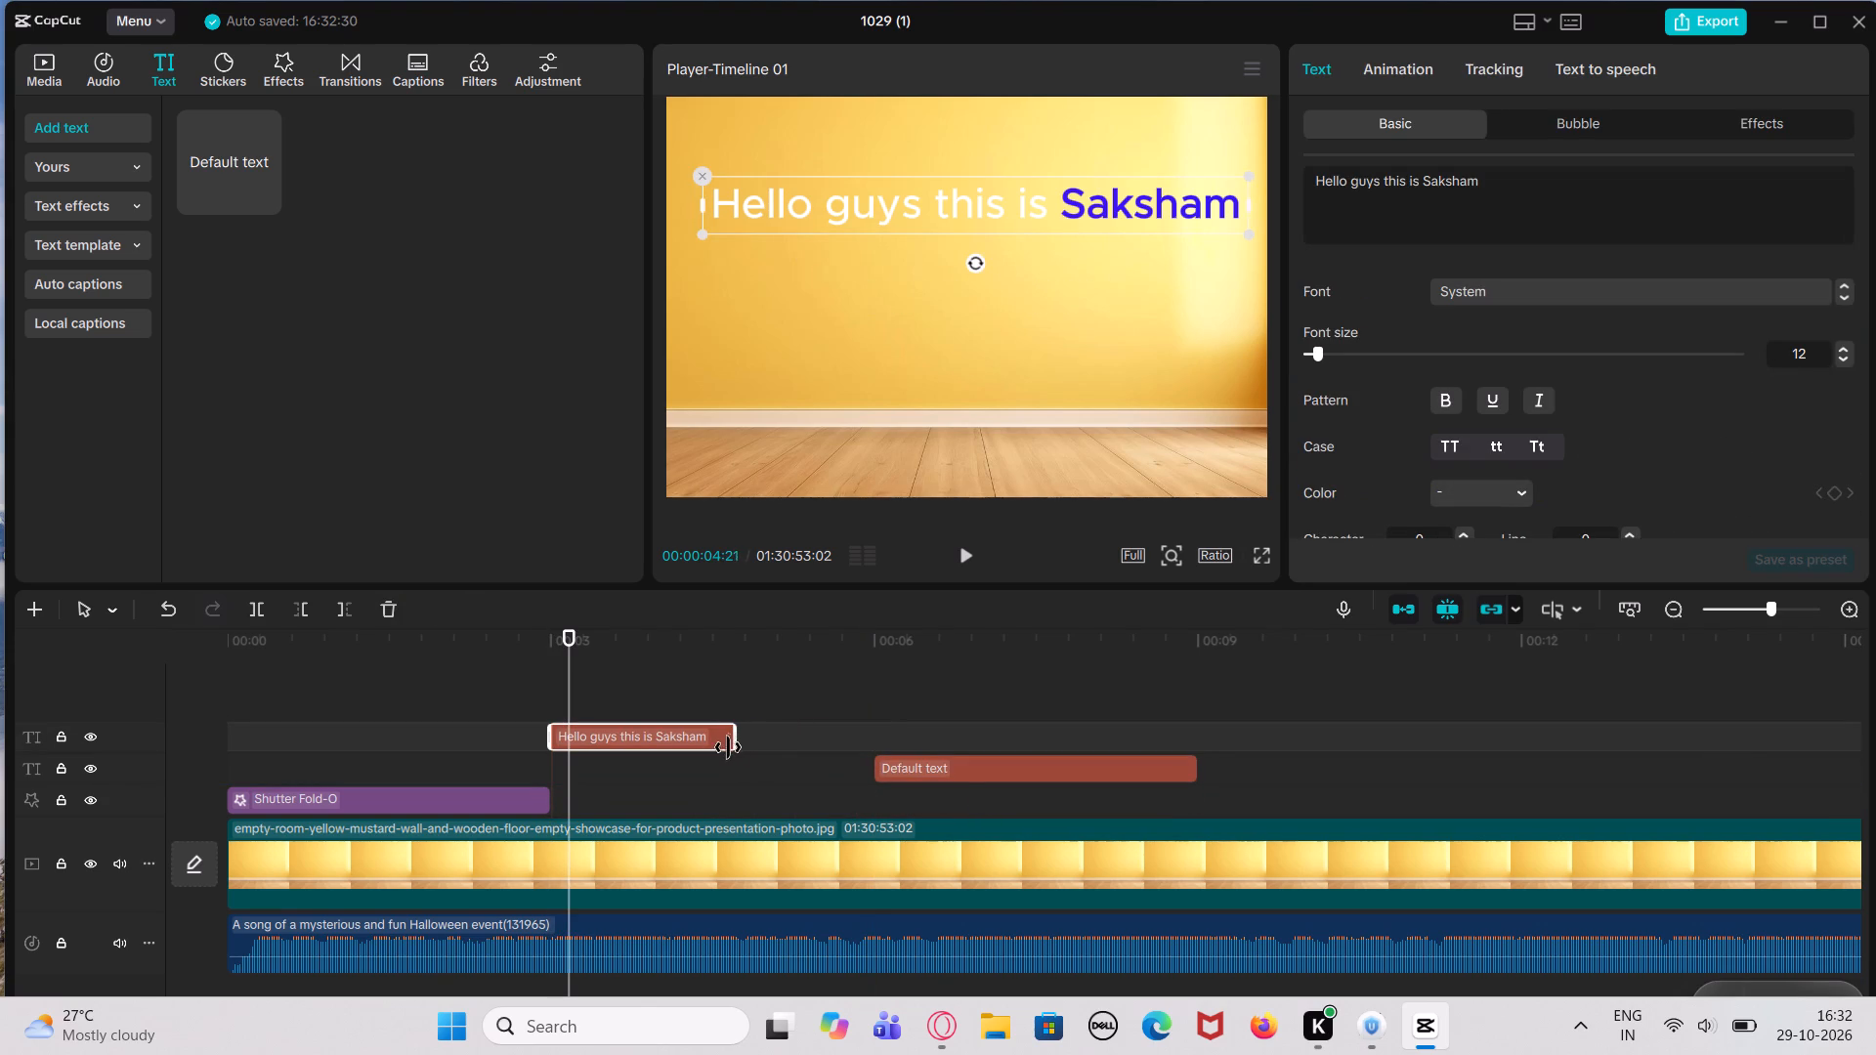
left_click_drag(728, 747, 727, 747)
Move the "Default text" clip earlier so it starts just after the shortened greeting clip.
left_click_drag(984, 771, 849, 783)
Change the greeting text's font to Agency FB Bold.
left_click(716, 742)
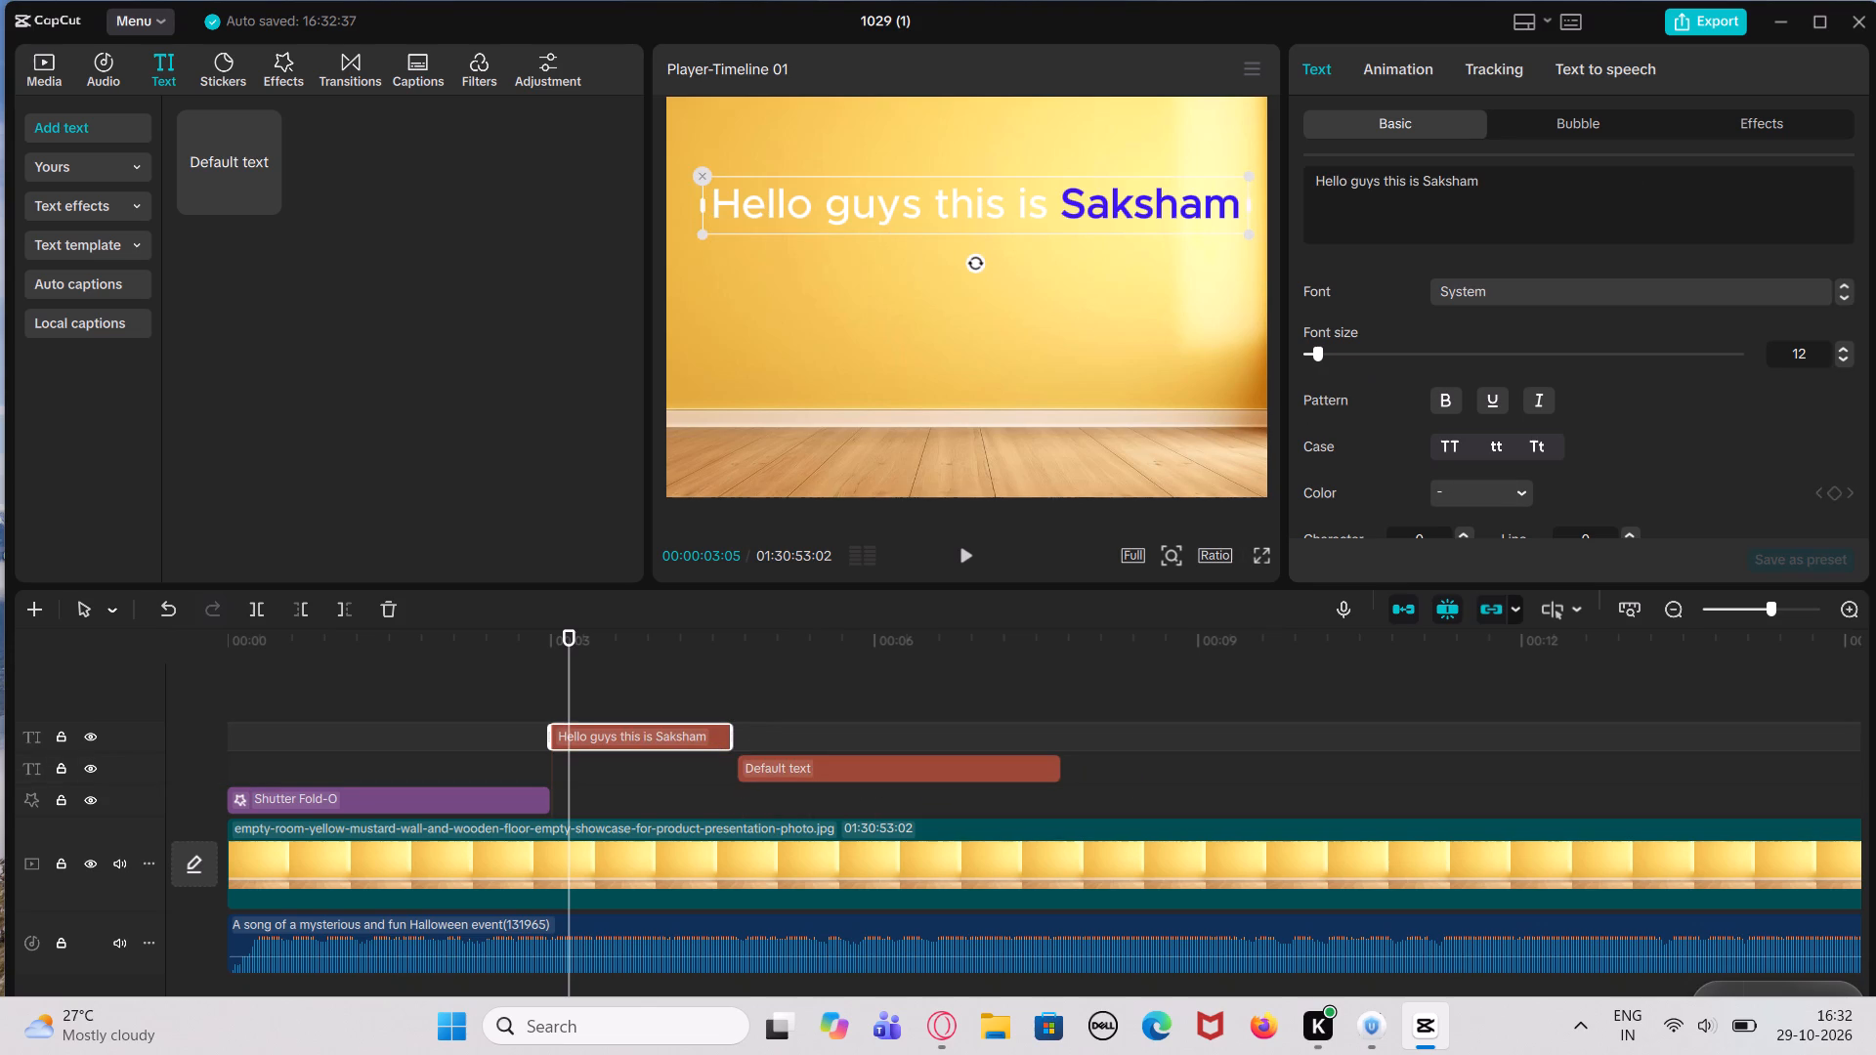
left_click(1850, 289)
left_click(1838, 296)
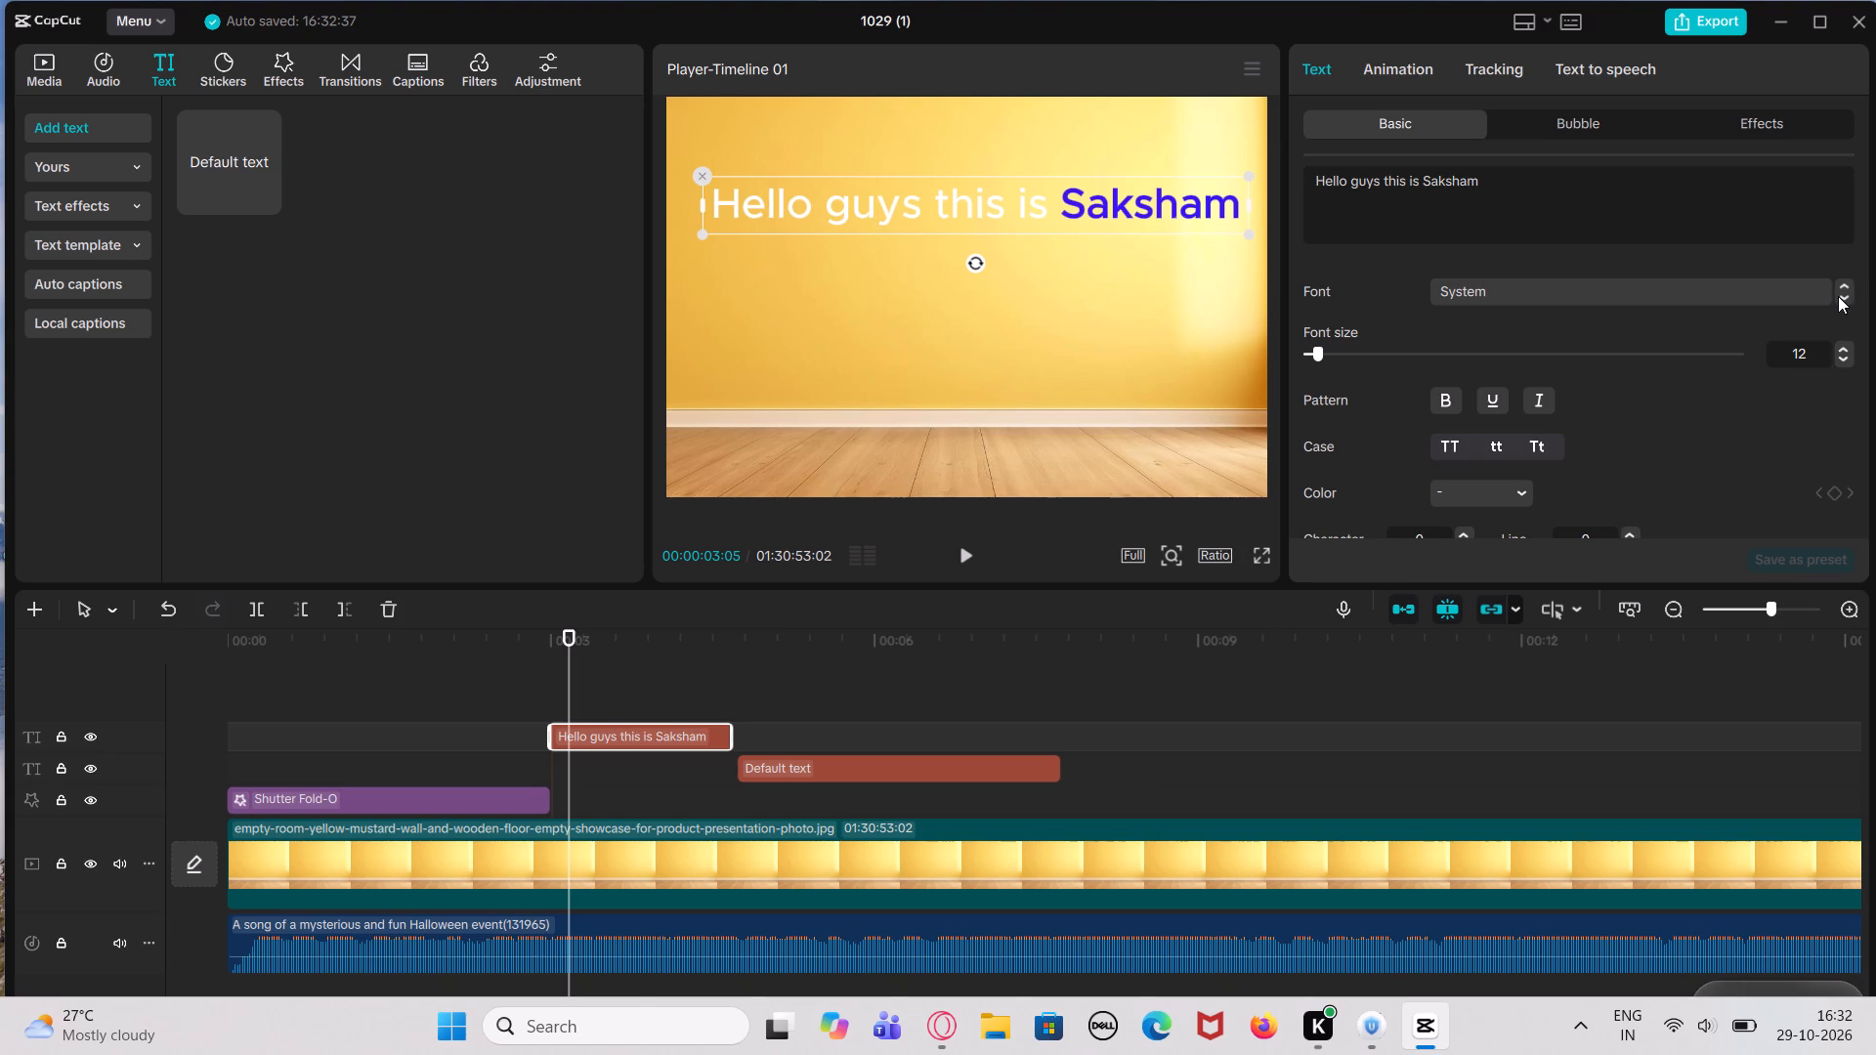
left_click(1849, 300)
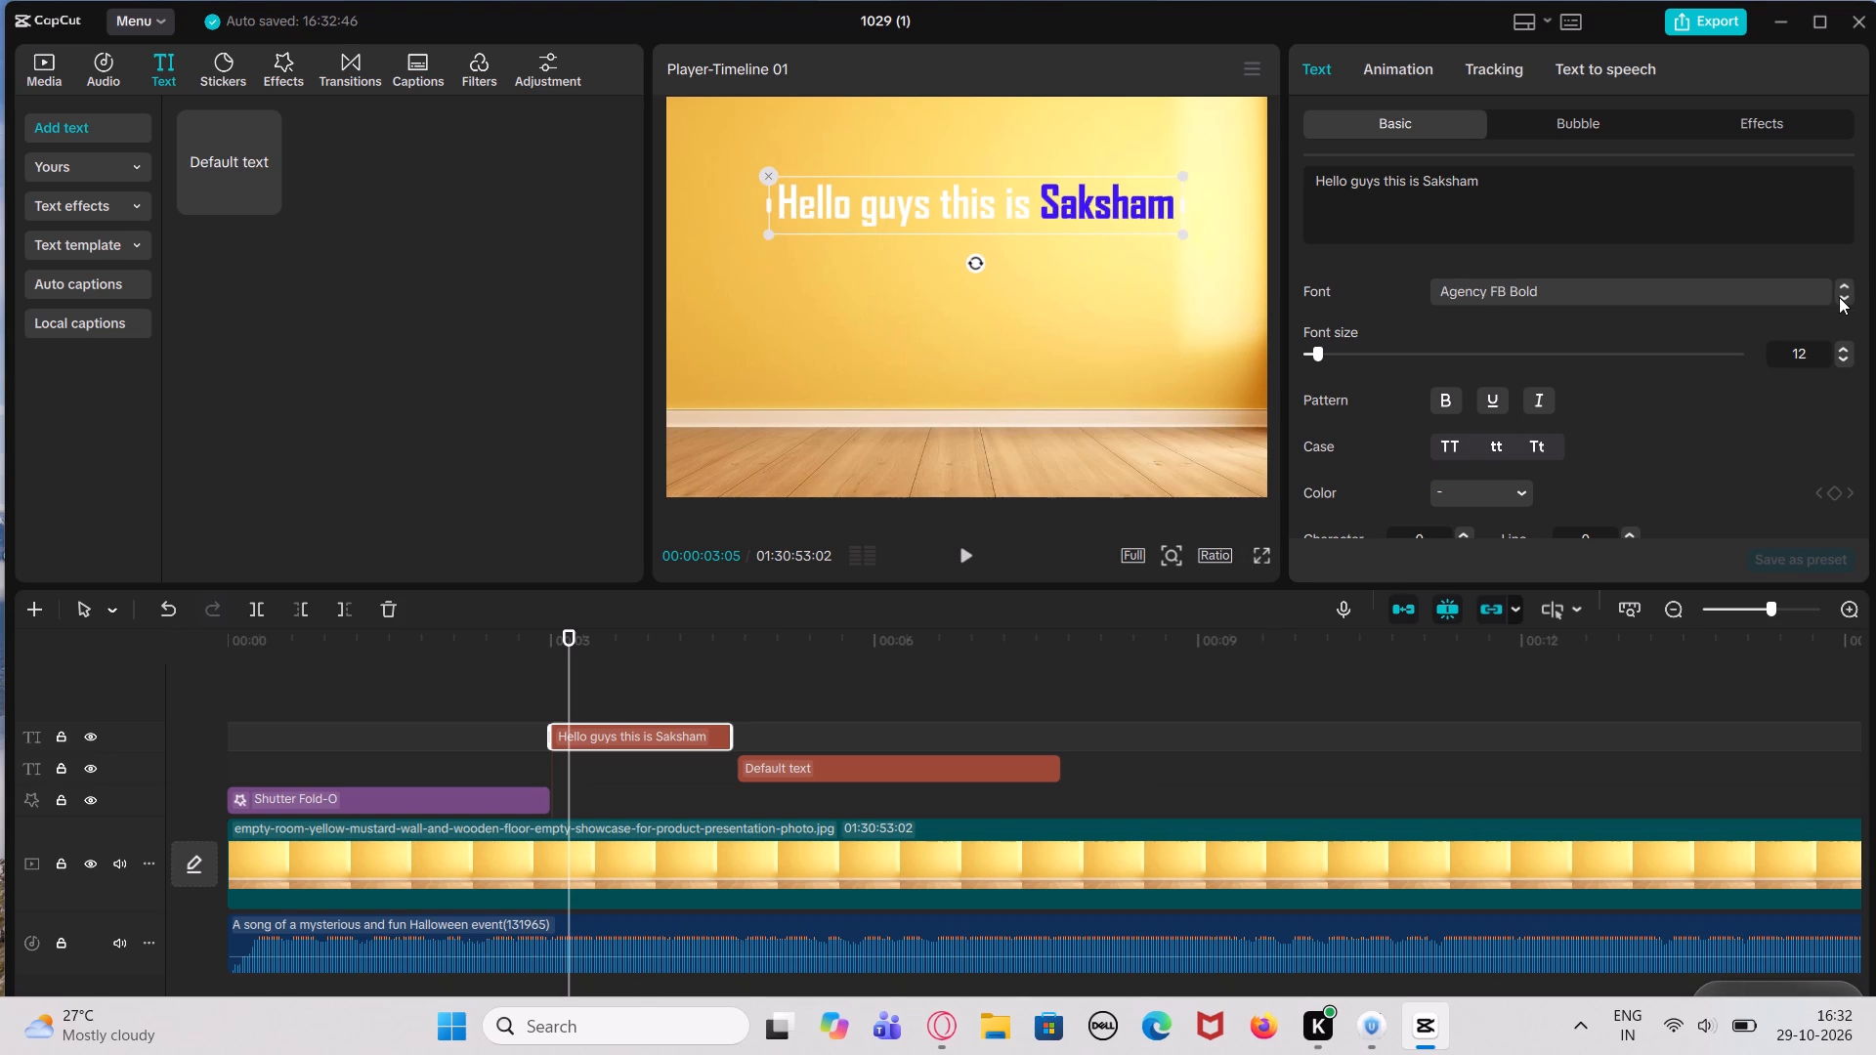
Apply the "Type 2" entrance animation to the greeting text.
left_click(1584, 122)
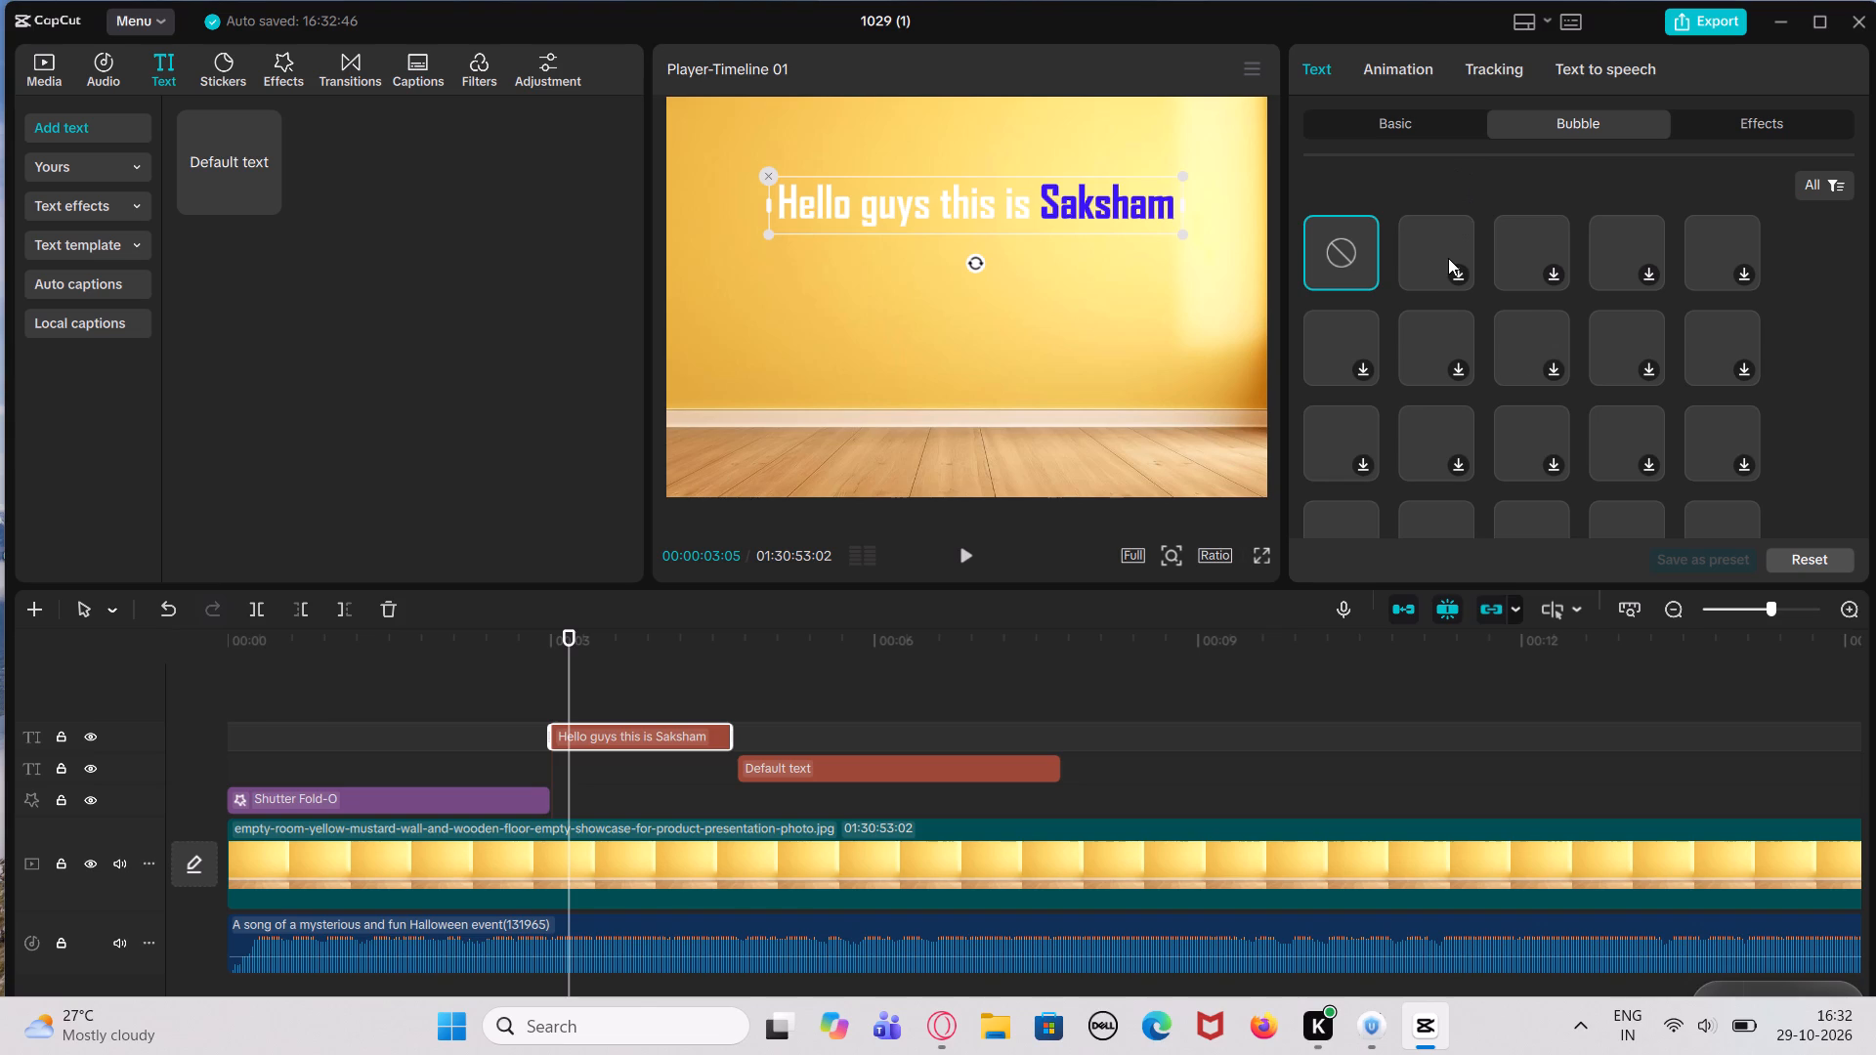
left_click(1405, 73)
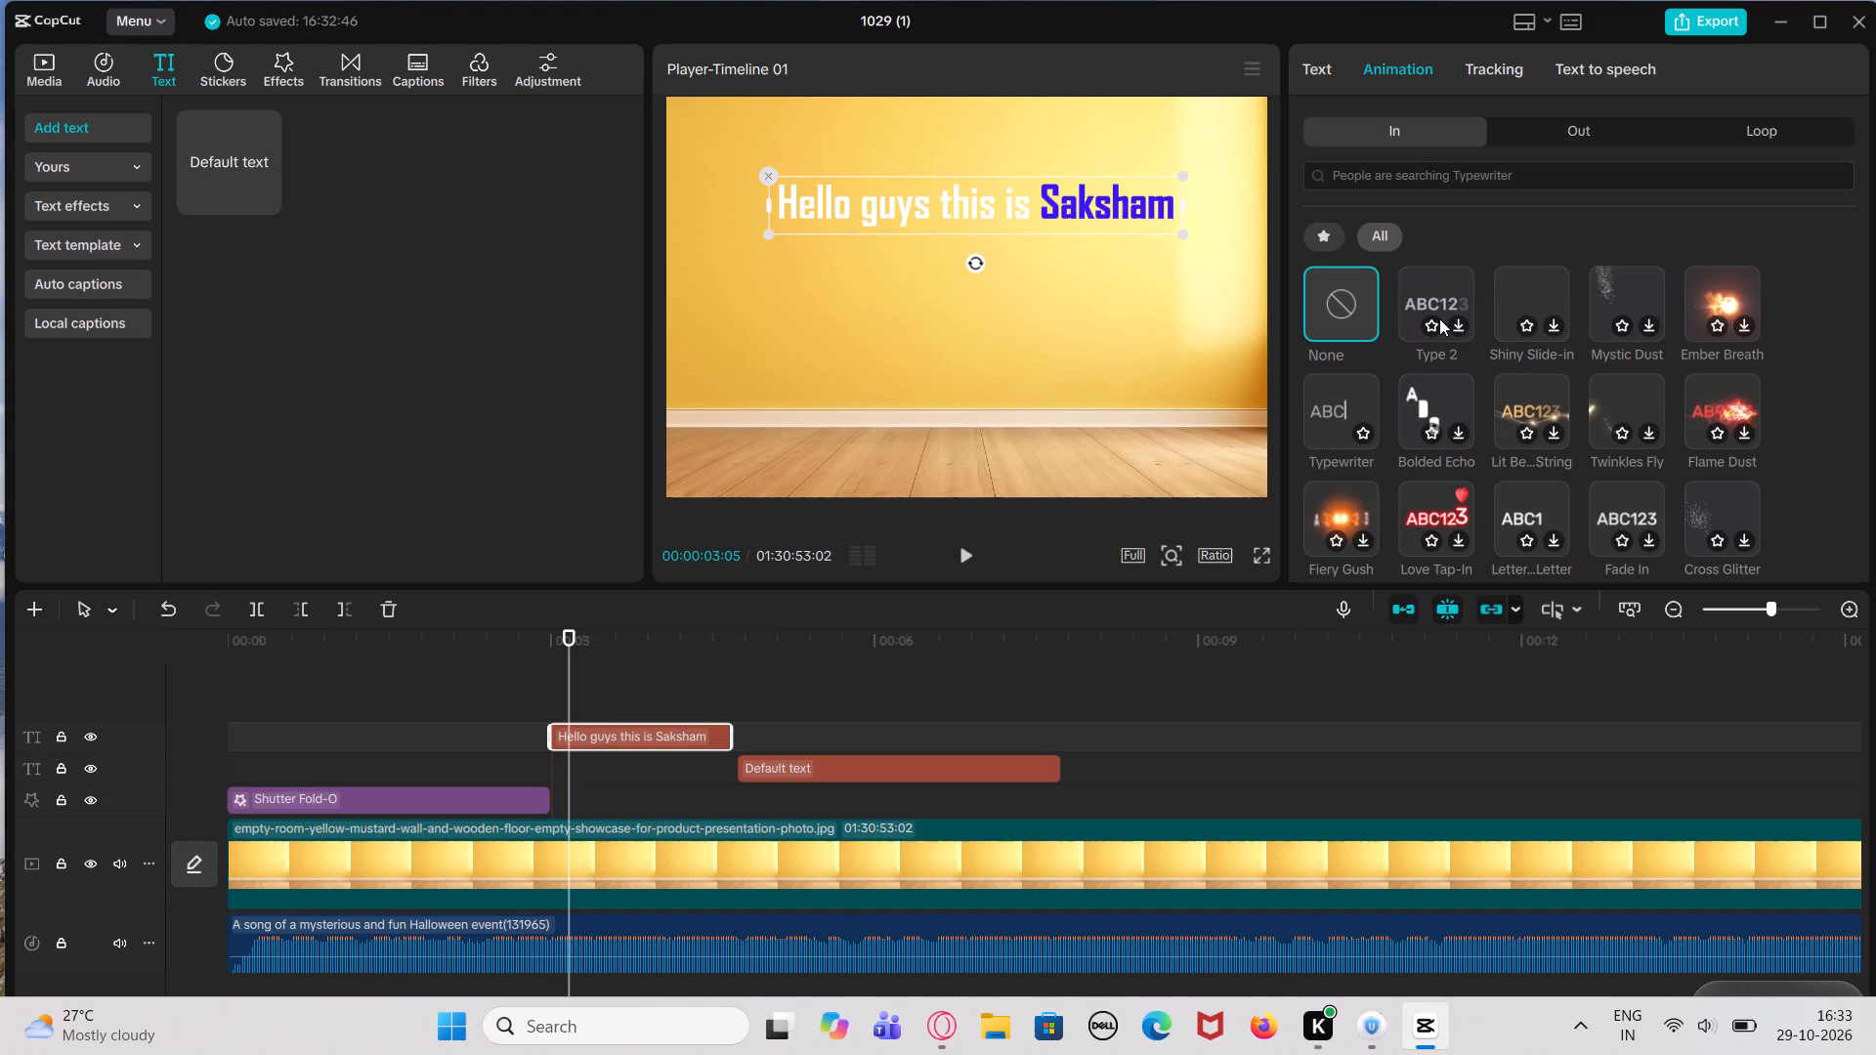
left_click_drag(1442, 314, 1451, 310)
left_click(1454, 305)
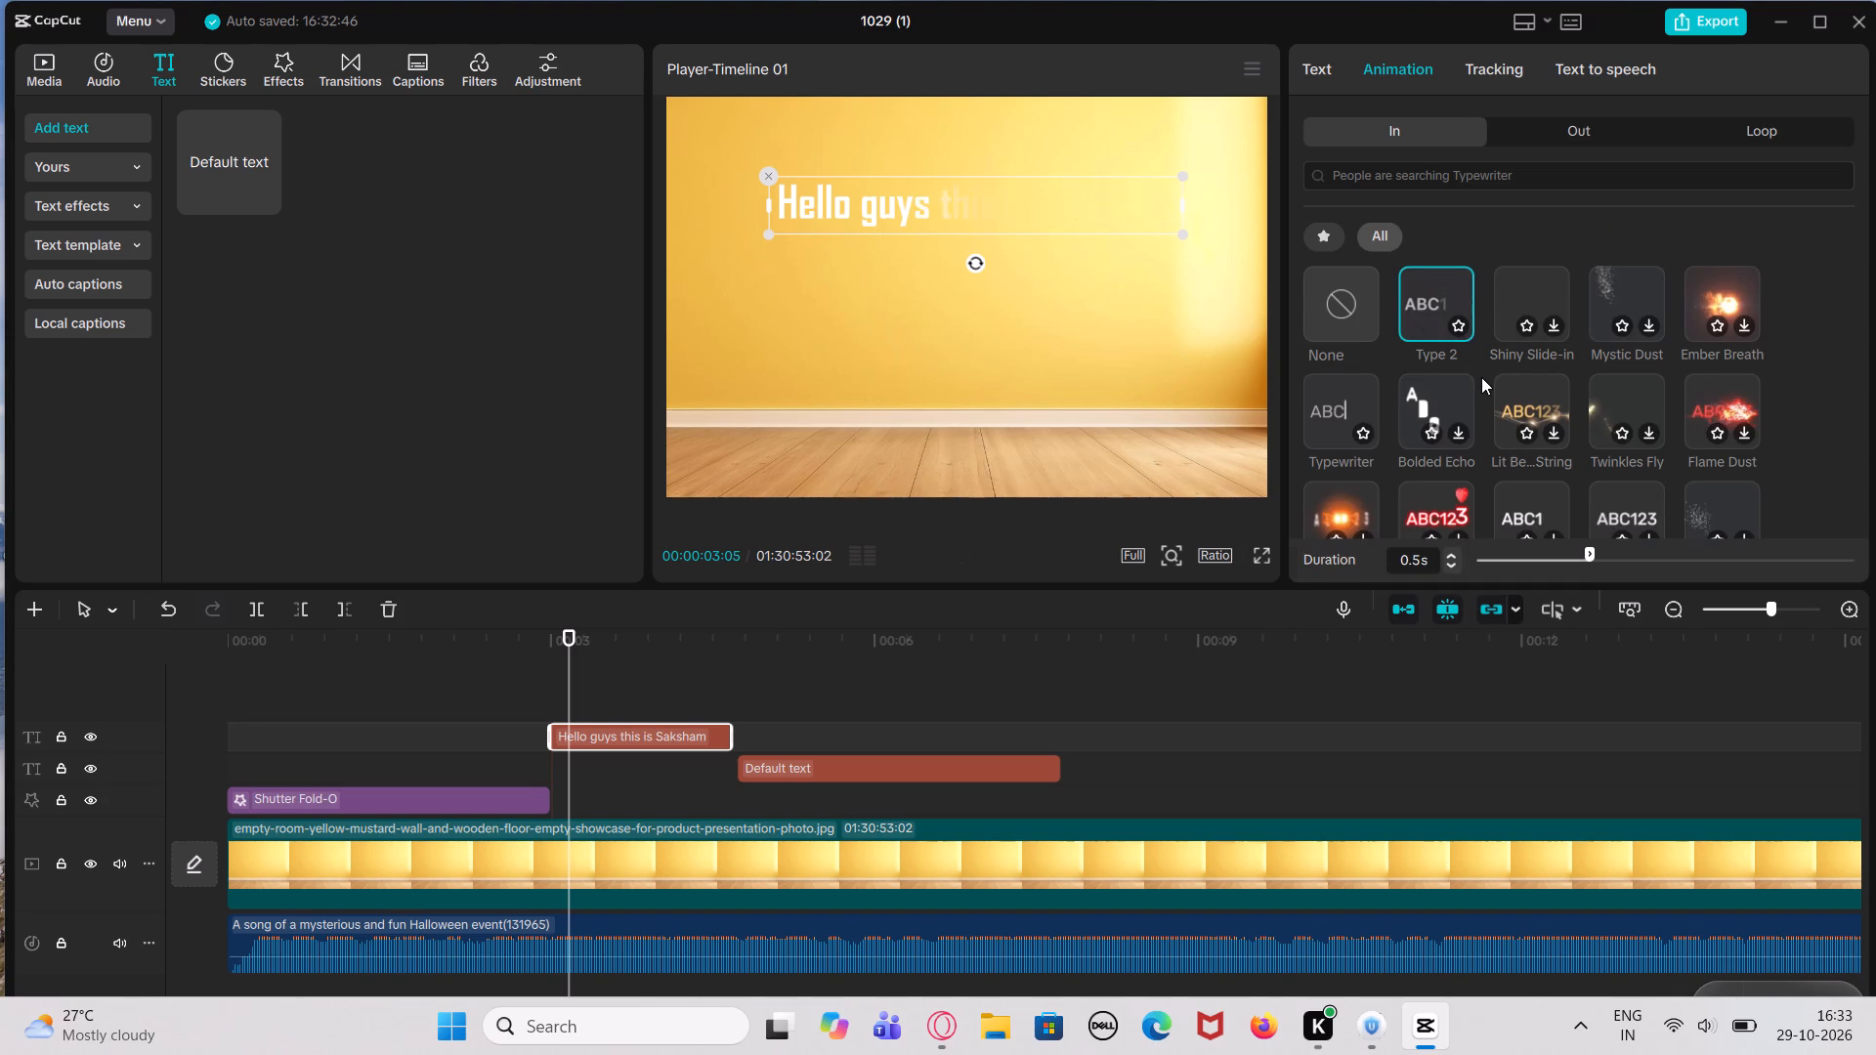
left_click(1450, 302)
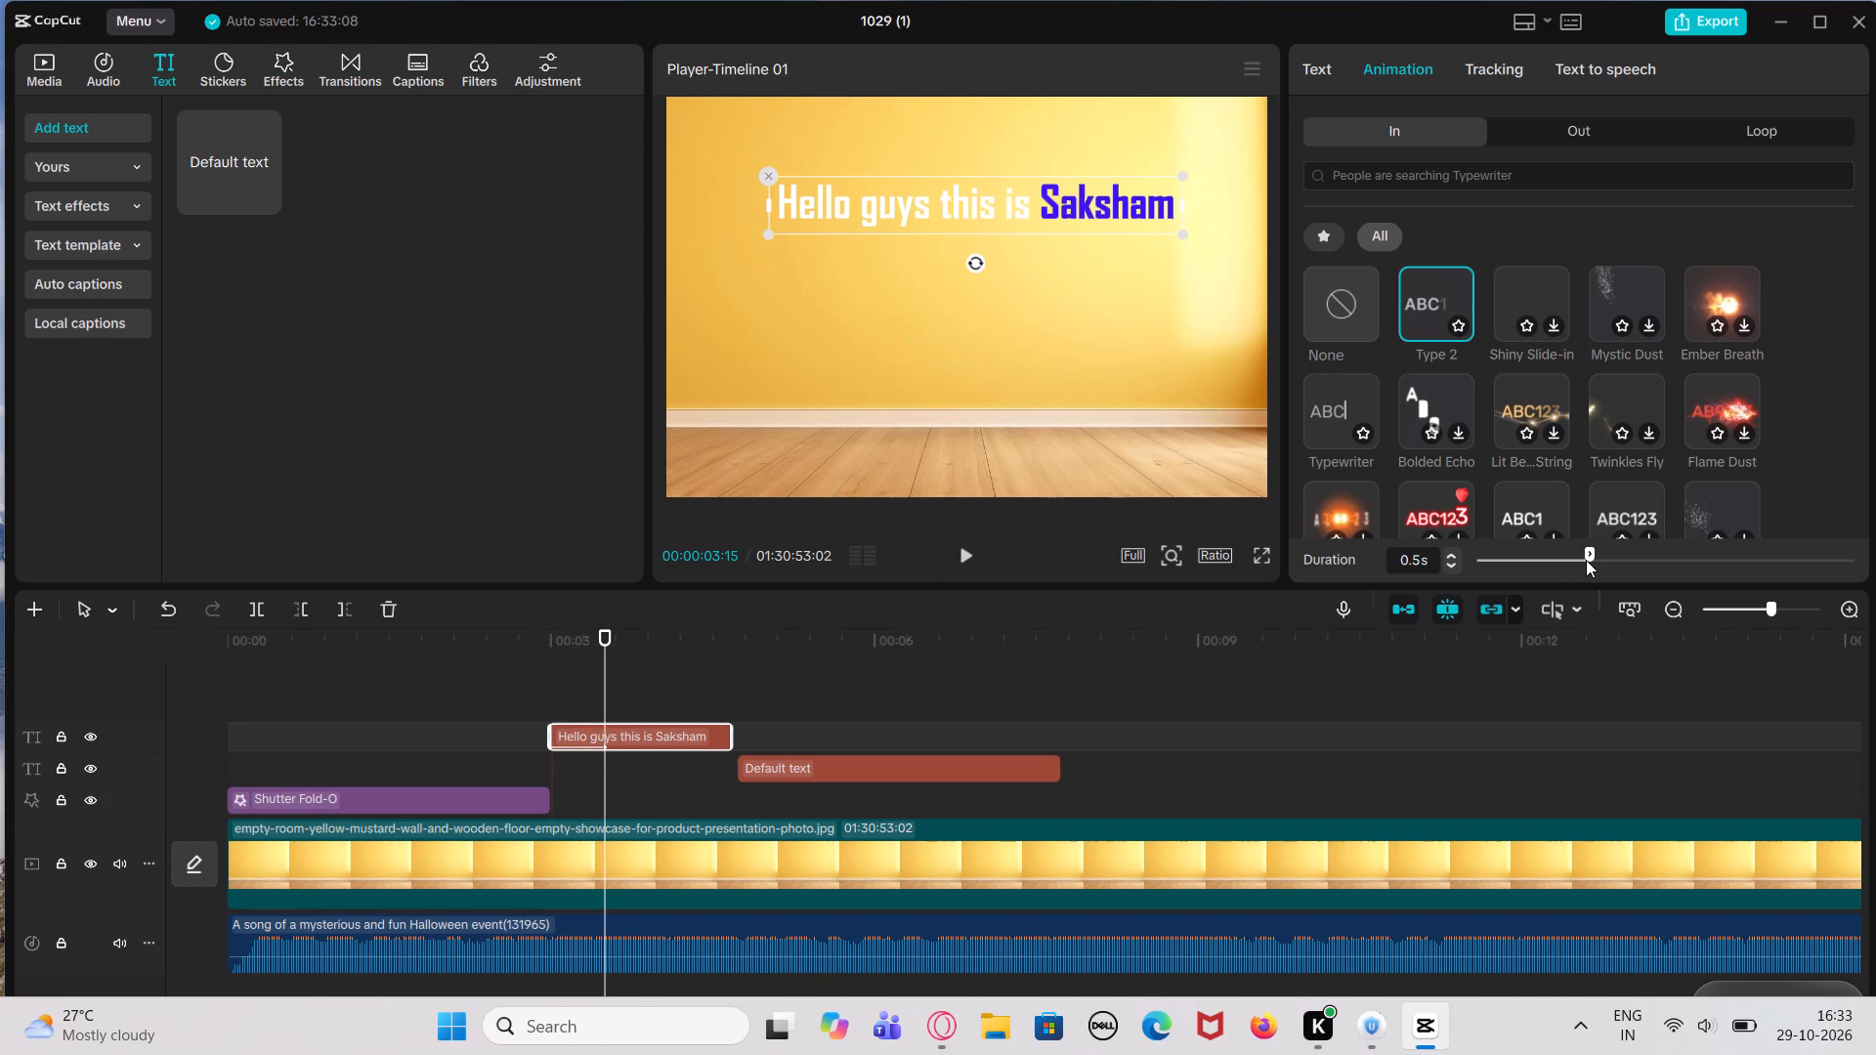
Set the duration of the greeting's Type 2 animation to 1.1 s.
left_click_drag(1586, 560, 1560, 572)
left_click_drag(1560, 572, 1540, 566)
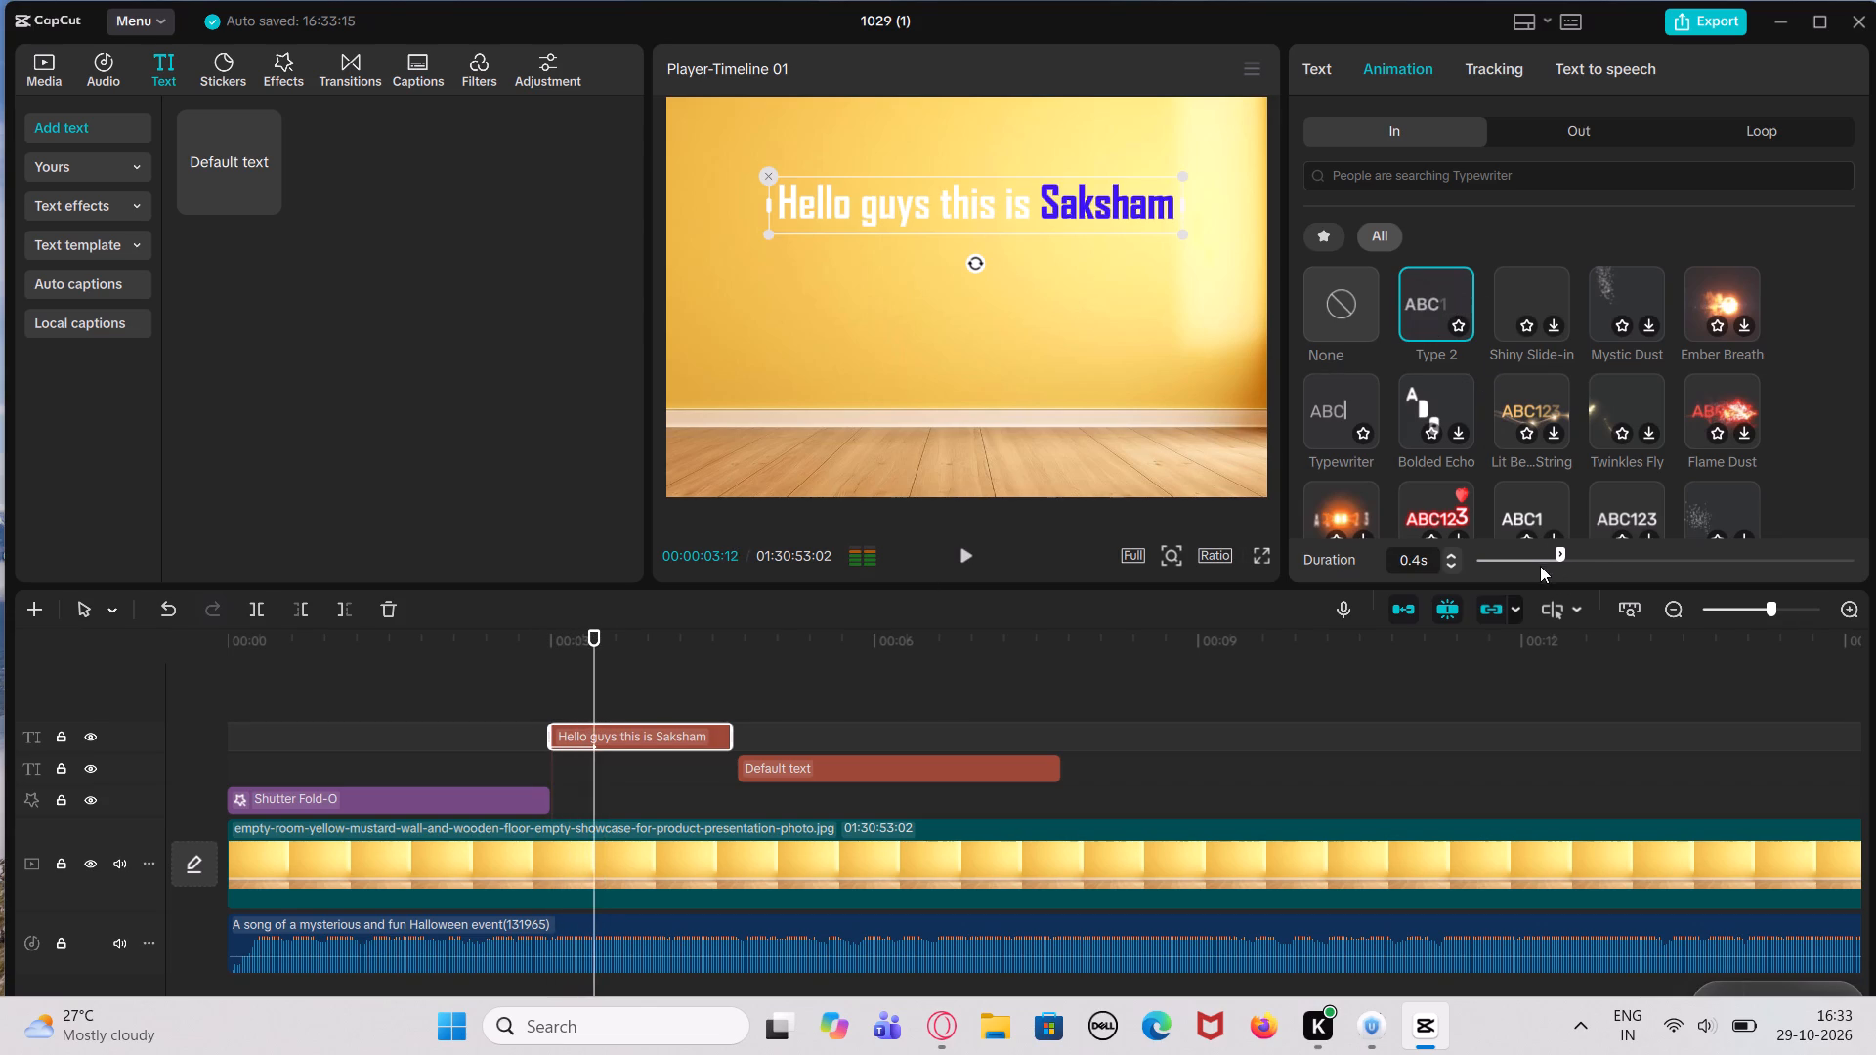
left_click_drag(1540, 566, 1515, 556)
left_click_drag(1515, 556, 1494, 552)
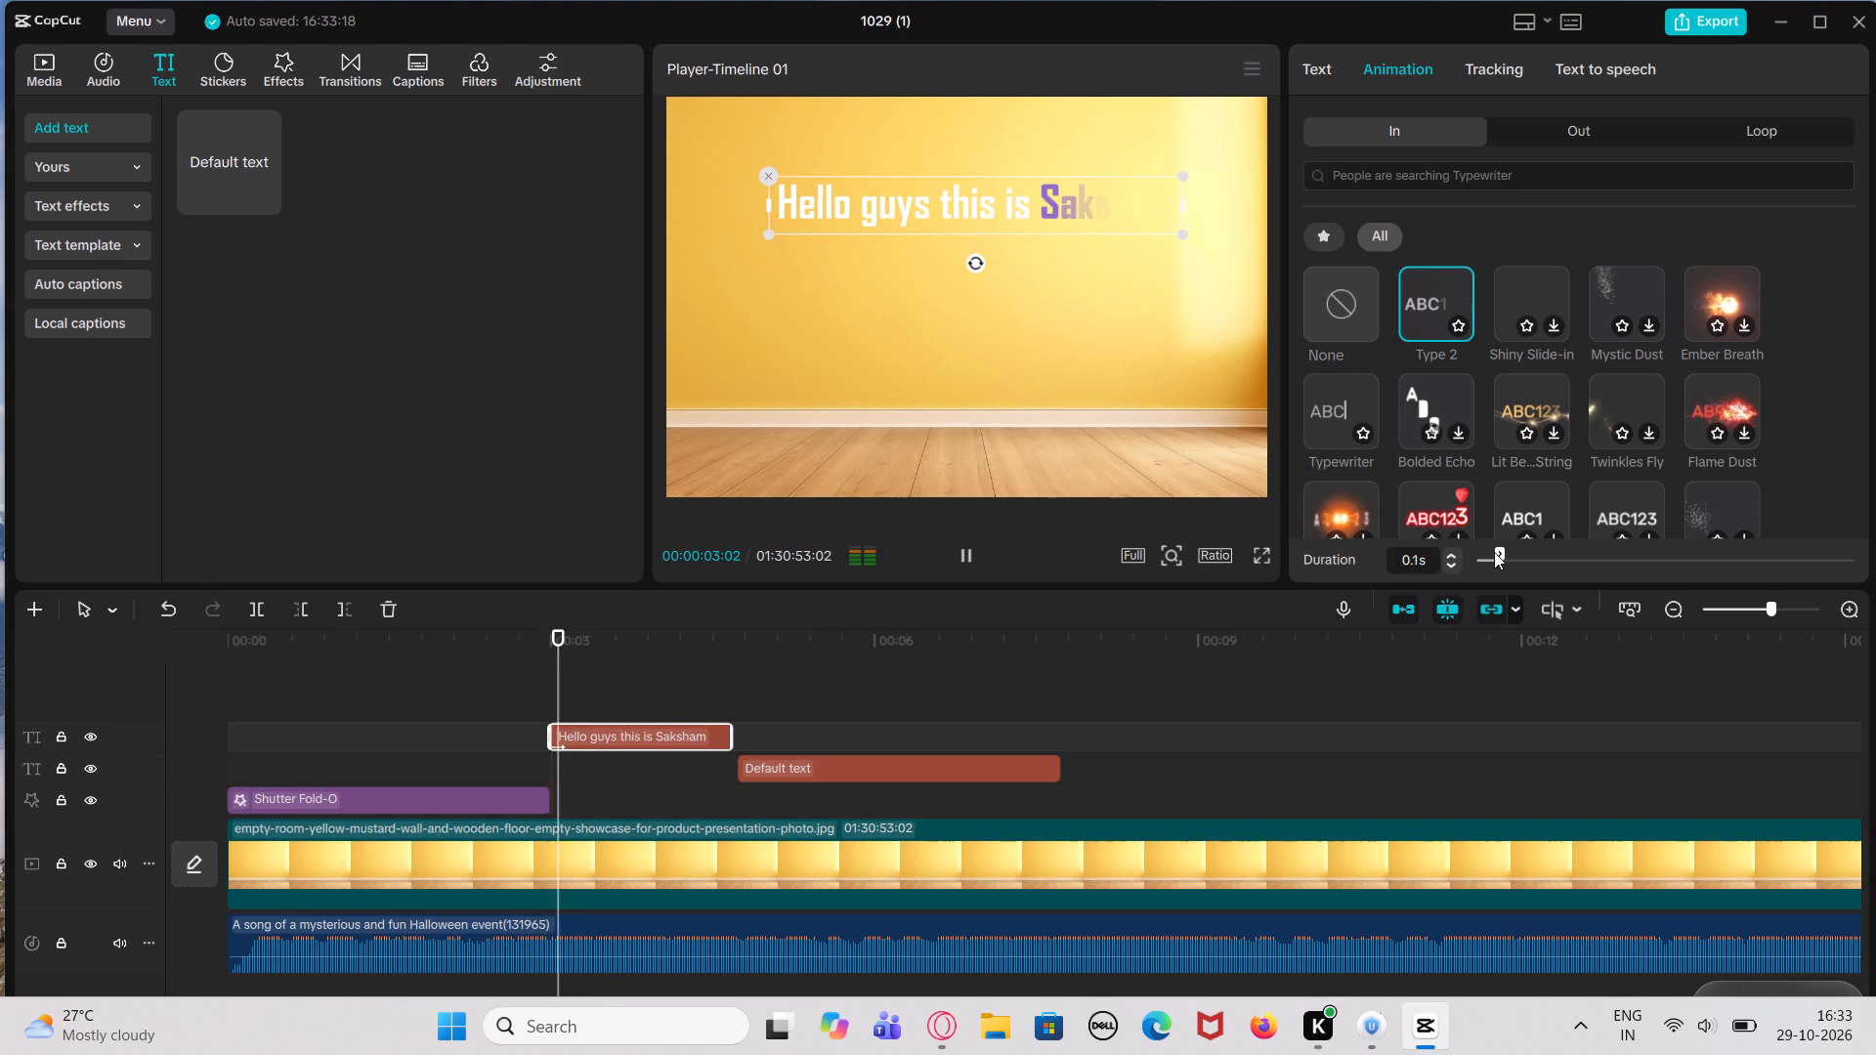
left_click_drag(1494, 552, 1707, 555)
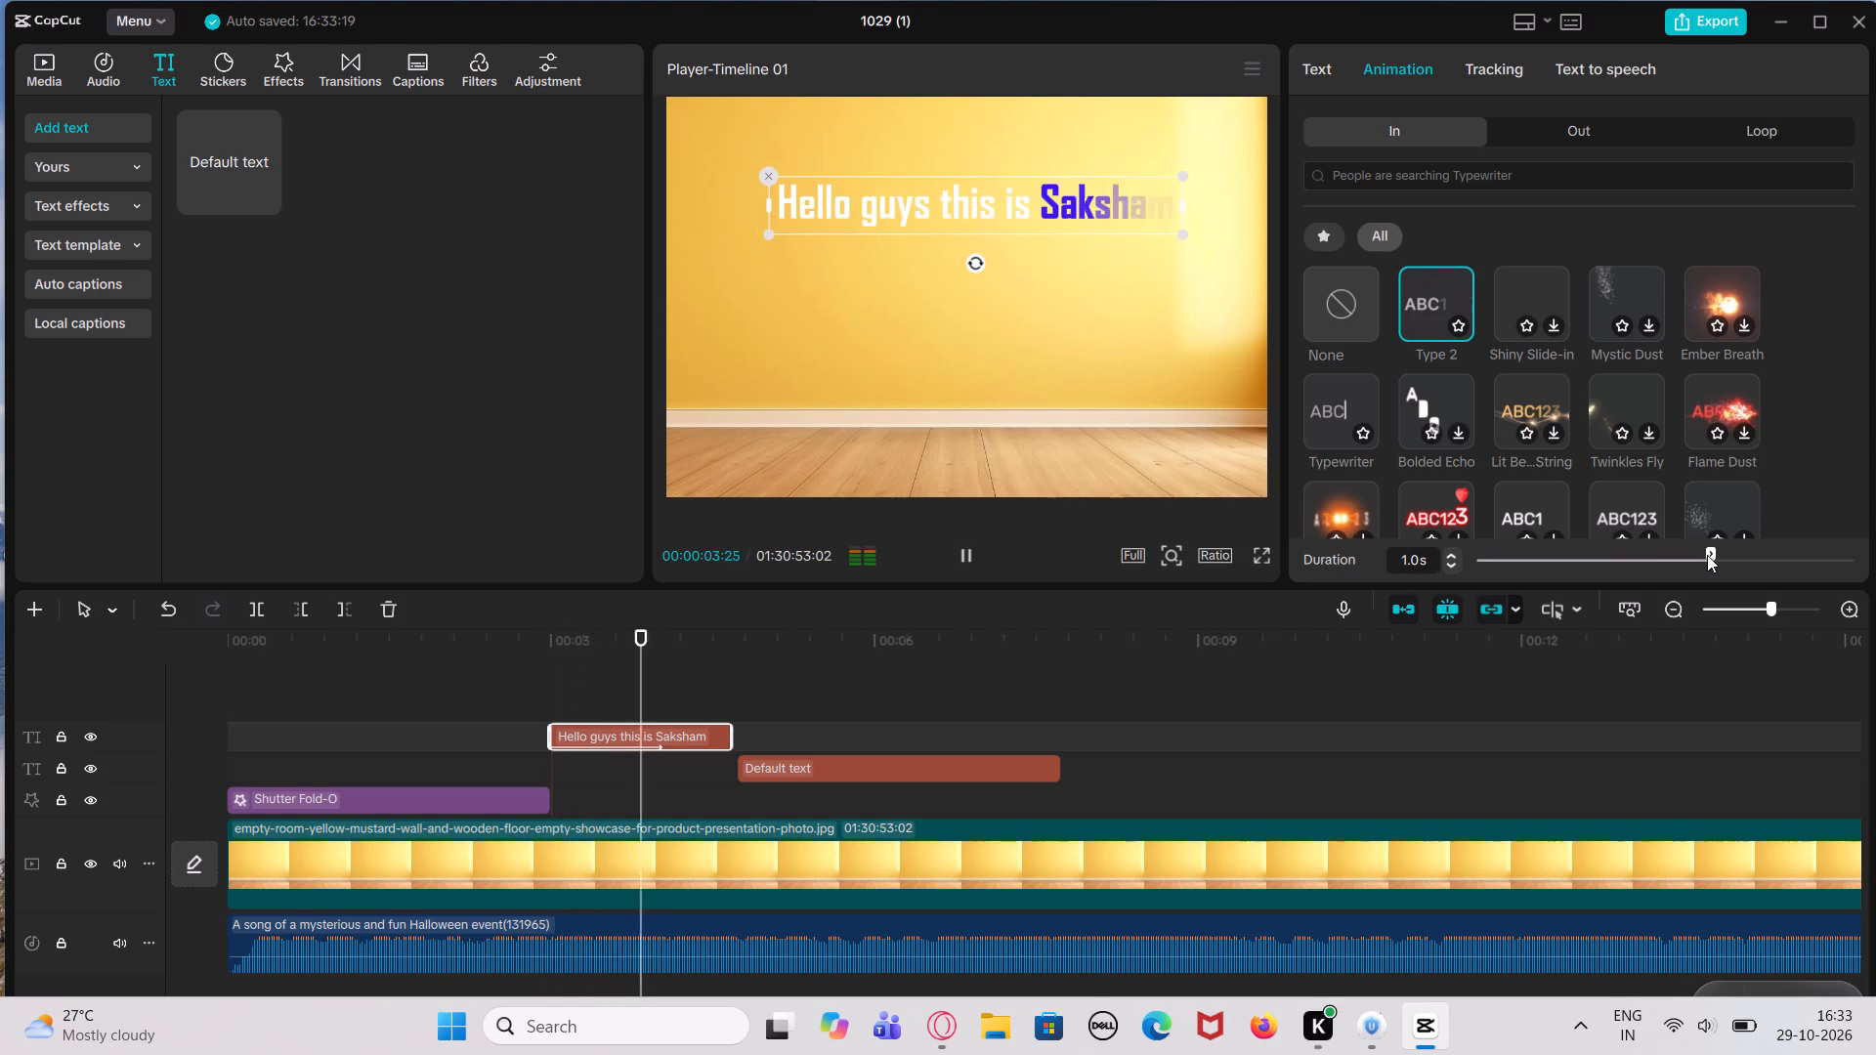
left_click_drag(1707, 555, 1727, 564)
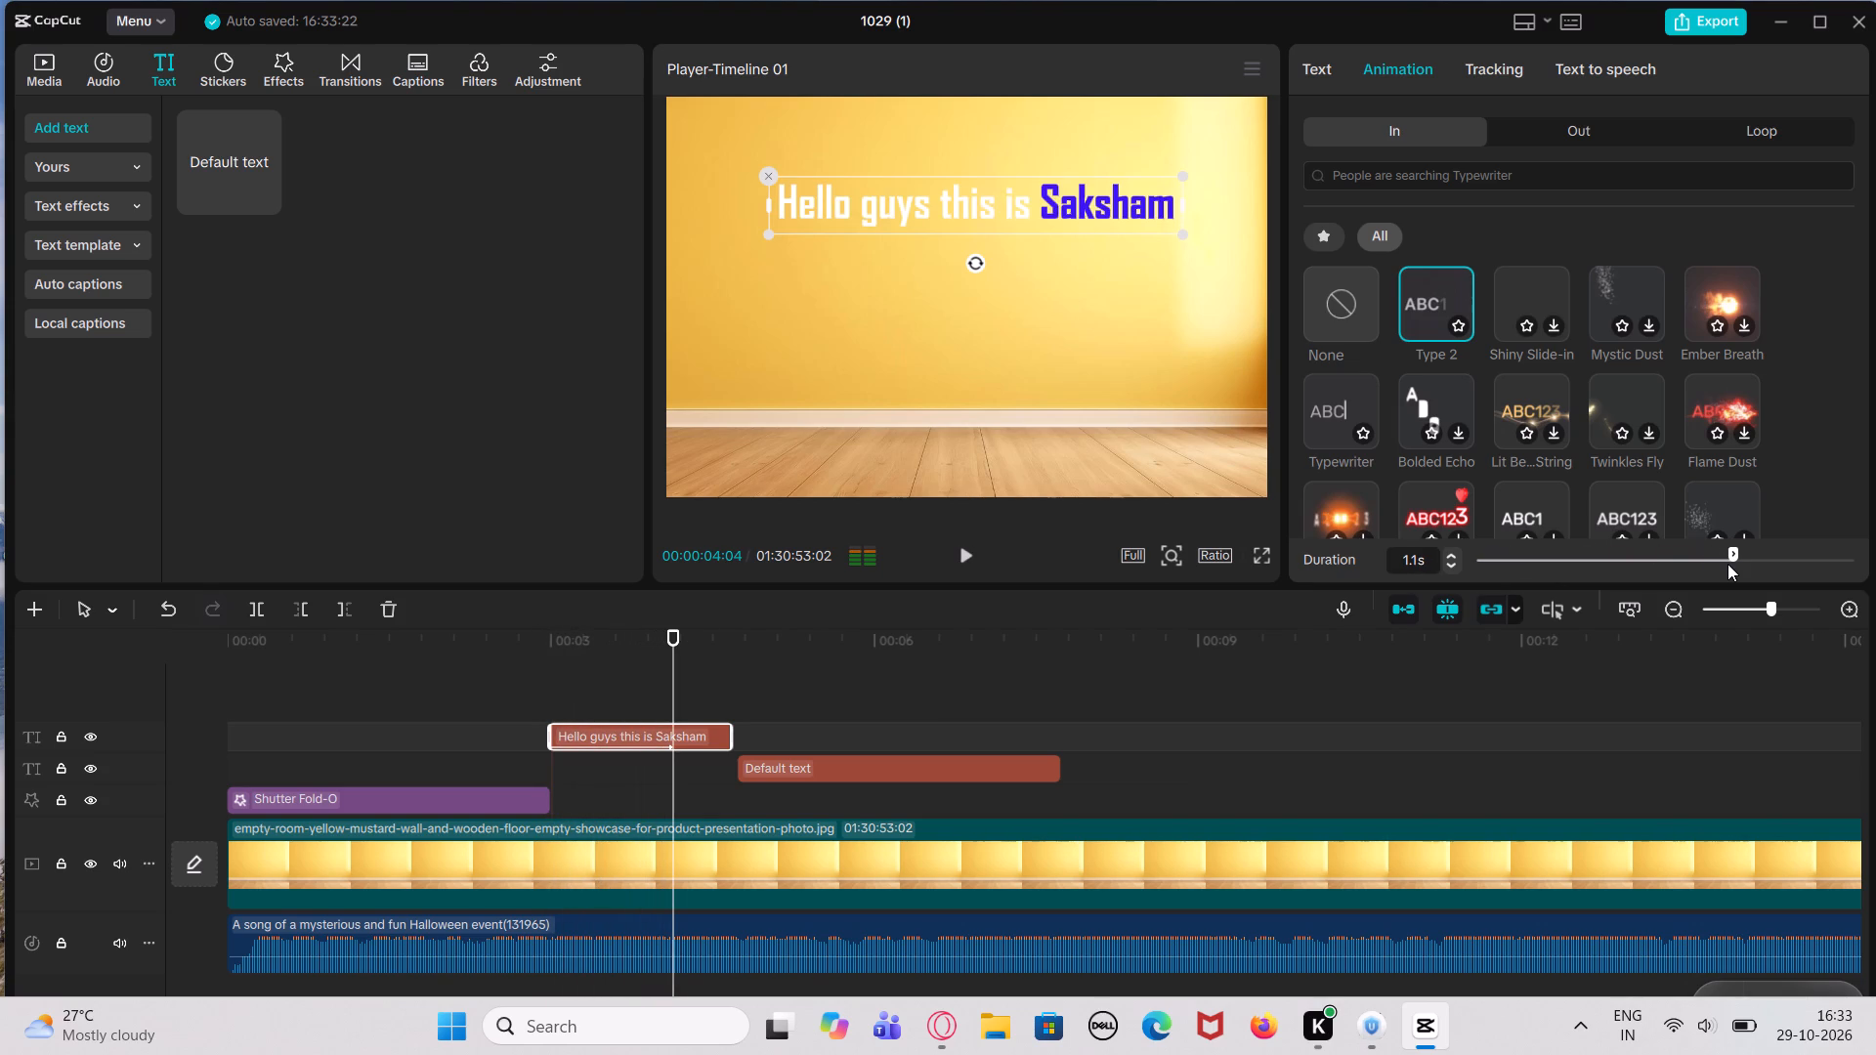
left_click(1727, 564)
Try to search the music library for "typing".
left_click(182, 58)
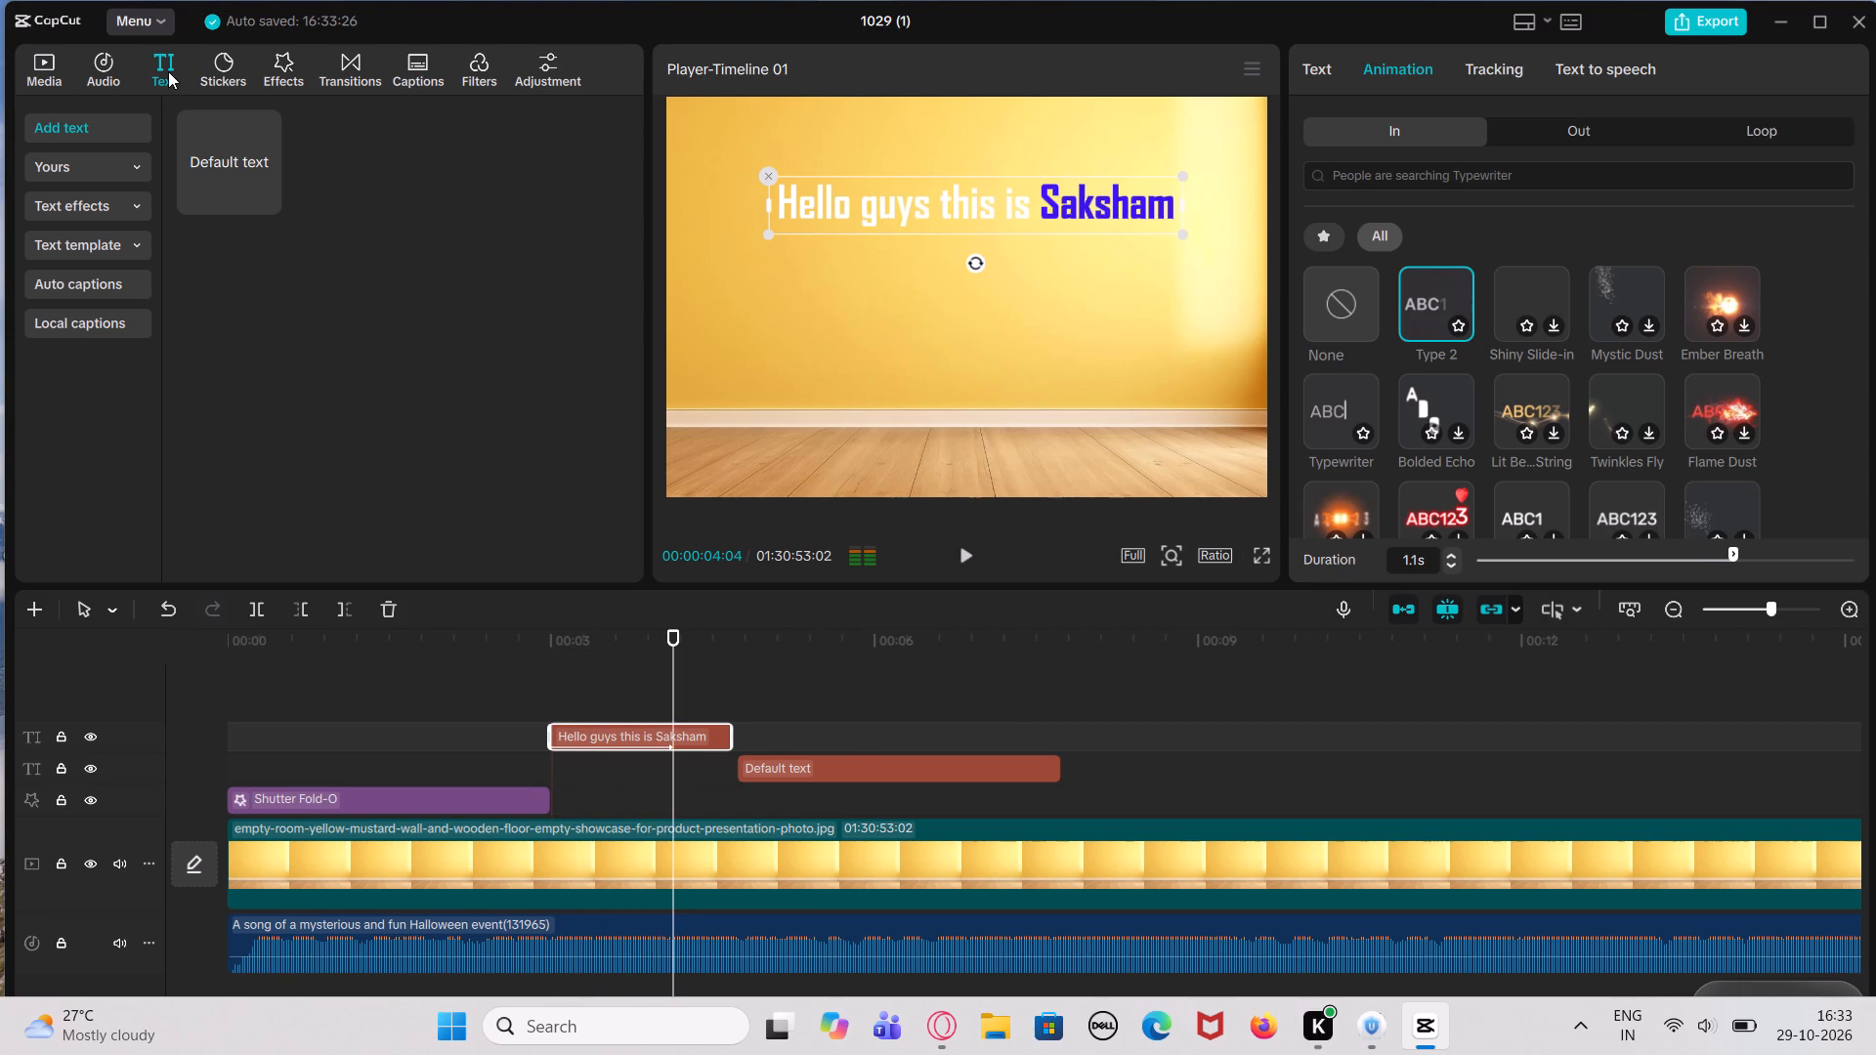
left_click(171, 68)
left_click(98, 59)
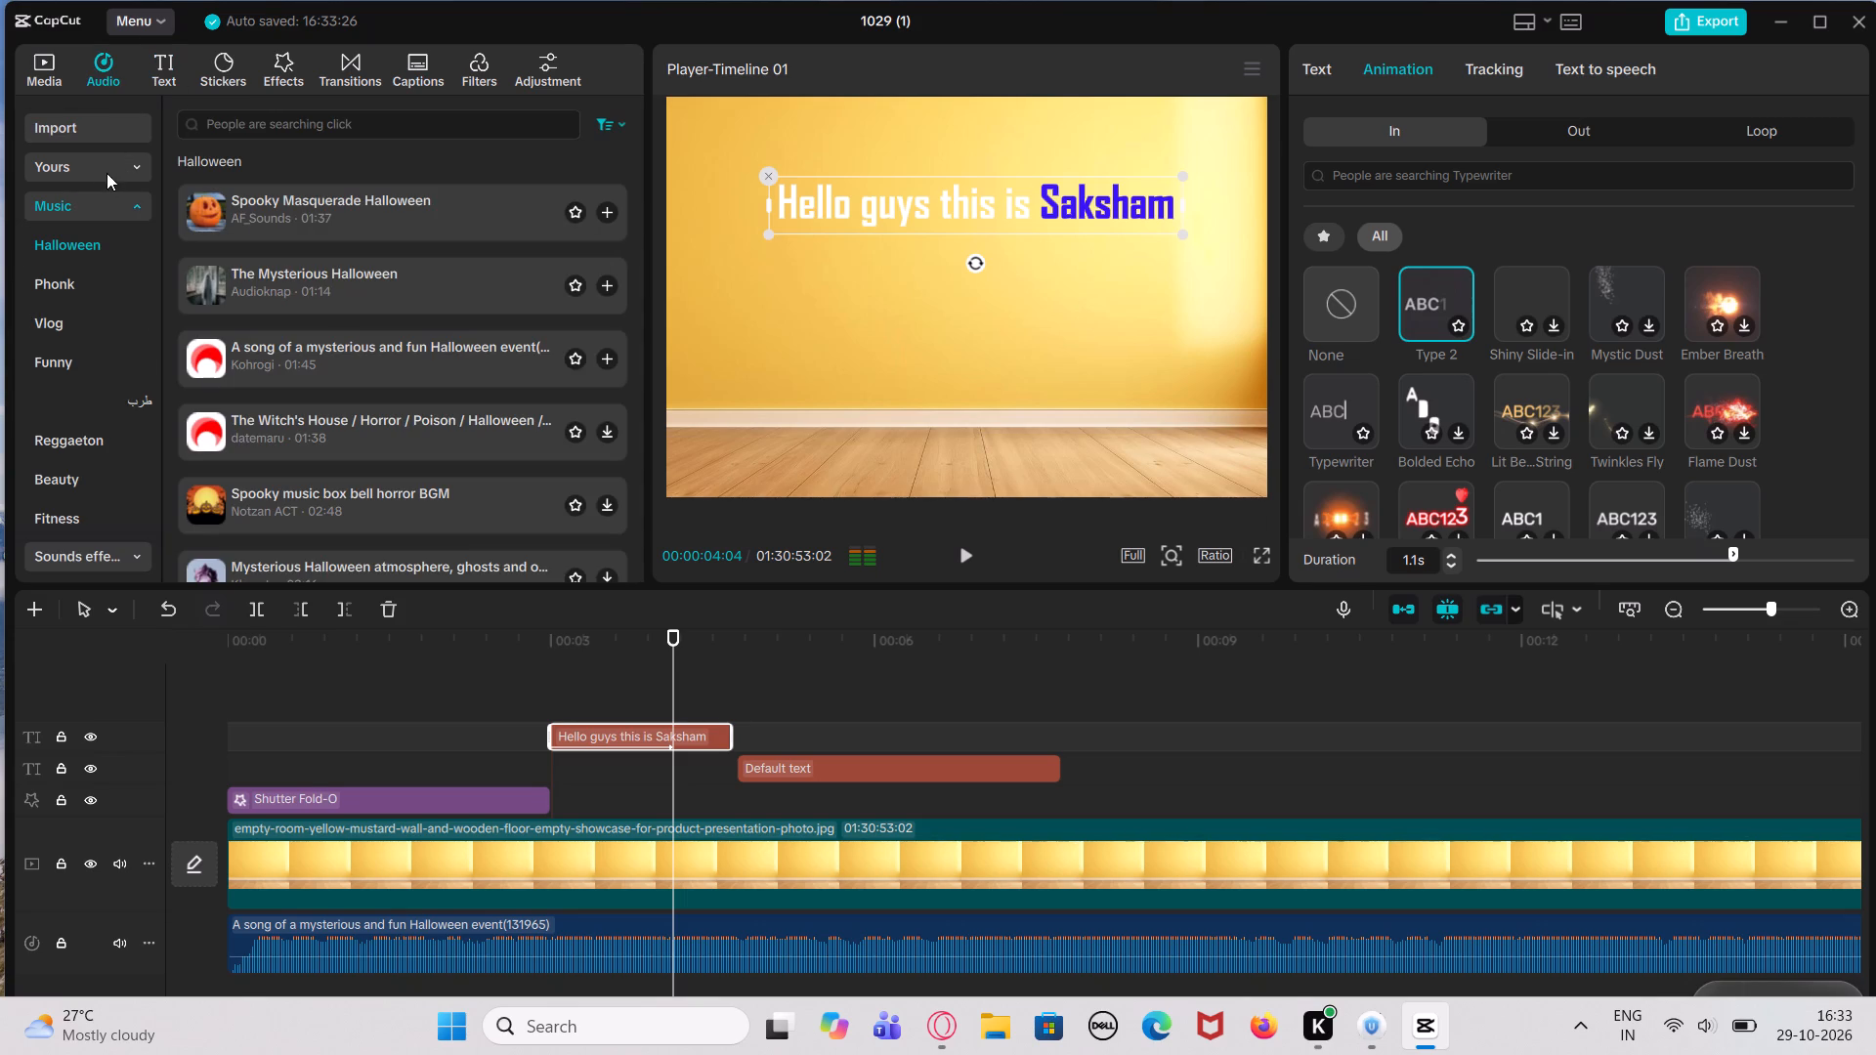
left_click(416, 124)
type("tyo")
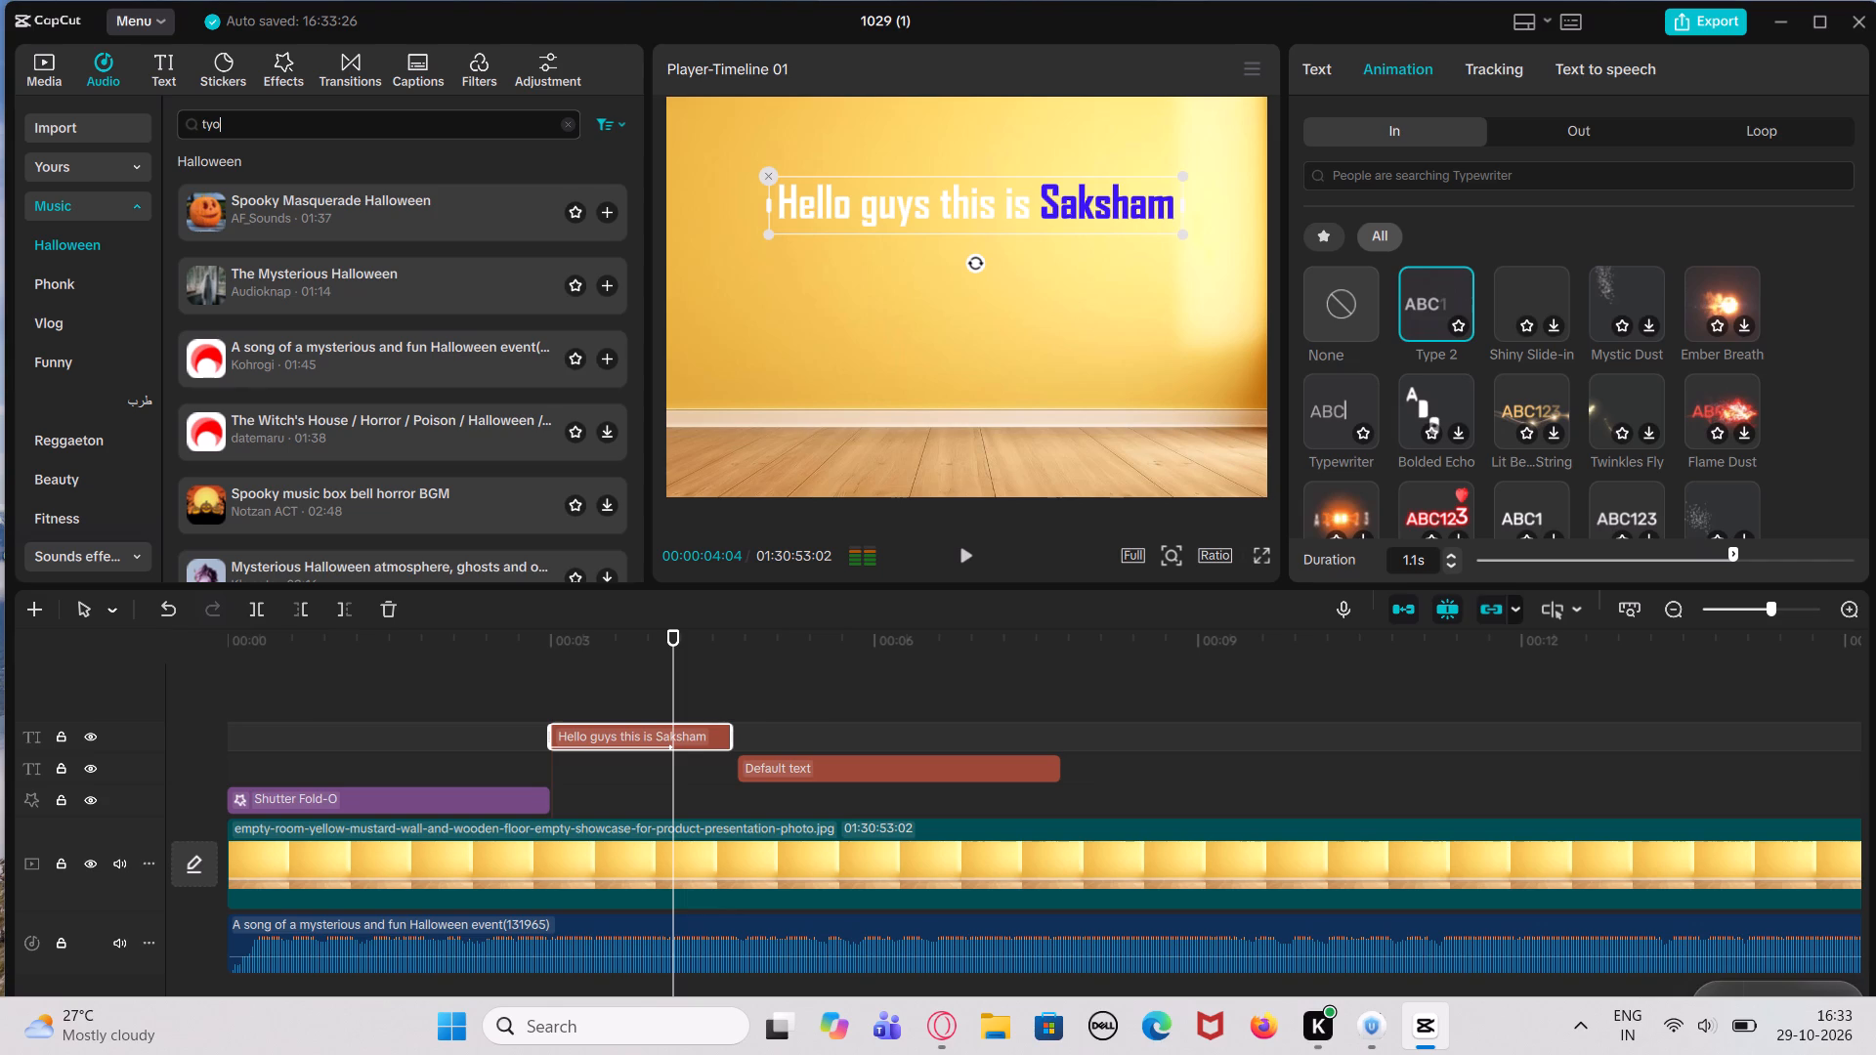
key("BackSpace")
type("ping")
left_click(192, 128)
left_click(606, 128)
left_click(606, 128)
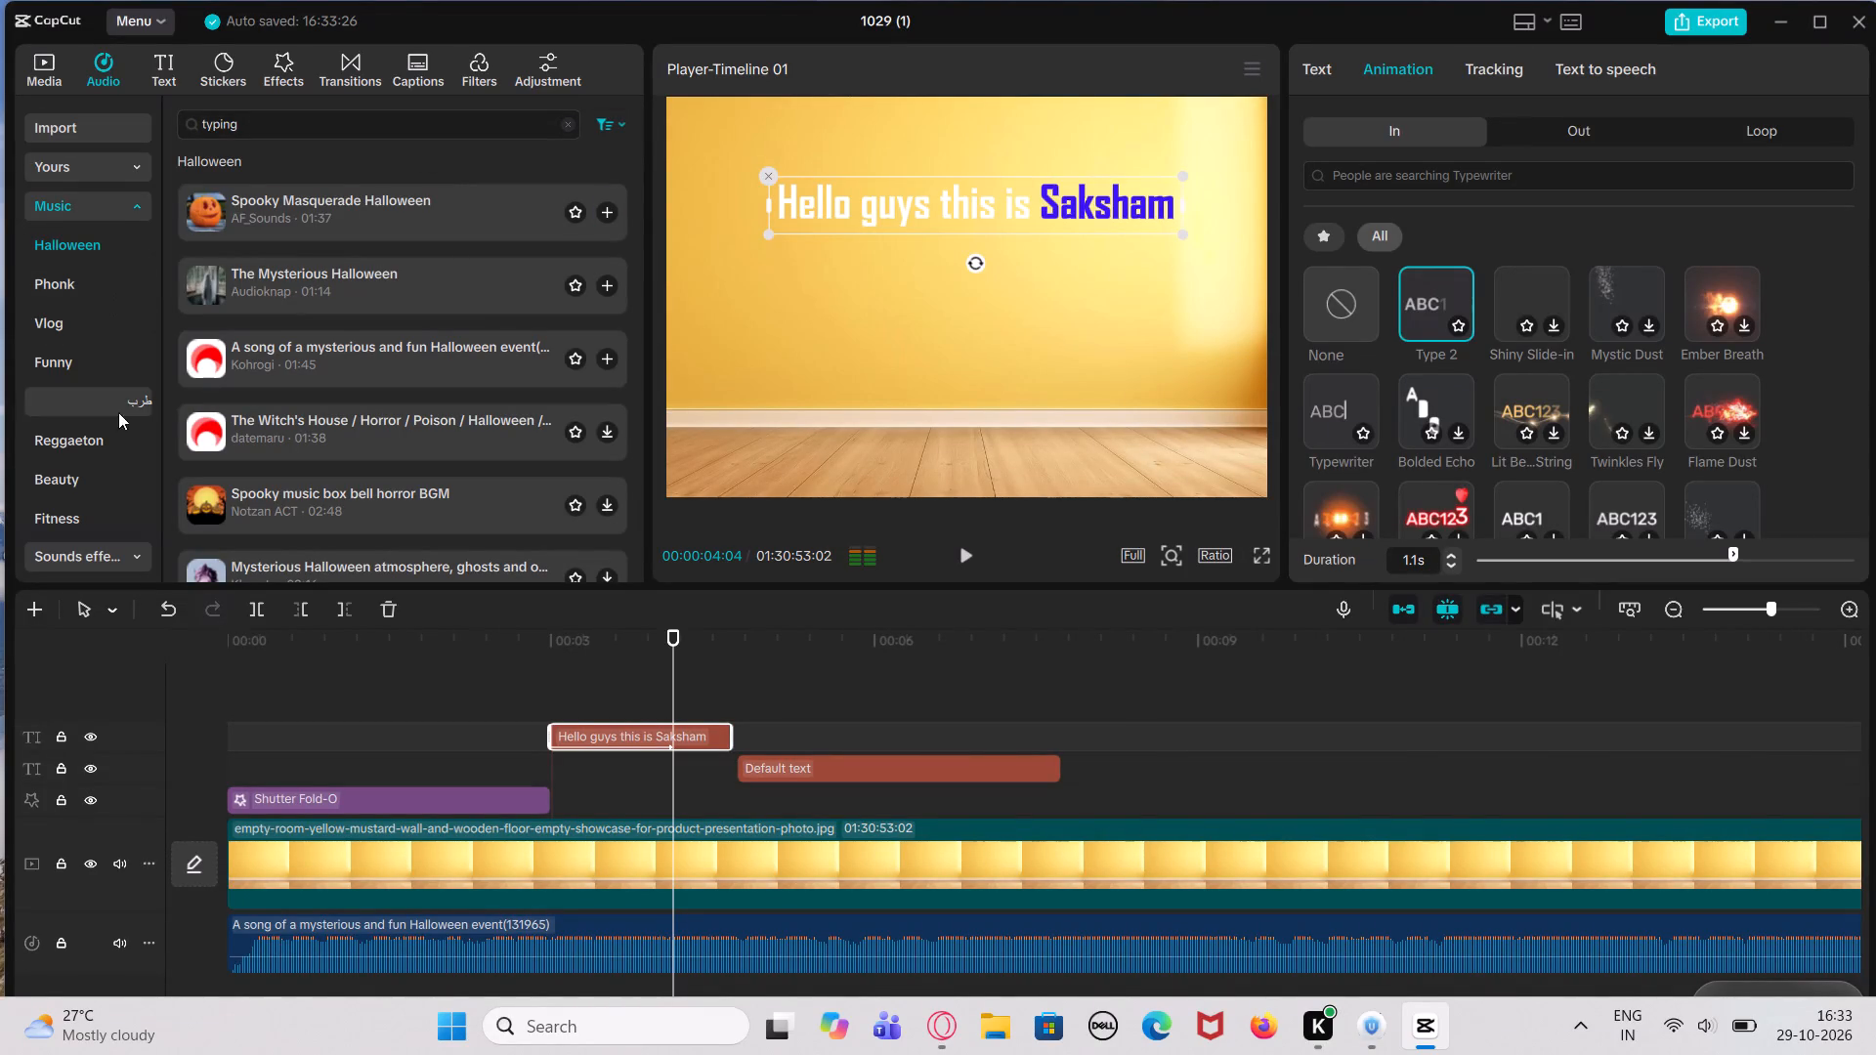
Add the "PC typing keyboard Kacha" sound from the trending sound effects to the timeline.
left_click(120, 556)
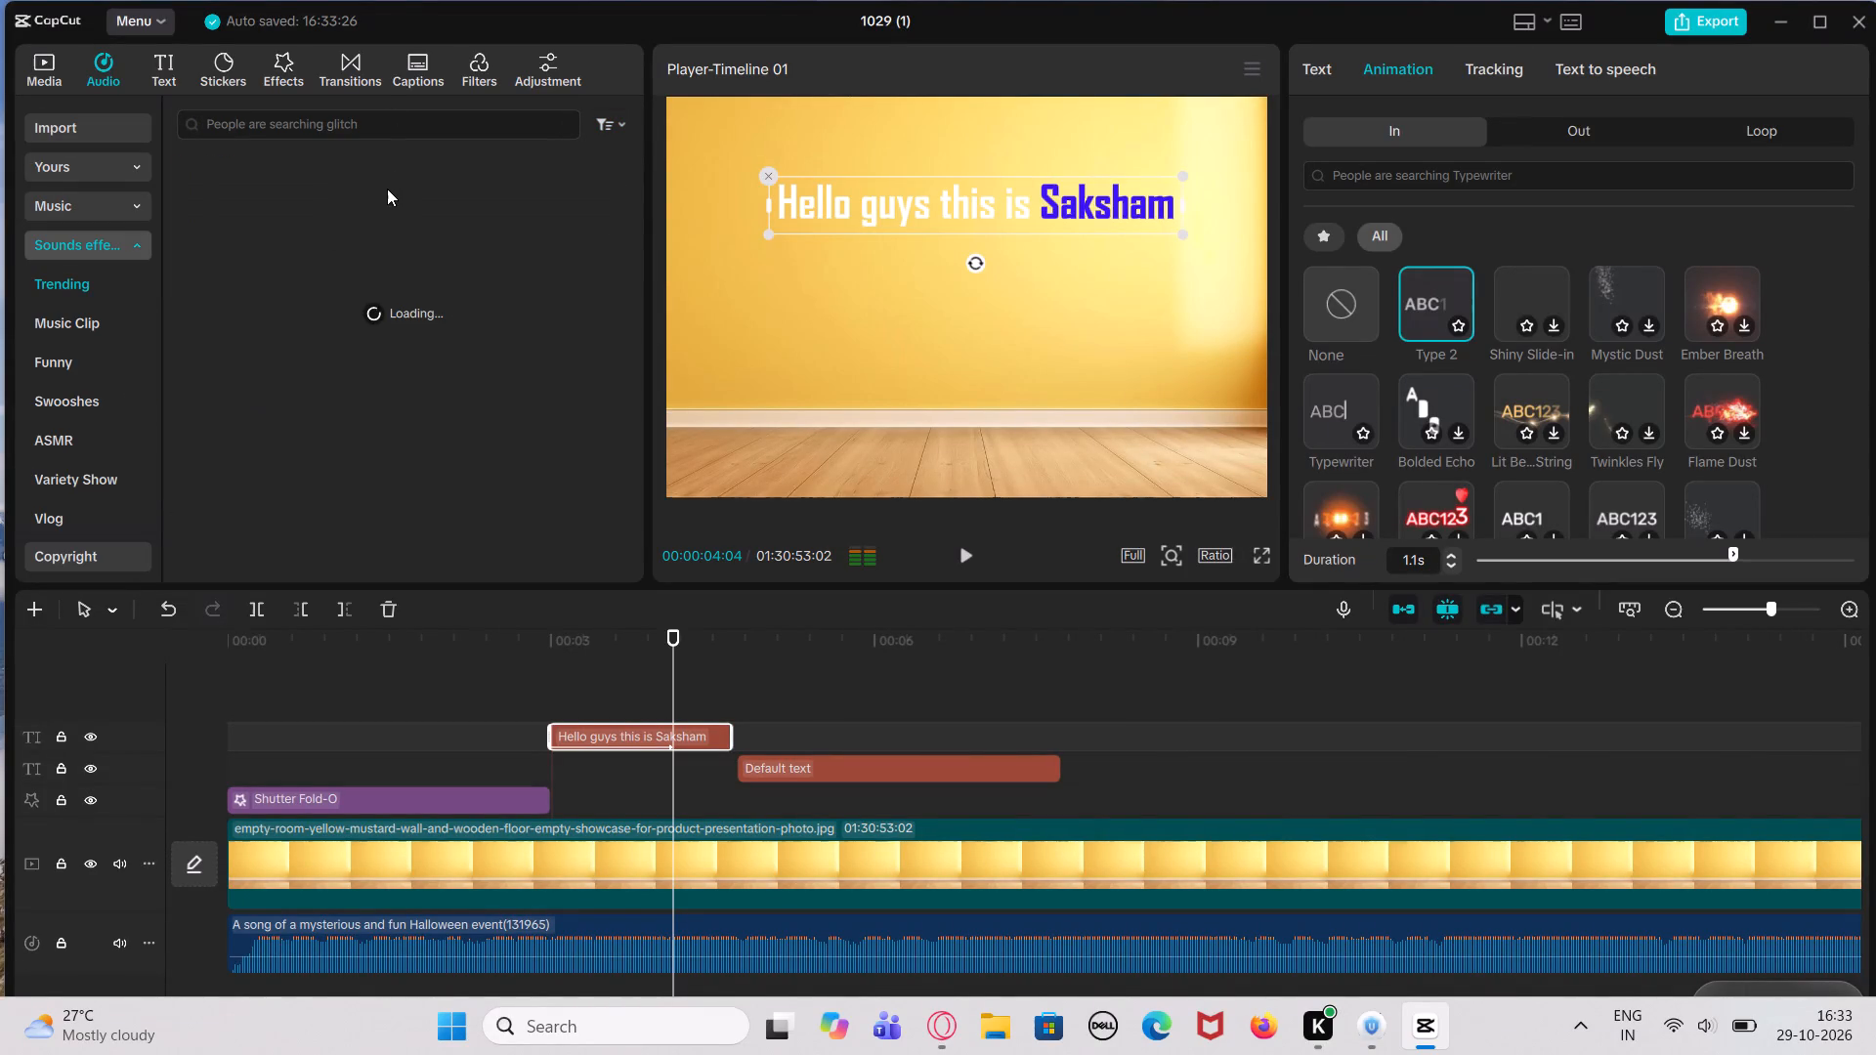
scroll(387, 189, "down", 1)
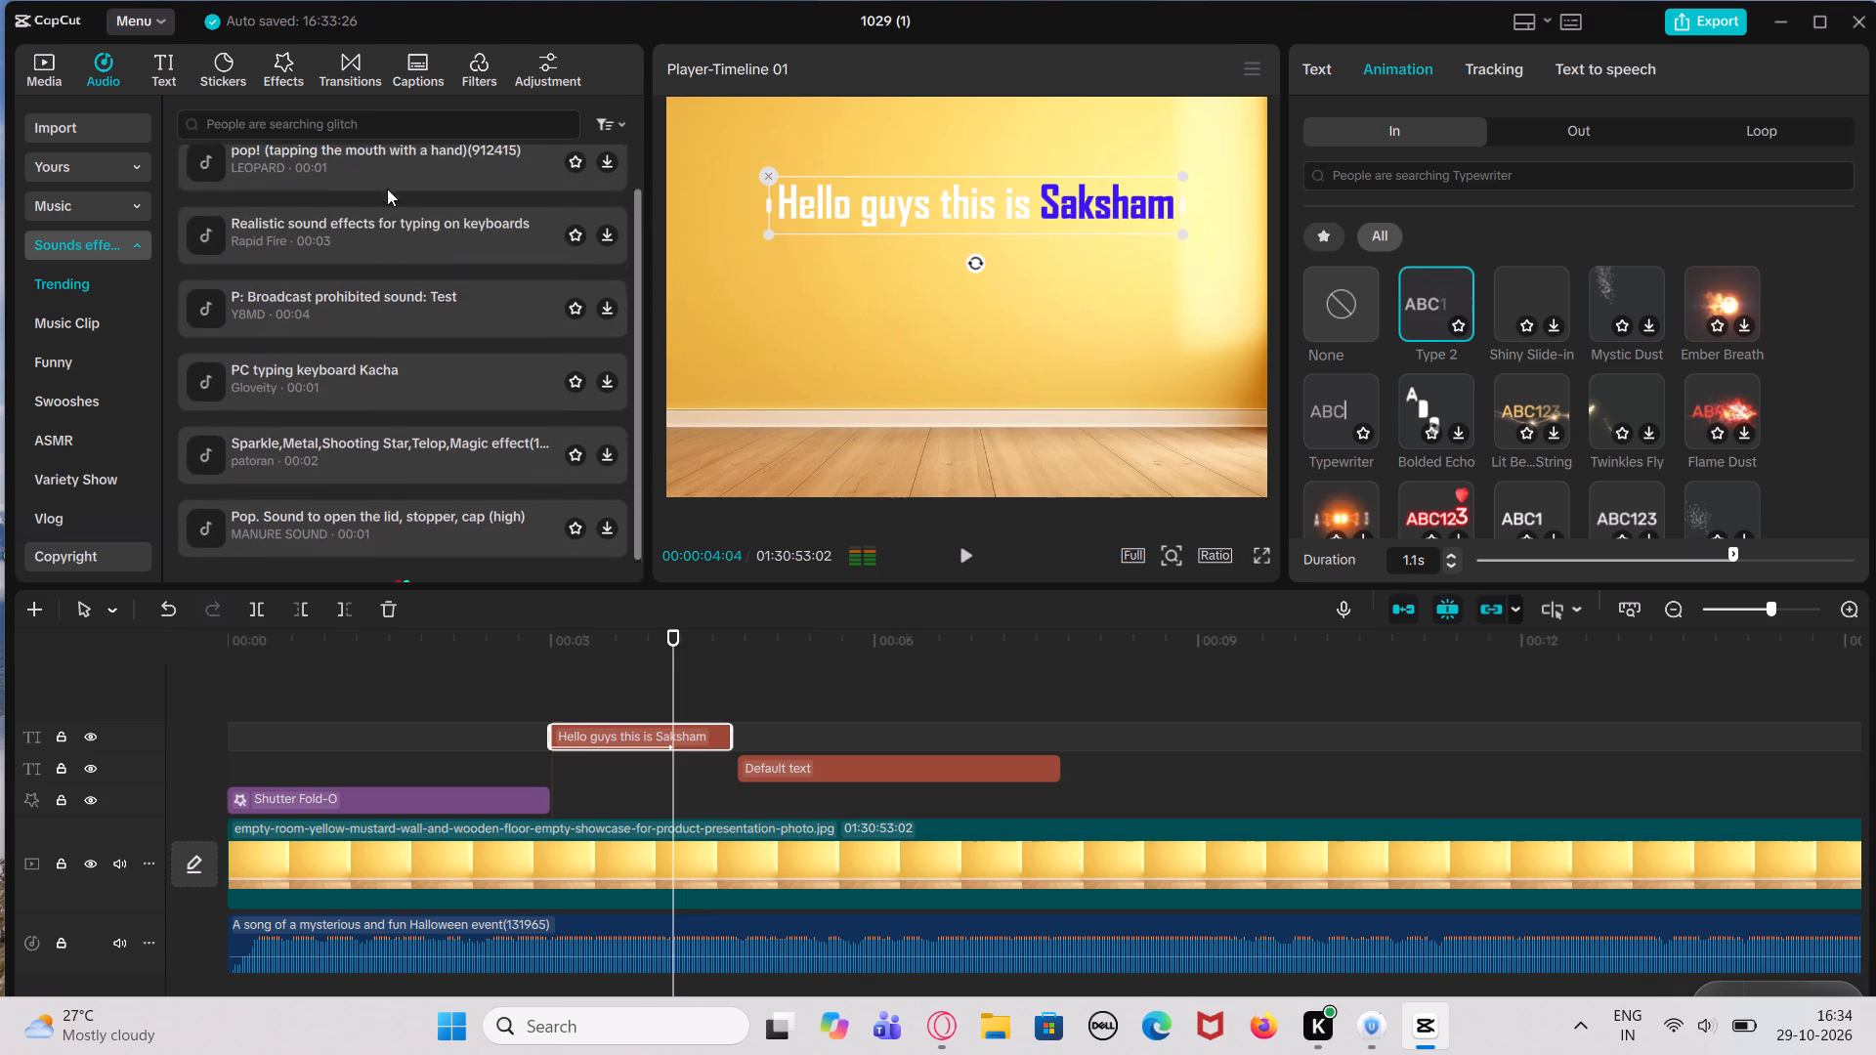
scroll(387, 189, "down", 1)
left_click(387, 210)
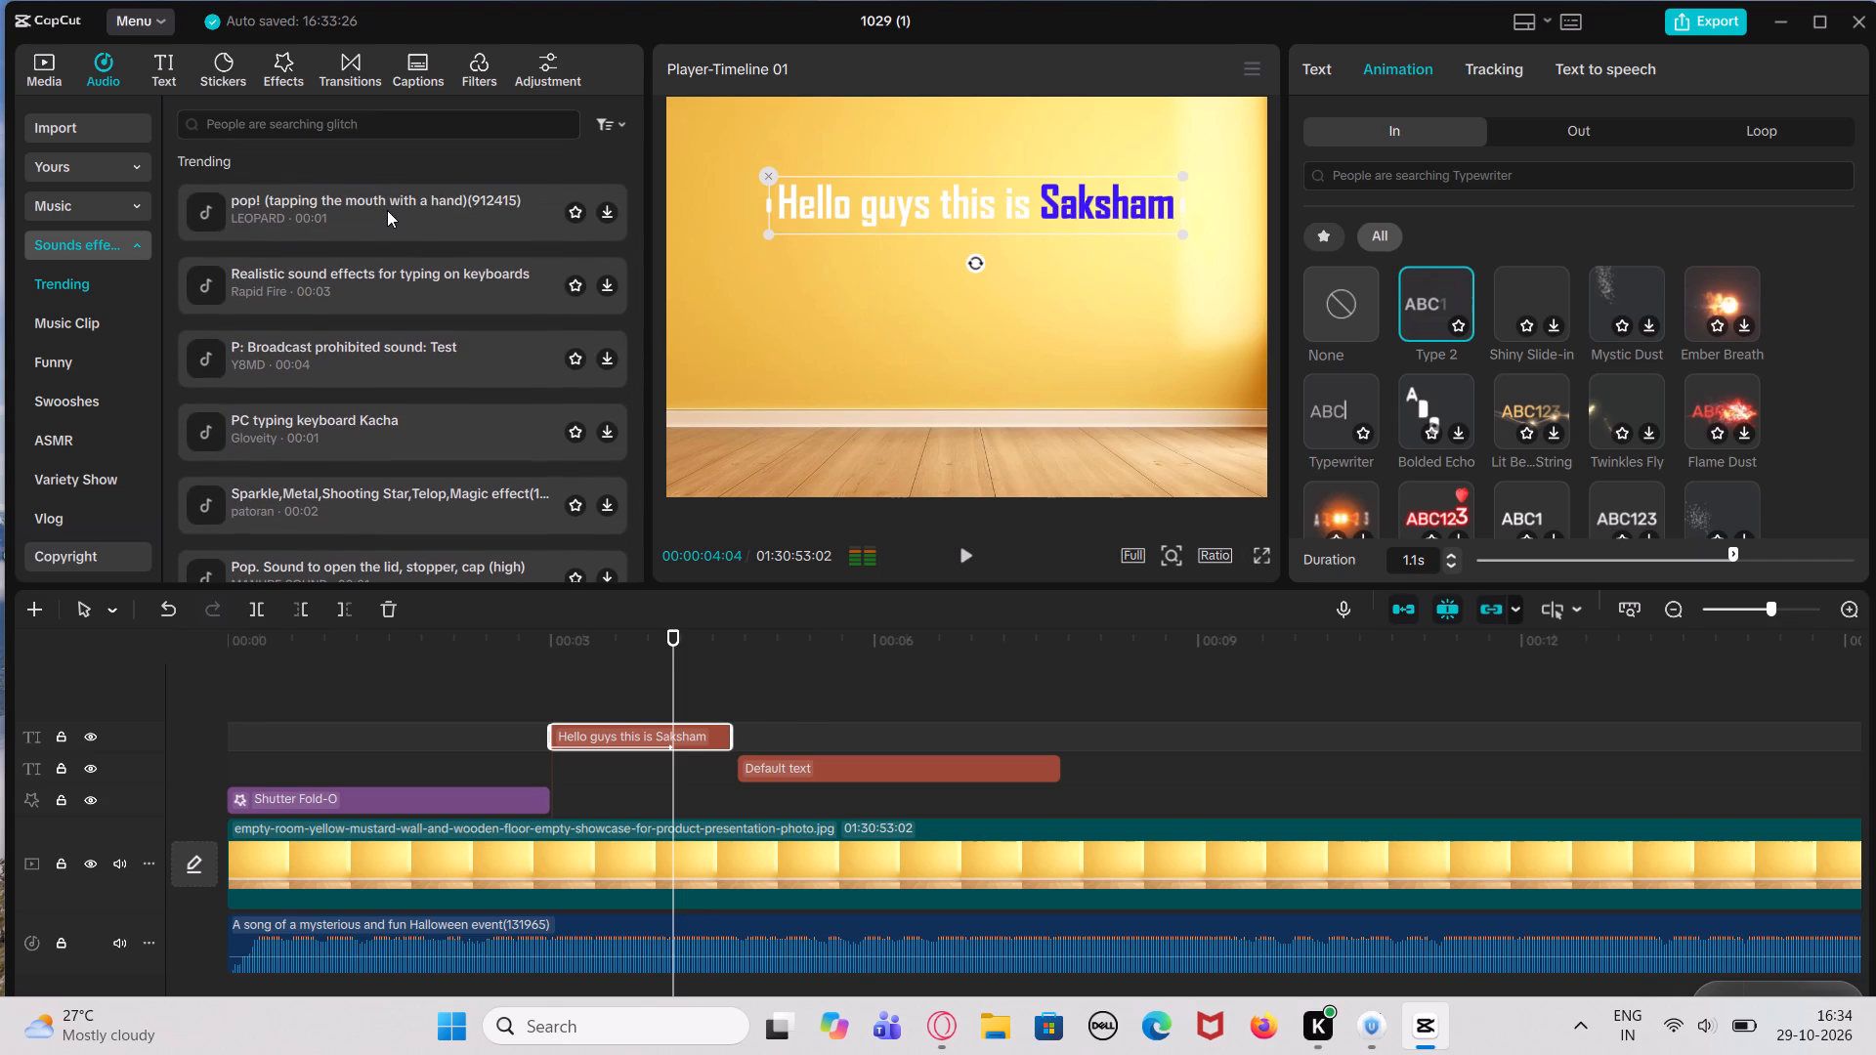
left_click(387, 210)
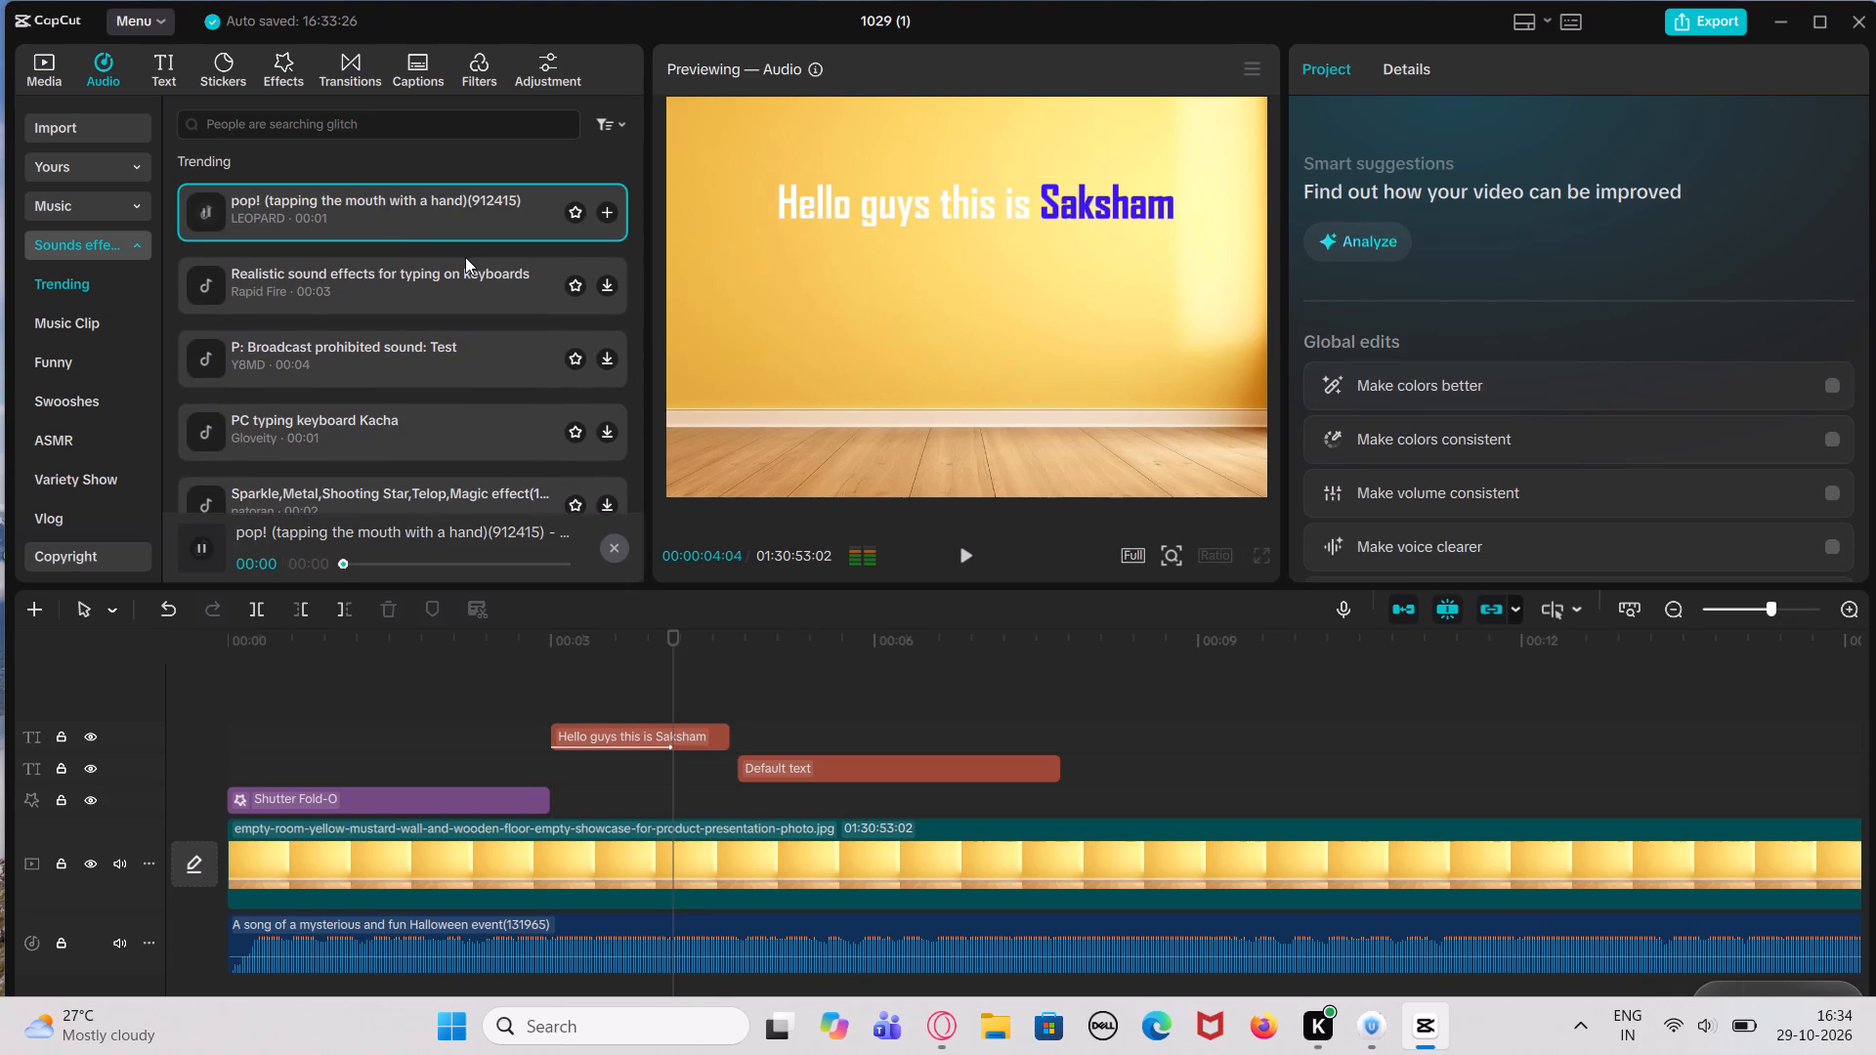
left_click(409, 385)
left_click(424, 429)
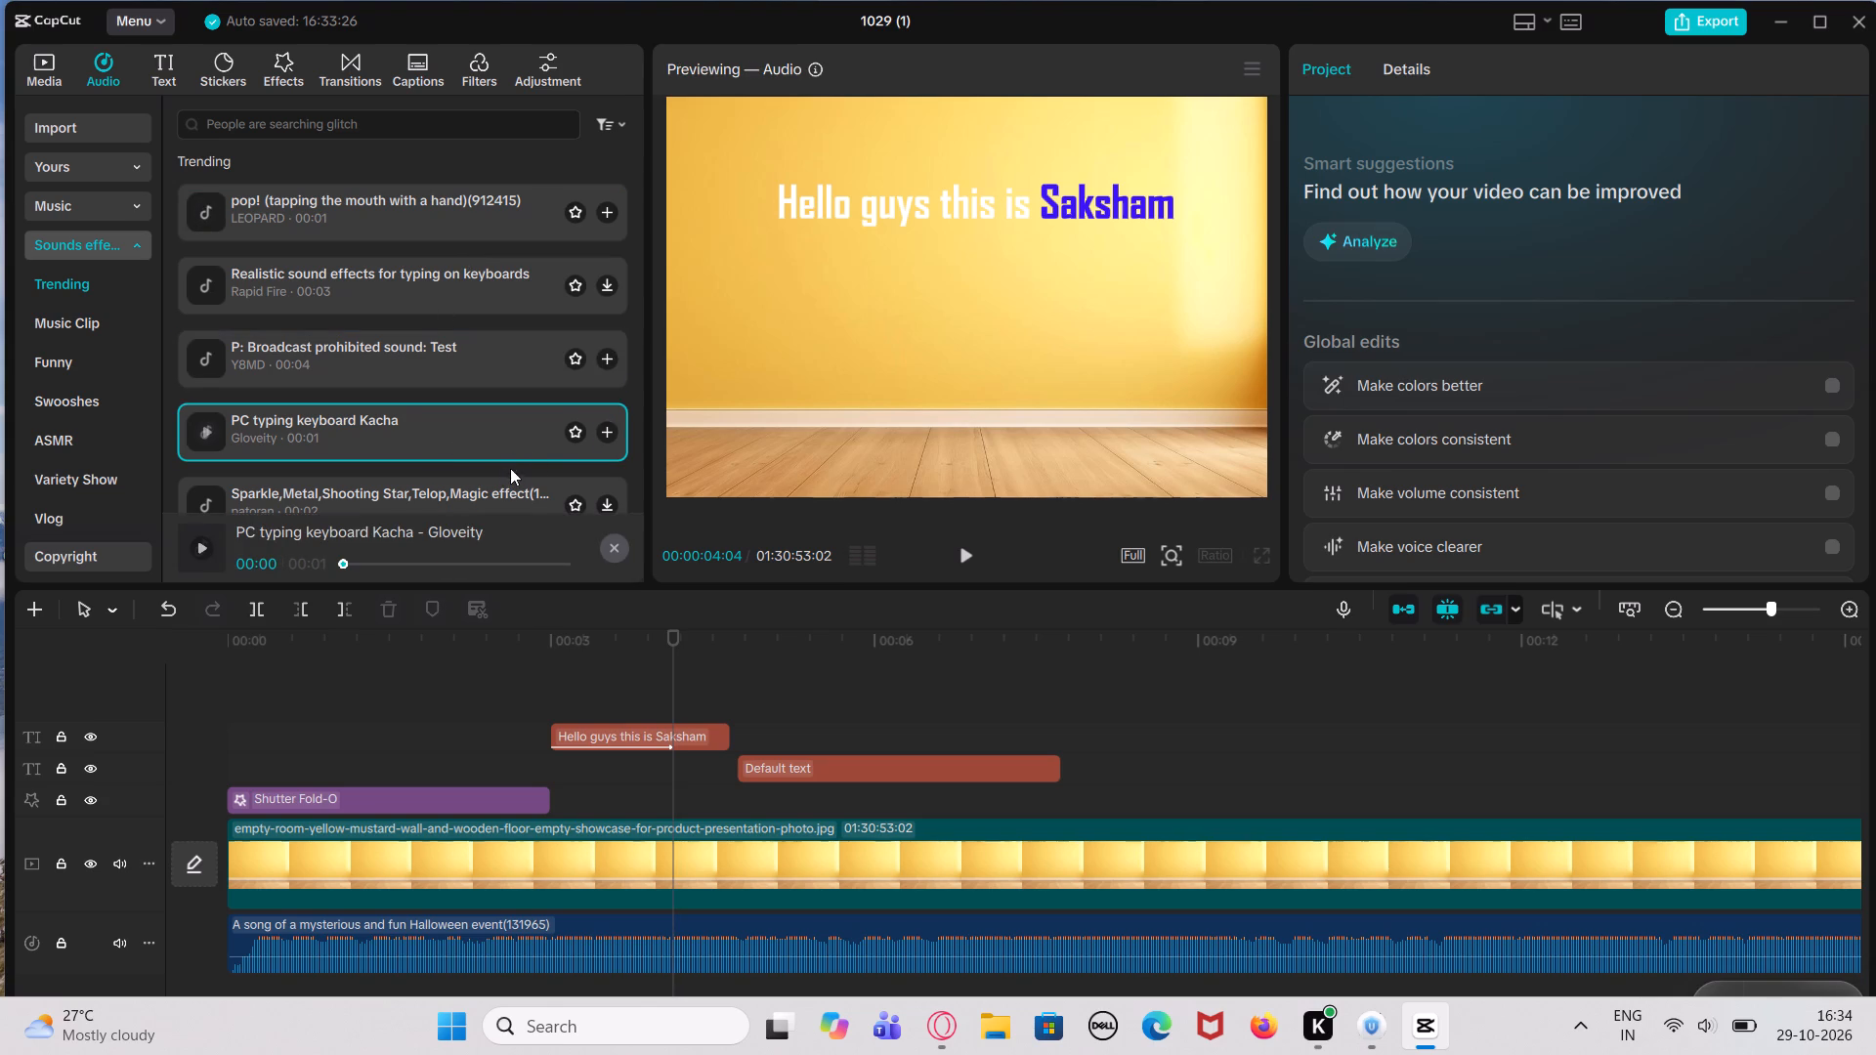
left_click(602, 431)
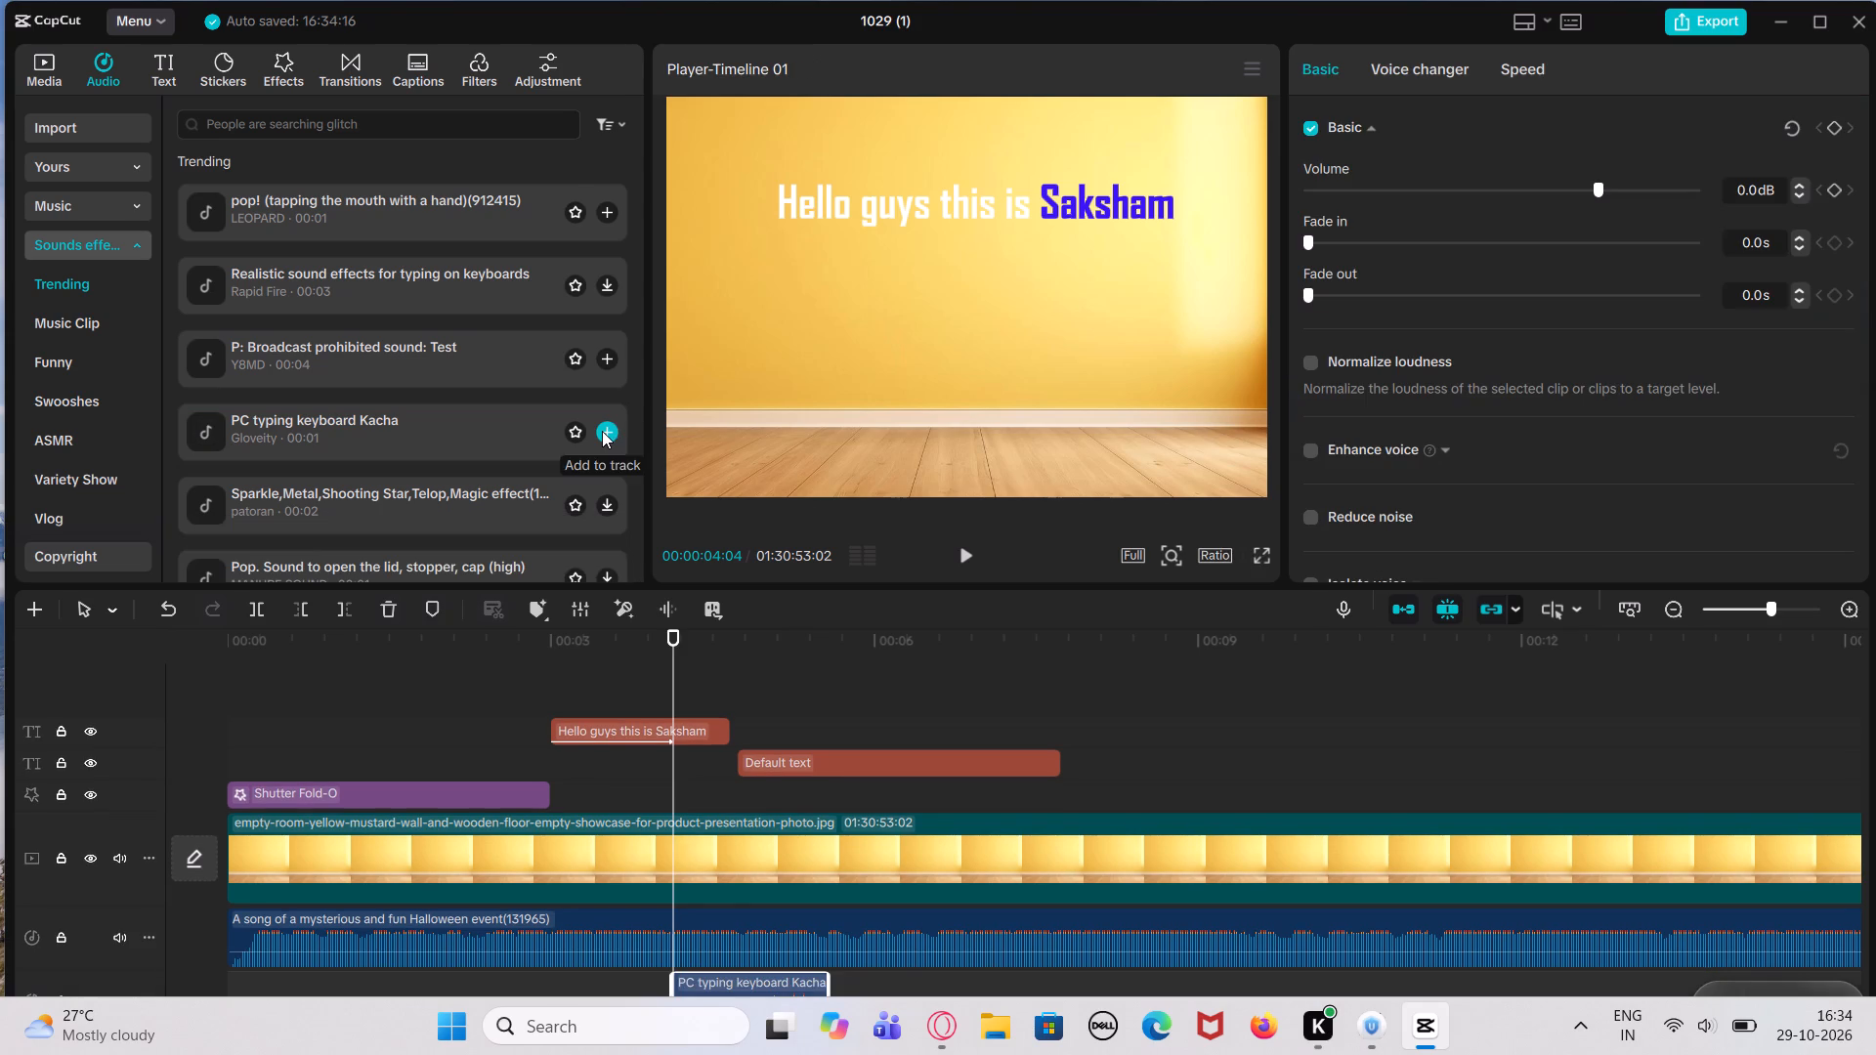
Move the typing sound clip so it starts together with the greeting text at about 3 s.
left_click_drag(730, 984, 647, 745)
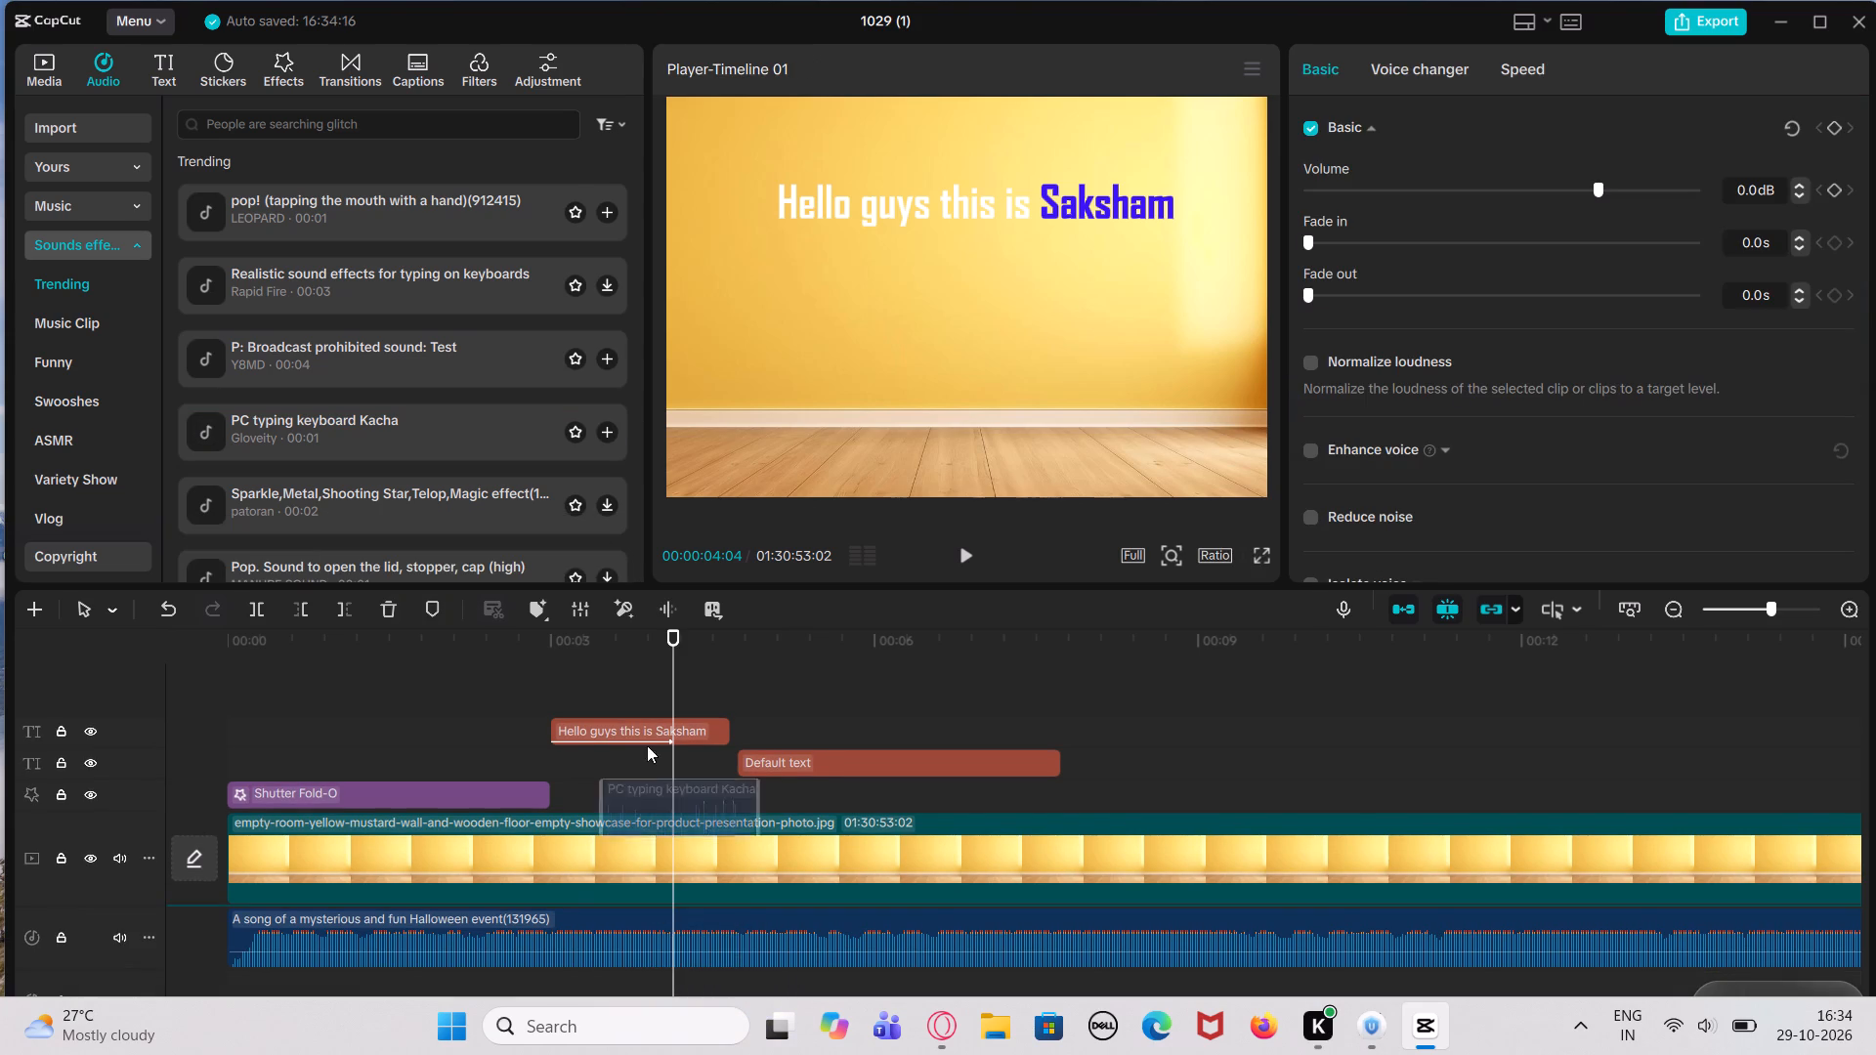
left_click_drag(647, 745, 608, 679)
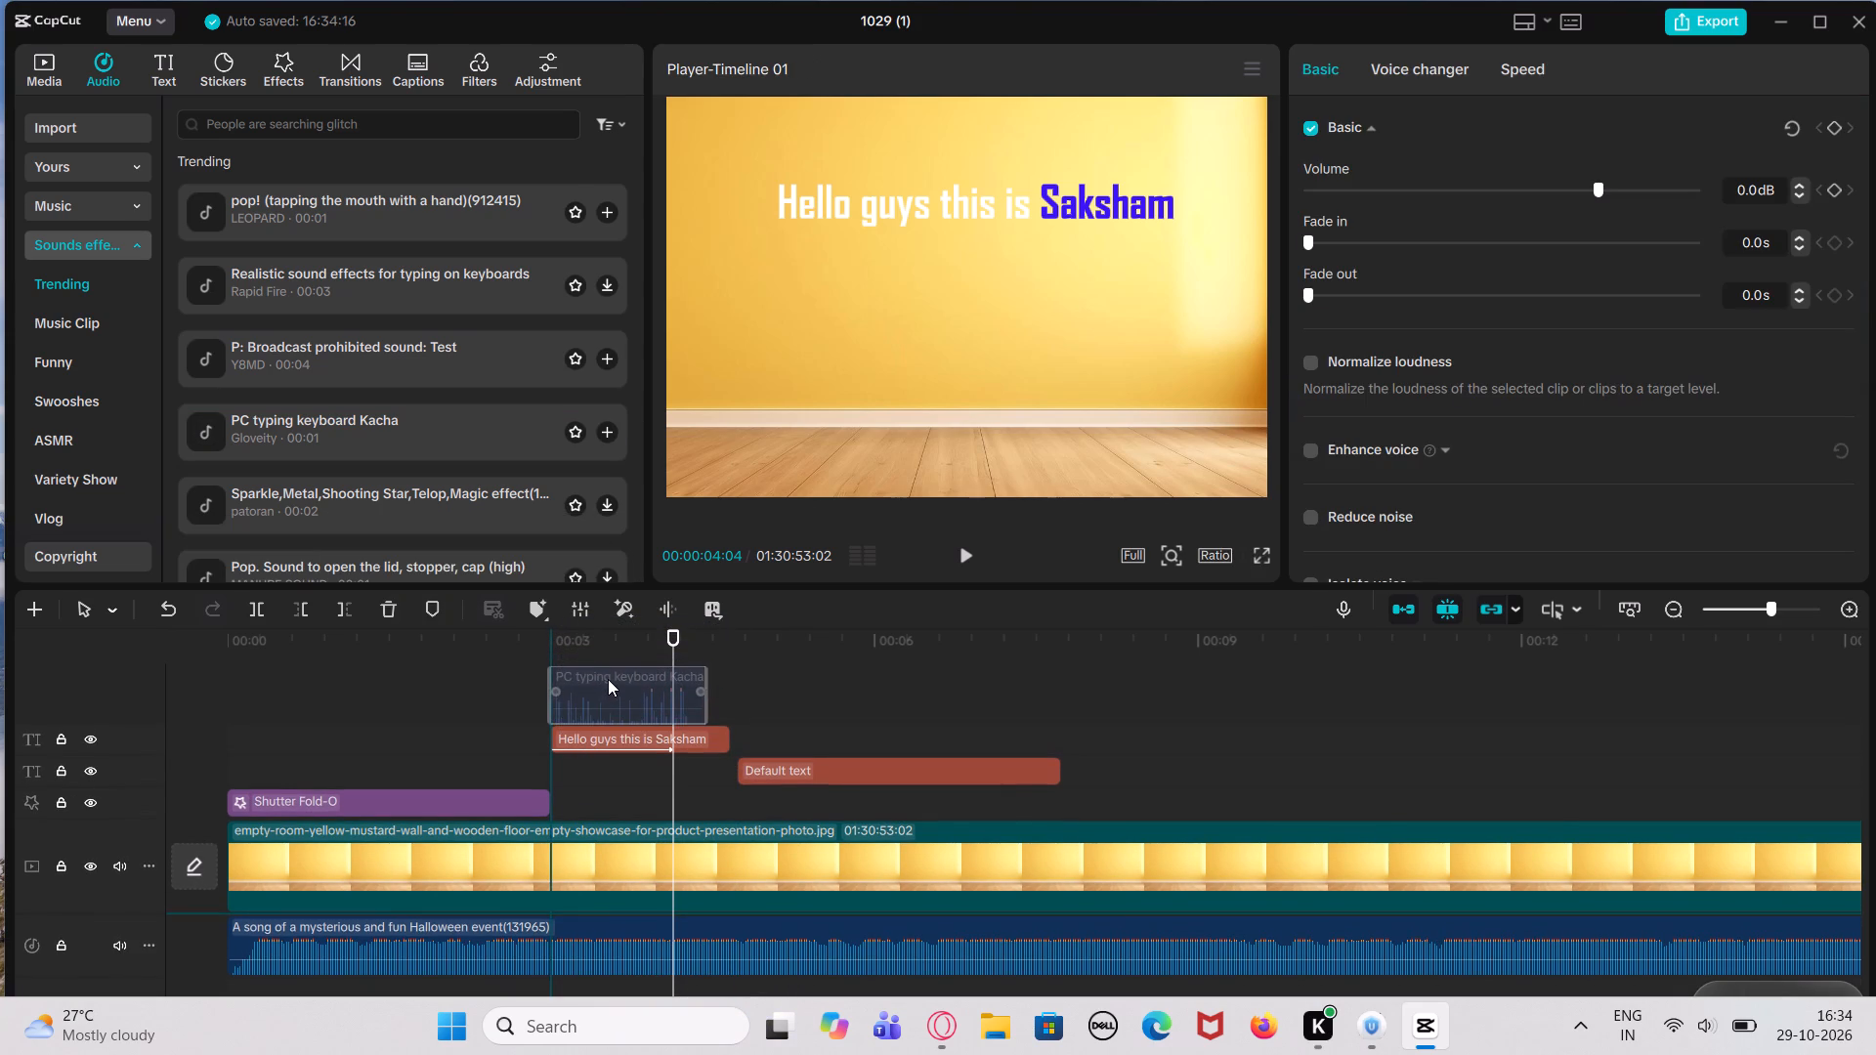
left_click_drag(608, 679, 609, 679)
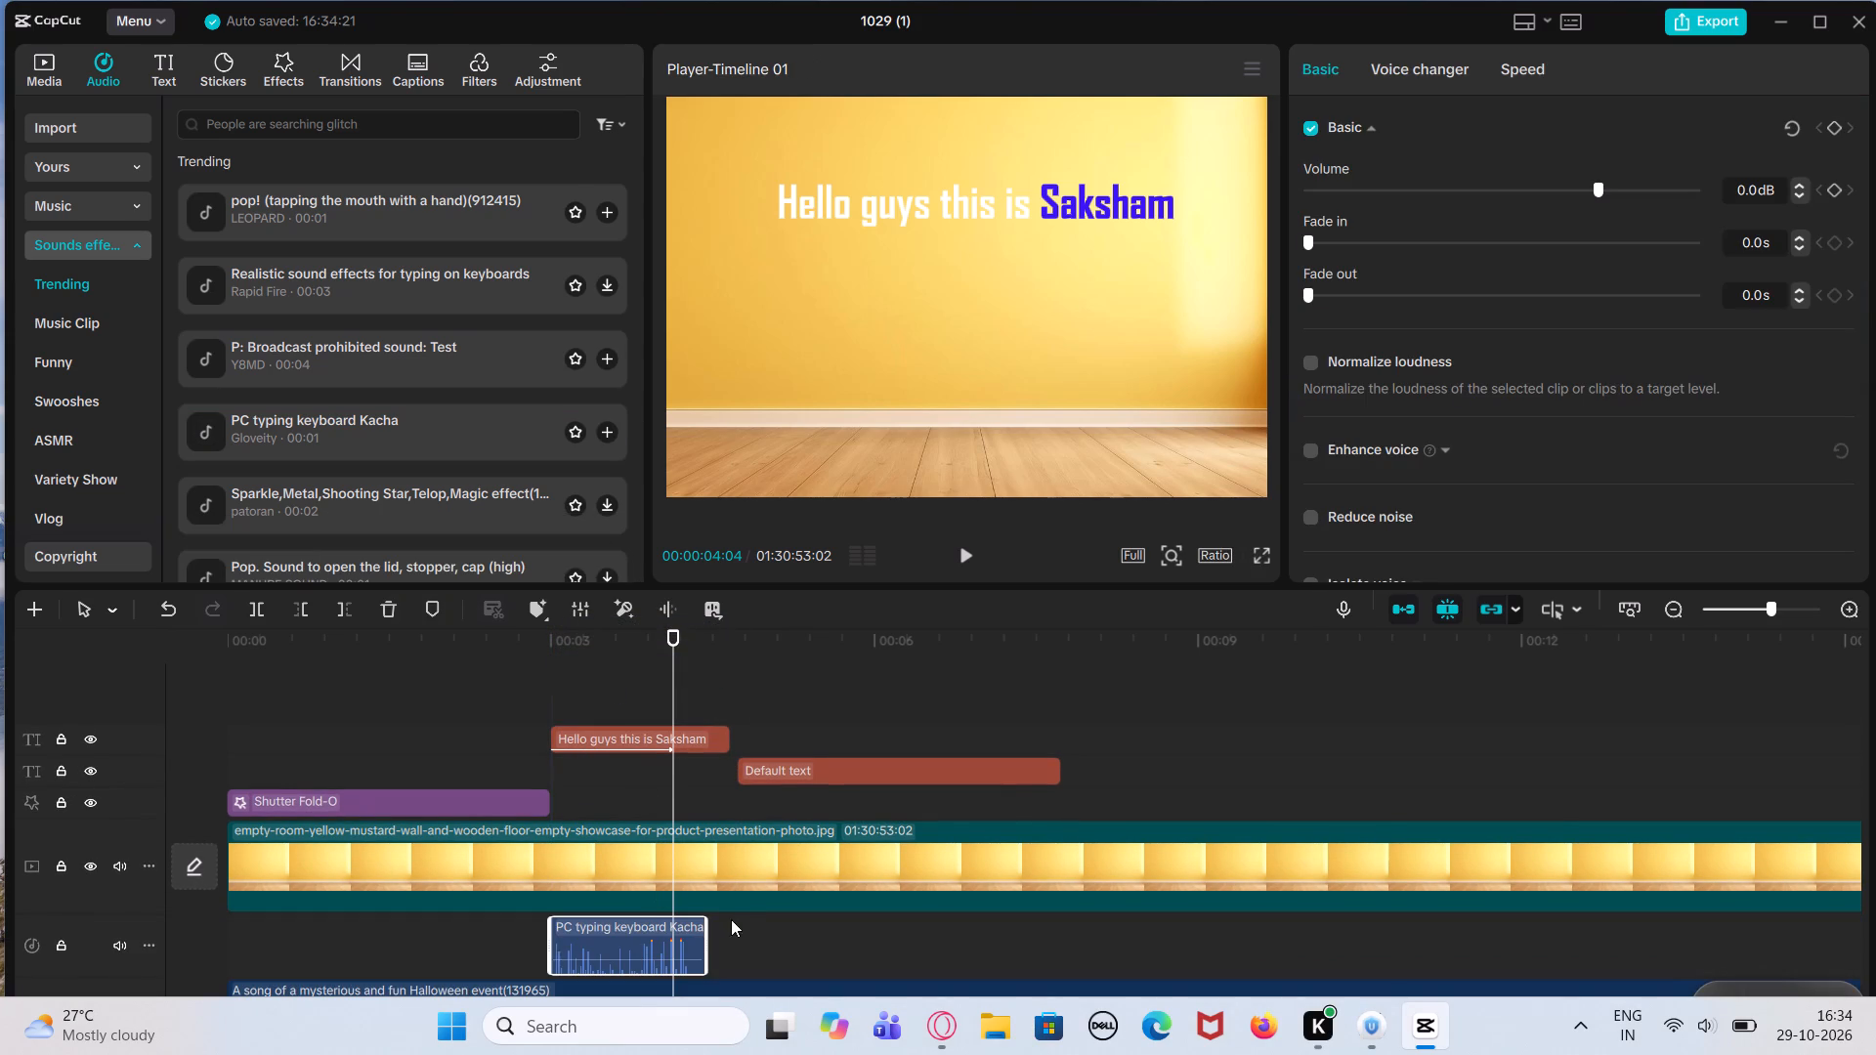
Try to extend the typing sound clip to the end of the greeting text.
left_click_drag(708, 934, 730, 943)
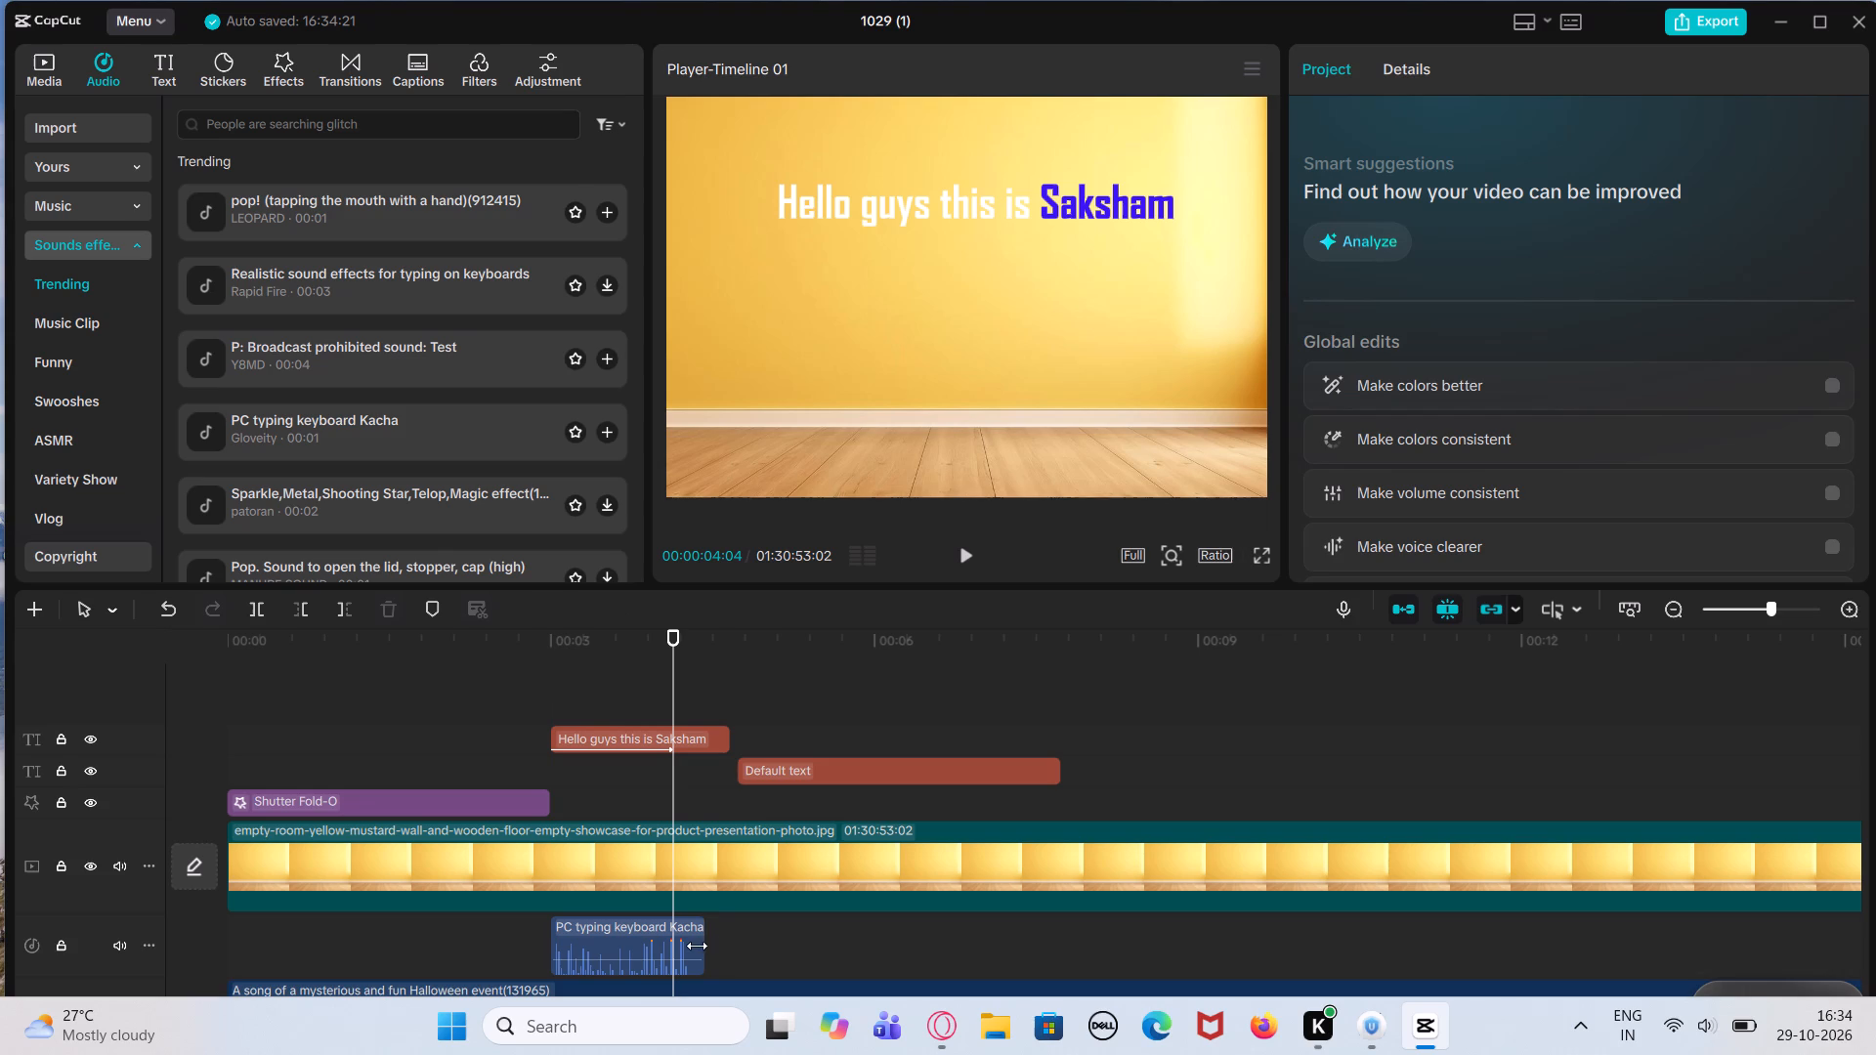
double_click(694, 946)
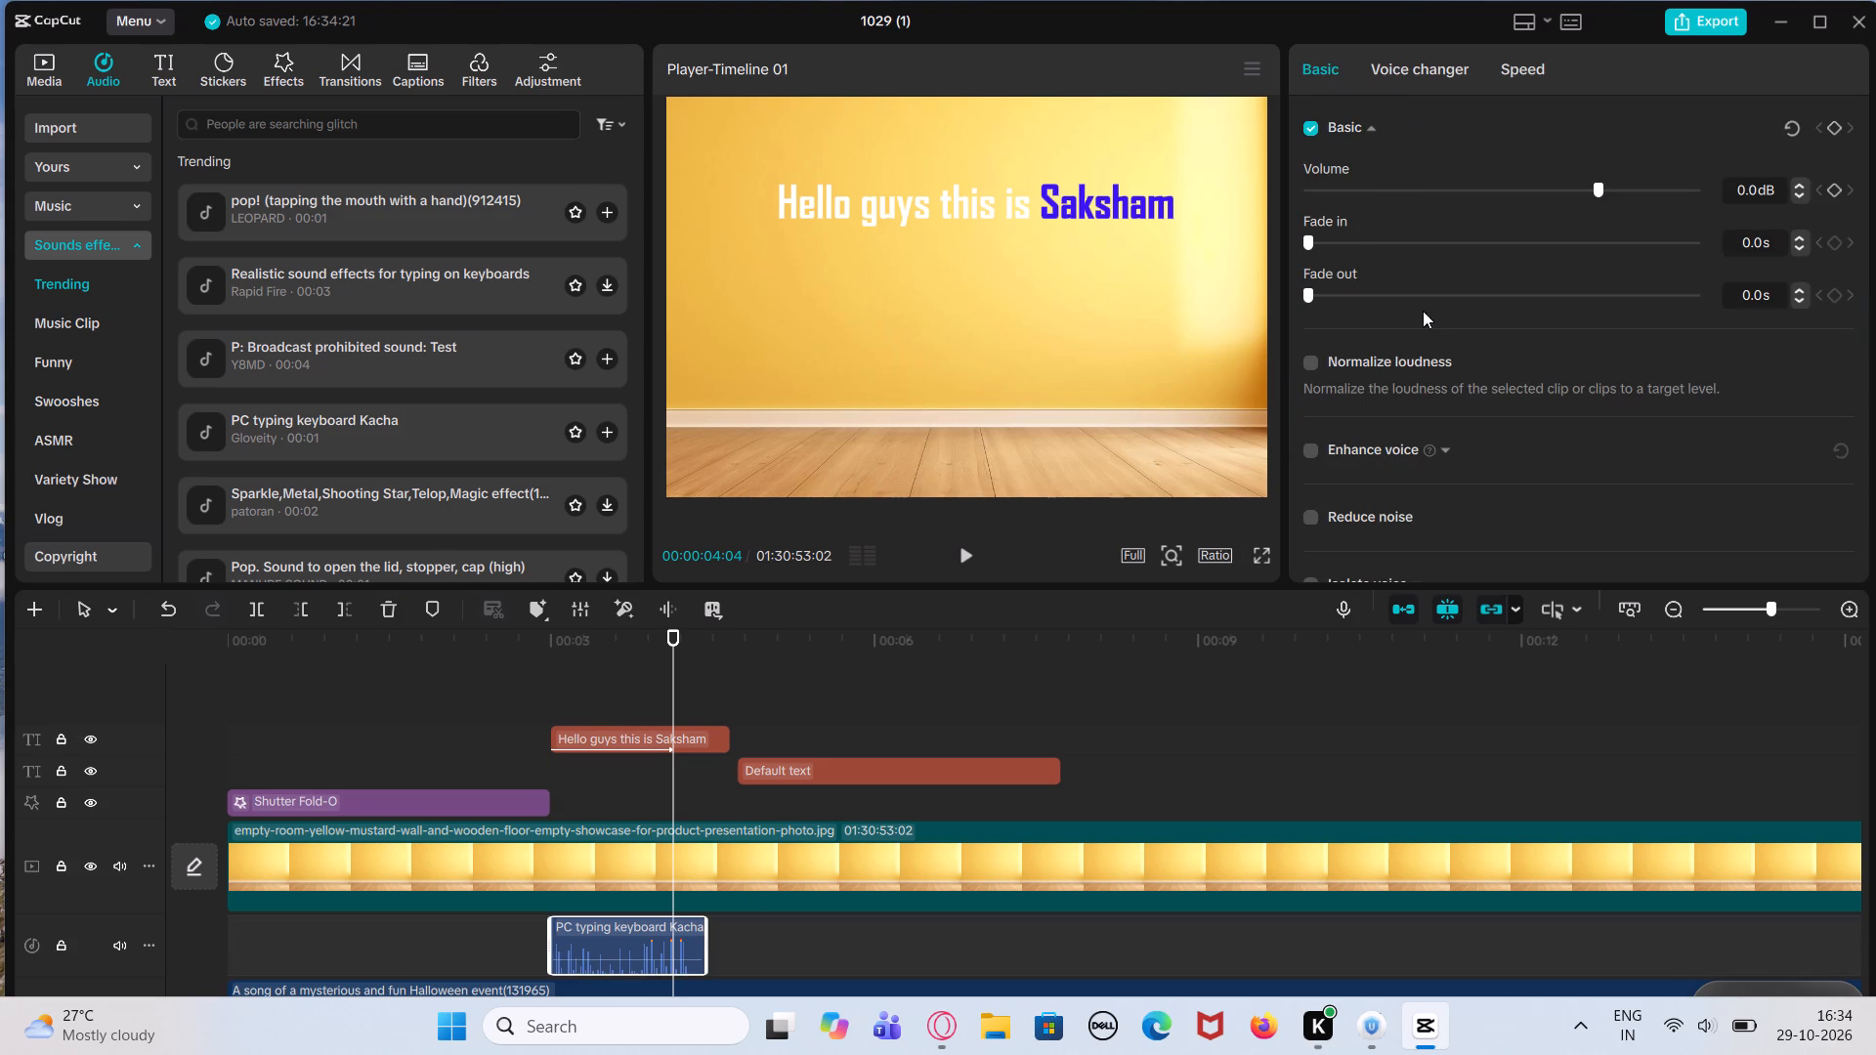
Play the video from the beginning to check the greeting's animation against the typing sound.
left_click(1348, 723)
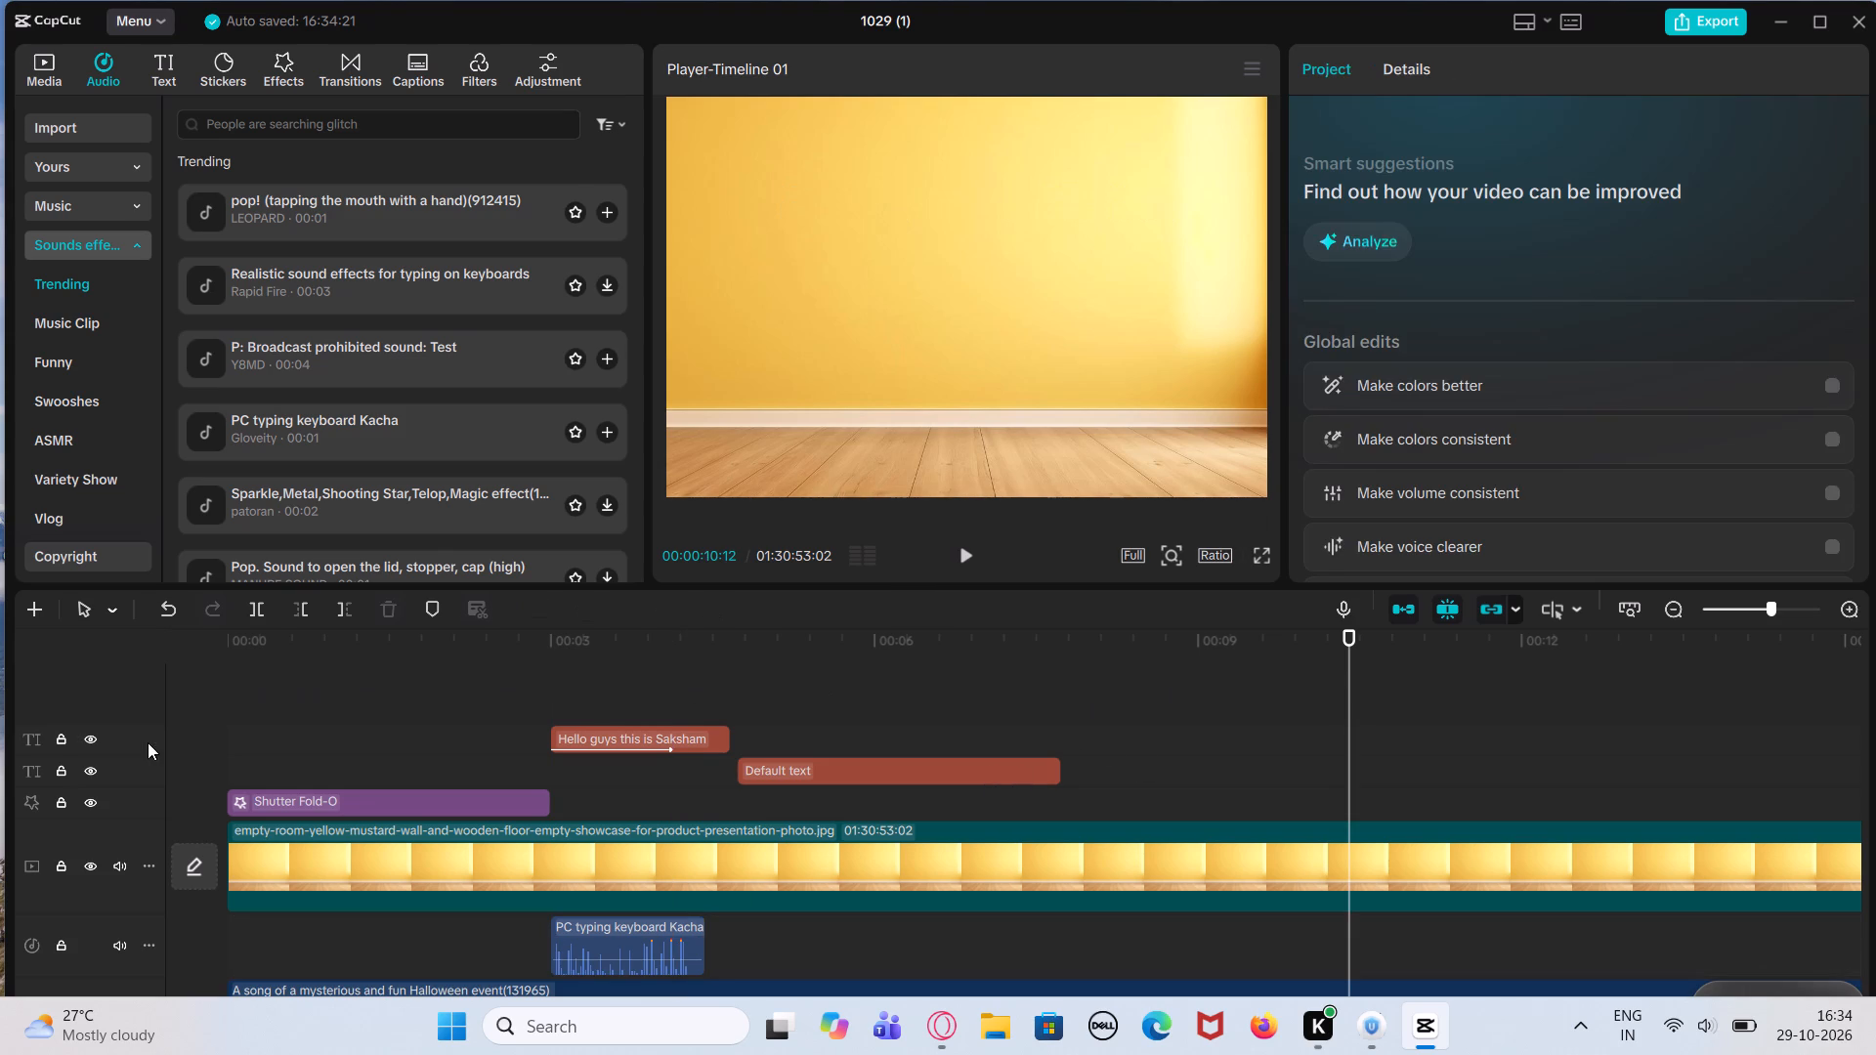
left_click(226, 778)
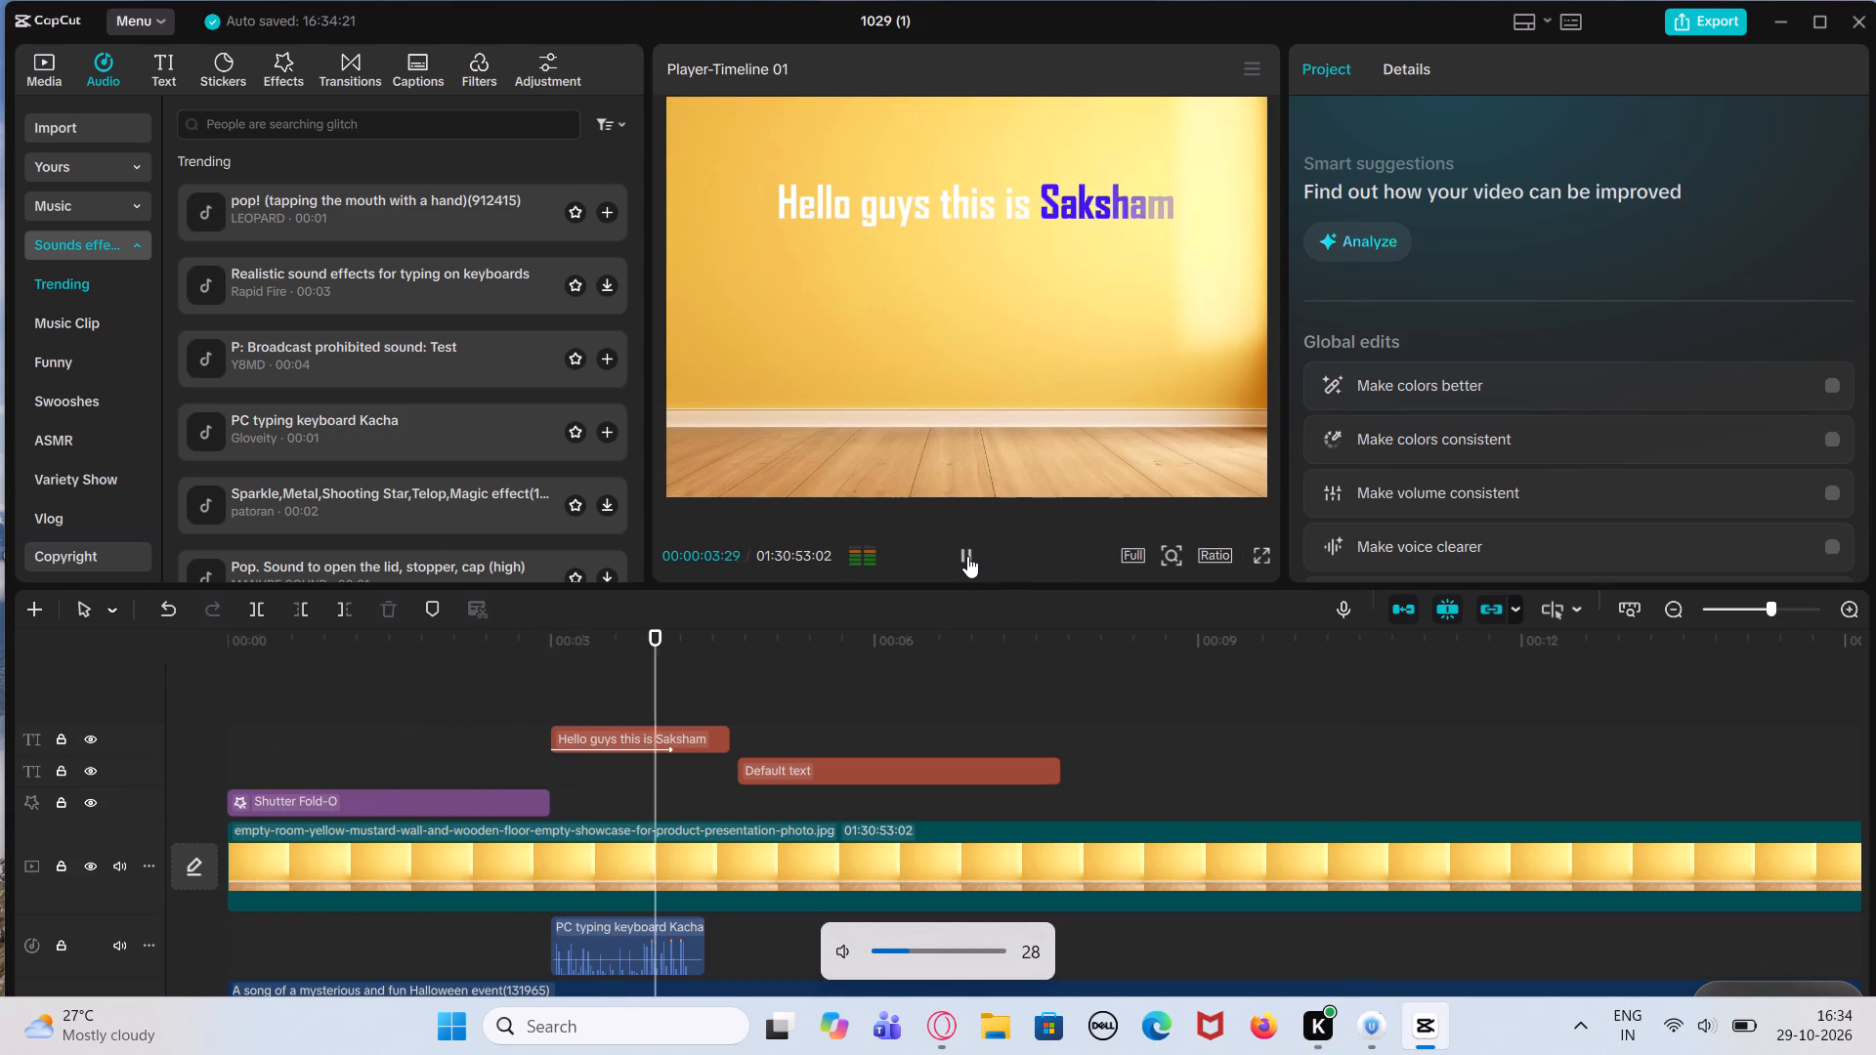
left_click(906, 759)
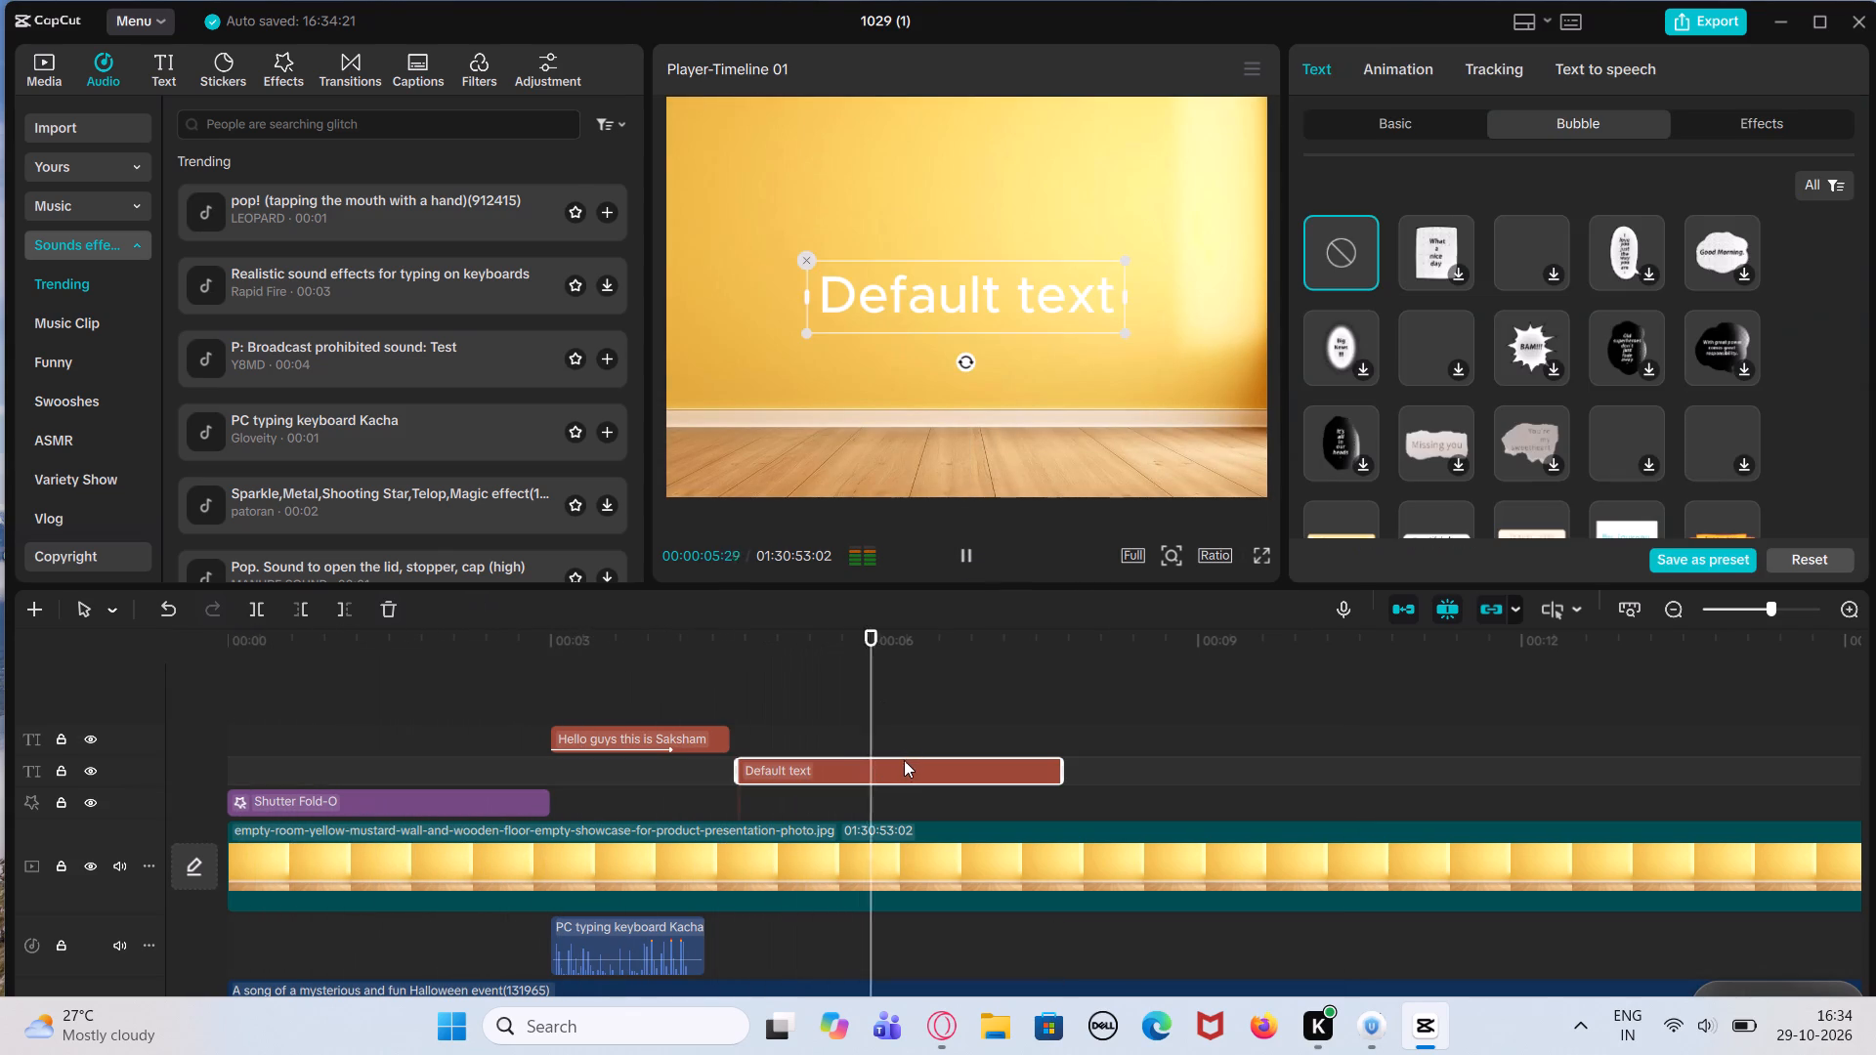
left_click(646, 708)
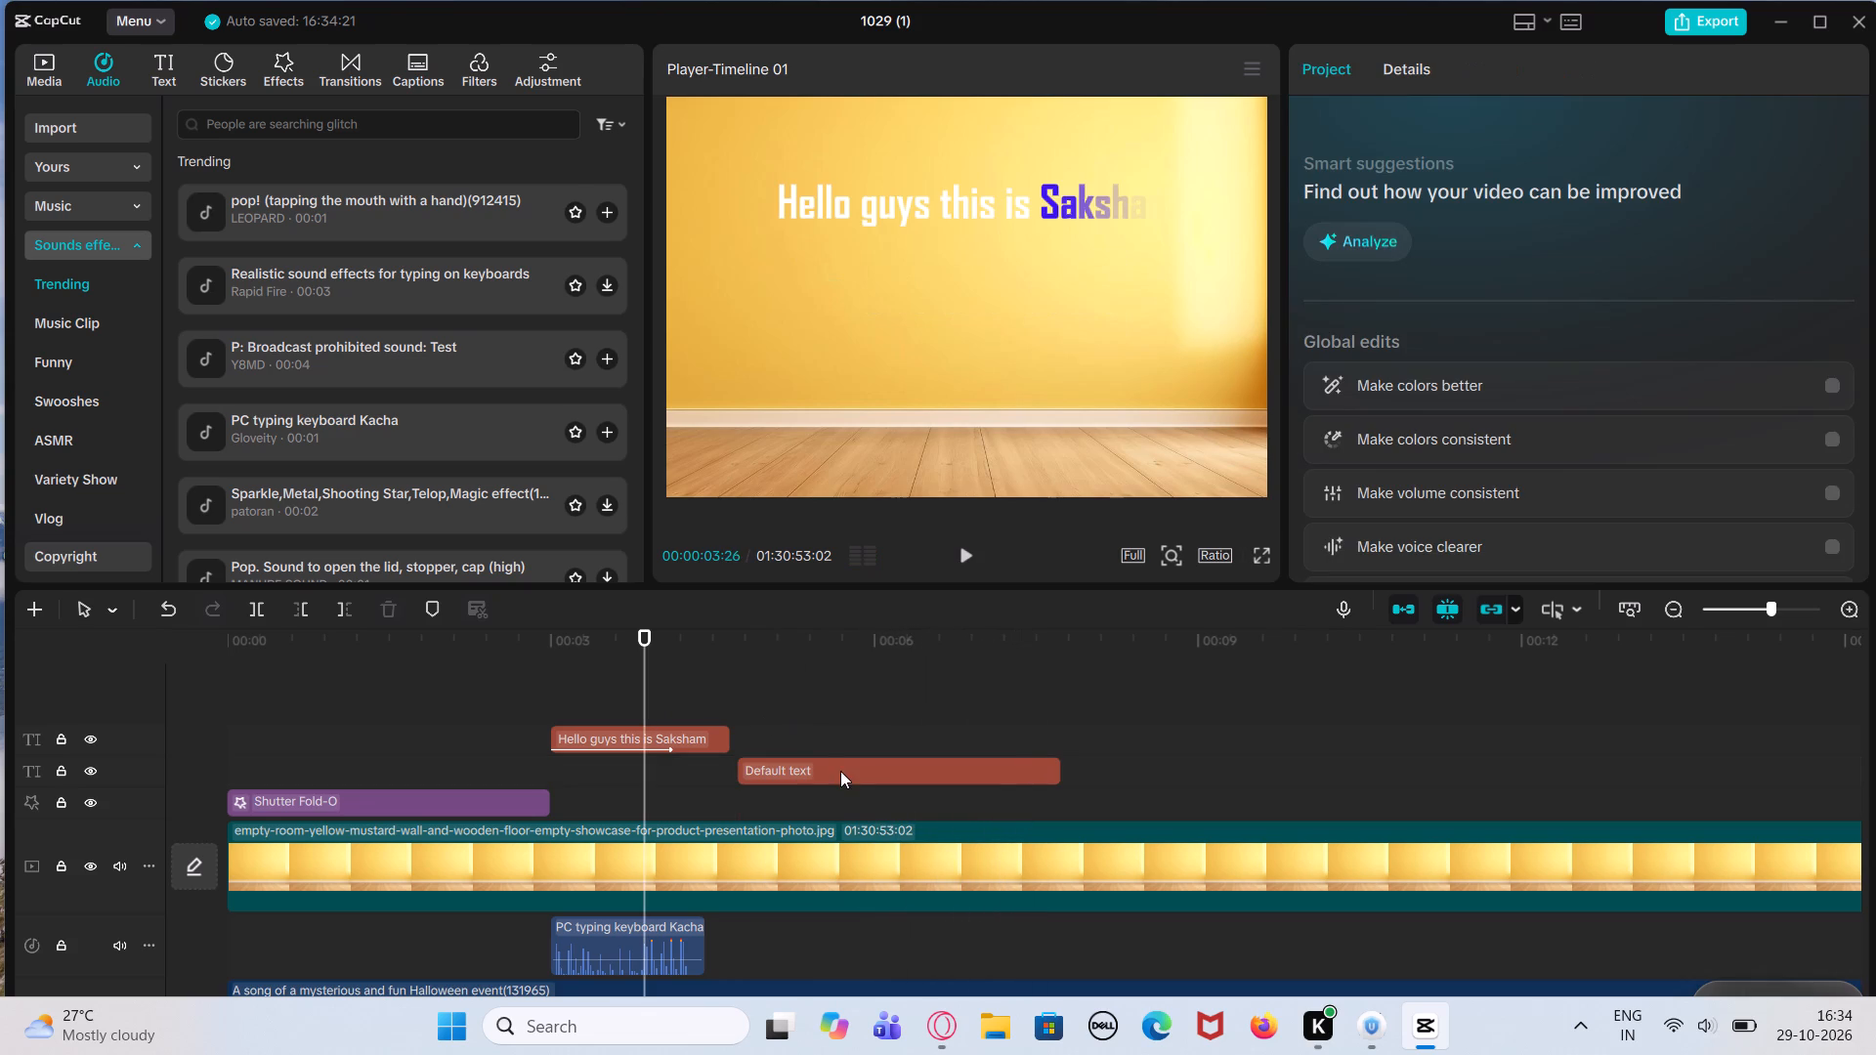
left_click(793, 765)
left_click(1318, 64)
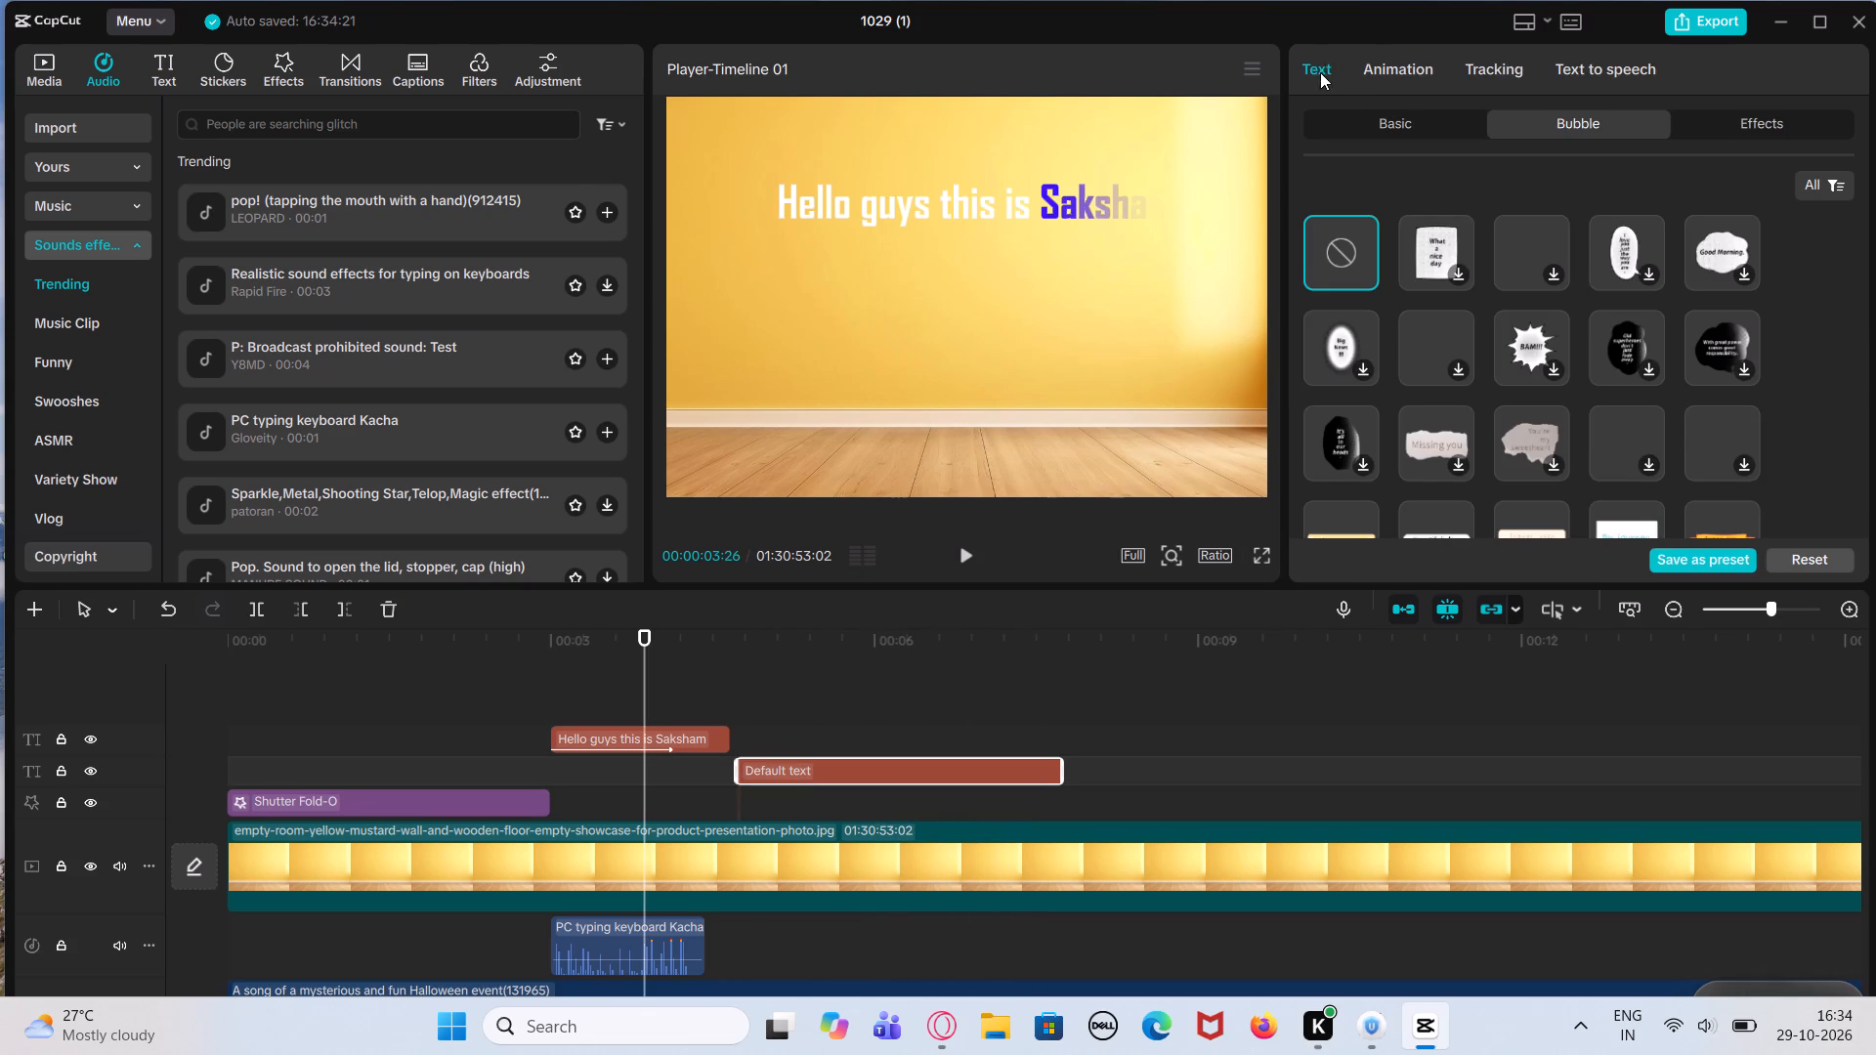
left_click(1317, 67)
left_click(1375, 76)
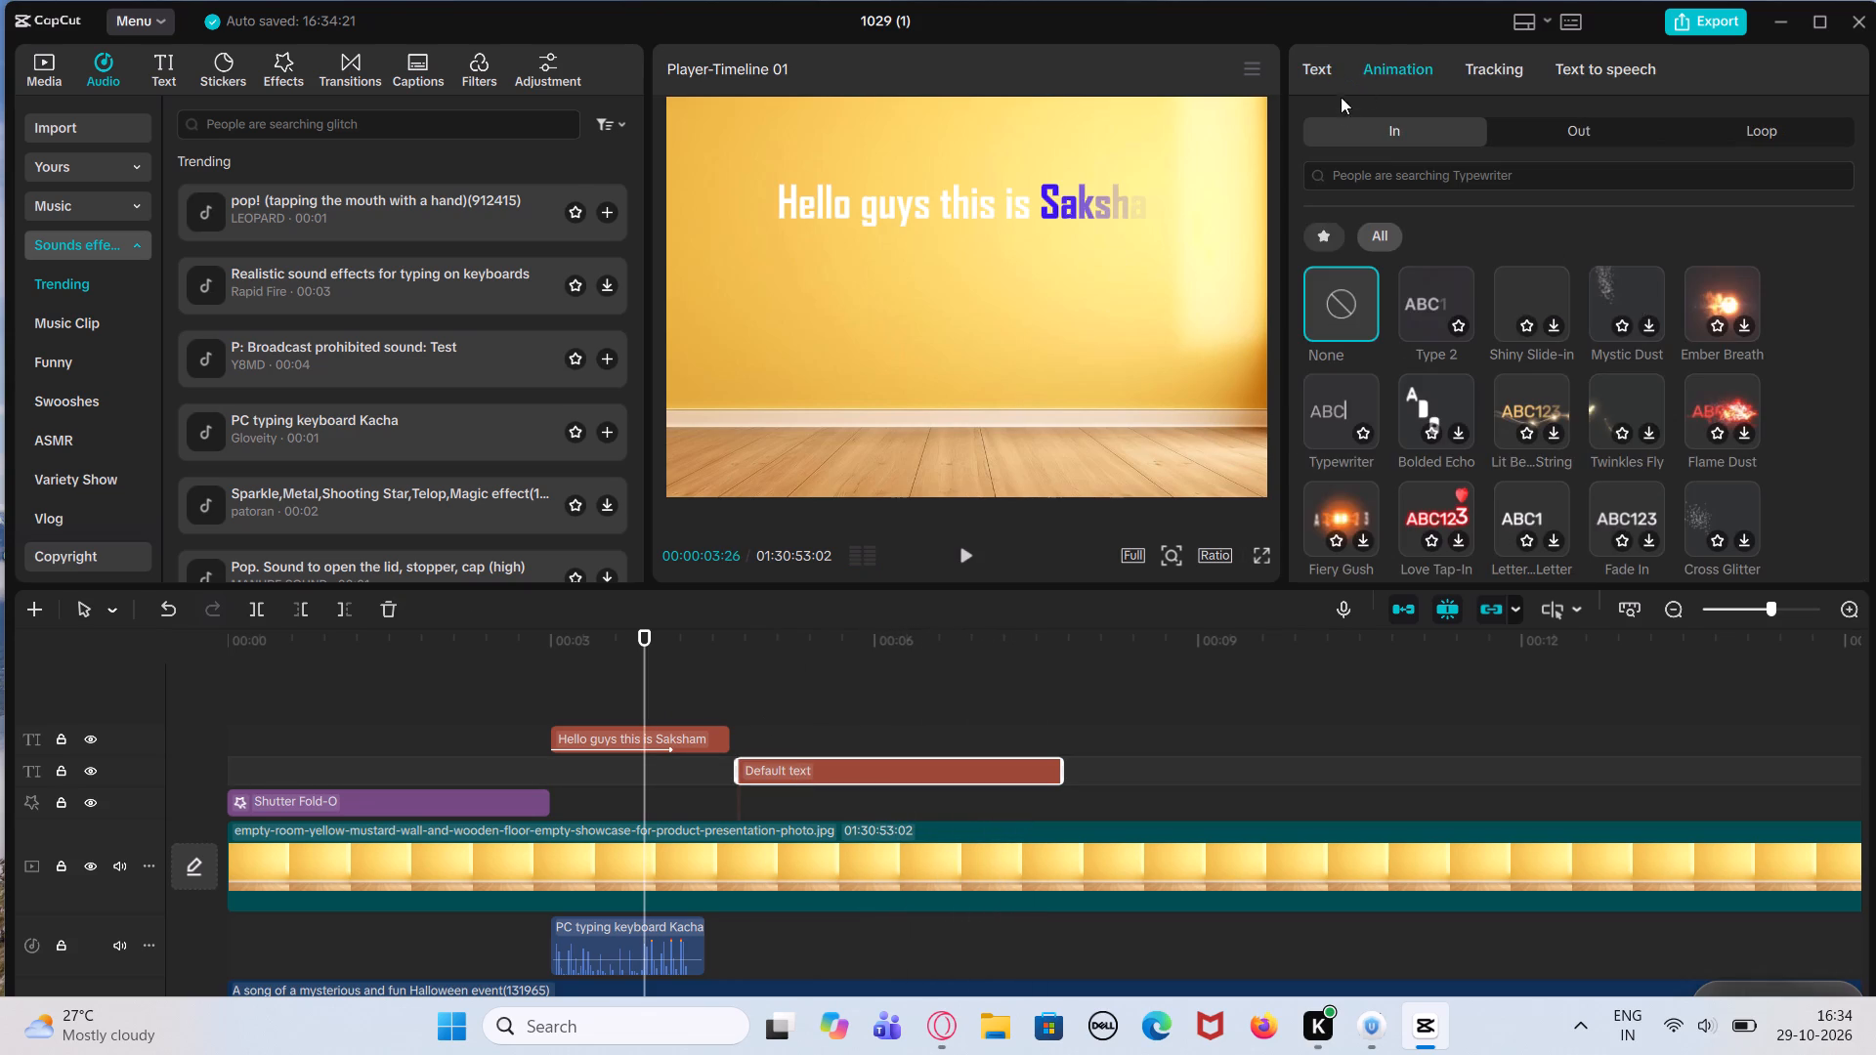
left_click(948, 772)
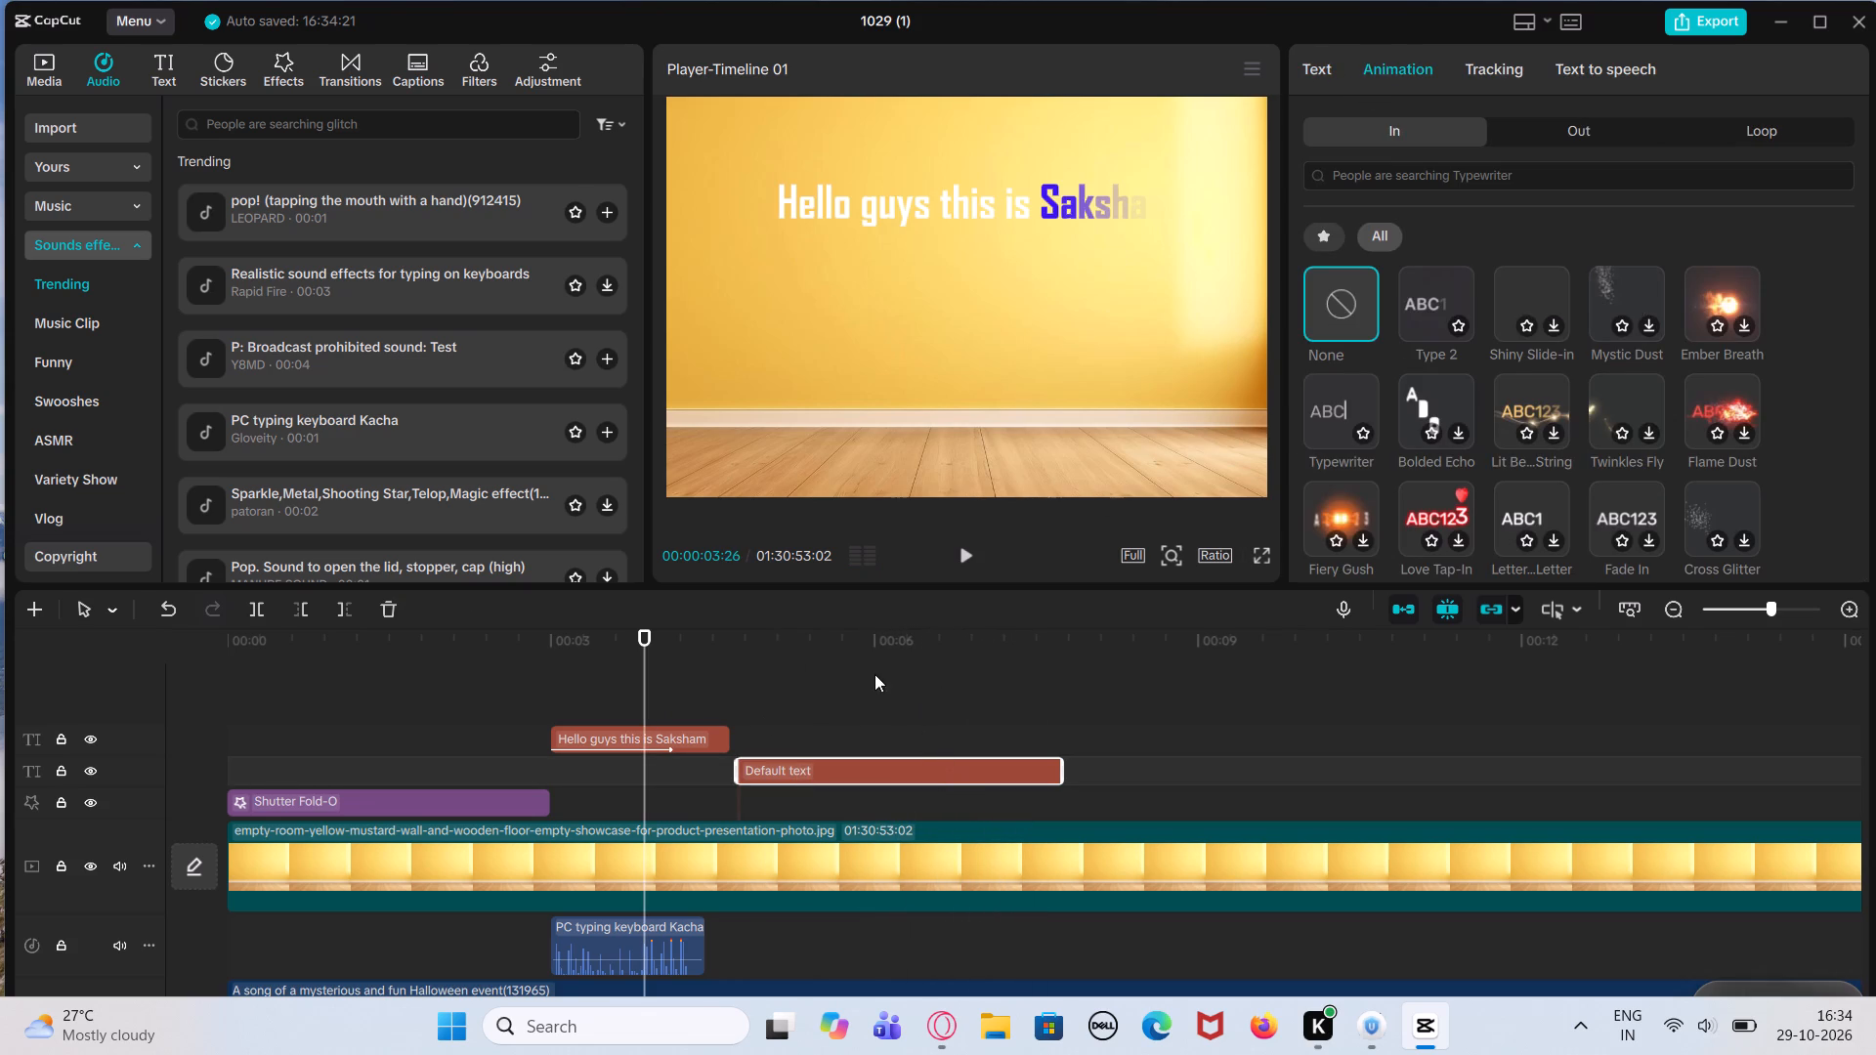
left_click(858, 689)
Replace the wording of the second text clip with "this is my first video".
left_click(776, 697)
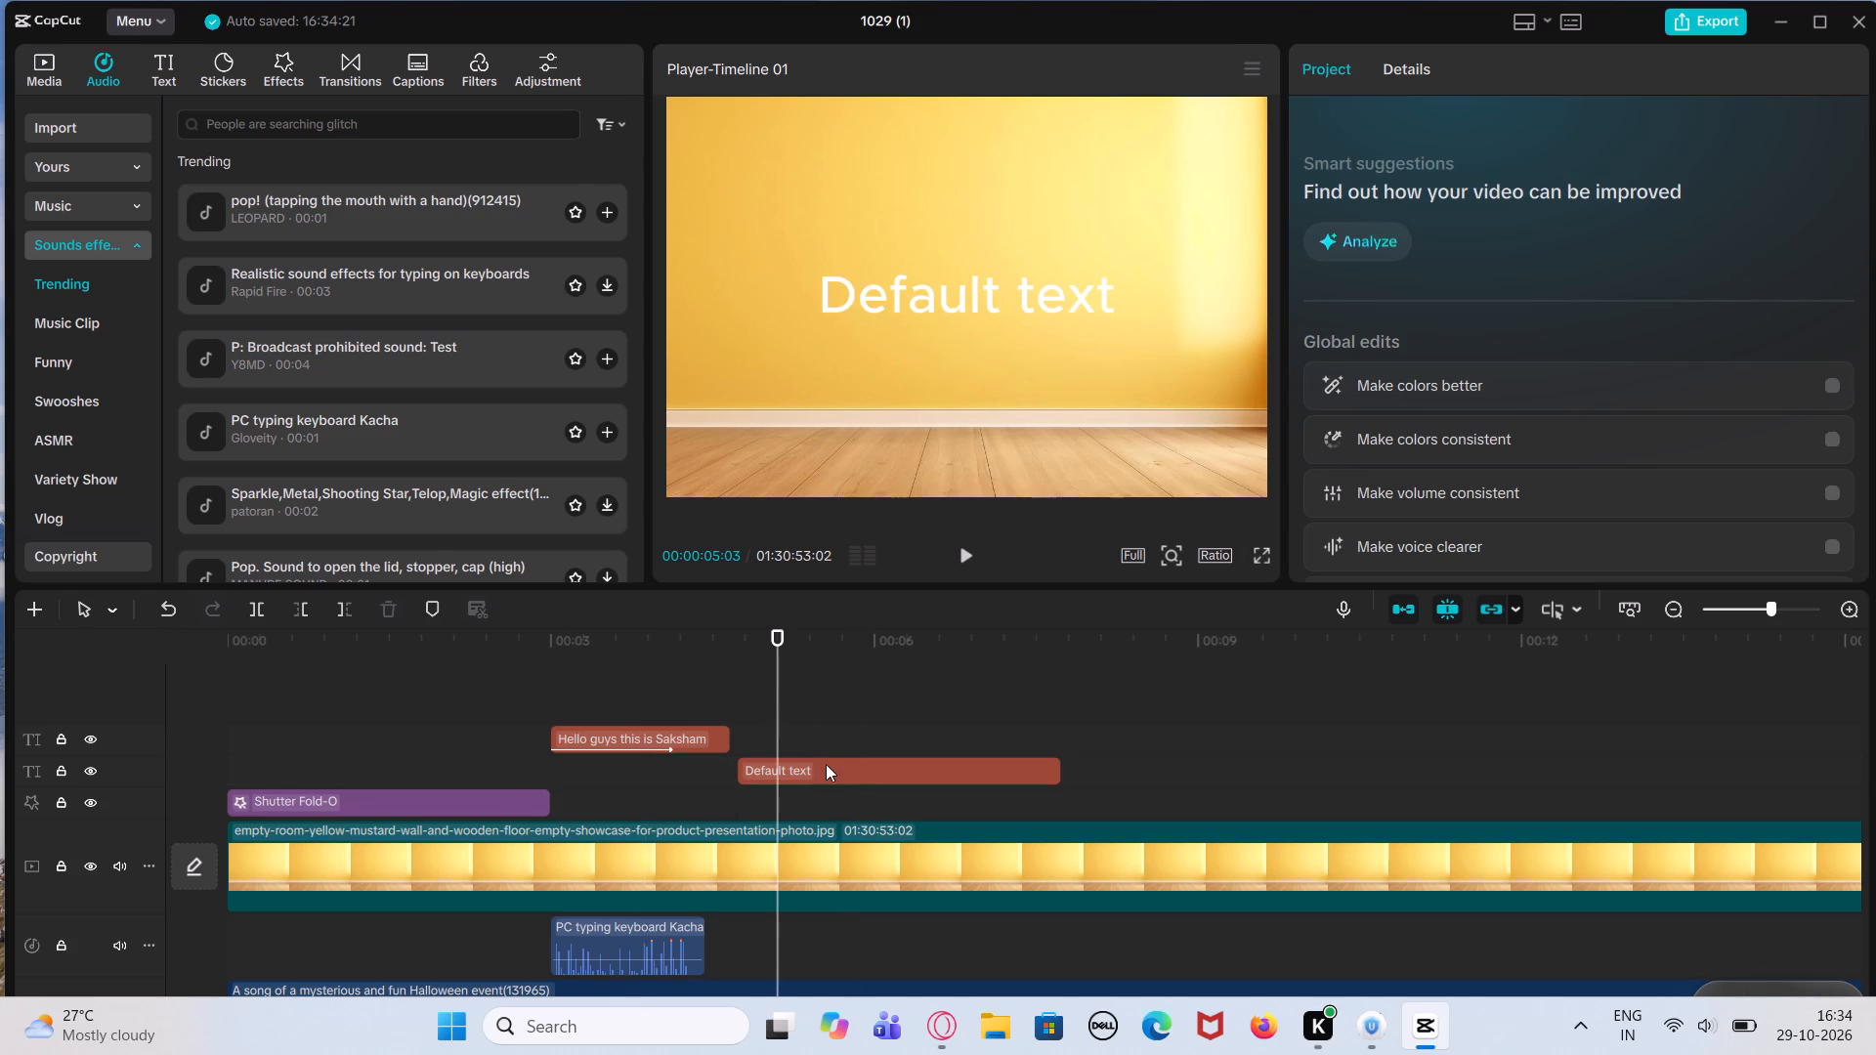
left_click(826, 765)
left_click(1411, 69)
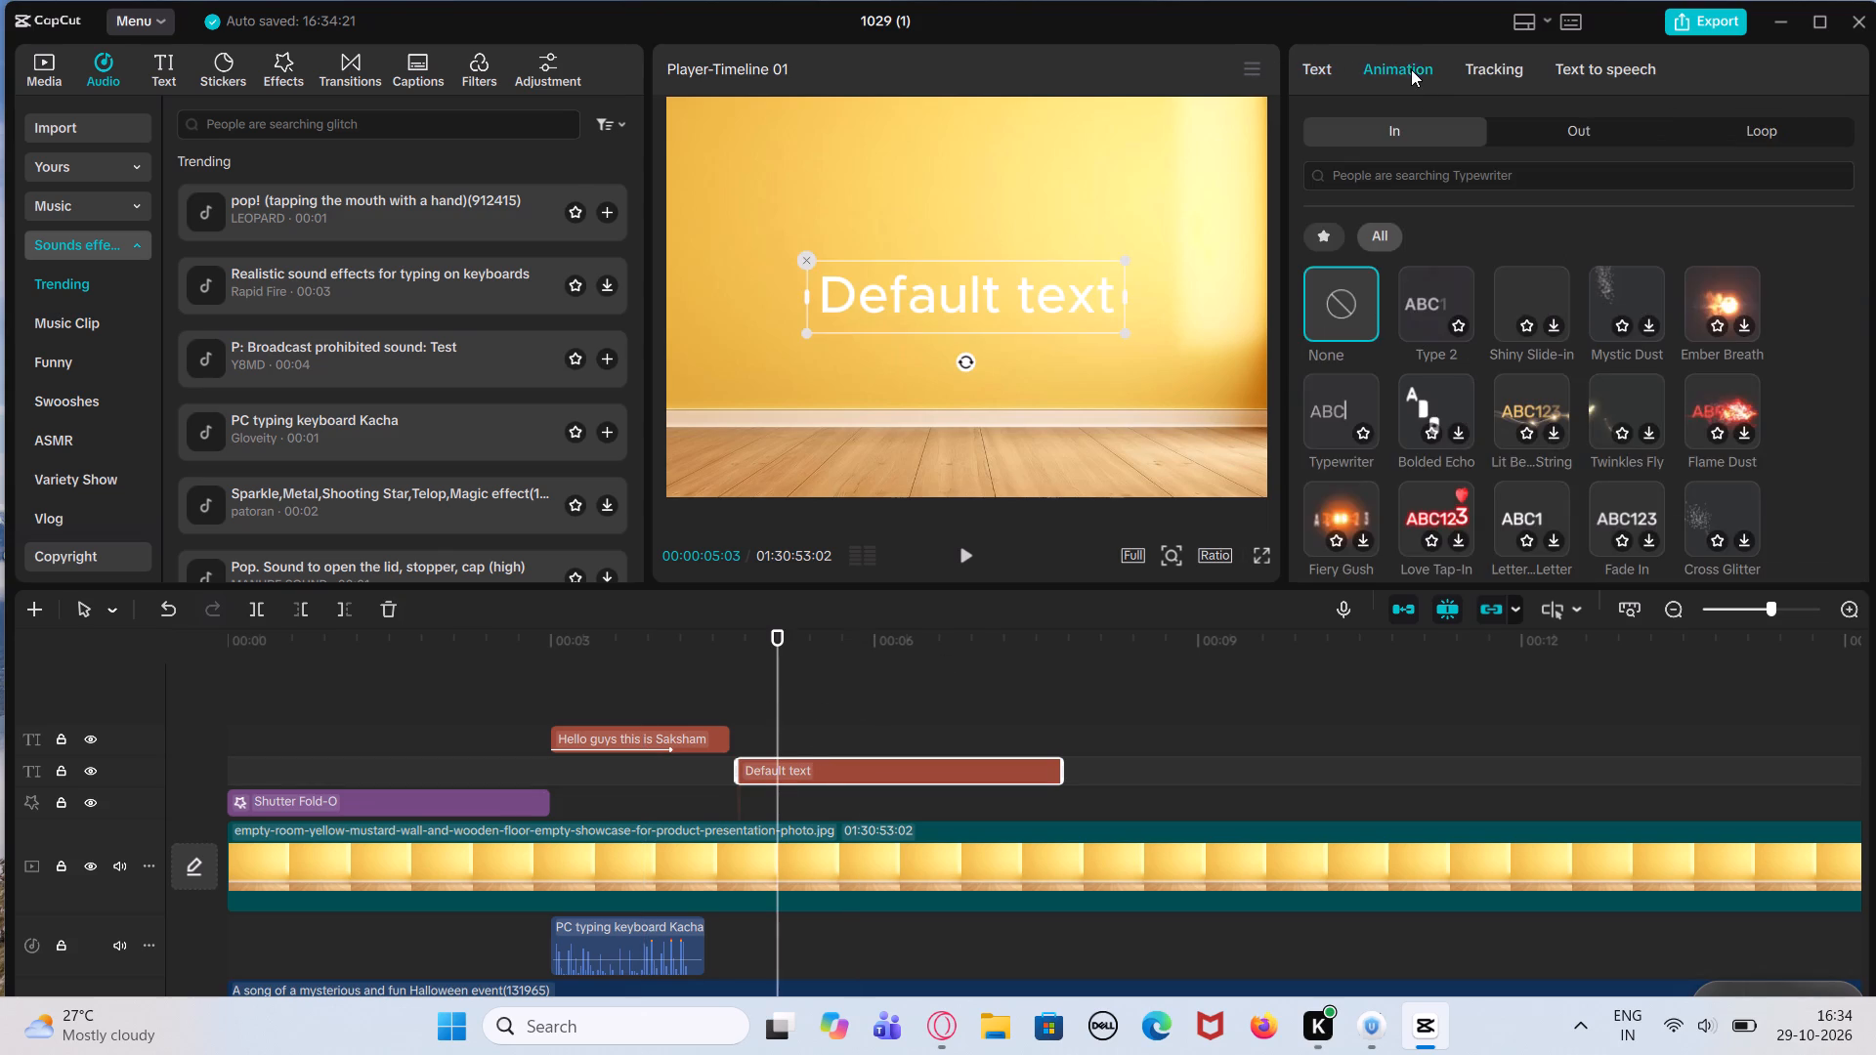
left_click(1329, 79)
left_click(1387, 119)
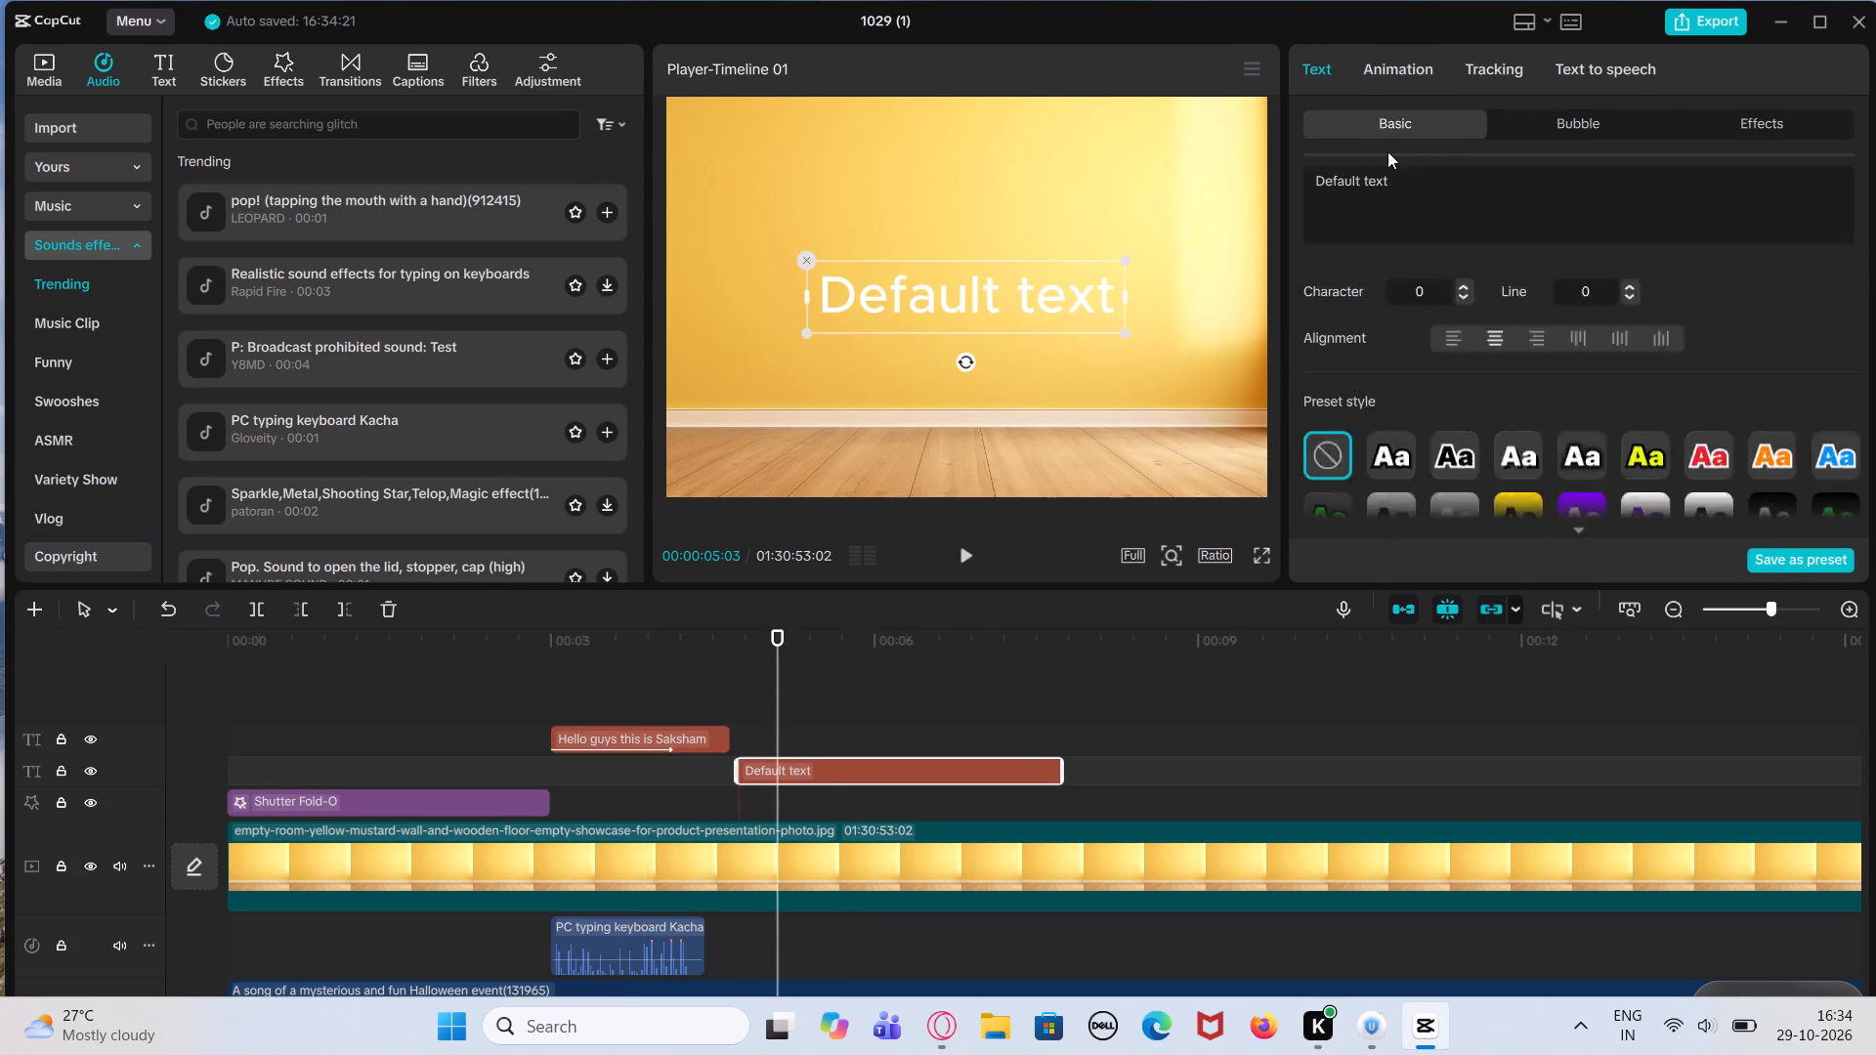
left_click(1408, 222)
key("BackSpace")
key("BackSpace")
key("BackSpace")
key("BackSpace")
key("BackSpace")
key("BackSpace")
key("BackSpace")
key("BackSpace")
key("BackSpace")
key("BackSpace")
key("BackSpace")
key("BackSpace")
key("BackSpace")
key("BackSpace")
key("BackSpace")
key("BackSpace")
key("BackSpace")
key("BackSpace")
key("BackSpace")
key("BackSpace")
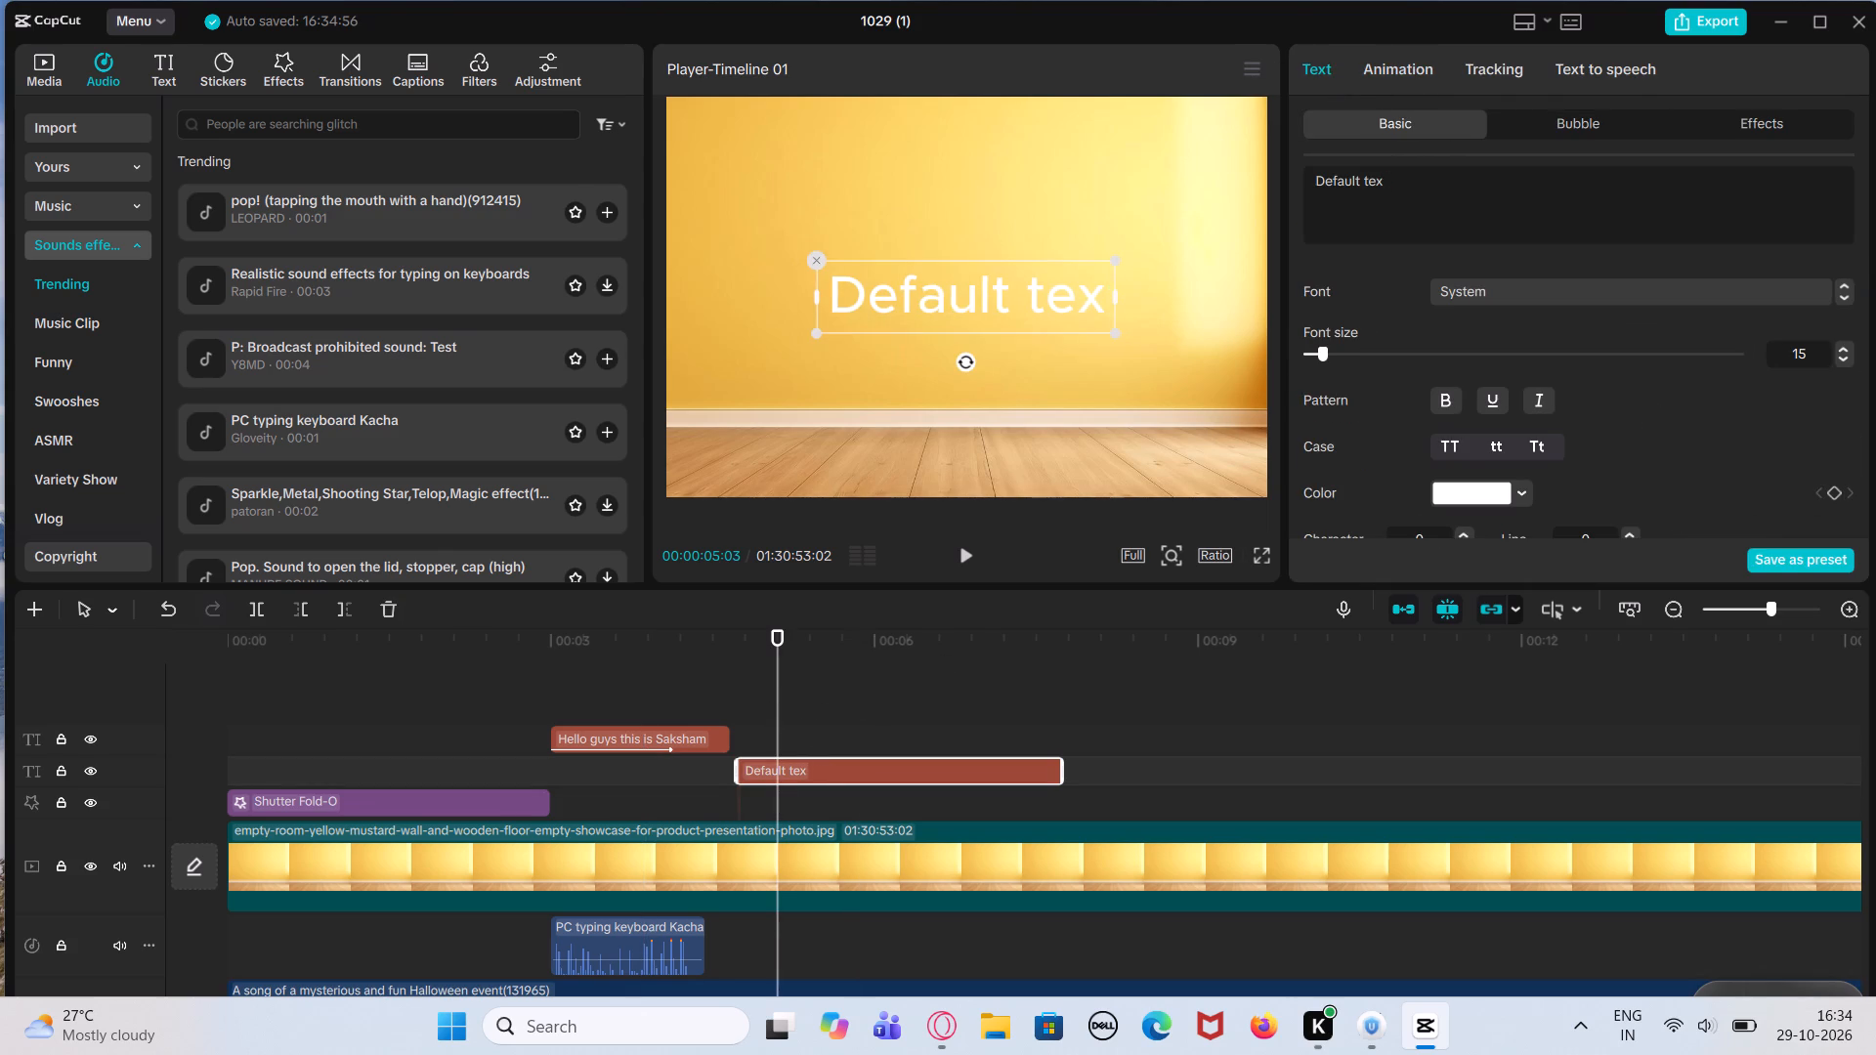
type("this is my first video")
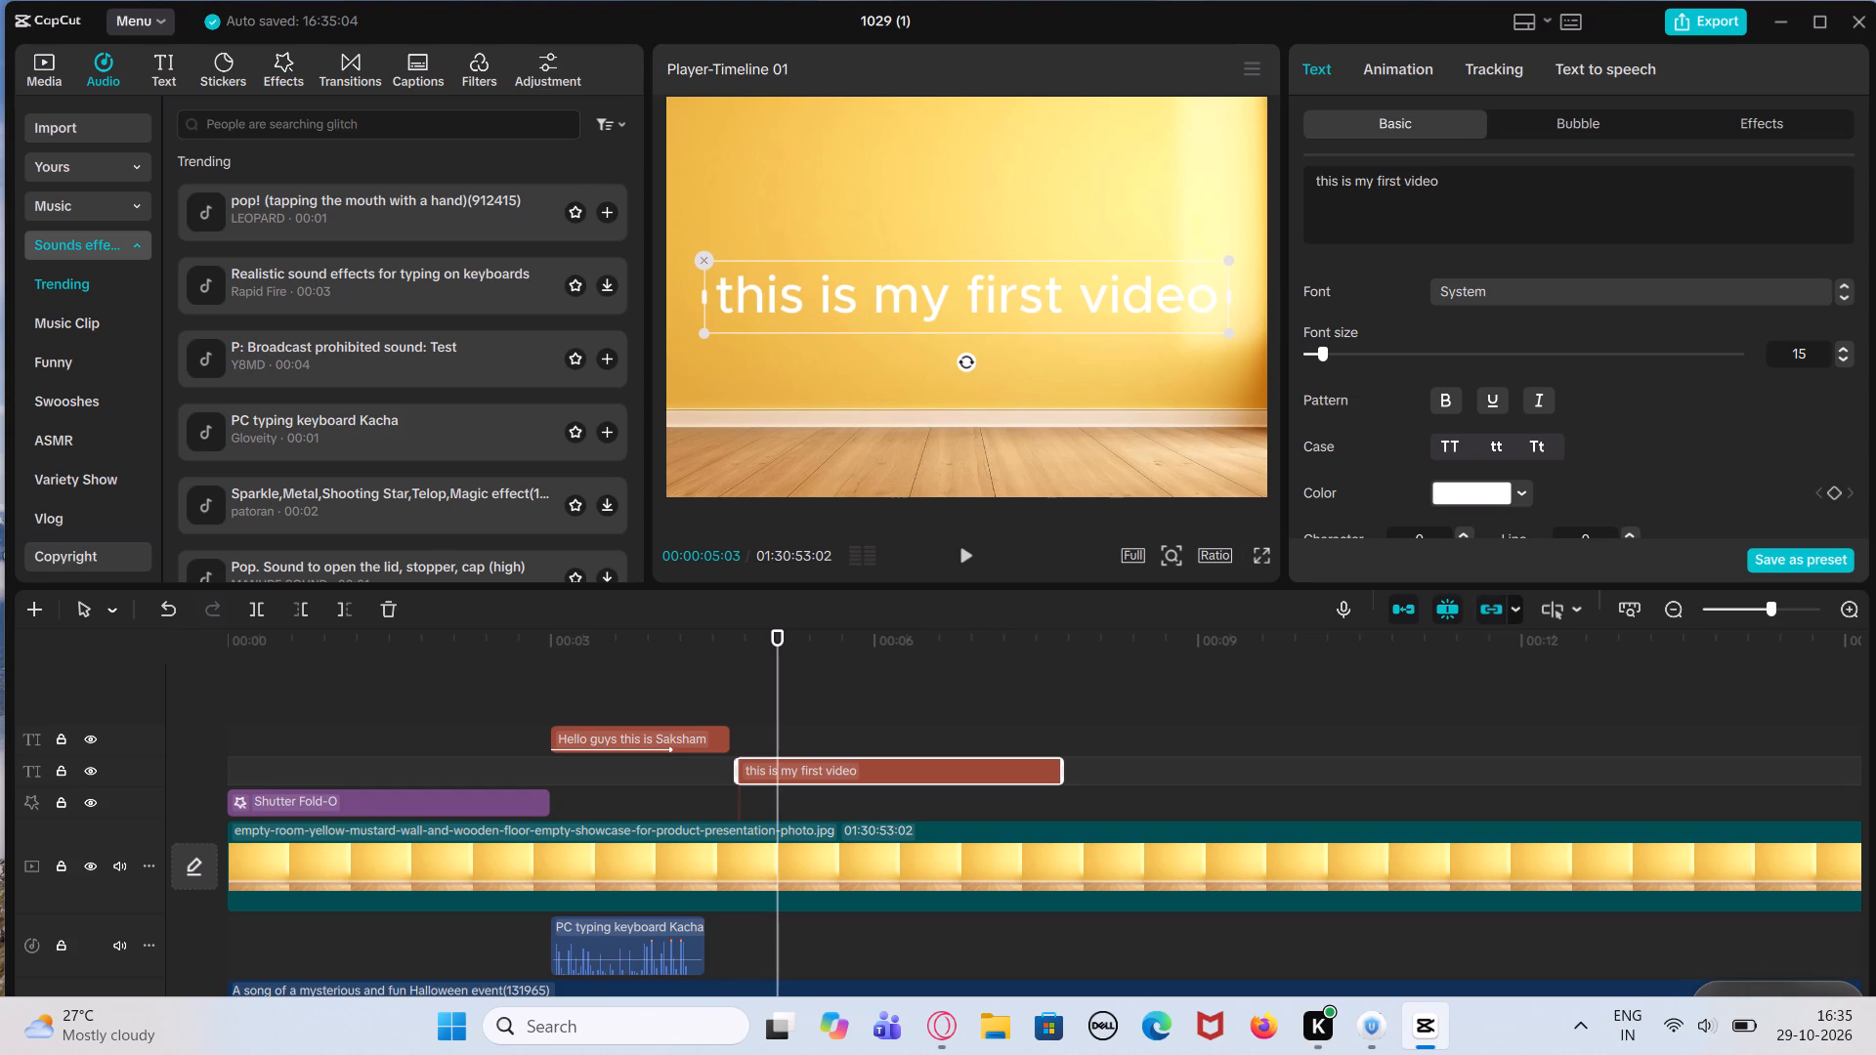
Make the word "video" in the second text bold and give it the dark colour 1D1B28.
left_click_drag(1406, 181, 1439, 171)
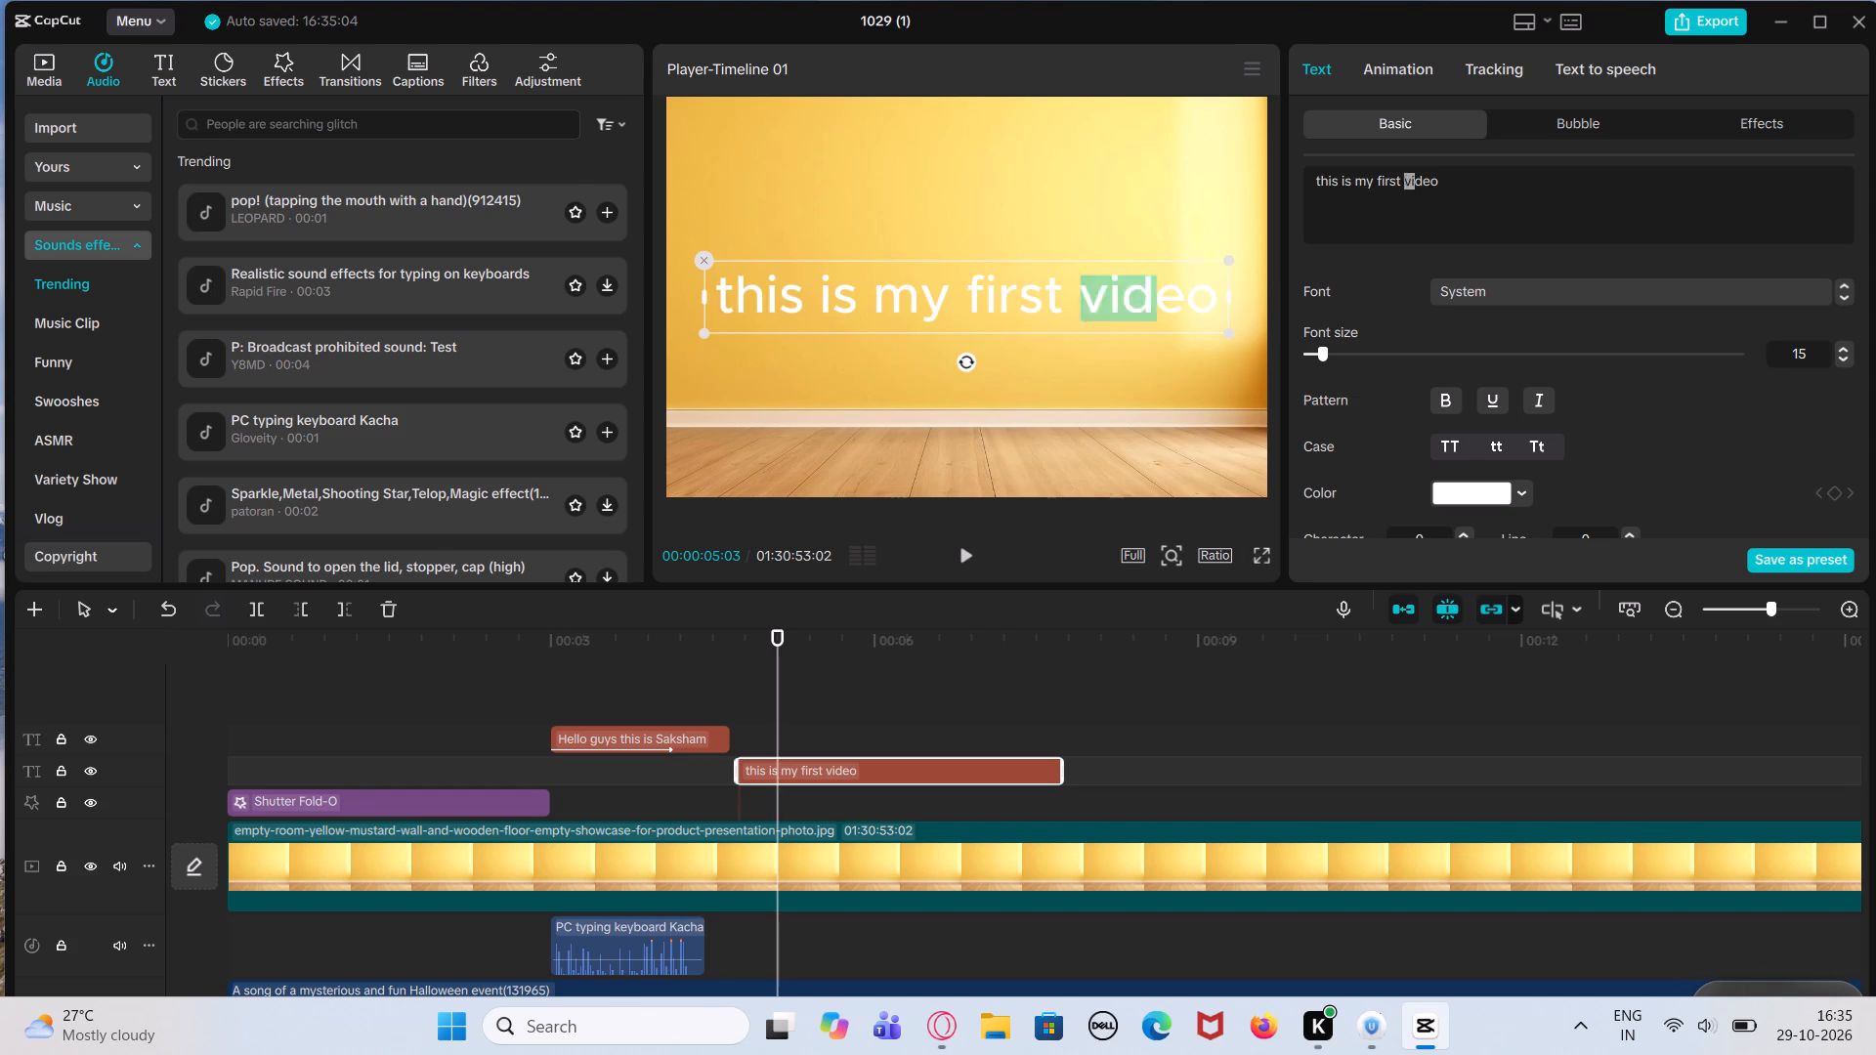
left_click_drag(1439, 171, 1459, 184)
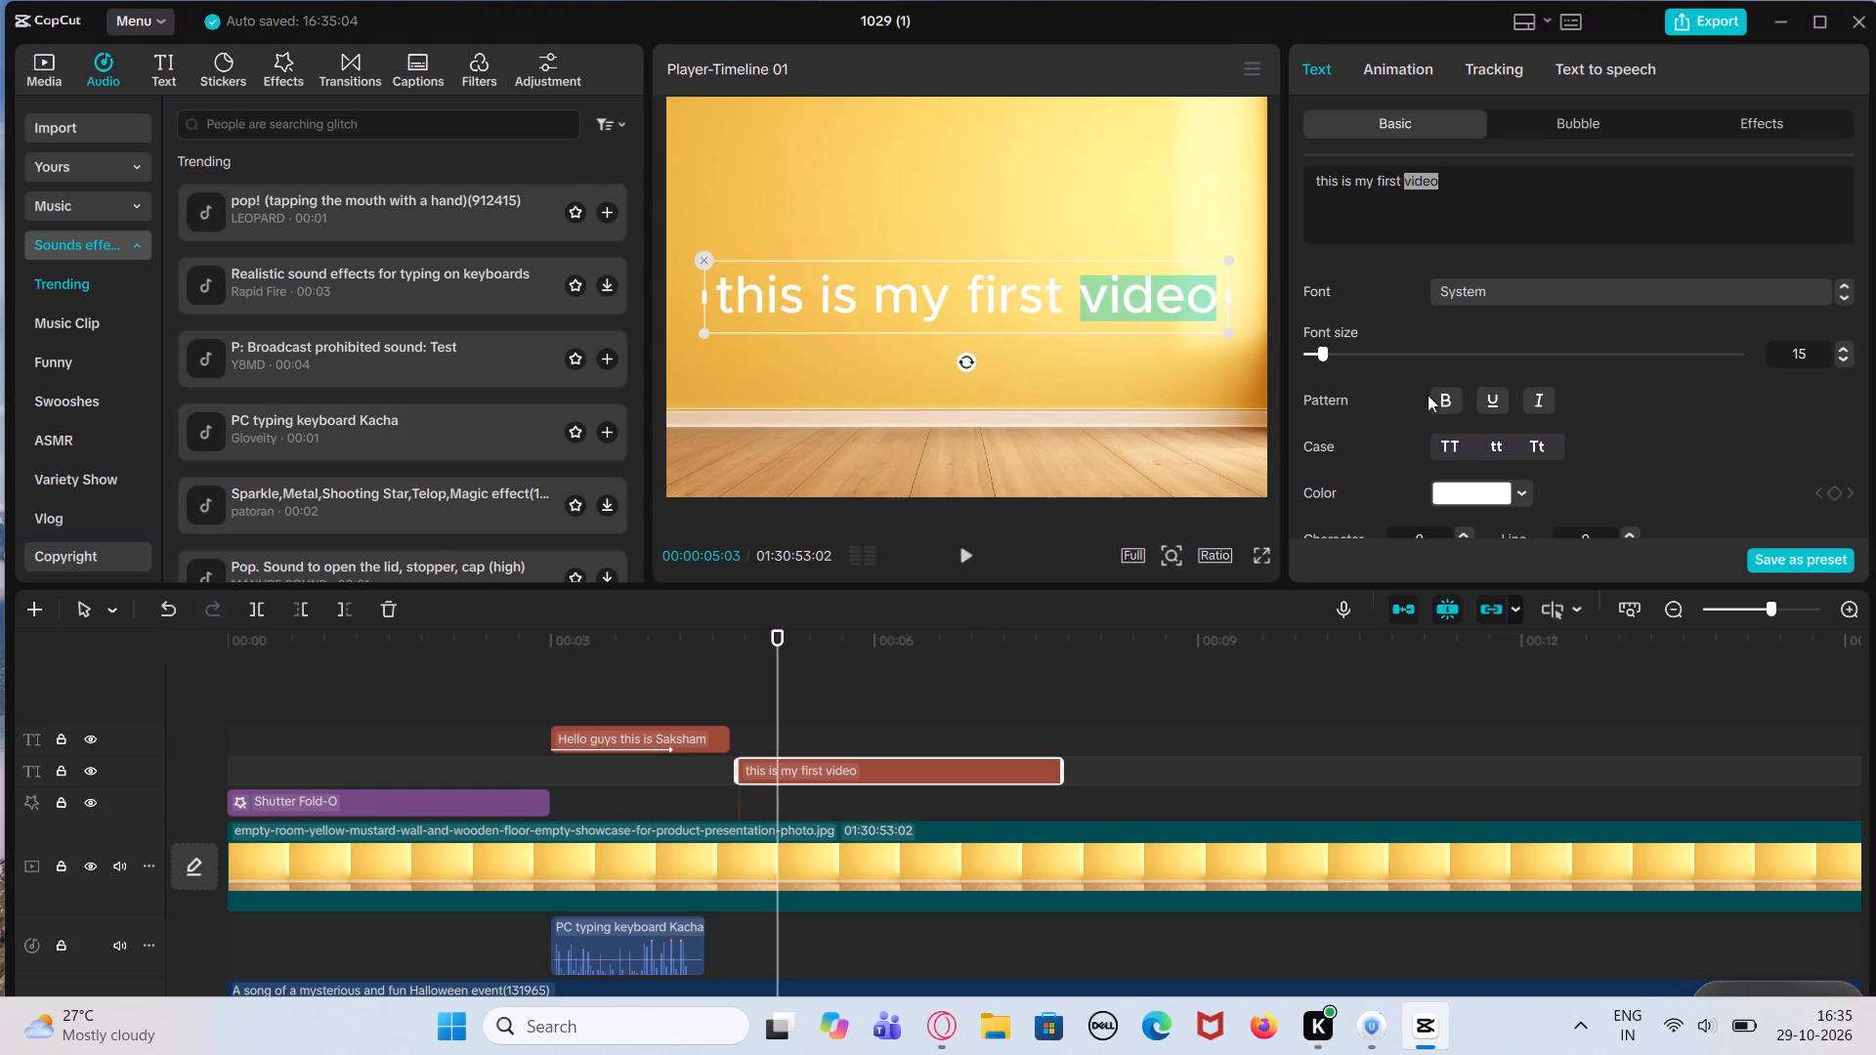
left_click(1455, 399)
left_click(1438, 404)
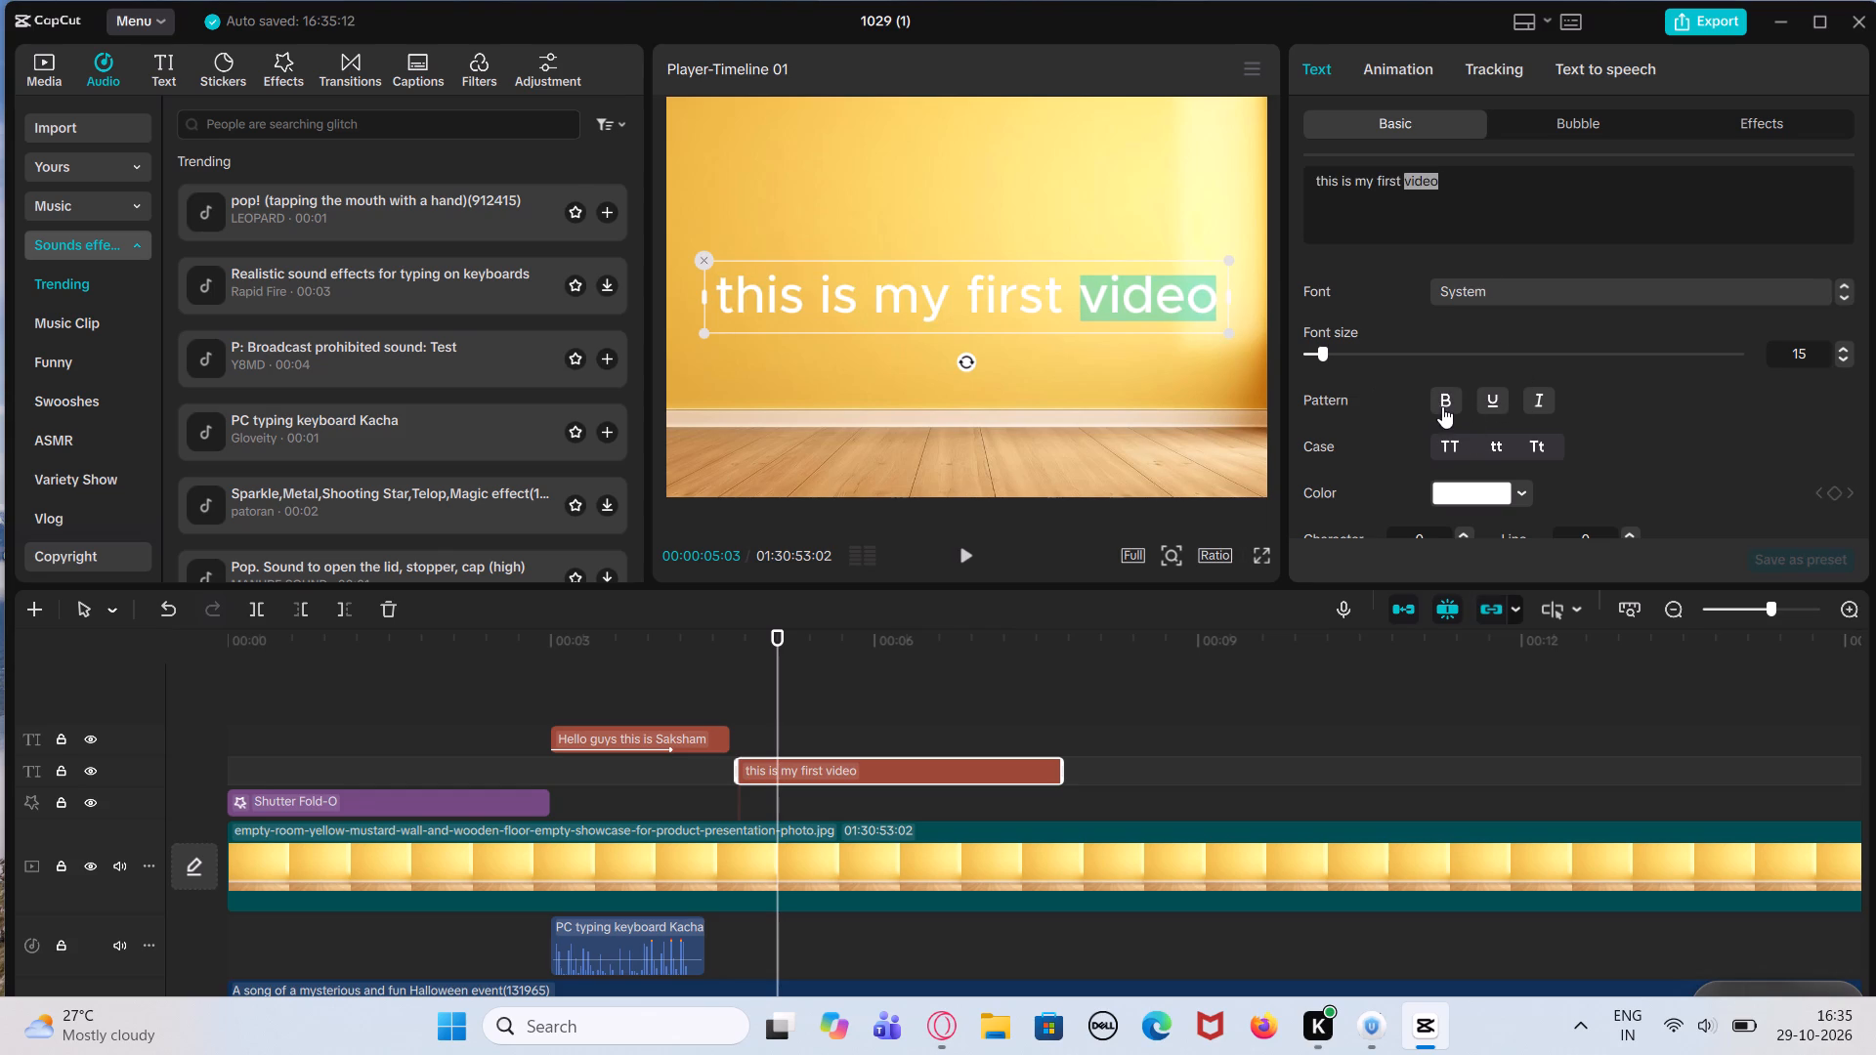
left_click(1439, 394)
left_click(1516, 486)
left_click(1464, 649)
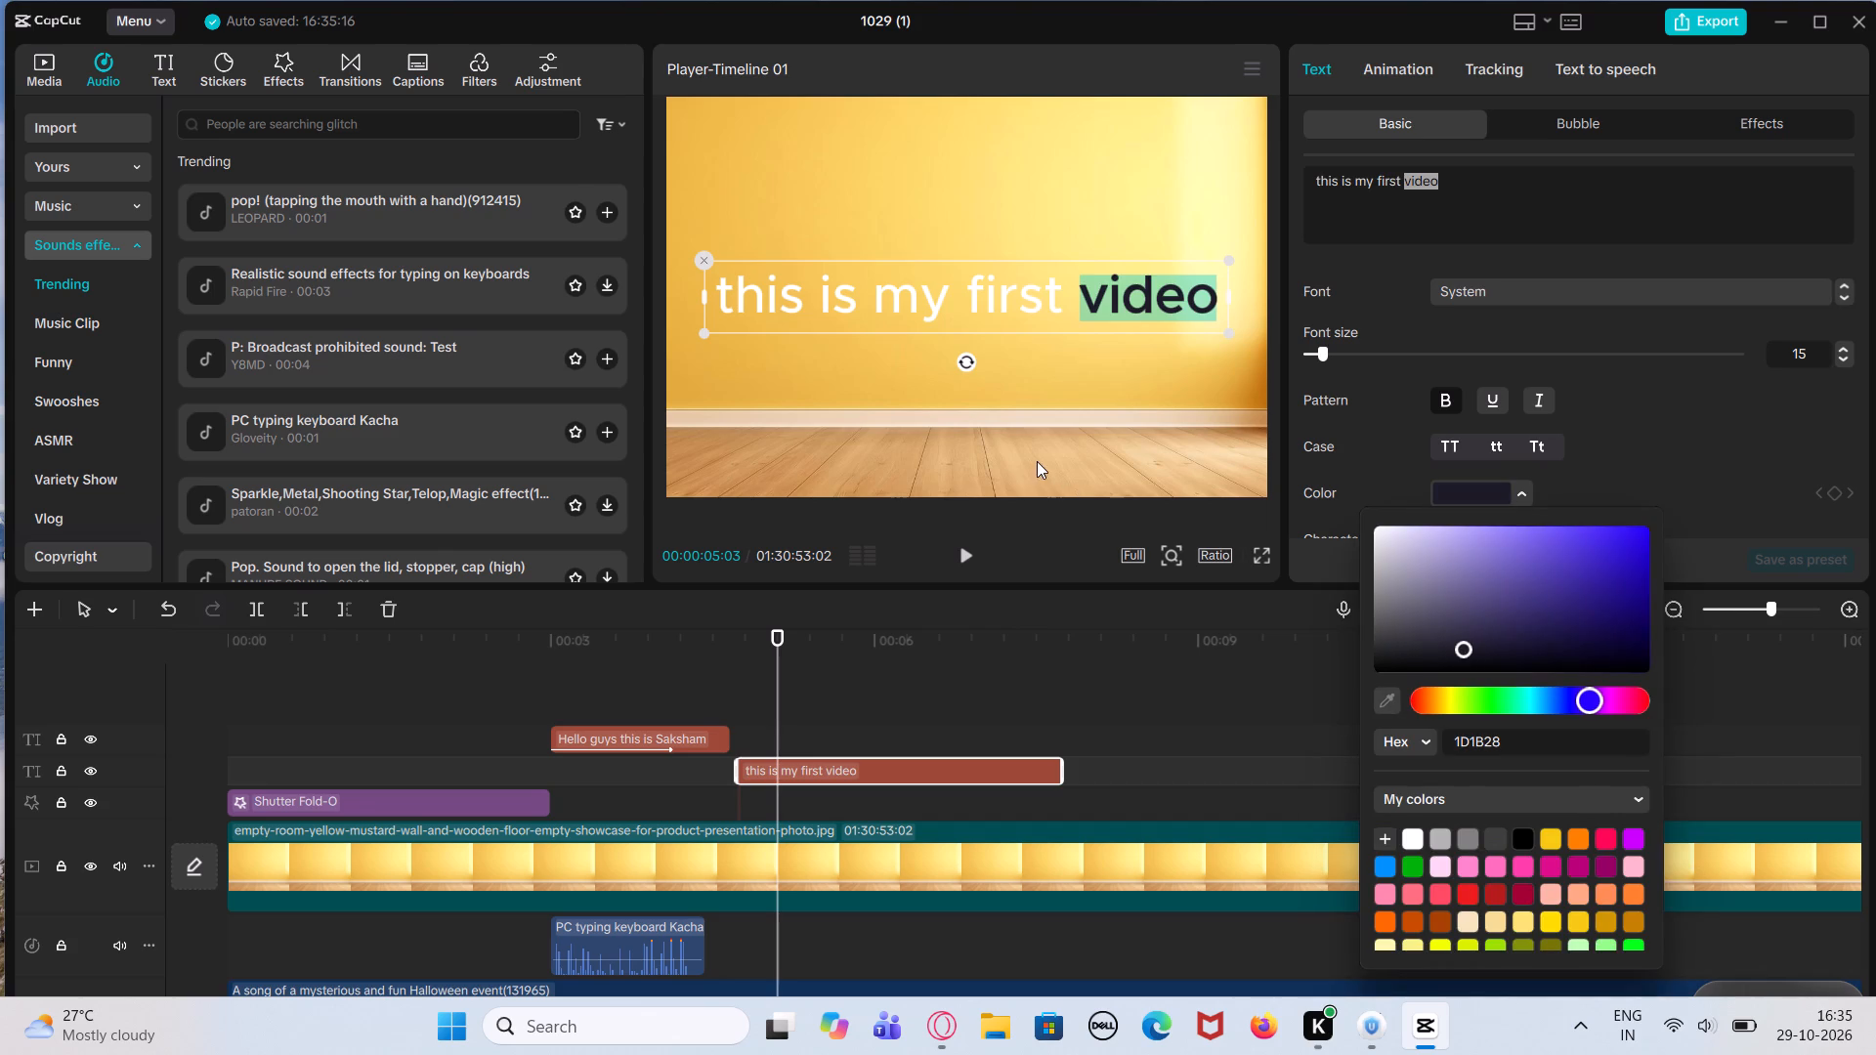
left_click(1052, 436)
Move the second text slightly upward on the yellow wall in the frame.
left_click(1027, 291)
left_click(1031, 293)
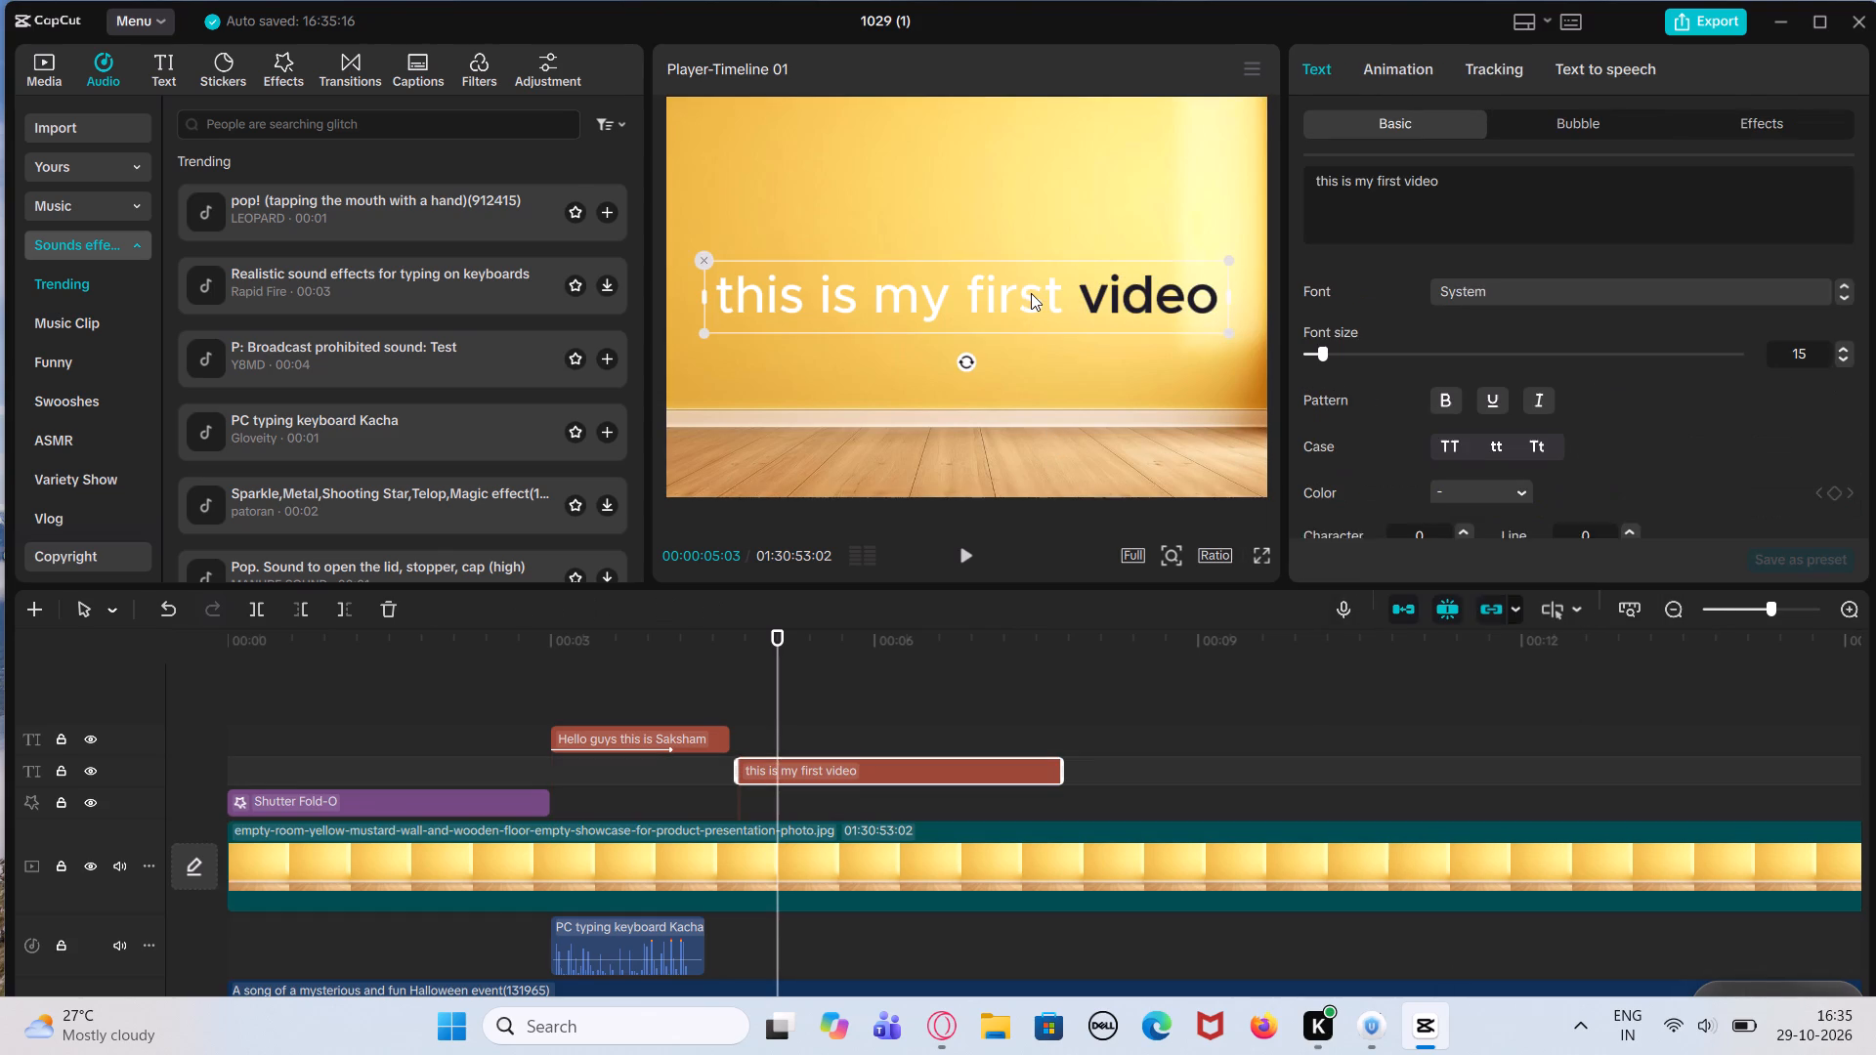
left_click_drag(1032, 293, 1037, 243)
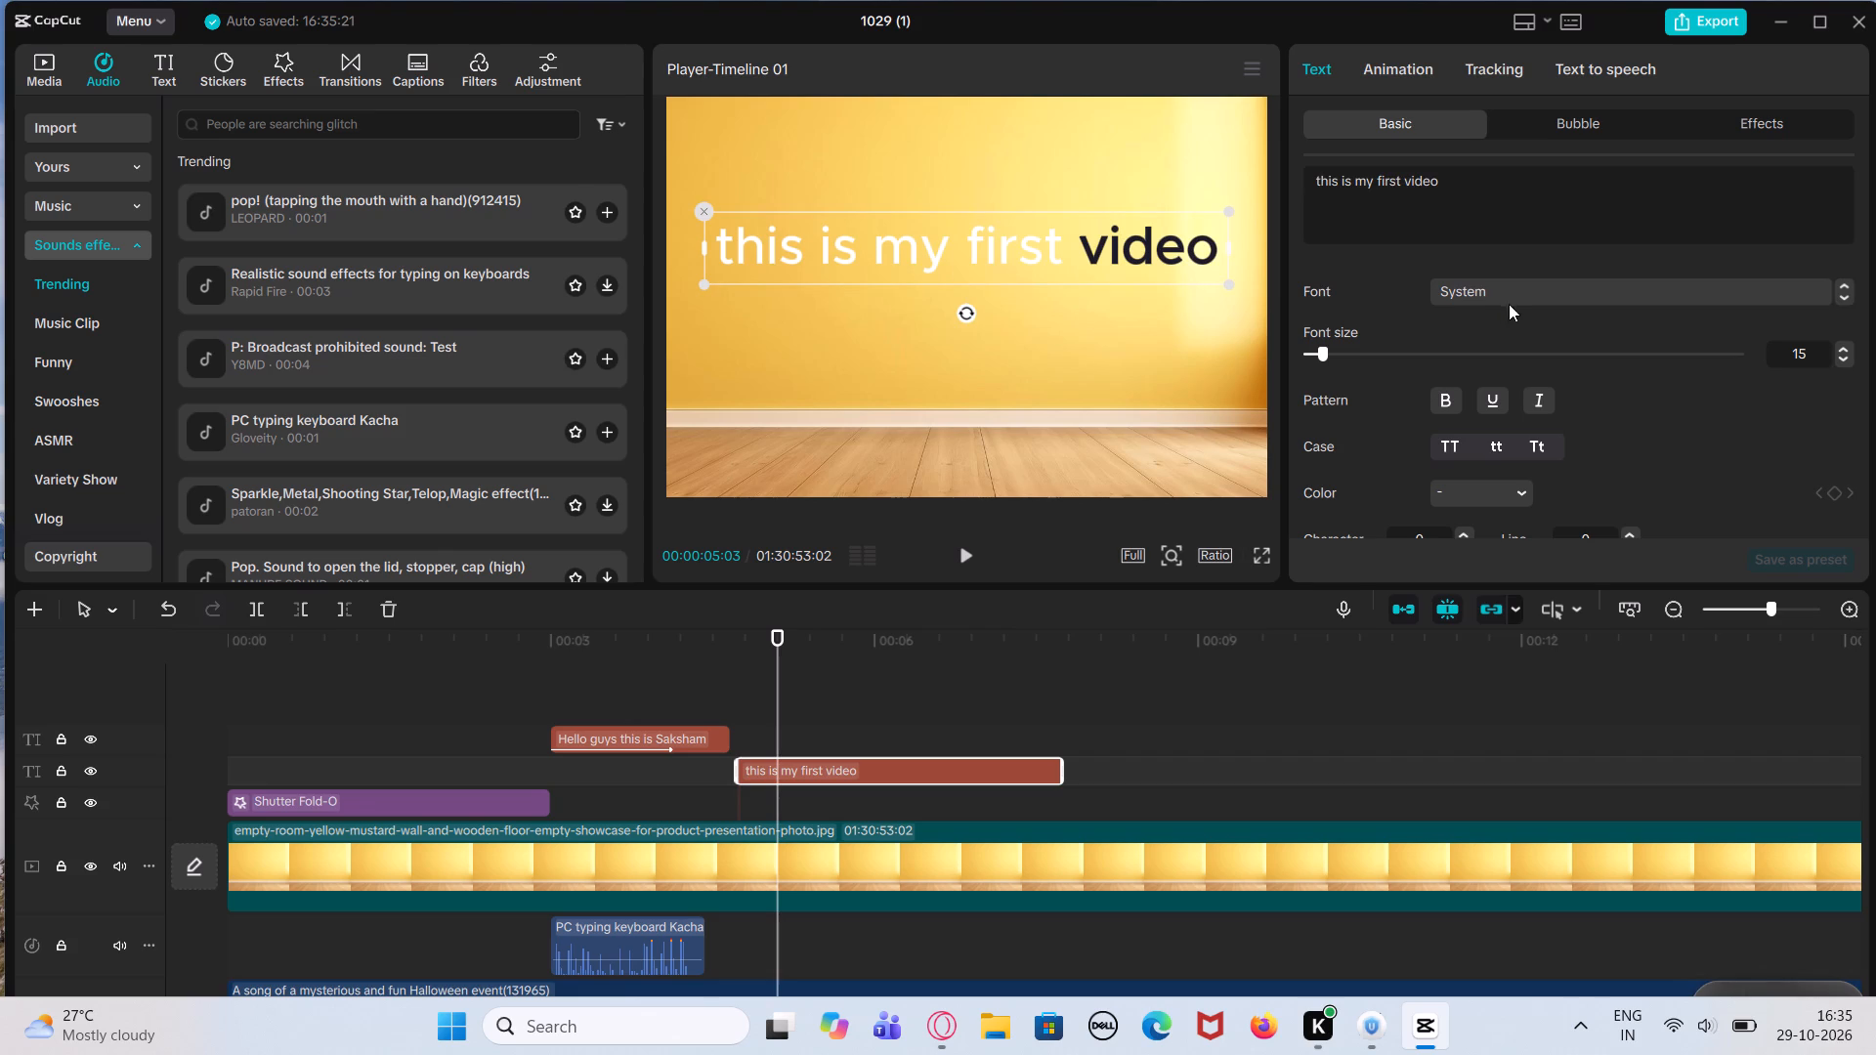
Change the second text's font to Arial Bold.
left_click(1845, 302)
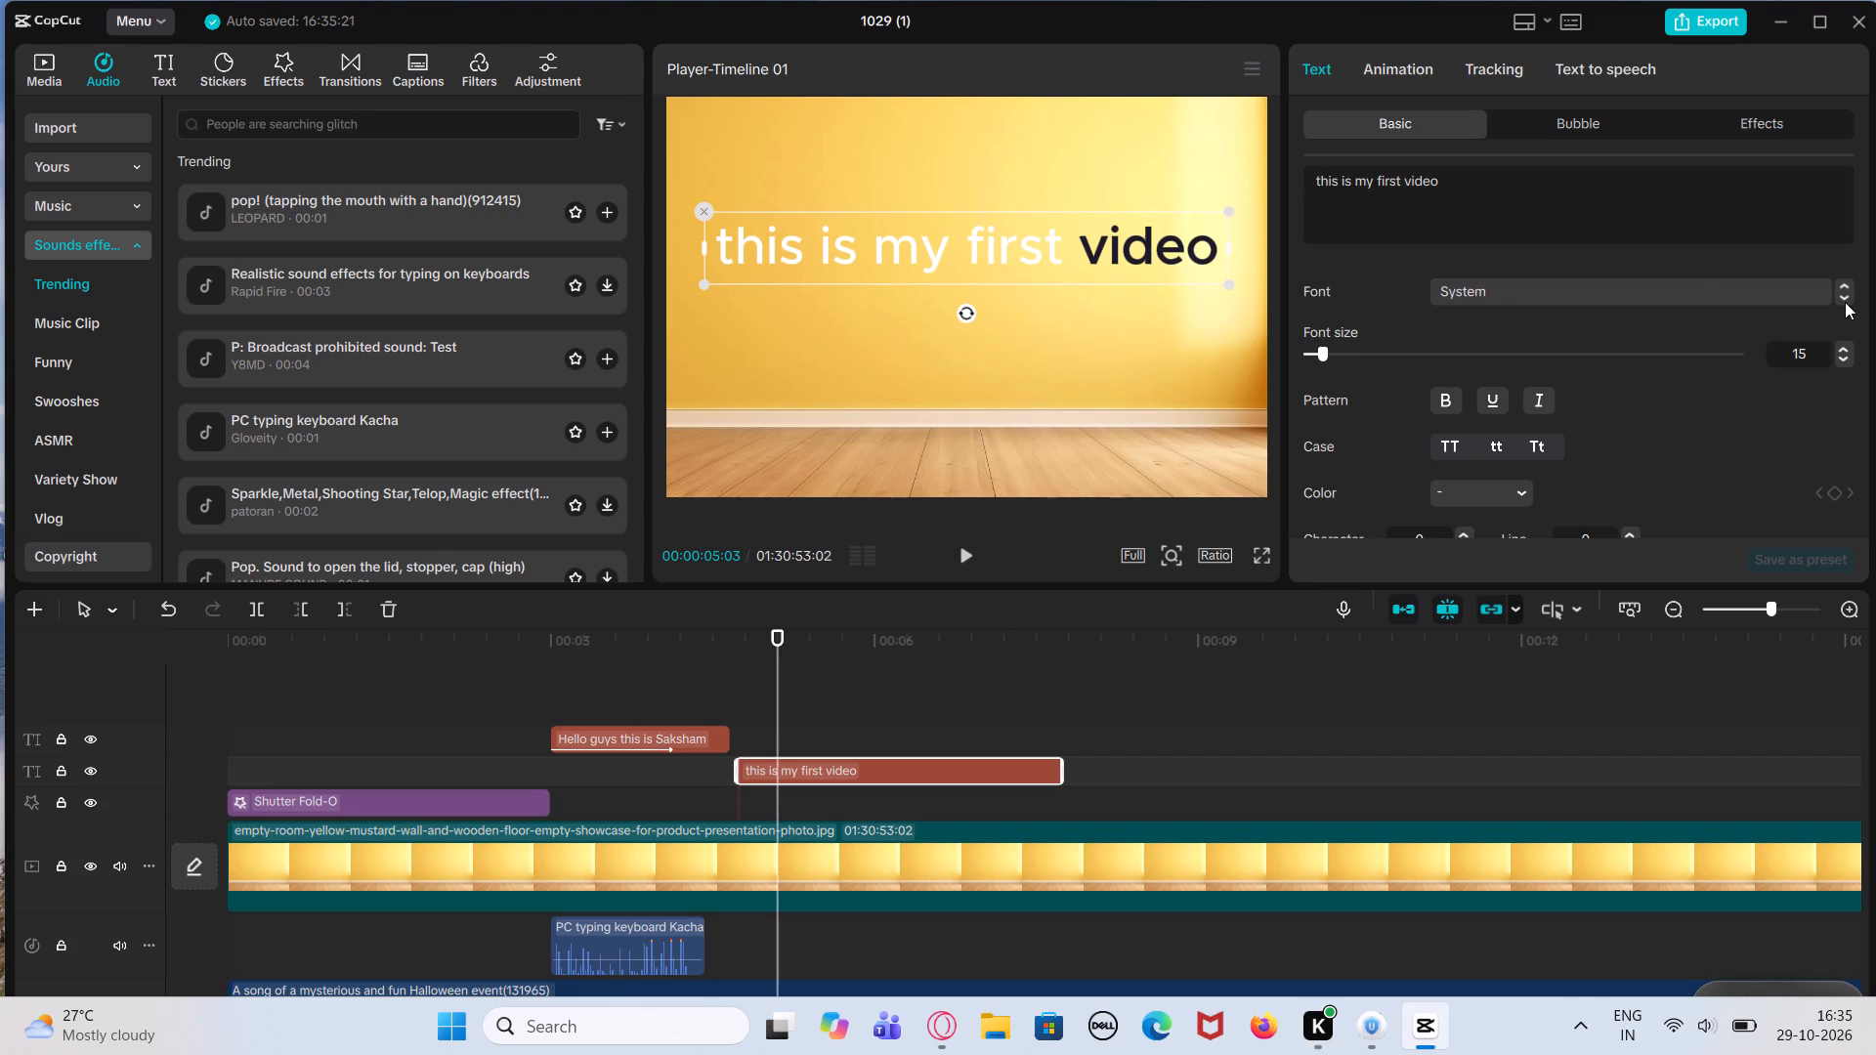
left_click(1845, 302)
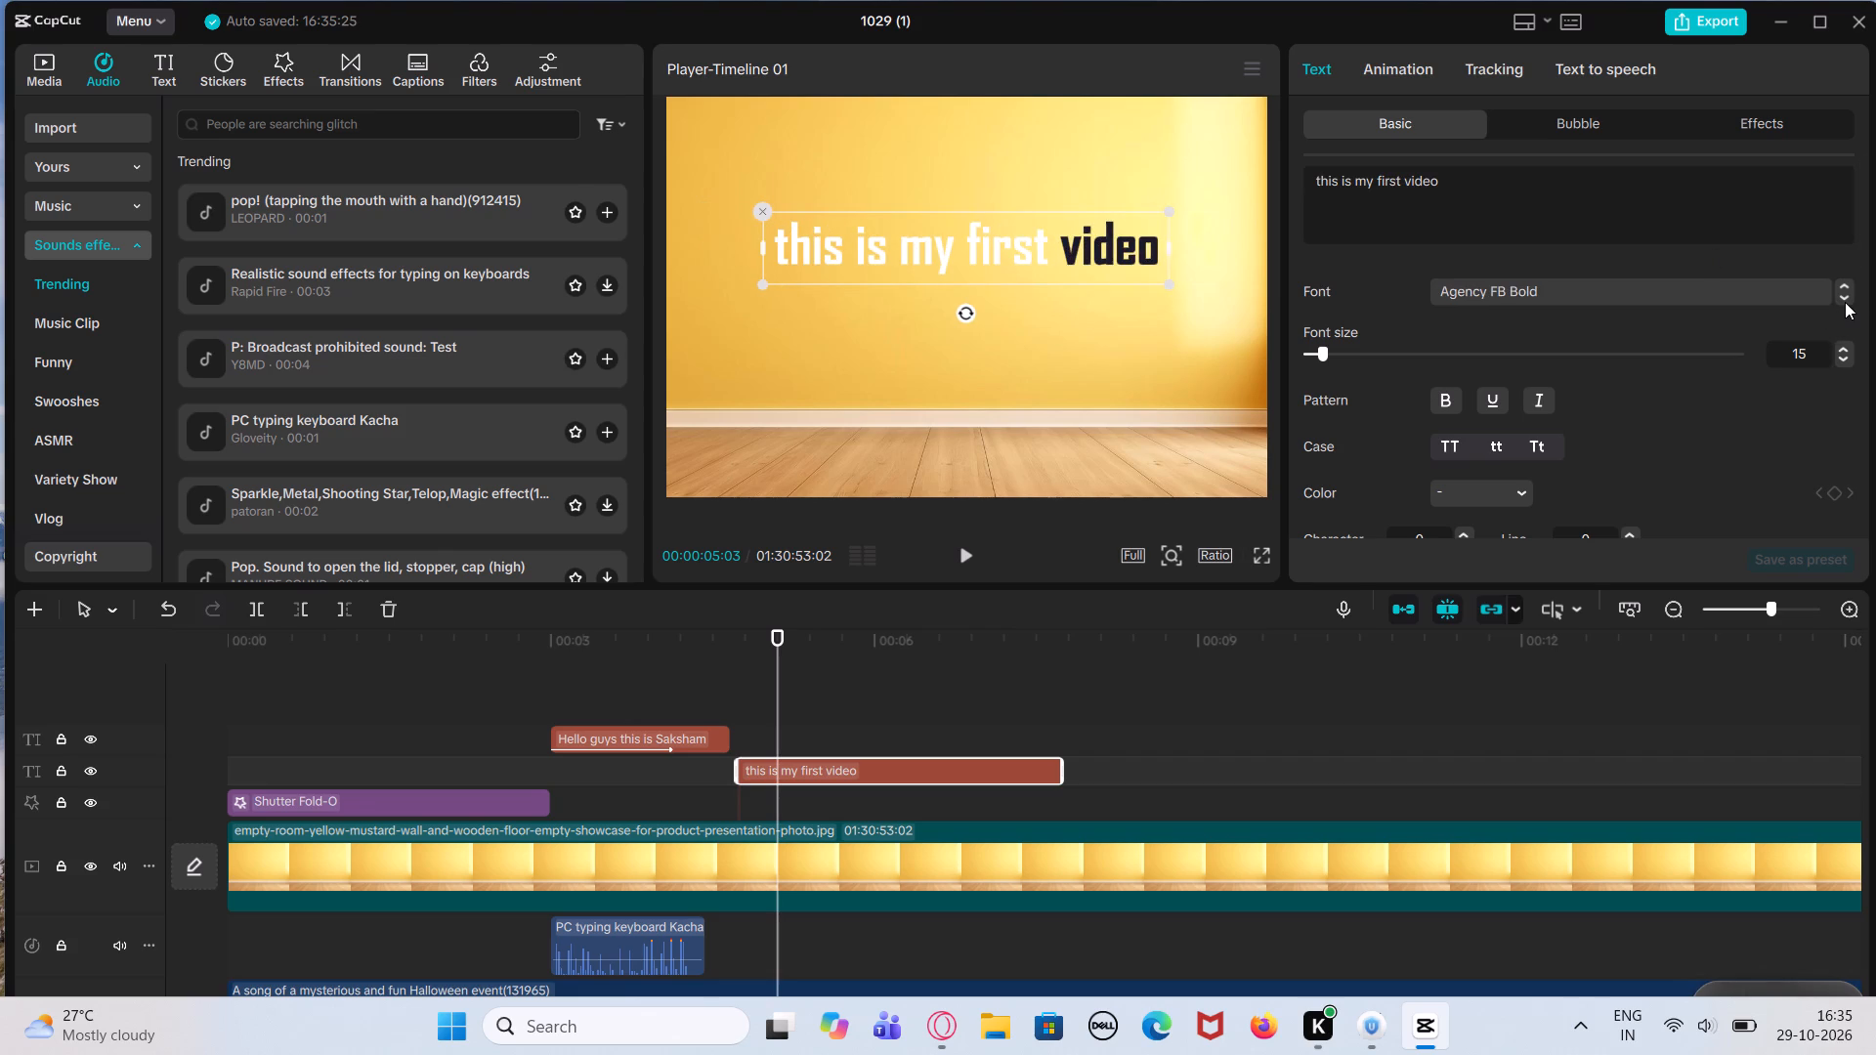
left_click(1845, 302)
left_click(1845, 302)
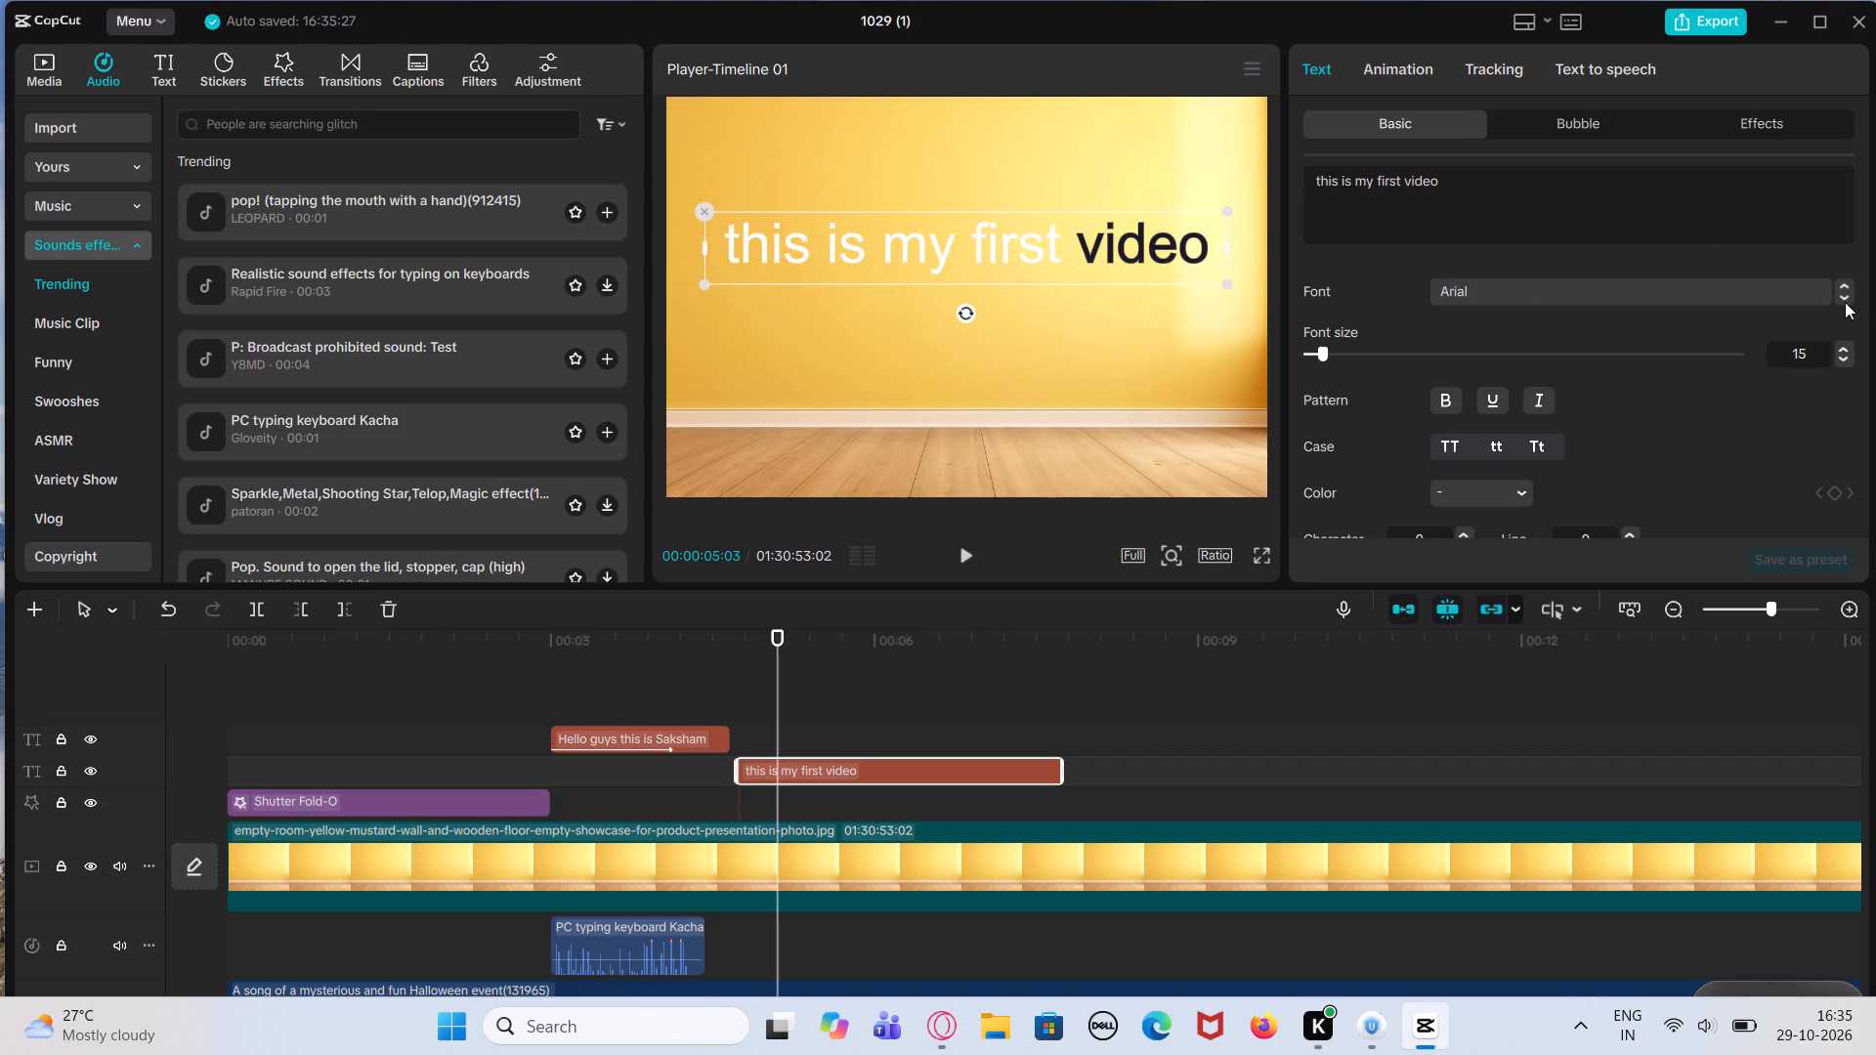
left_click(1845, 302)
left_click(1845, 302)
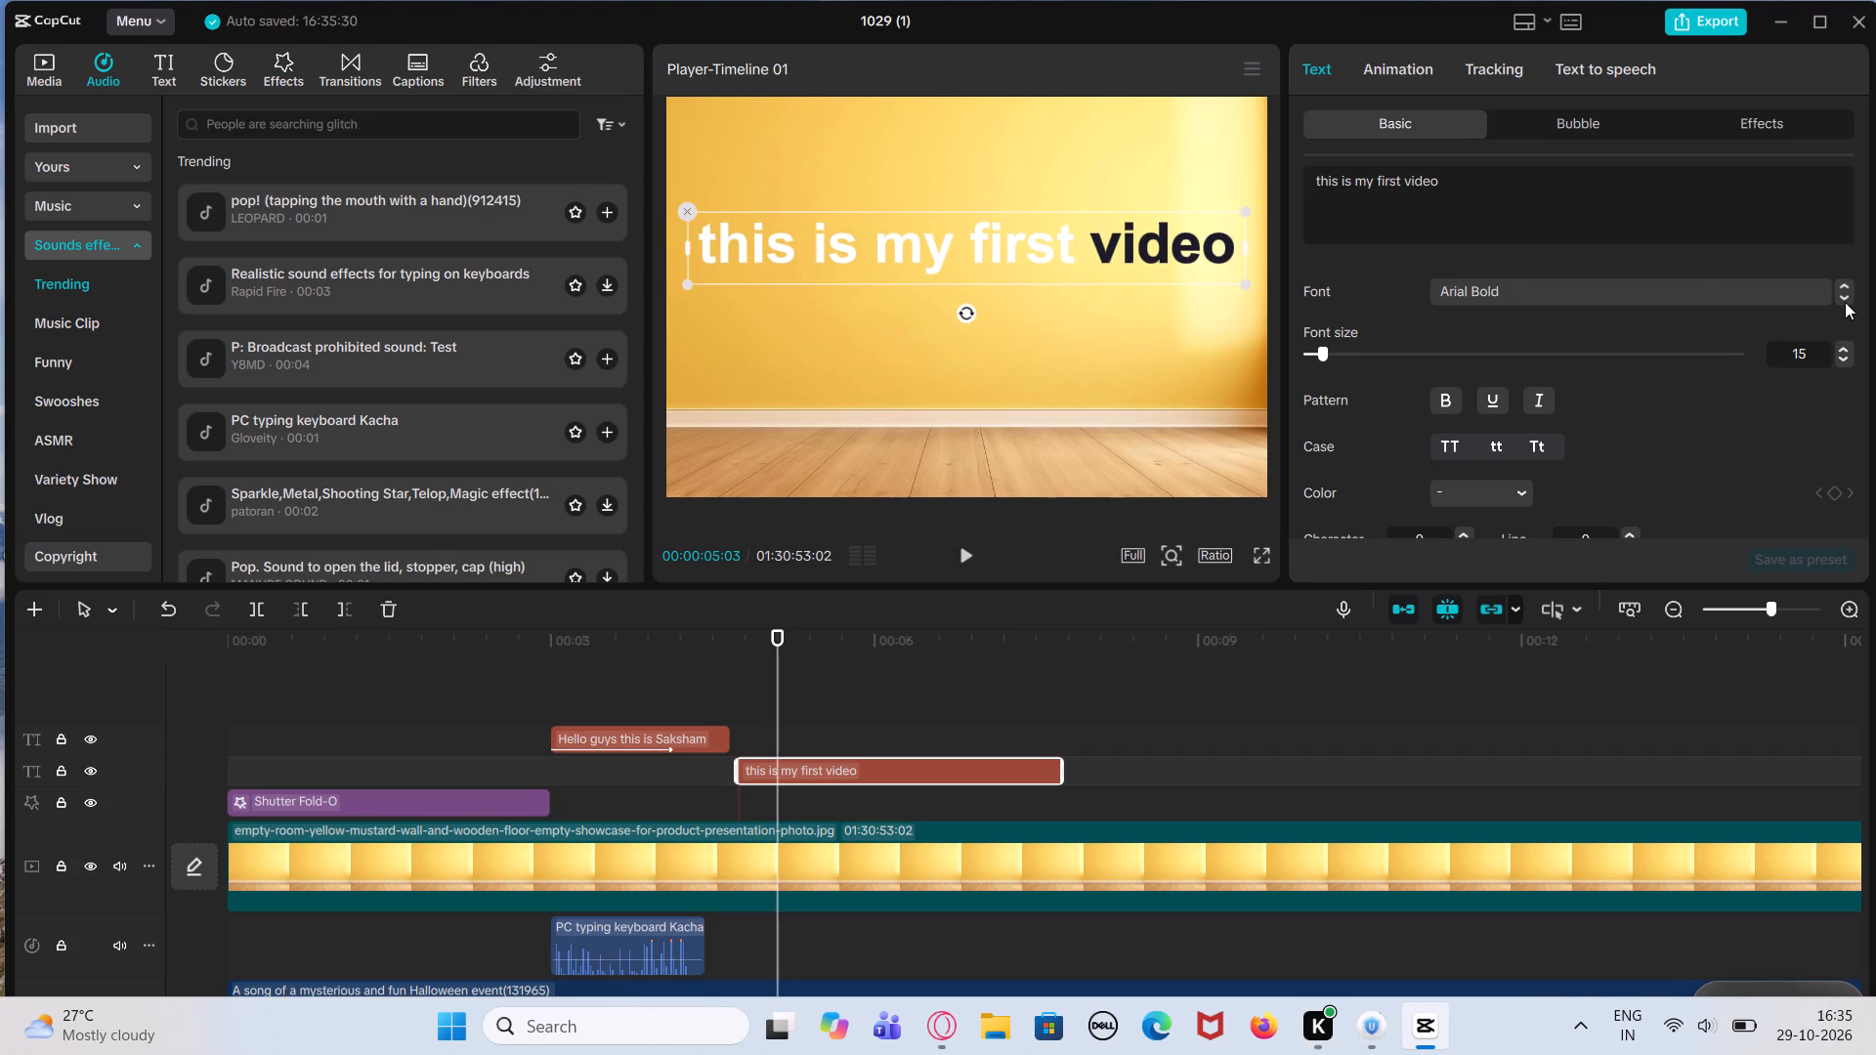
Change the second text's font to Arial Bold Italic.
left_click(1845, 302)
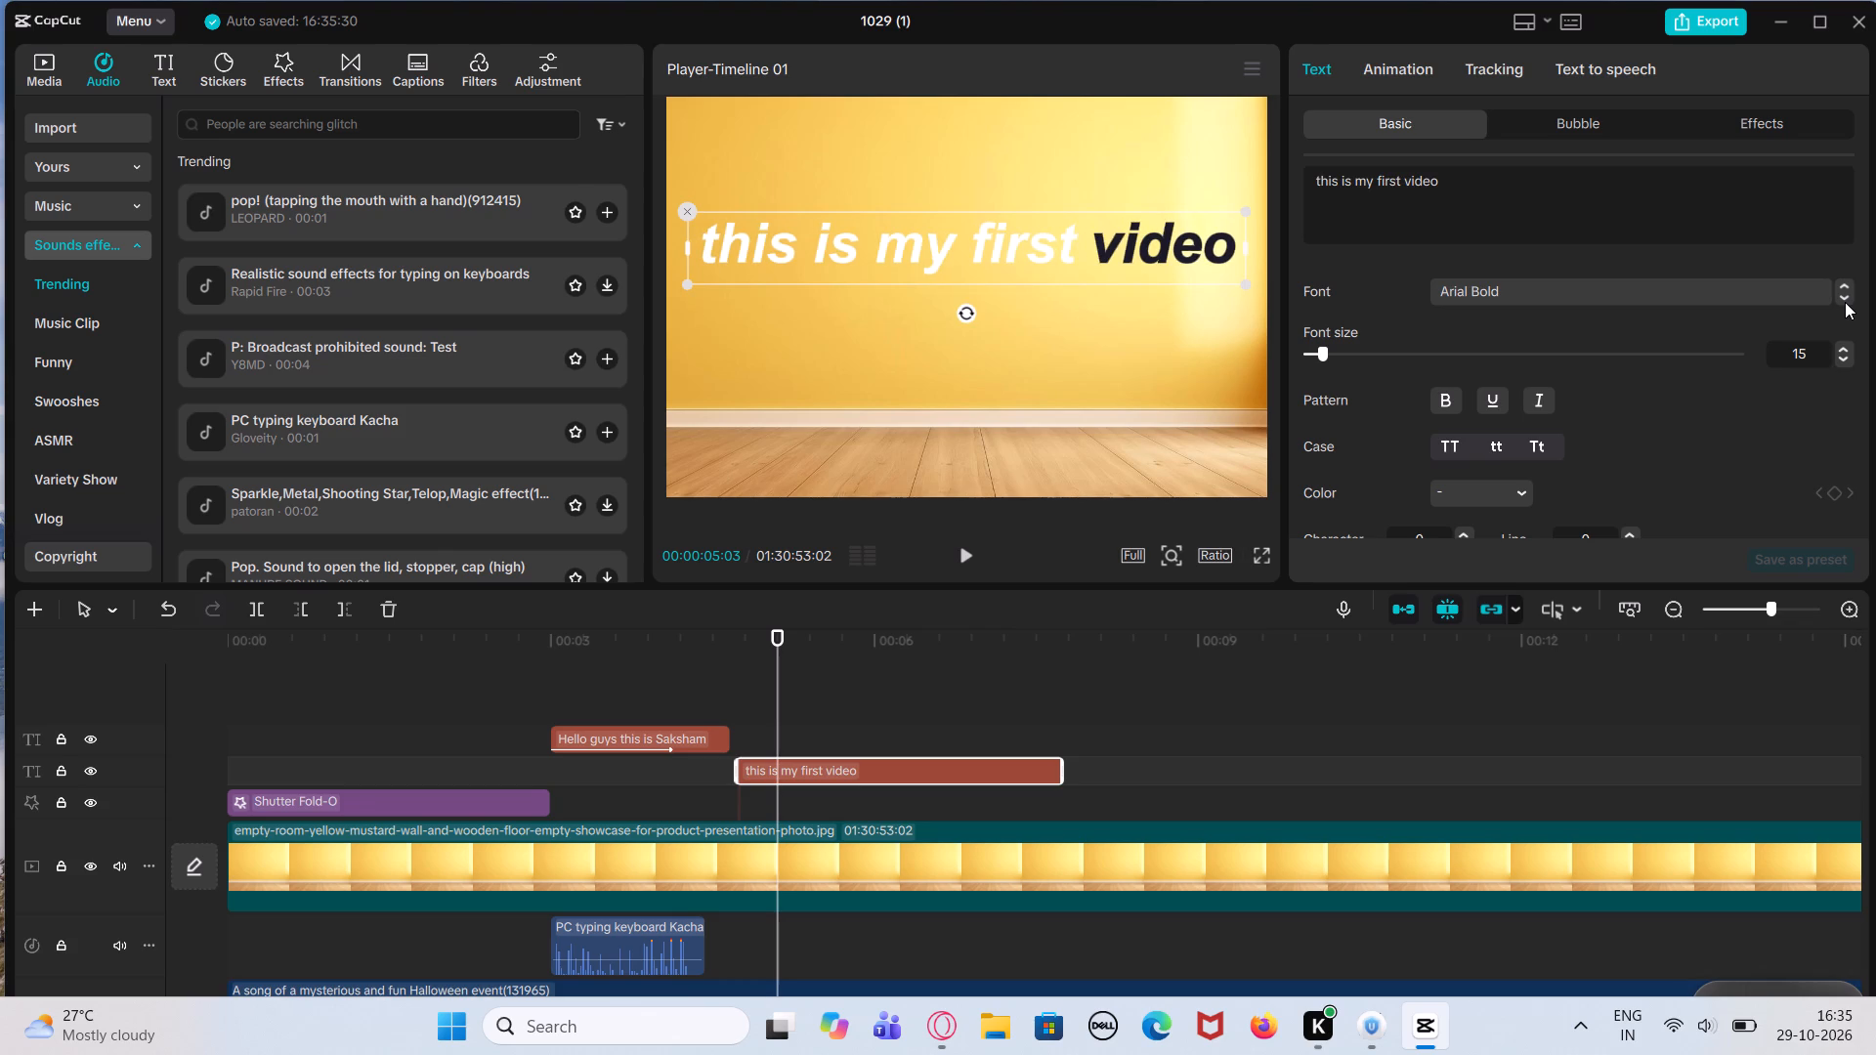
Apply the Type 2 entrance animation to the second text with a duration of 1.5 s.
left_click(1420, 67)
left_click(1446, 284)
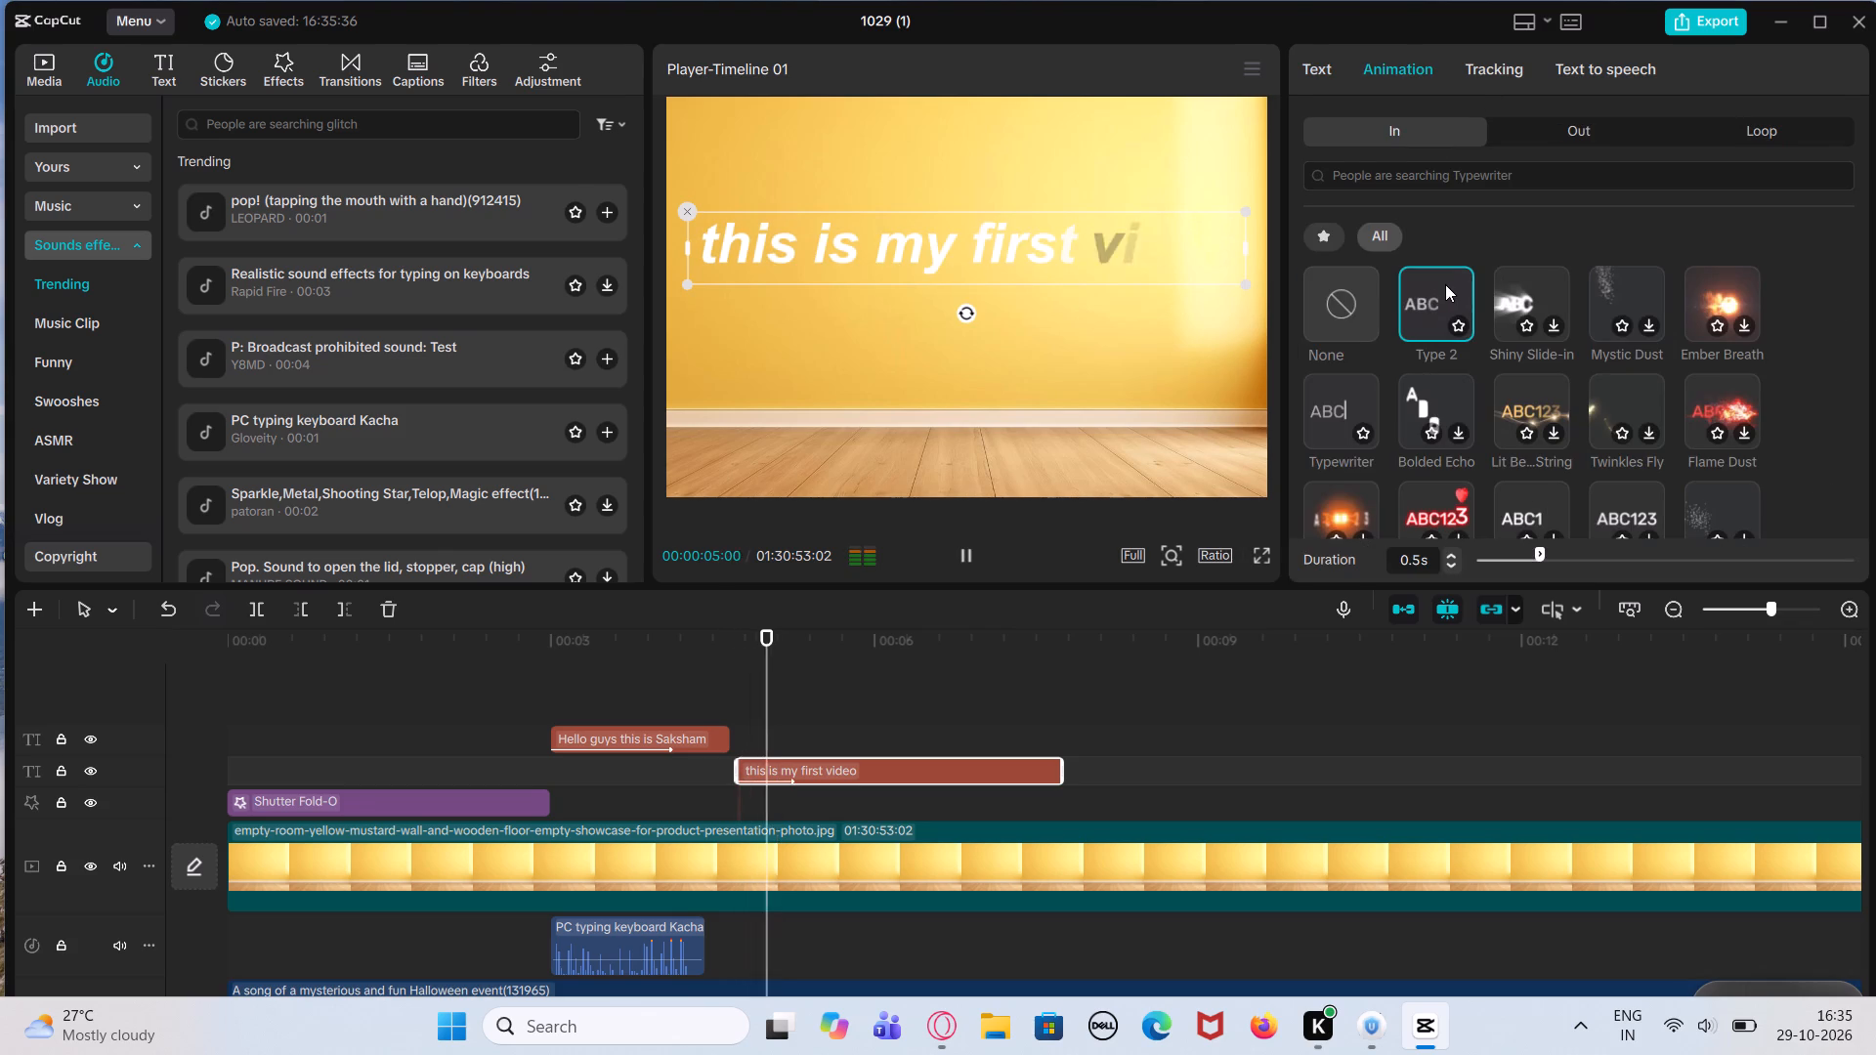
left_click(1621, 568)
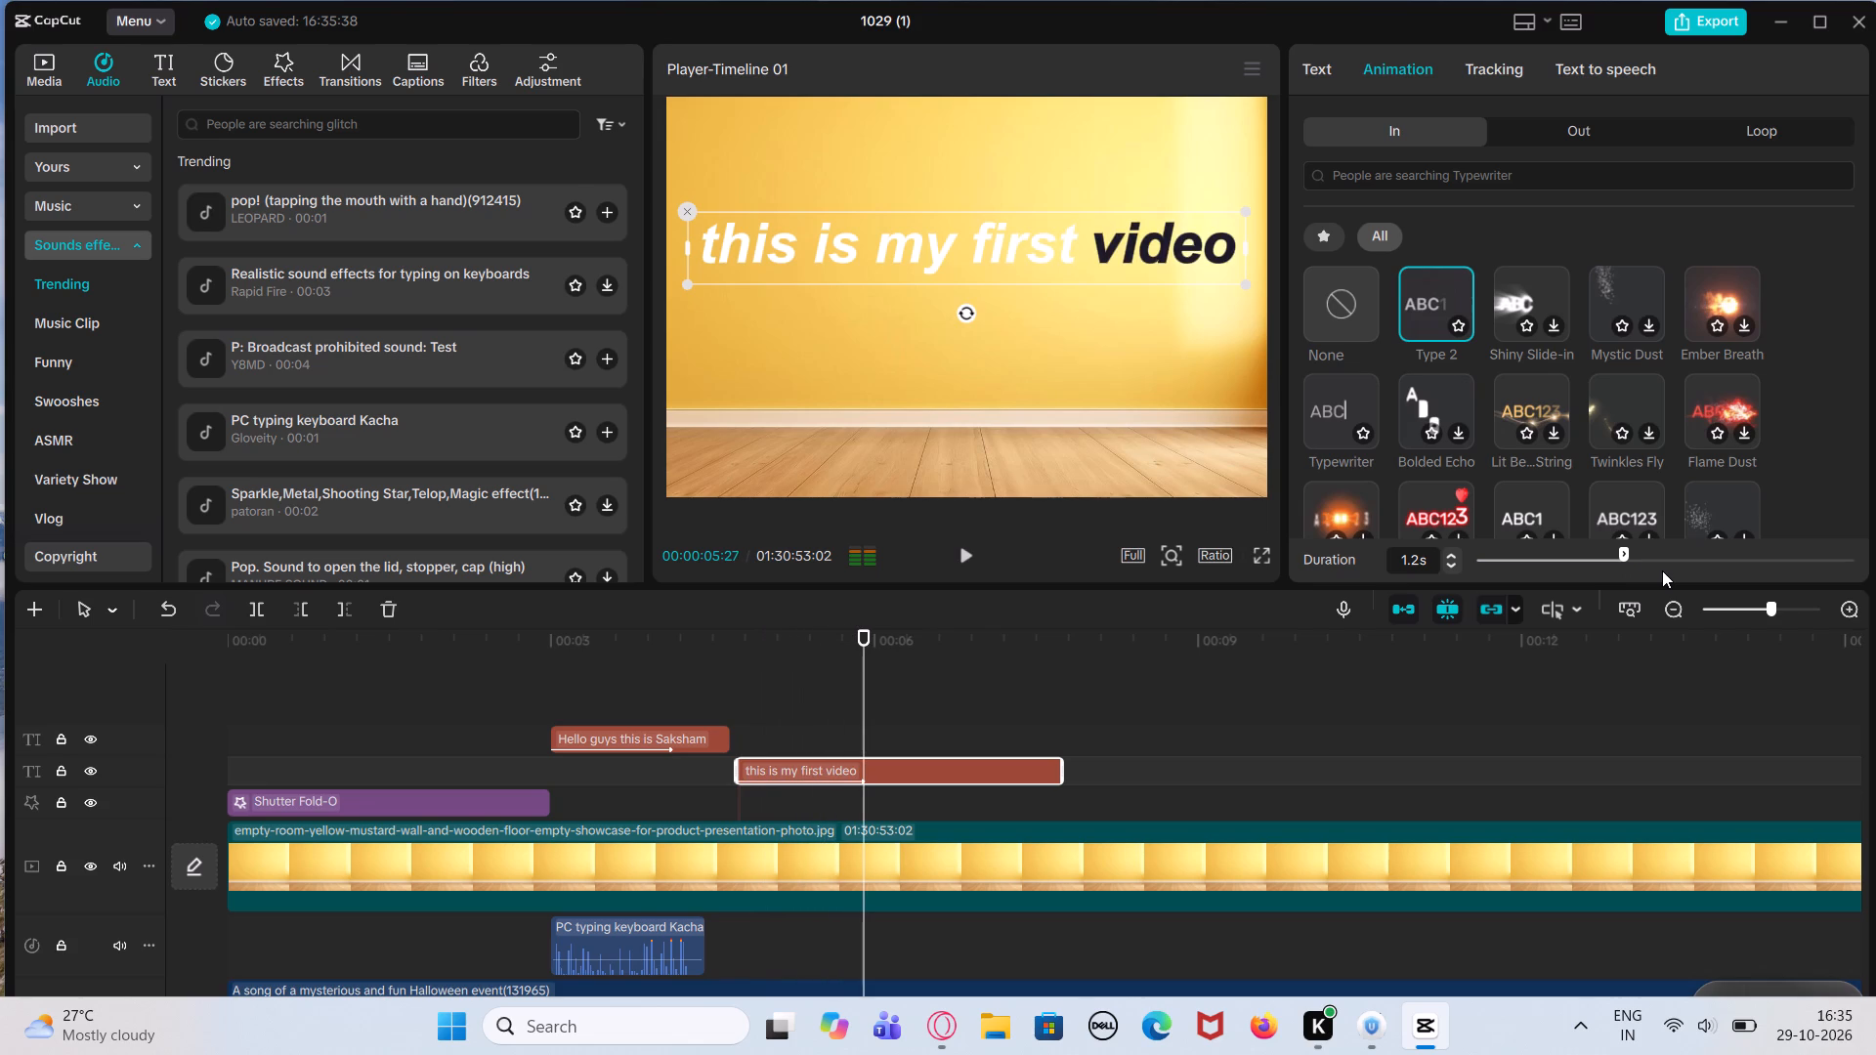
left_click(1662, 570)
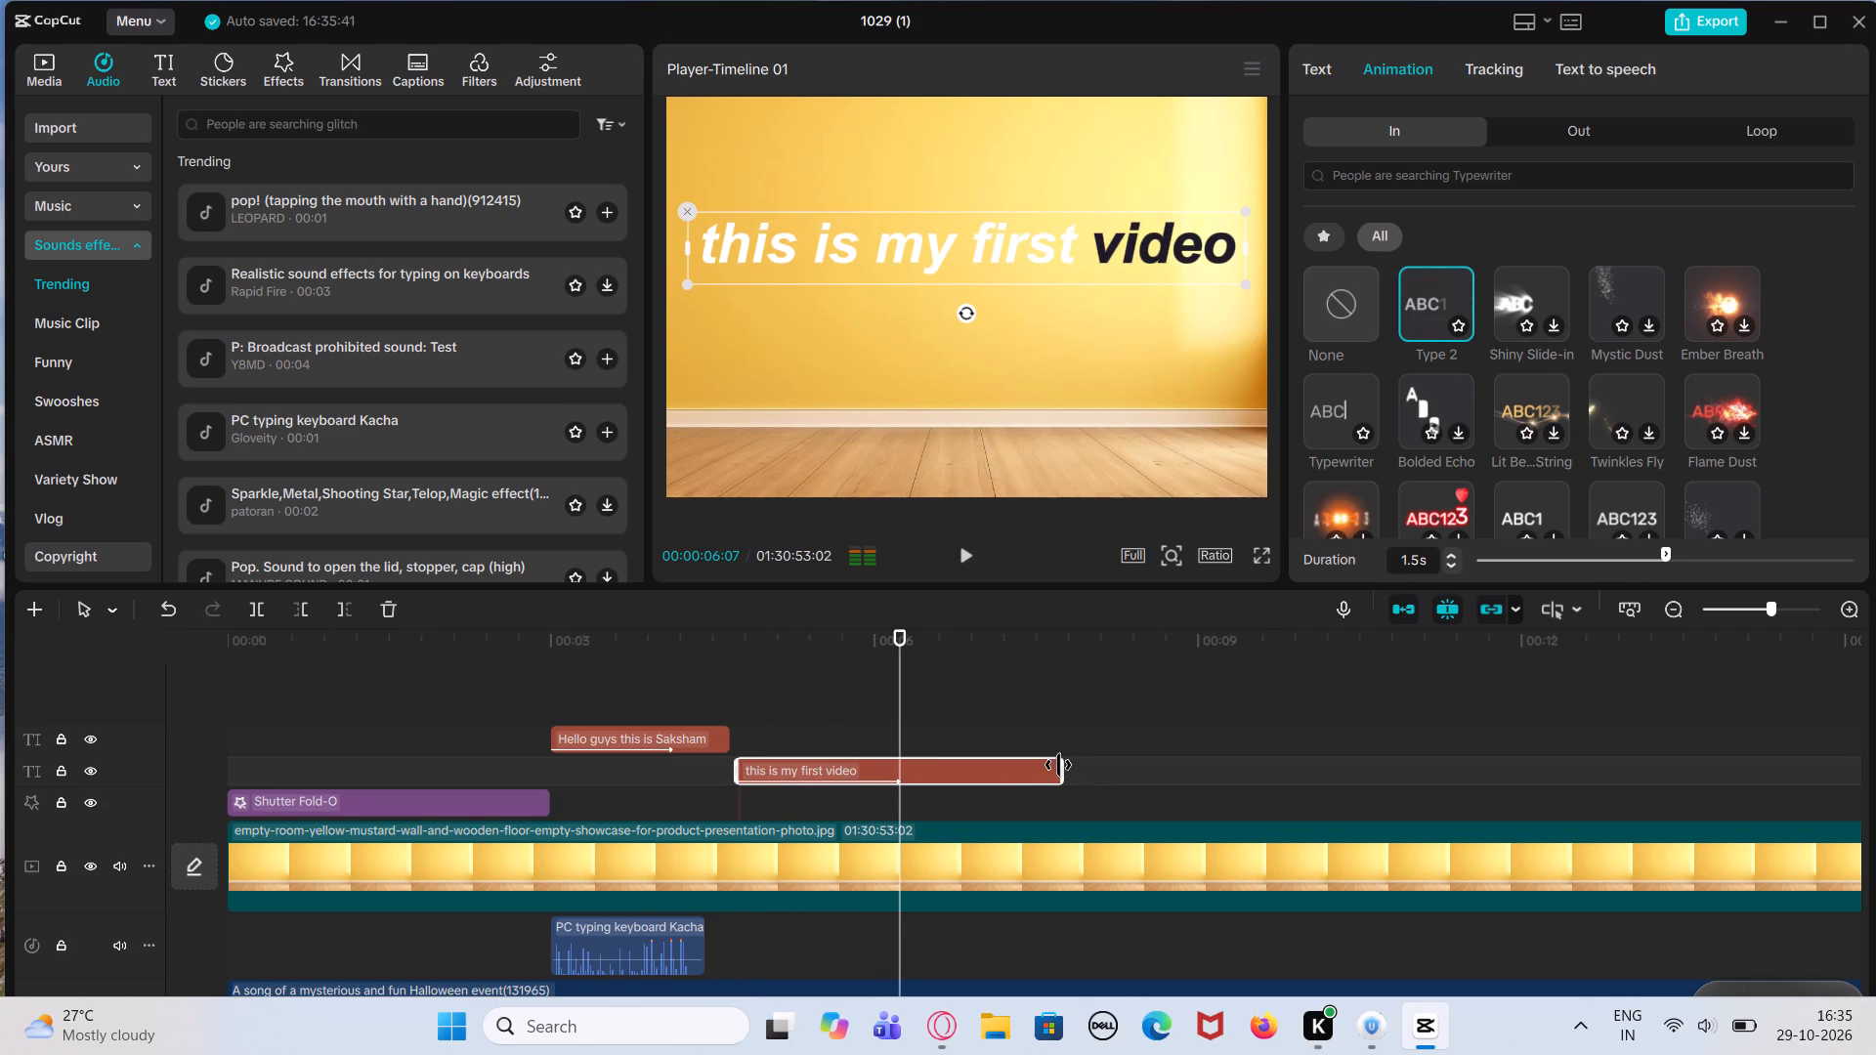
Shorten the "this is my first video" text clip so it ends at about 00:00:06:11 on the timeline.
left_click_drag(1059, 765, 912, 809)
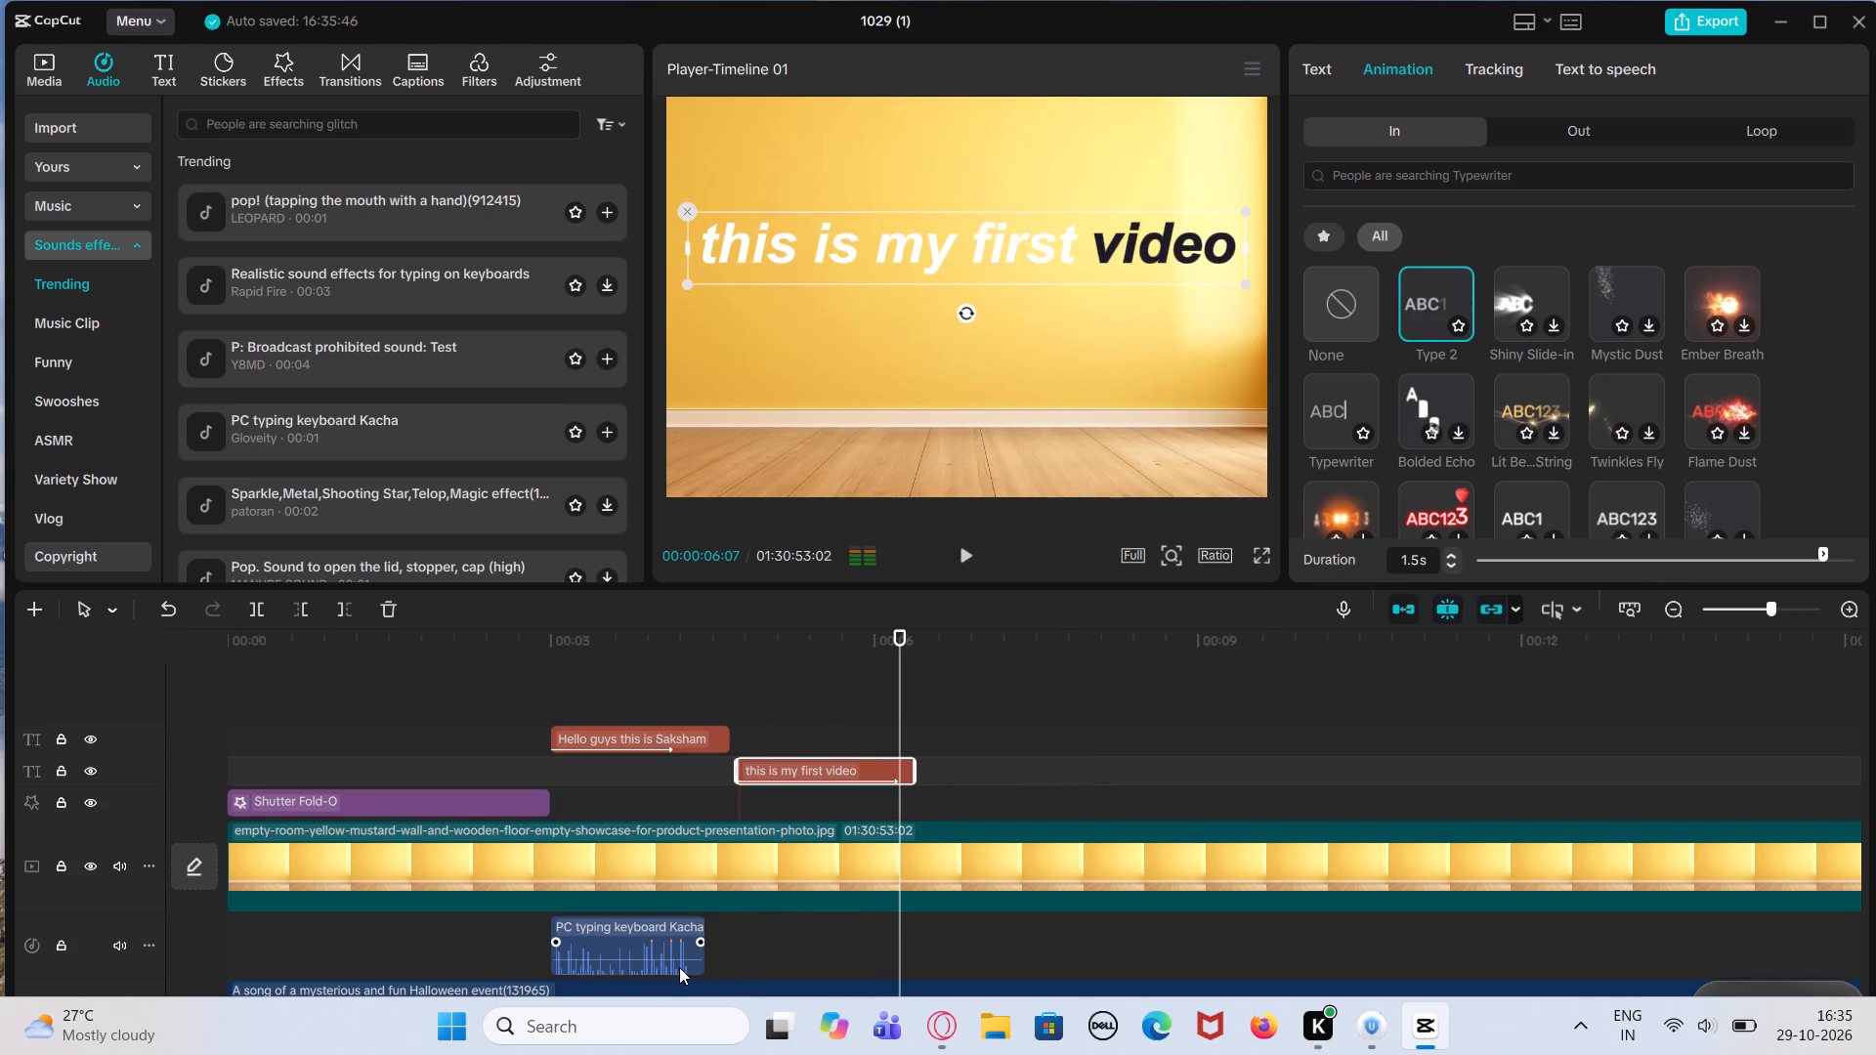
Copy the PC typing keyboard Kacha sound clip and paste a duplicate at the playhead on the same audio track.
right_click(684, 962)
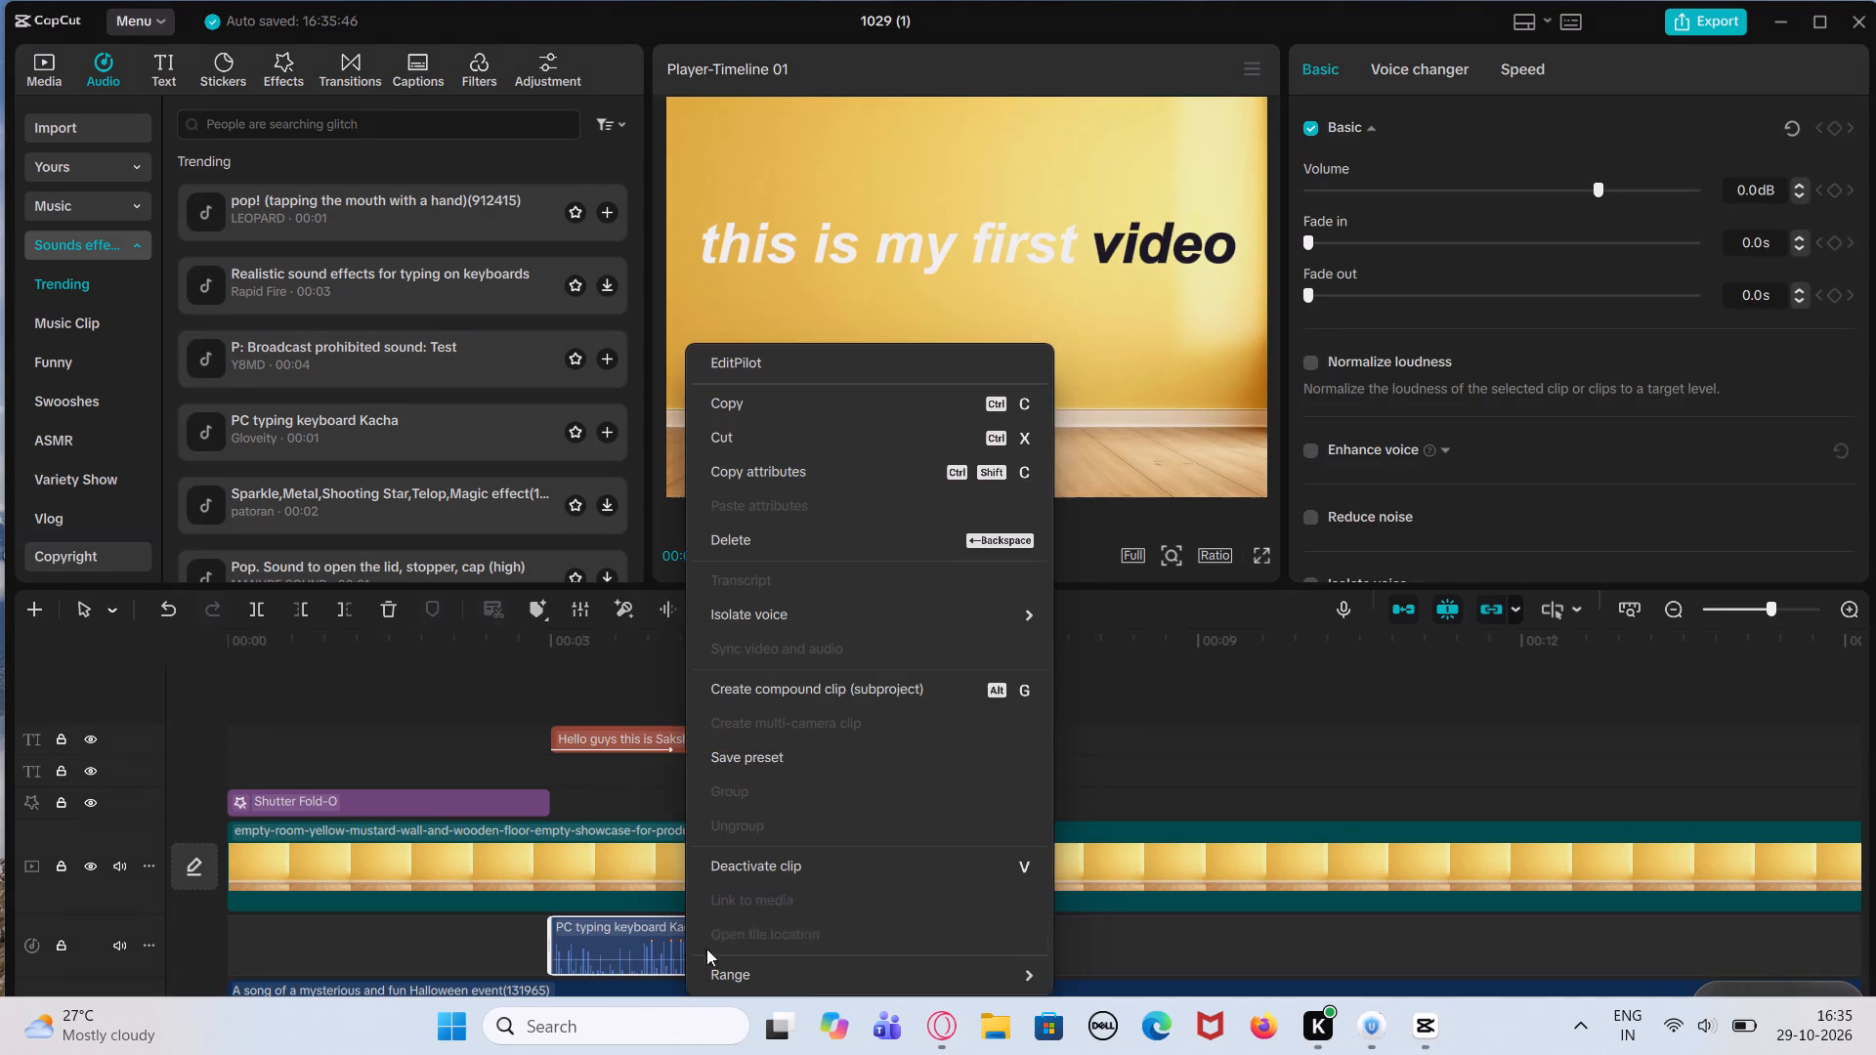
left_click(817, 391)
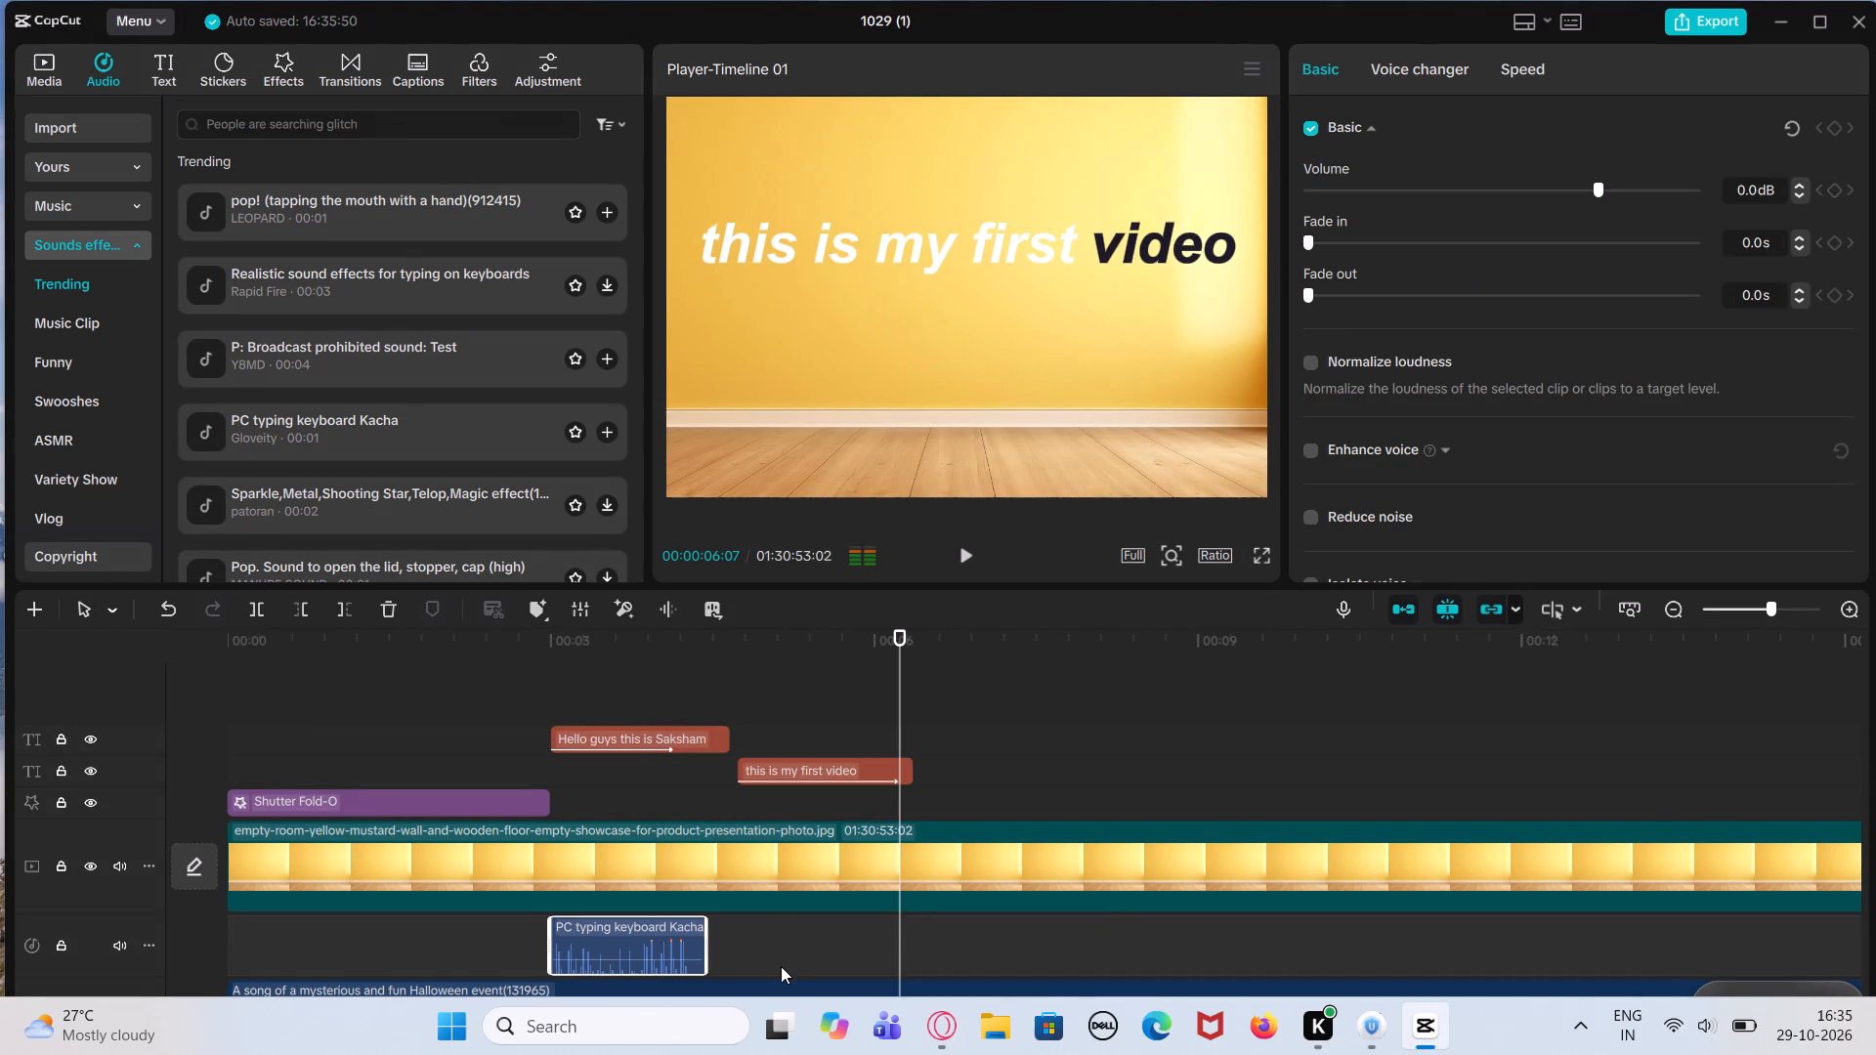
right_click(802, 937)
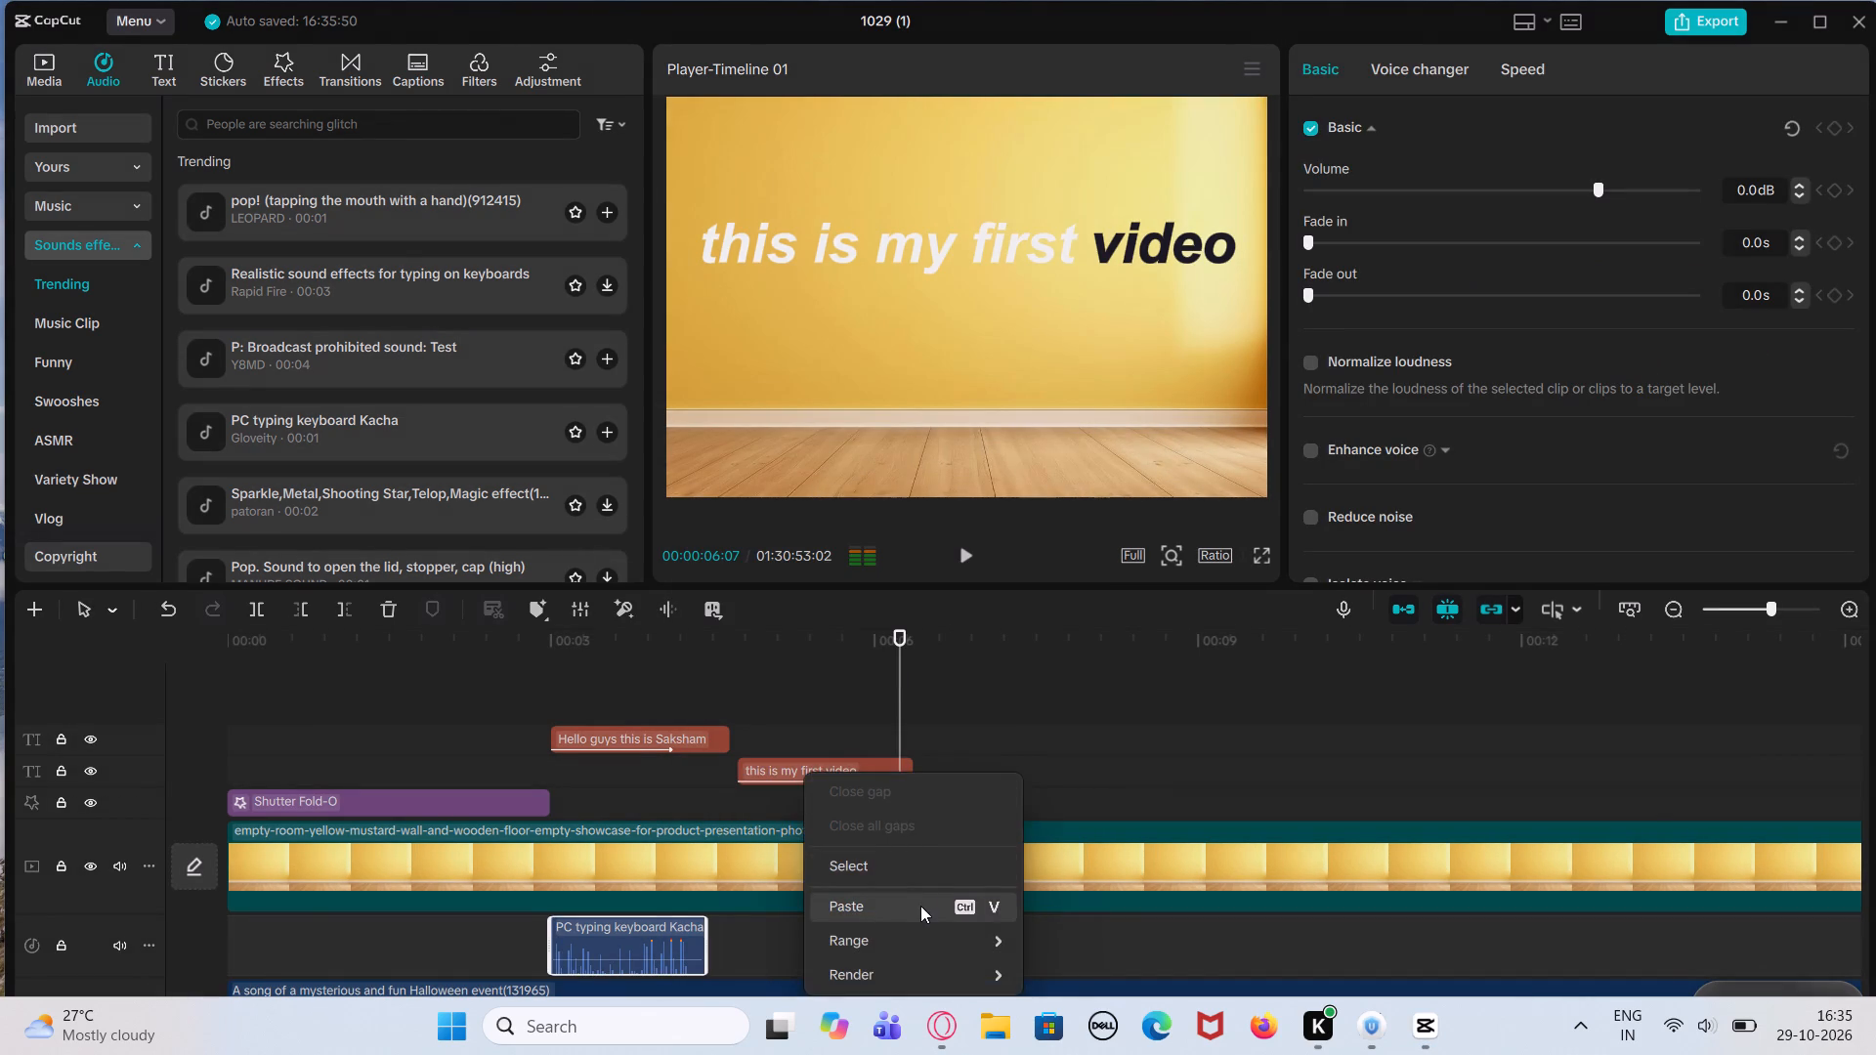
left_click(920, 907)
Raise the volume of the duplicated typing sound to 13.7 dB.
left_click_drag(946, 959, 812, 949)
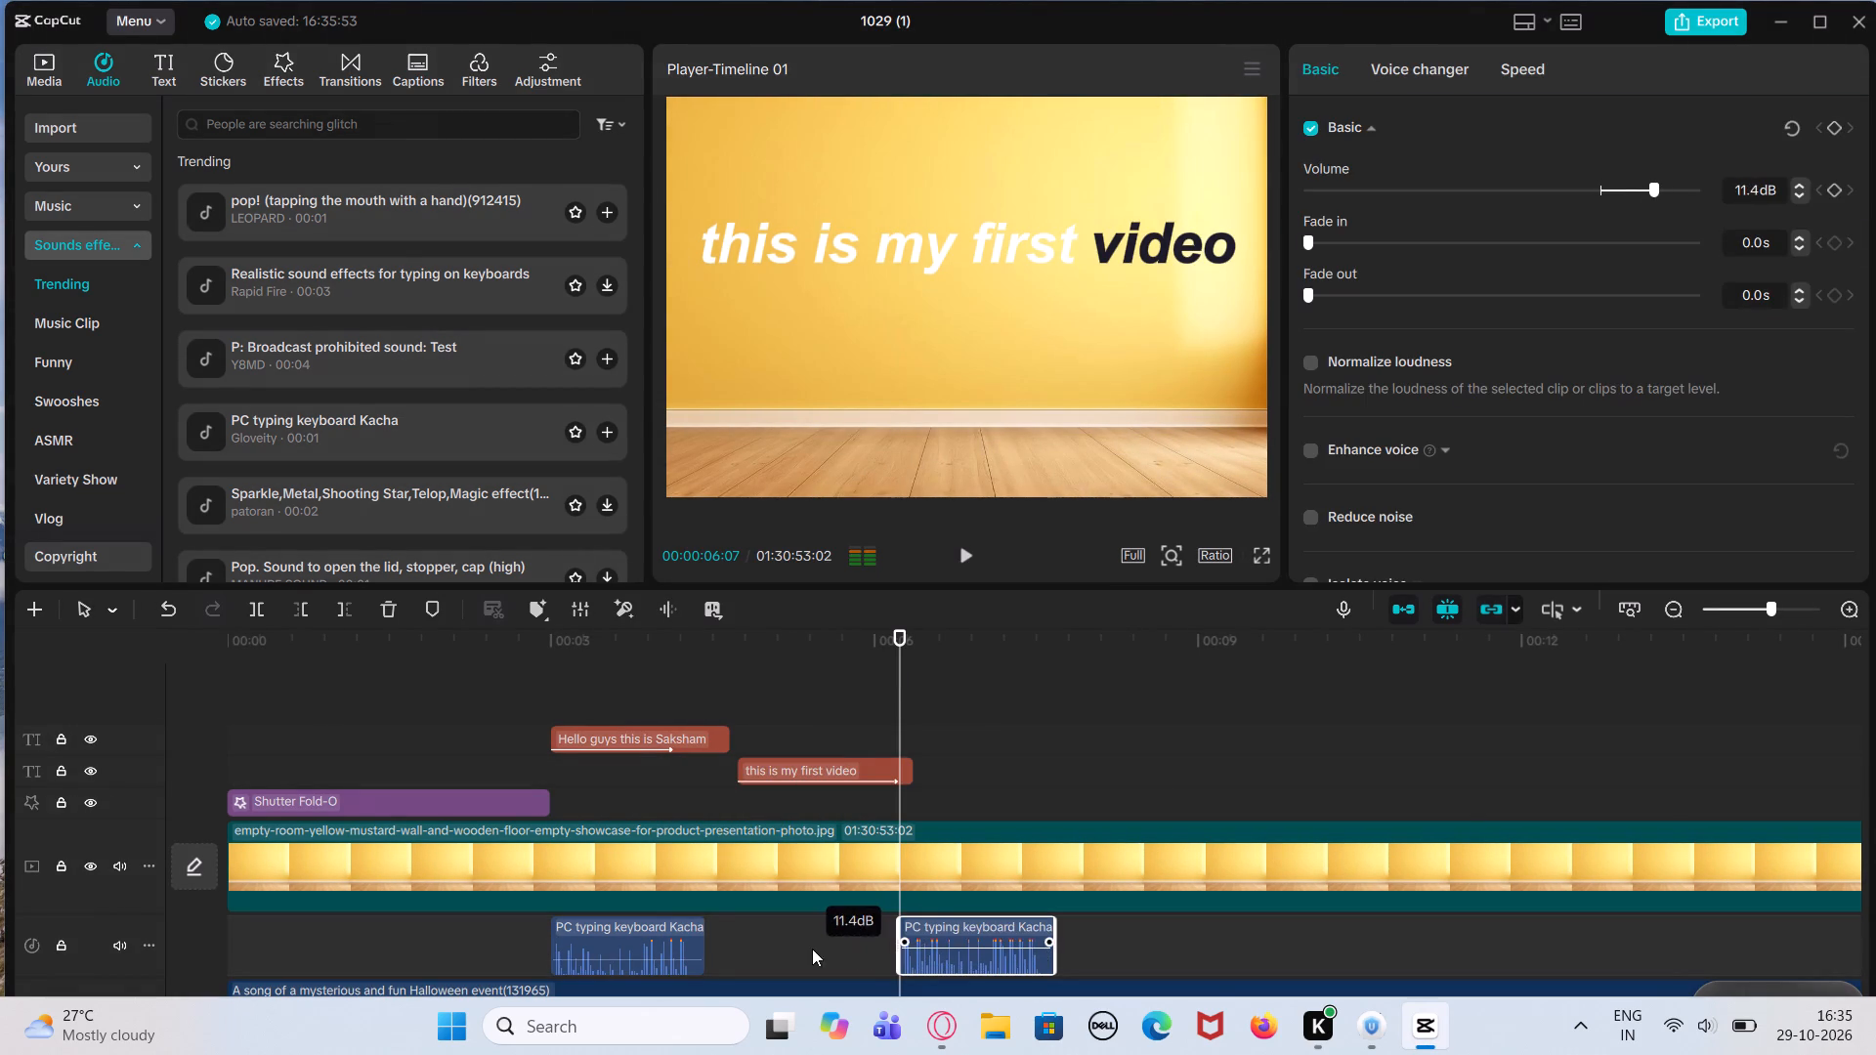
left_click_drag(812, 949, 829, 946)
Move the duplicated typing sound earlier so it sits beneath the "this is my first video" text clip.
left_click_drag(989, 936, 849, 931)
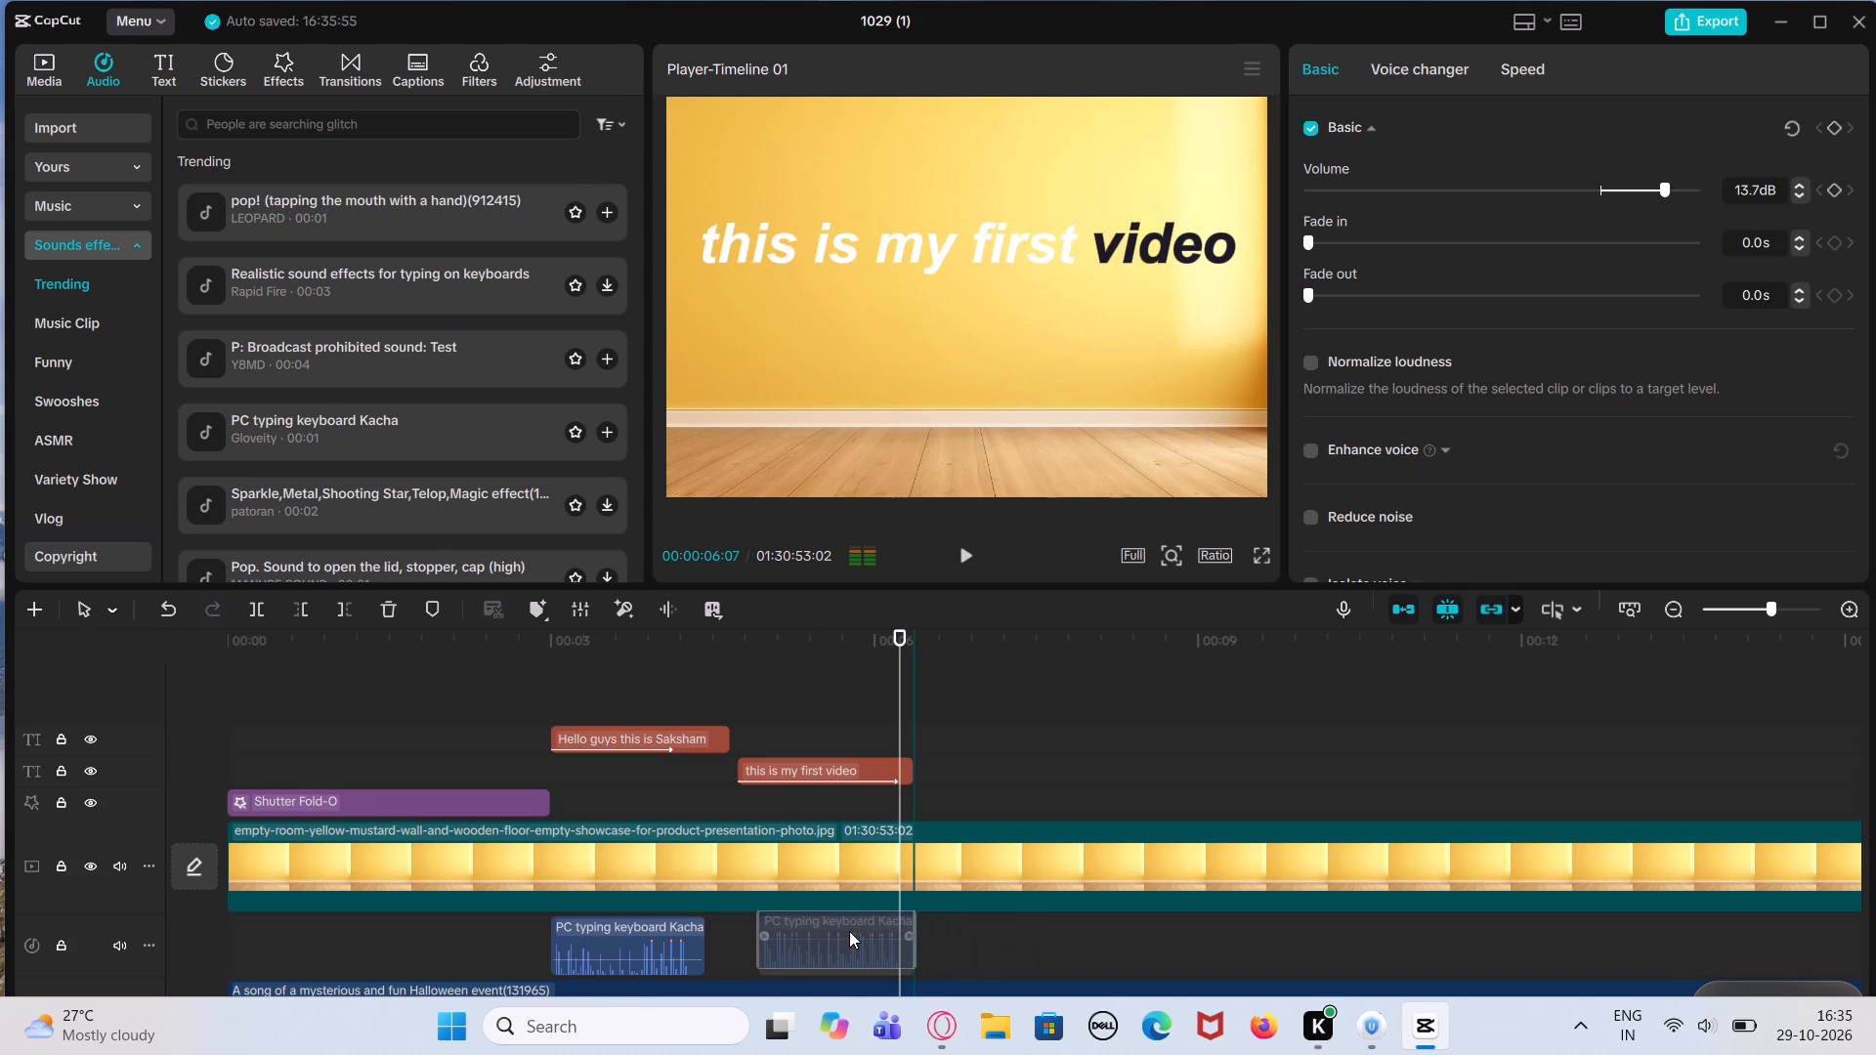
left_click_drag(849, 931, 838, 933)
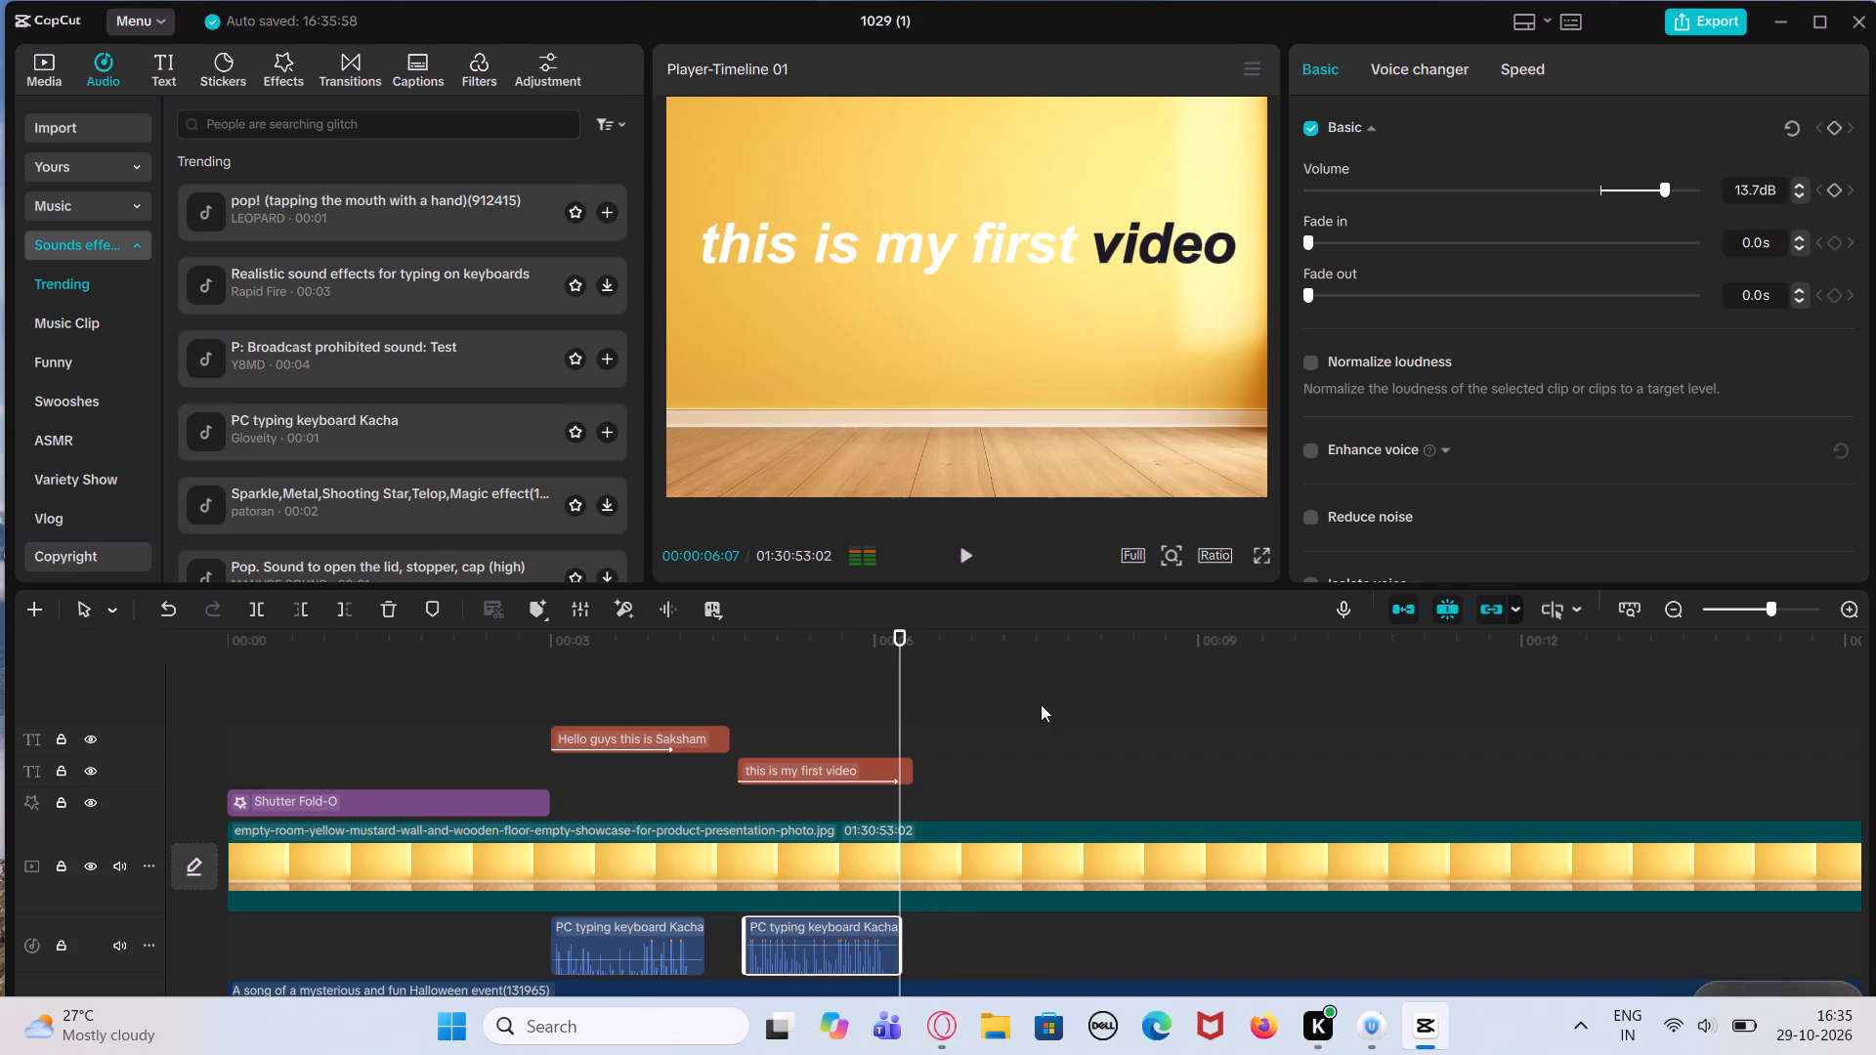
Play the video from 00:00:01:28 to check both animated texts with their typing sounds.
left_click(1074, 671)
left_click(183, 696)
left_click(436, 726)
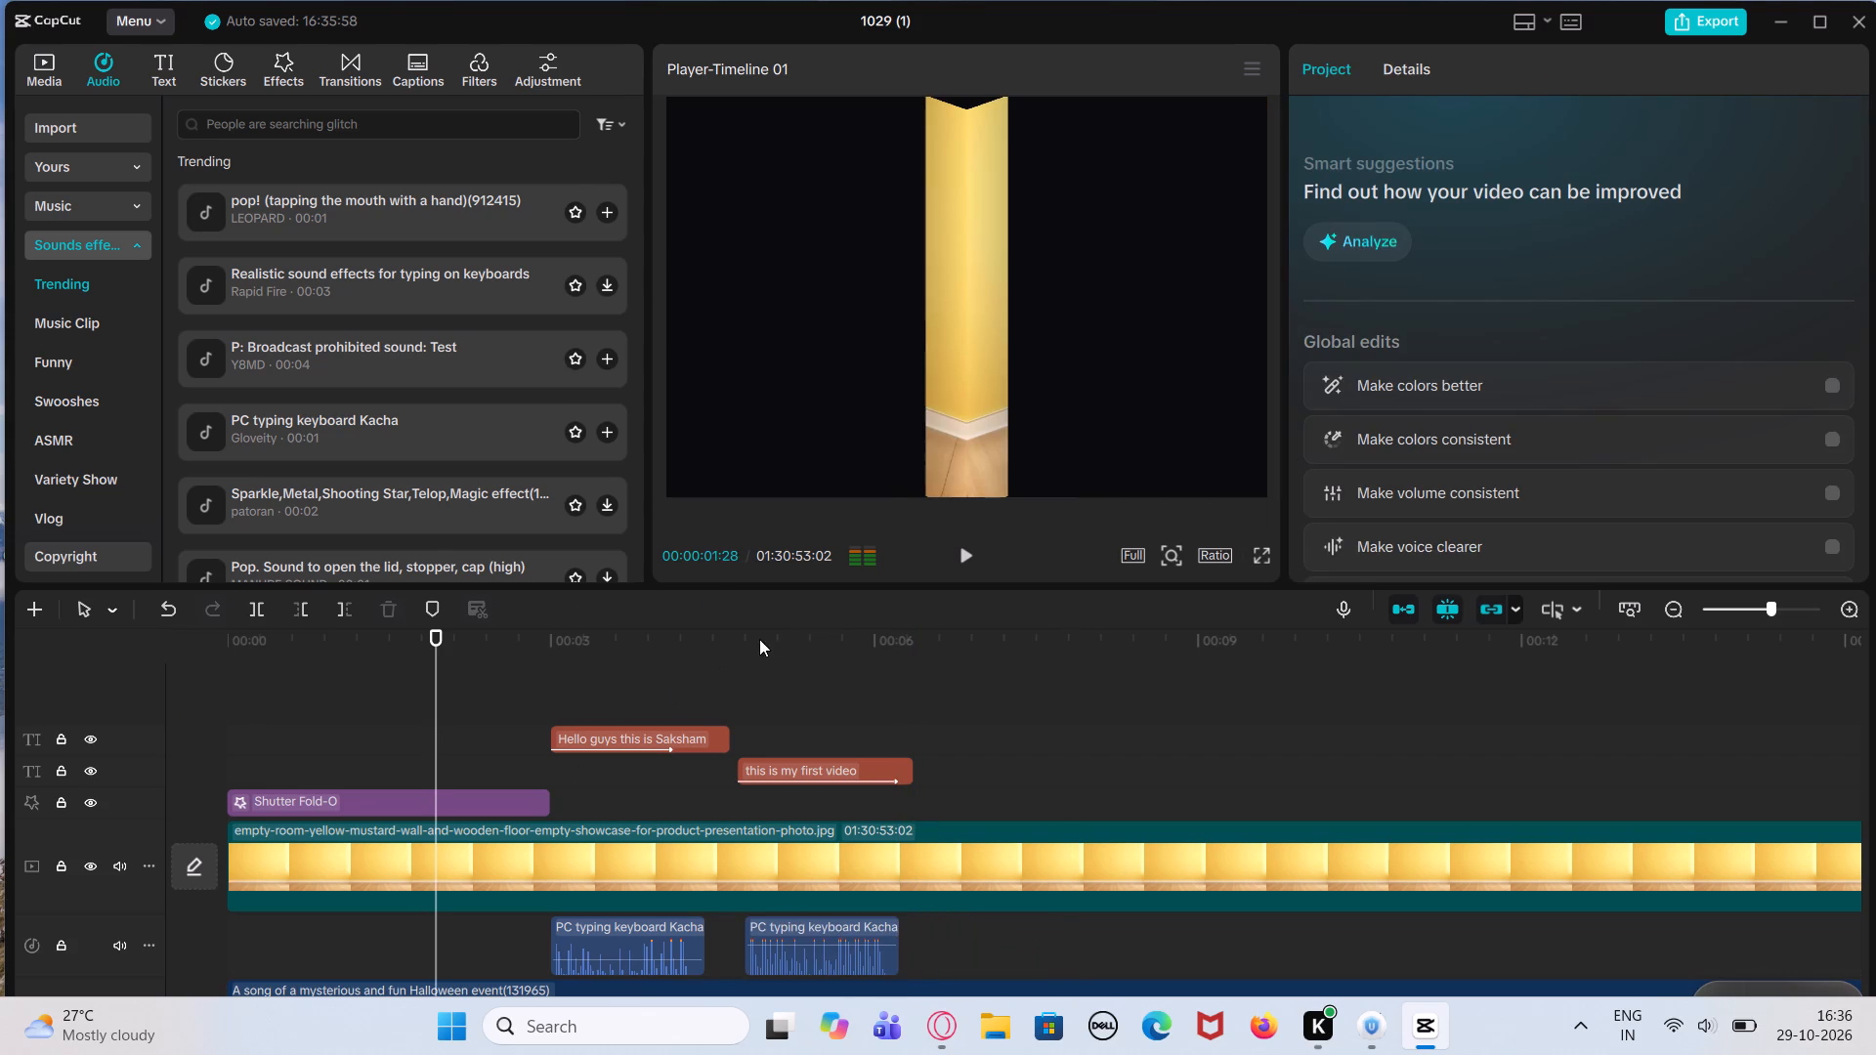
left_click(969, 558)
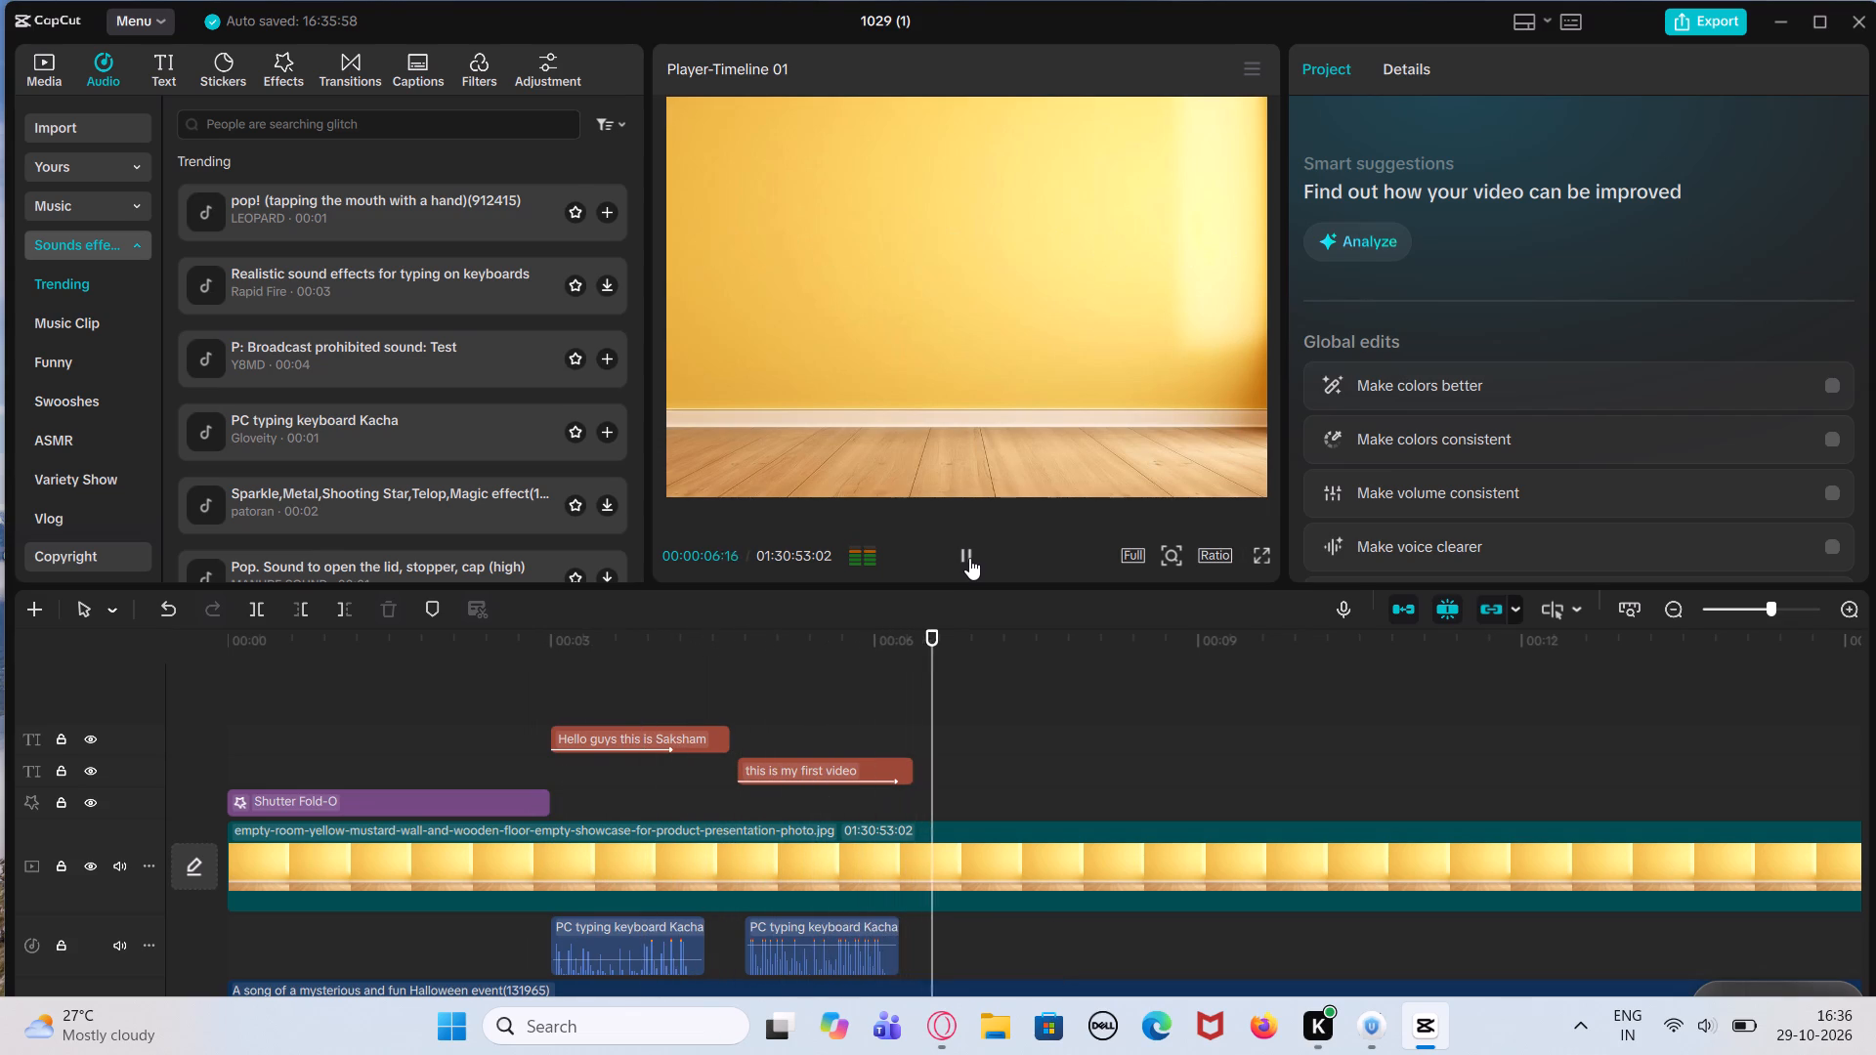
Add a default text clip at 00:00:06:15, just after the second text clip.
left_click(882, 685)
left_click(919, 721)
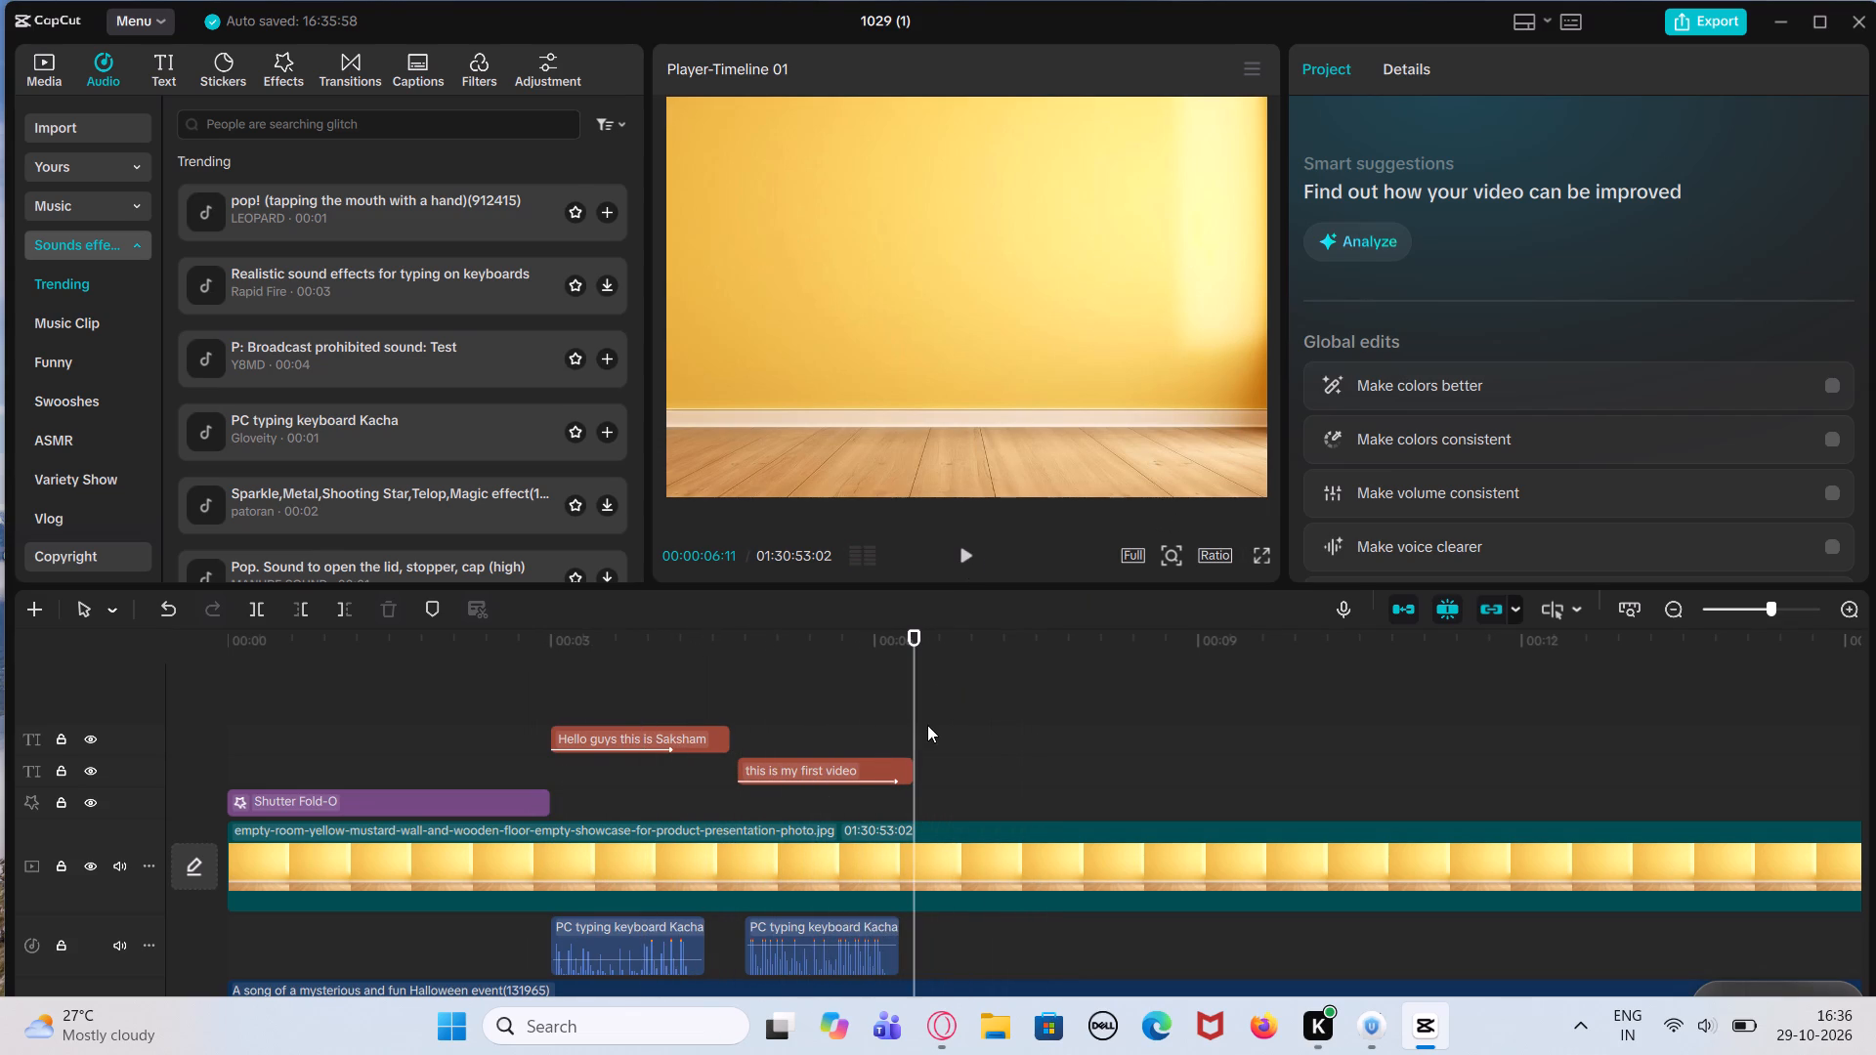
left_click(928, 725)
left_click(139, 72)
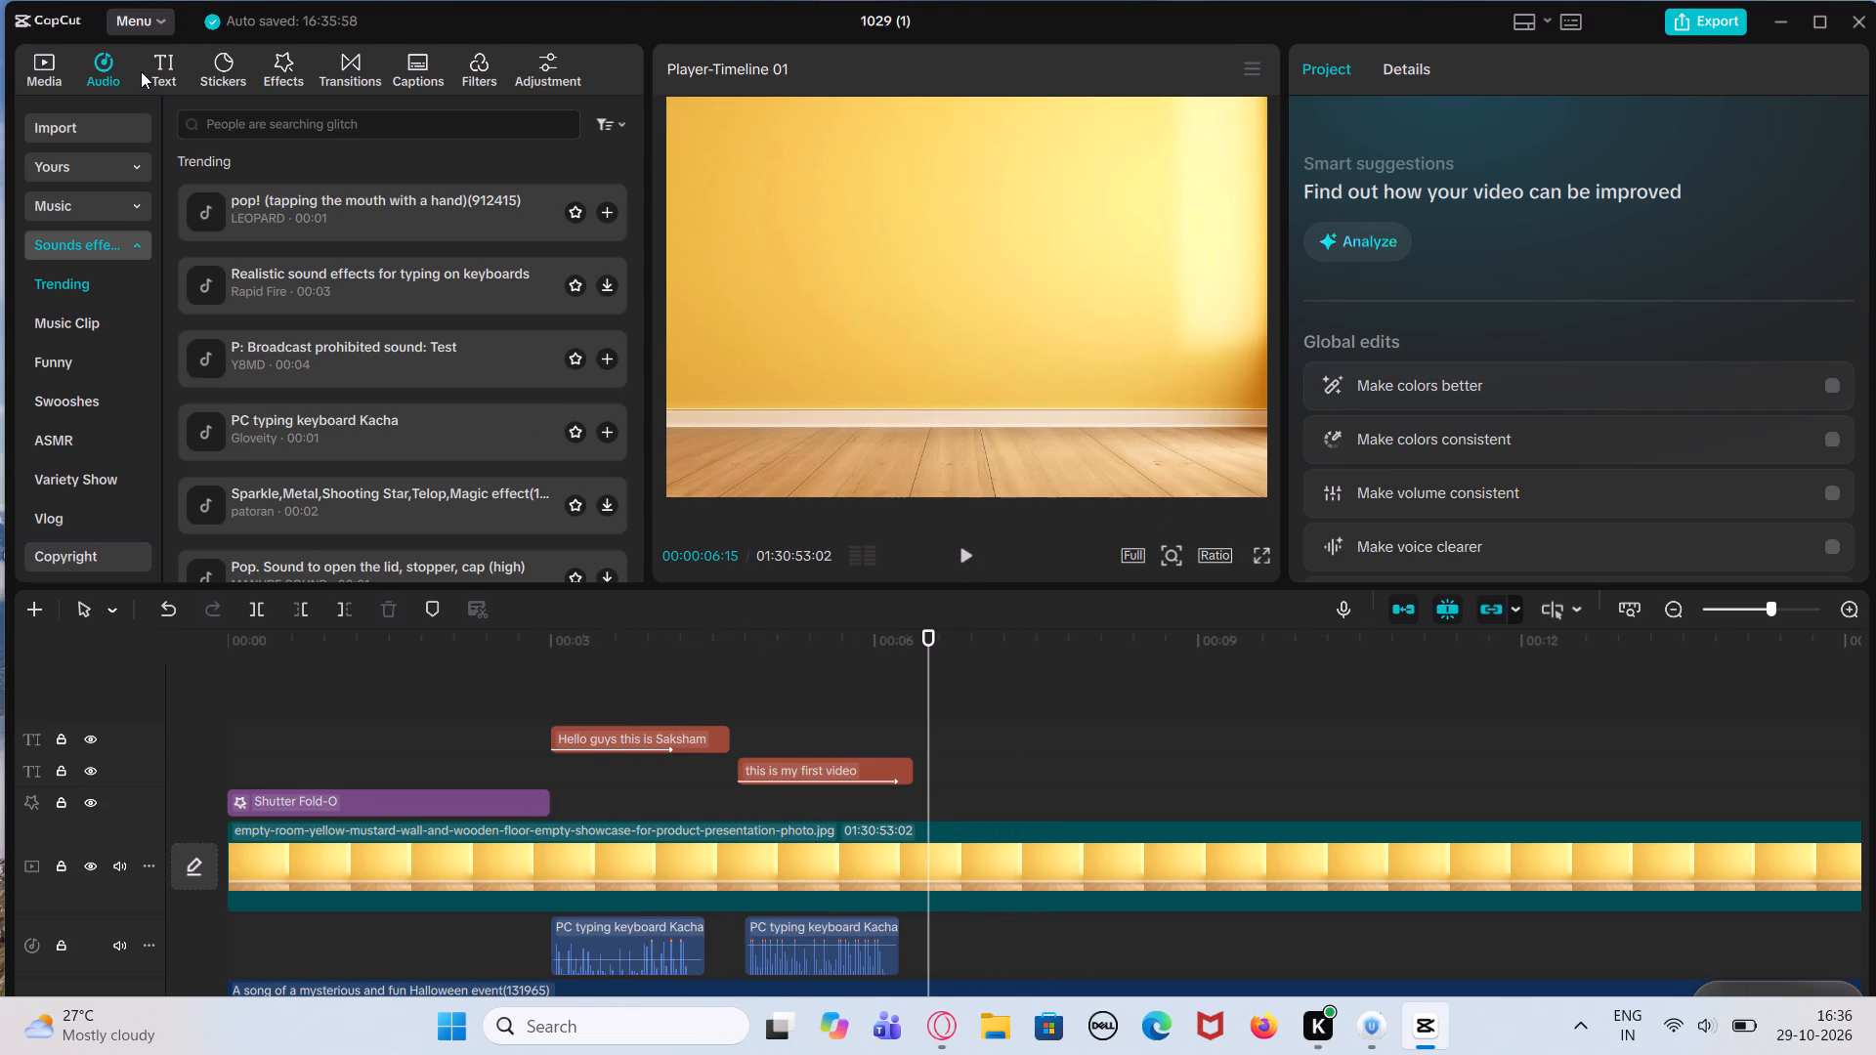
left_click(156, 30)
left_click(169, 85)
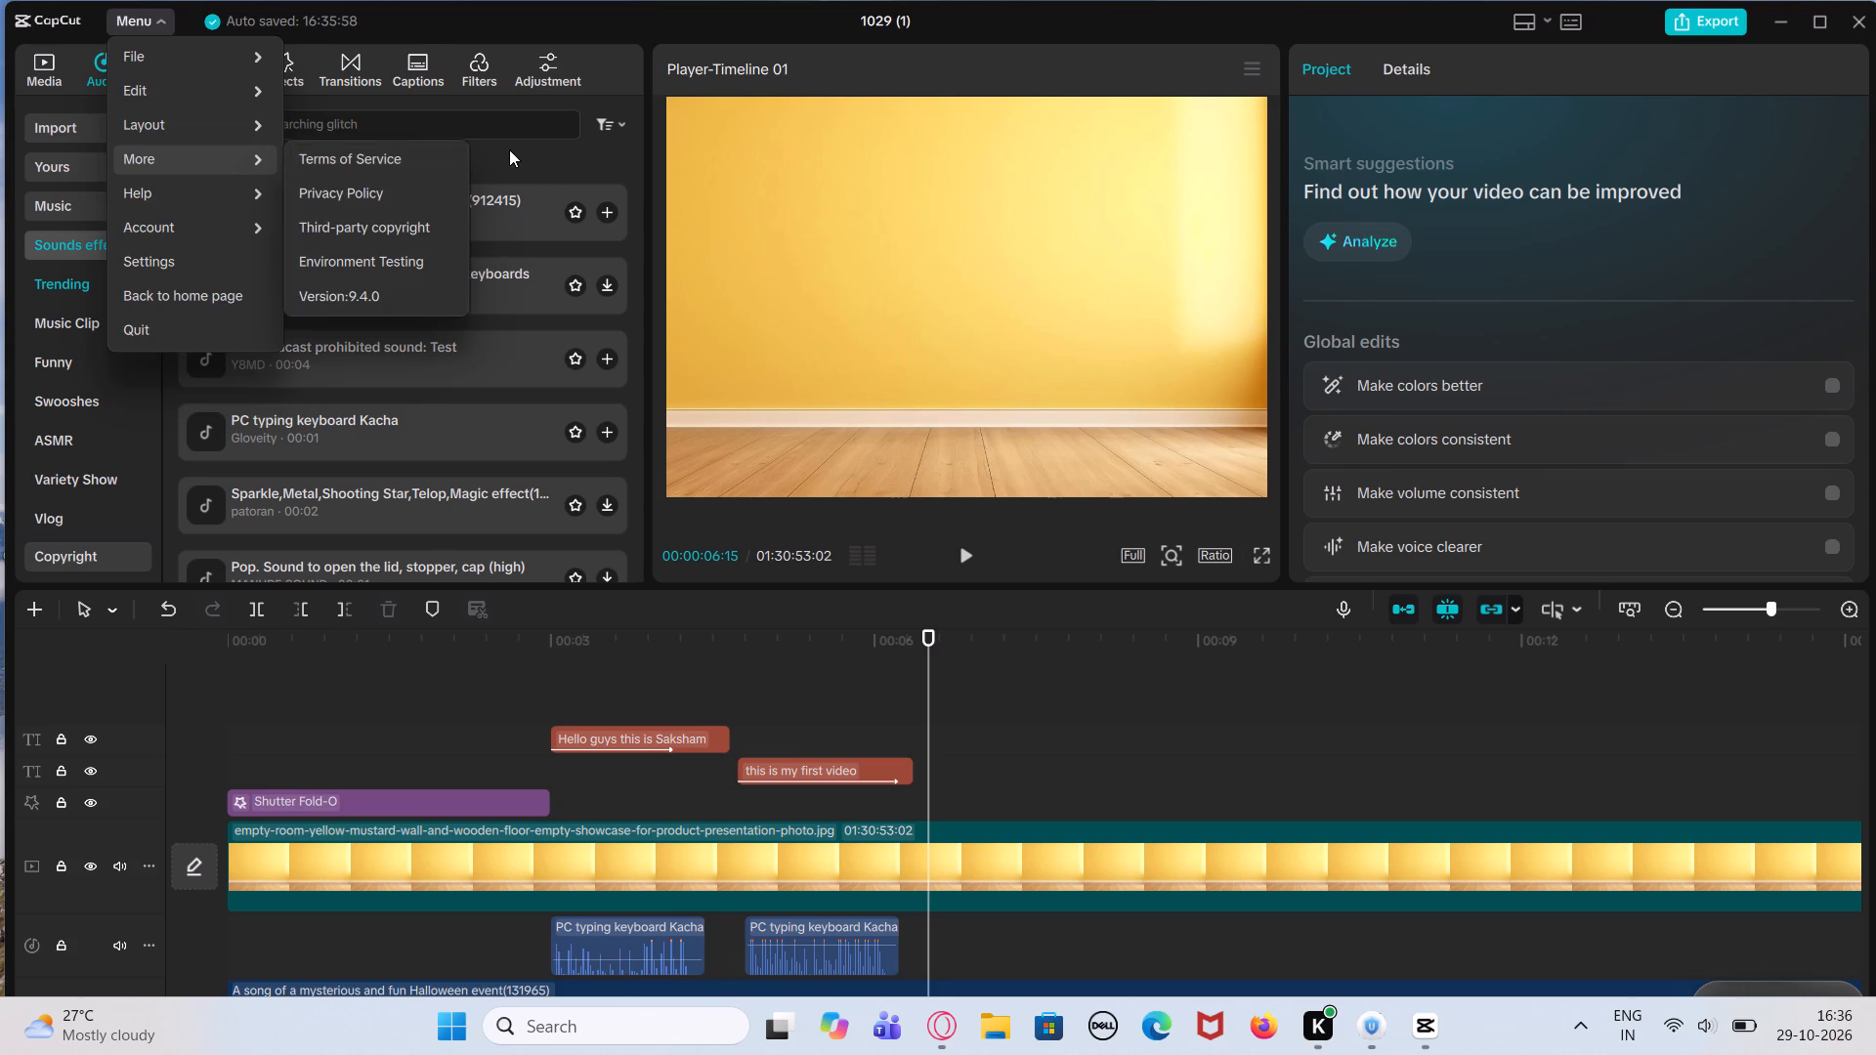
left_click(494, 139)
left_click(179, 74)
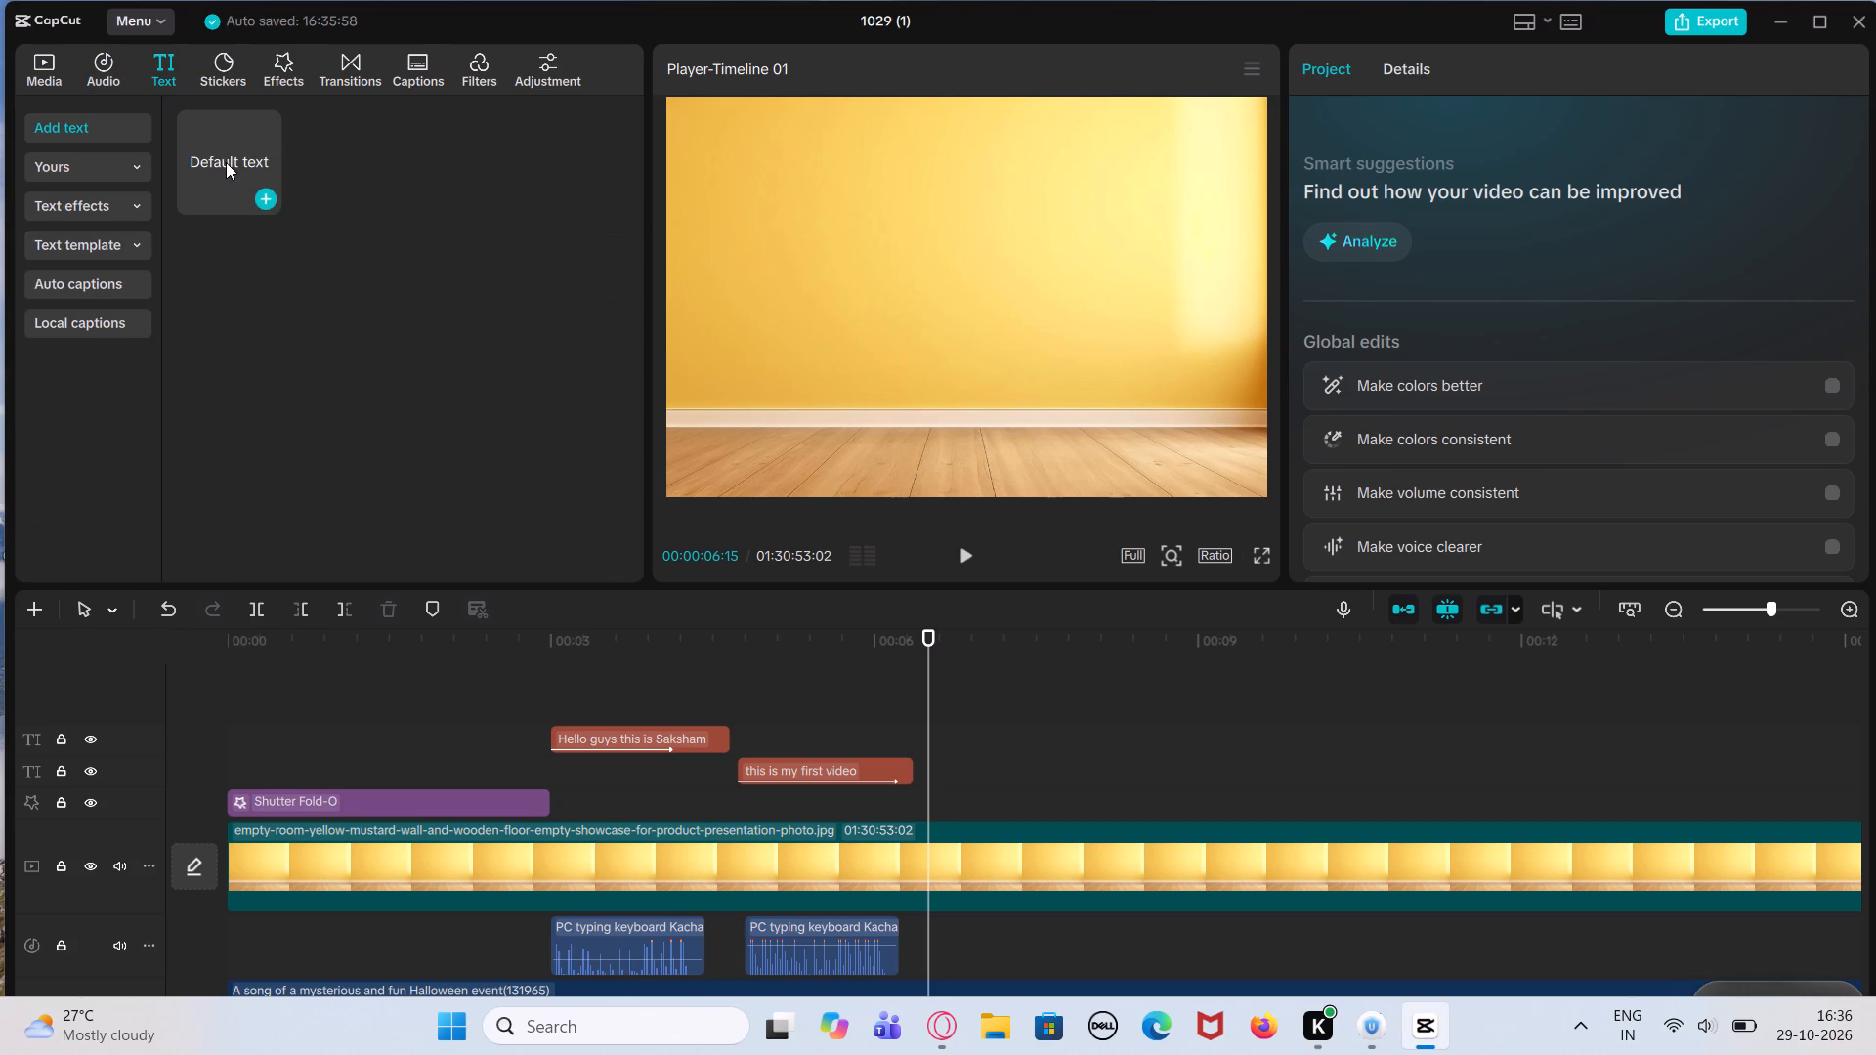
left_click(226, 162)
left_click(264, 202)
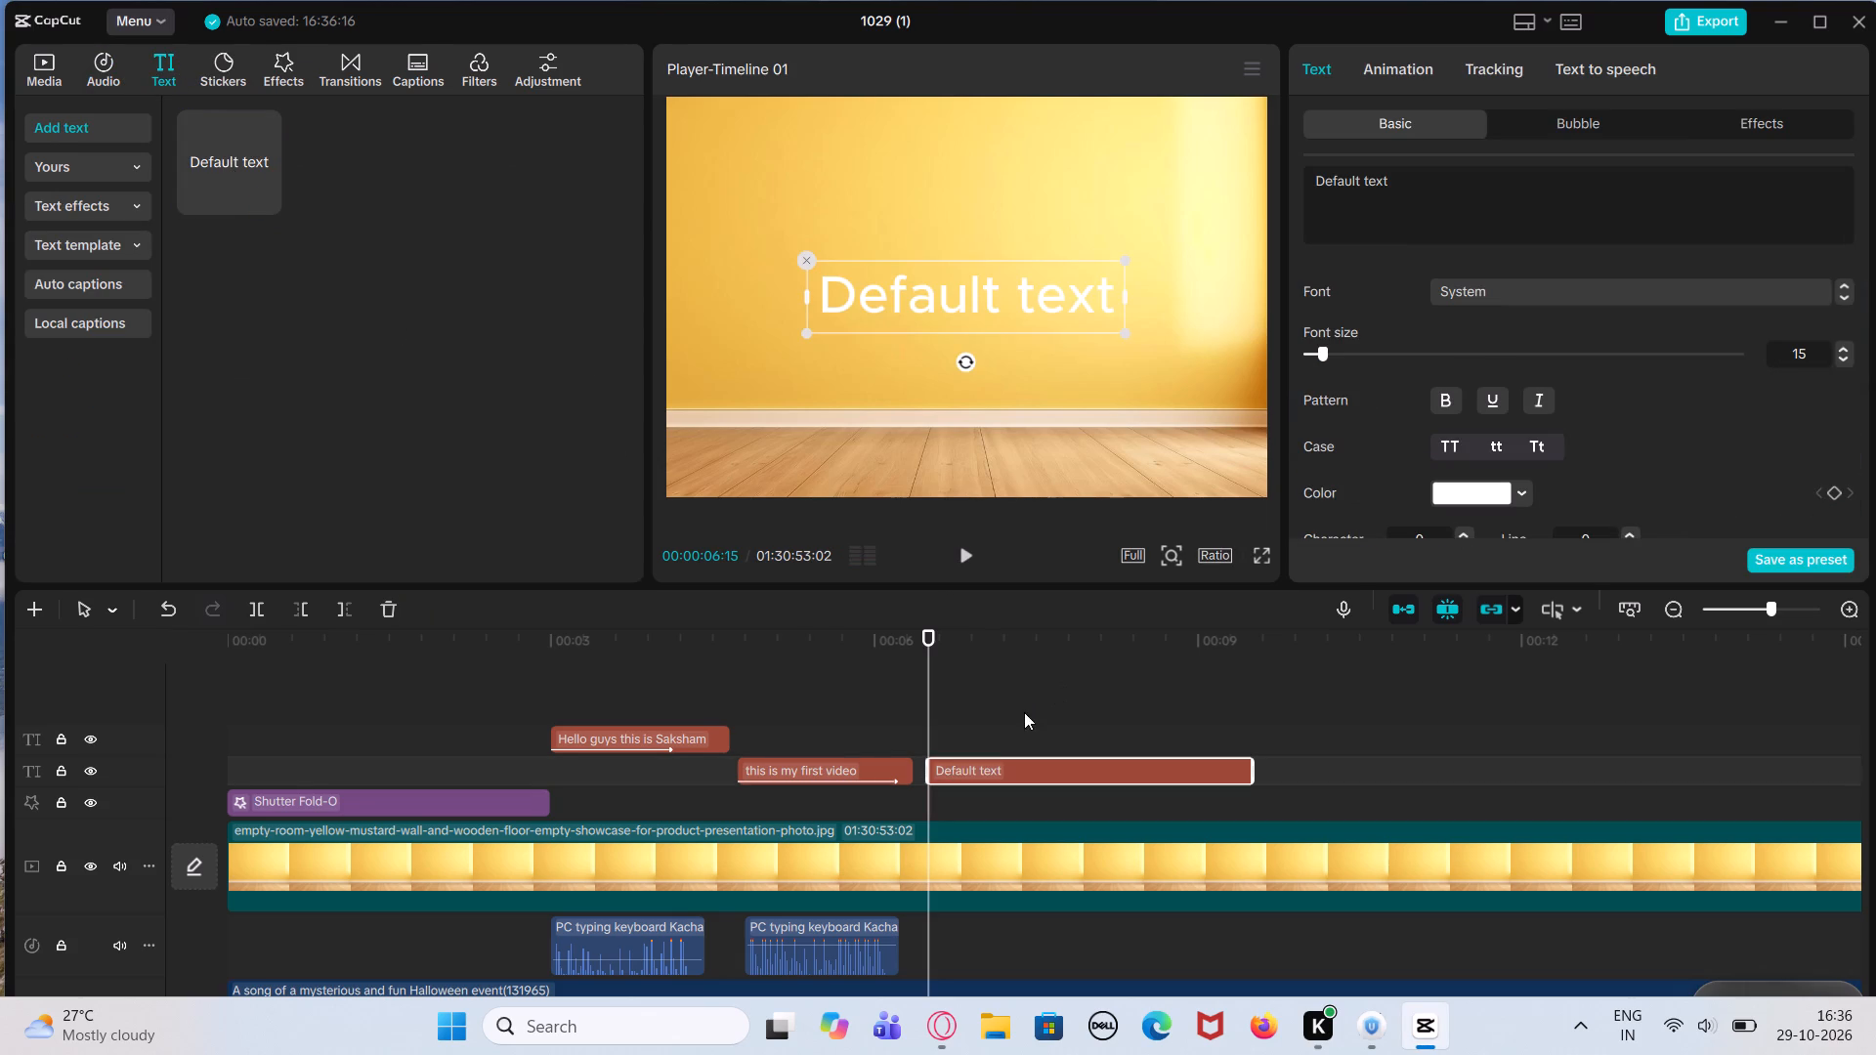
Replace the wording of the third text clip with "I need help from the viewrs".
left_click(1414, 182)
key("BackSpace")
key("BackSpace")
key("BackSpace")
key("BackSpace")
key("BackSpace")
key("BackSpace")
key("BackSpace")
key("BackSpace")
key("BackSpace")
key("BackSpace")
key("BackSpace")
key("BackSpace")
key("BackSpace")
key("BackSpace")
key("BackSpace")
key("BackSpace")
key("BackSpace")
key("BackSpace")
key("BackSpace")
key("BackSpace")
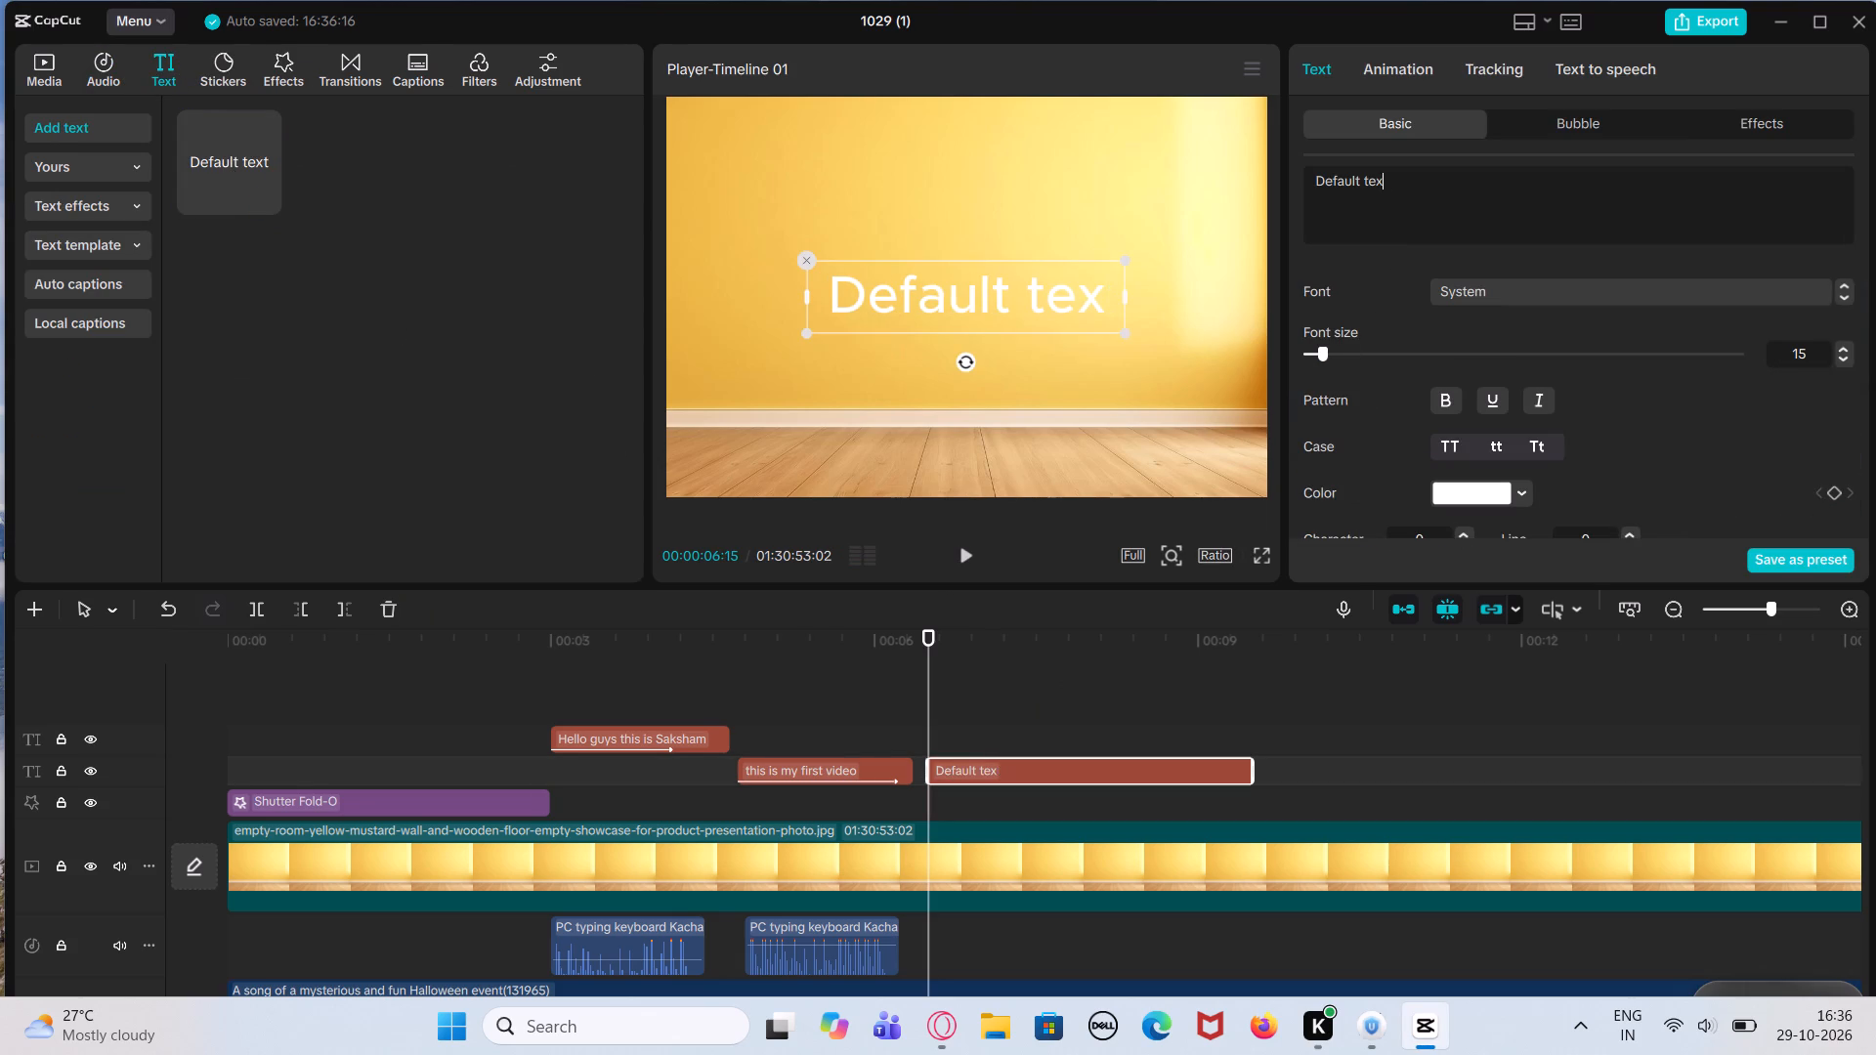
type("i can")
key("space")
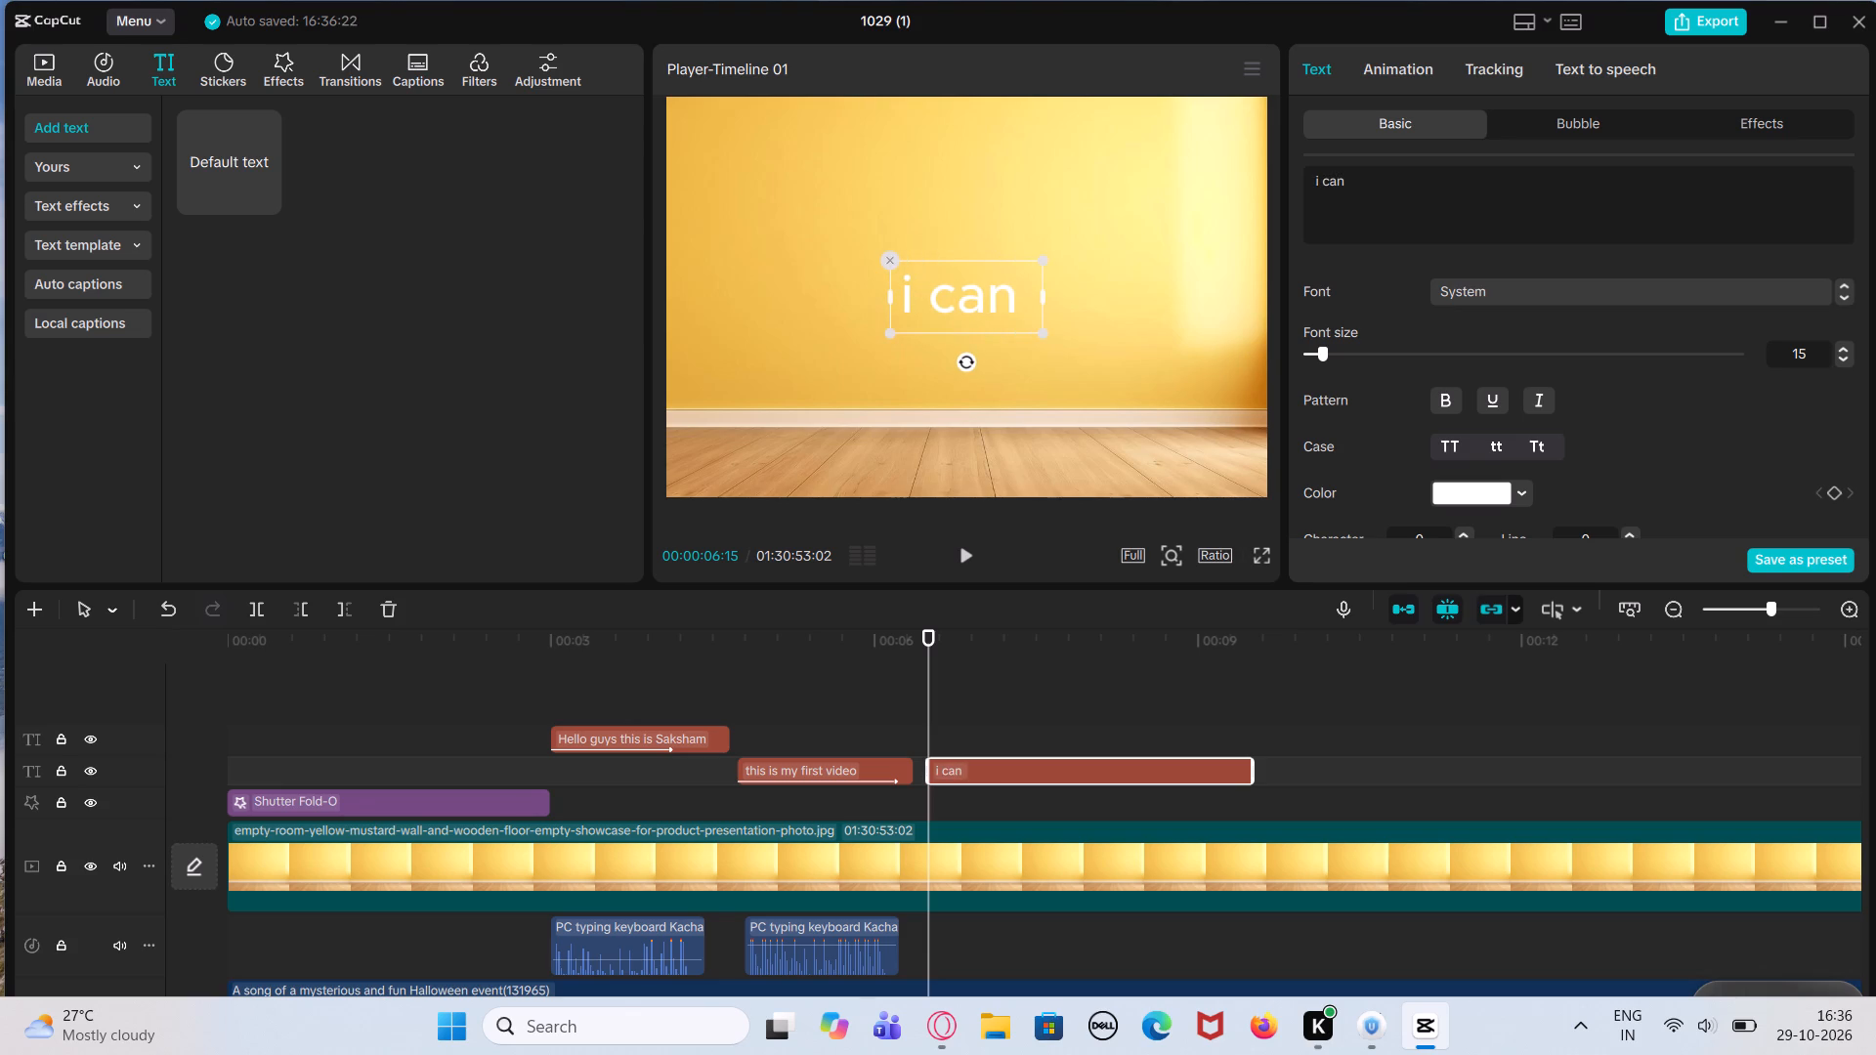
key("BackSpace")
key("BackSpace")
key("BackSpace")
key("BackSpace")
key("BackSpace")
key("BackSpace")
key("BackSpace")
key("BackSpace")
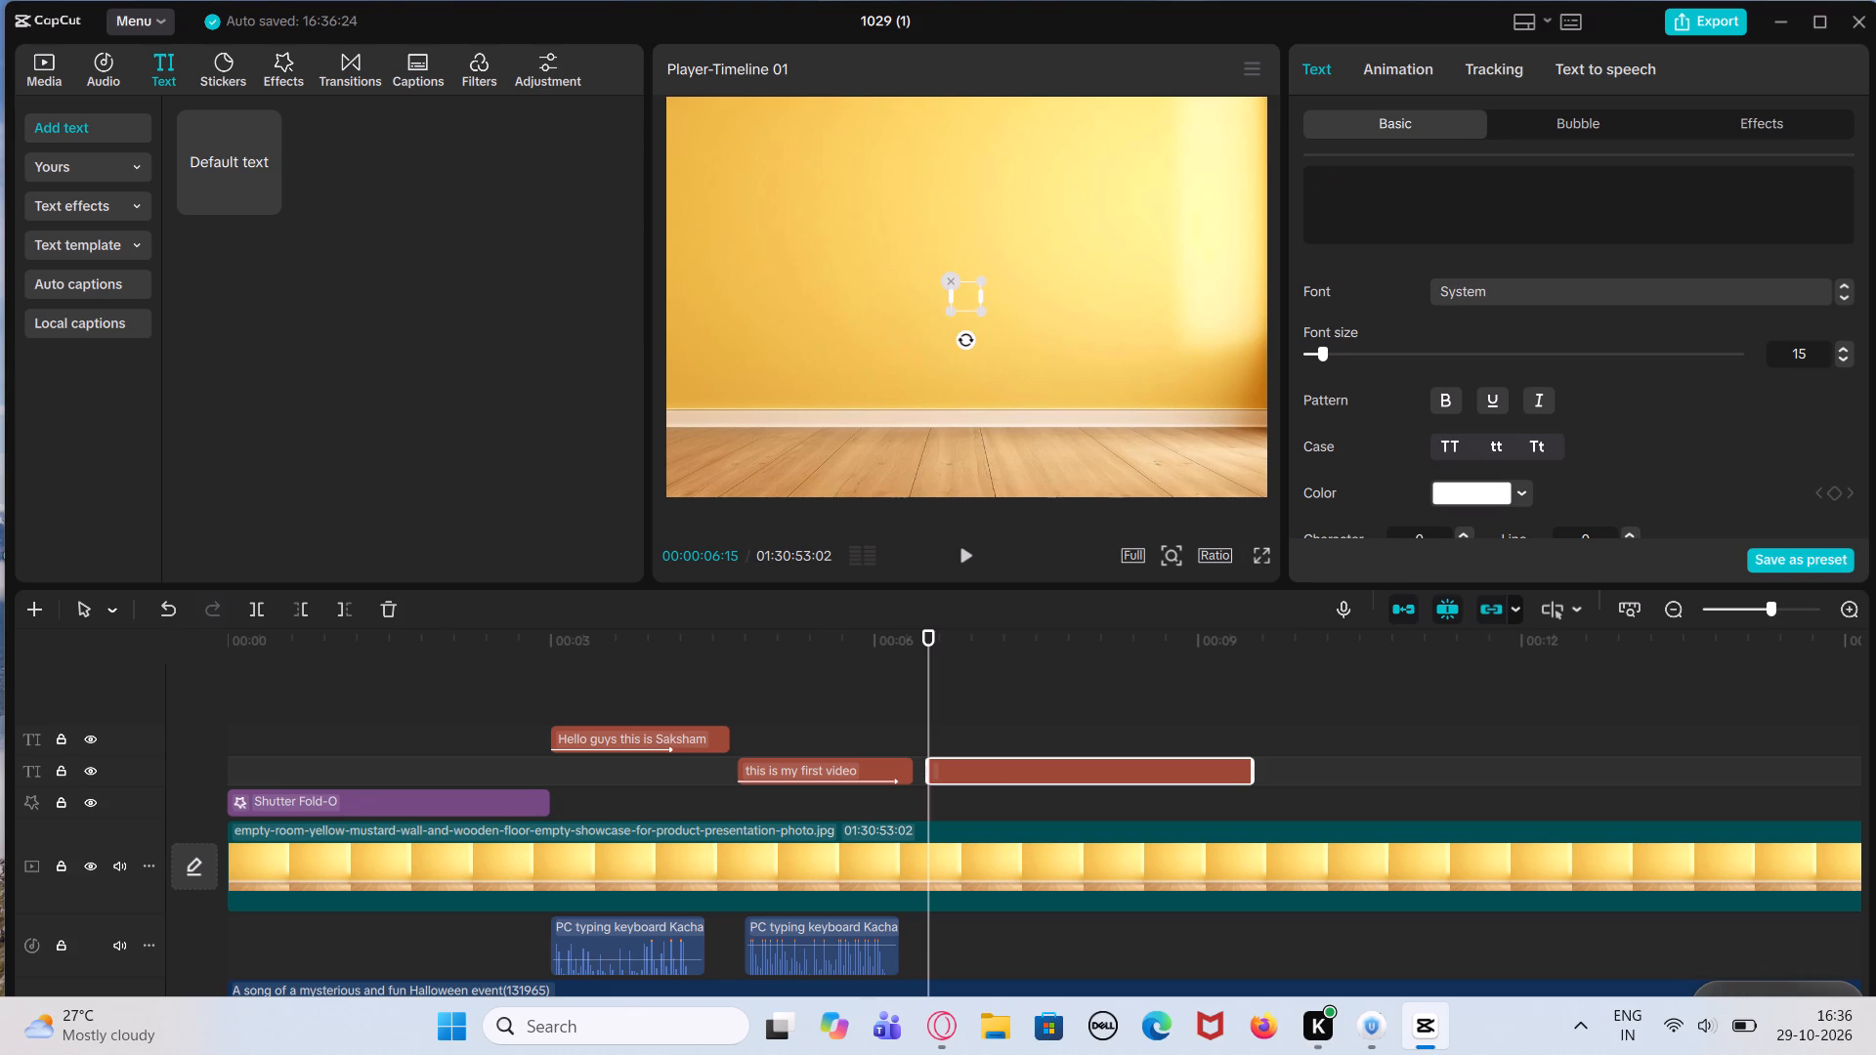
type("I")
key("space")
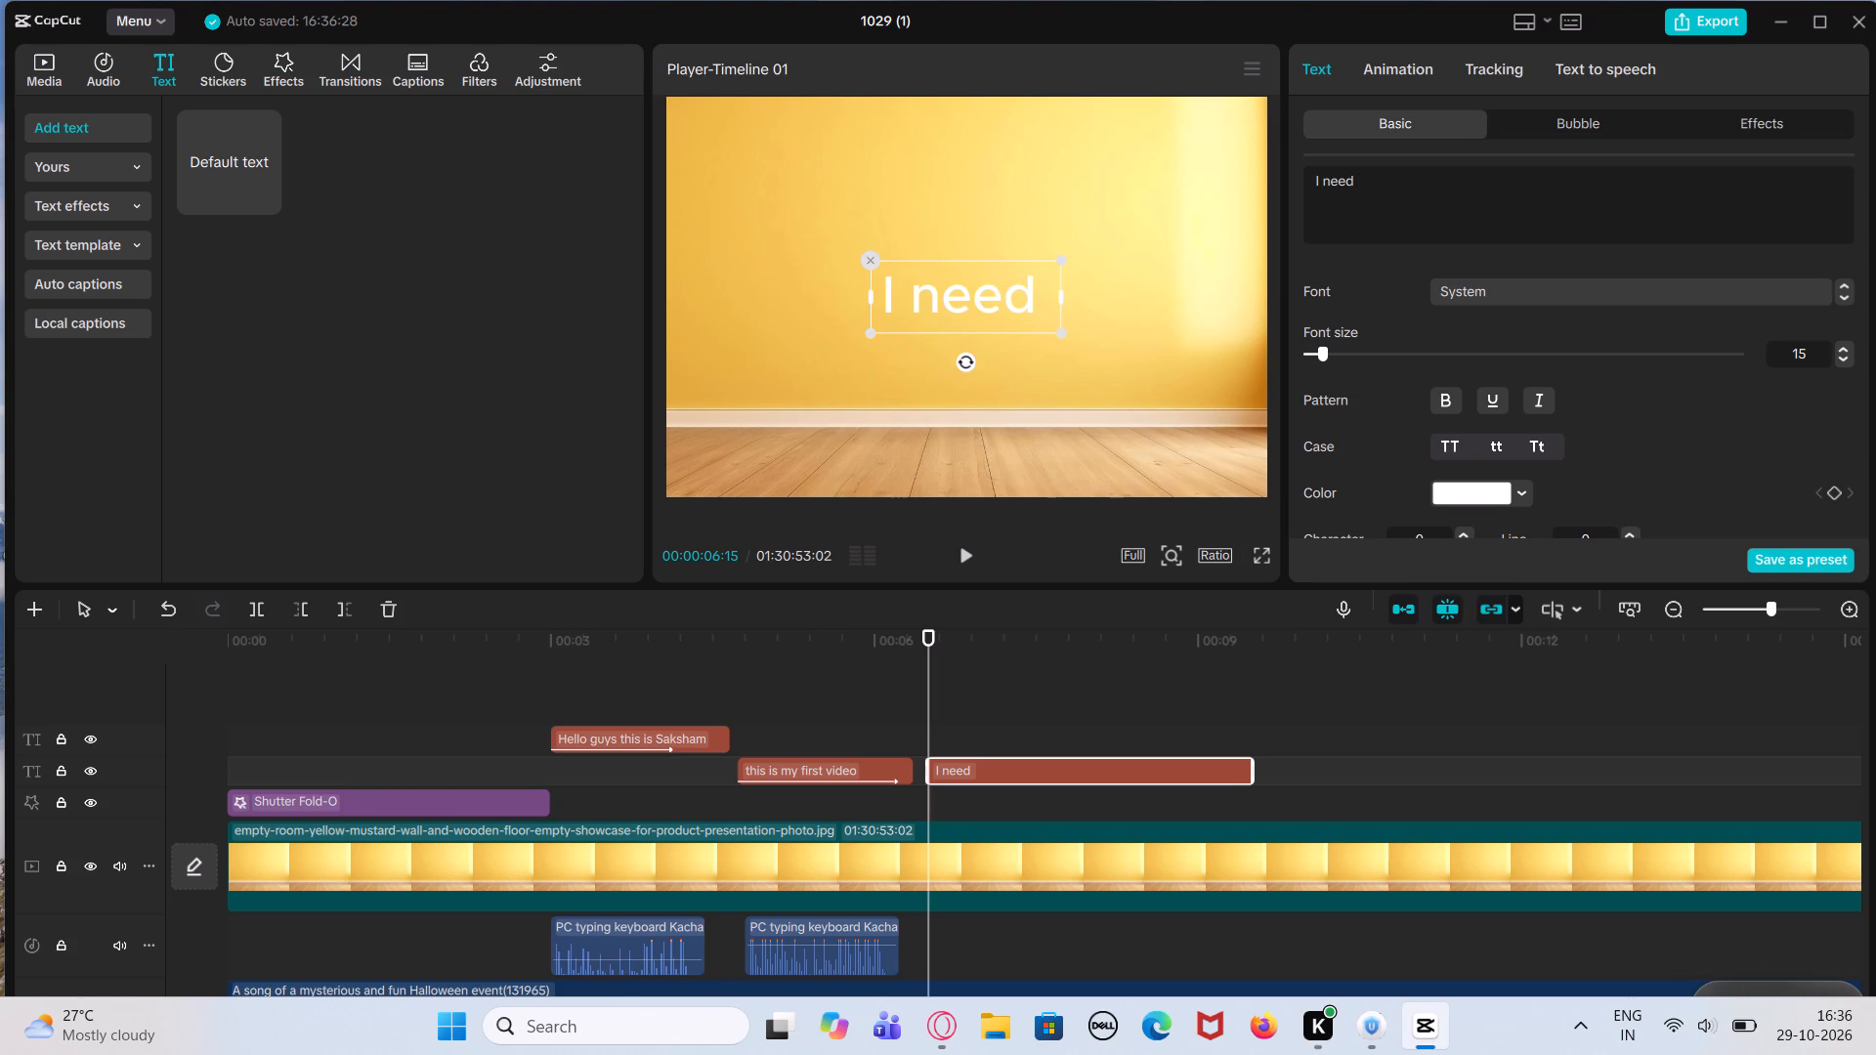
type("help")
key("space")
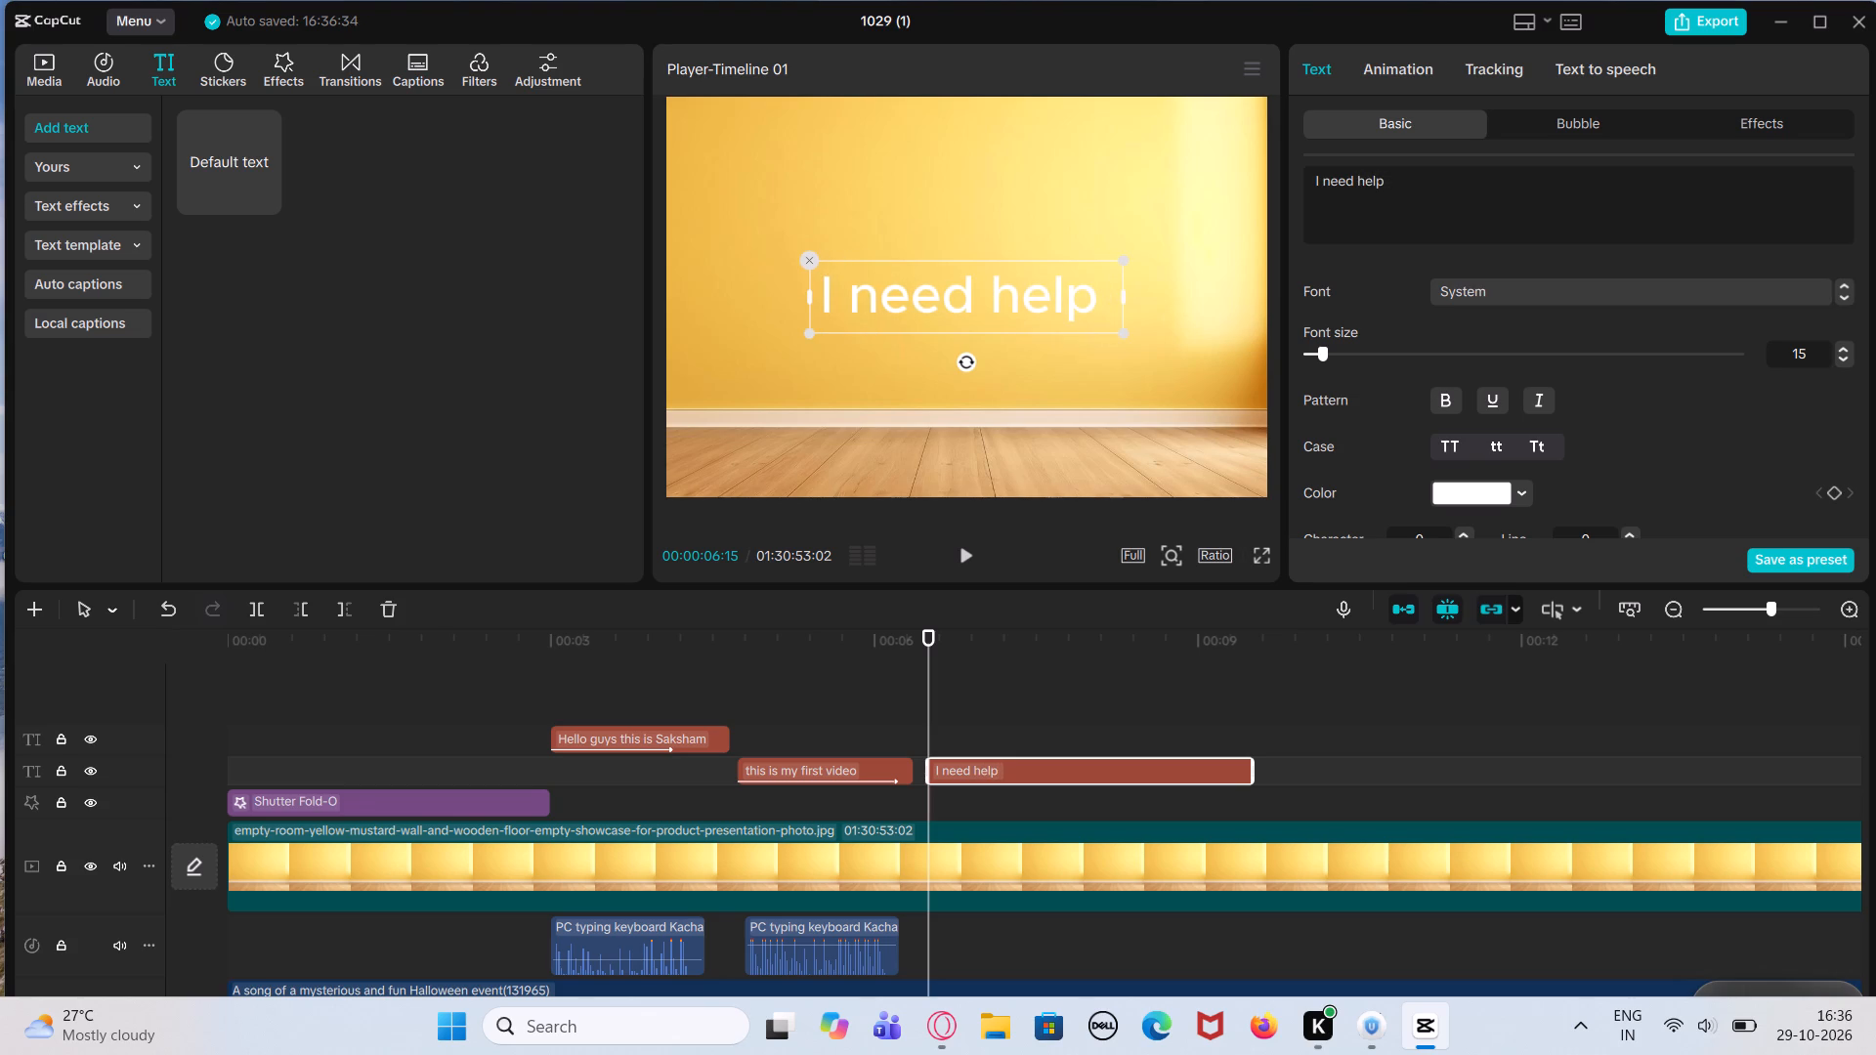
type("from you")
key("space")
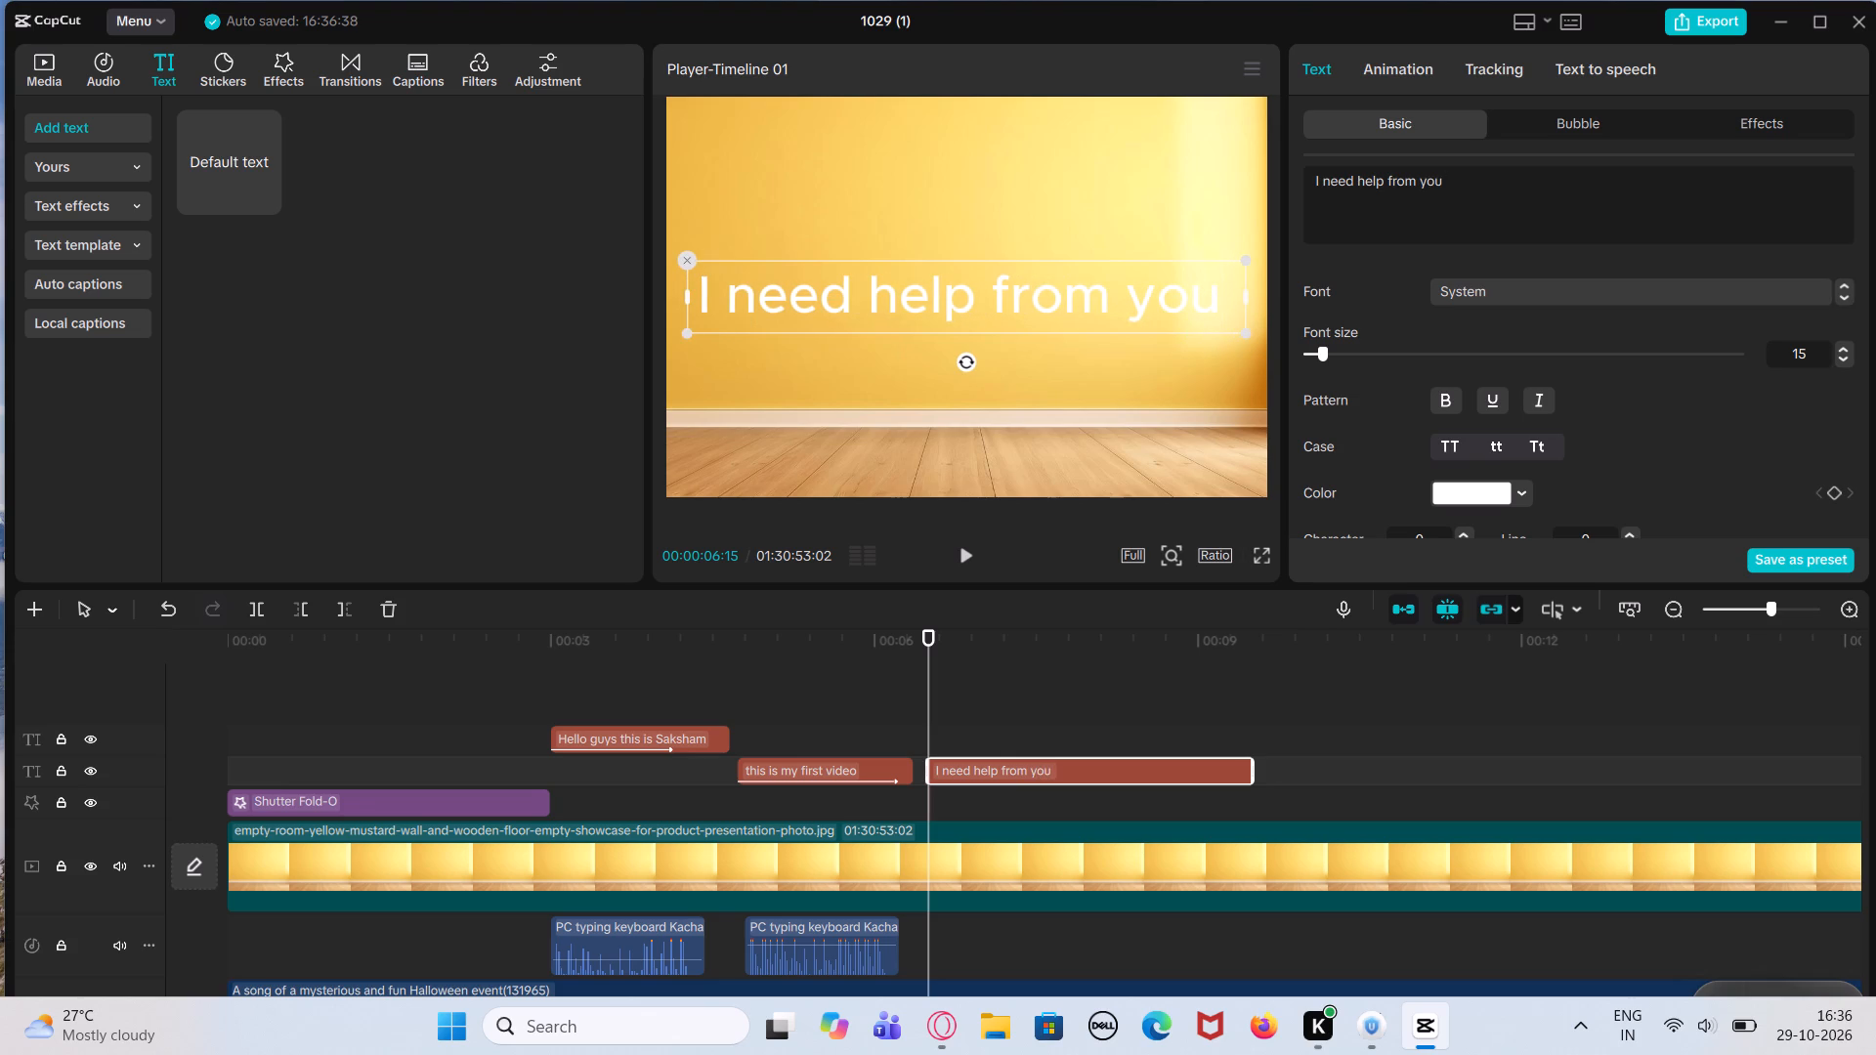
key("BackSpace")
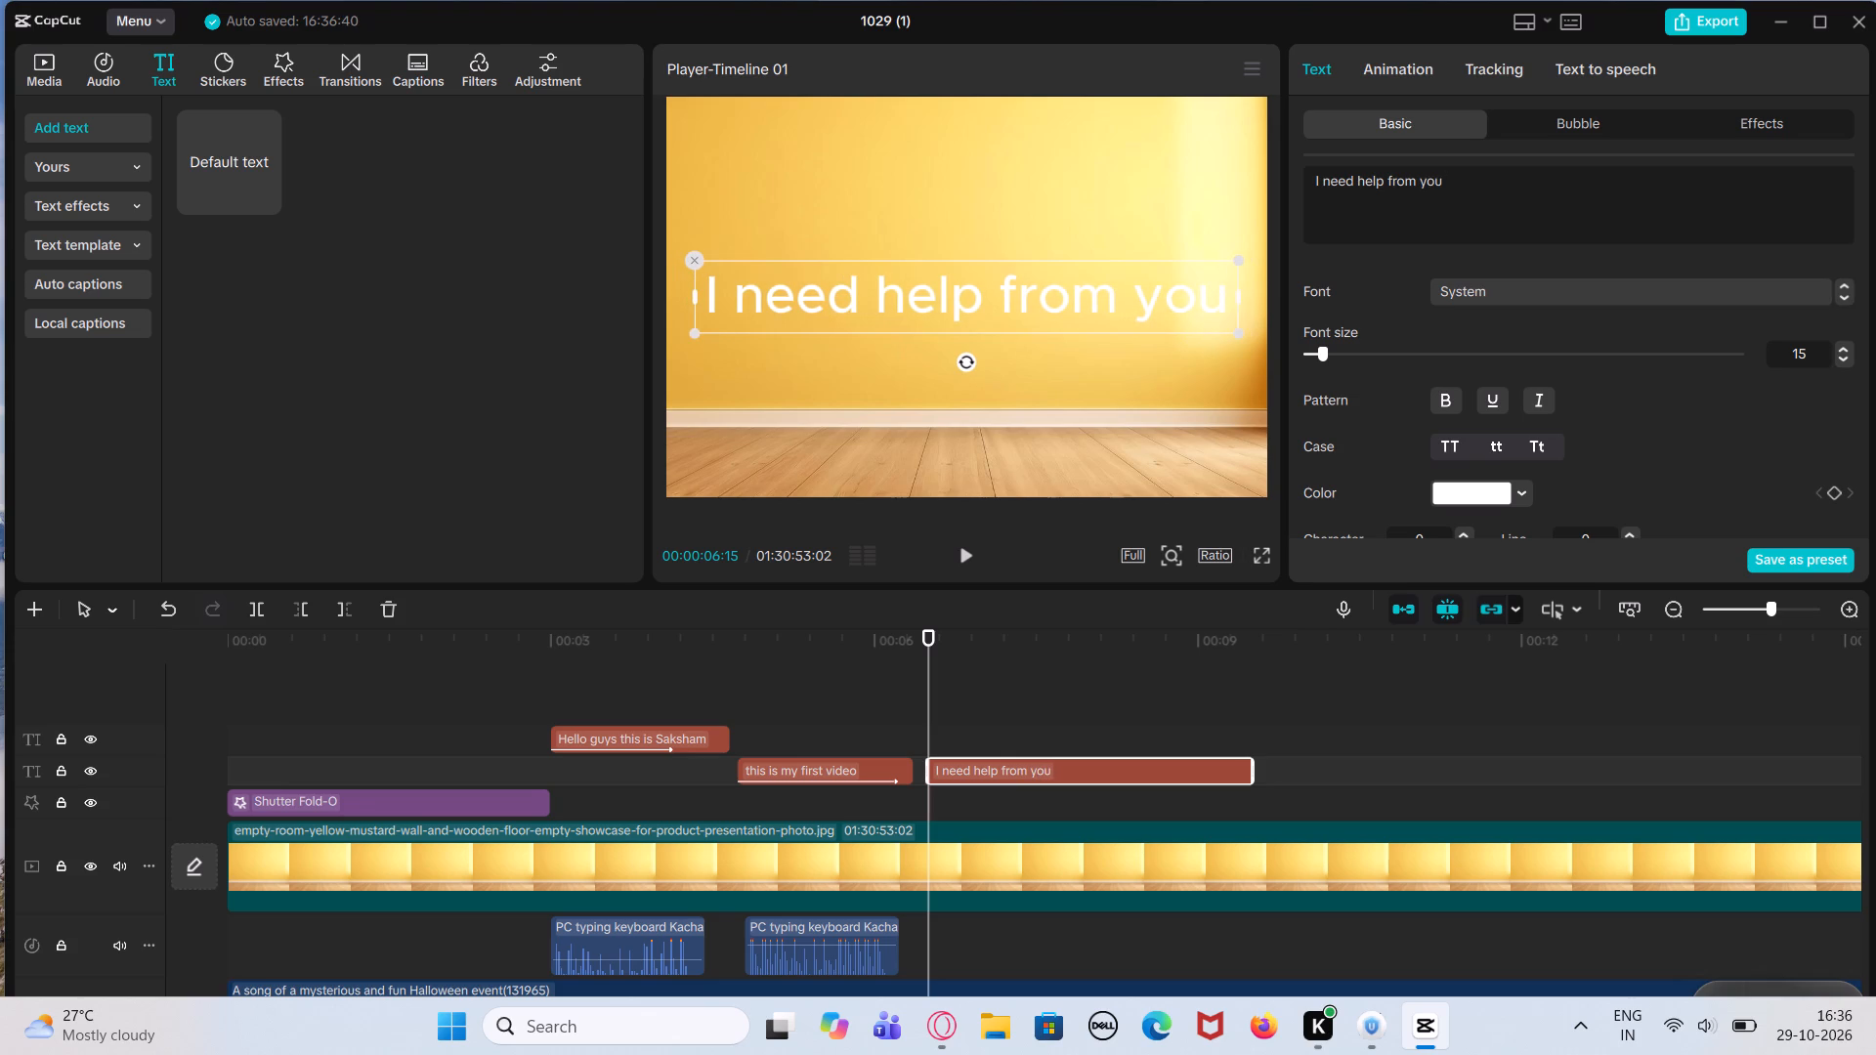
key("BackSpace")
key("BackSpace")
key("BackSpace")
key("BackSpace")
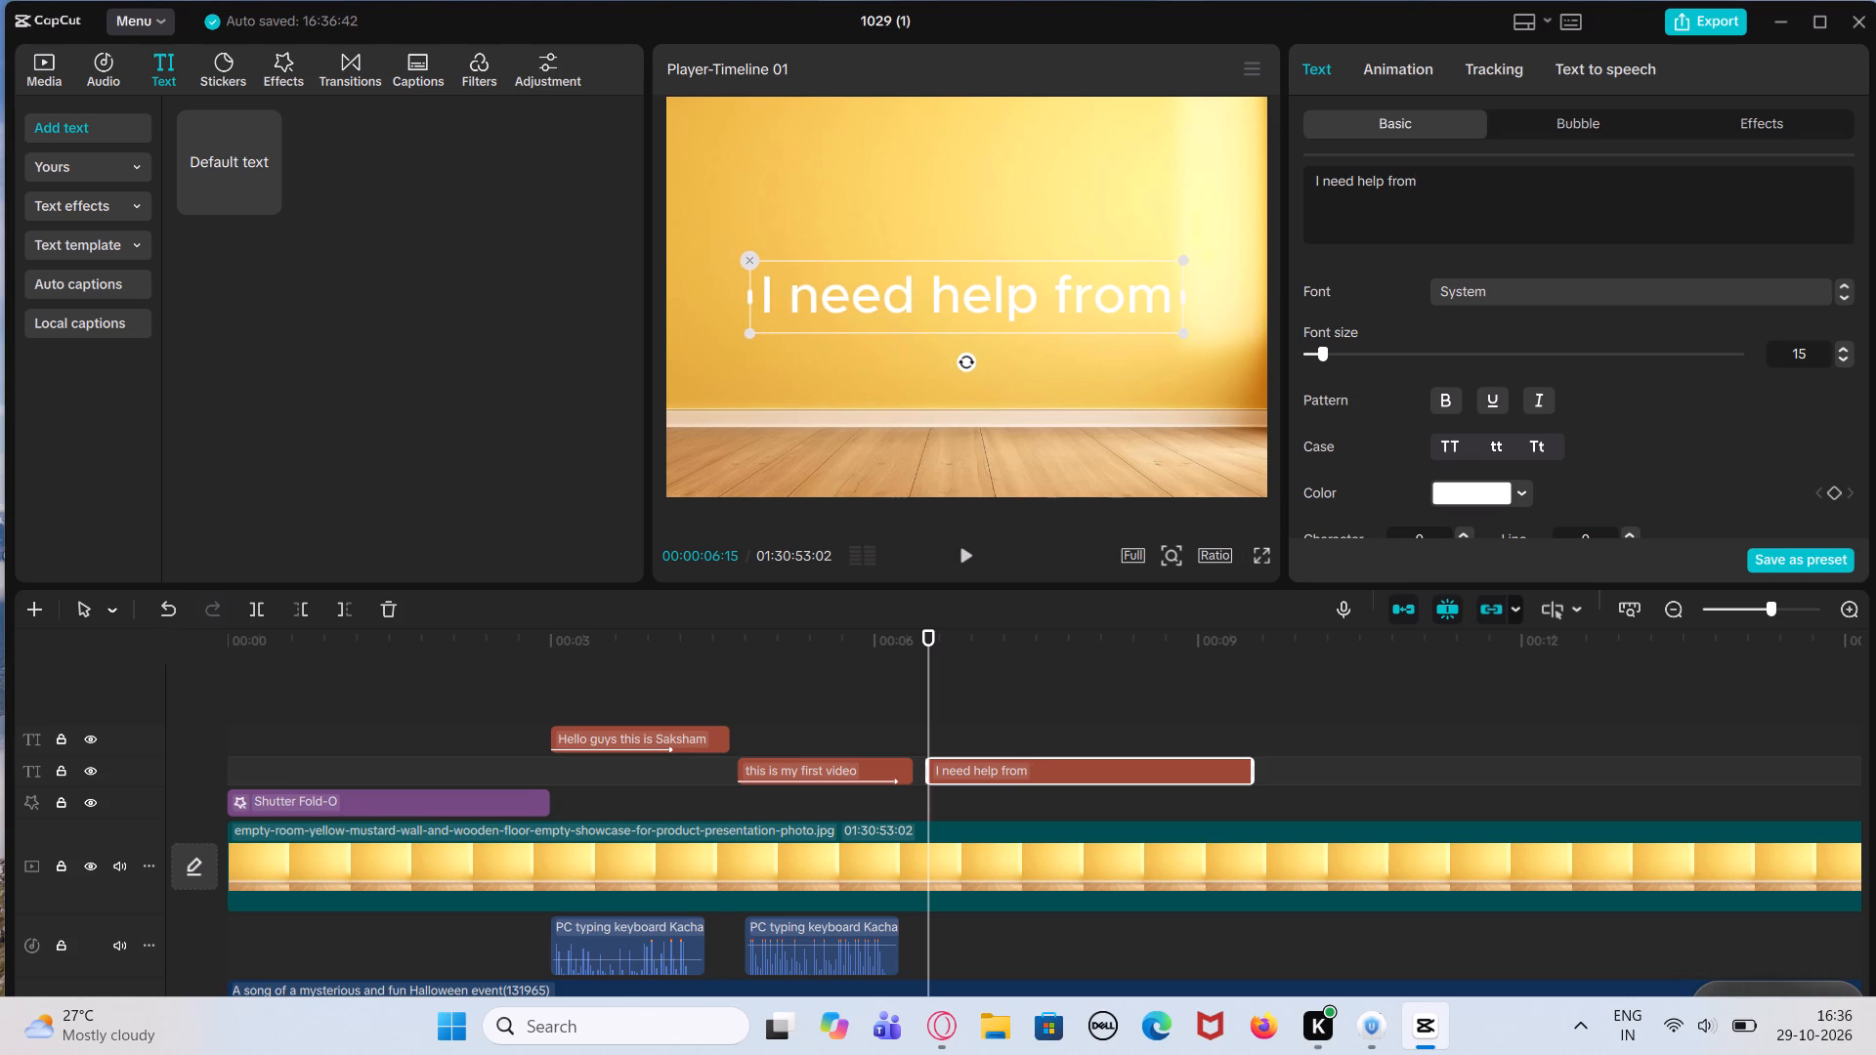
type("te")
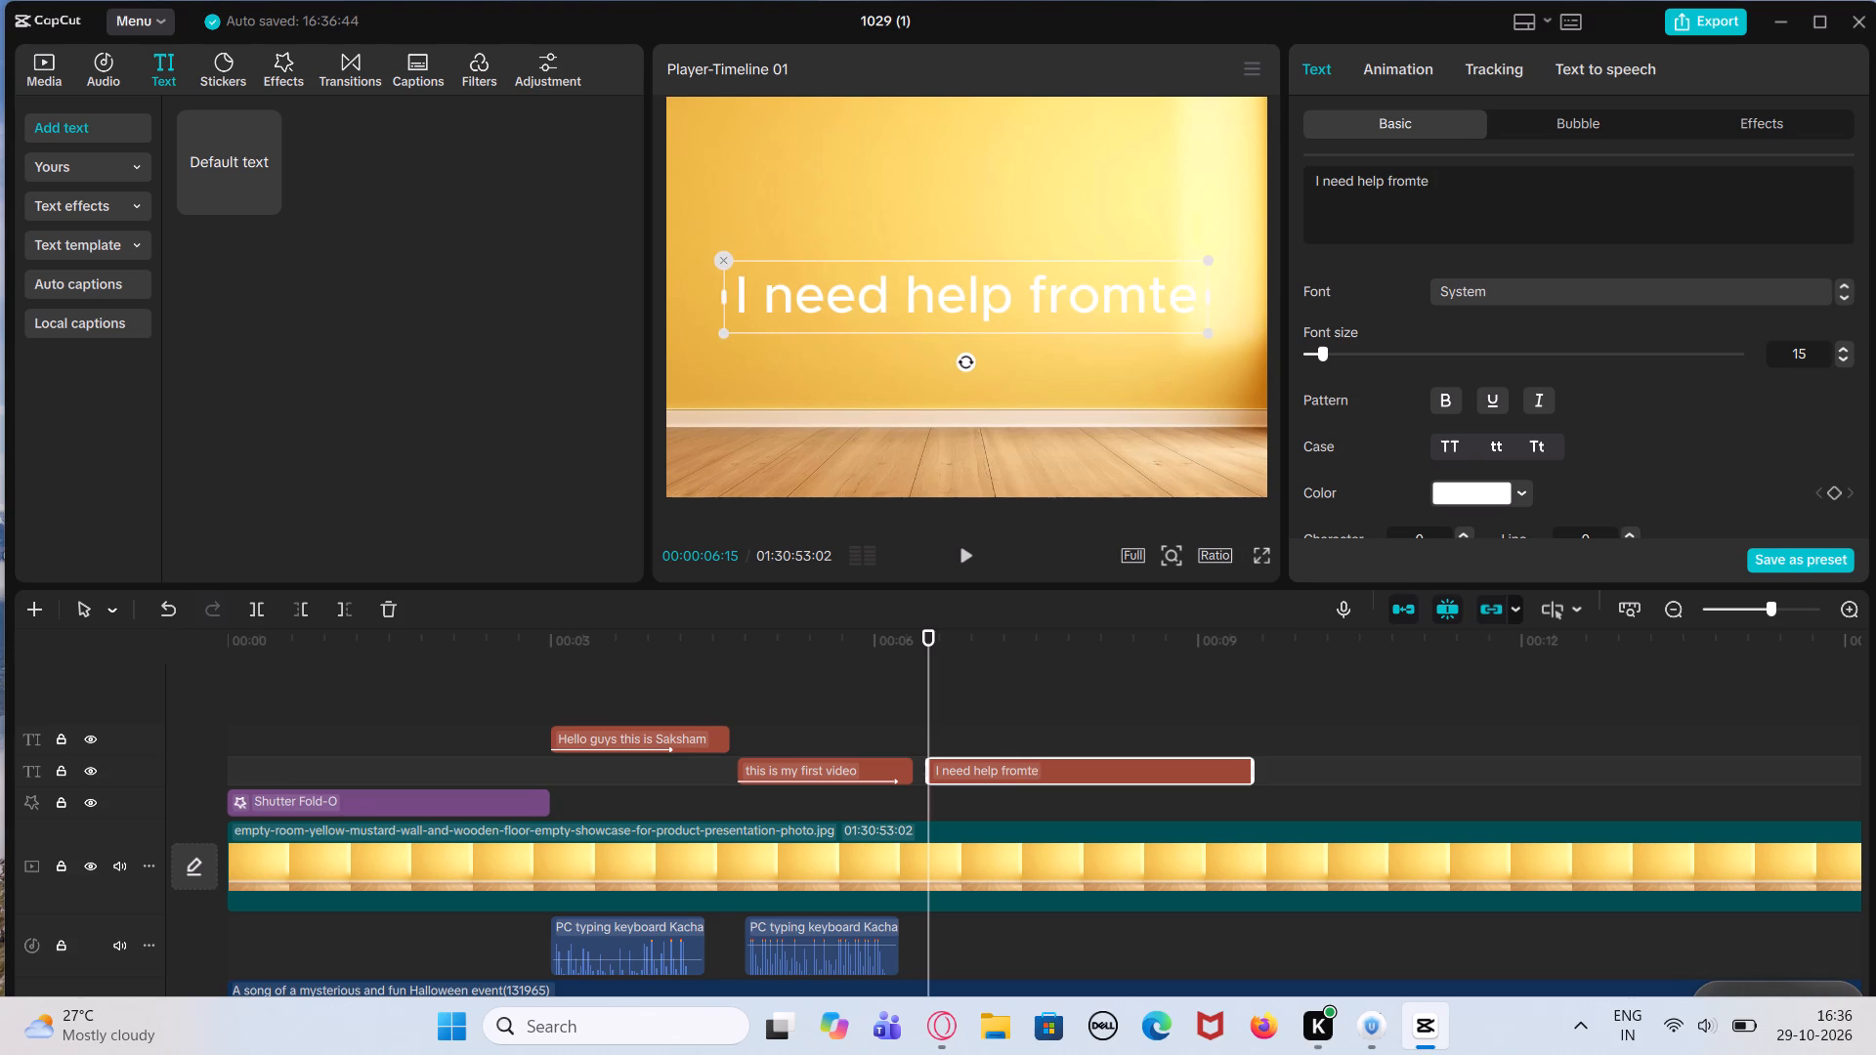
key("space")
key("BackSpace")
key("BackSpace")
key("BackSpace")
key("space")
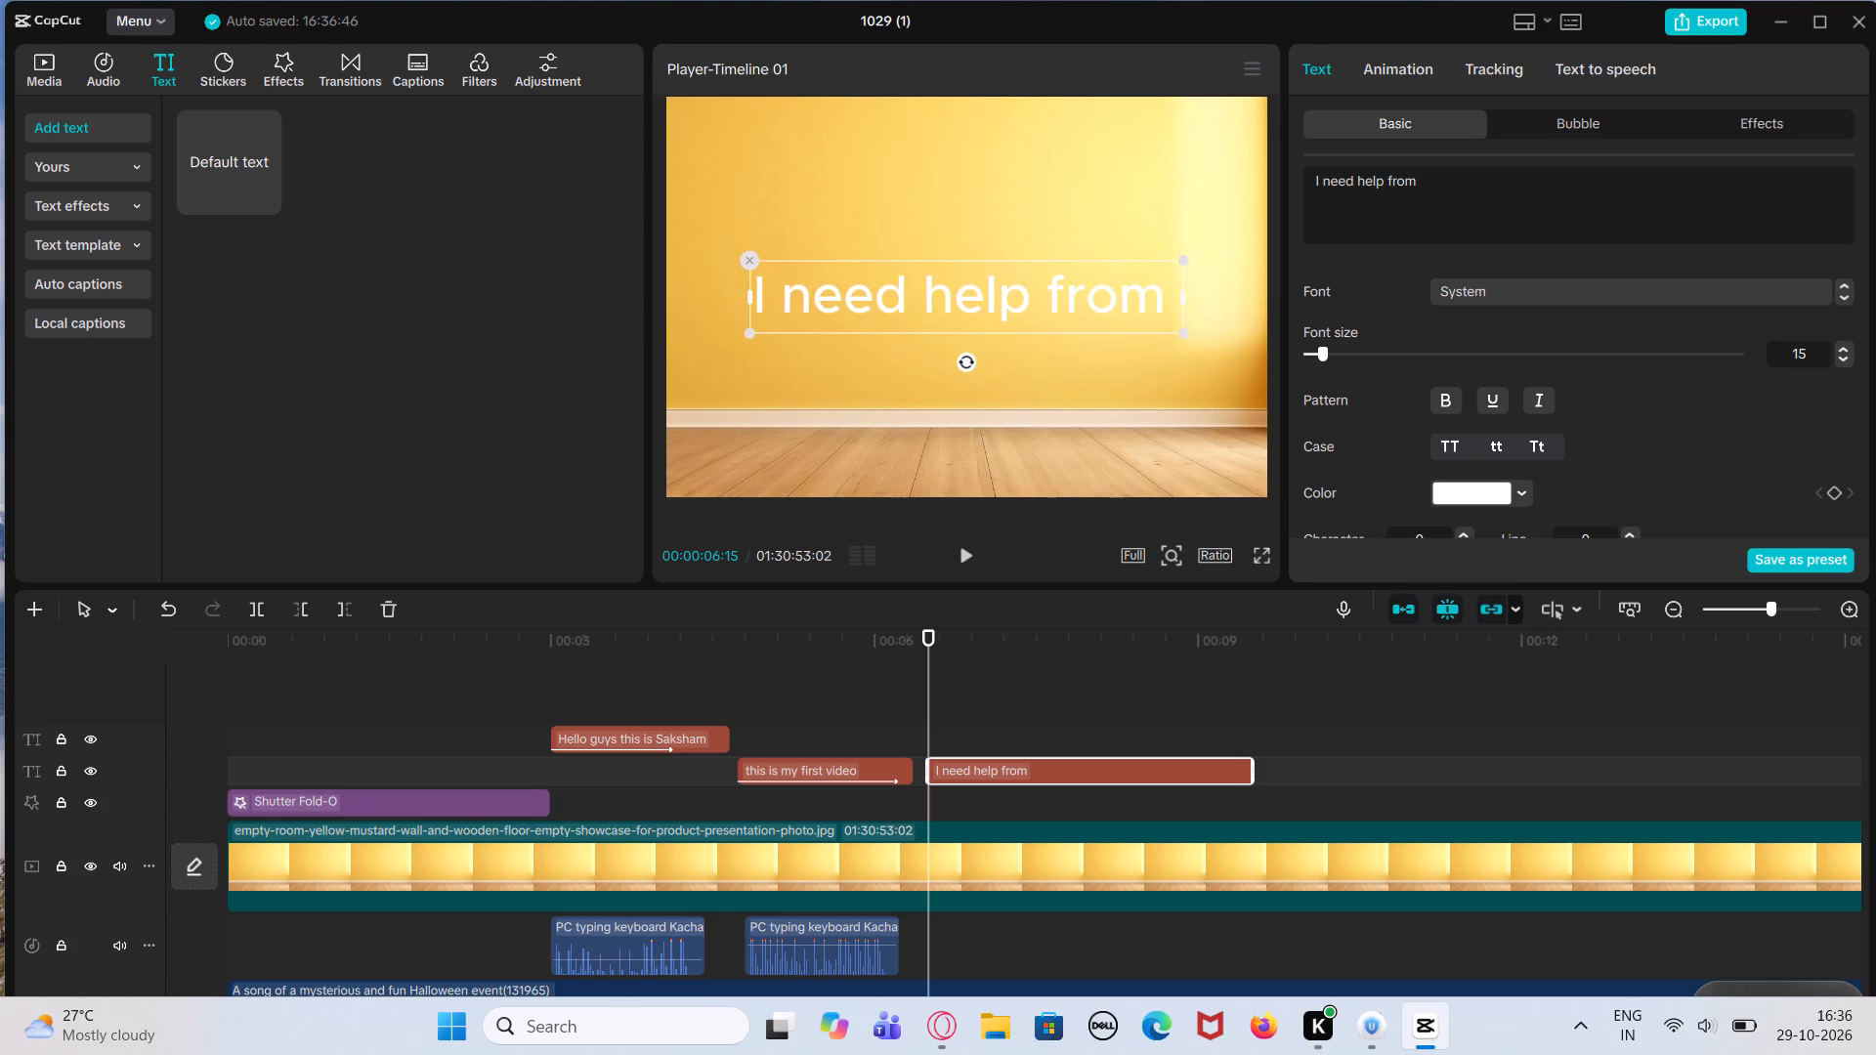
type("the viewrs")
key("space")
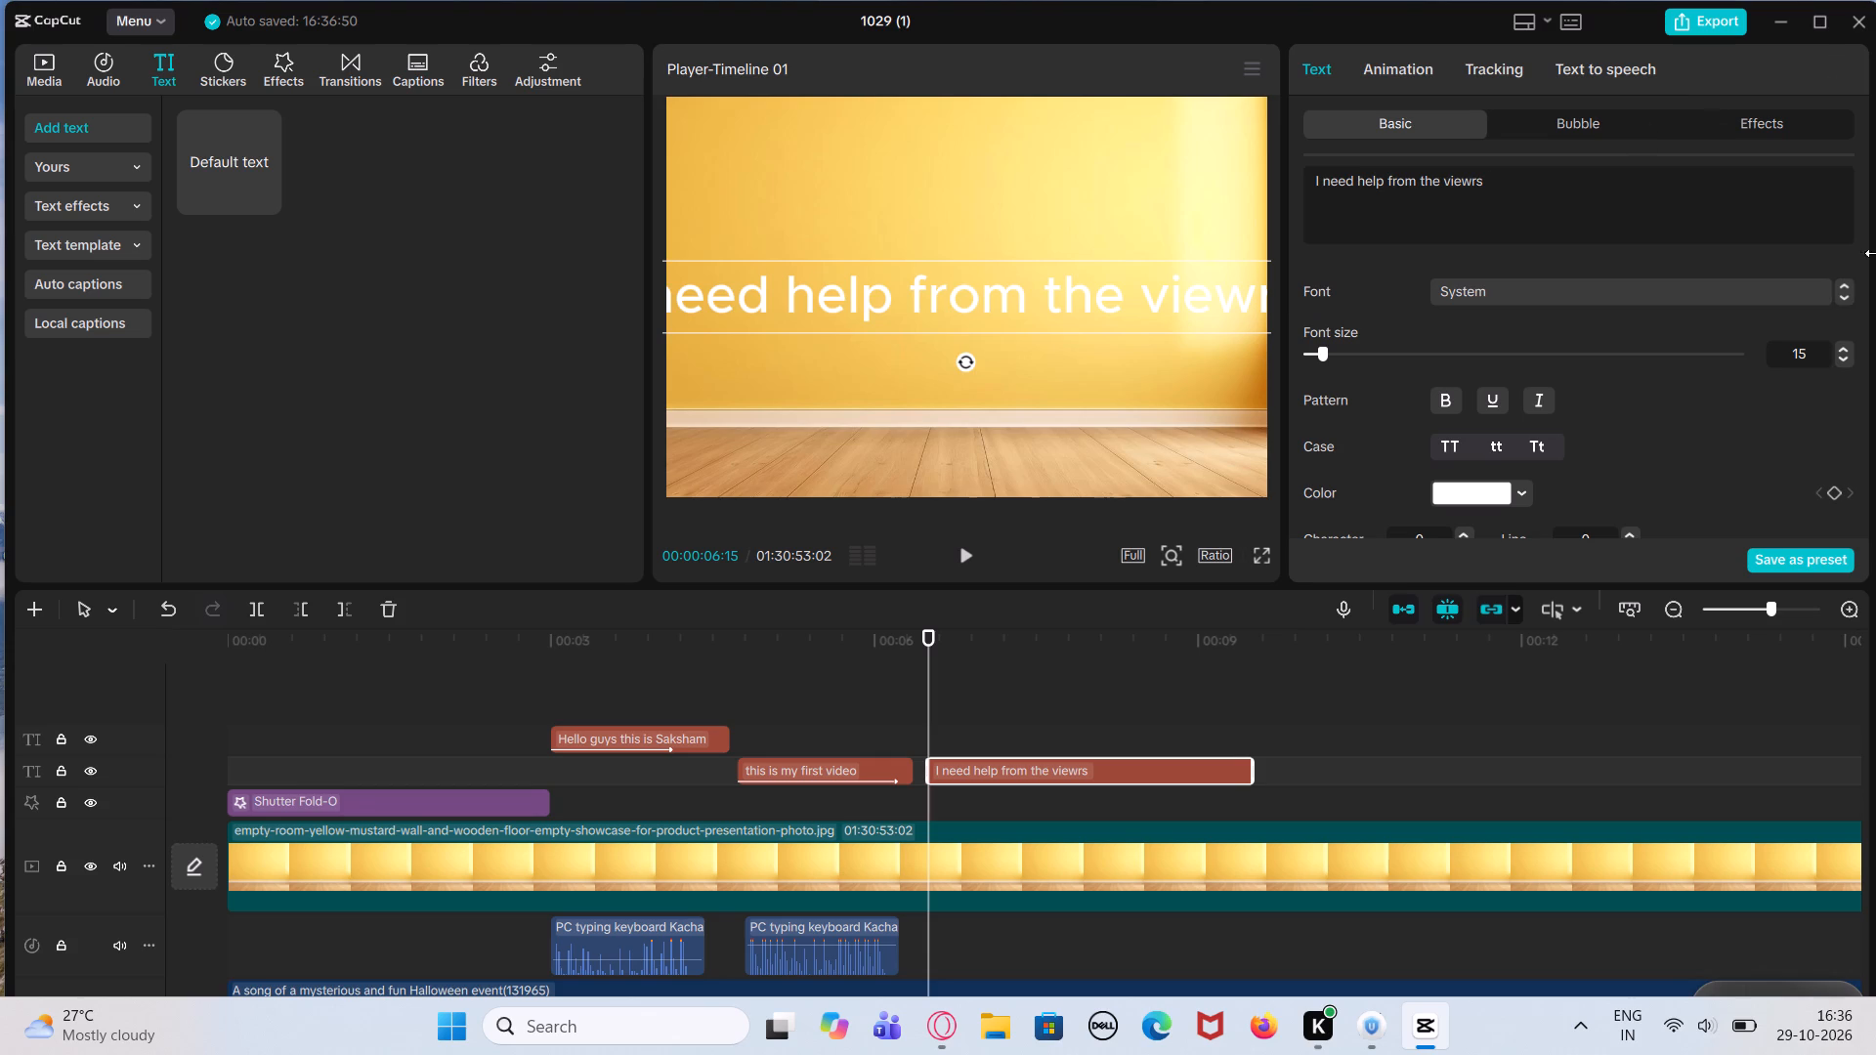
Change the third text's font to Arial Bold.
left_click(1844, 301)
left_click(1844, 301)
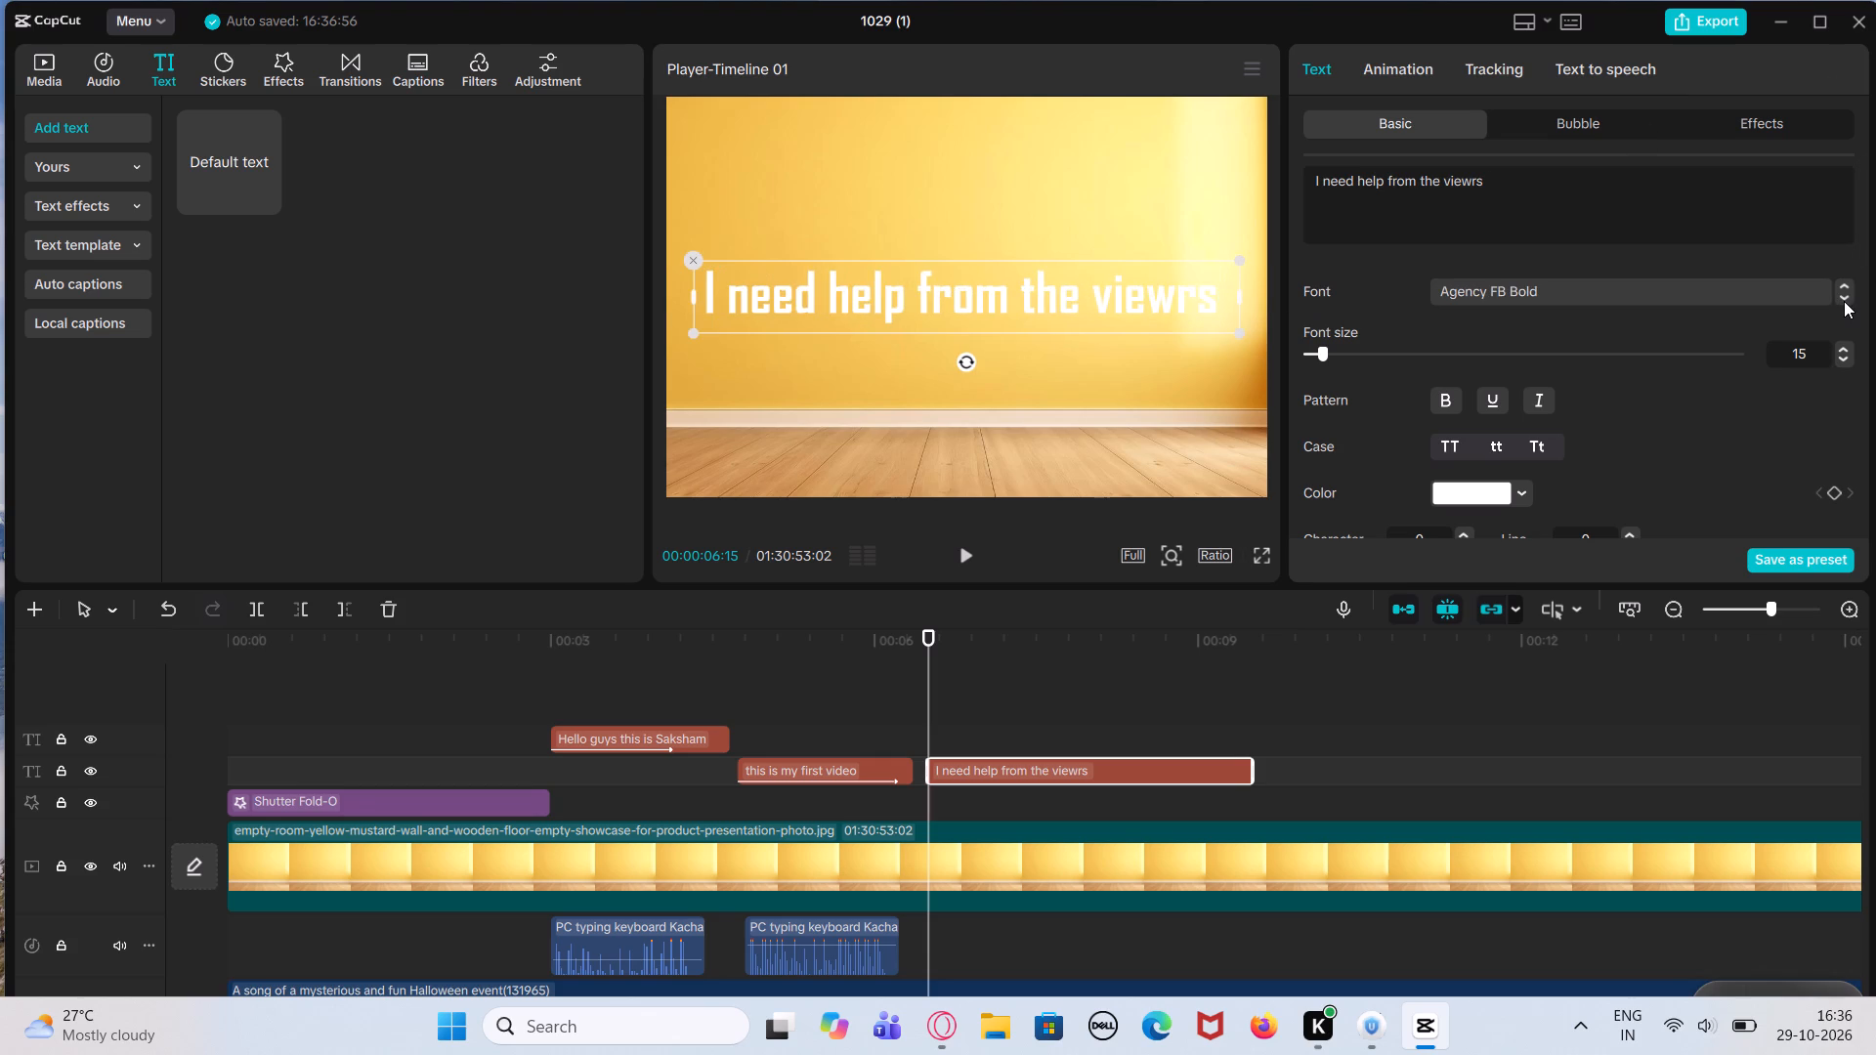
left_click(1844, 301)
left_click(1844, 301)
left_click(1844, 301)
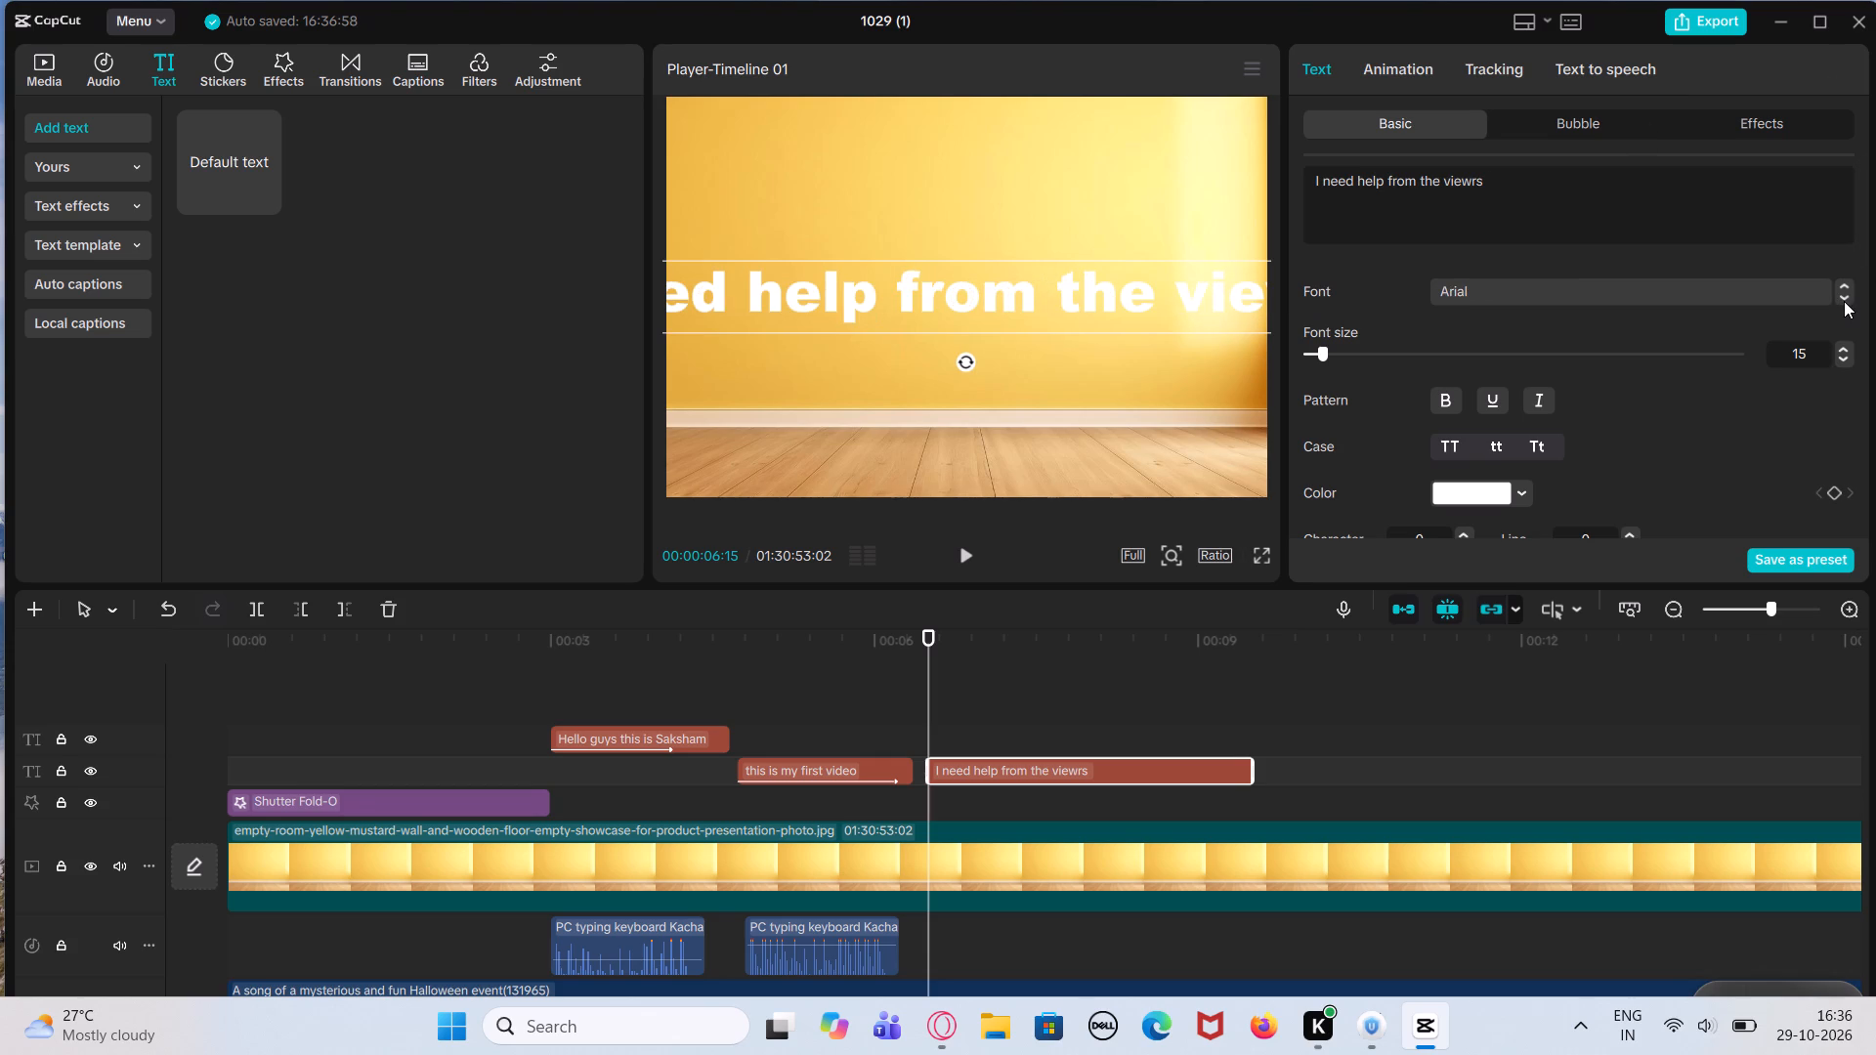
left_click(1844, 301)
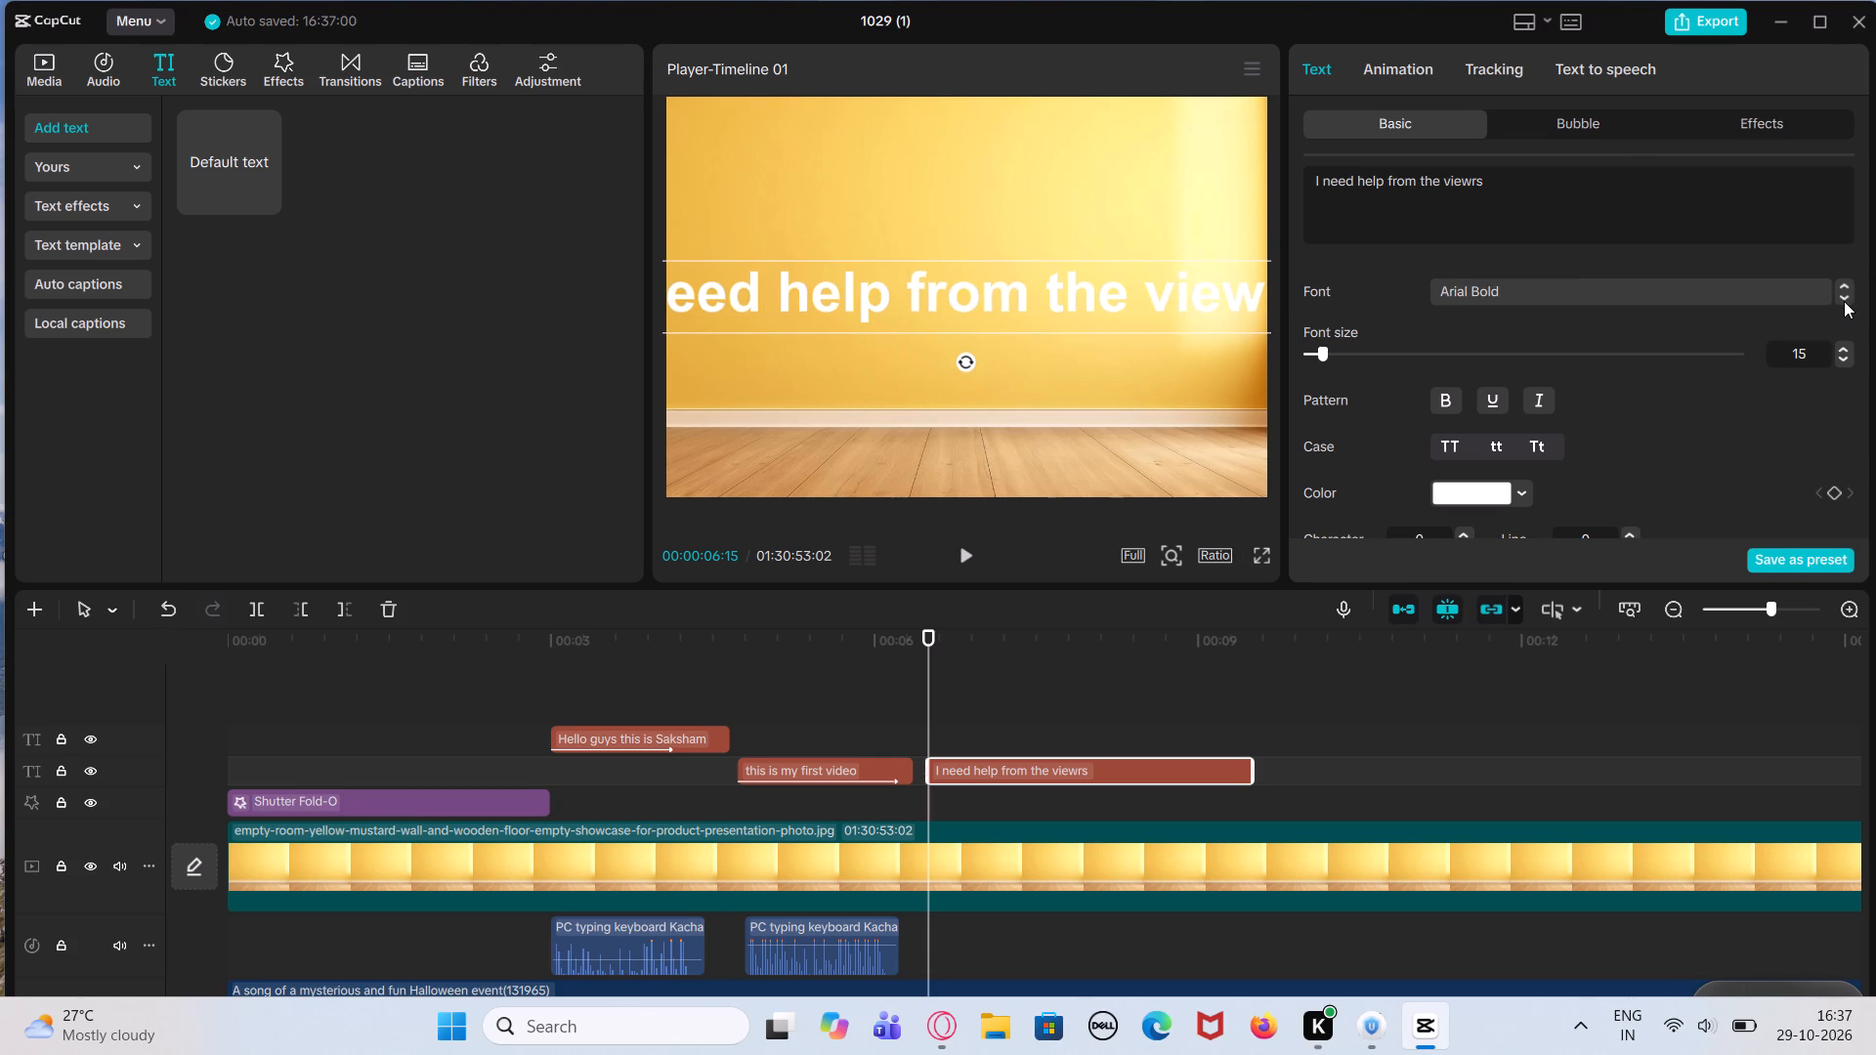
Reduce the third text's font size to 10.
left_click(1840, 356)
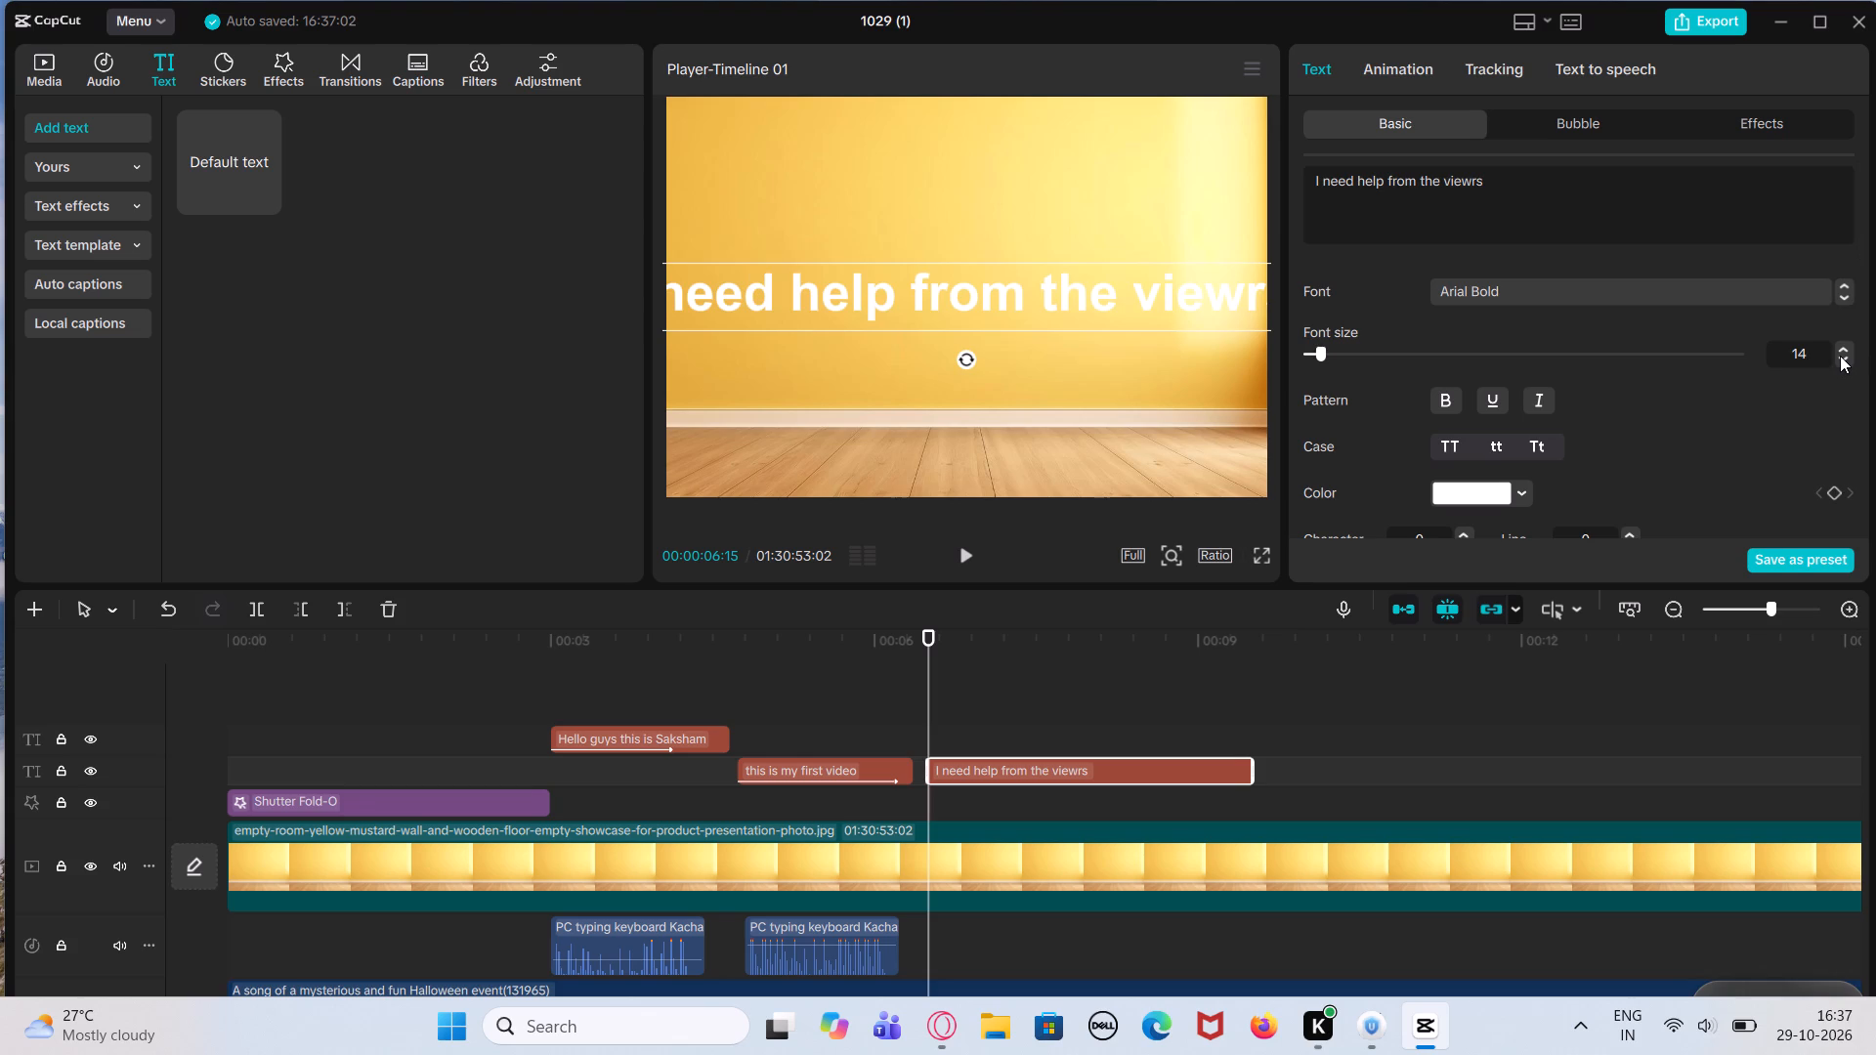
triple_click(1840, 356)
left_click(1840, 356)
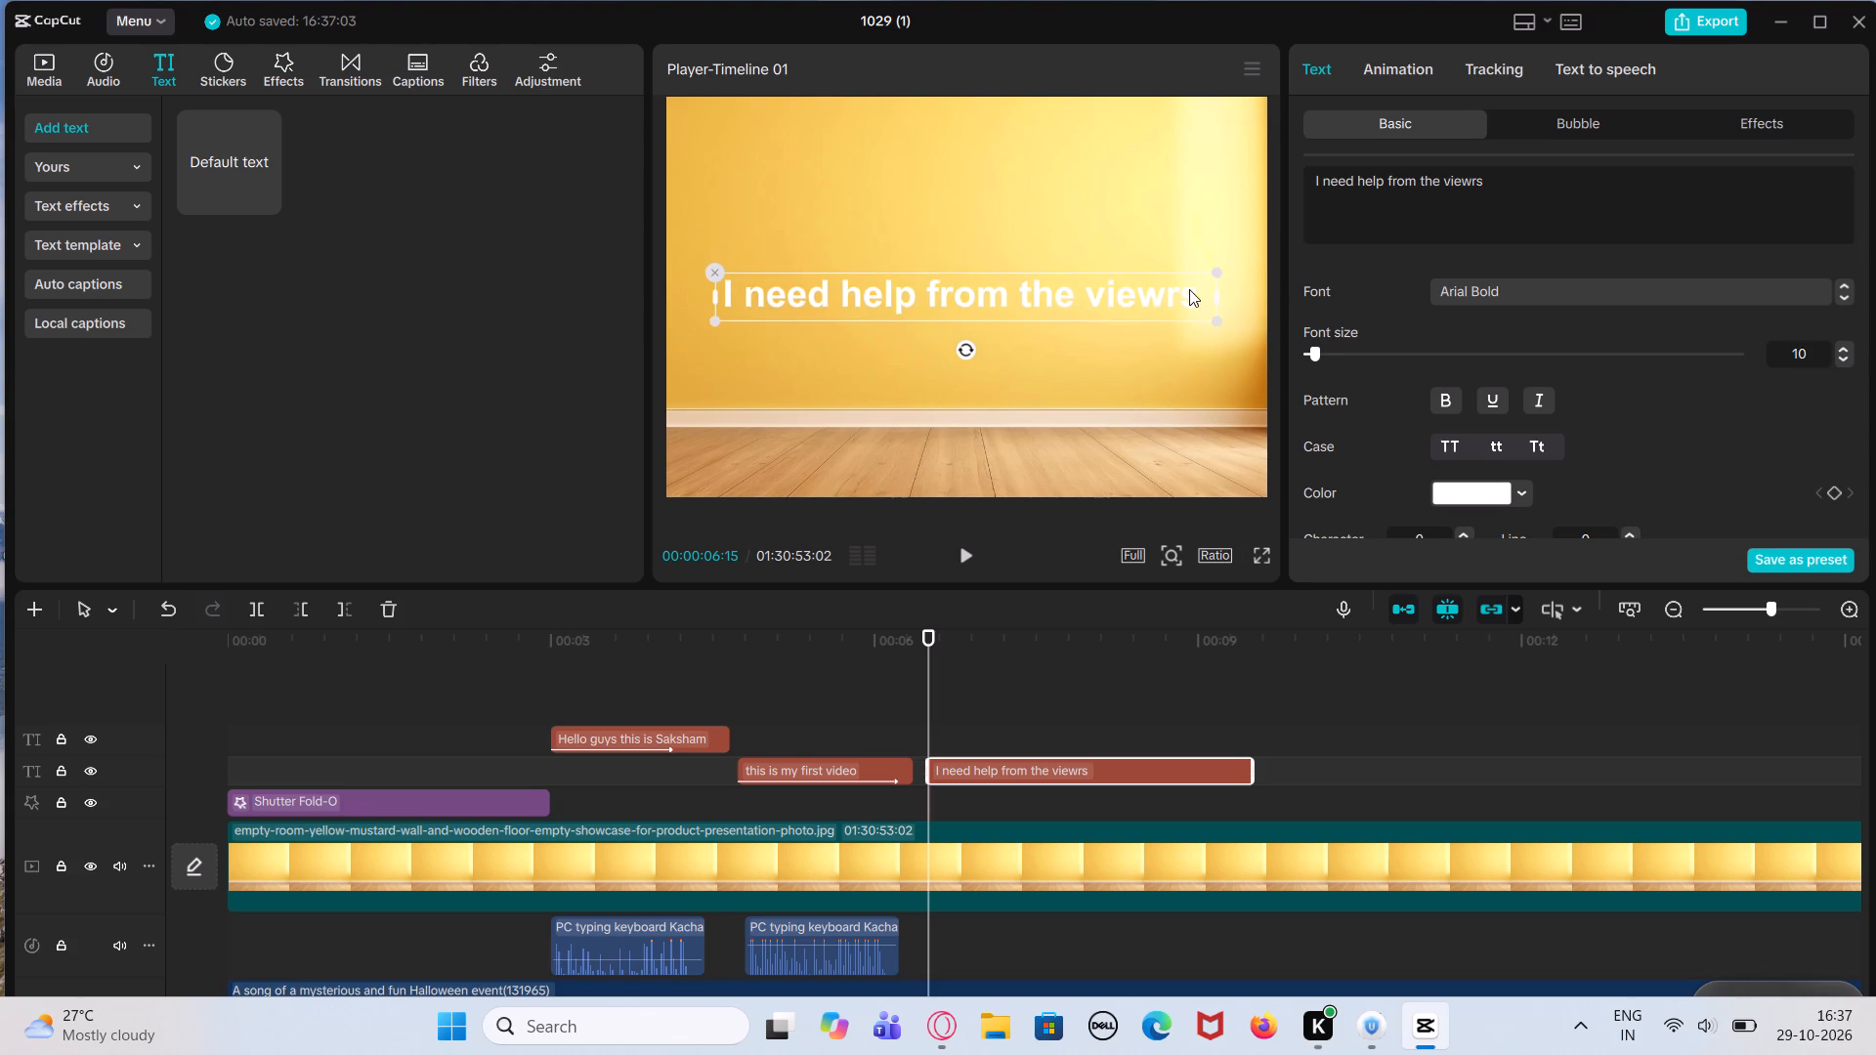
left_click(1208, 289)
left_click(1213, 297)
Replace the word "viewrs" in the third text with "public" so it reads "I need help from the public".
left_click(1545, 187)
key("BackSpace")
key("BackSpace")
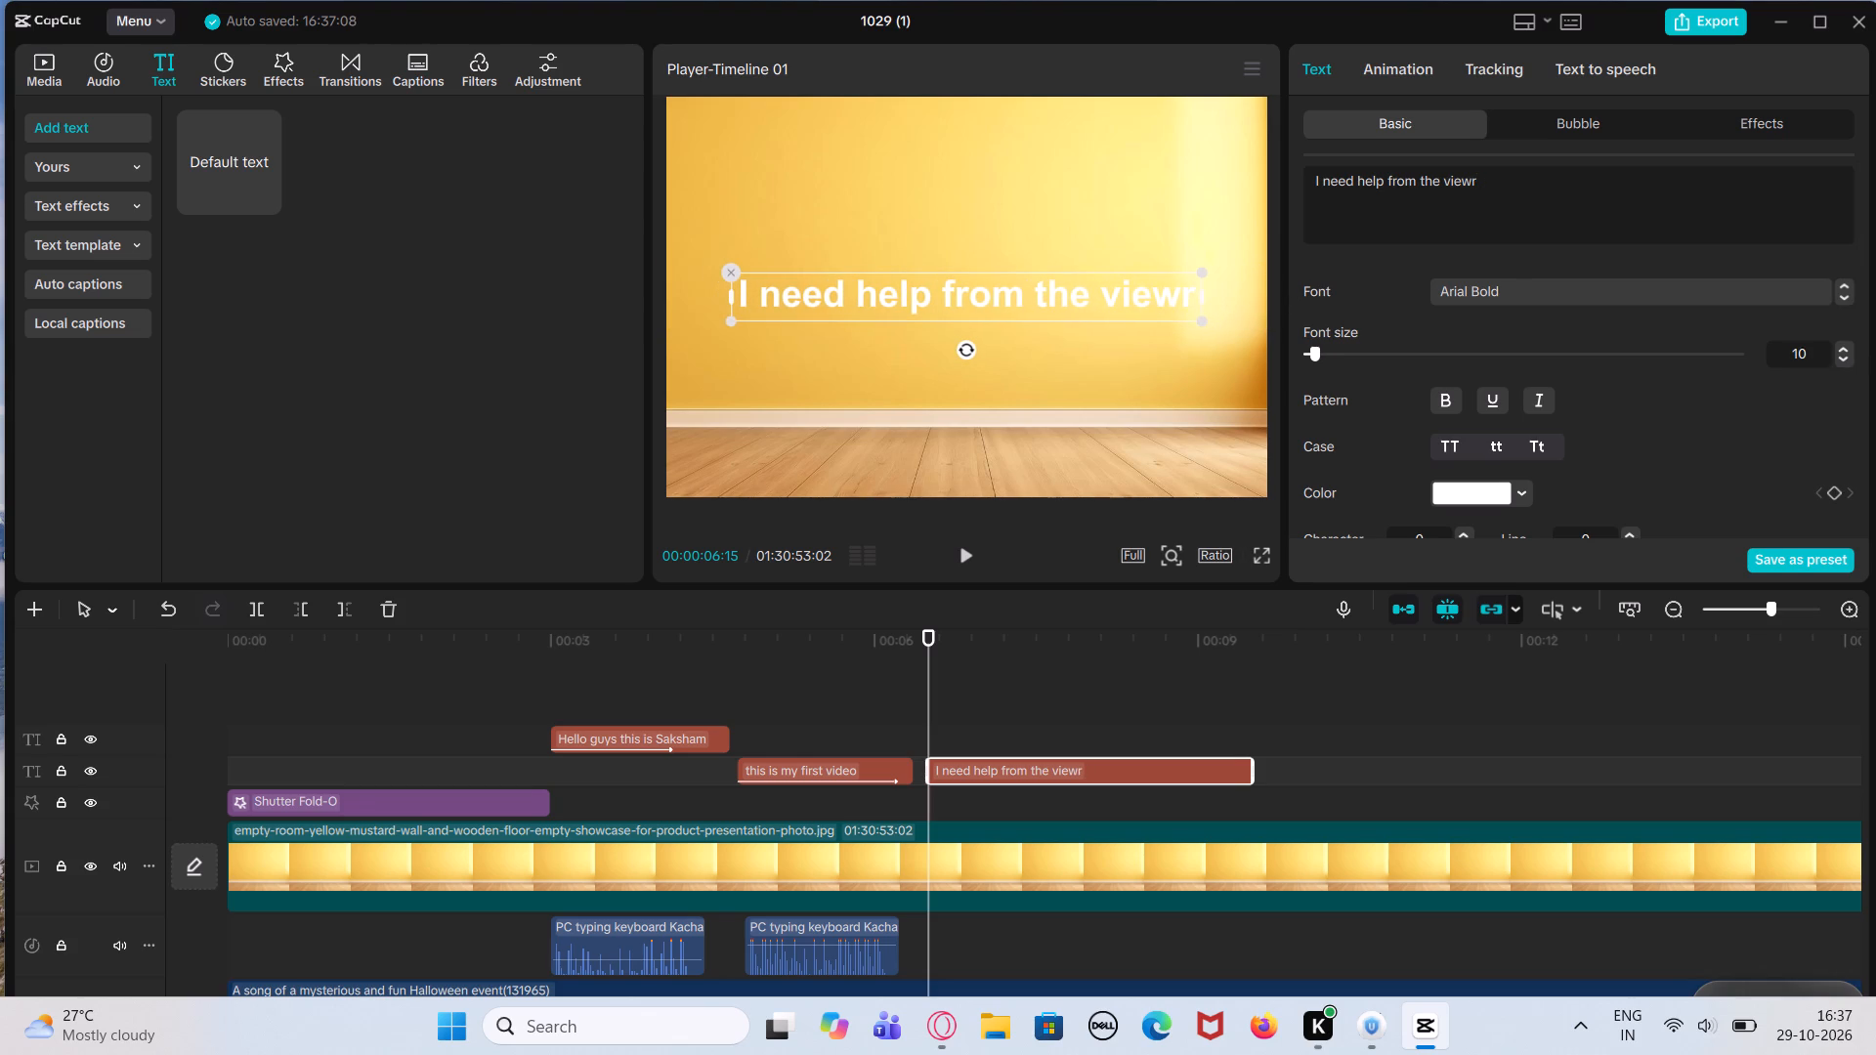
key("BackSpace")
key("BackSpace")
key("BackSpace")
key("BackSpace")
key("BackSpace")
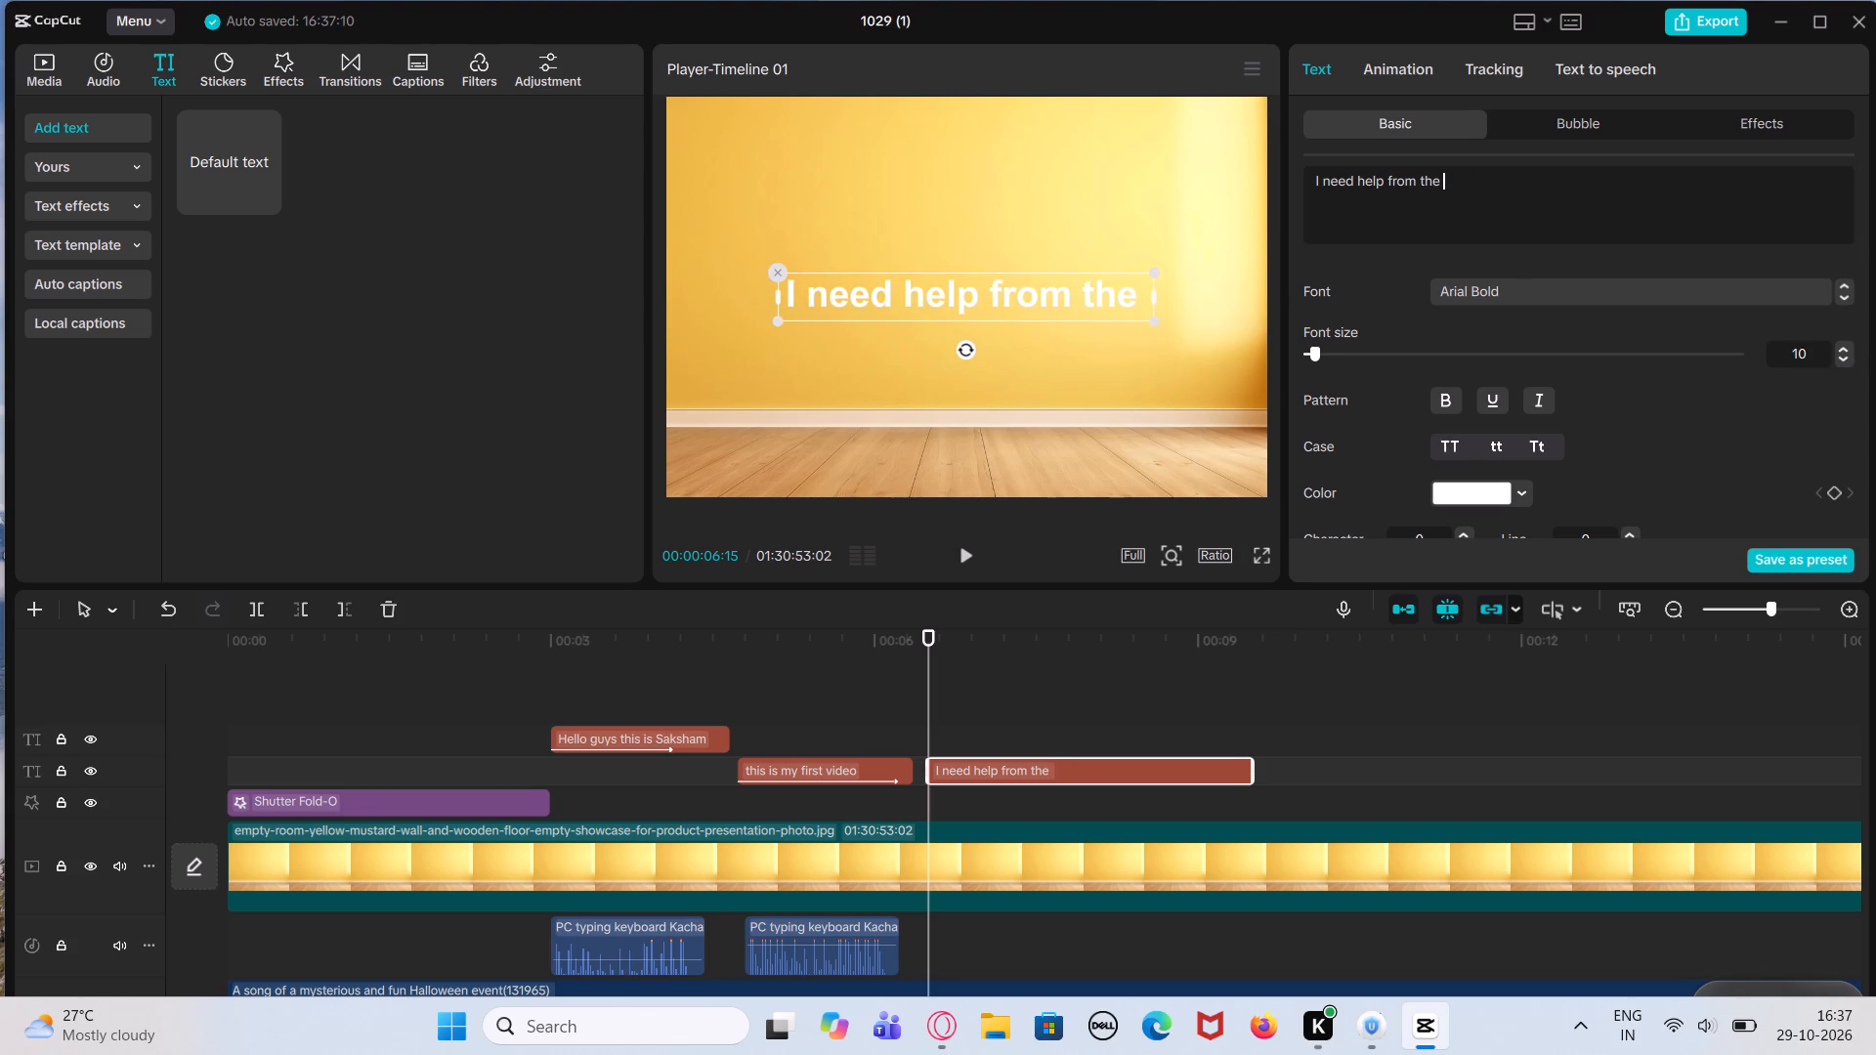
key("space")
key("BackSpace")
key("BackSpace")
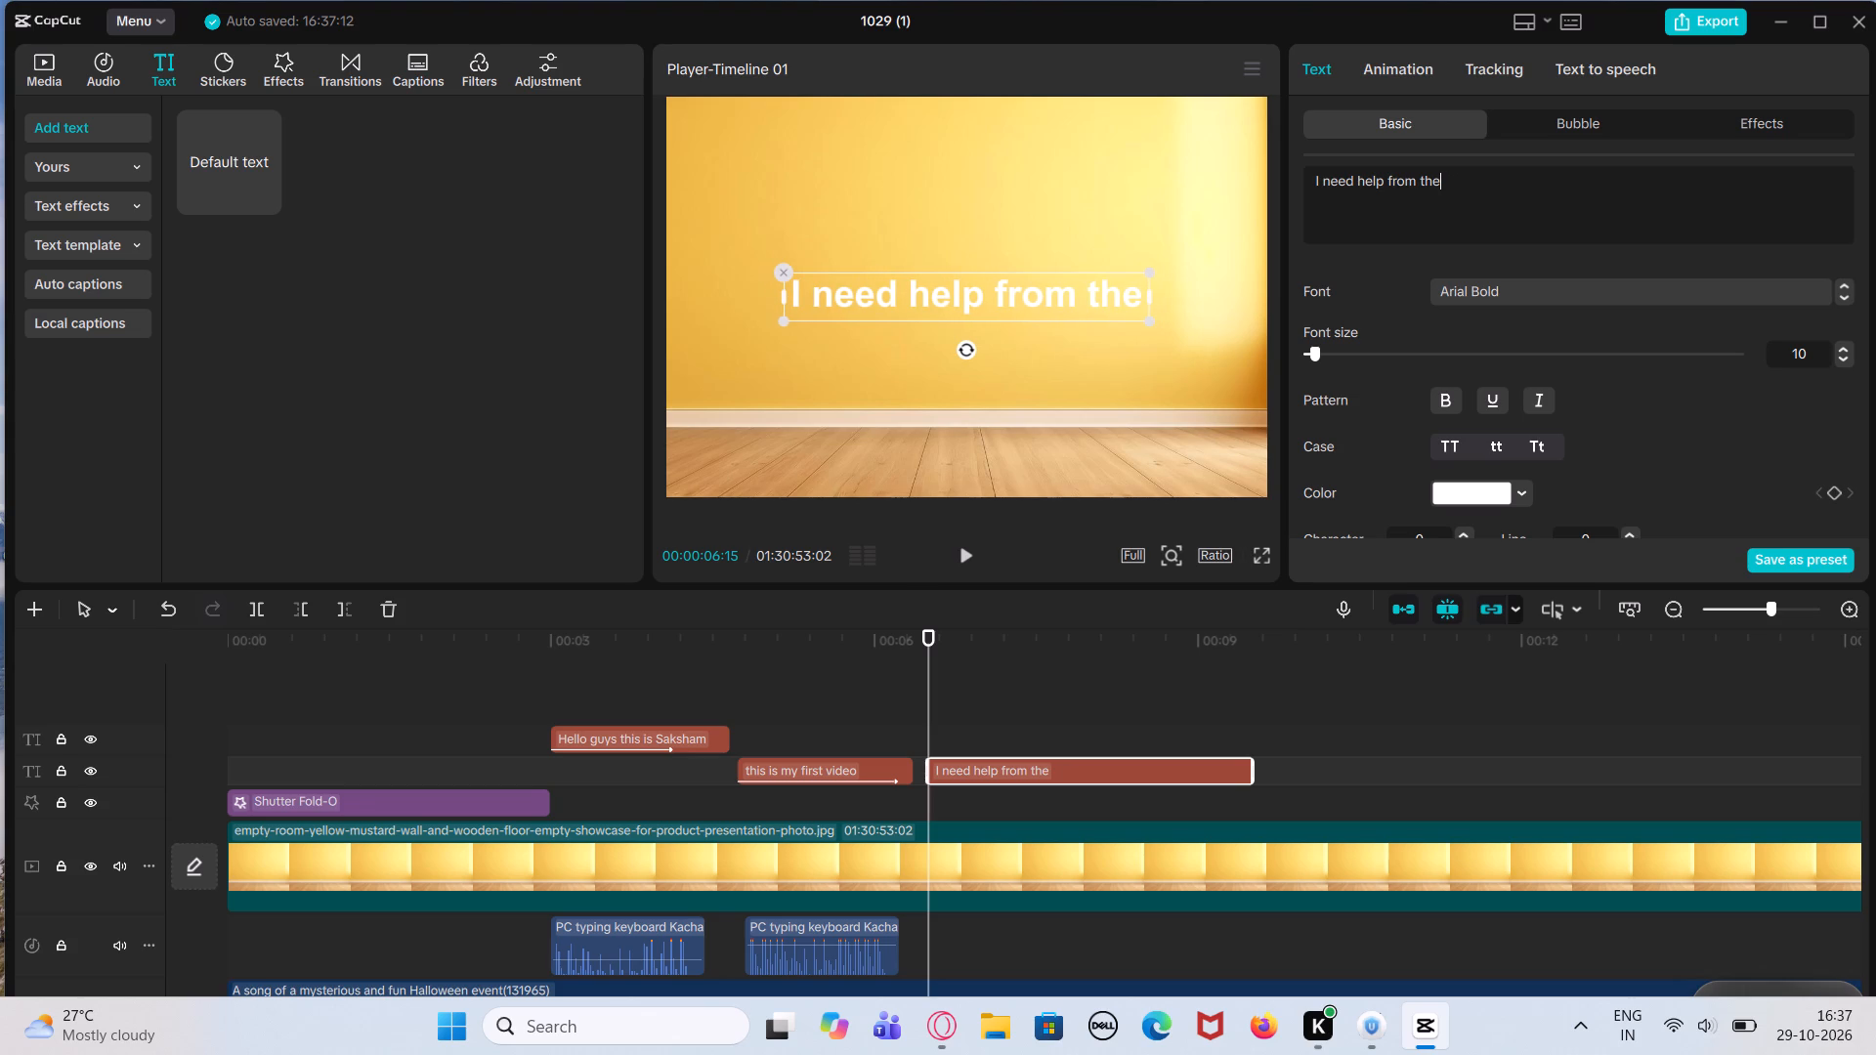
key("Down")
key("space")
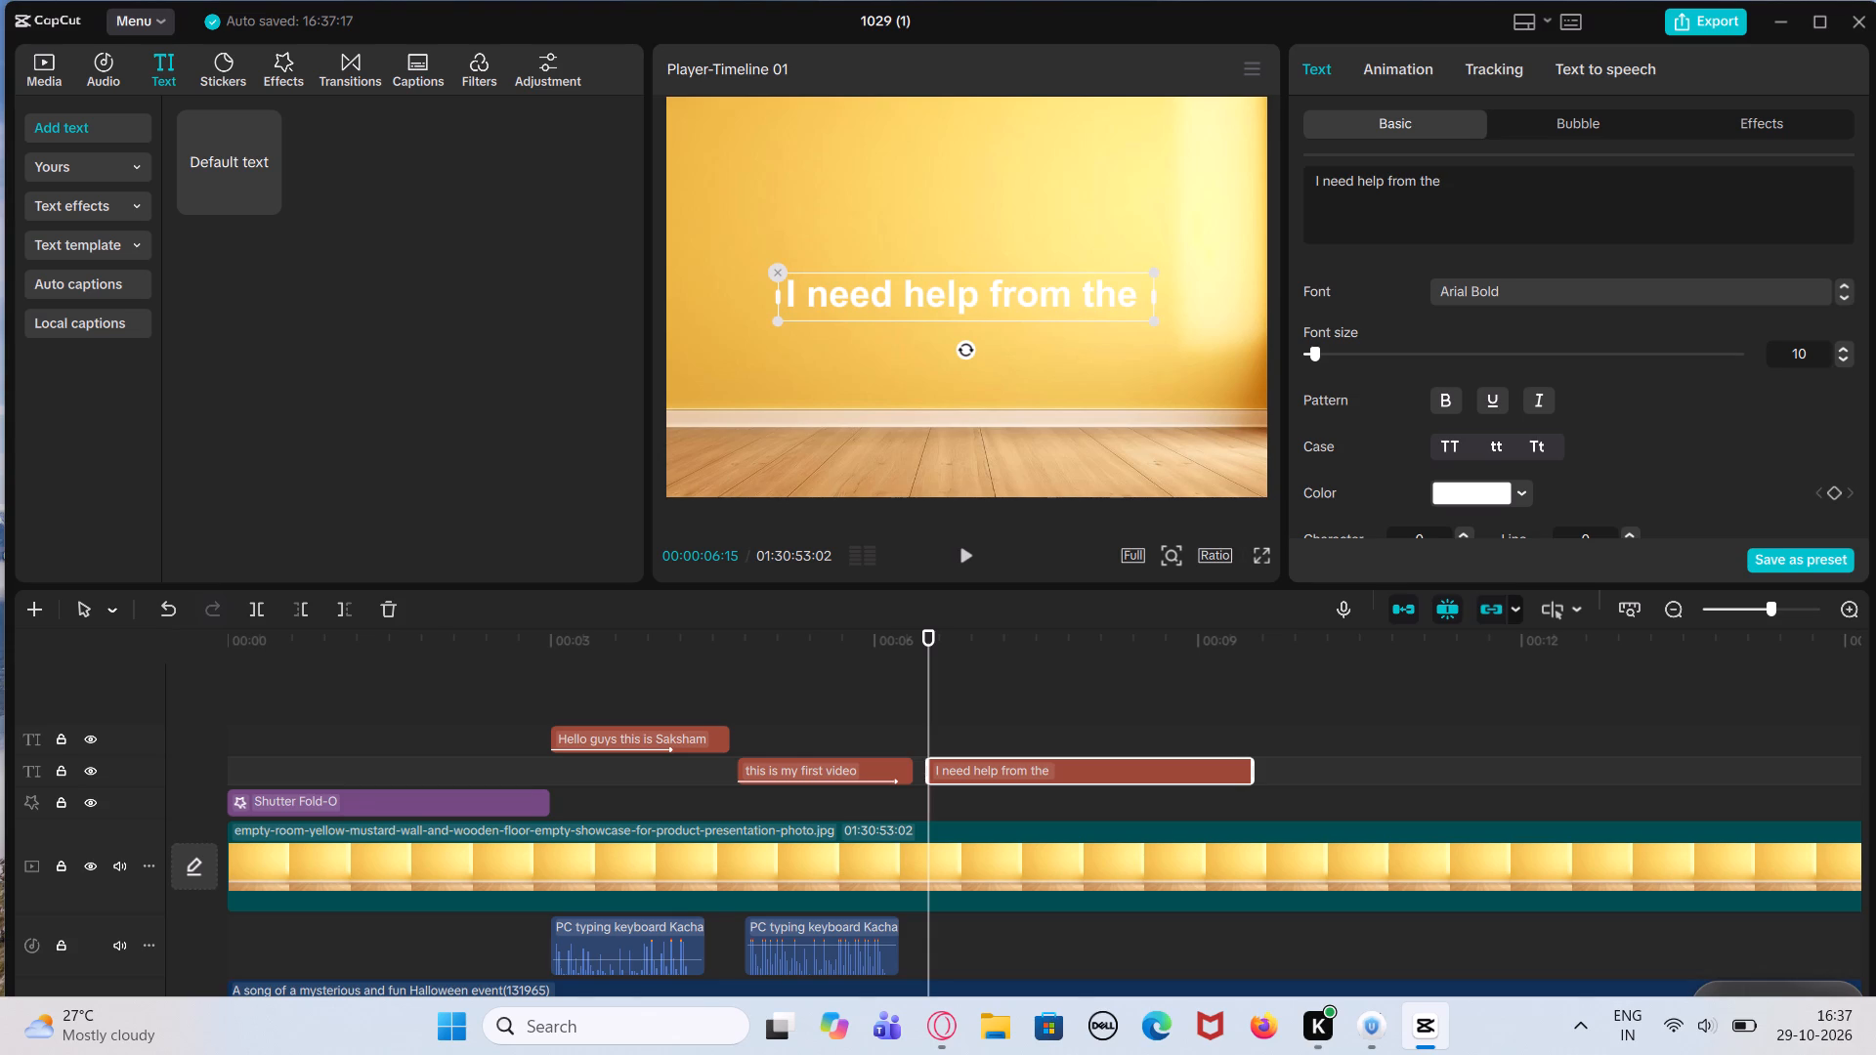
type("public")
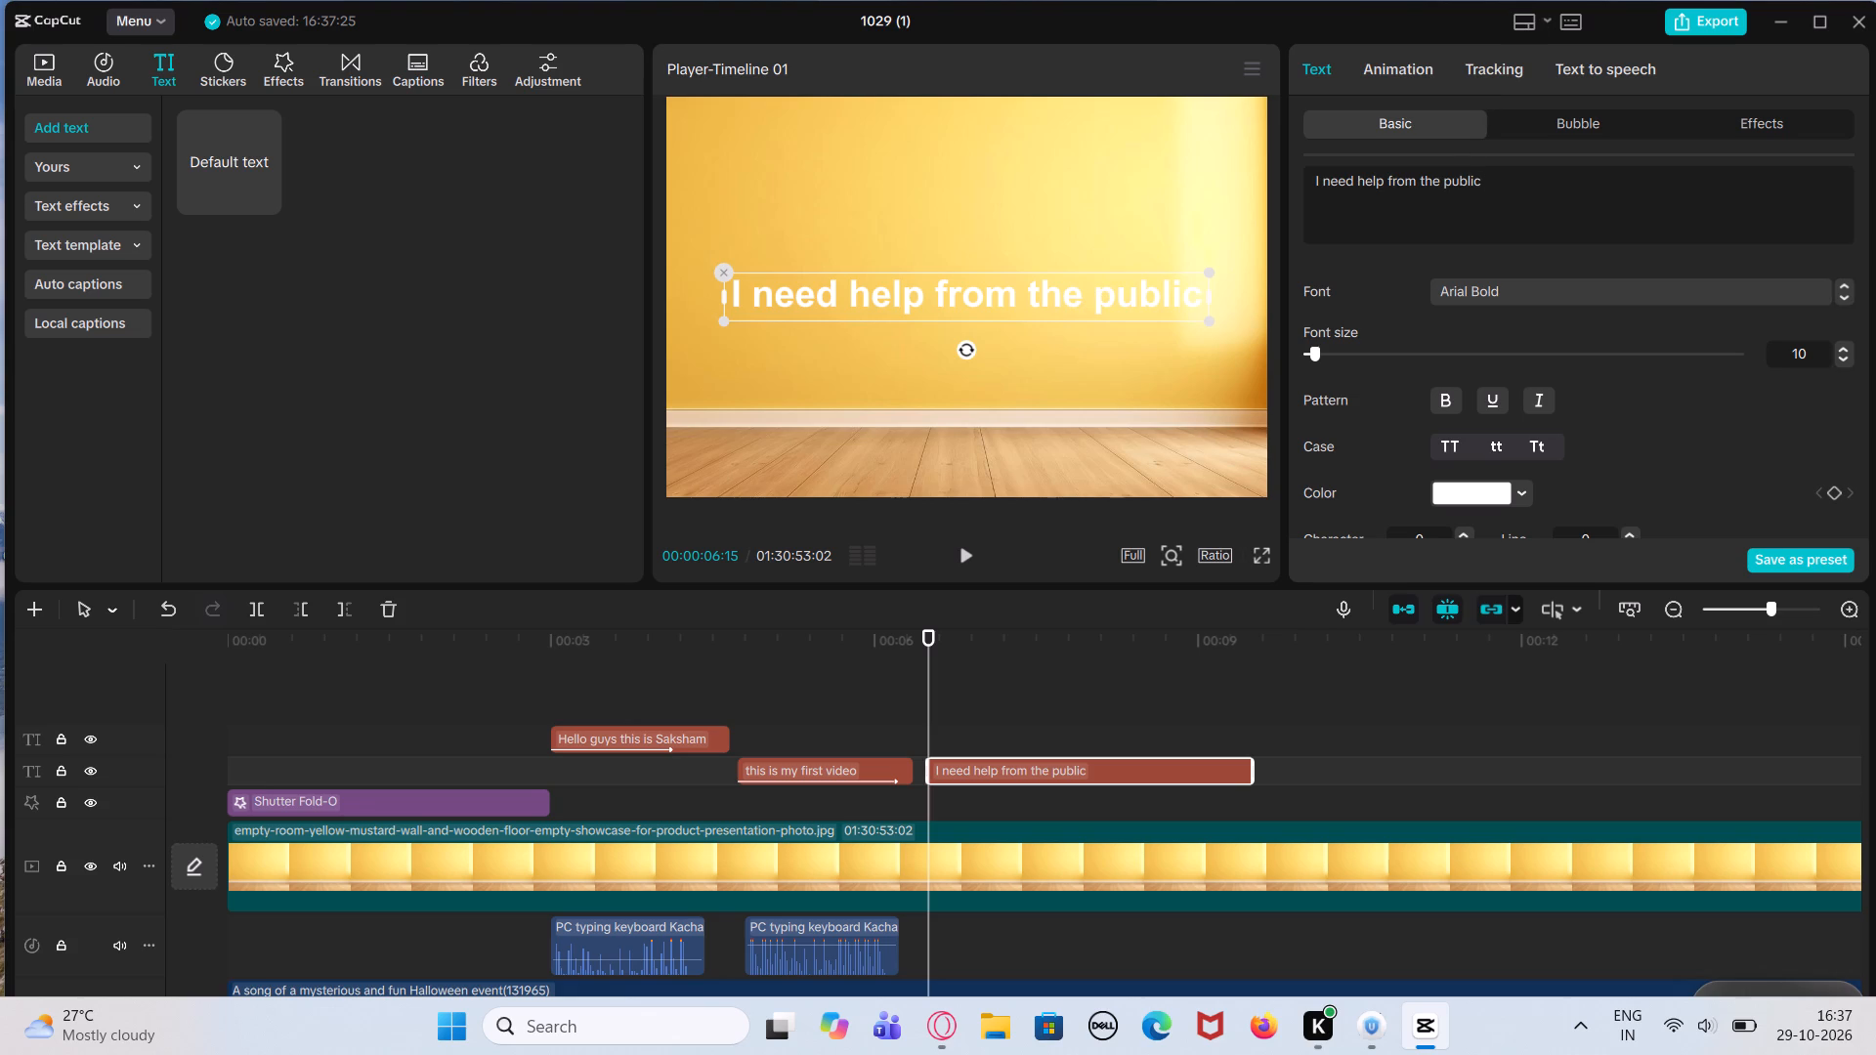
Make only the word "public" in the third text bold and black (000000).
left_click_drag(1439, 183, 1484, 176)
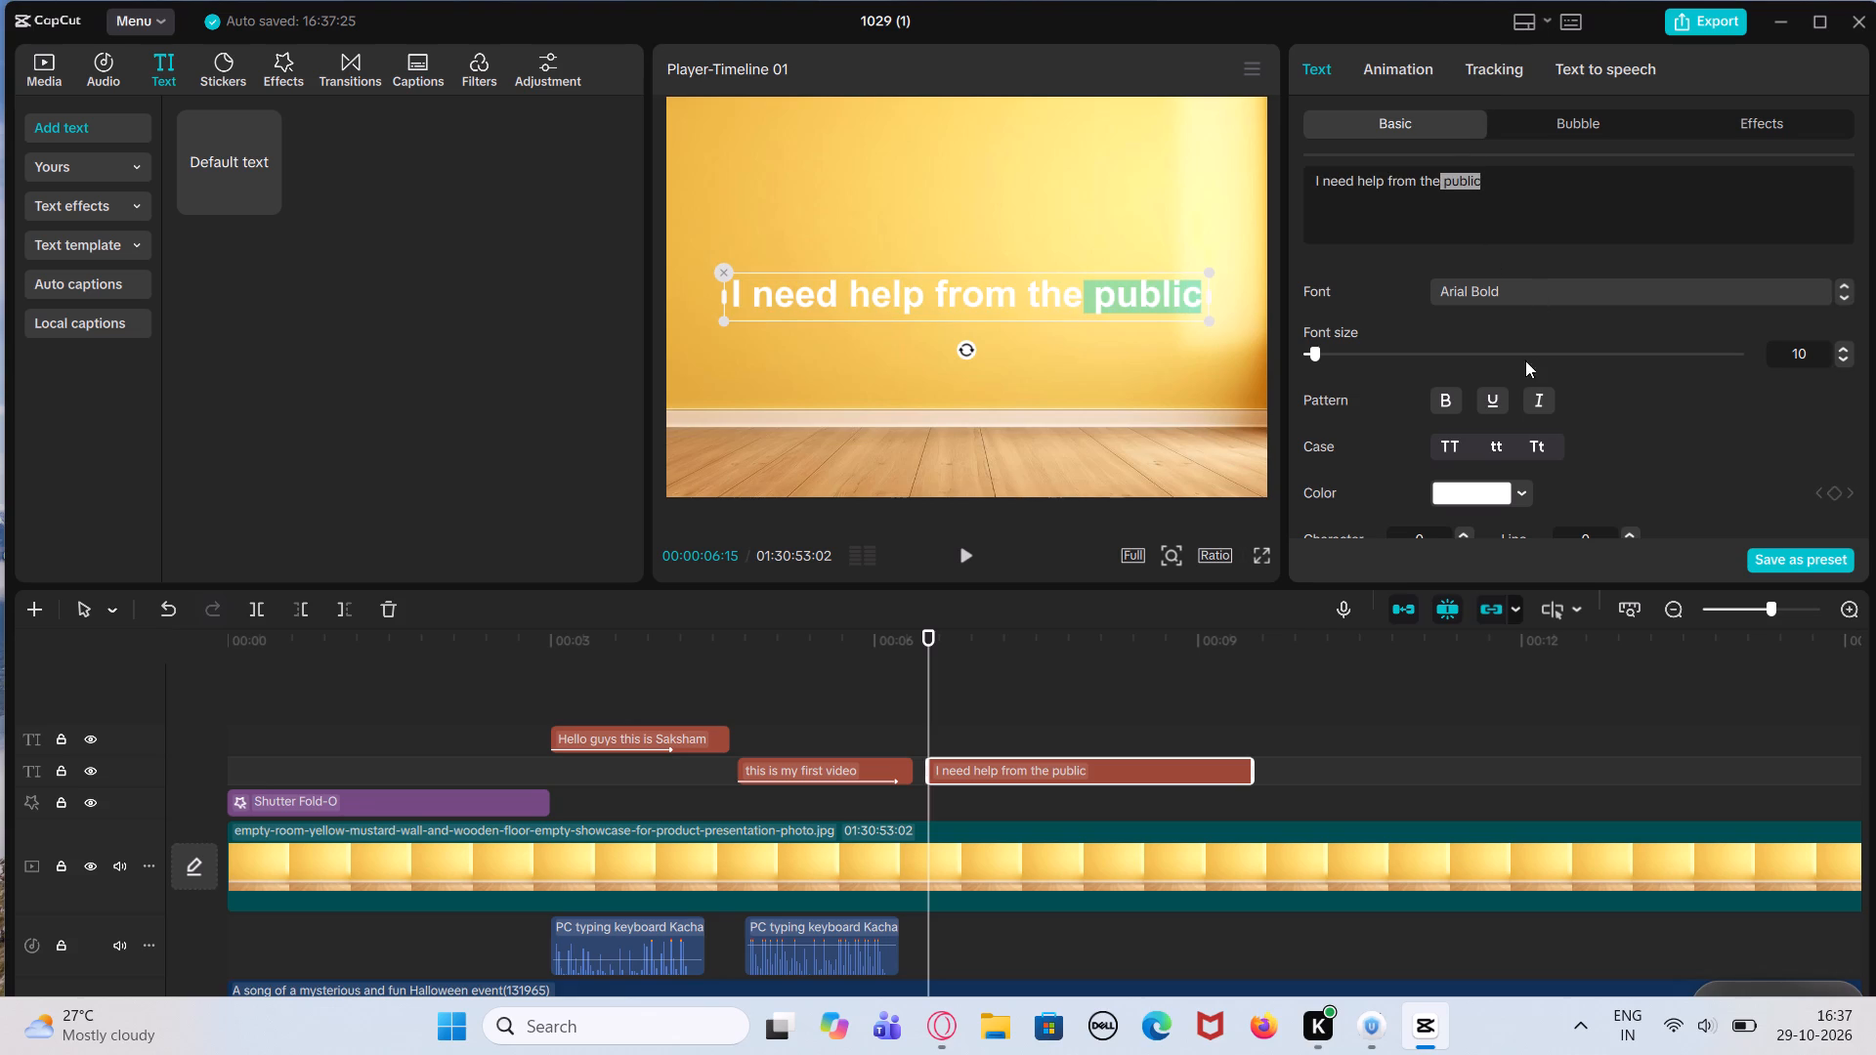
left_click(1456, 401)
left_click(1522, 489)
left_click_drag(1484, 527, 1441, 625)
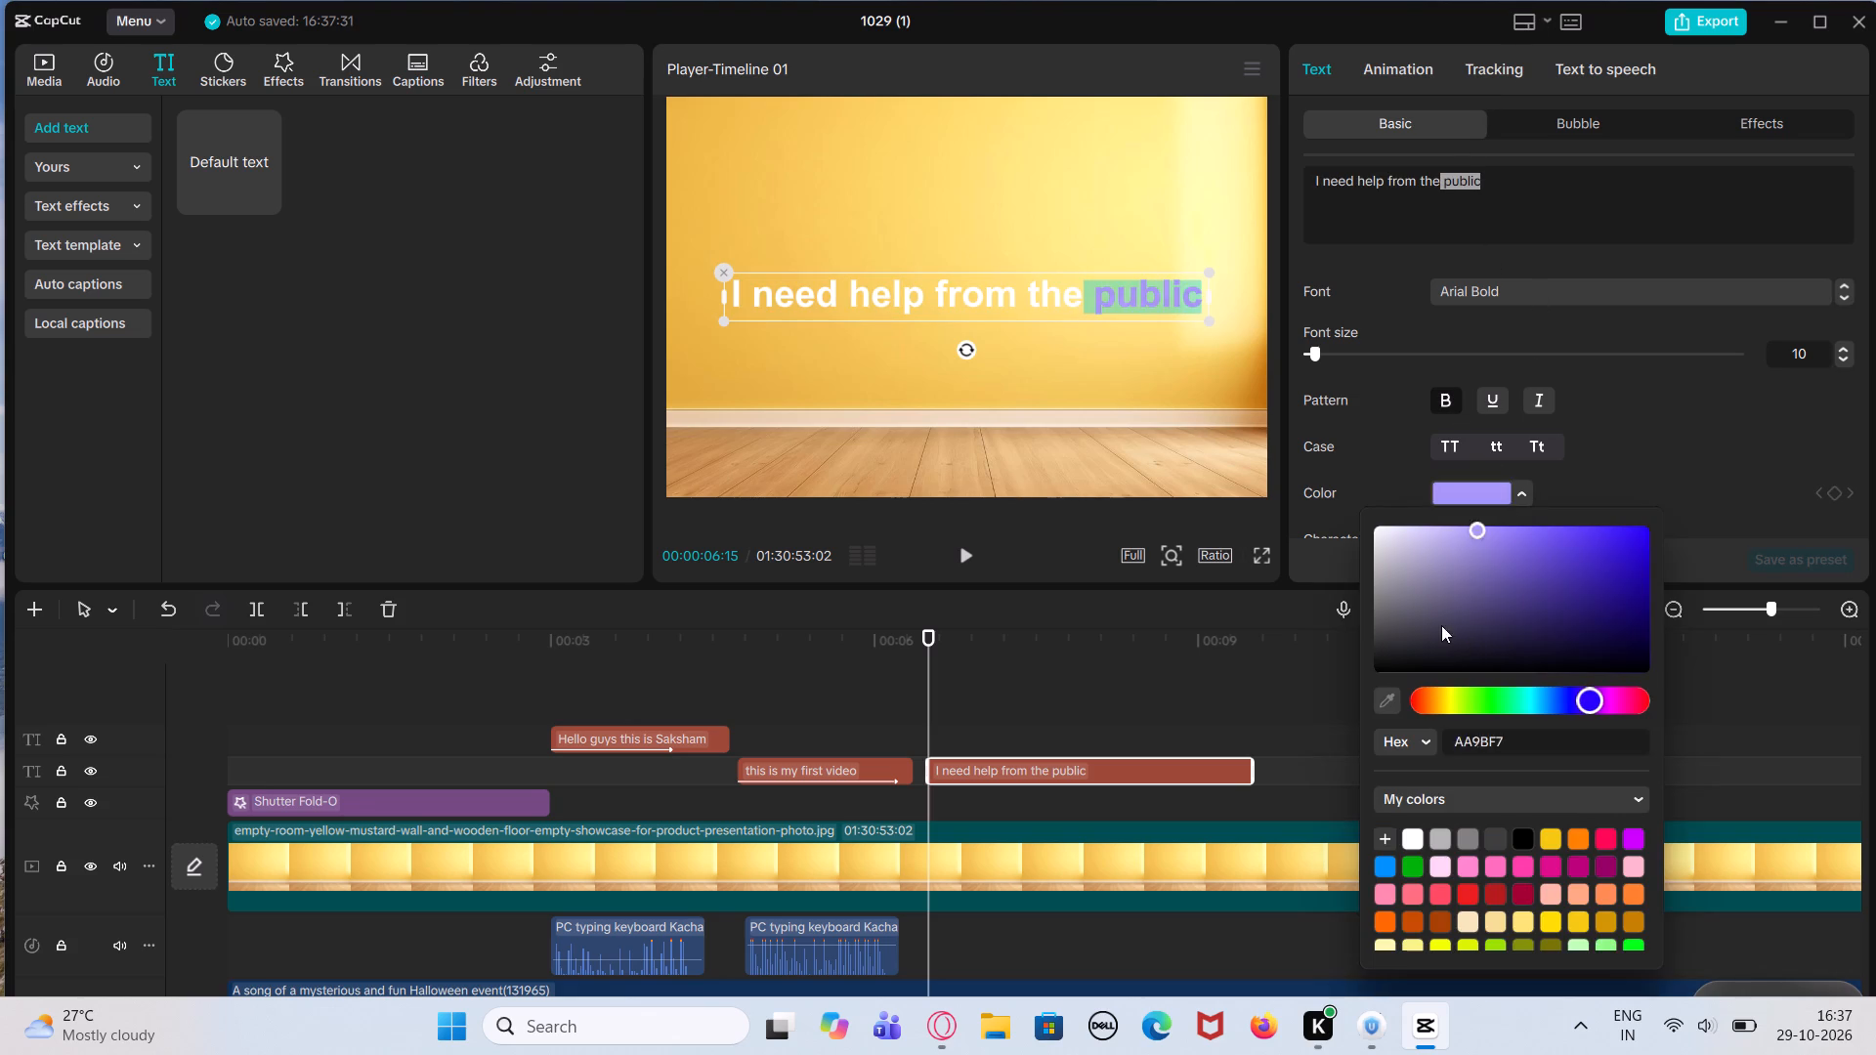
left_click_drag(1441, 625, 1400, 690)
left_click(1068, 330)
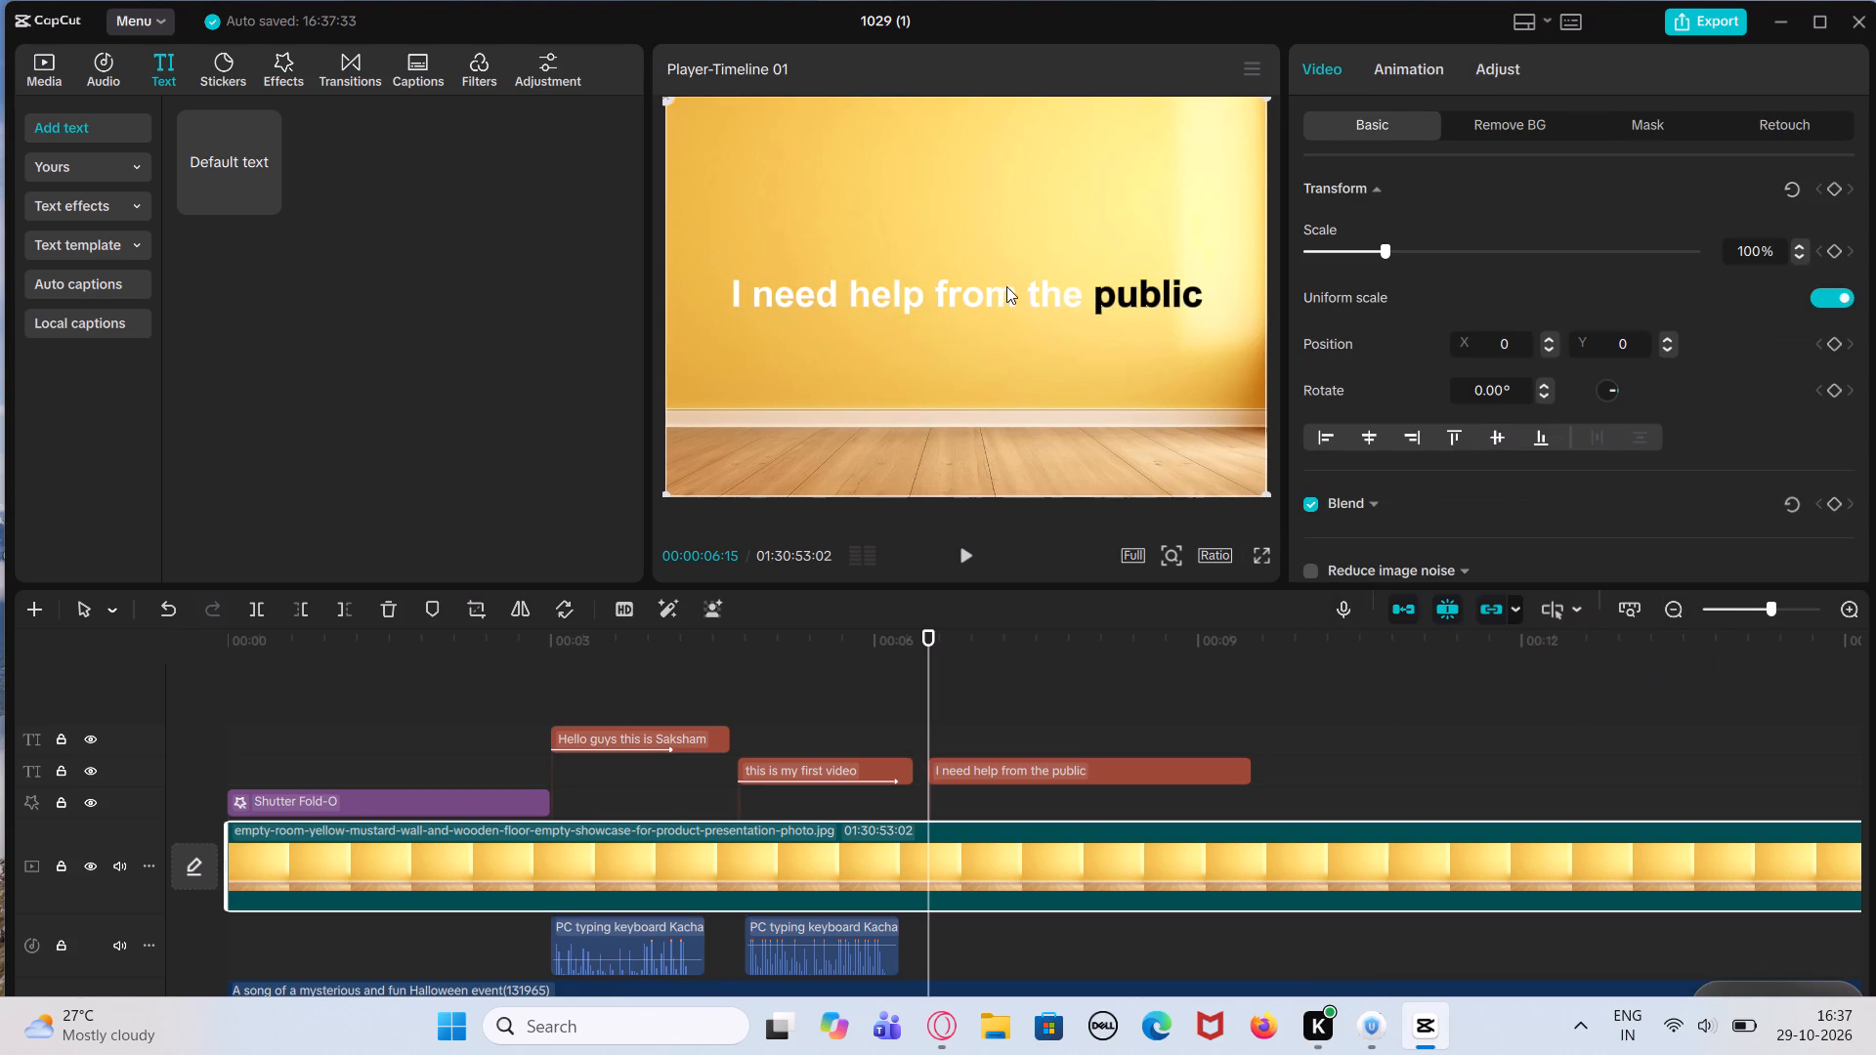
Move the third text up to the upper part of the frame, keeping it horizontally centred.
left_click(1012, 299)
left_click_drag(1015, 299, 1009, 192)
left_click(1014, 295)
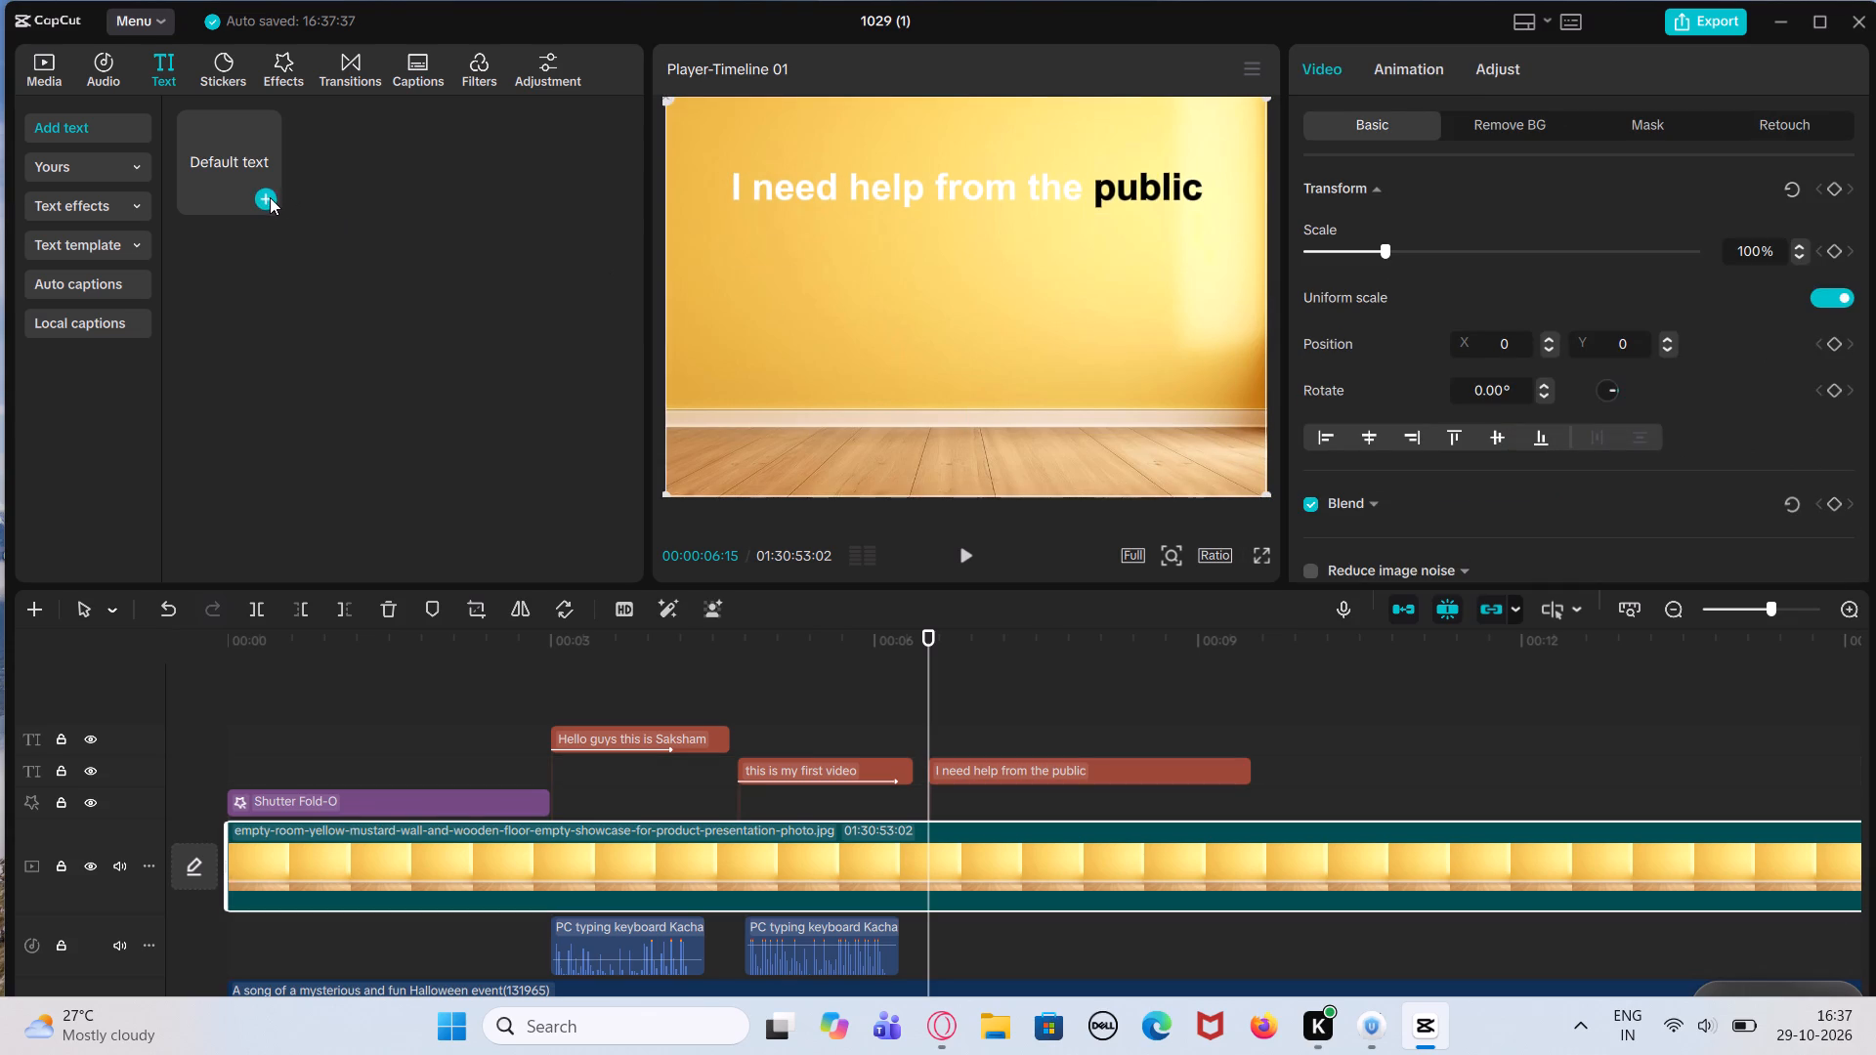
Add another default text clip at 00:00:06:15, on the track above the third text clip.
left_click(269, 196)
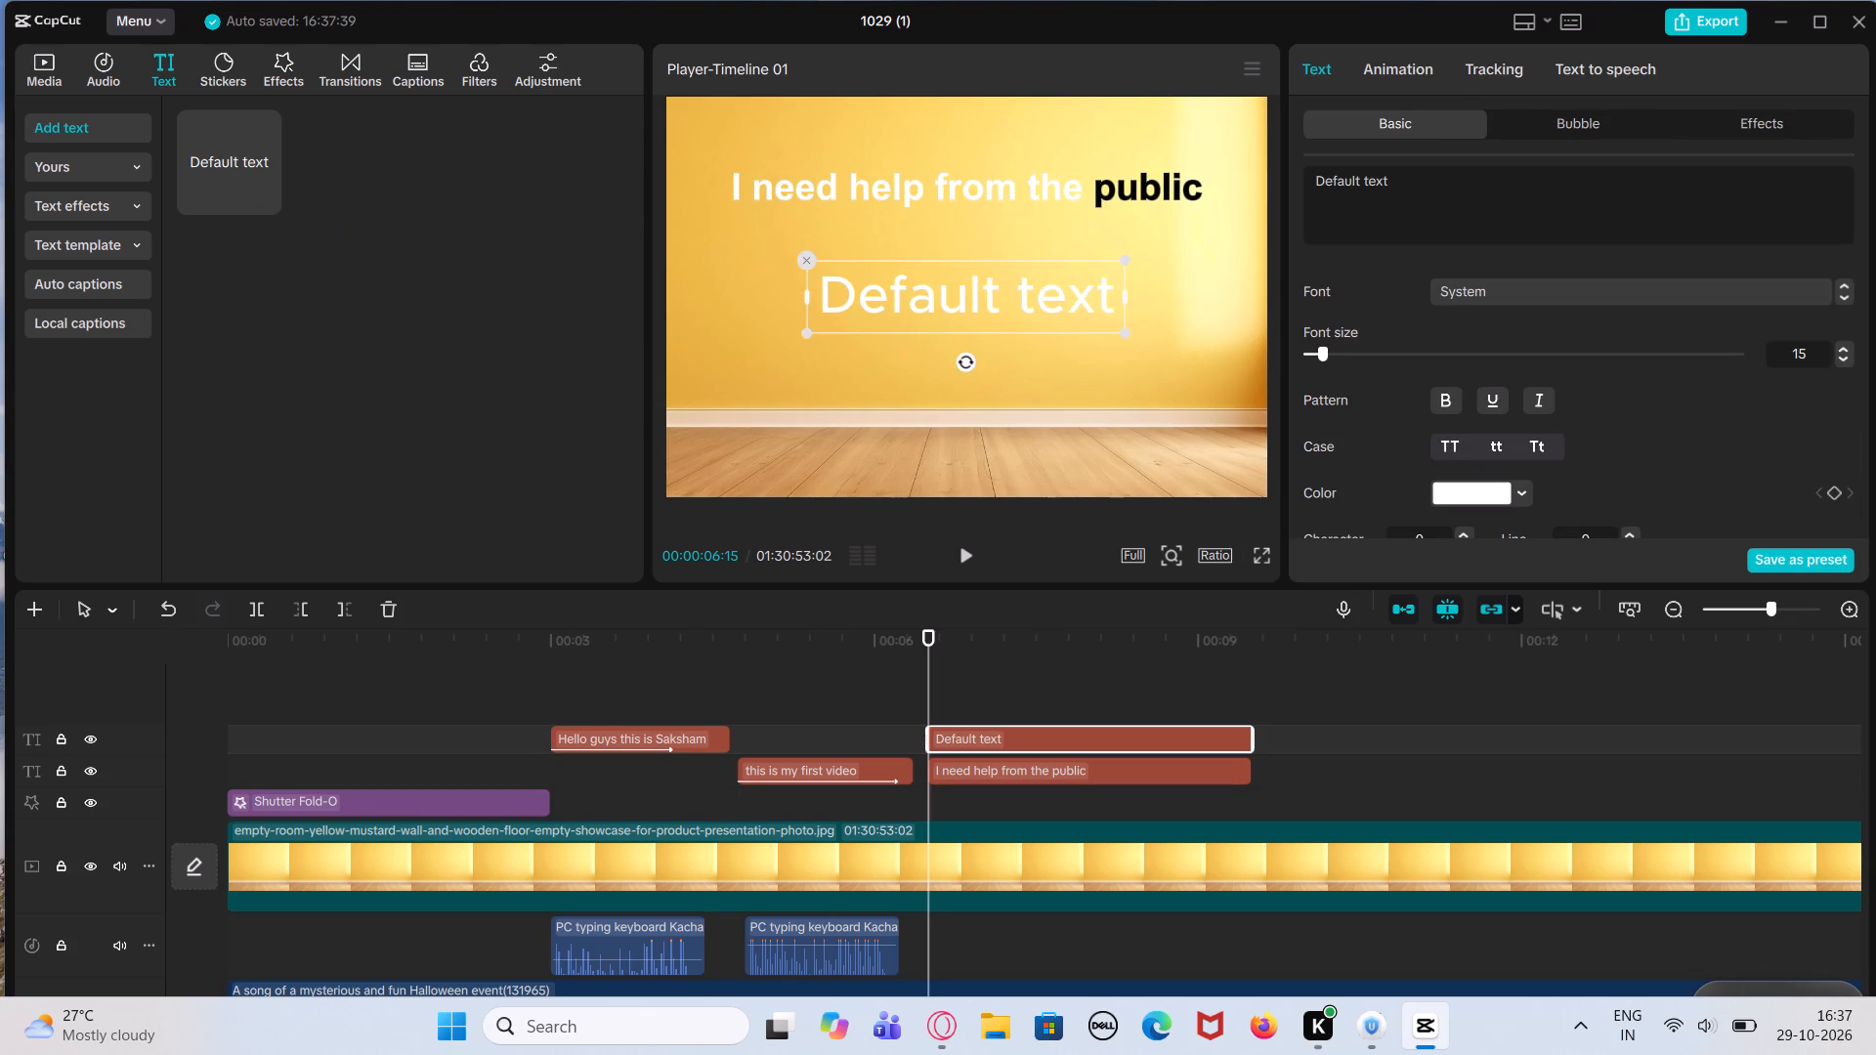
Replace the wording of the new fourth text clip with "watching this video".
left_click(1426, 191)
key("BackSpace")
key("BackSpace")
key("BackSpace")
key("BackSpace")
key("BackSpace")
key("BackSpace")
key("BackSpace")
key("BackSpace")
key("BackSpace")
key("BackSpace")
key("BackSpace")
key("BackSpace")
key("BackSpace")
key("BackSpace")
key("BackSpace")
key("BackSpace")
key("BackSpace")
key("BackSpace")
key("BackSpace")
key("BackSpace")
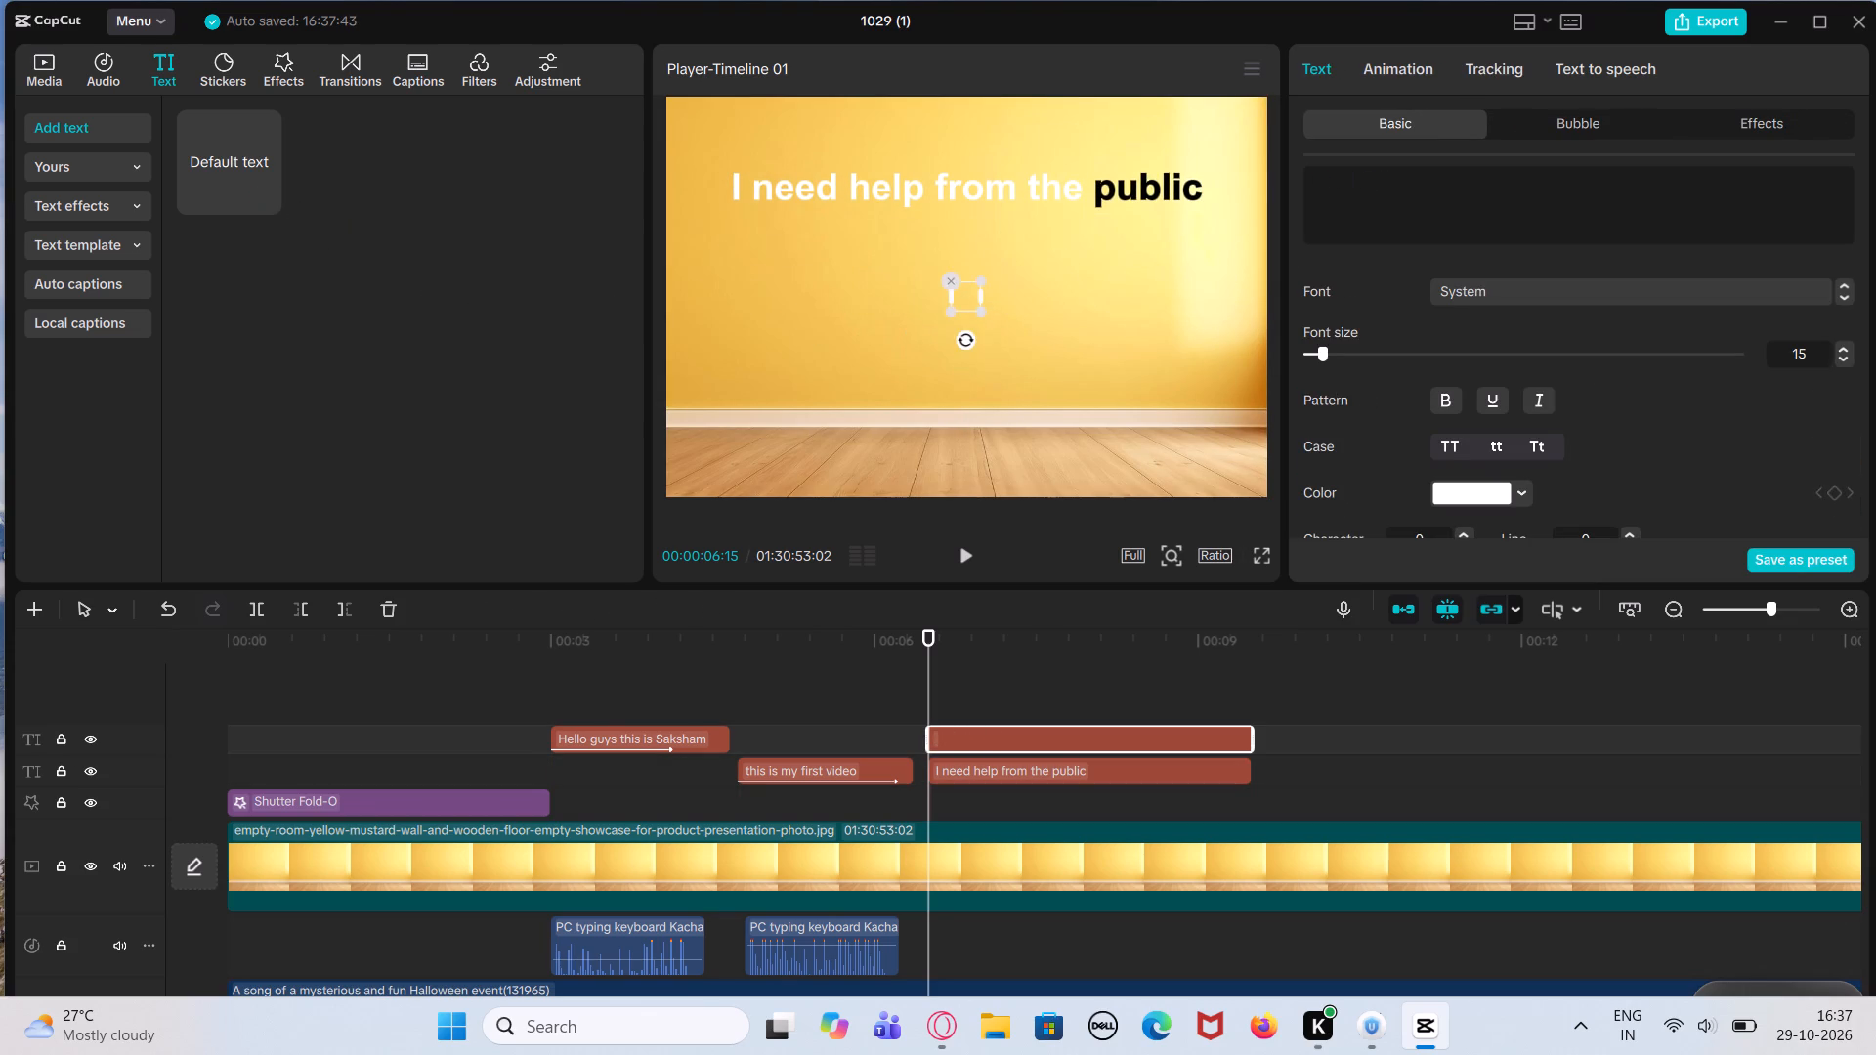
type("wa")
type("tcho=")
key("BackSpace")
key("BackSpace")
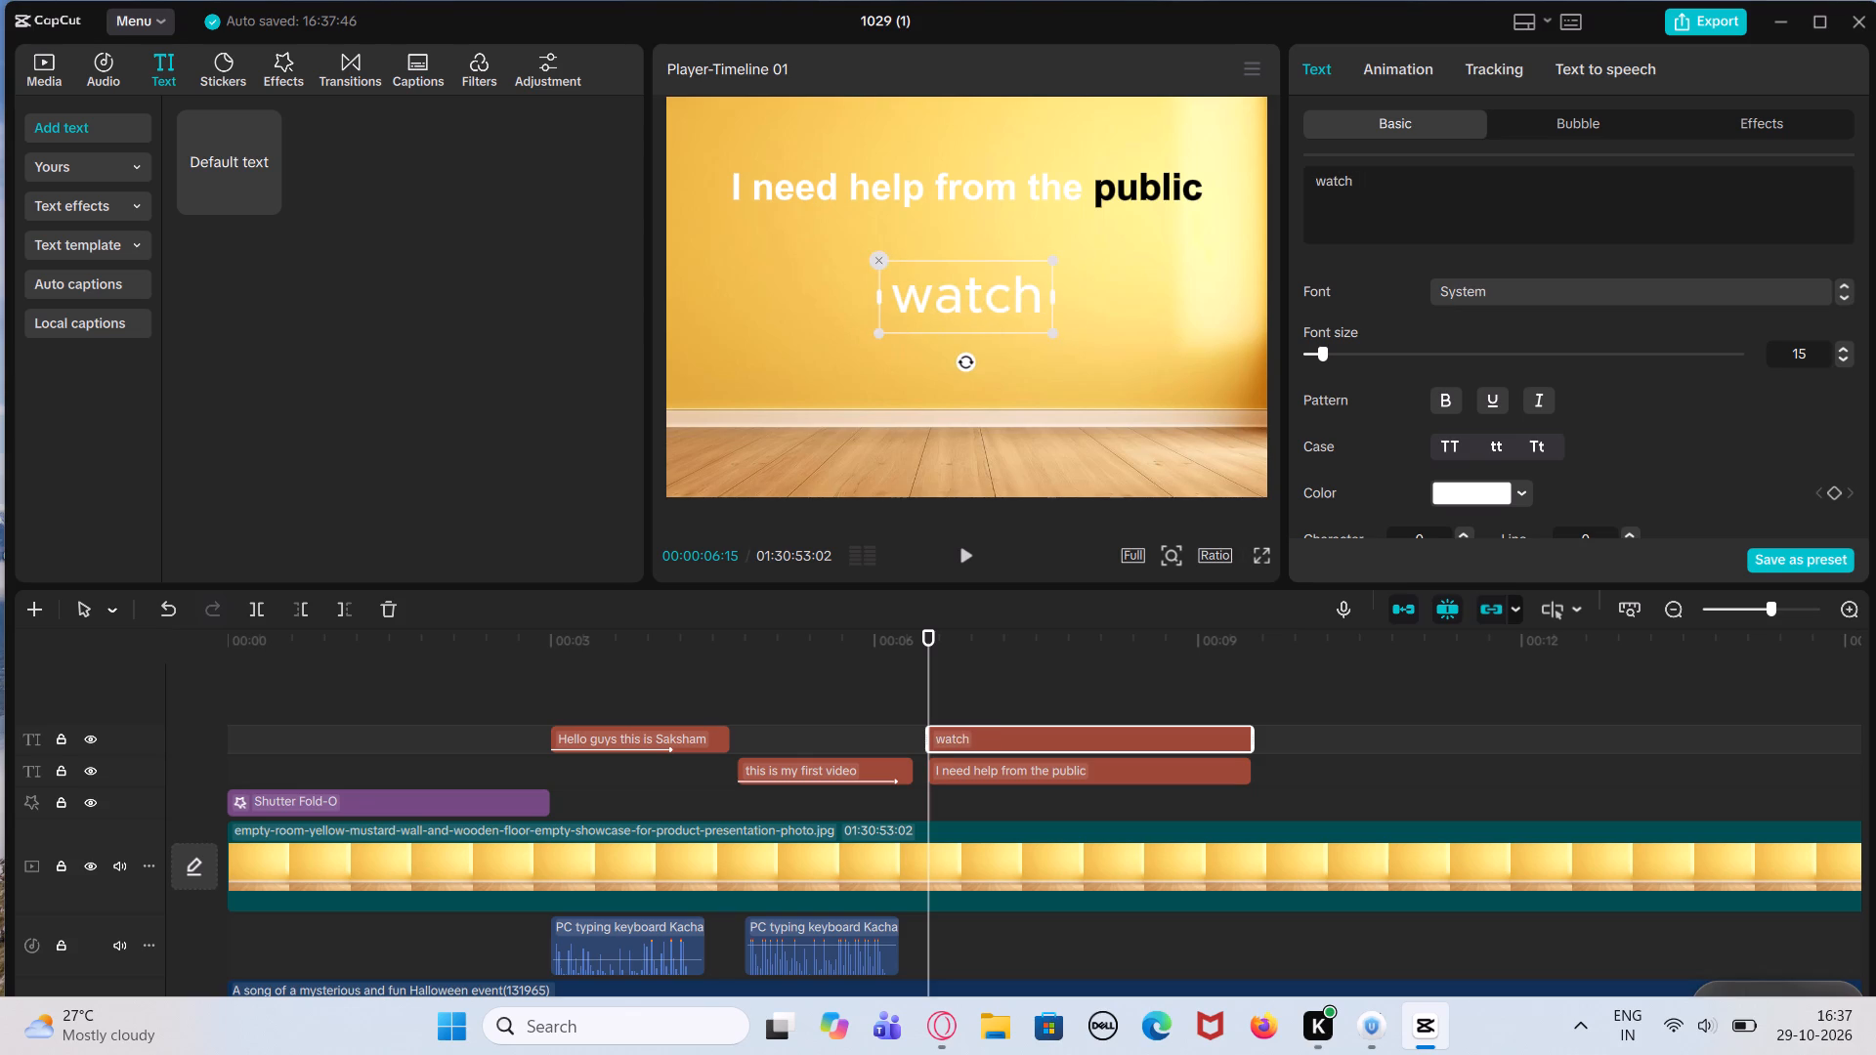
type("ing this video")
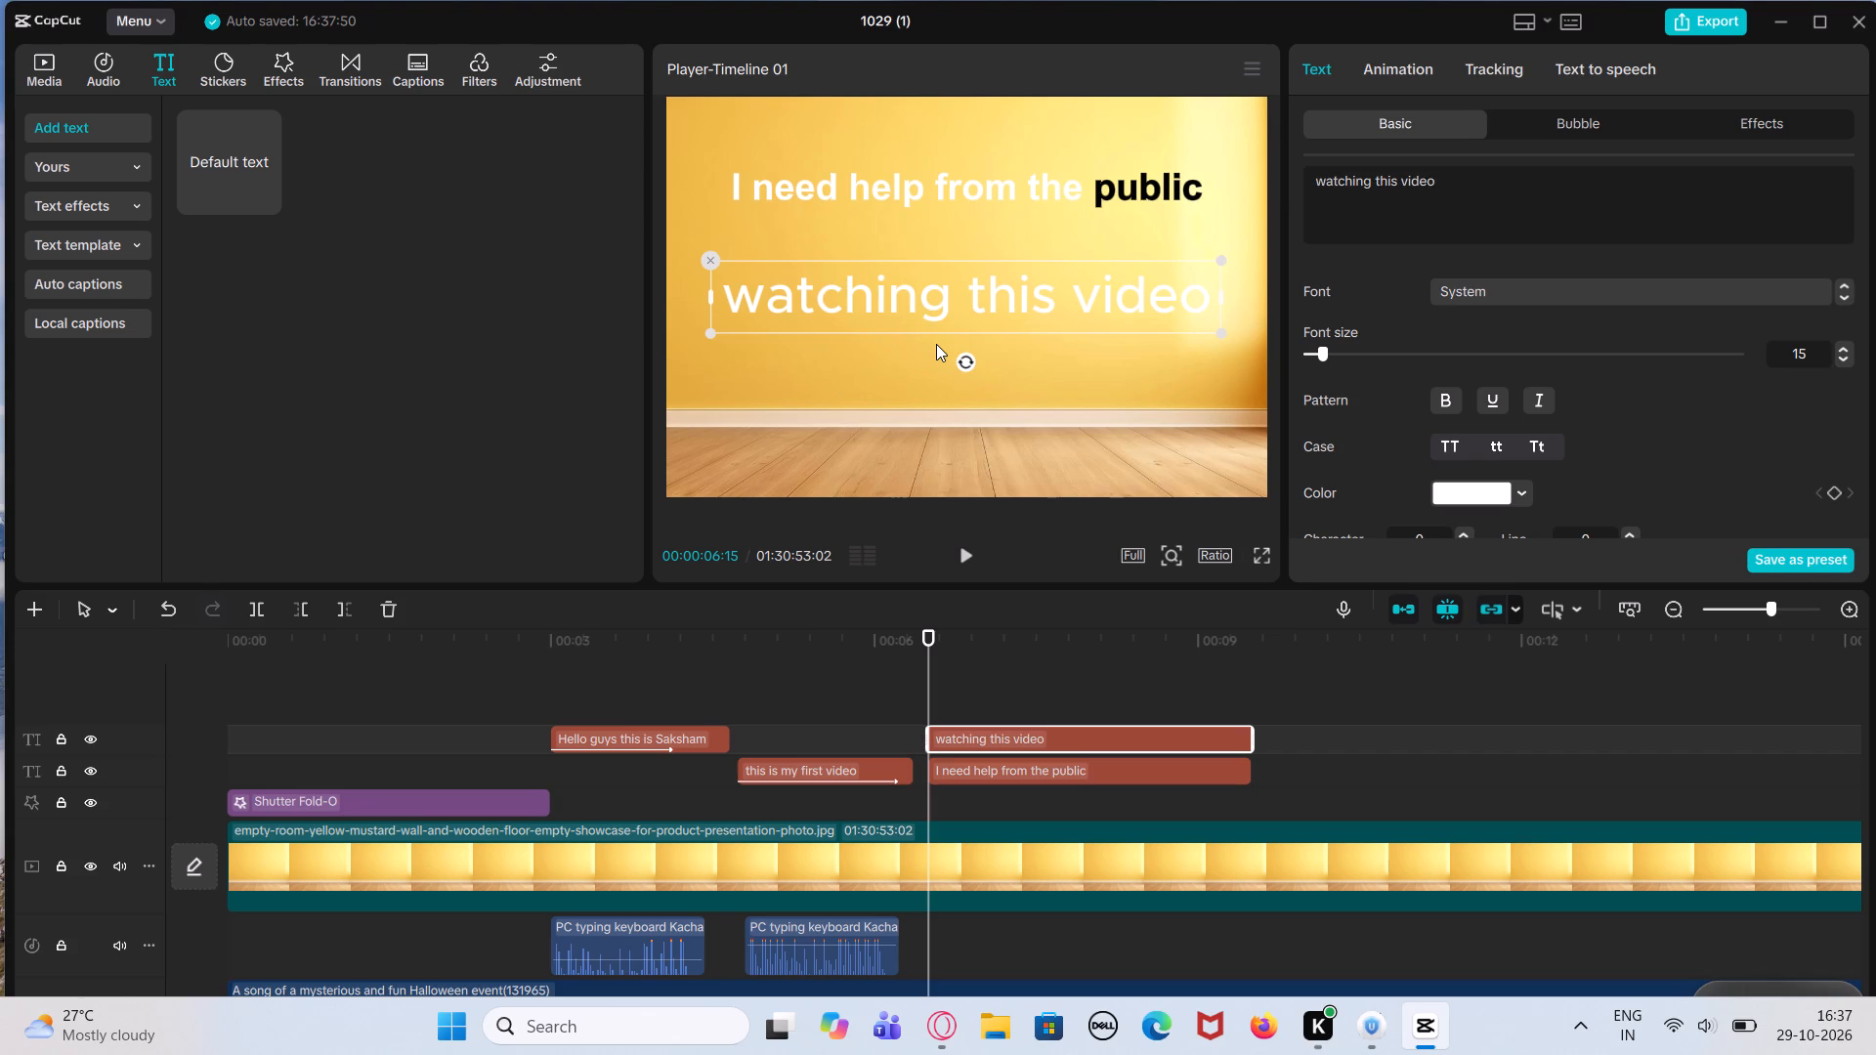
Colour only the word "this" in the fourth text dark grey.
left_click(965, 300)
left_click_drag(1380, 178, 1388, 190)
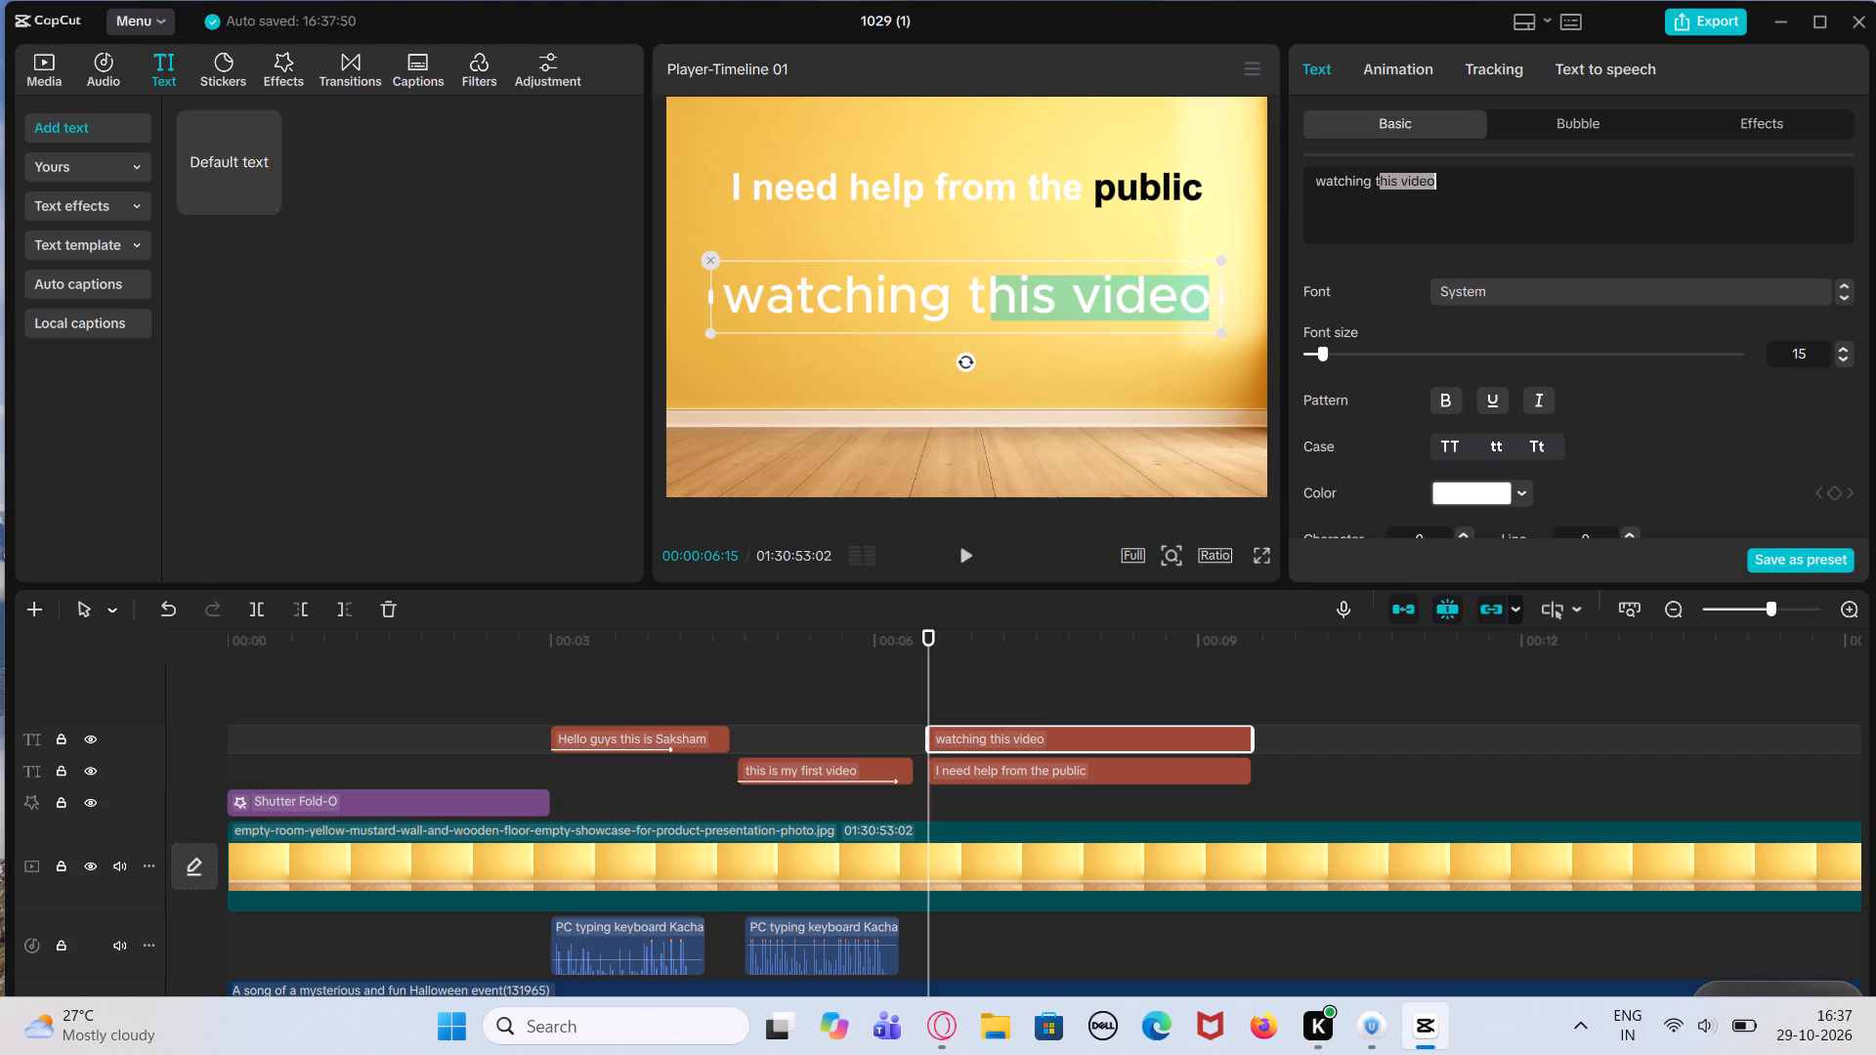
left_click(1440, 226)
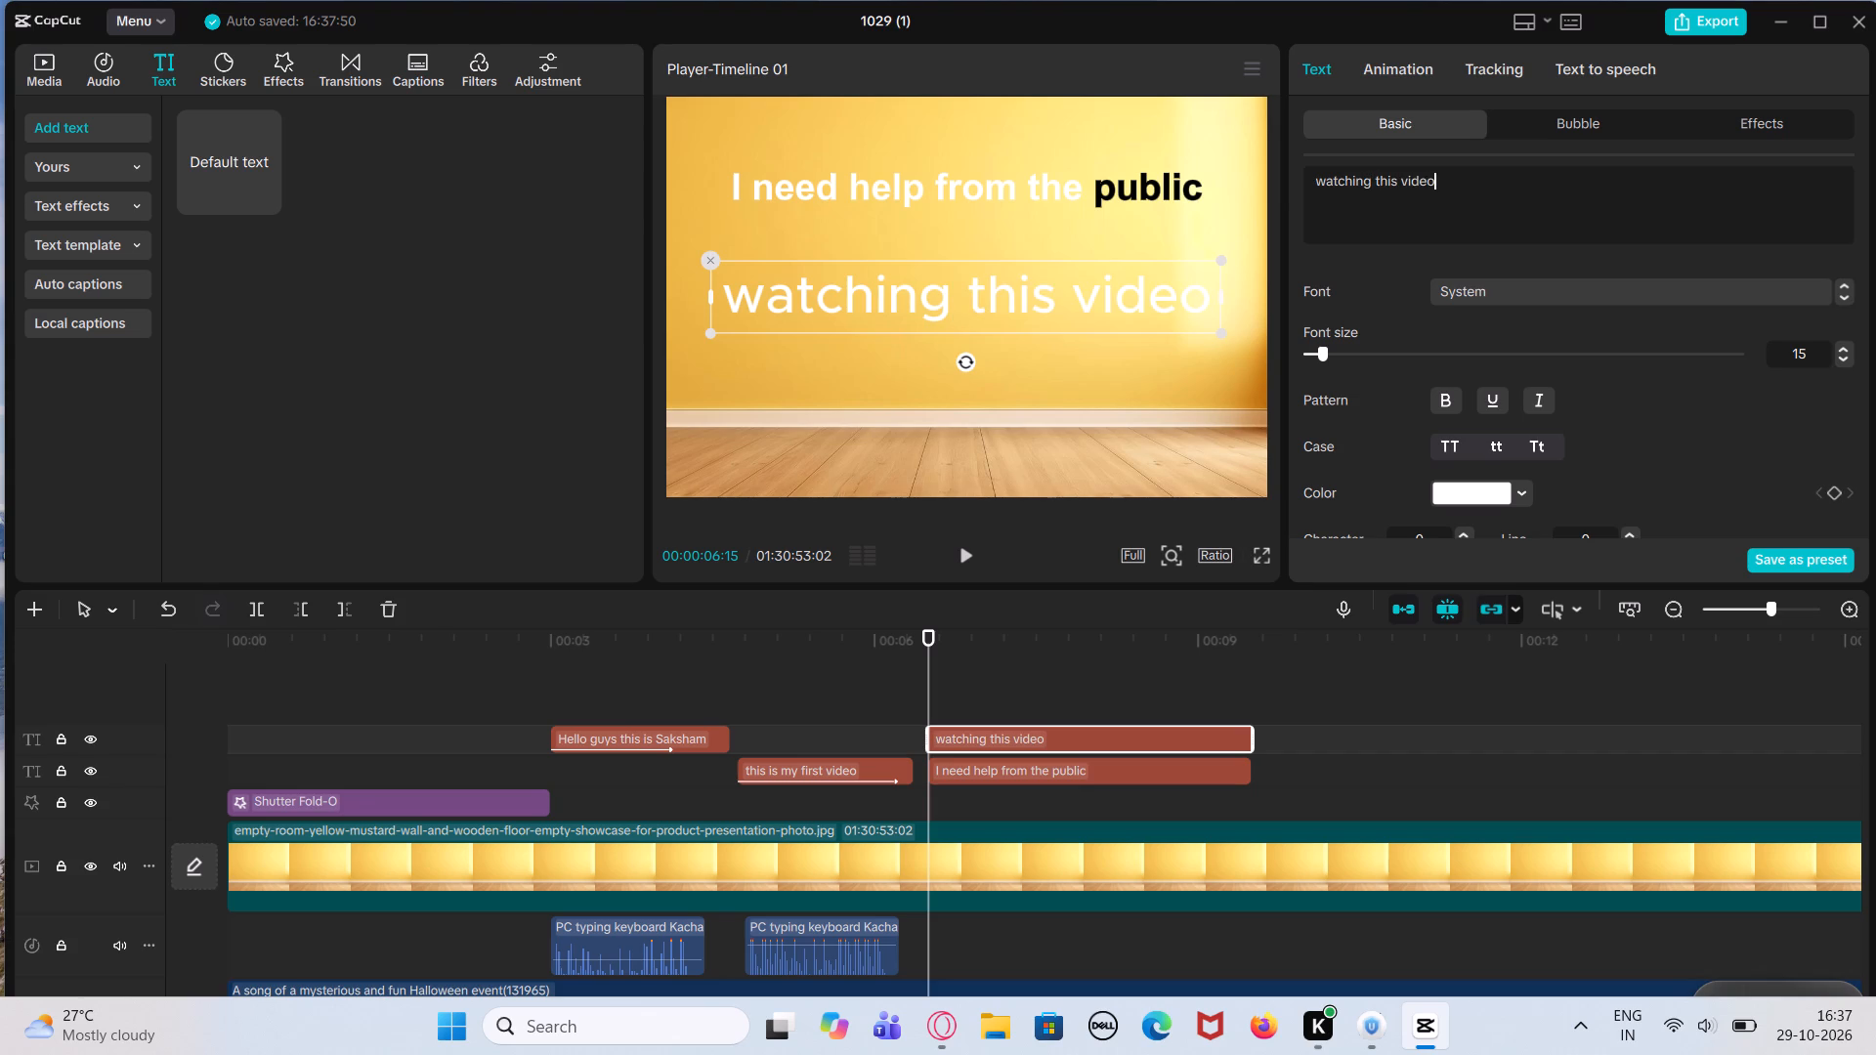
left_click_drag(1373, 179, 1365, 202)
left_click(1402, 209)
left_click_drag(1375, 179, 1398, 185)
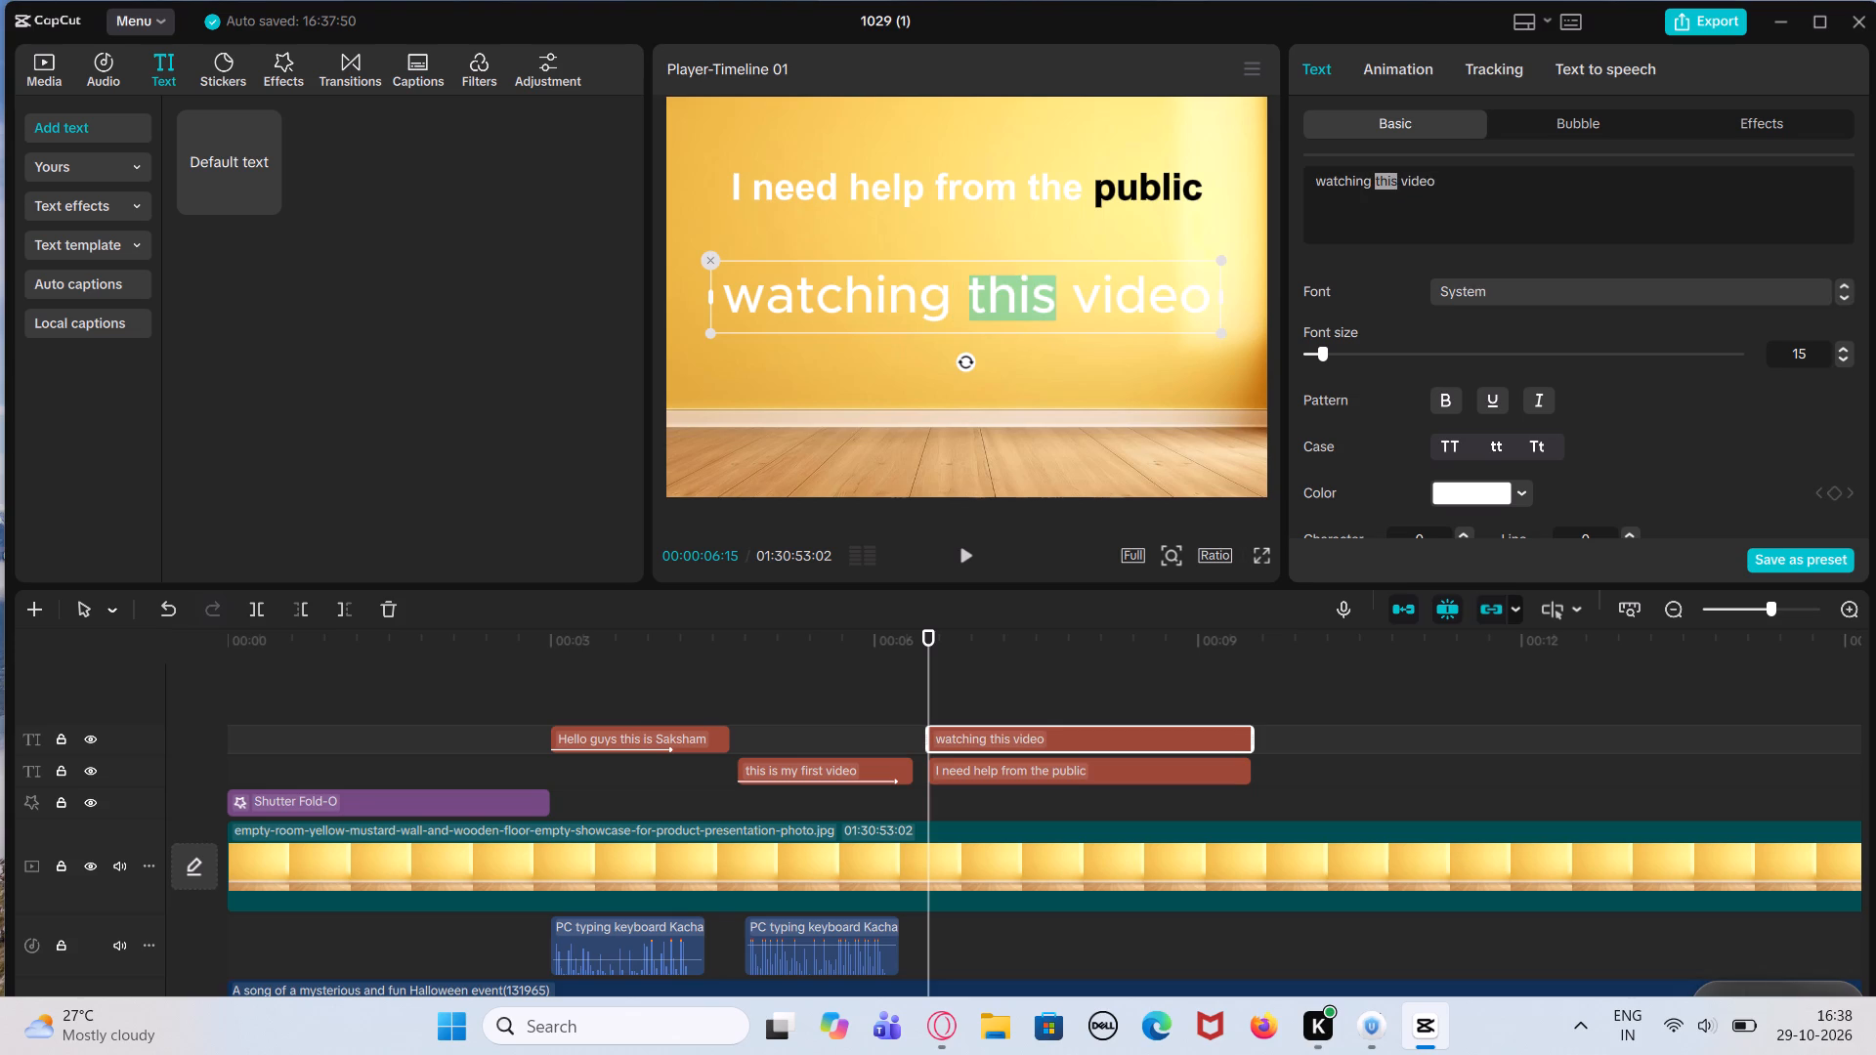
left_click_drag(1398, 185, 1399, 185)
left_click(1525, 485)
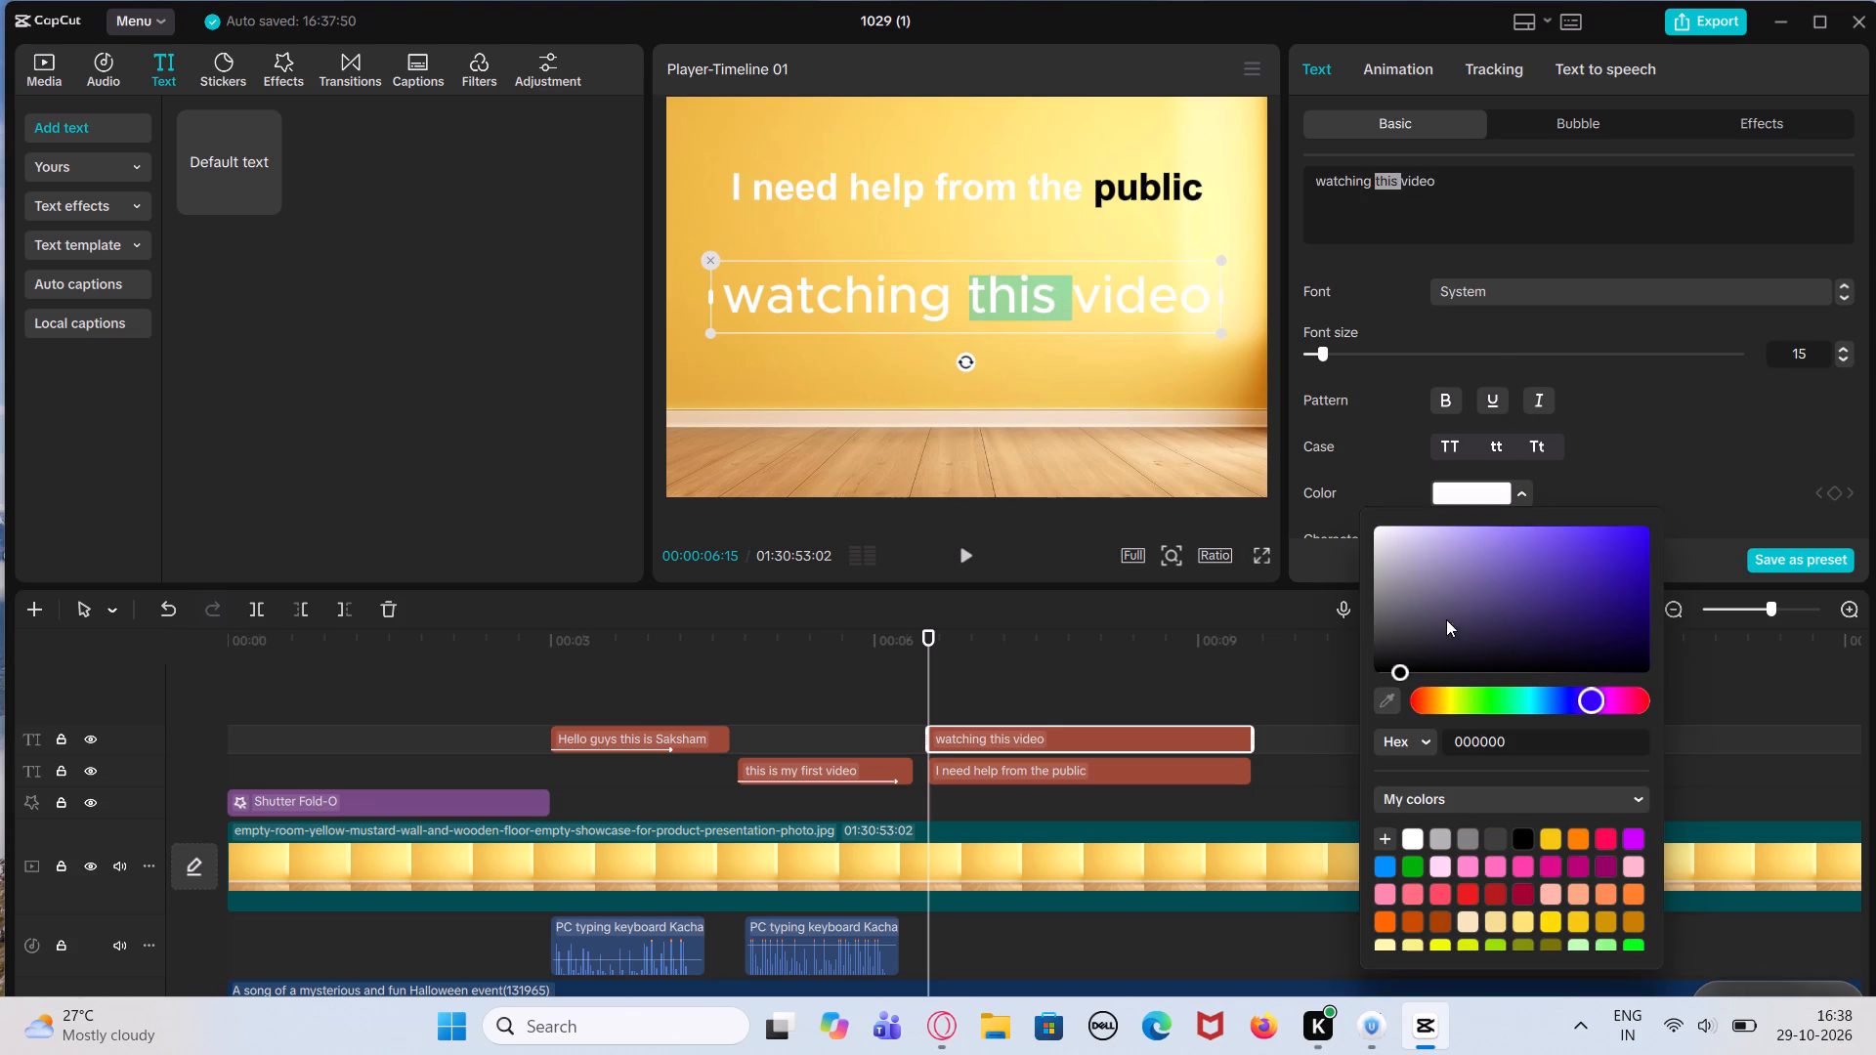
left_click(1448, 631)
left_click(1100, 375)
Change the font of the "watching this video" text to Arial Bold.
double_click(1087, 304)
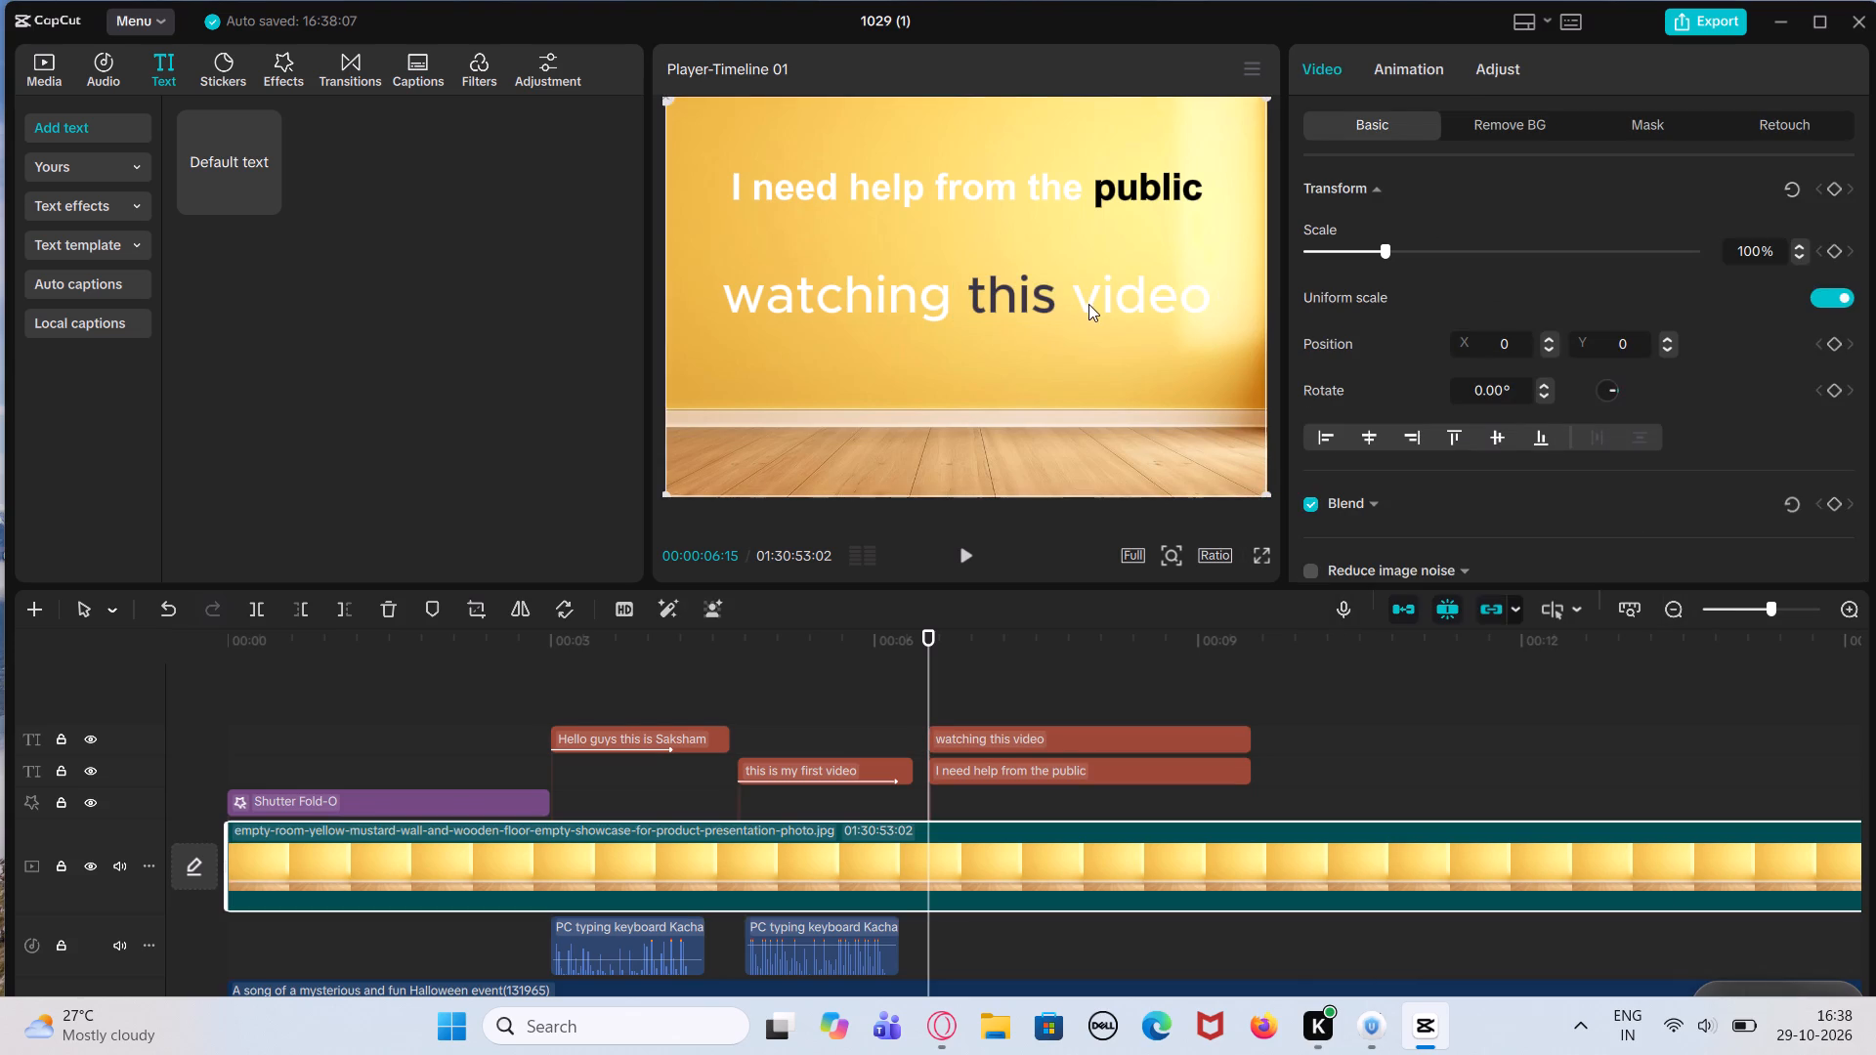
left_click_drag(1091, 304, 1092, 278)
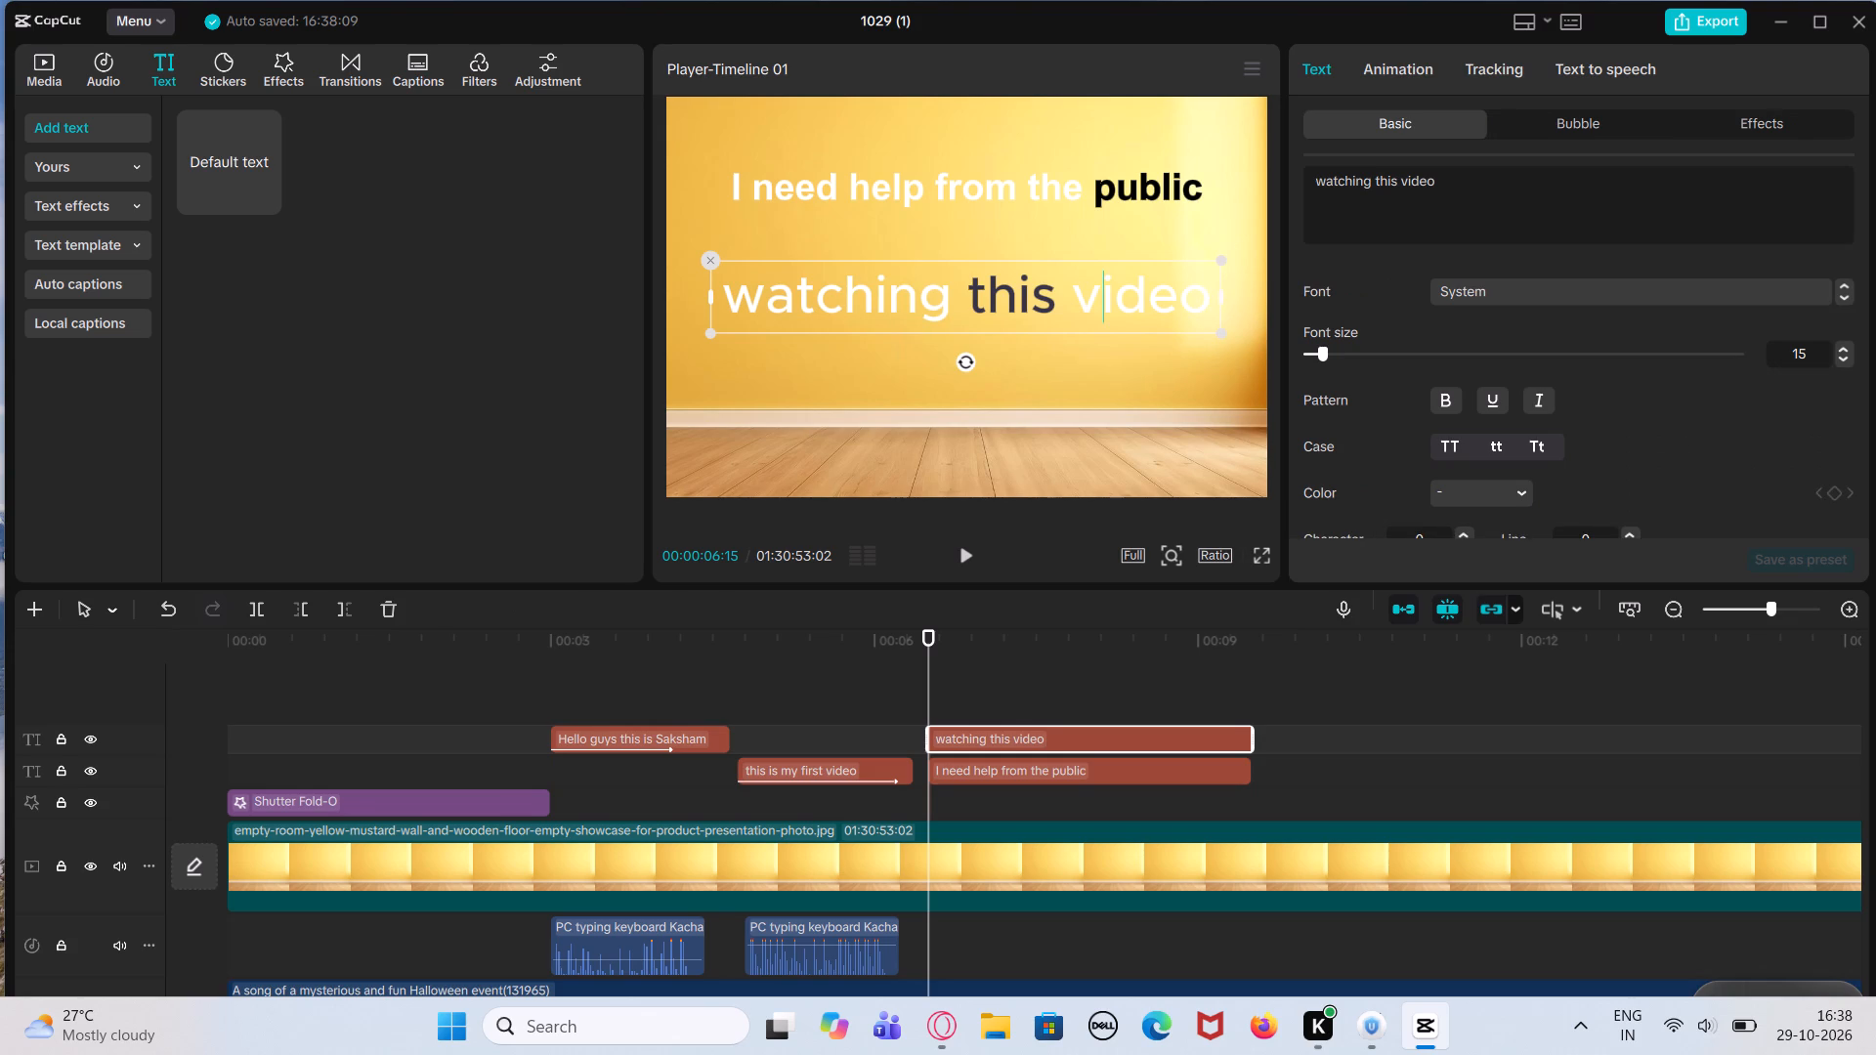
left_click_drag(1092, 278, 1092, 277)
left_click(1844, 304)
left_click(1844, 304)
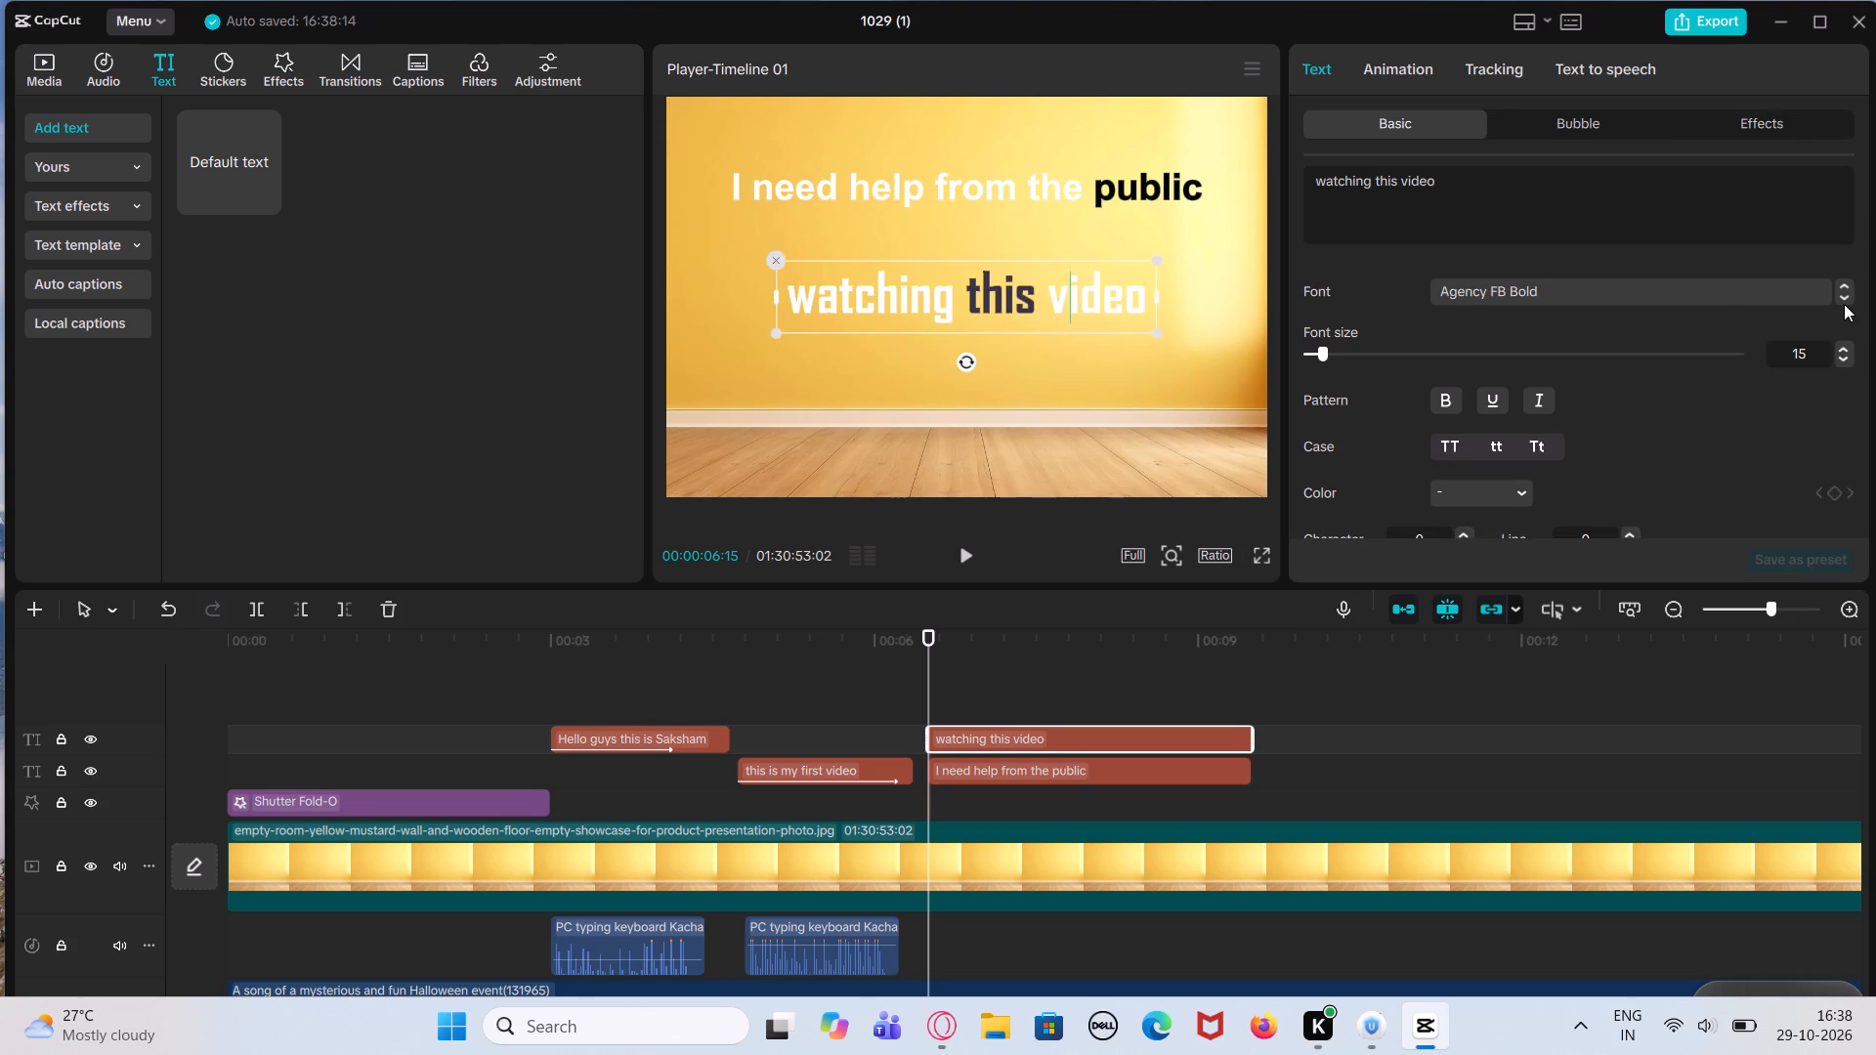
left_click(1844, 304)
left_click(1844, 304)
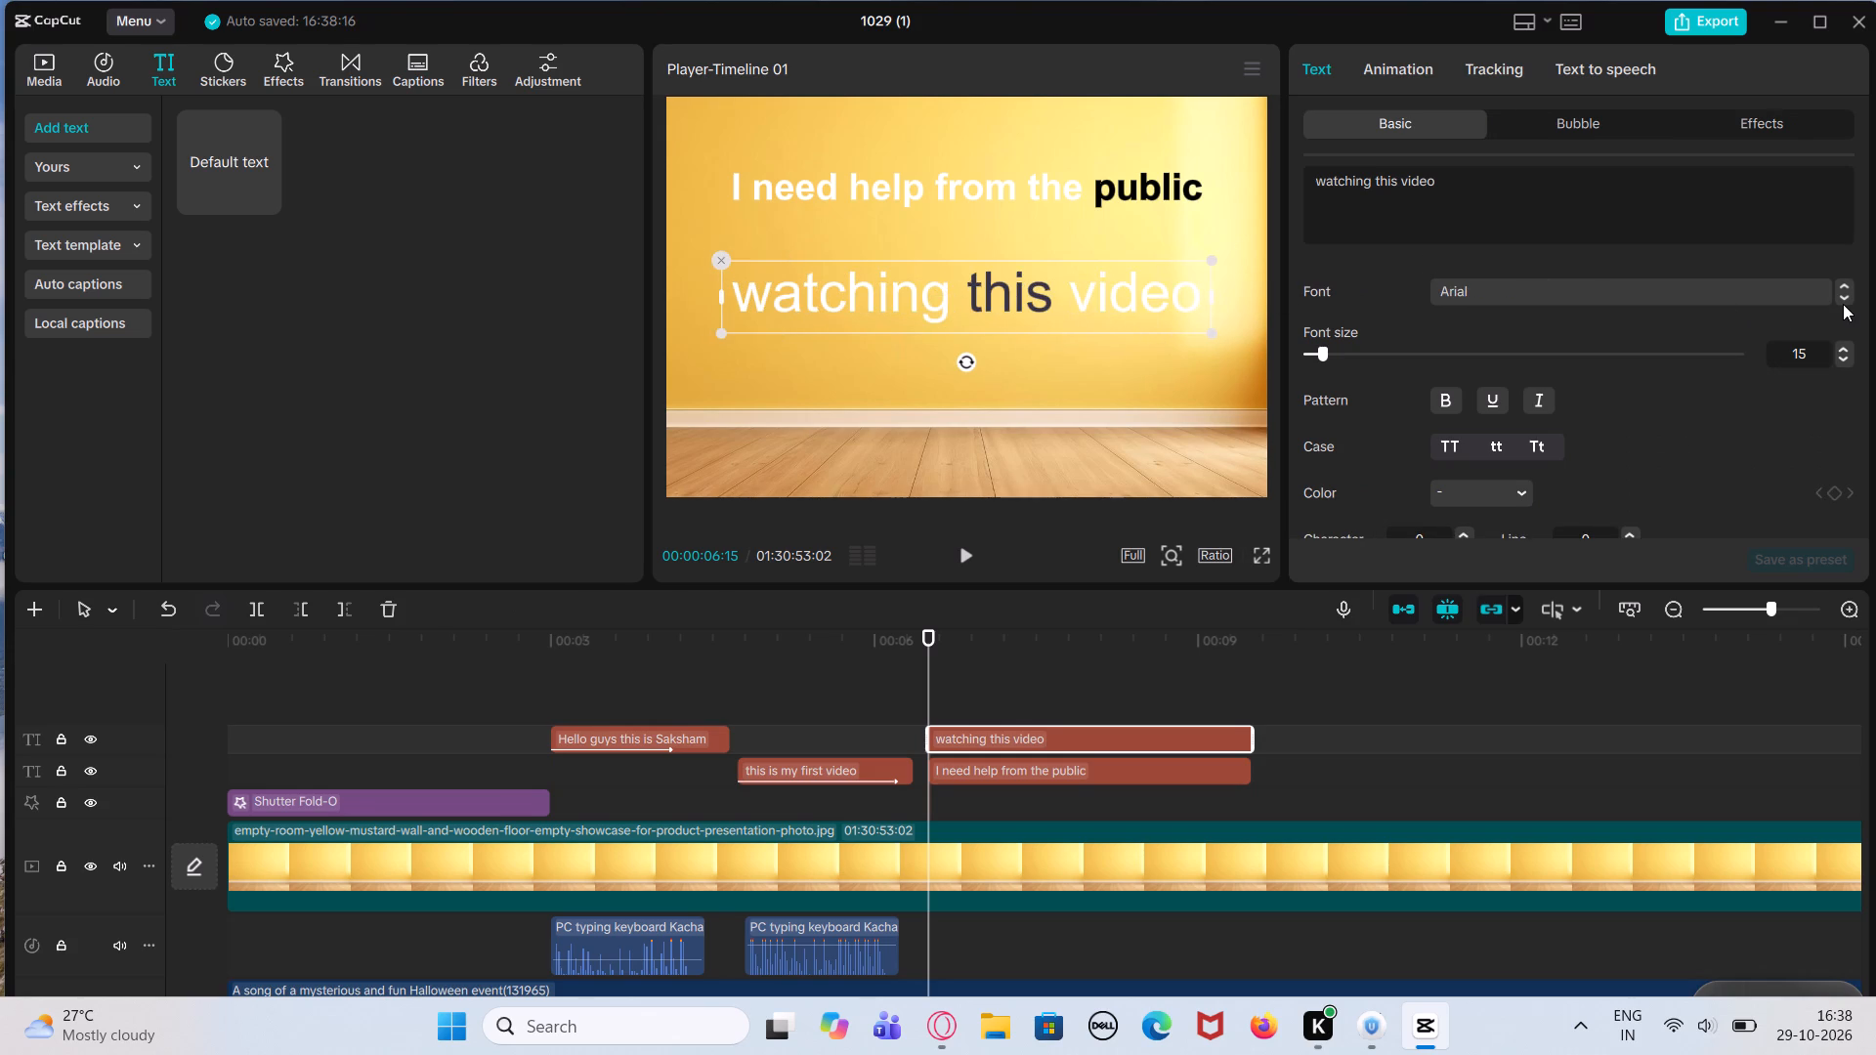
left_click(1843, 304)
left_click(1843, 304)
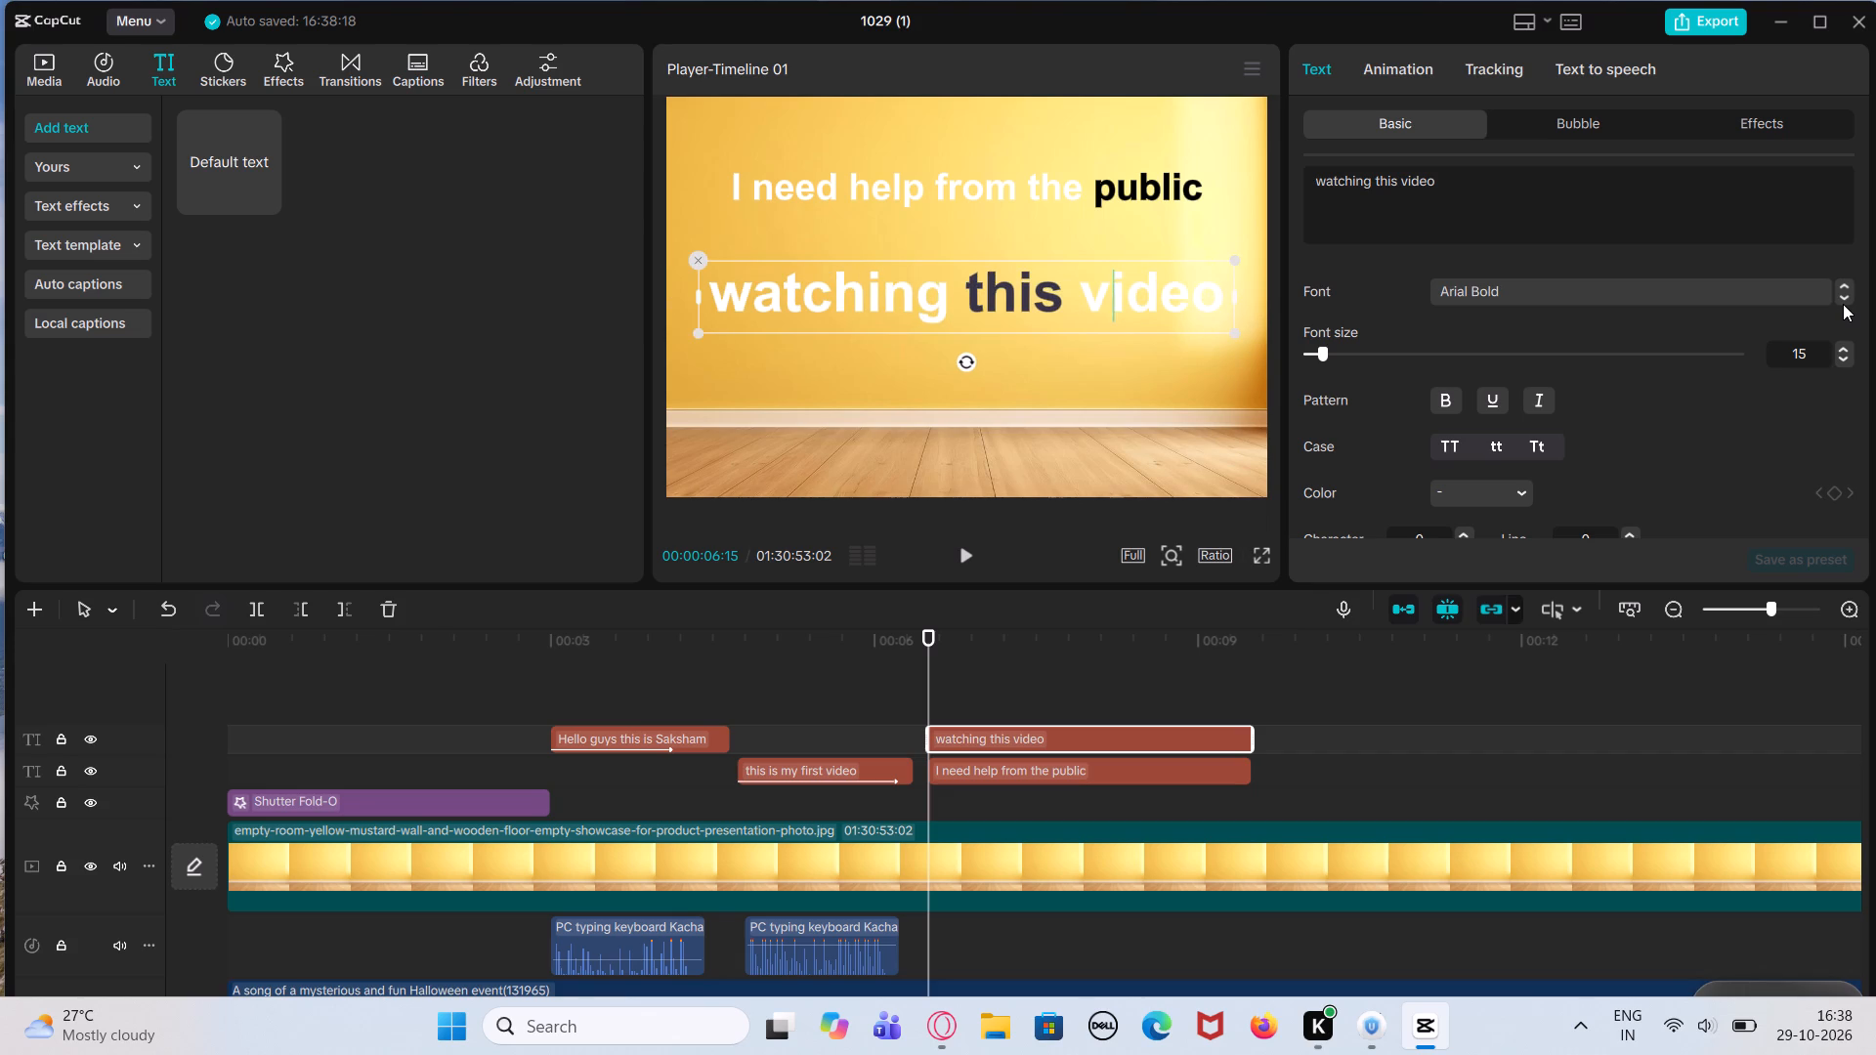
Reduce the font size of the "watching this video" text to 12.
left_click(1846, 358)
left_click(1844, 358)
left_click(1844, 358)
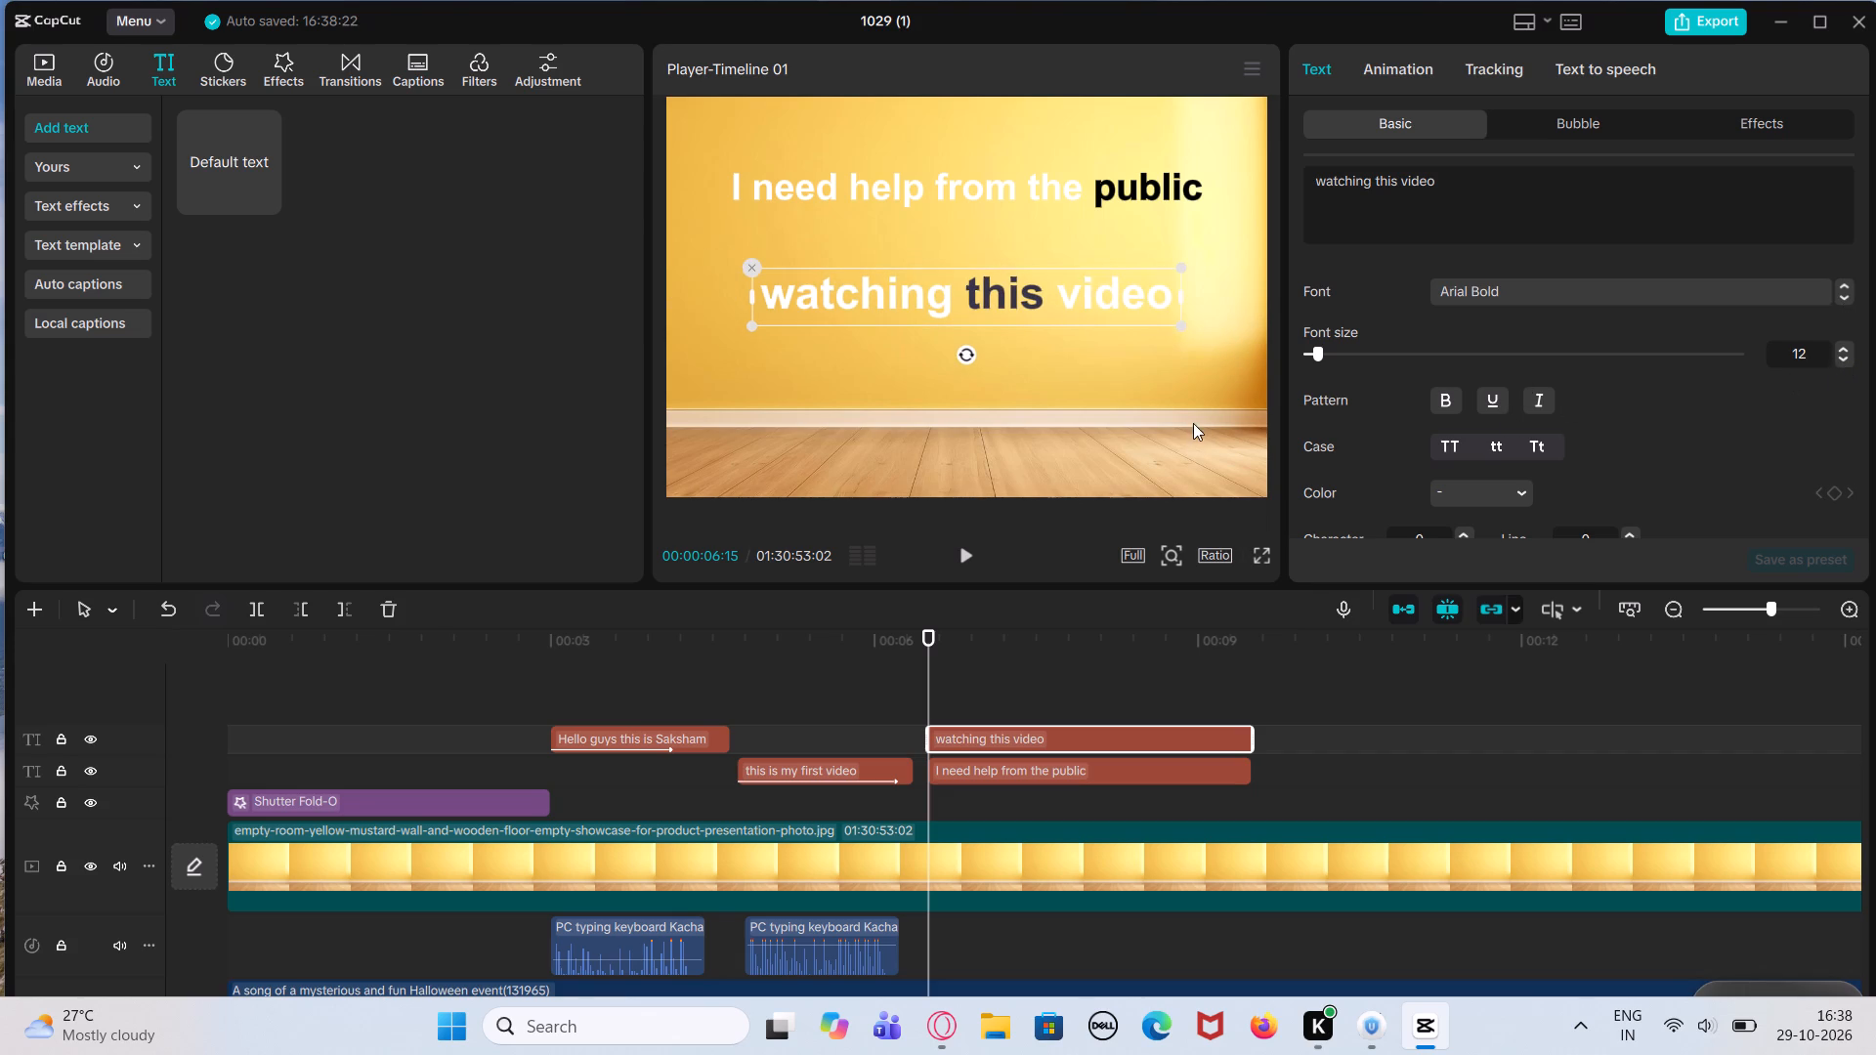
Move the "I need help from the public" text down to sit just above the "watching this video" line.
left_click(1052, 191)
left_click_drag(1054, 190, 1056, 207)
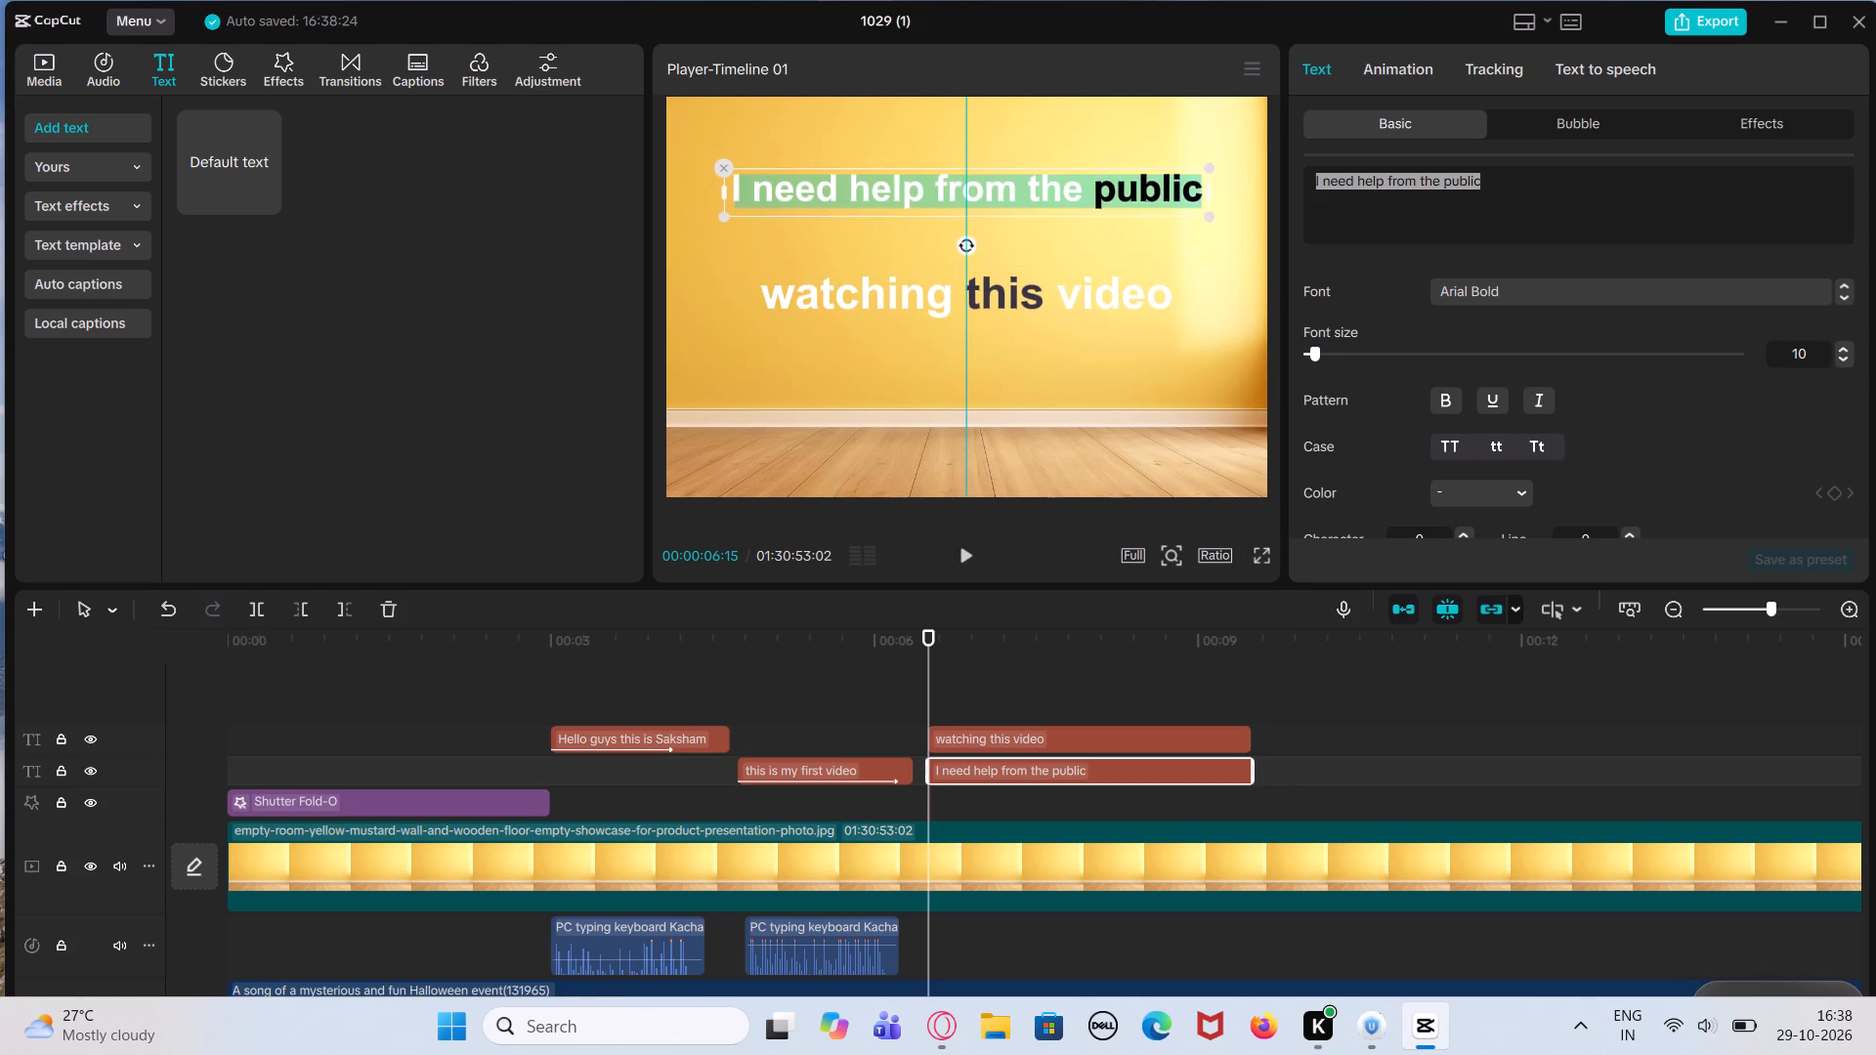
left_click_drag(1056, 207, 1053, 229)
left_click(1053, 386)
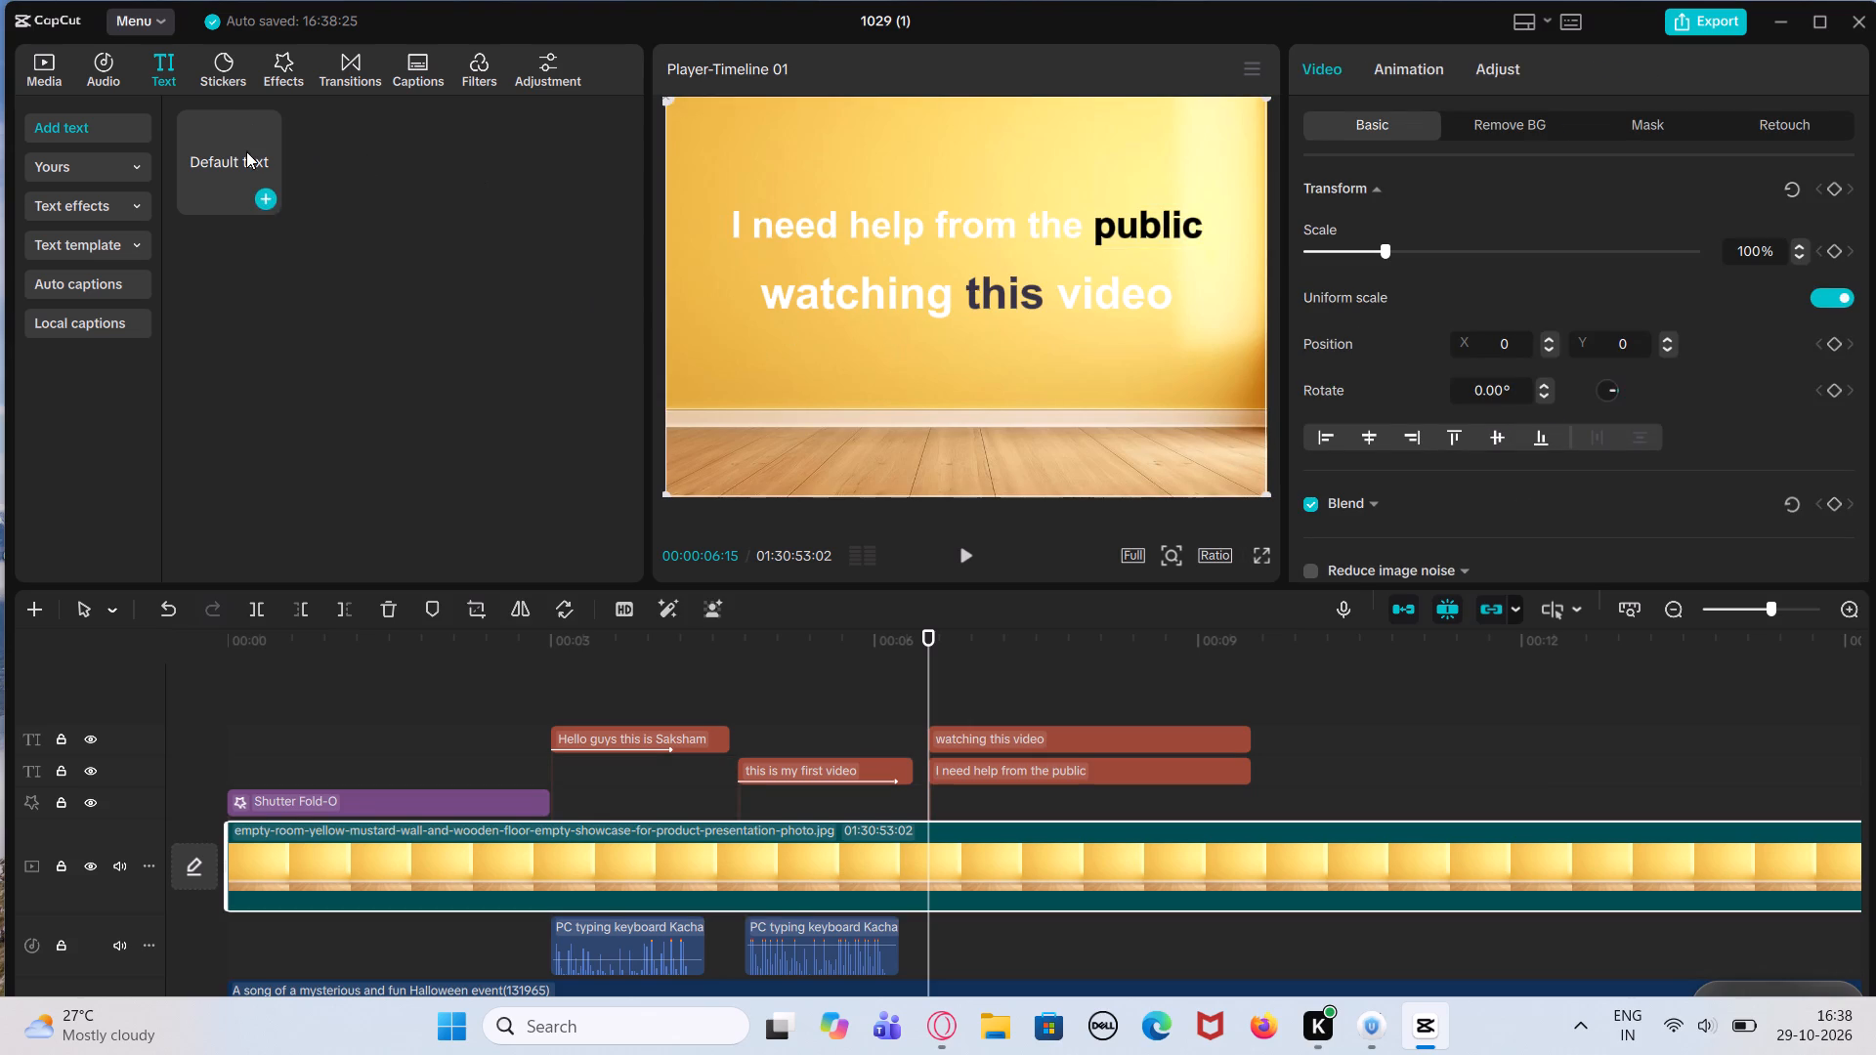
Apply the Type 2 entrance animation to the "I need help from the public" text with a duration of 1.0 s.
left_click(929, 714)
left_click(849, 224)
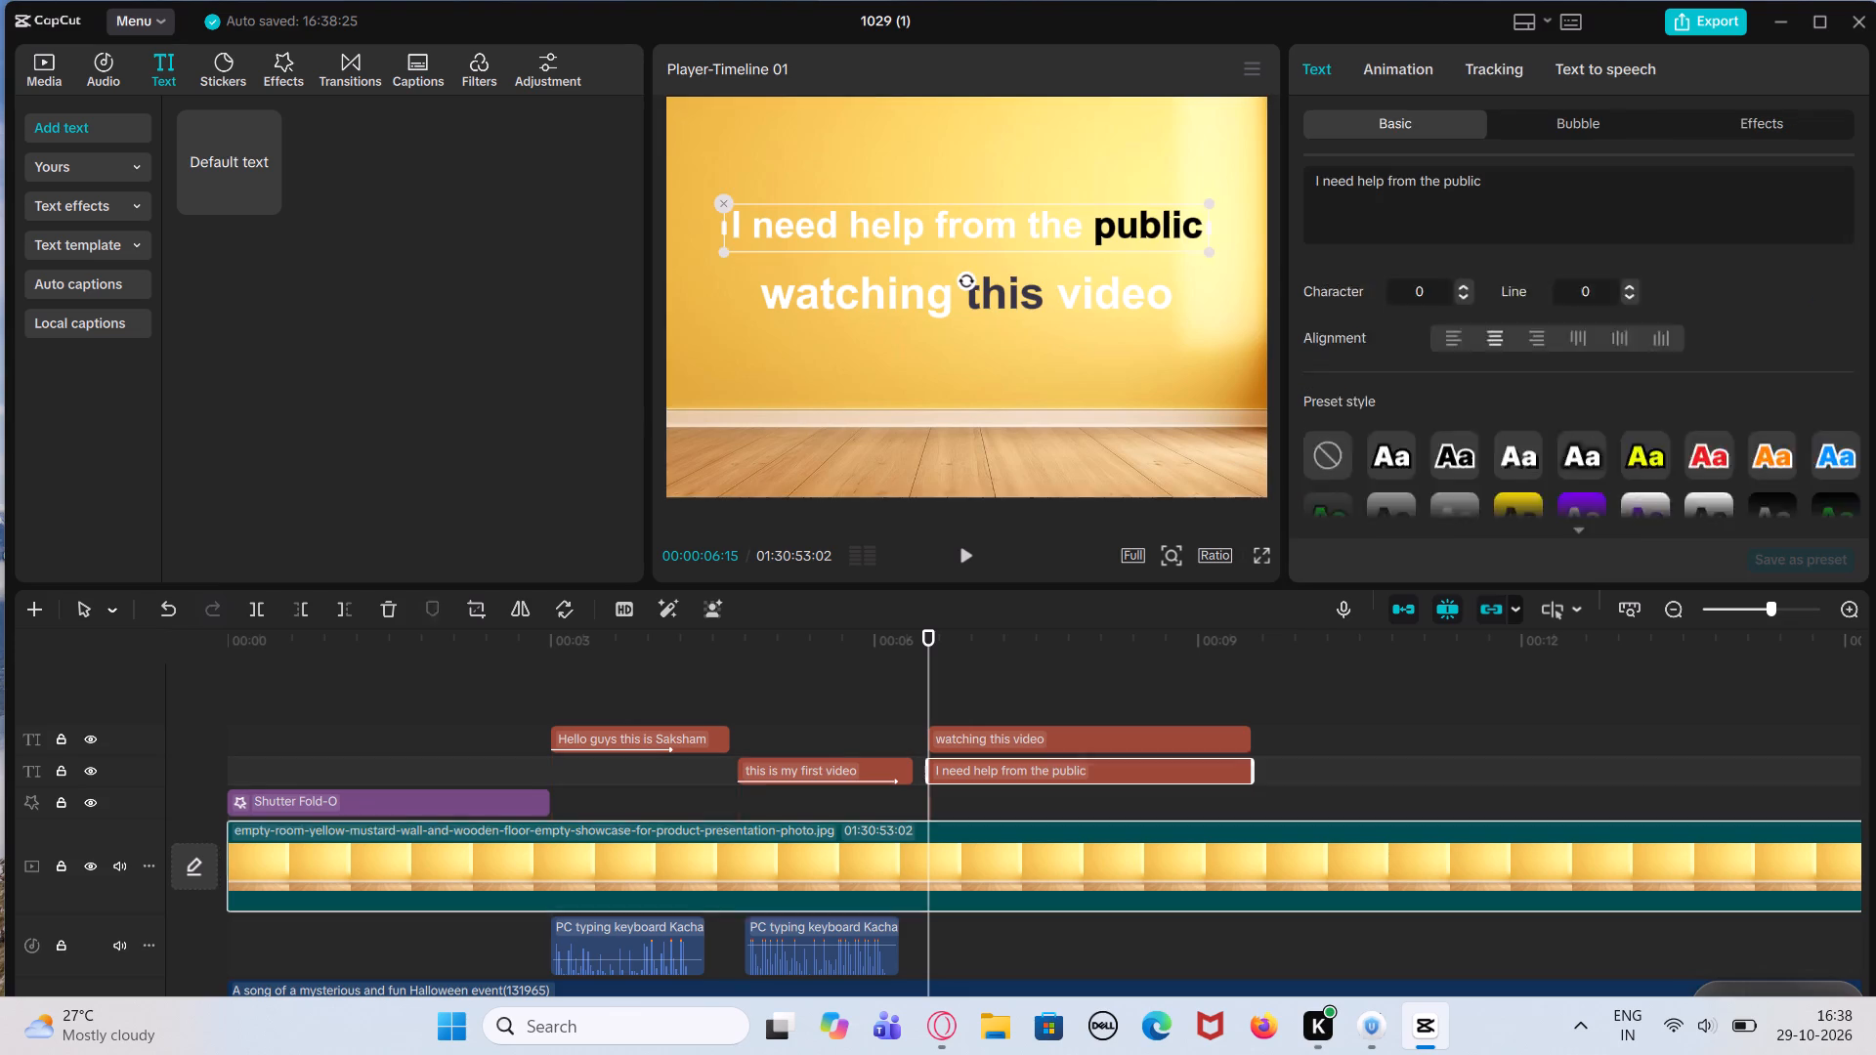
left_click(1380, 64)
left_click(1438, 315)
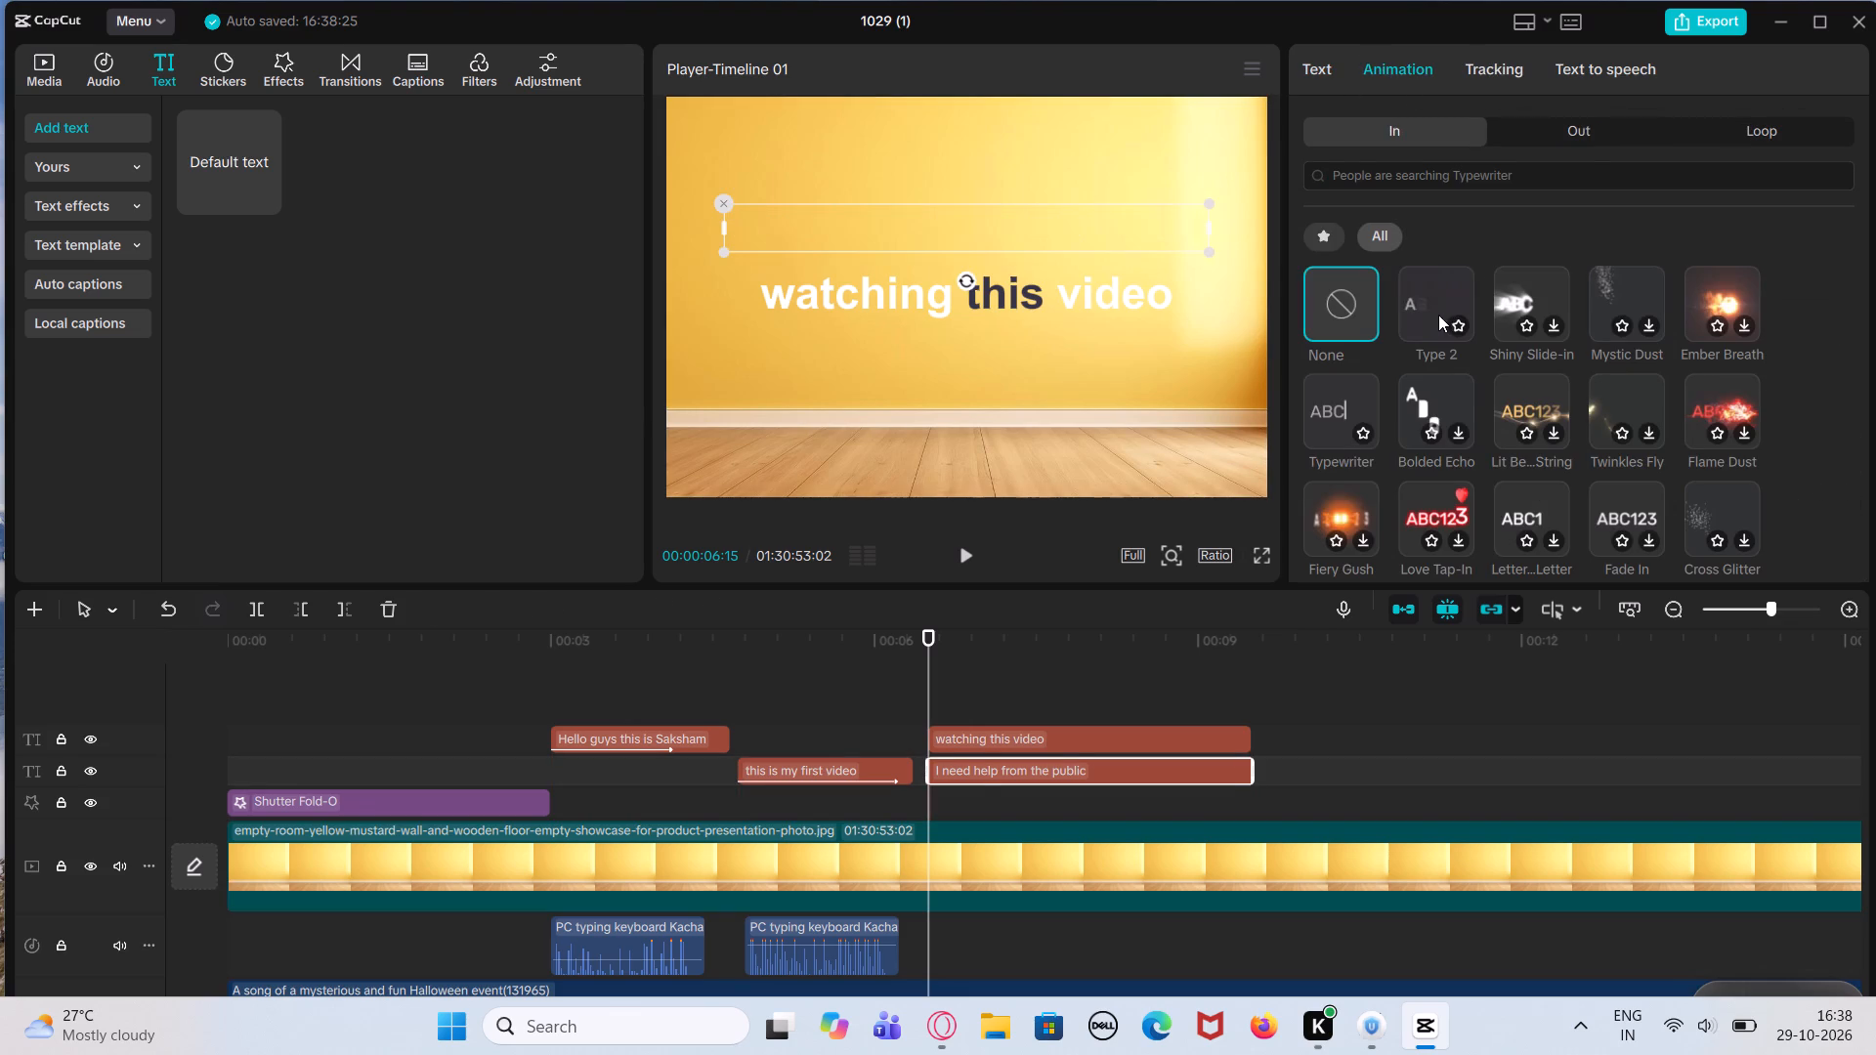
left_click(1606, 564)
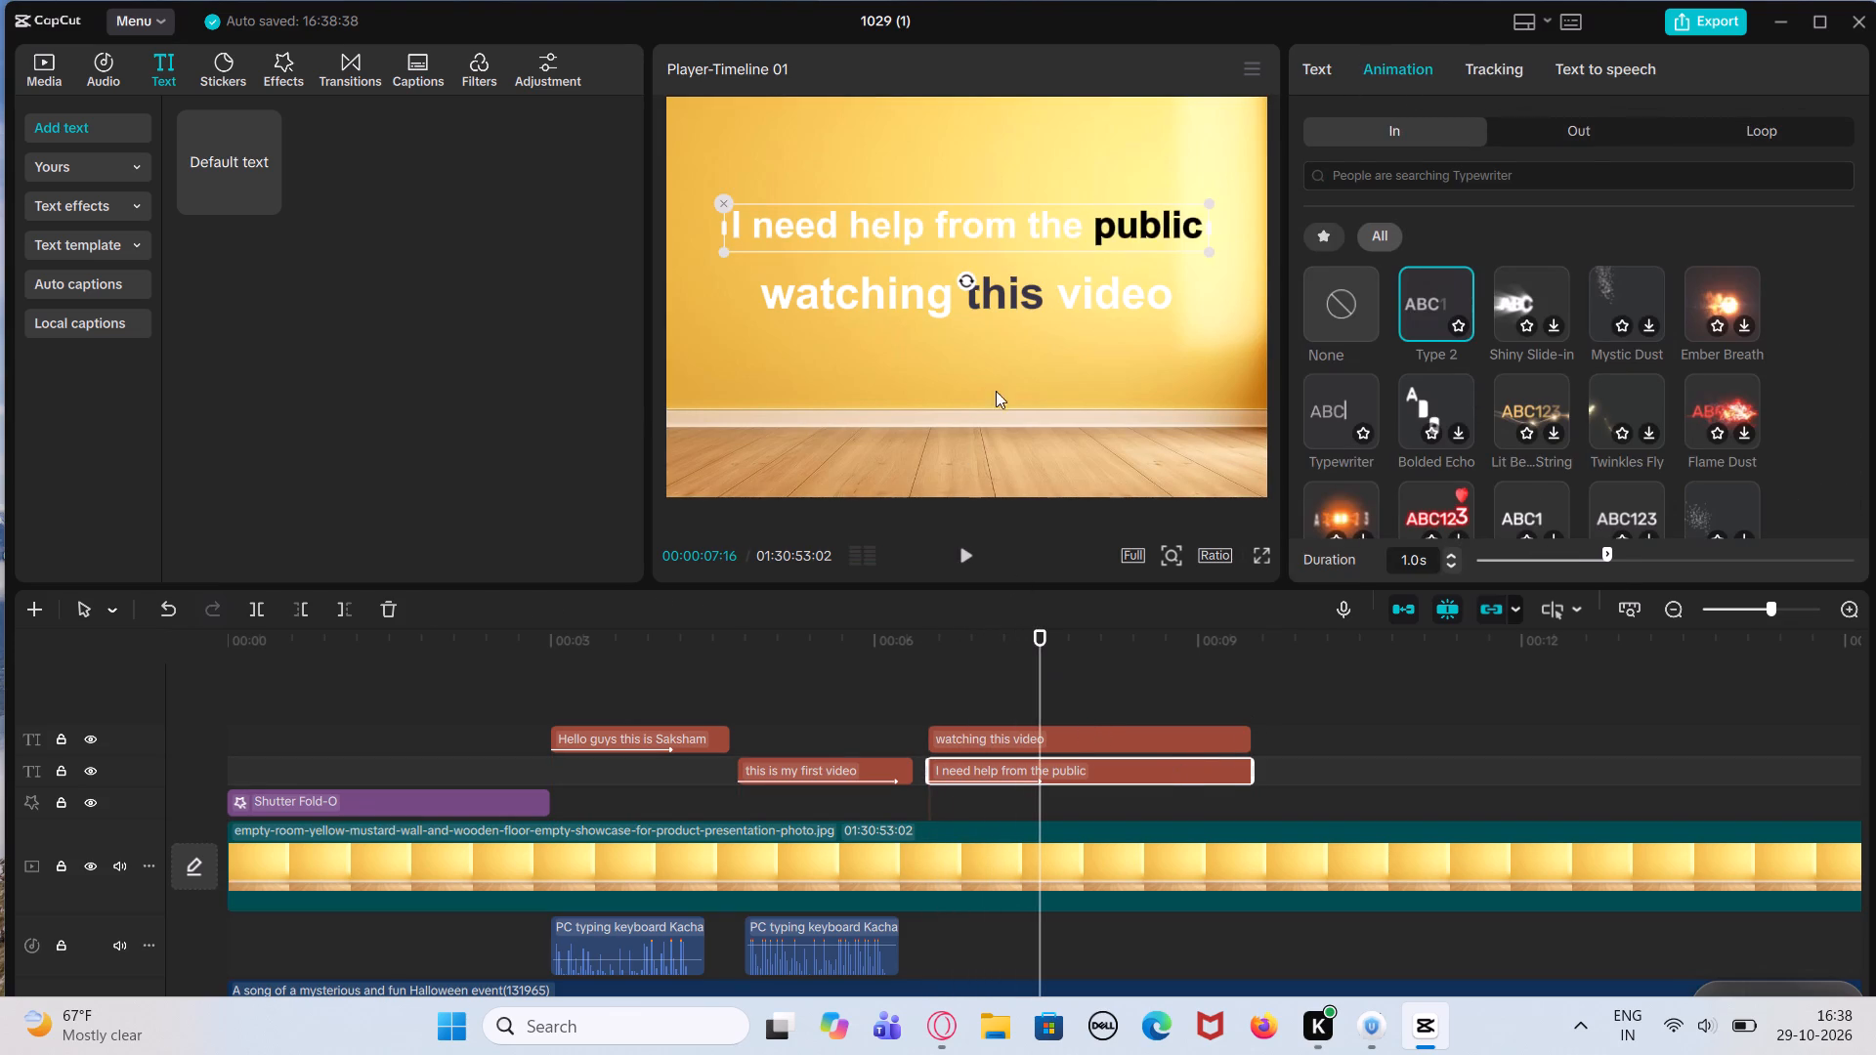
With the "watching this video" text selected, undo the last duration change to the "I need help from the public" entrance animation.
left_click(1046, 311)
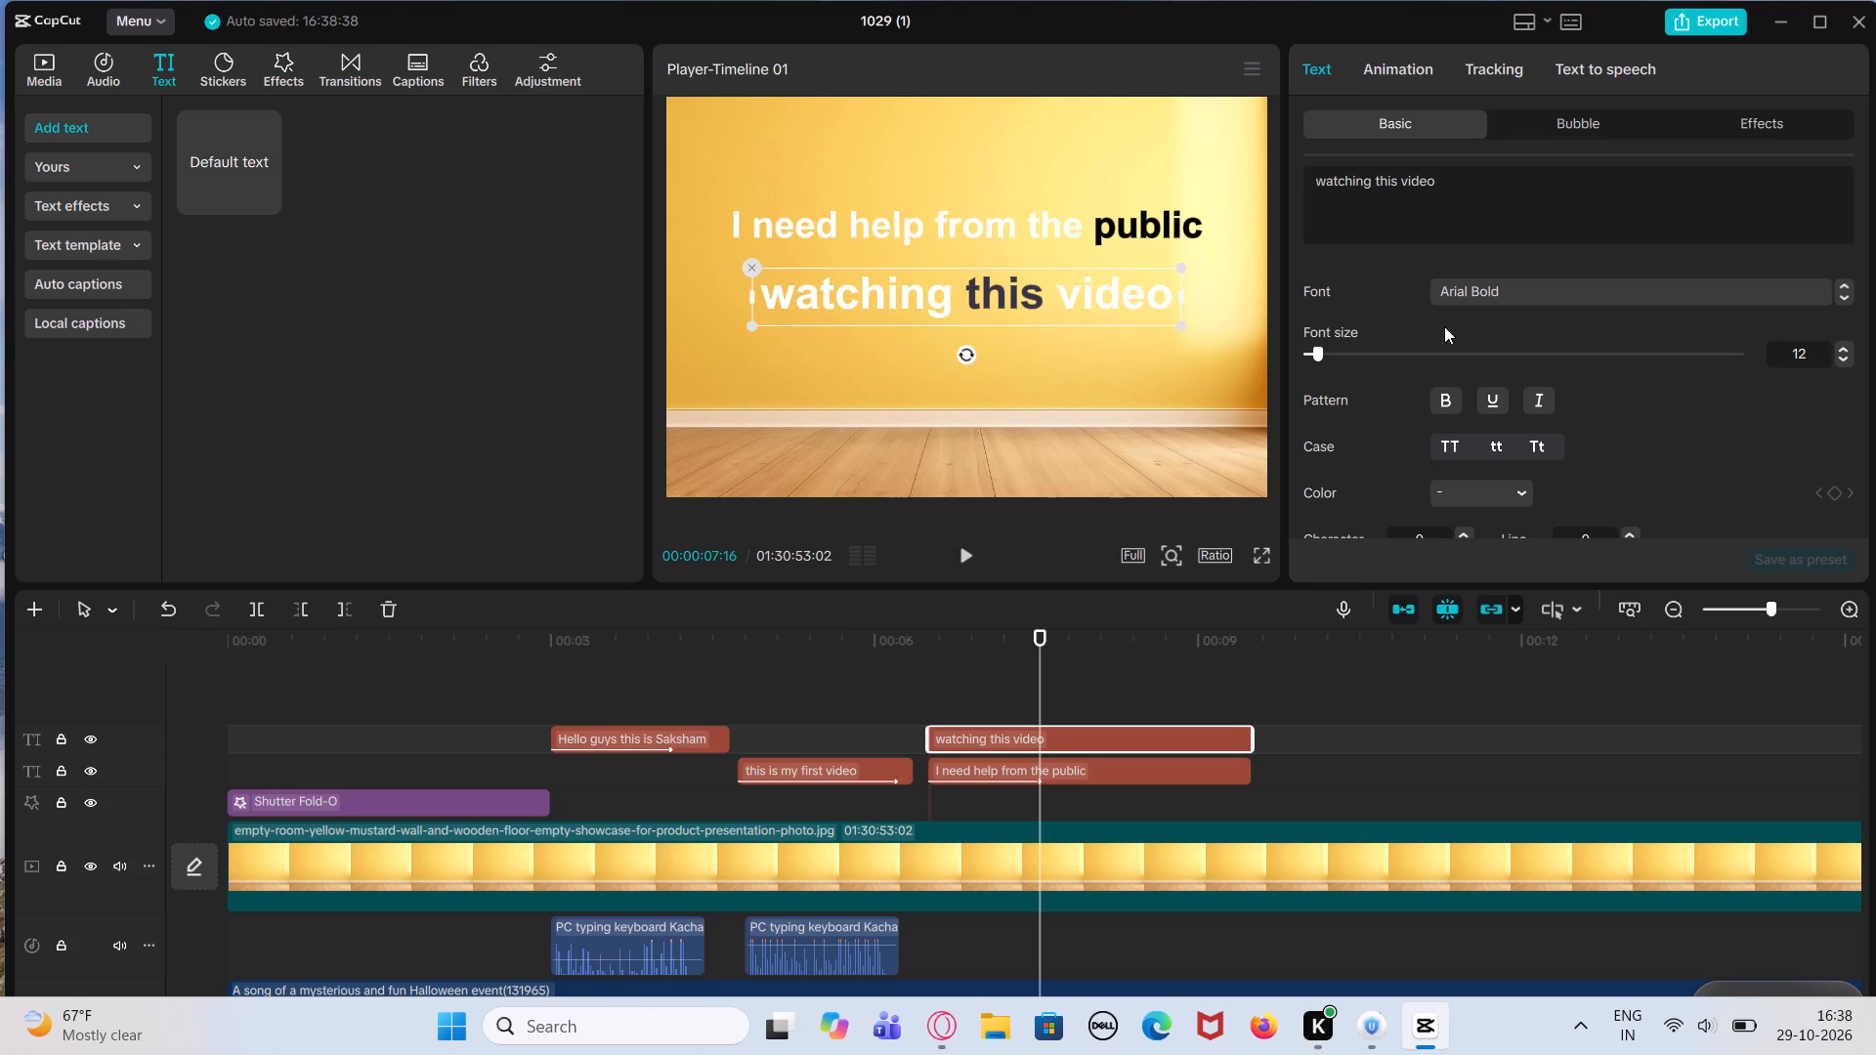
left_click(1374, 89)
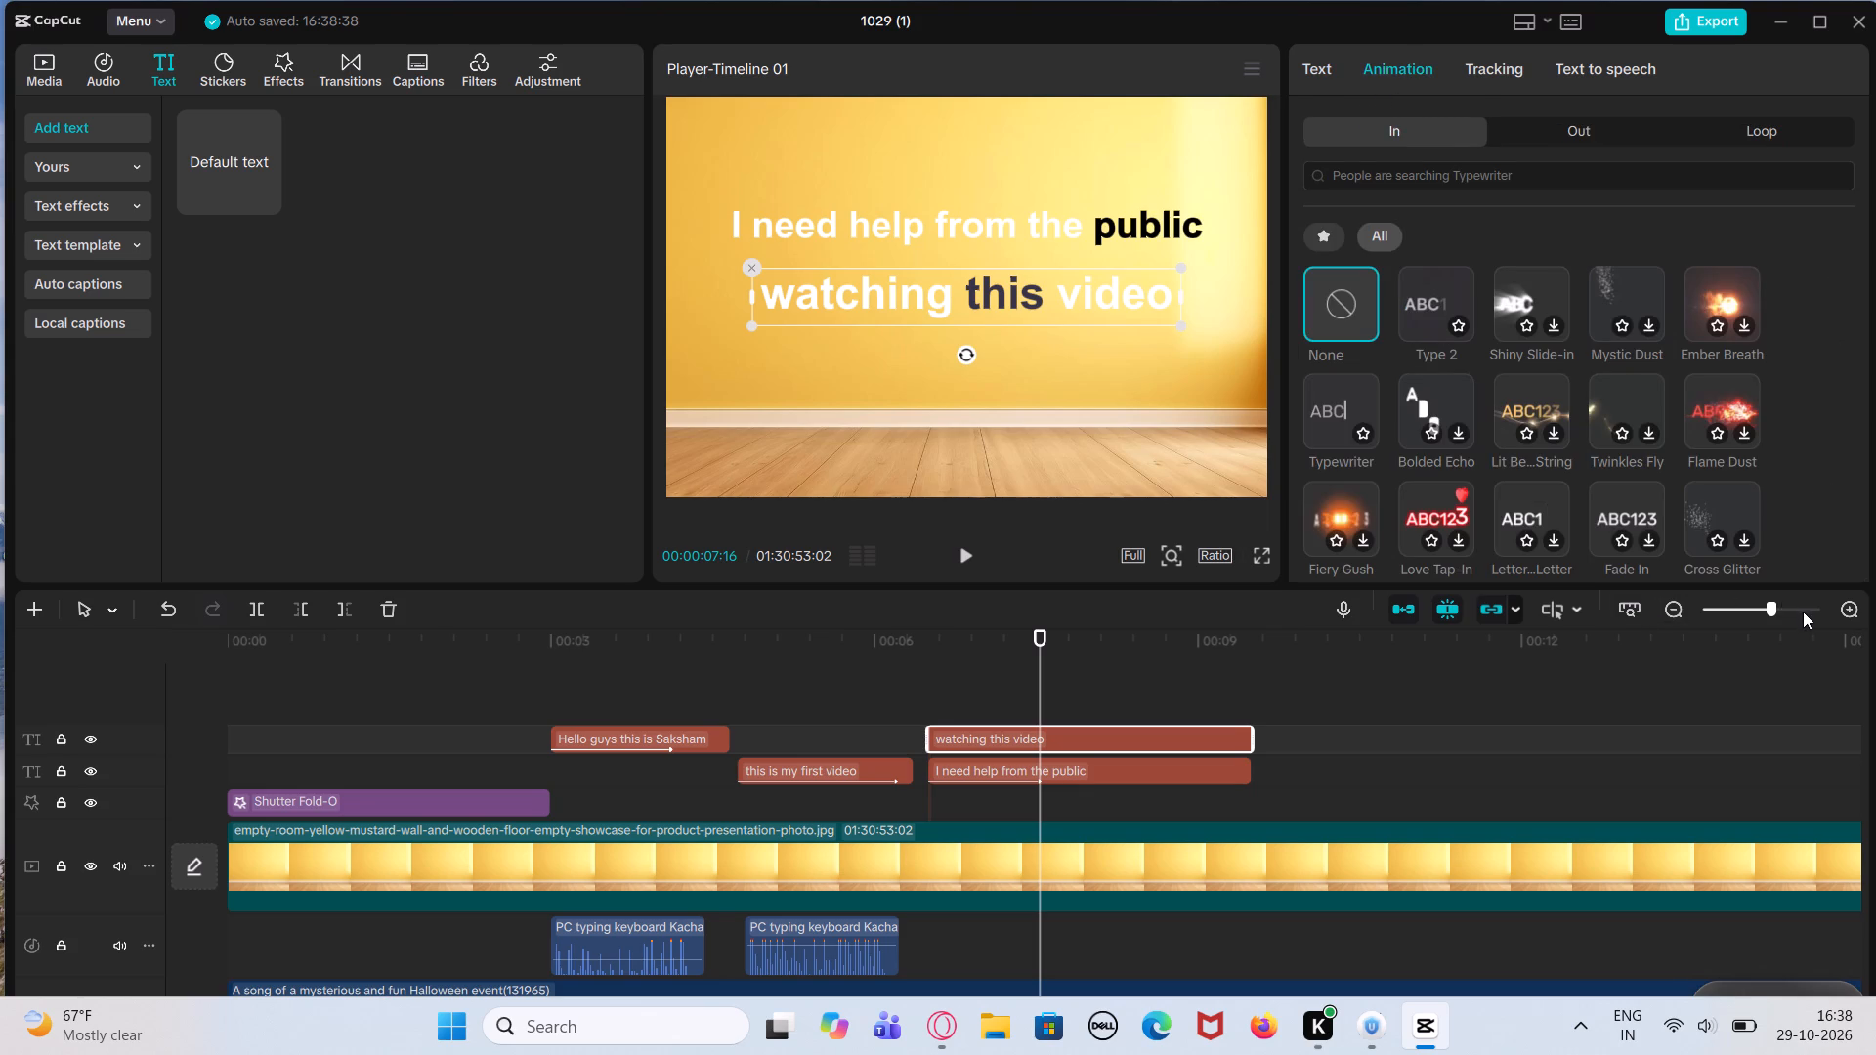
left_click(1803, 612)
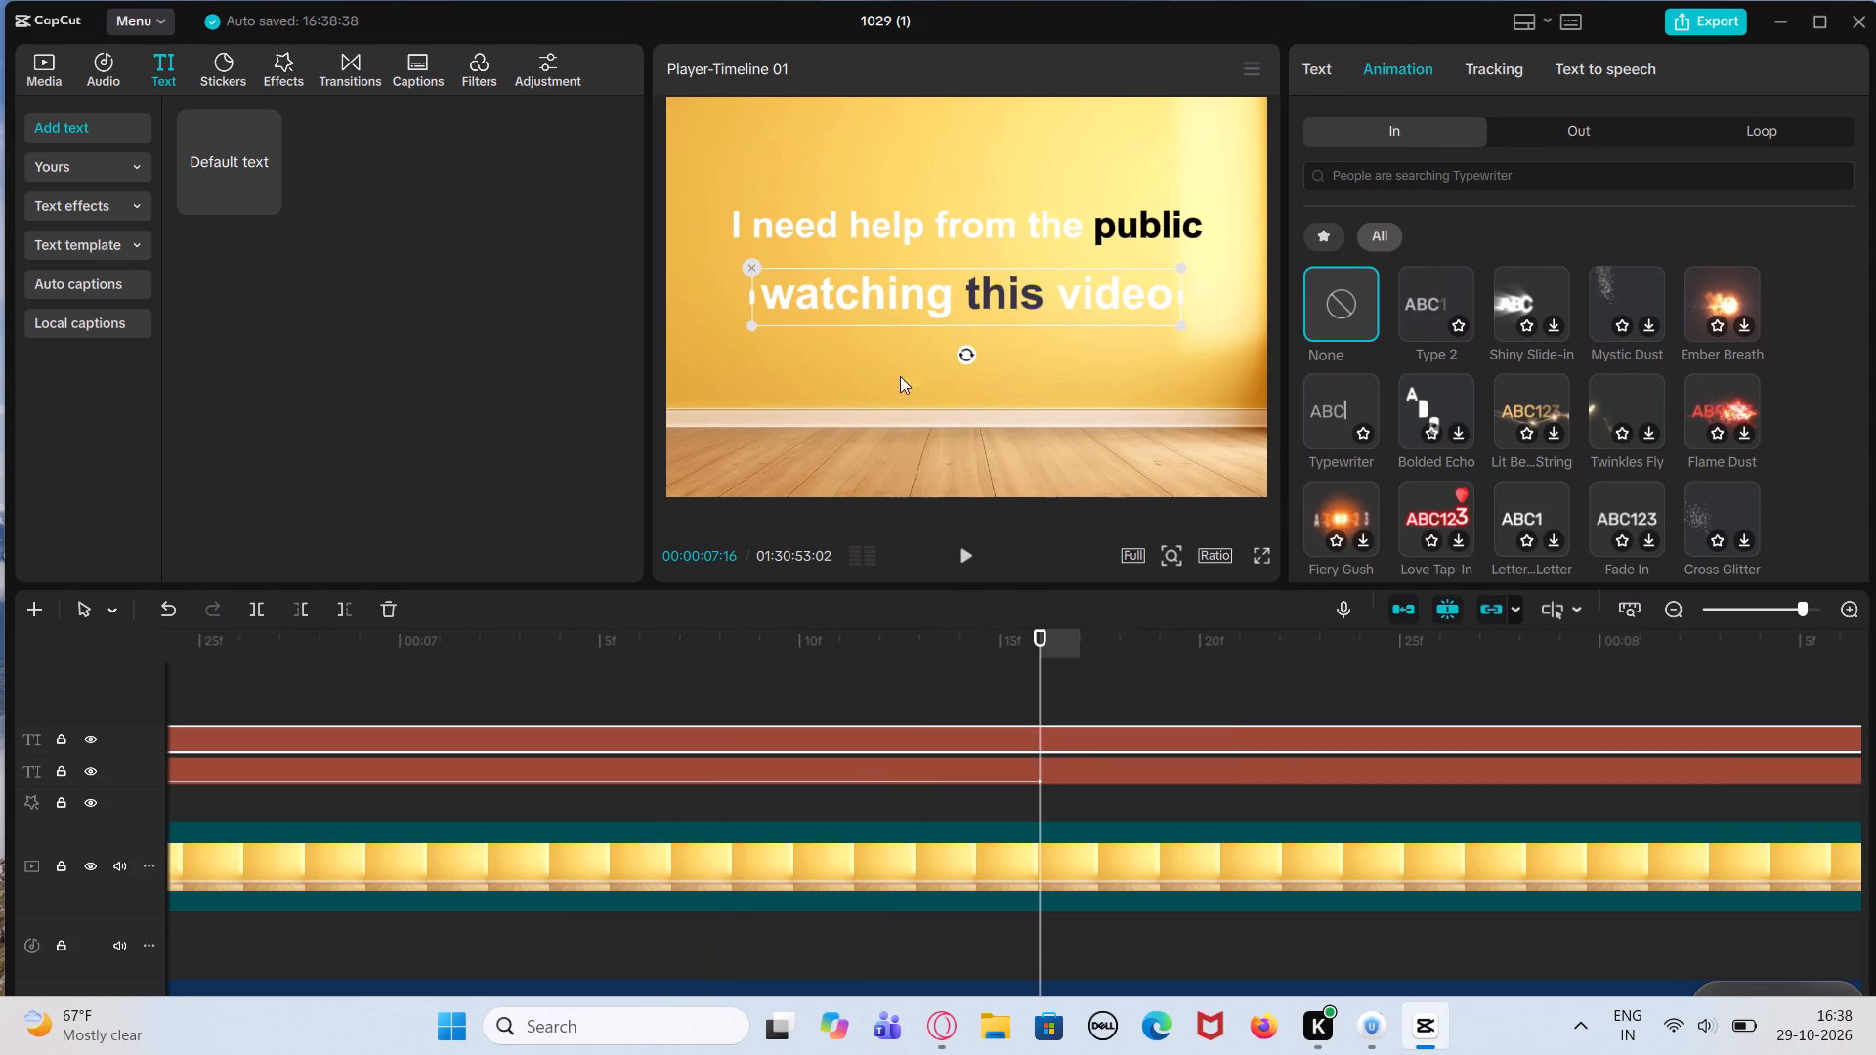
left_click(162, 609)
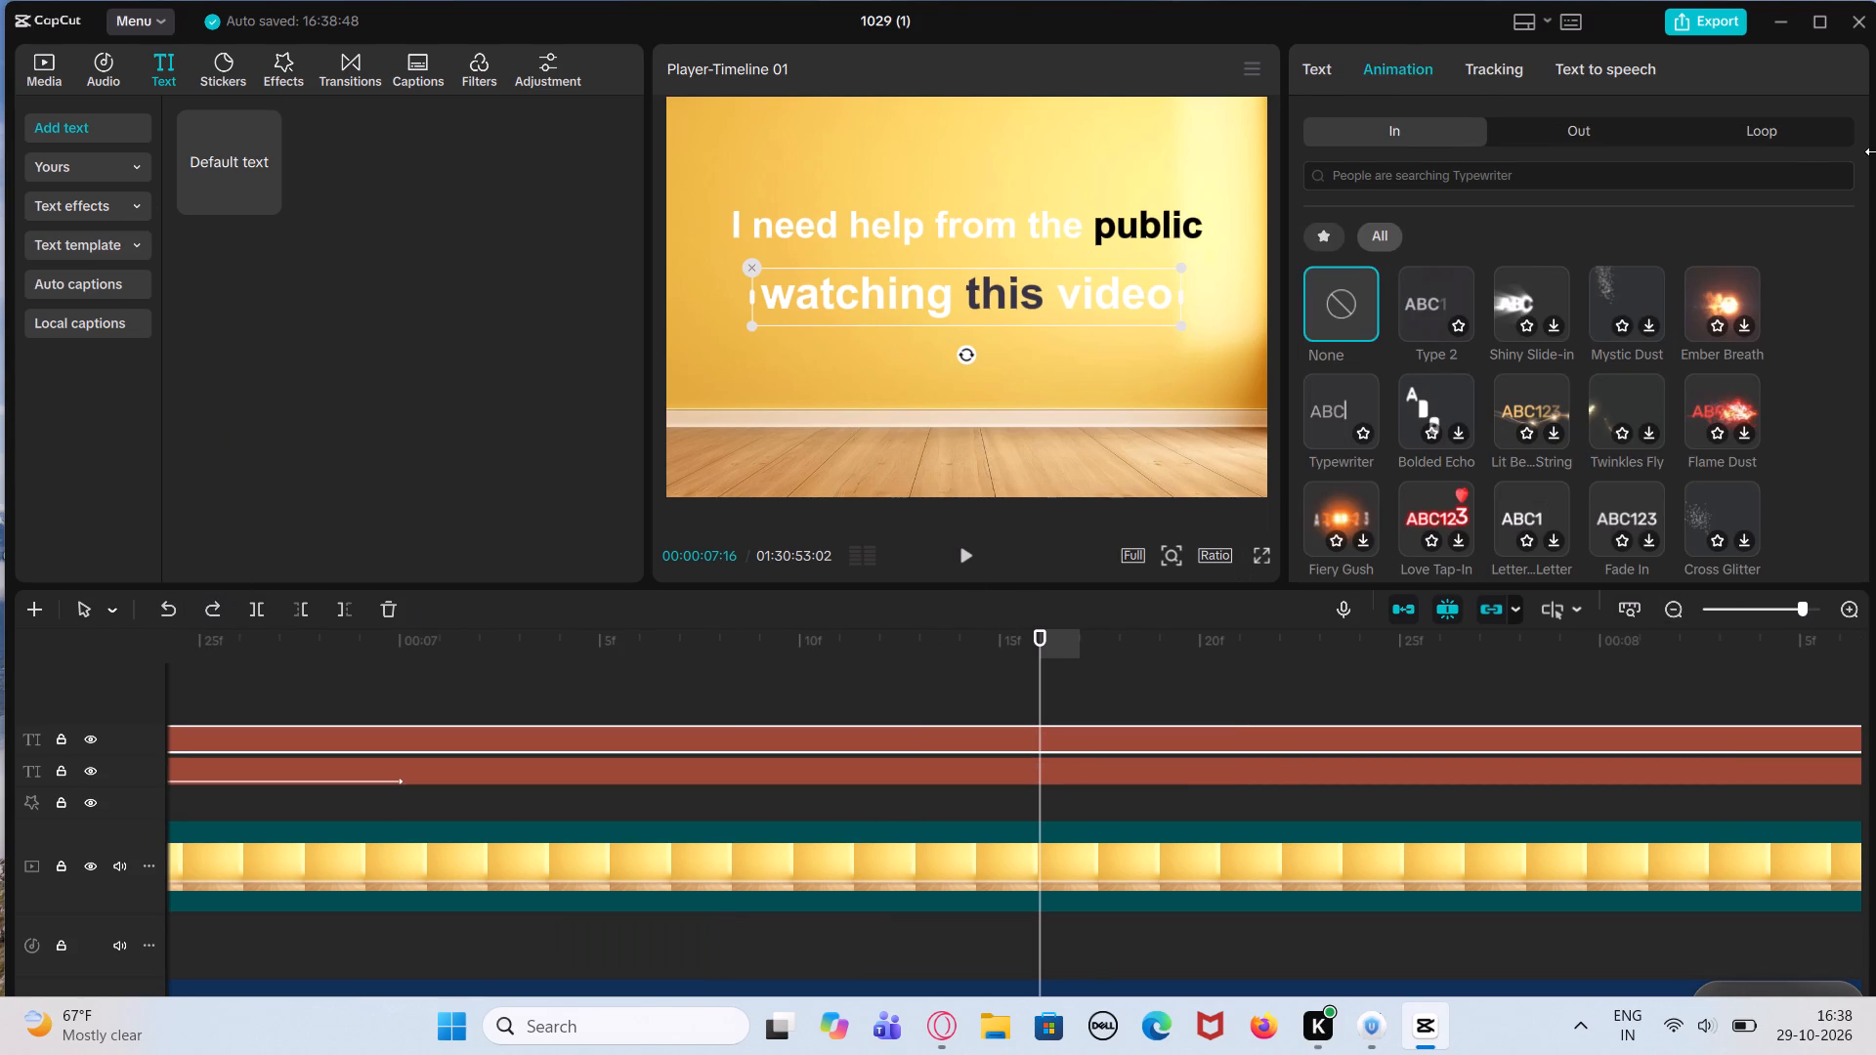
Apply the Type 2 entrance animation to the "watching this video" text with a duration of 2.8 s.
left_click(1403, 77)
left_click(1410, 76)
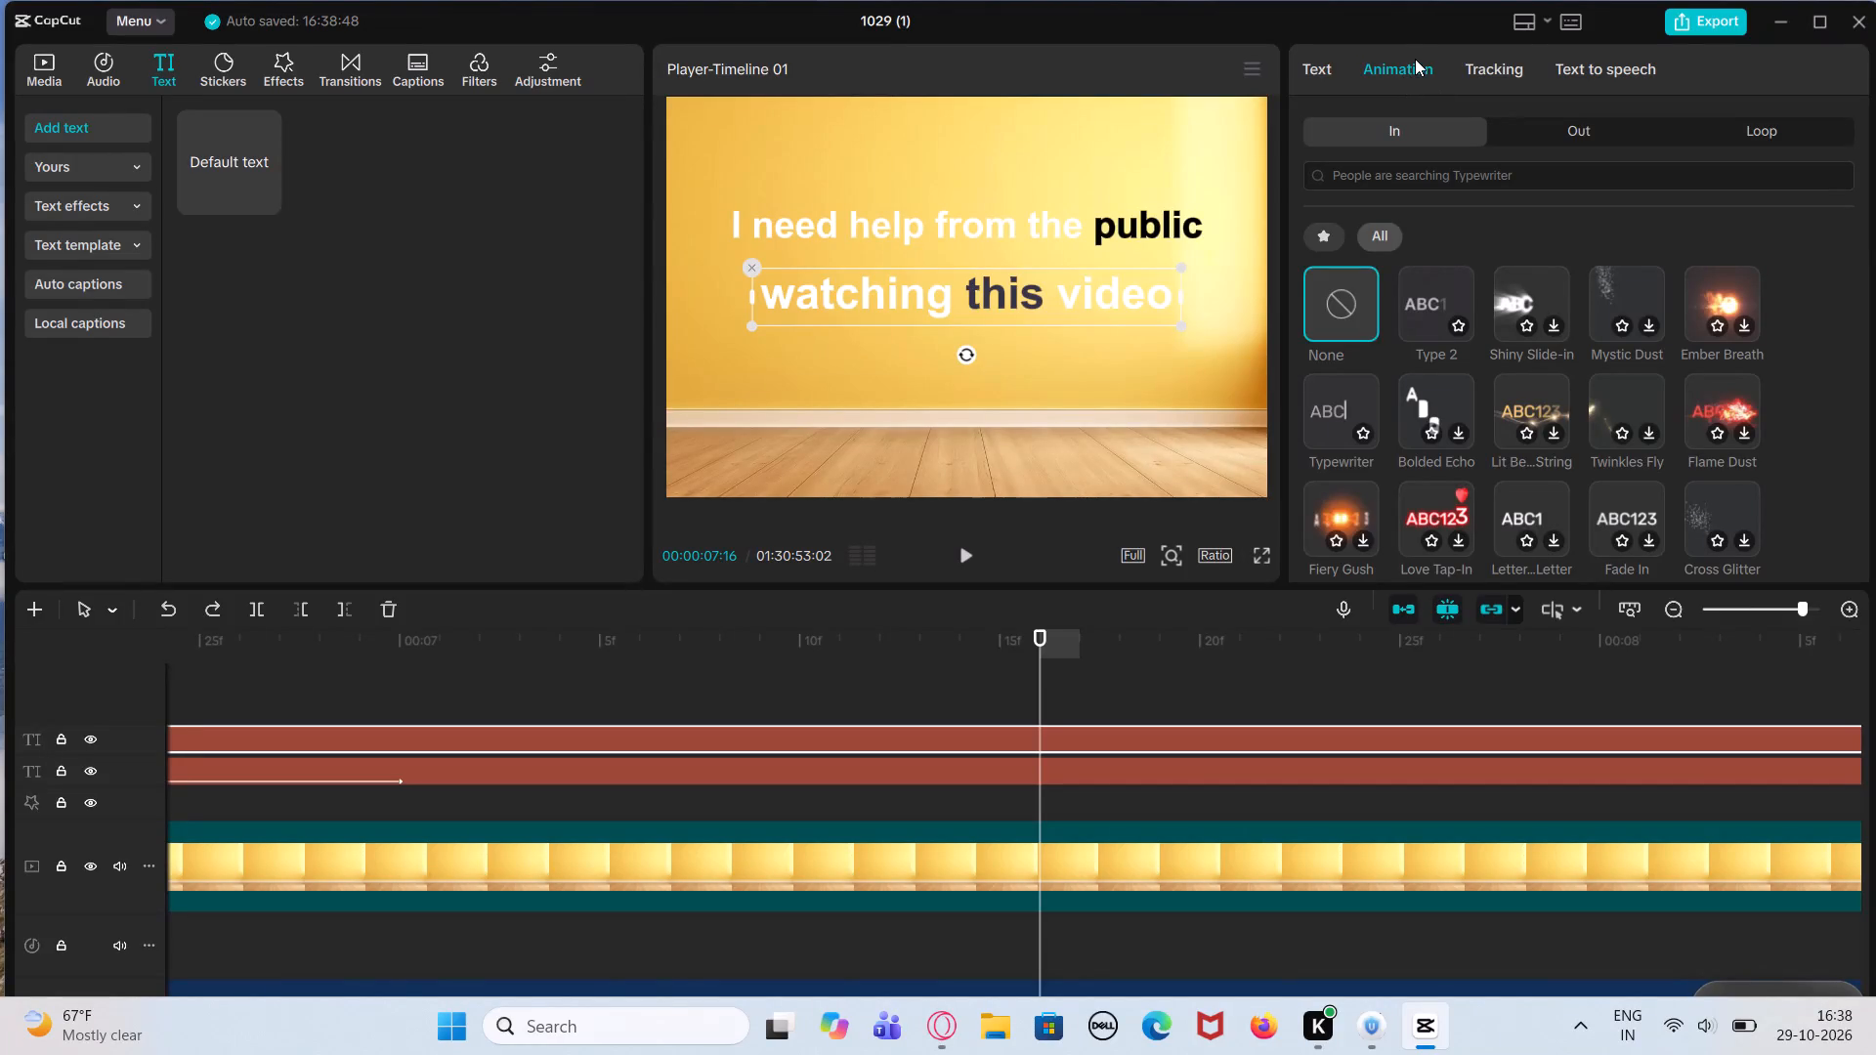
left_click(1415, 59)
left_click(1420, 66)
left_click(1513, 122)
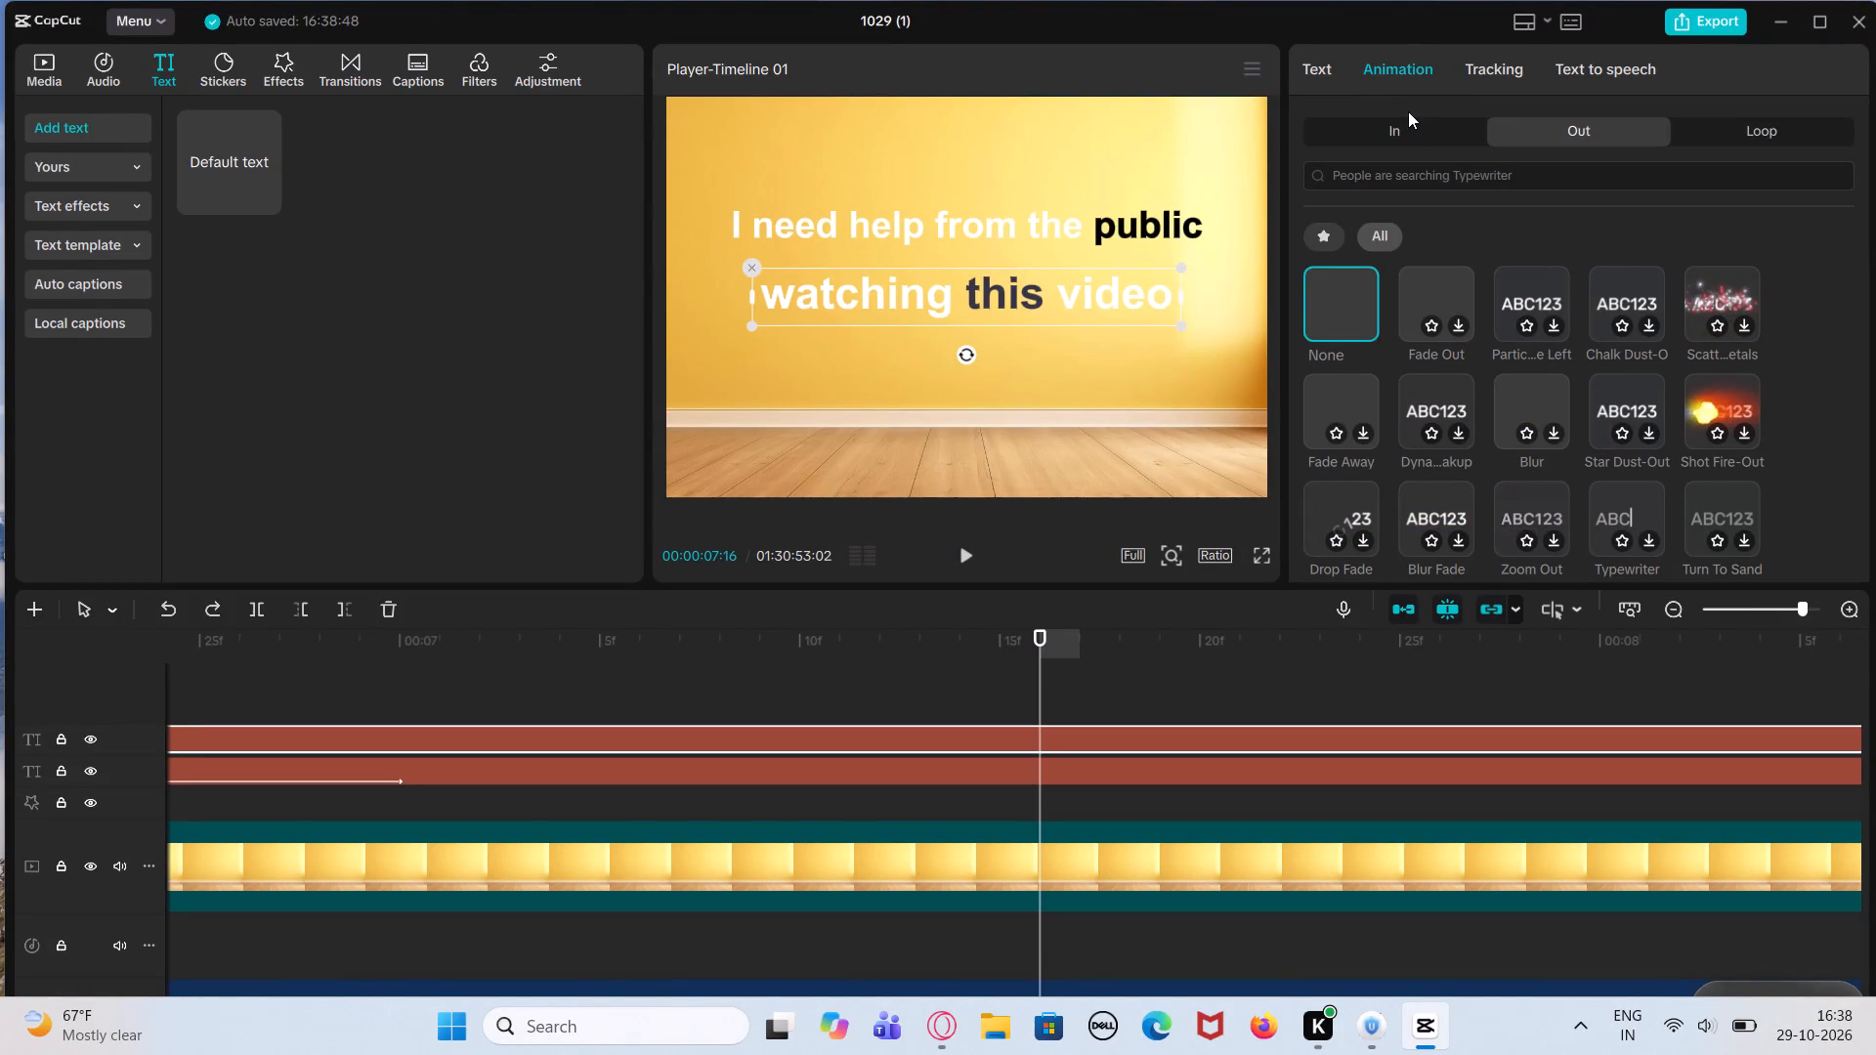
left_click(1404, 111)
left_click(1418, 137)
left_click(1493, 73)
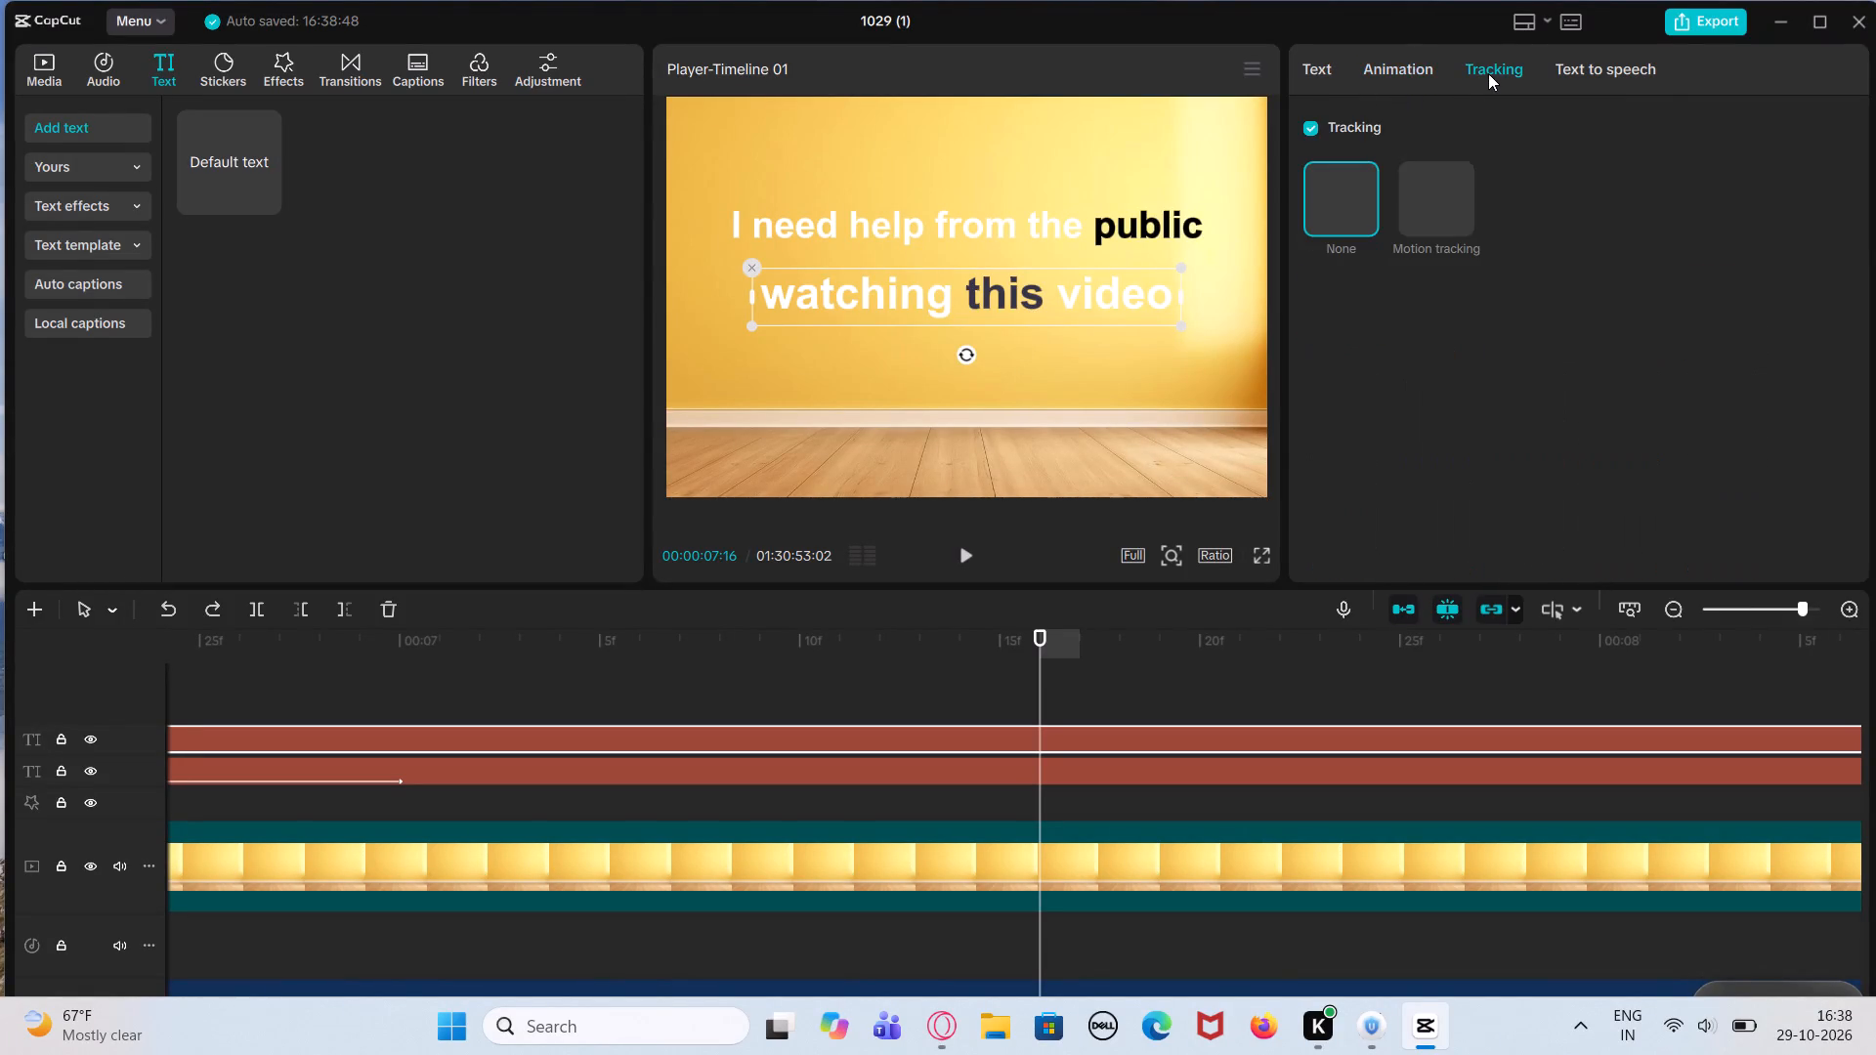
left_click(1411, 66)
left_click(1430, 280)
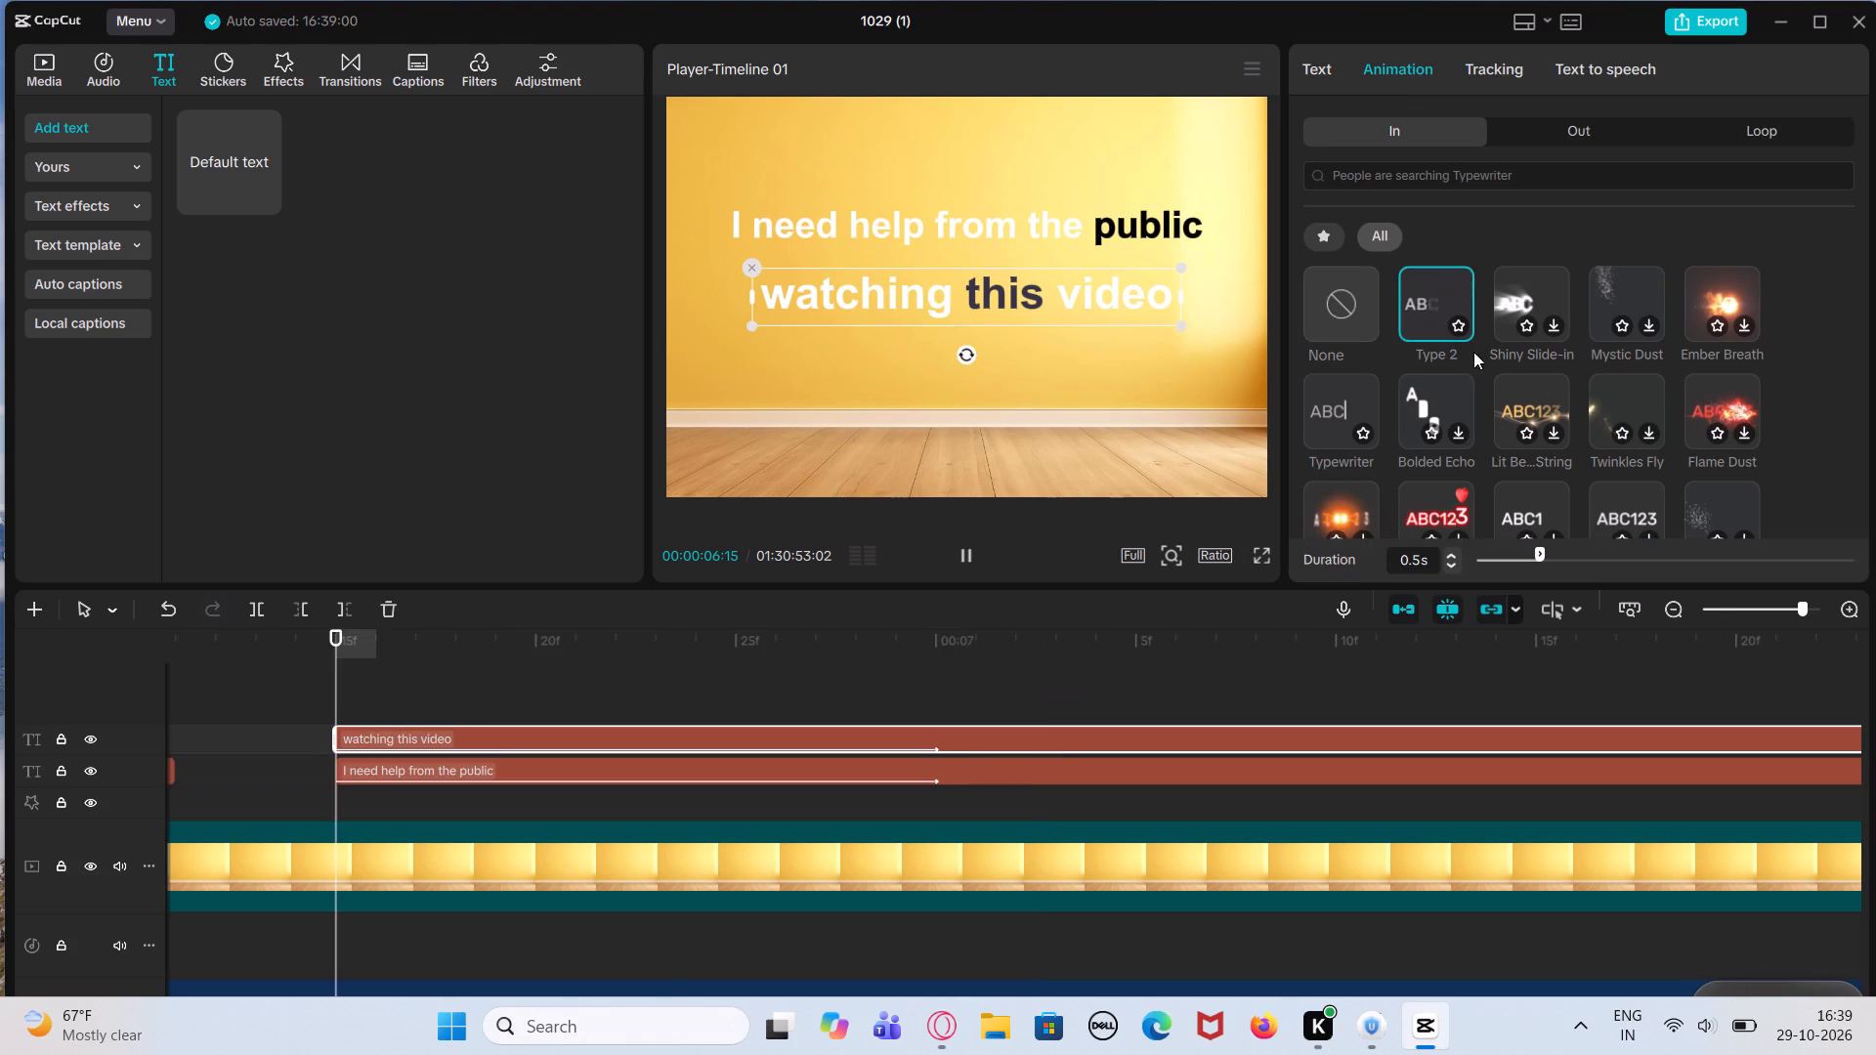
left_click(1672, 559)
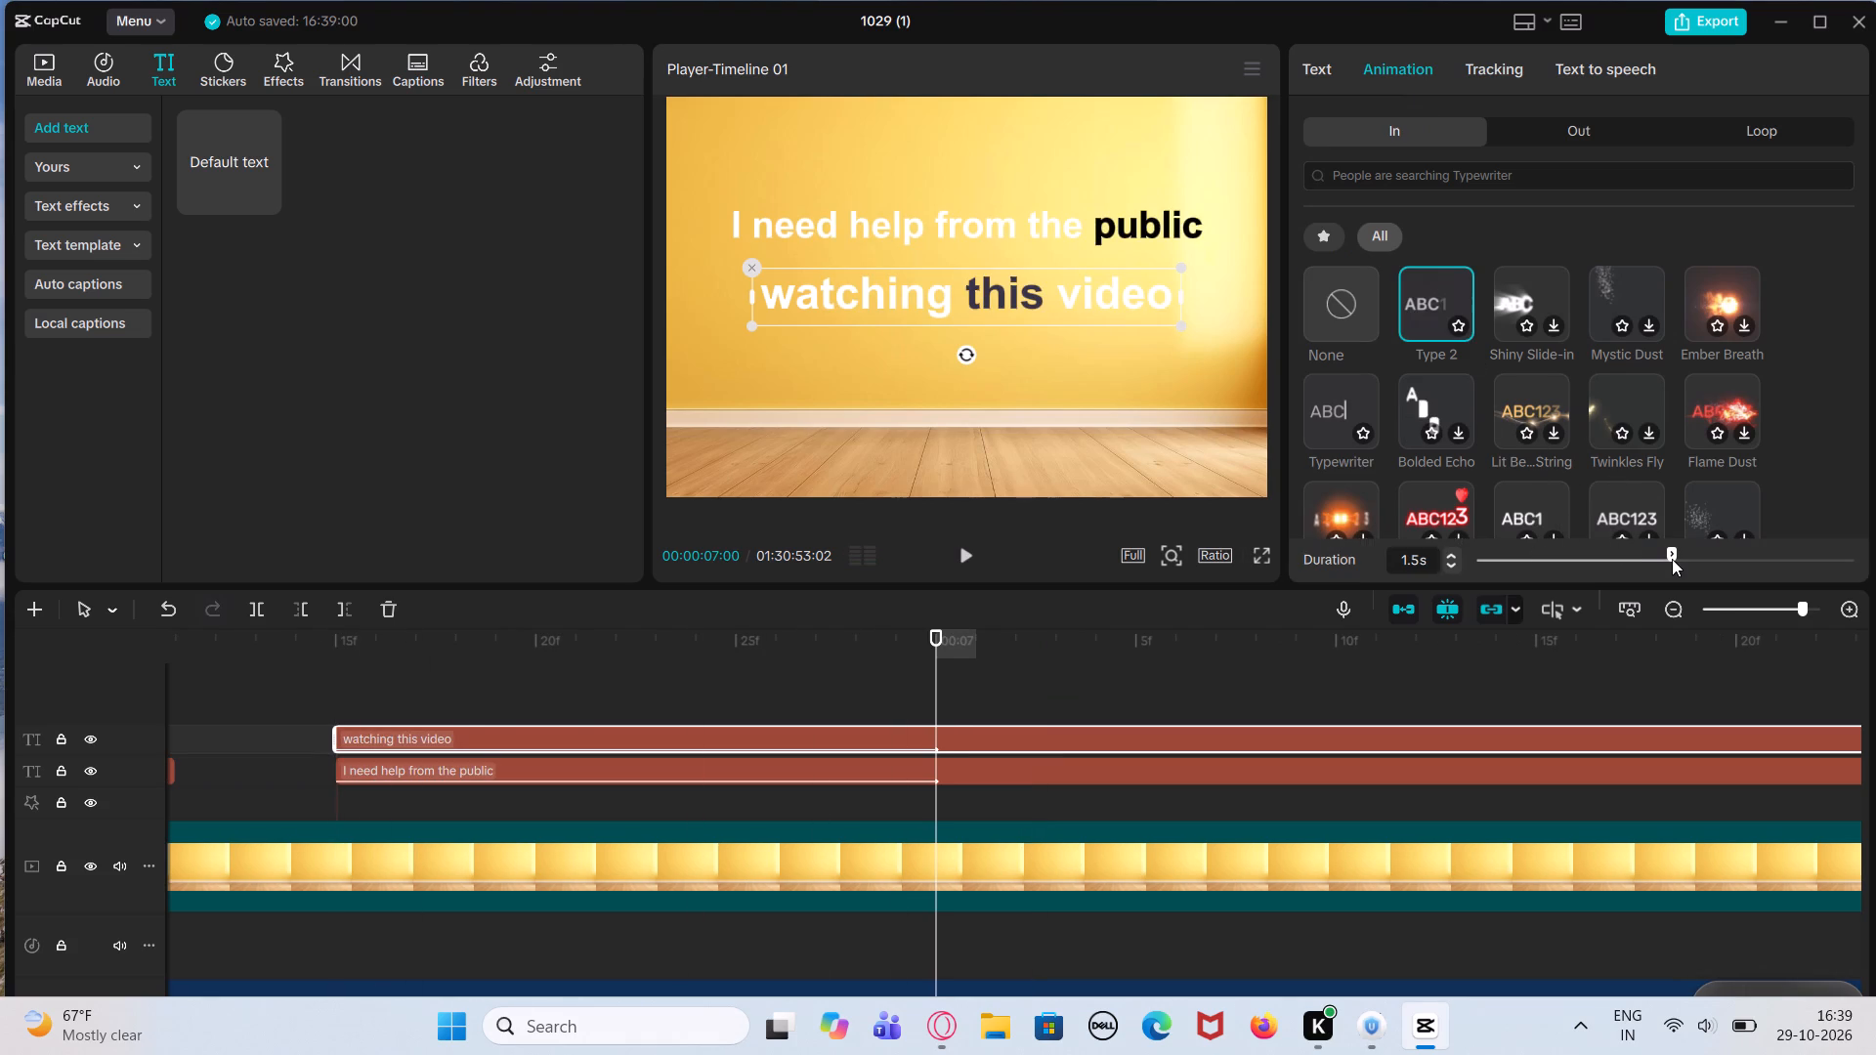
left_click(1726, 569)
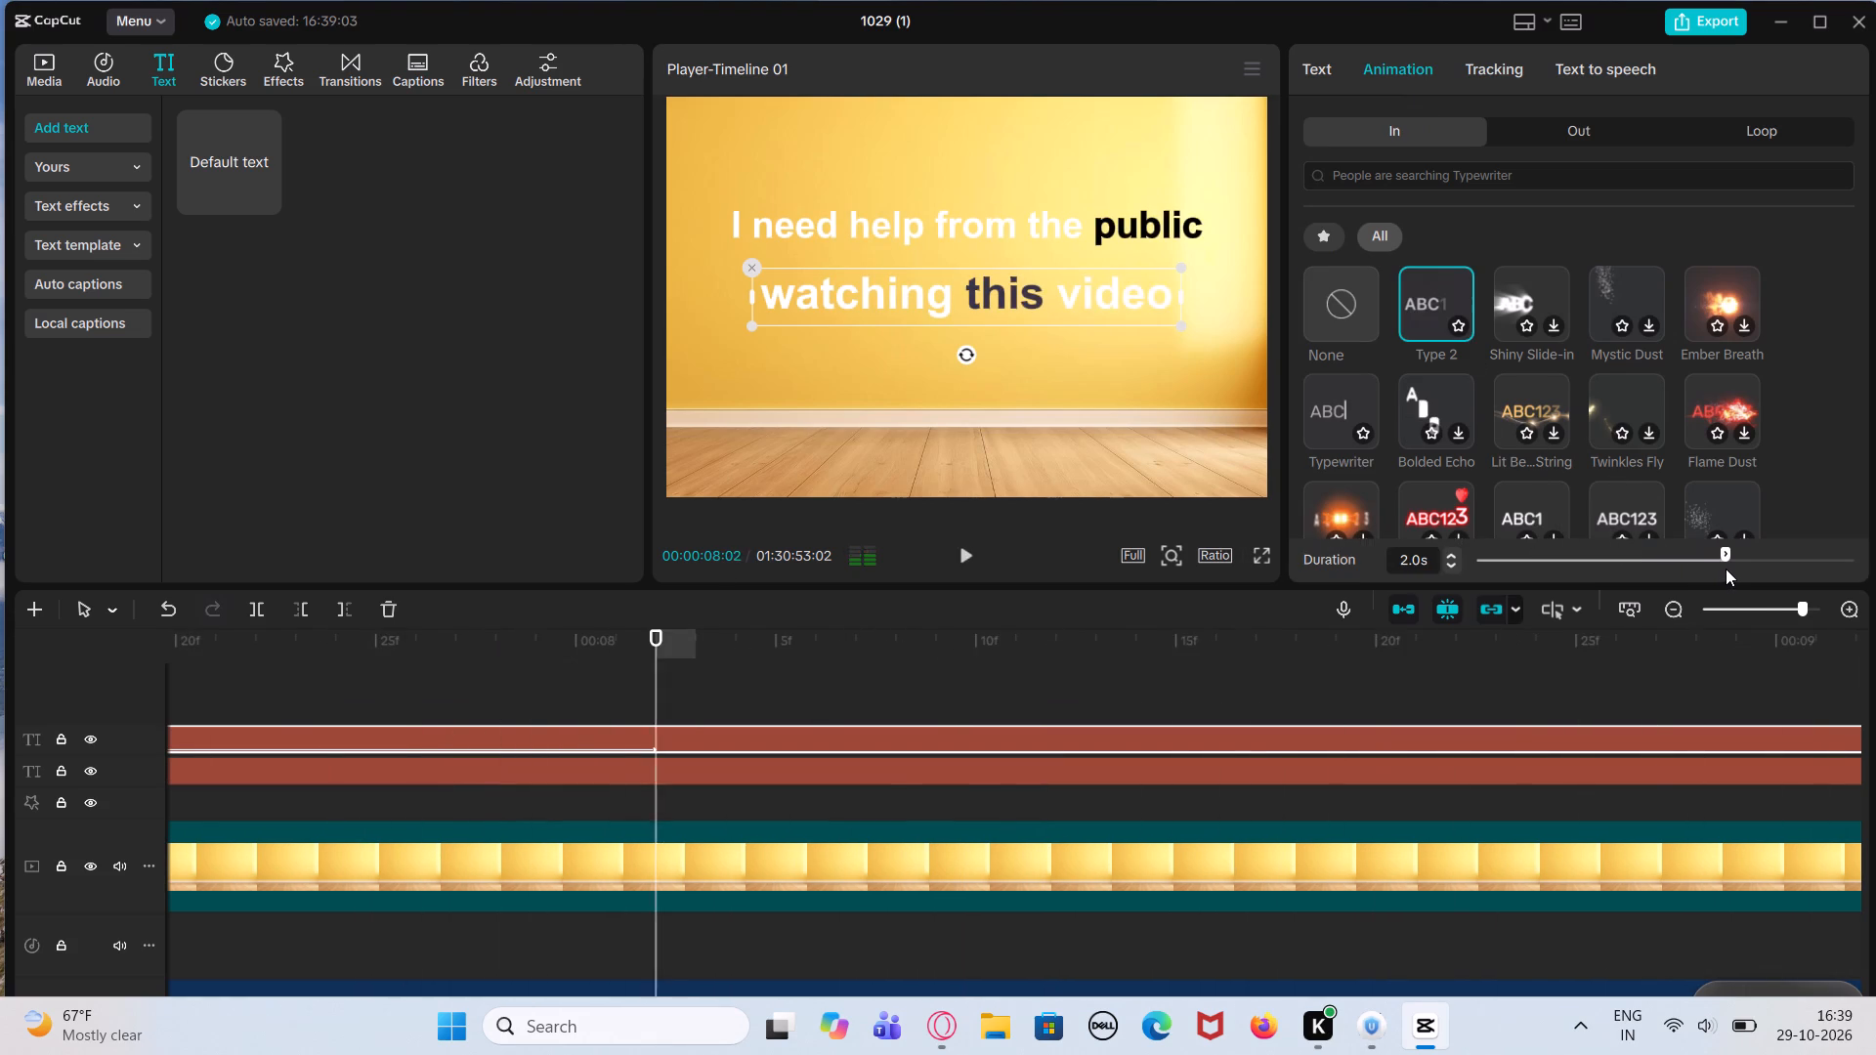
left_click(1794, 566)
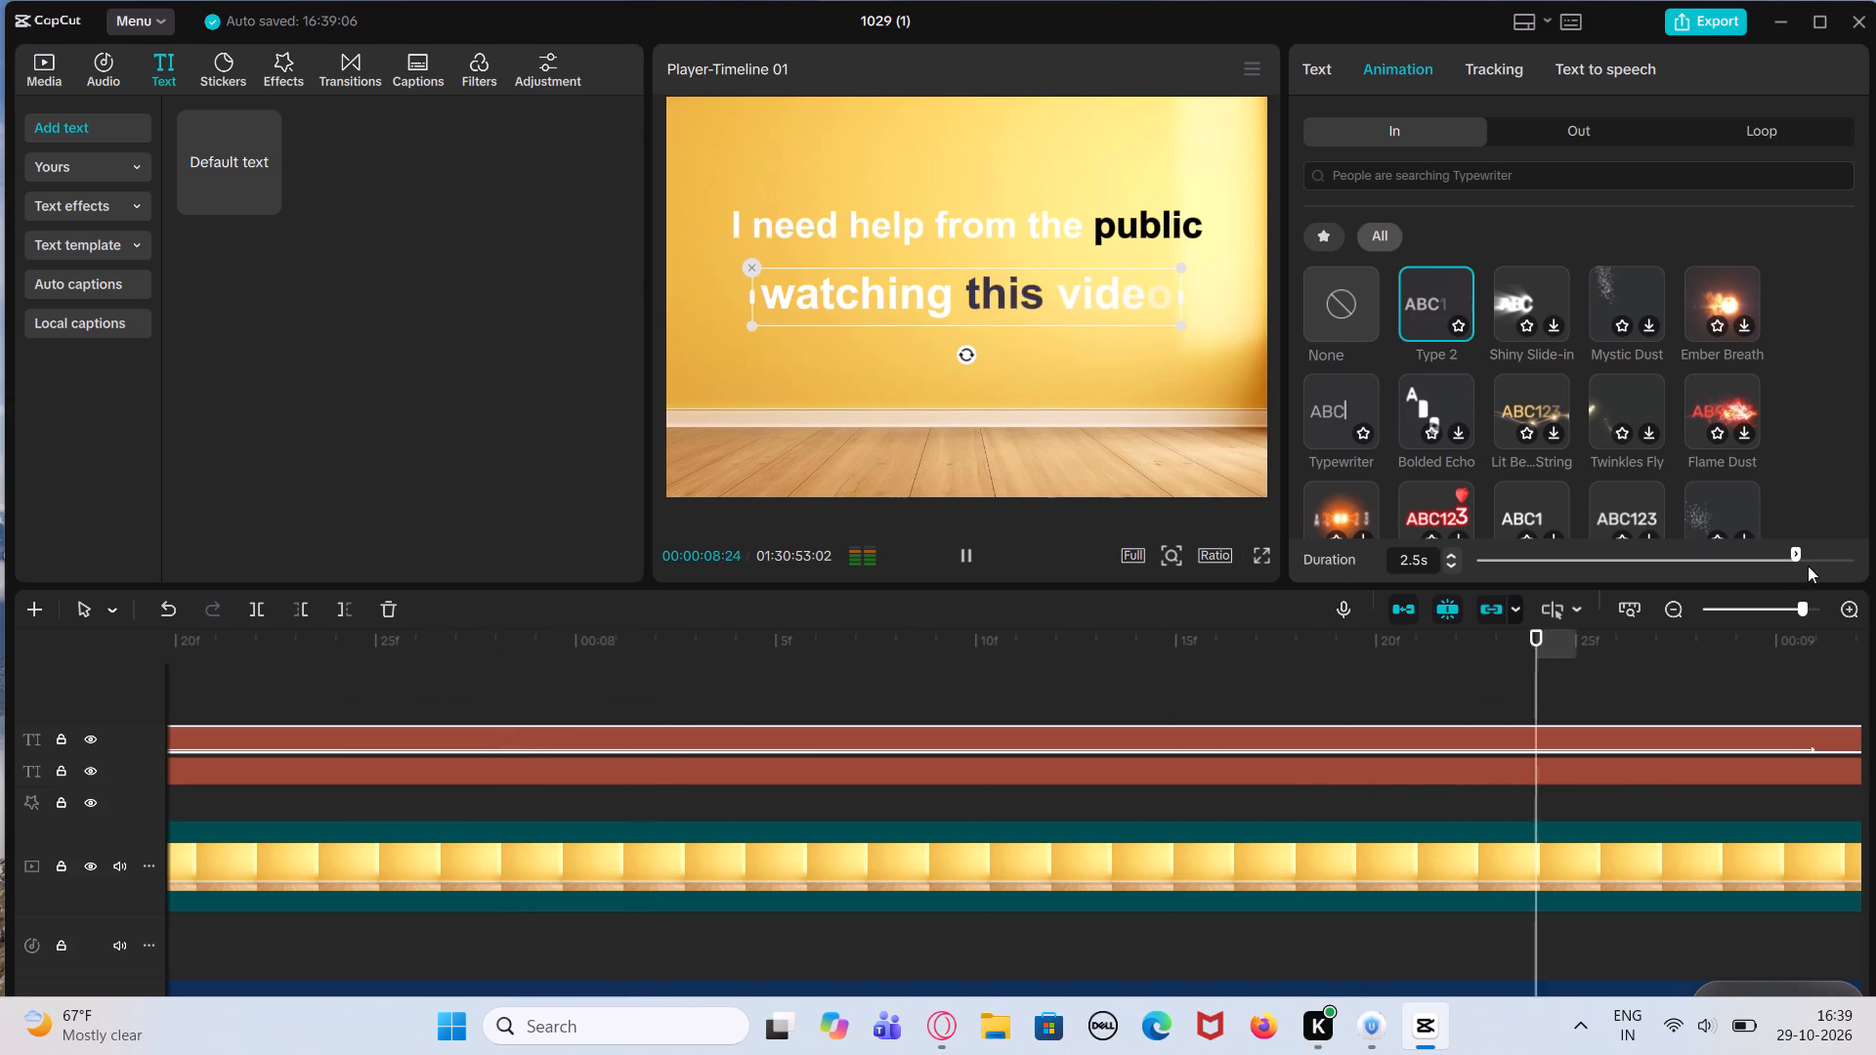
left_click(1832, 557)
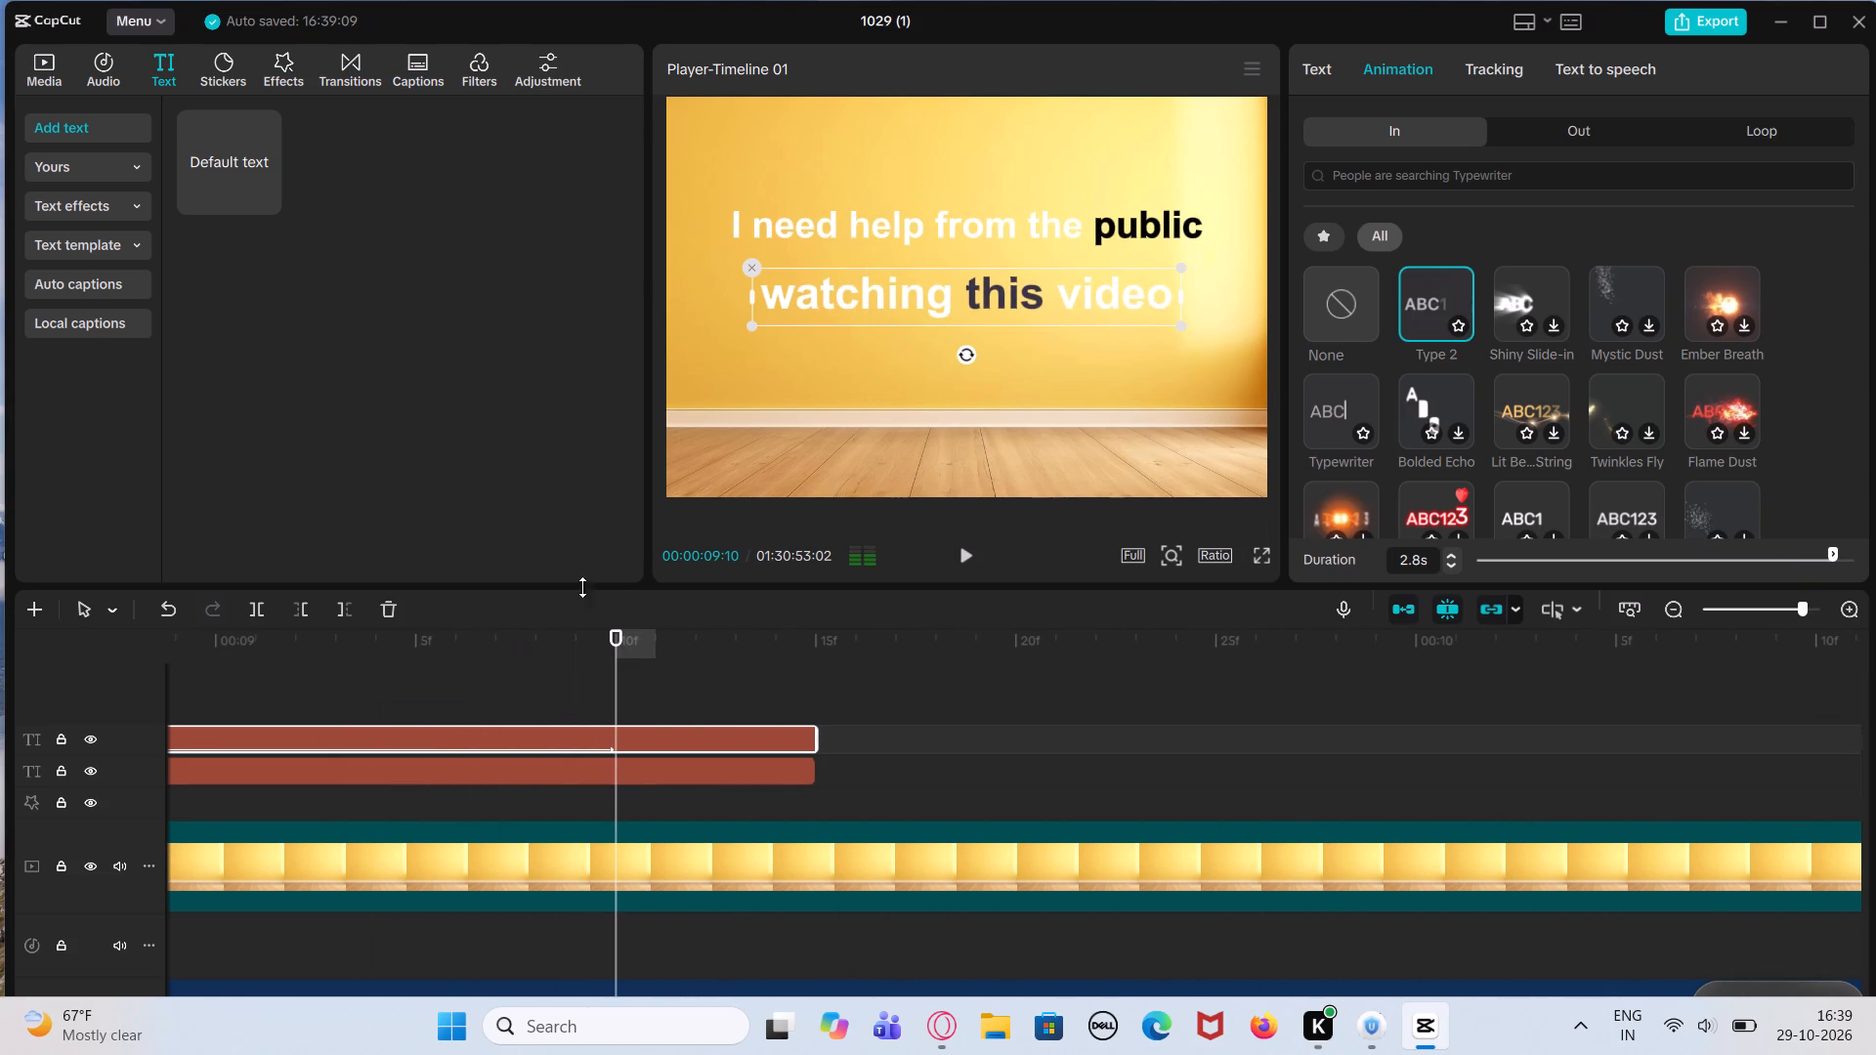
Add a new default text to the timeline at 00:00:09:16, just after the two existing text clips end.
left_click(237, 434)
left_click(840, 701)
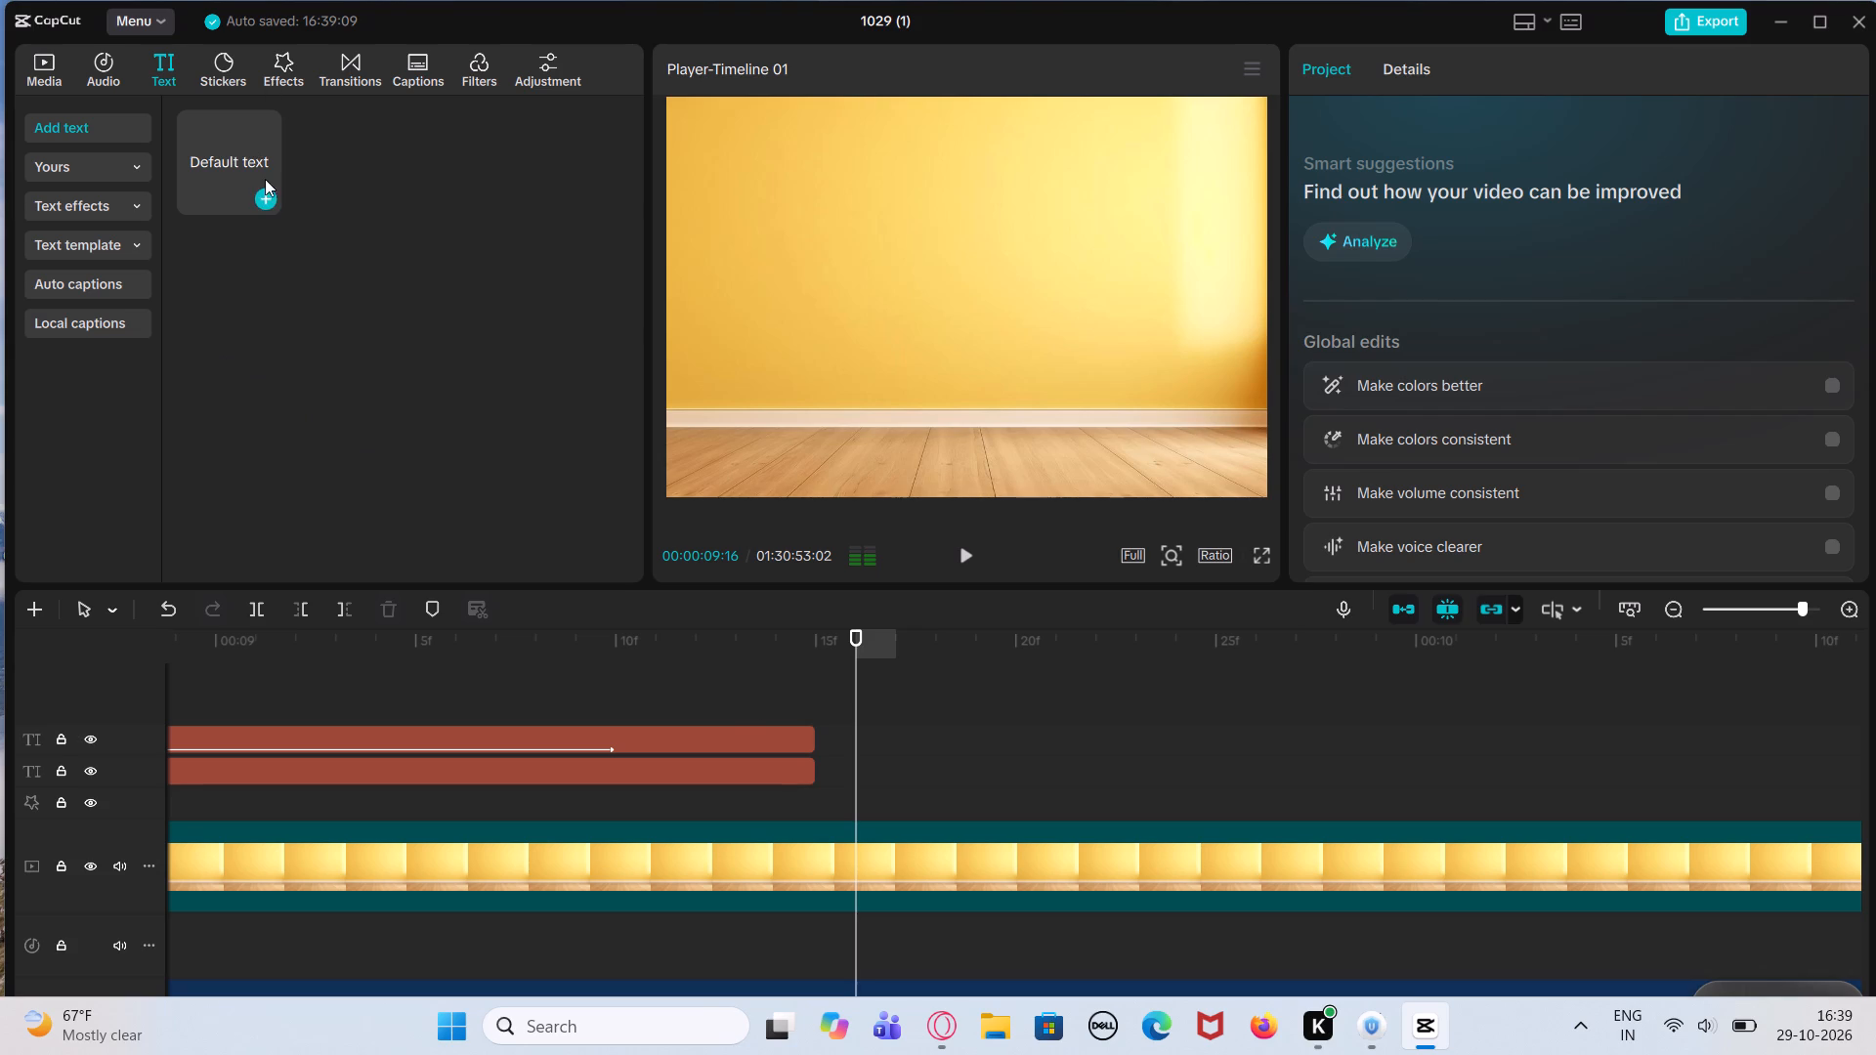
left_click(266, 209)
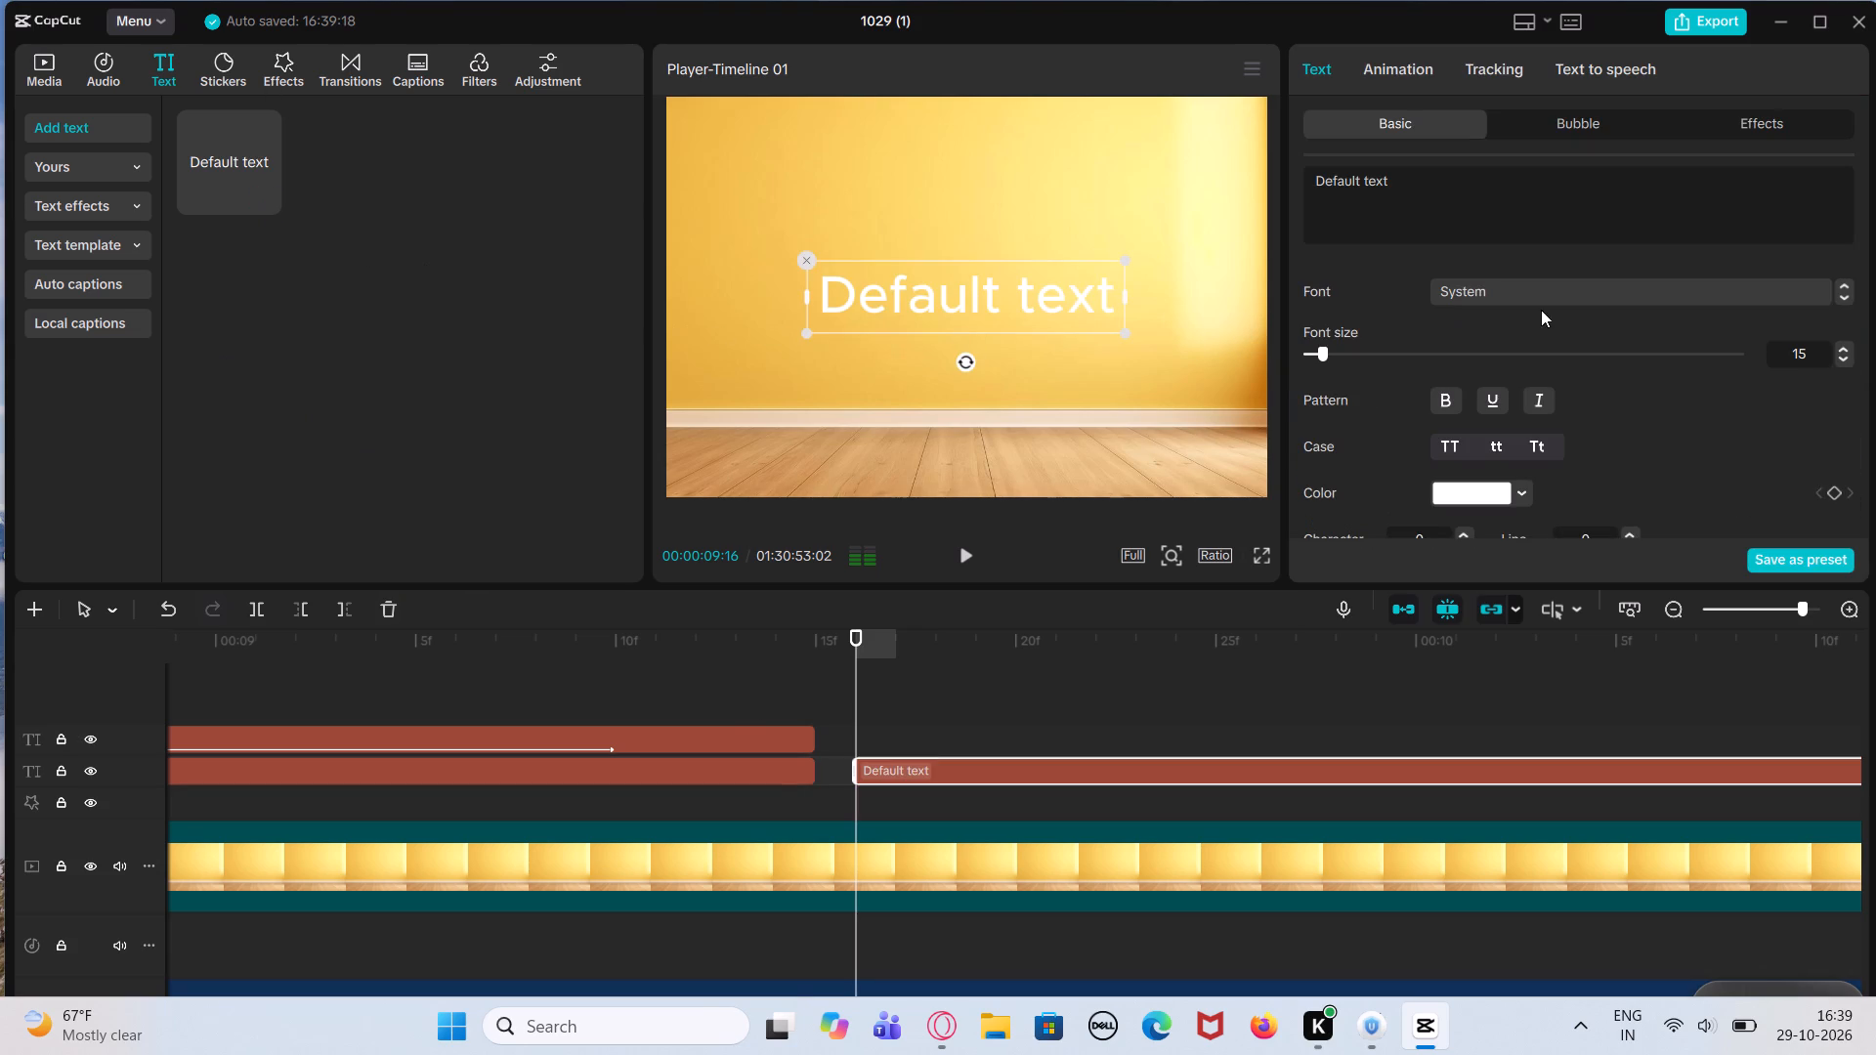
Replace the new text's default wording with "what does public need".
left_click(1403, 190)
key("BackSpace")
key("BackSpace")
key("BackSpace")
key("BackSpace")
key("BackSpace")
key("BackSpace")
key("BackSpace")
key("BackSpace")
key("BackSpace")
key("BackSpace")
key("BackSpace")
key("BackSpace")
key("BackSpace")
key("BackSpace")
key("BackSpace")
key("BackSpace")
key("BackSpace")
key("BackSpace")
key("BackSpace")
key("BackSpace")
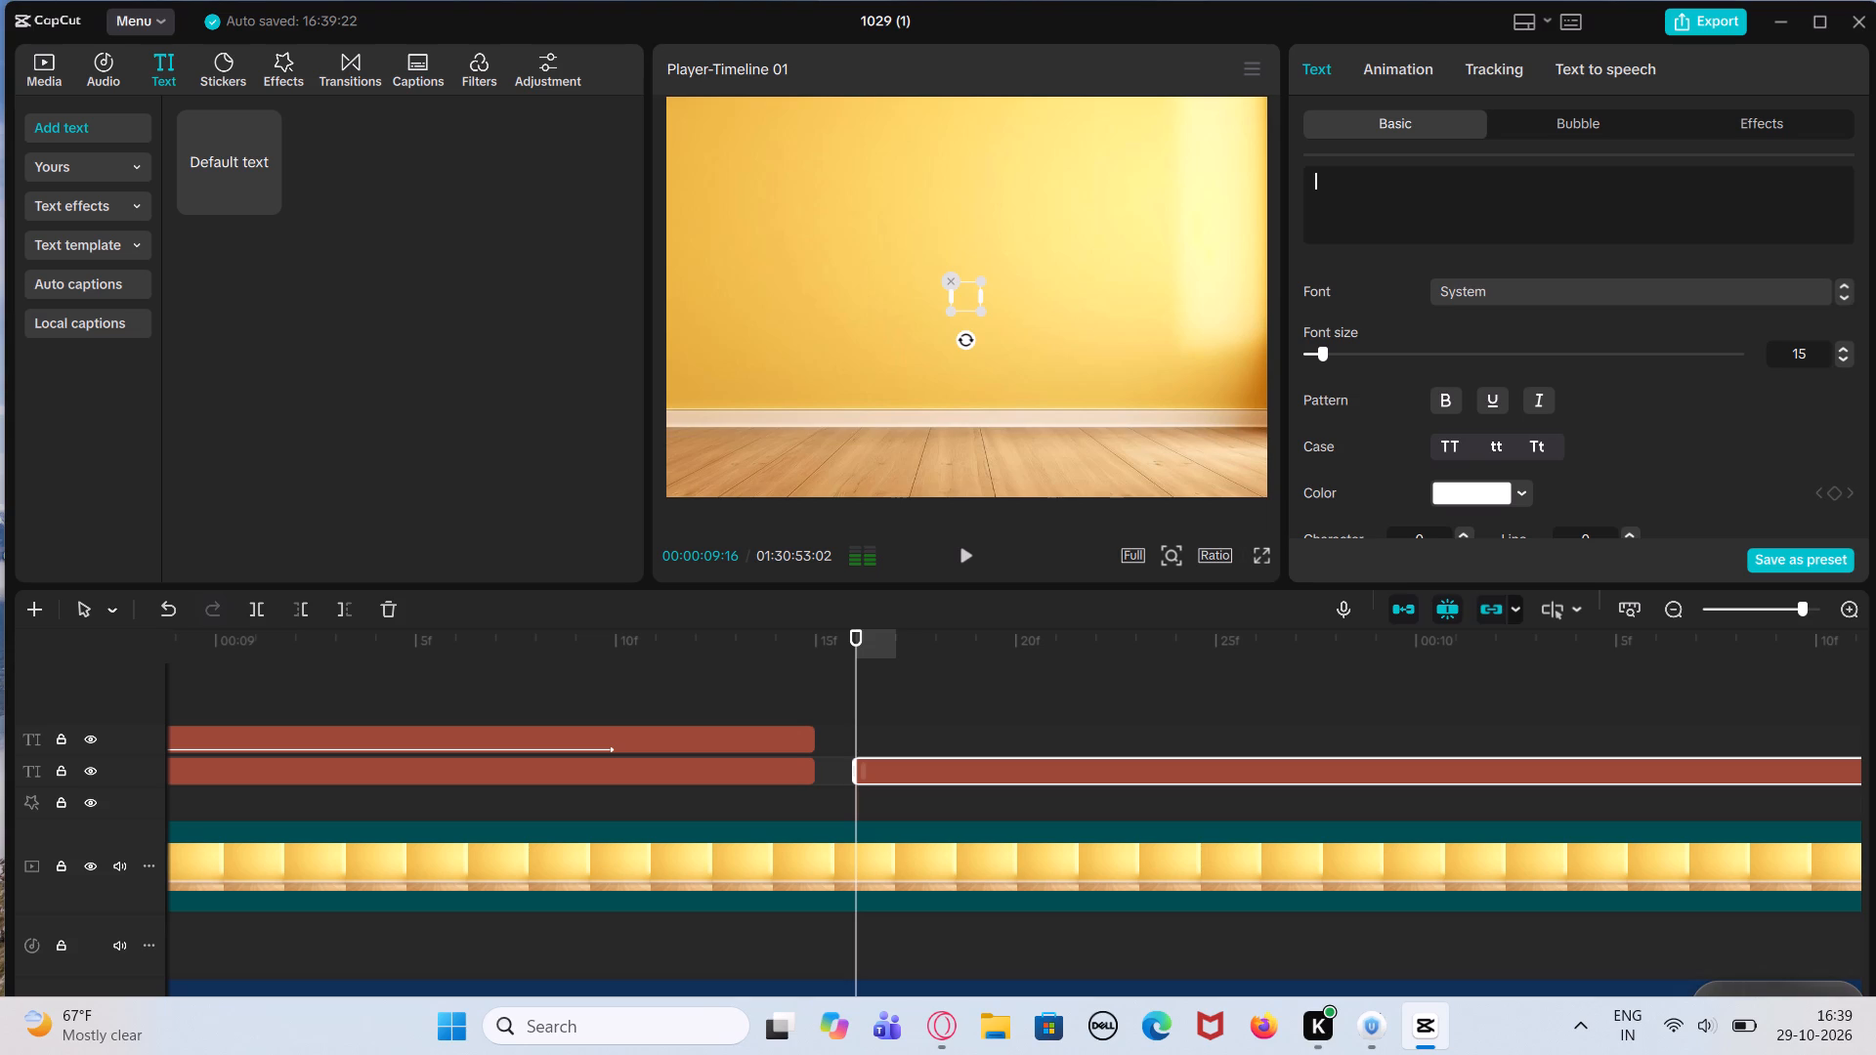
type("what")
key("space")
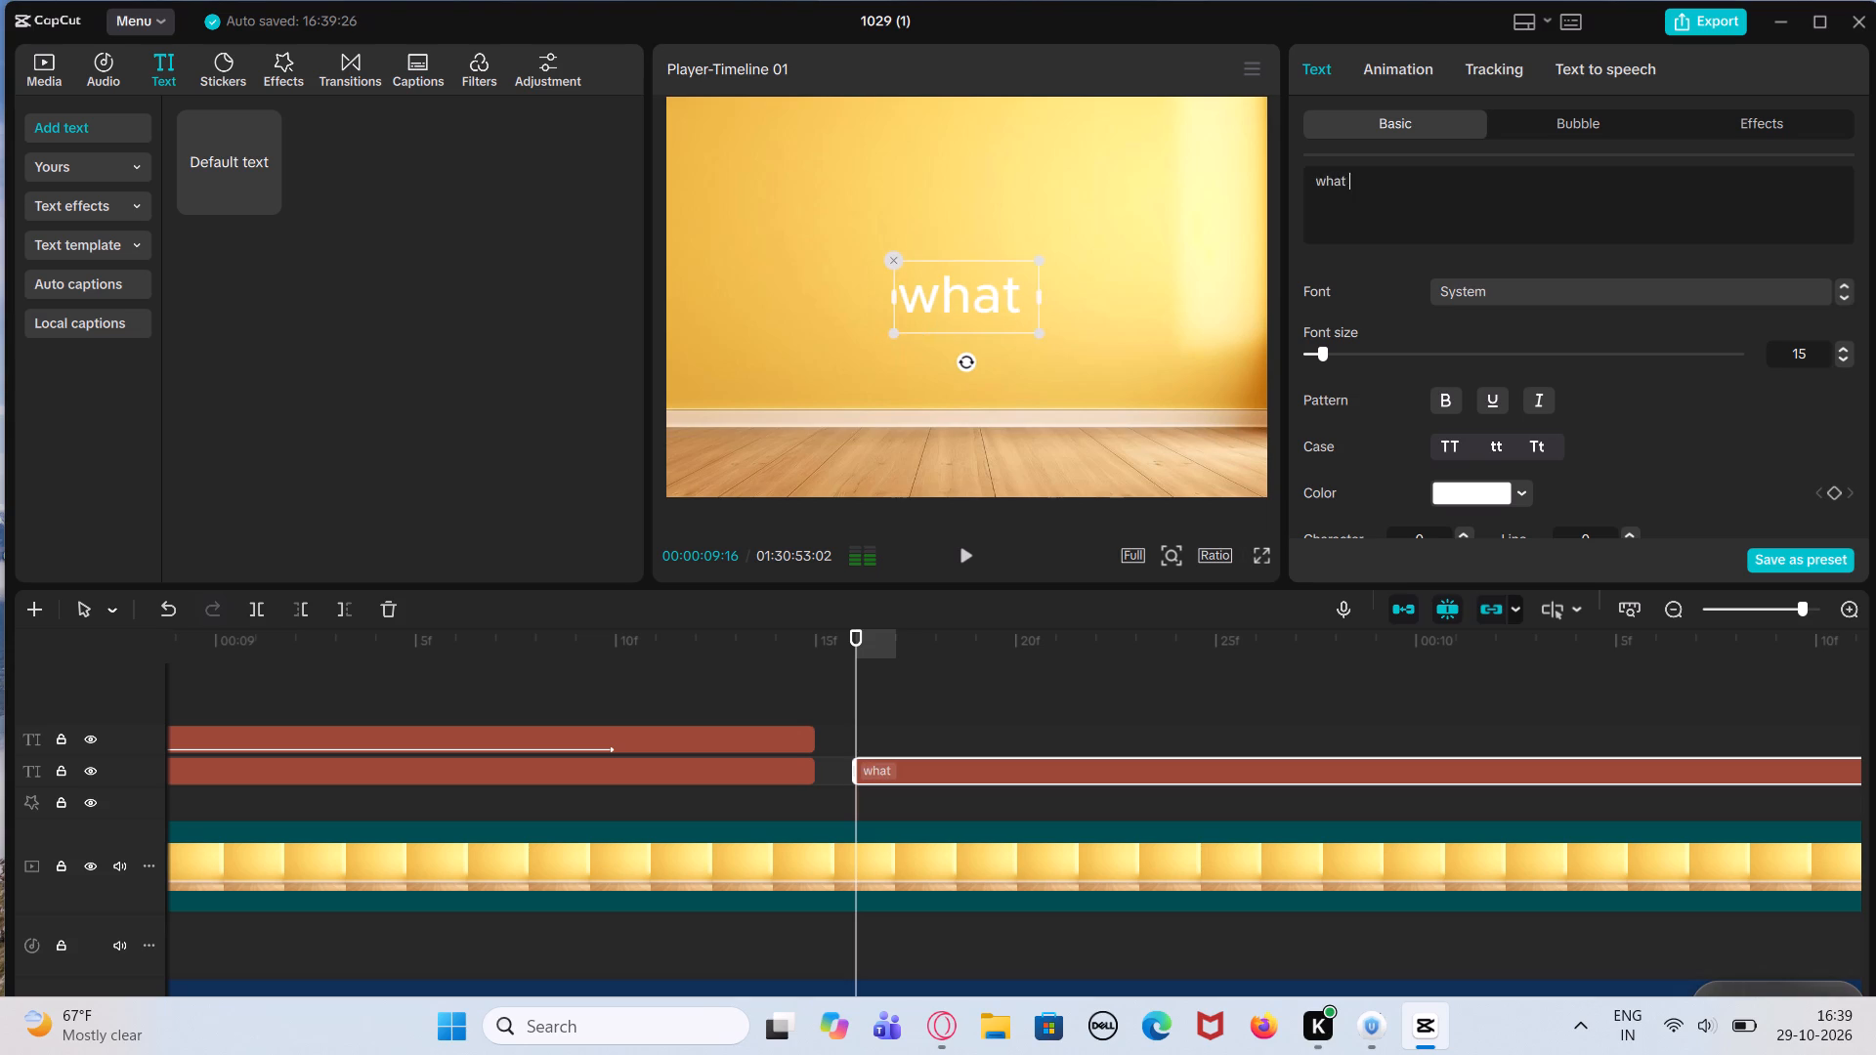
type("do yo")
key("BackSpace")
key("BackSpace")
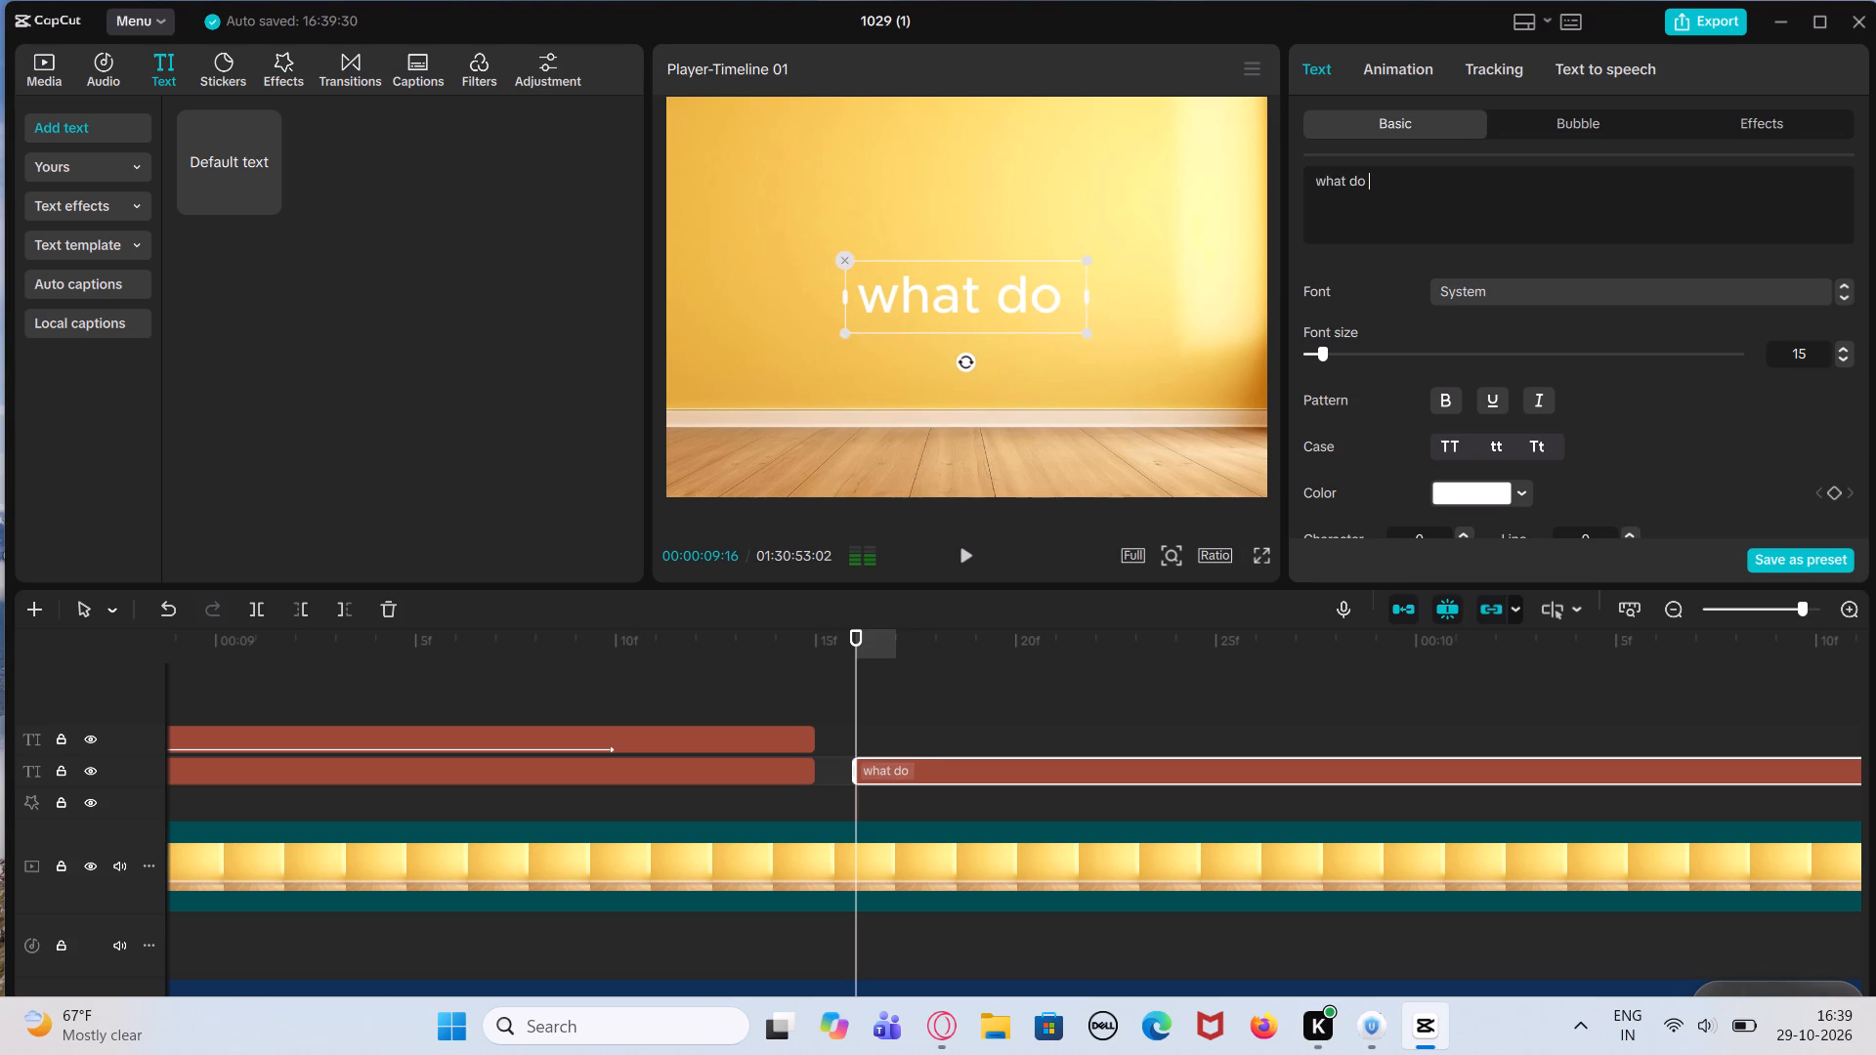
key("BackSpace")
type("es public need")
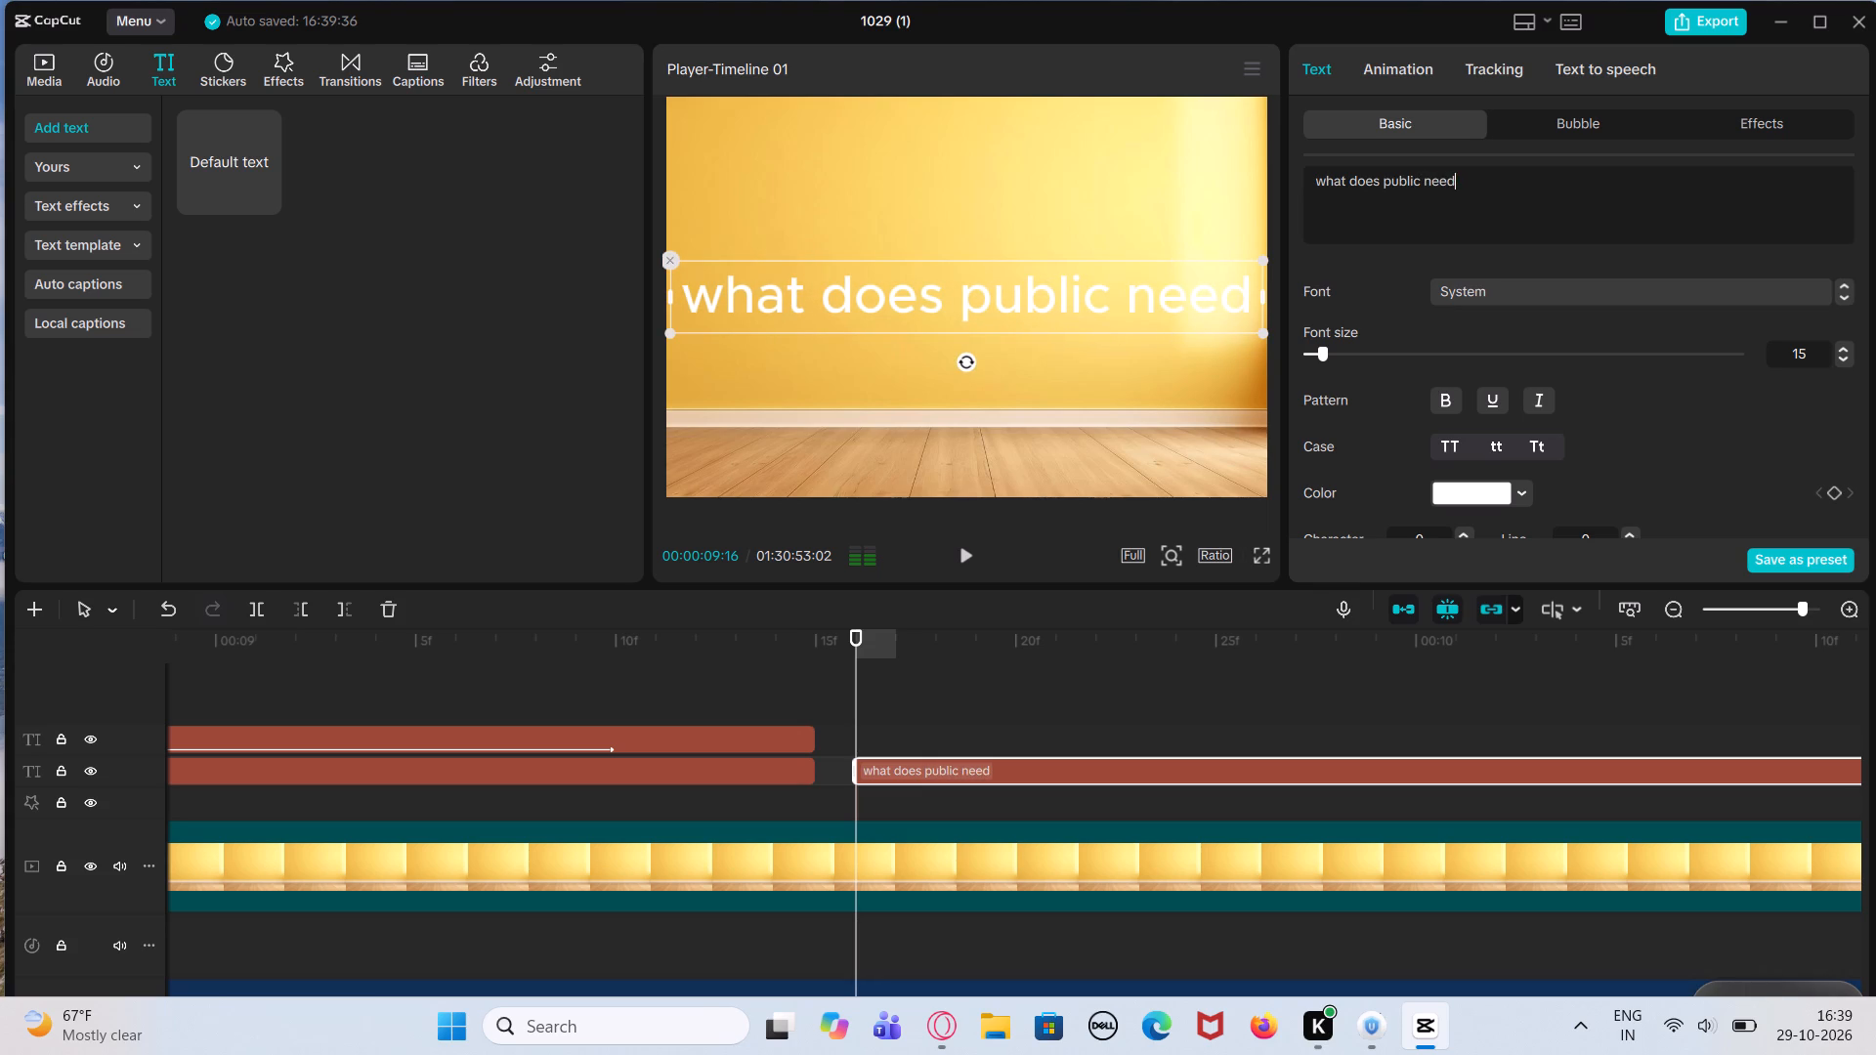
Make only the word "public" bold and black (000000) in the "what does public need" text.
left_click_drag(1420, 182, 1386, 178)
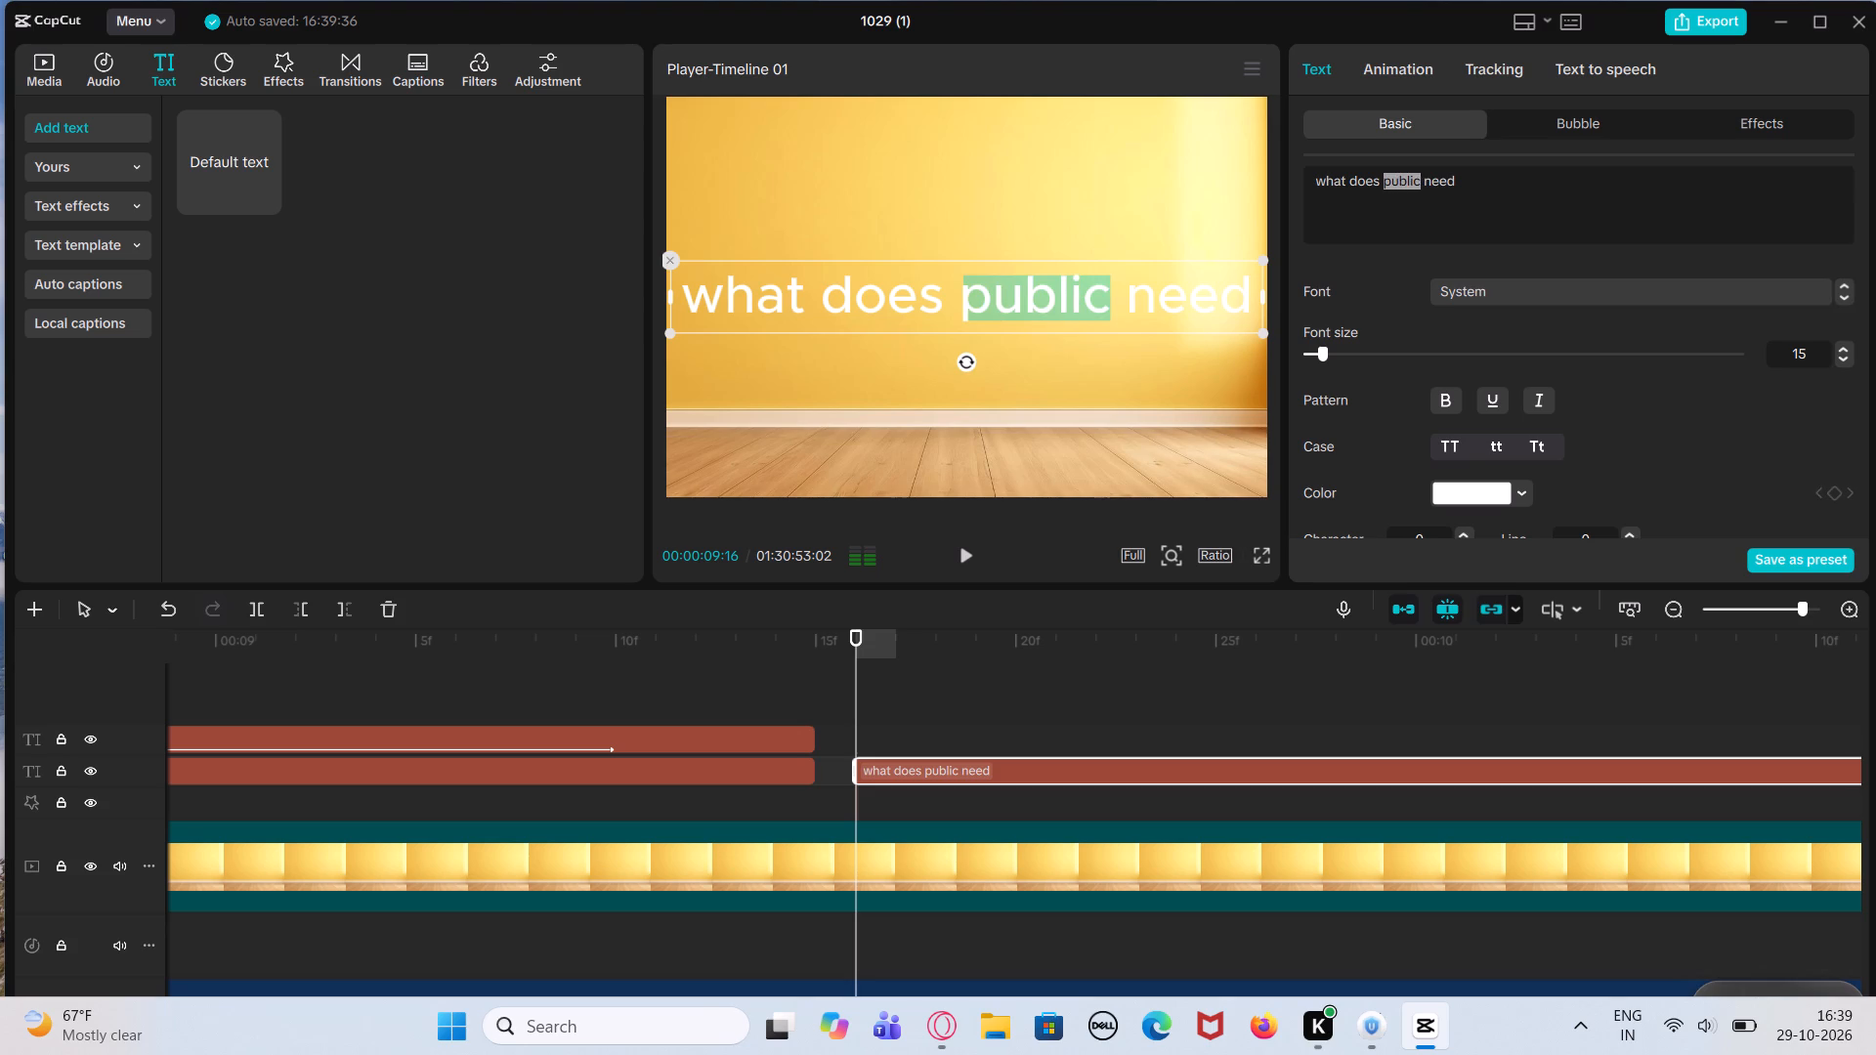
left_click(1445, 406)
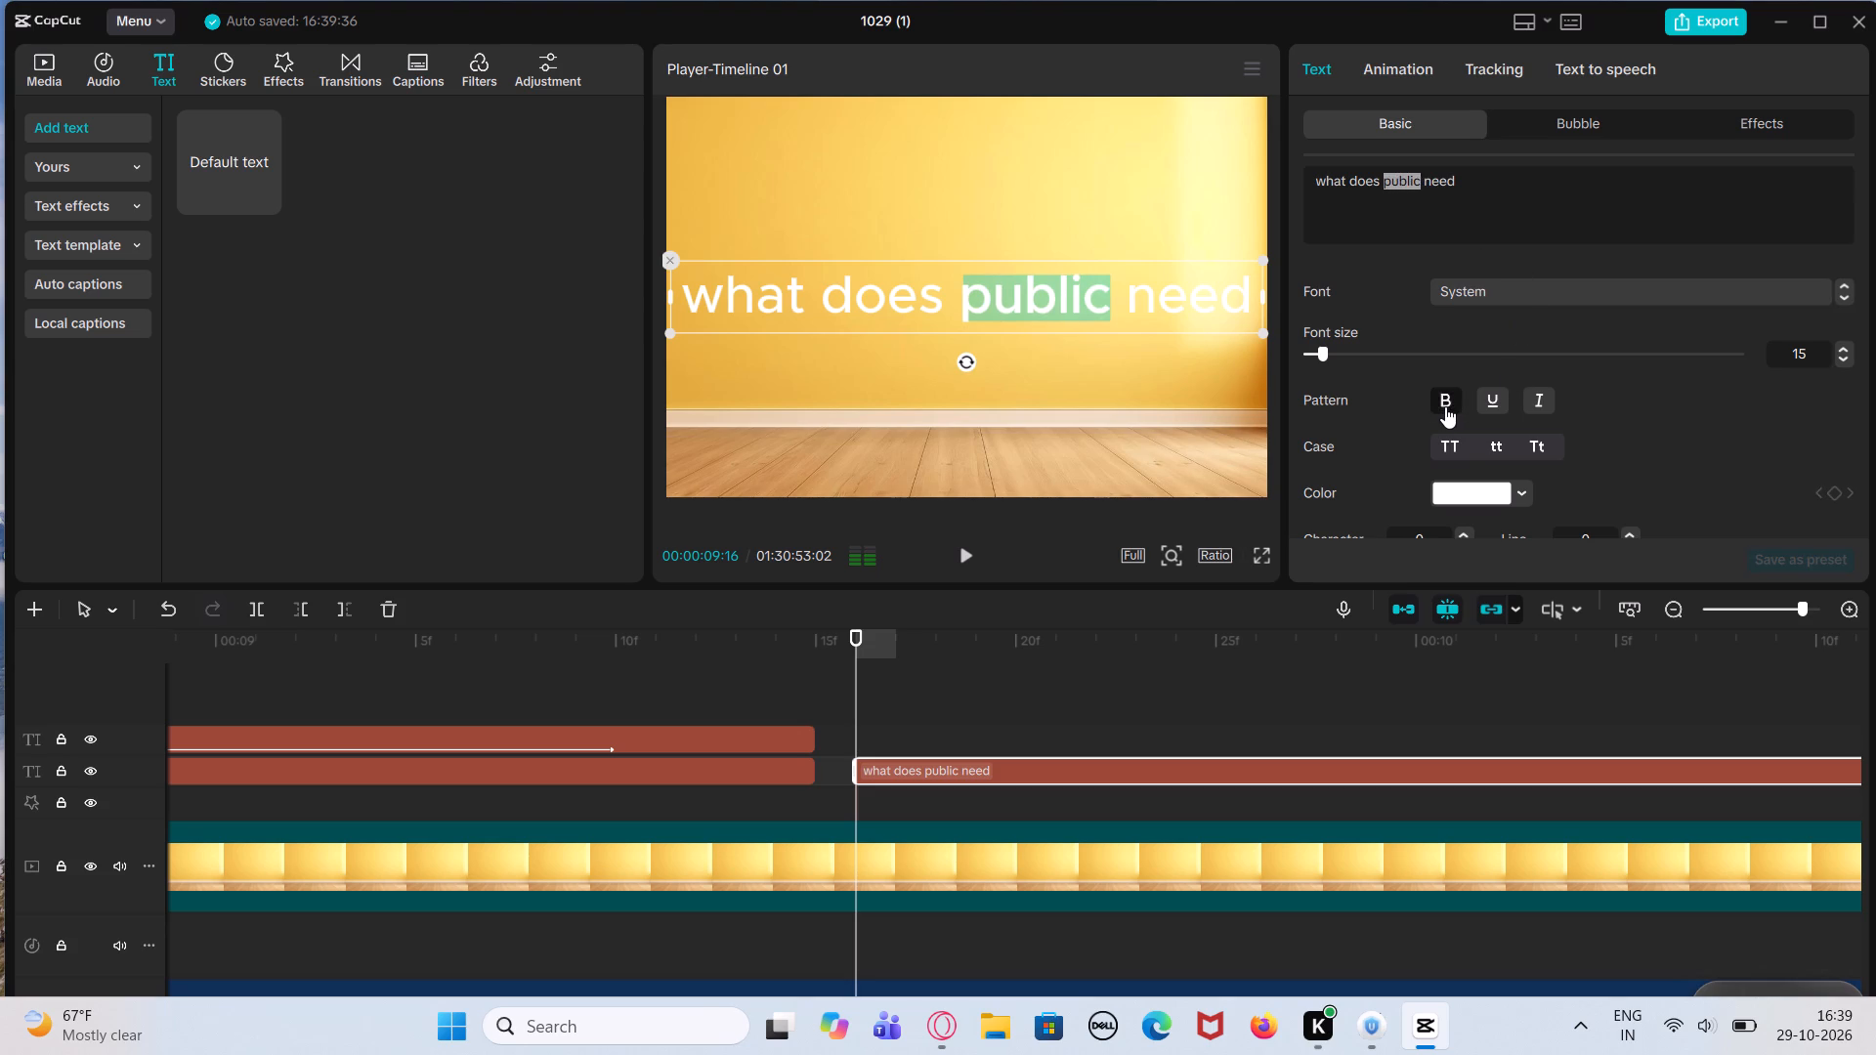
left_click(1518, 496)
left_click_drag(1478, 584, 1462, 691)
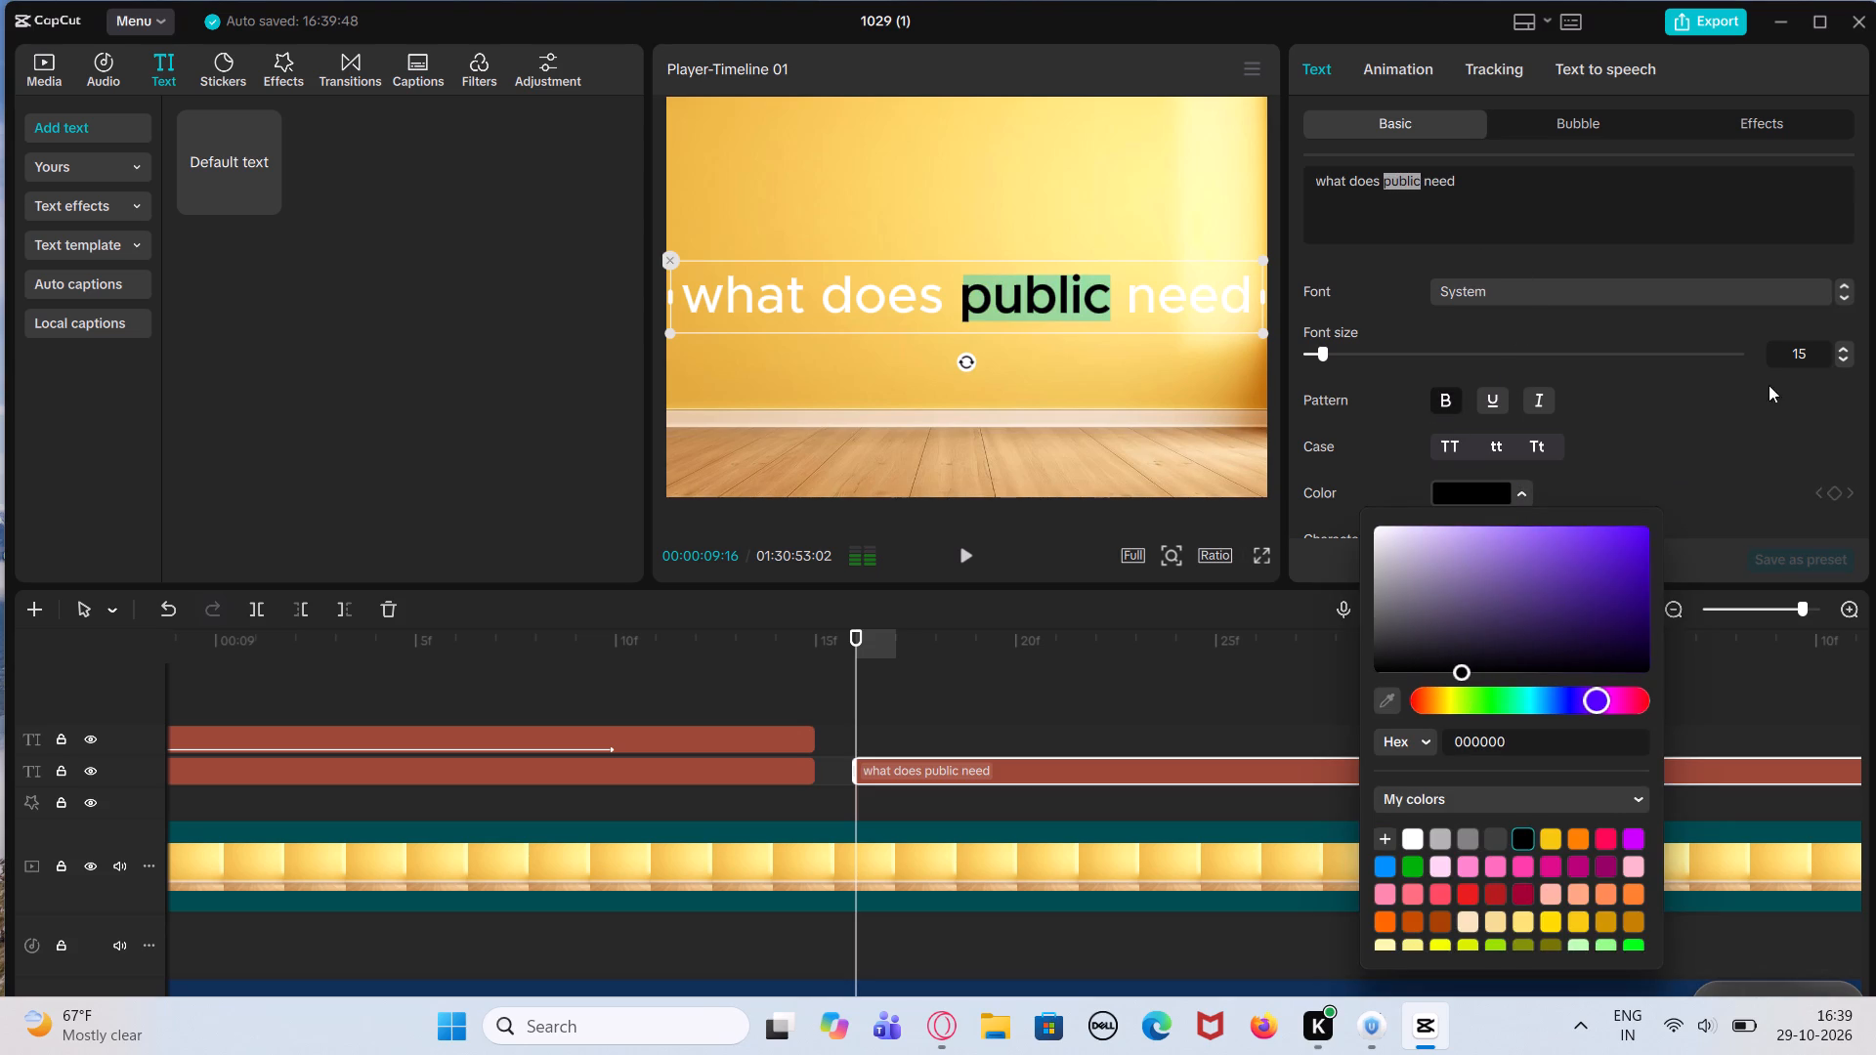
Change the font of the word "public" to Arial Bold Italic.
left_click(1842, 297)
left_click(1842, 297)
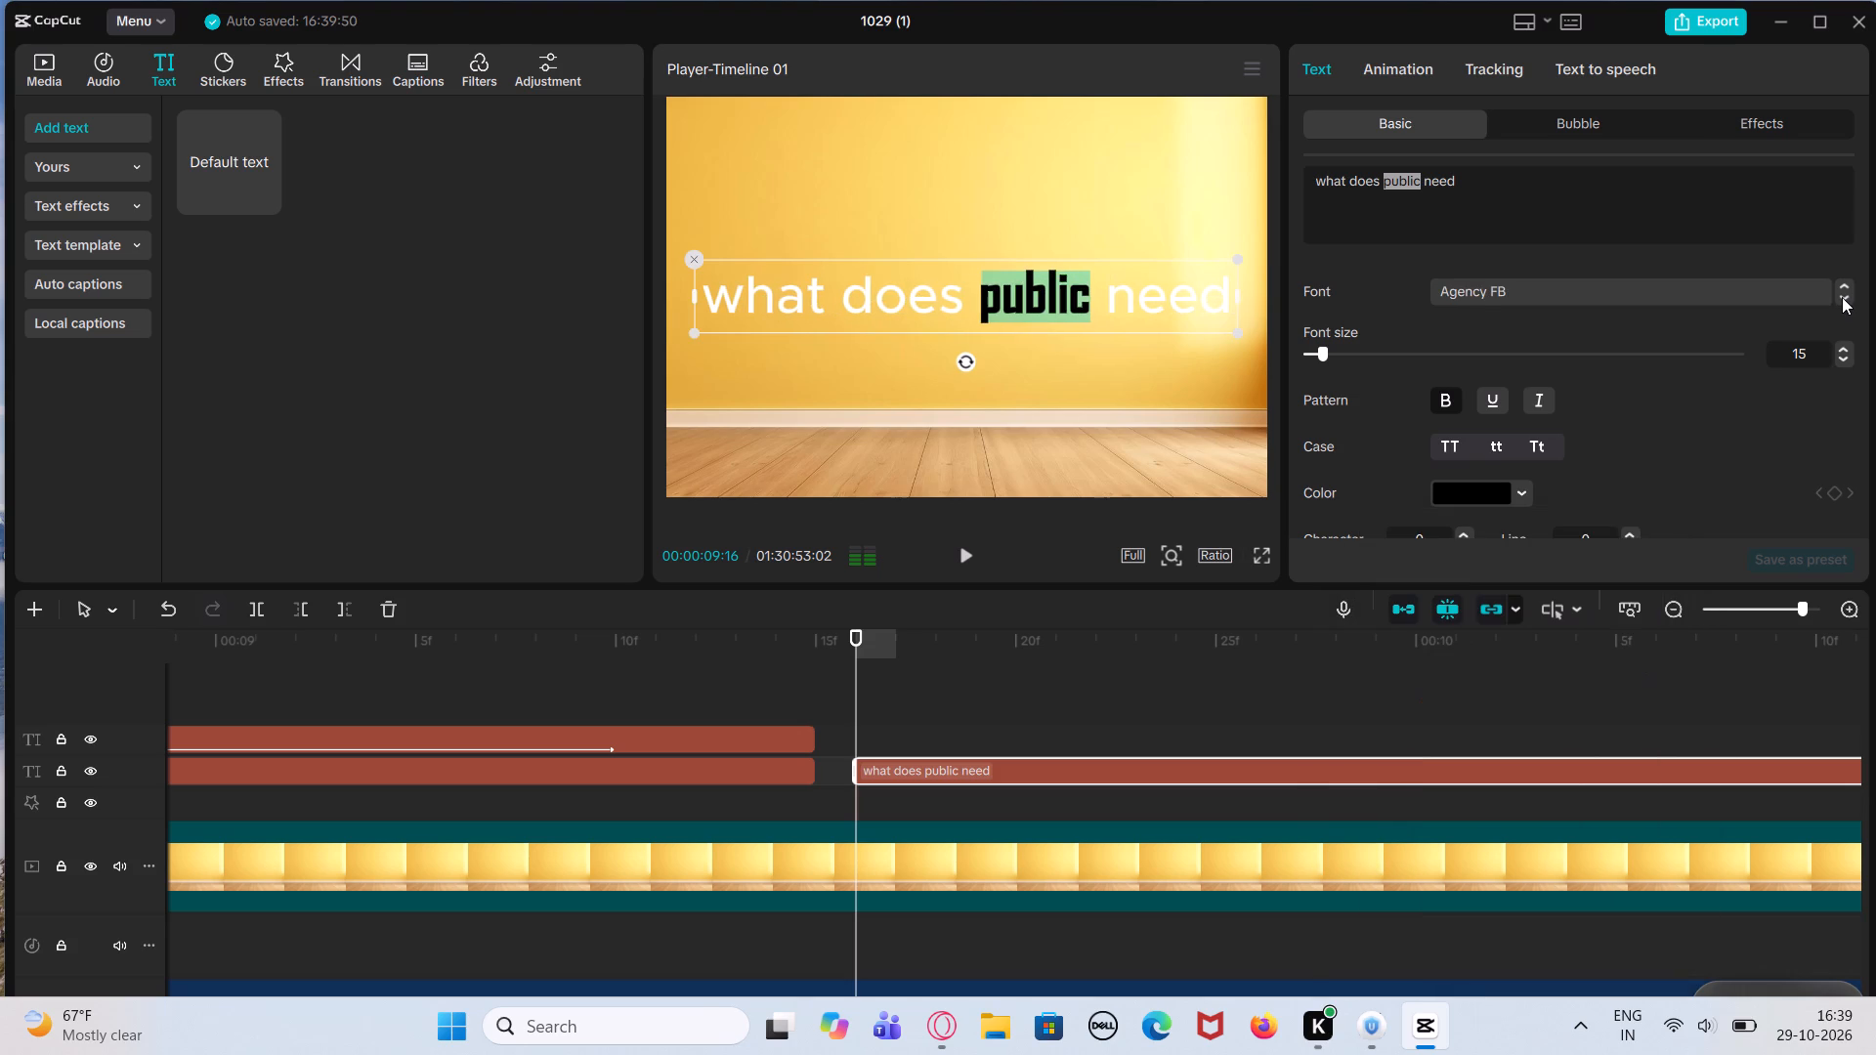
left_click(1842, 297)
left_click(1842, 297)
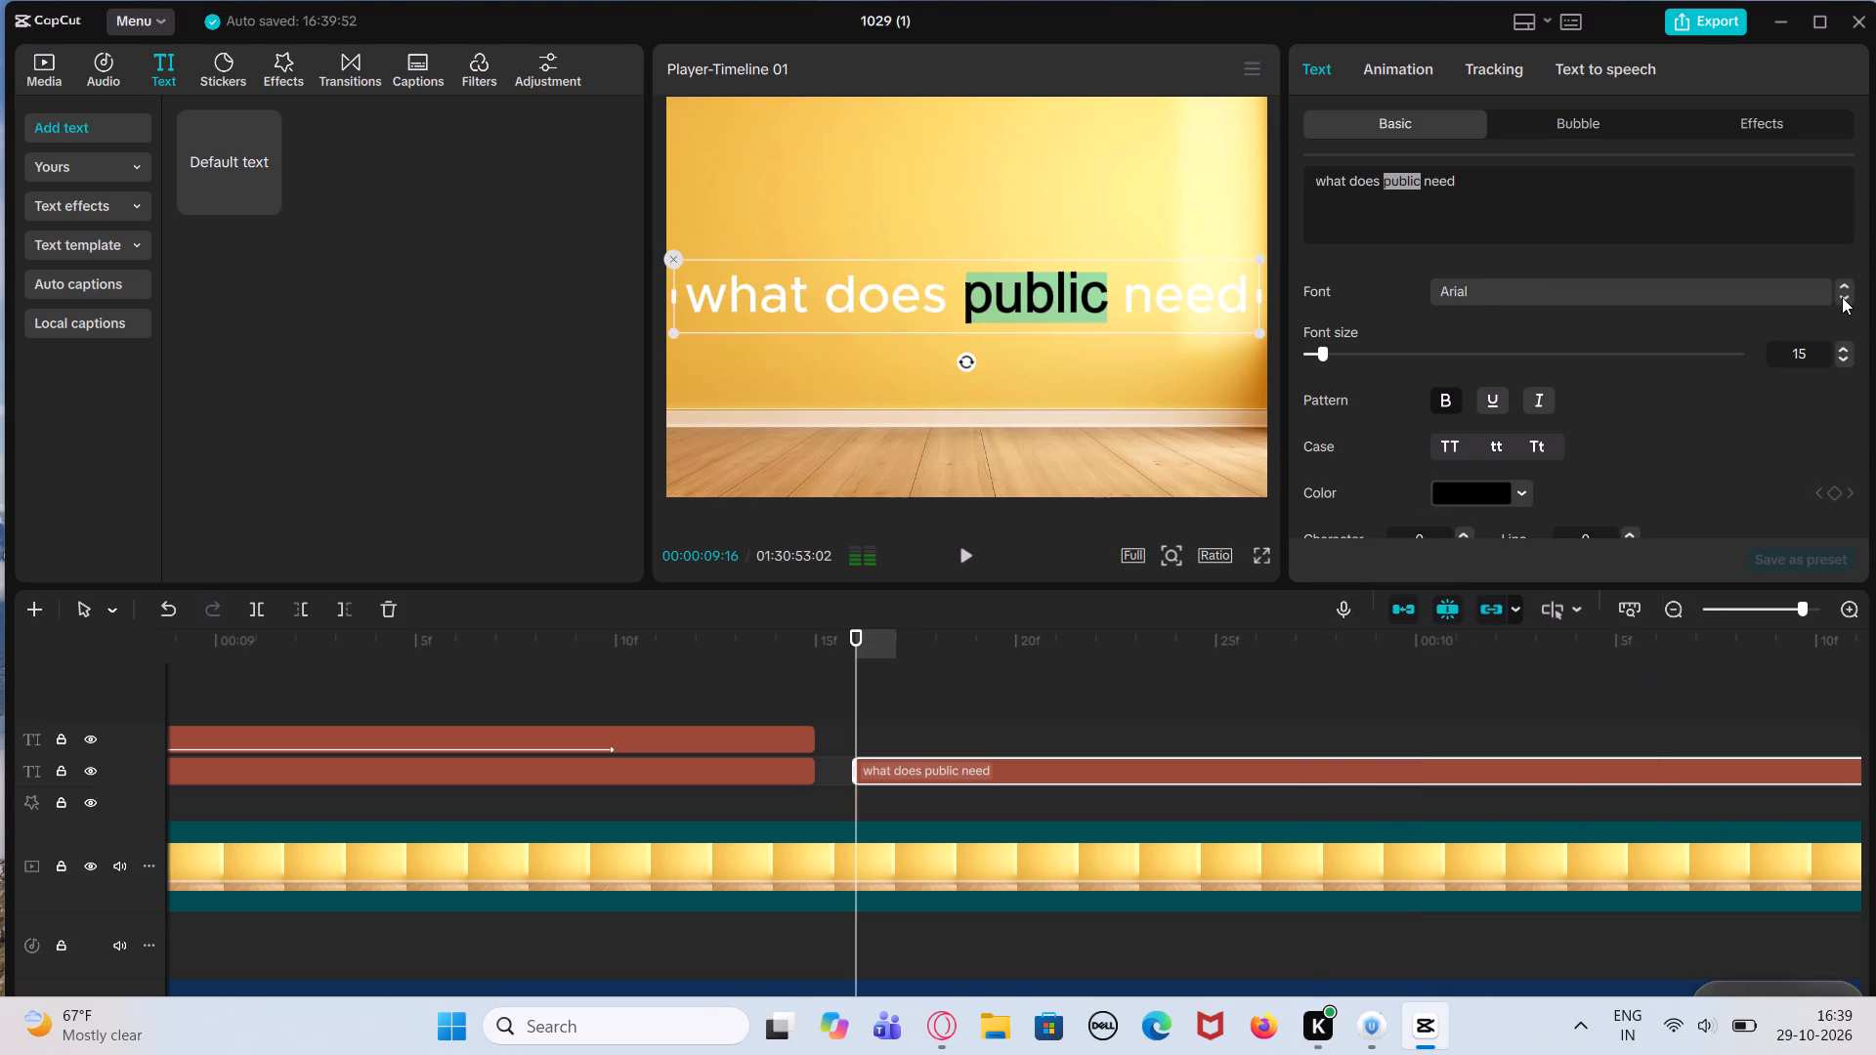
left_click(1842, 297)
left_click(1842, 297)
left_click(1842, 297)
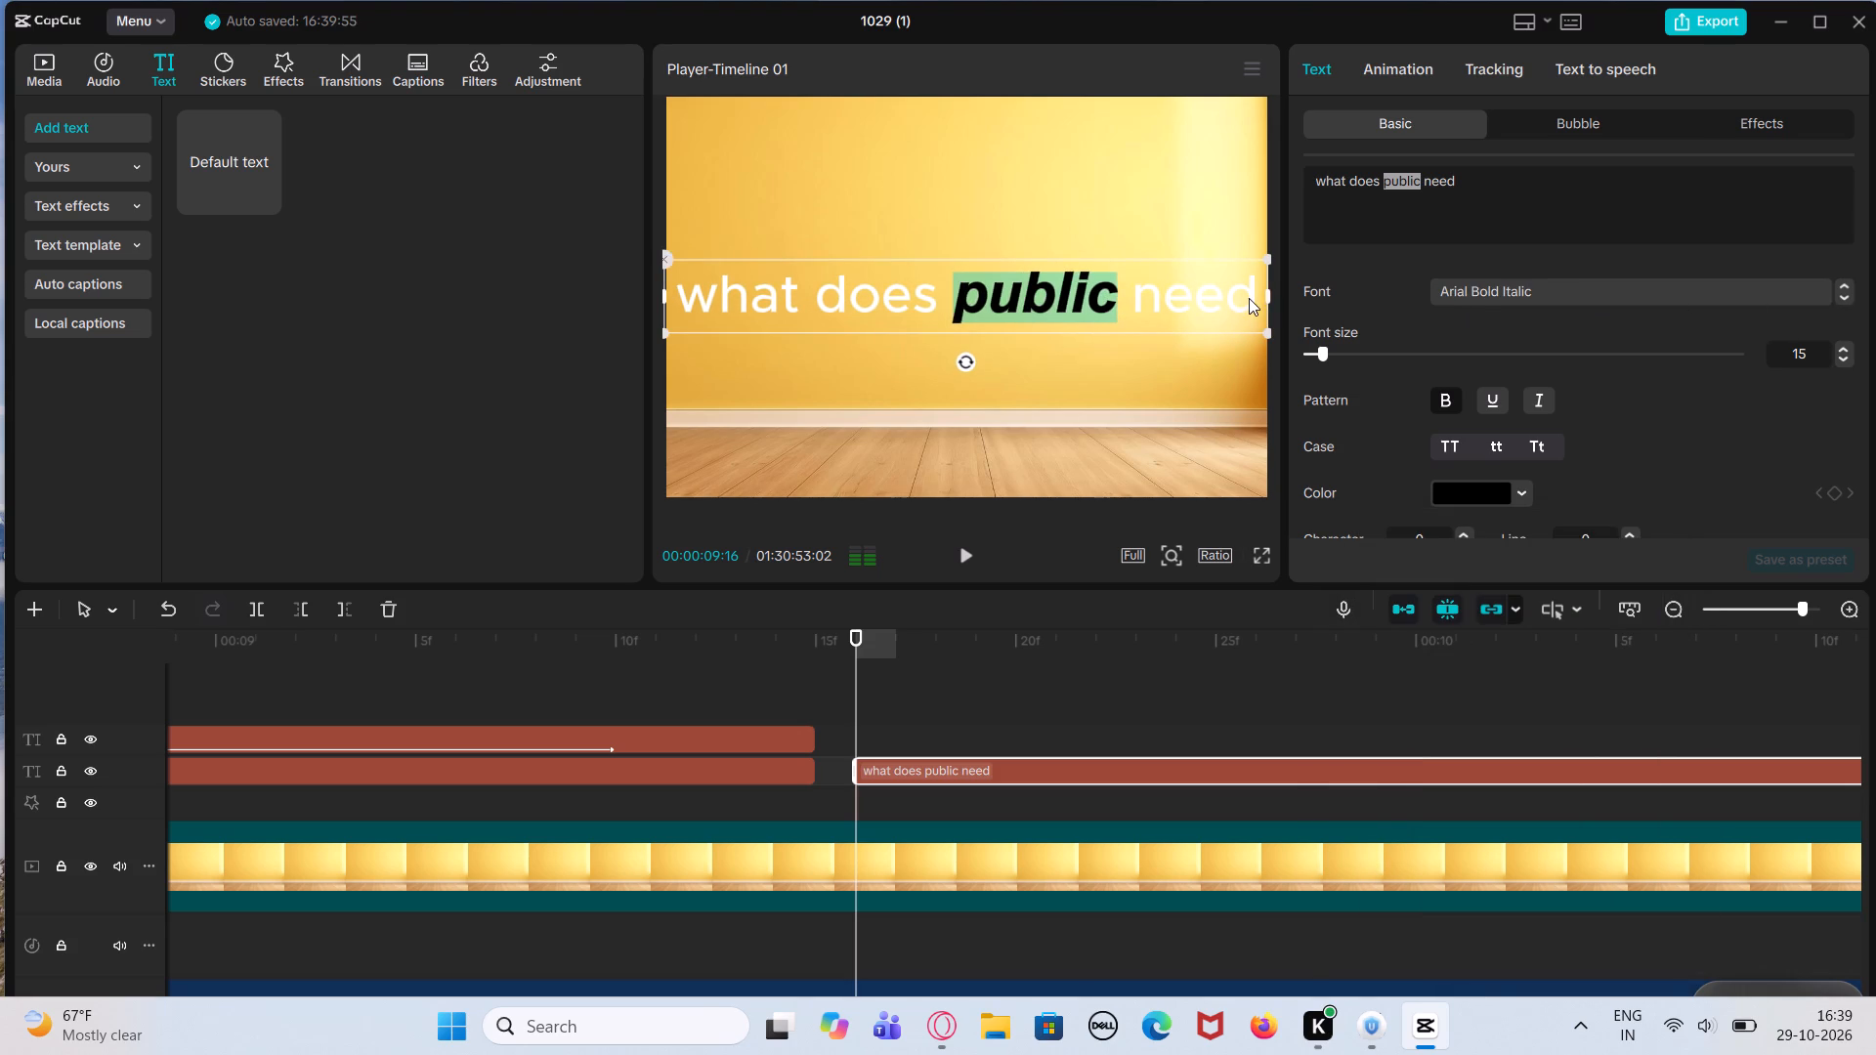
Move the "what does public need" text up from the centre to the upper part of the video frame.
left_click_drag(1249, 298, 1252, 218)
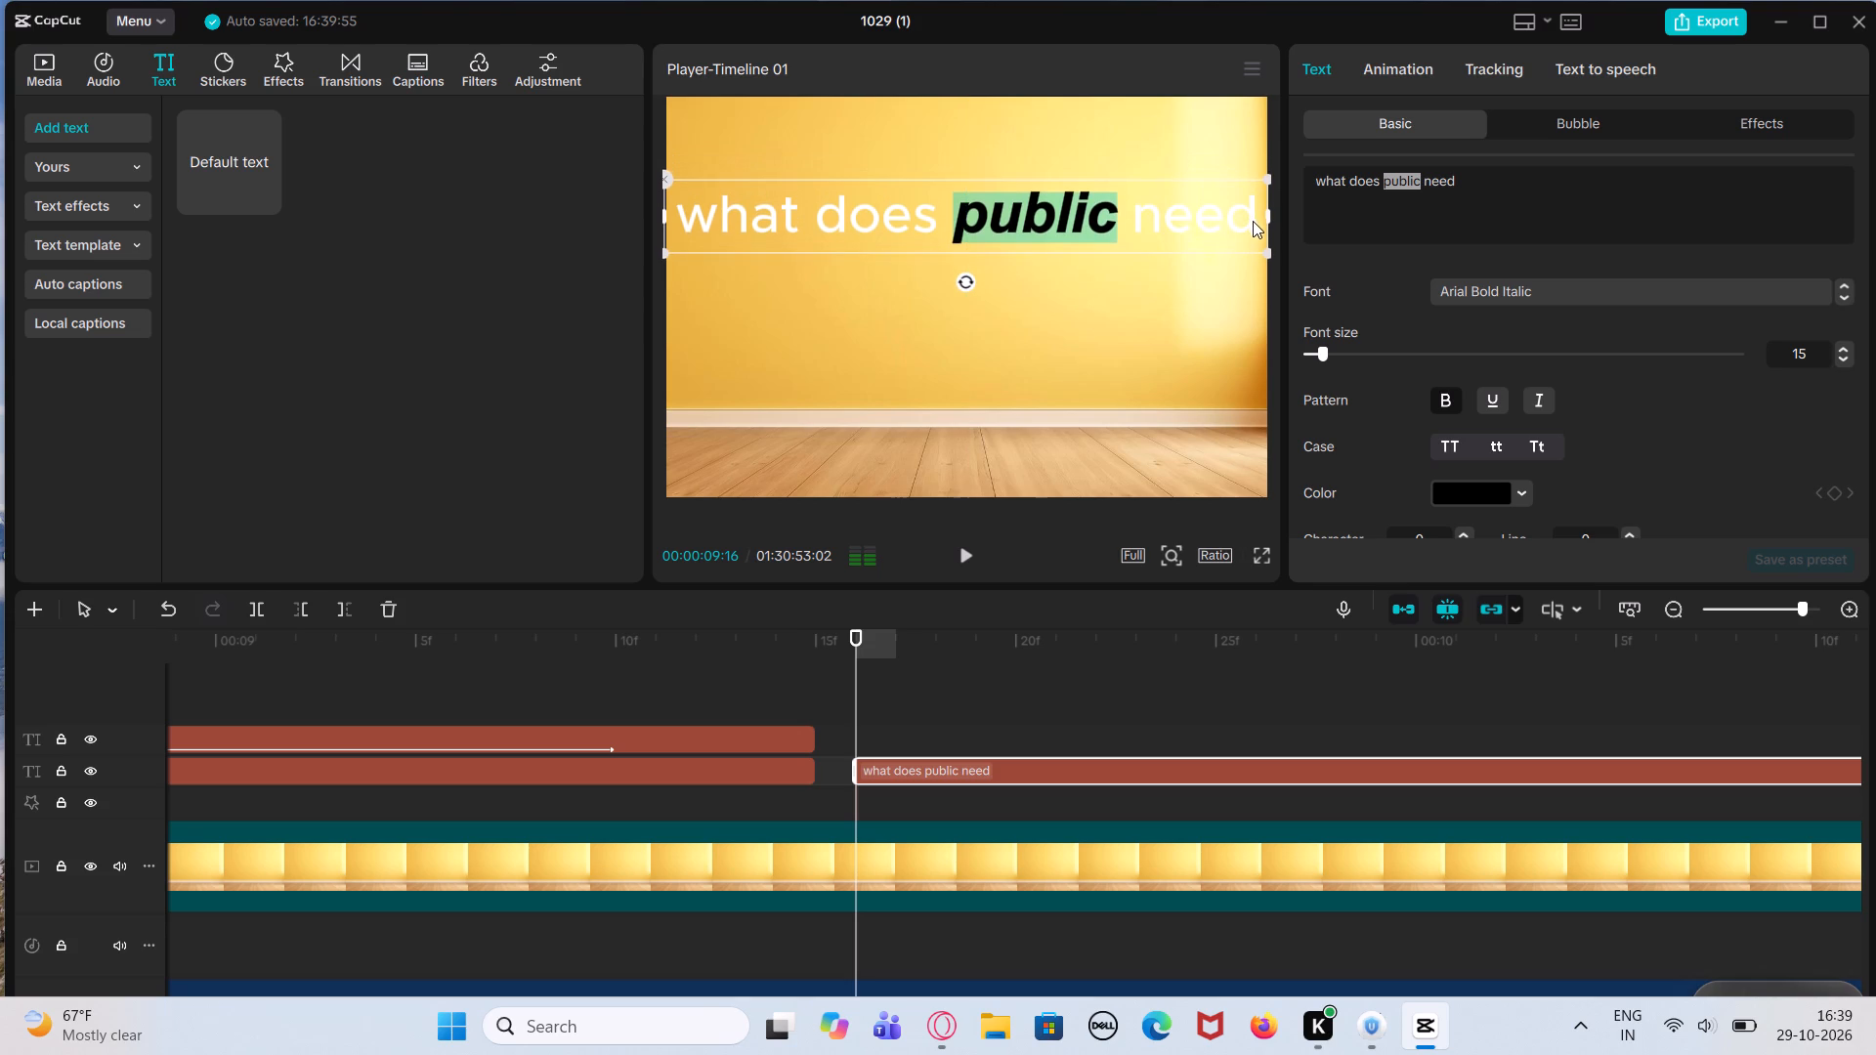
Change the font of the word "public" to Arial Bold.
left_click(1843, 299)
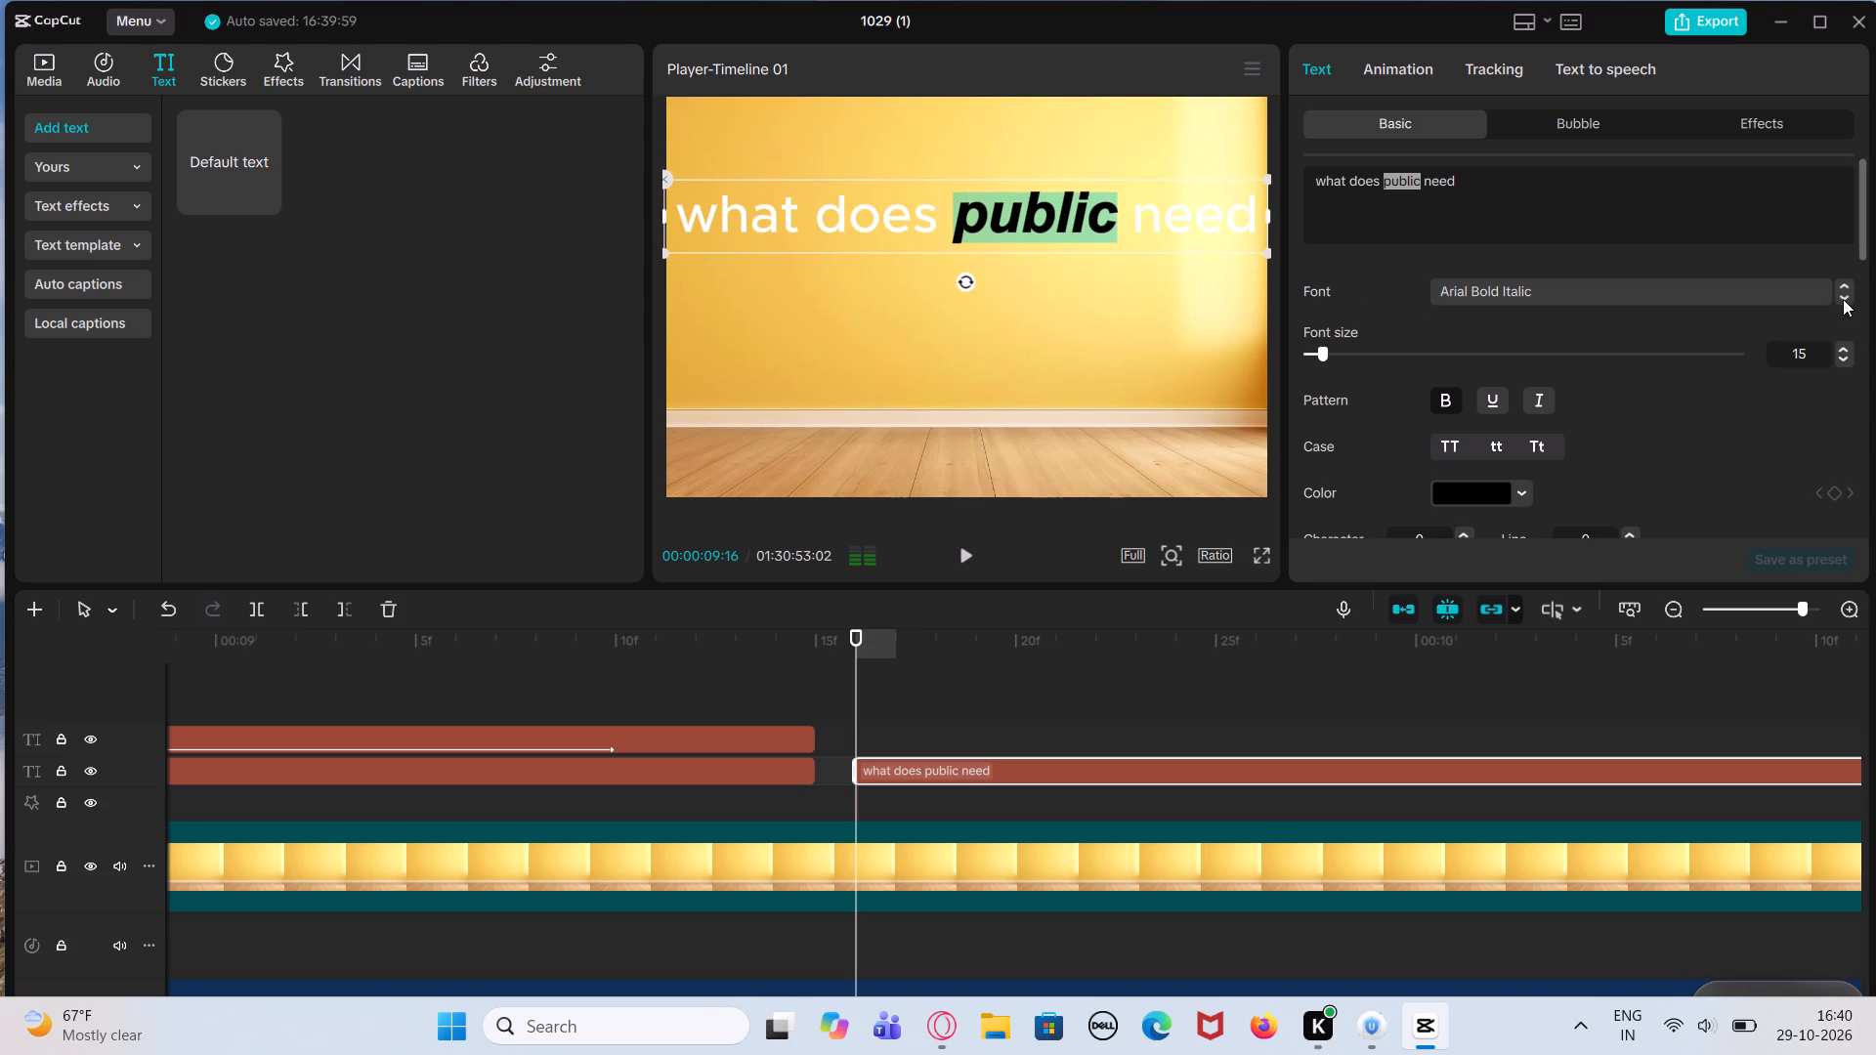
left_click(1843, 299)
left_click(1843, 299)
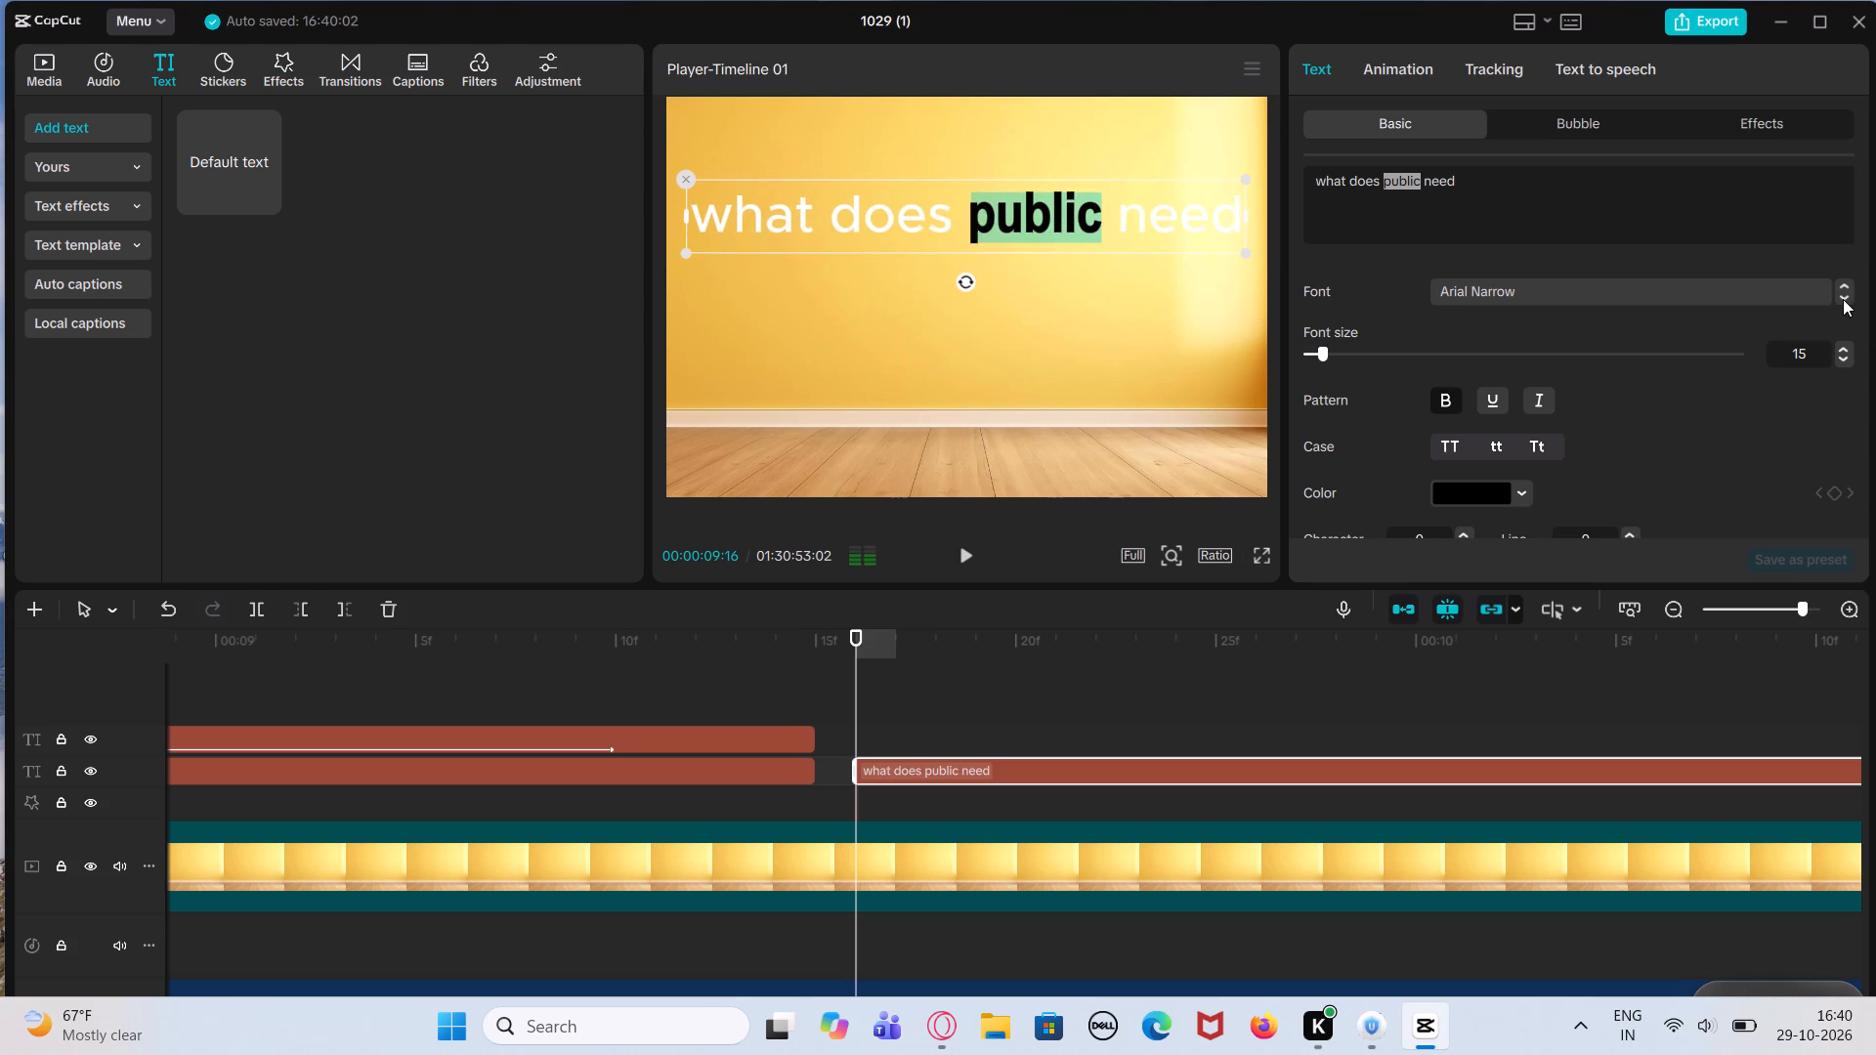
double_click(1846, 283)
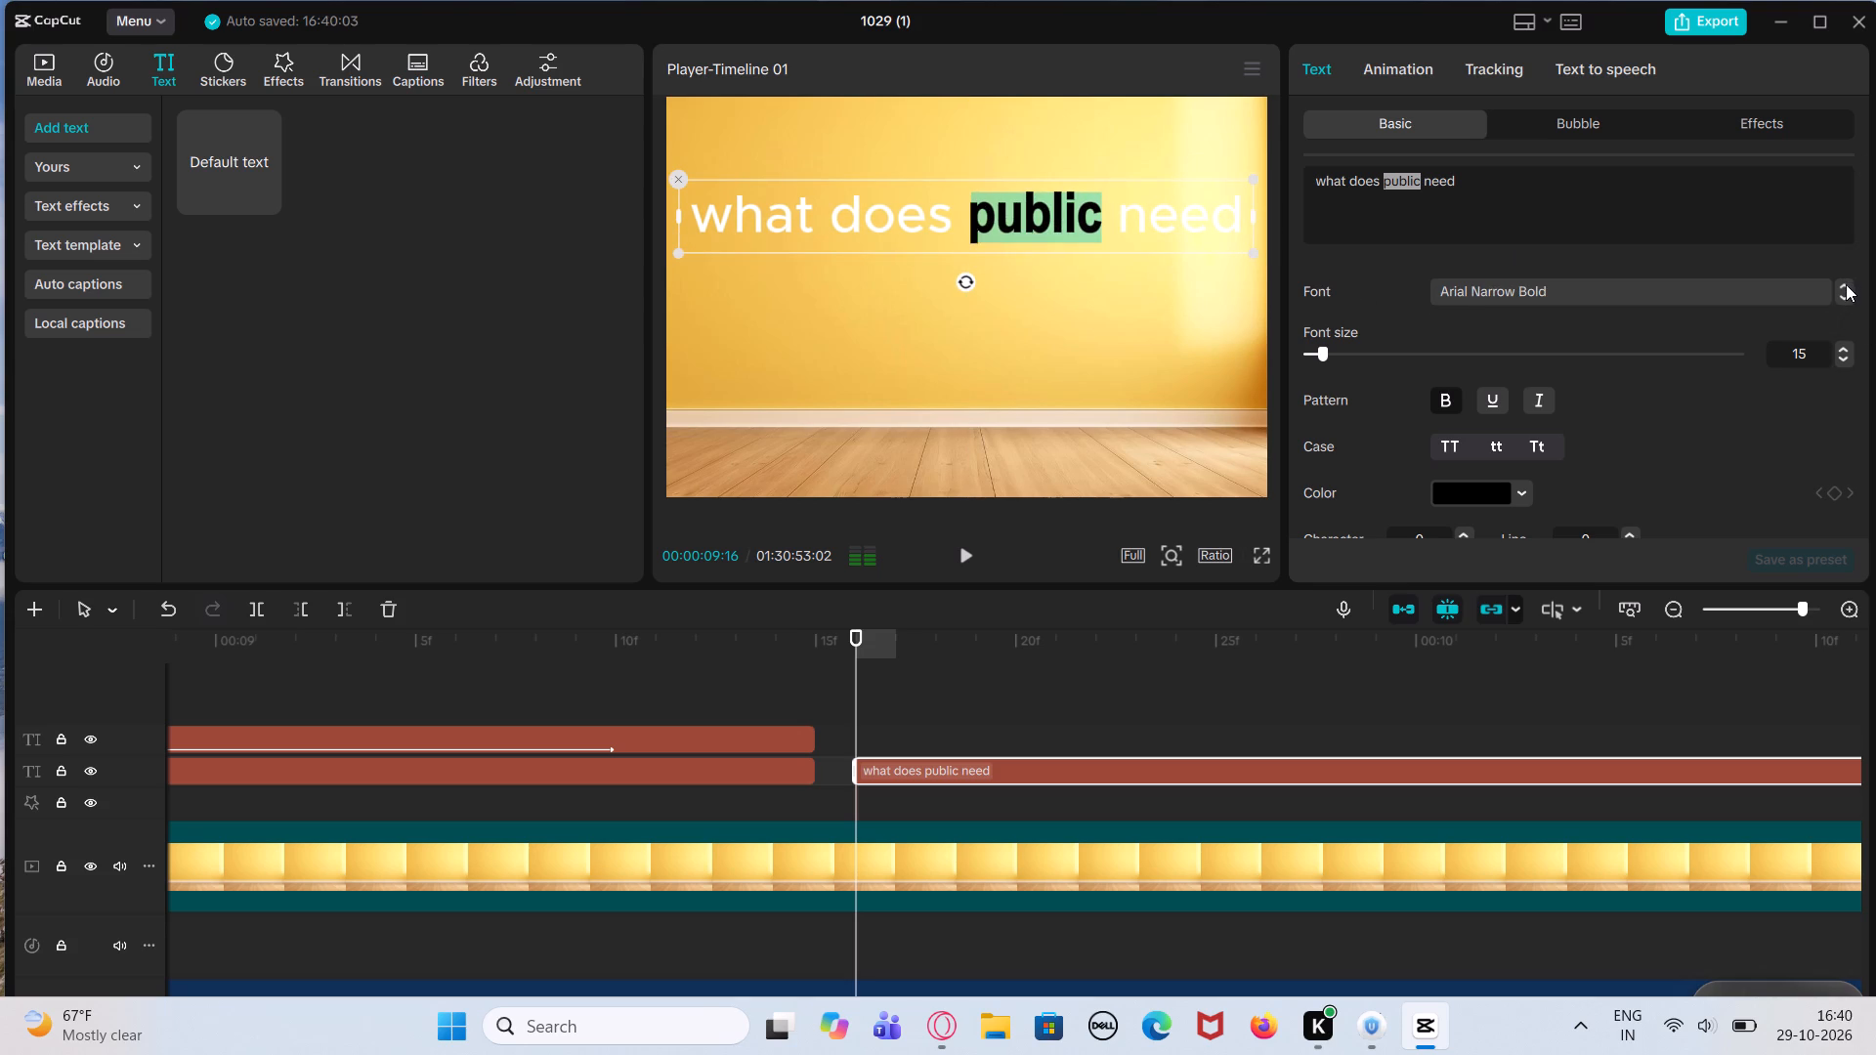
left_click(1846, 284)
left_click(1846, 284)
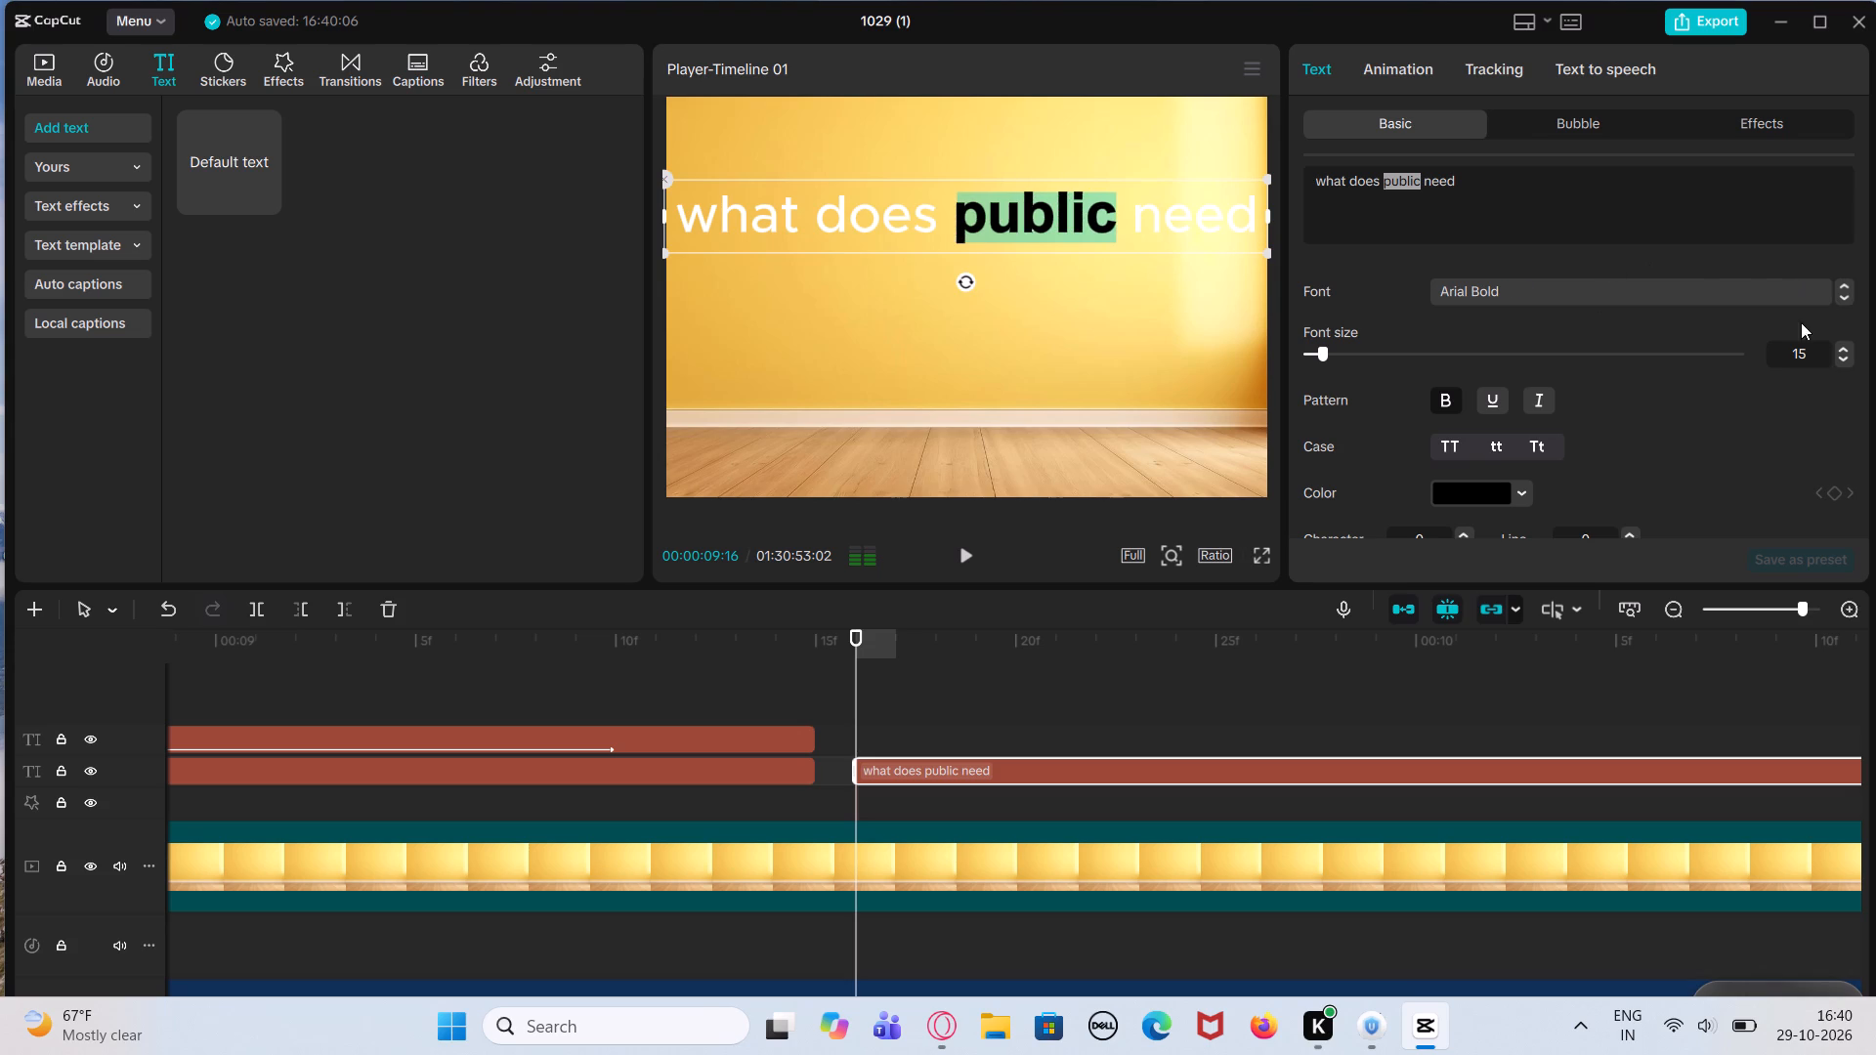
Reduce the font size of the word "public" to 11.
triple_click(1847, 358)
left_click(1847, 359)
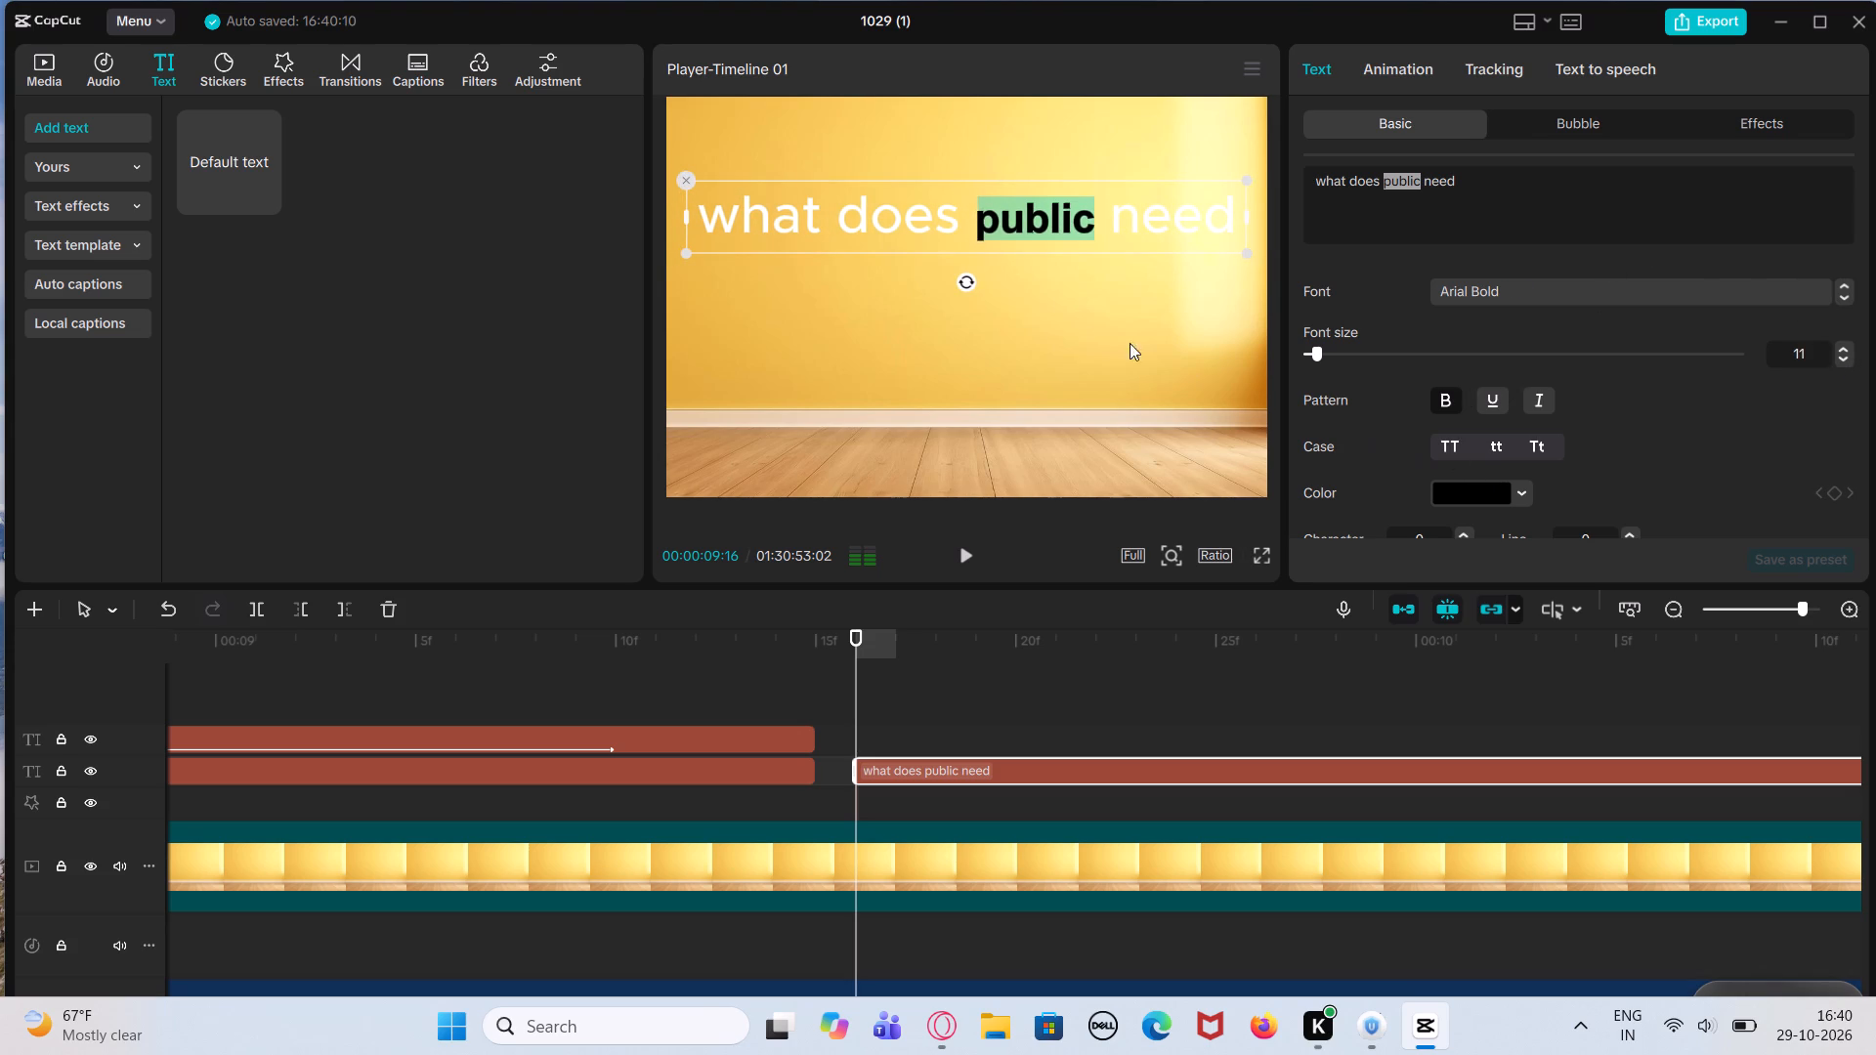
Move the whole "what does public need" text further up, close to the top edge of the video frame.
left_click(1084, 337)
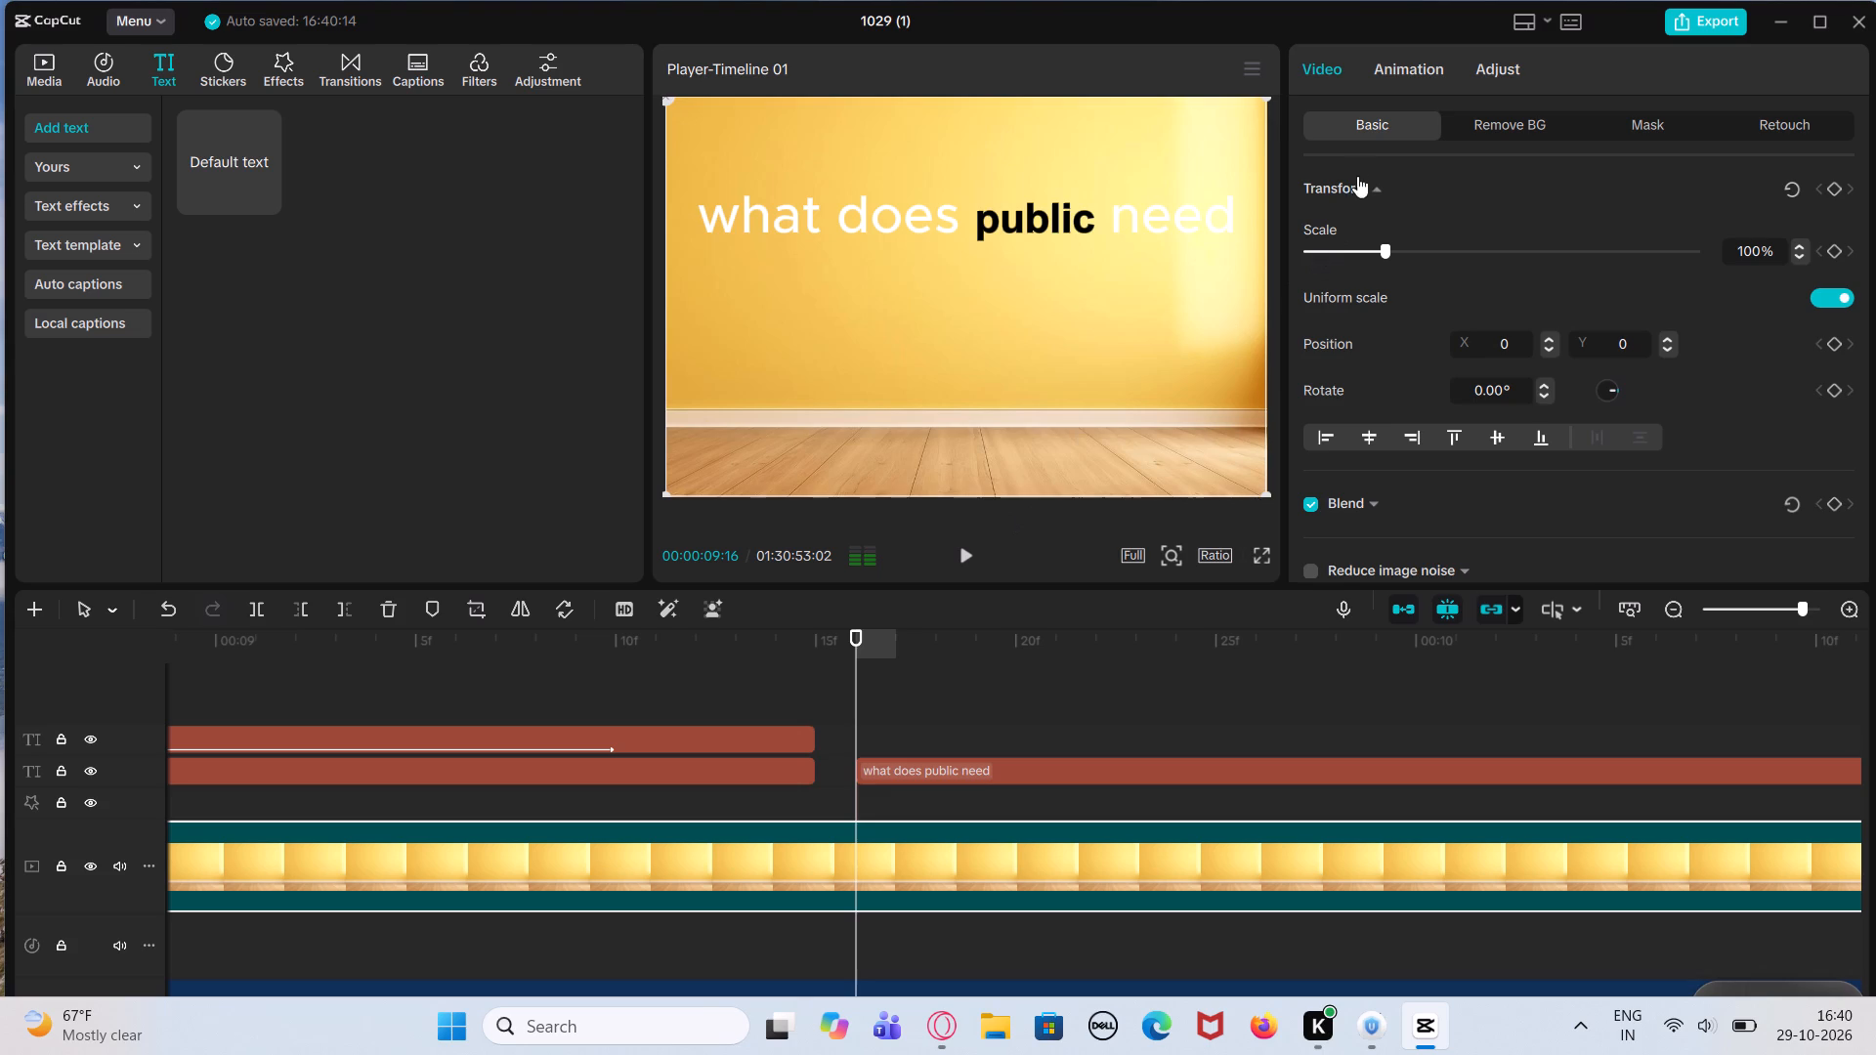
left_click(1000, 209)
left_click(955, 213)
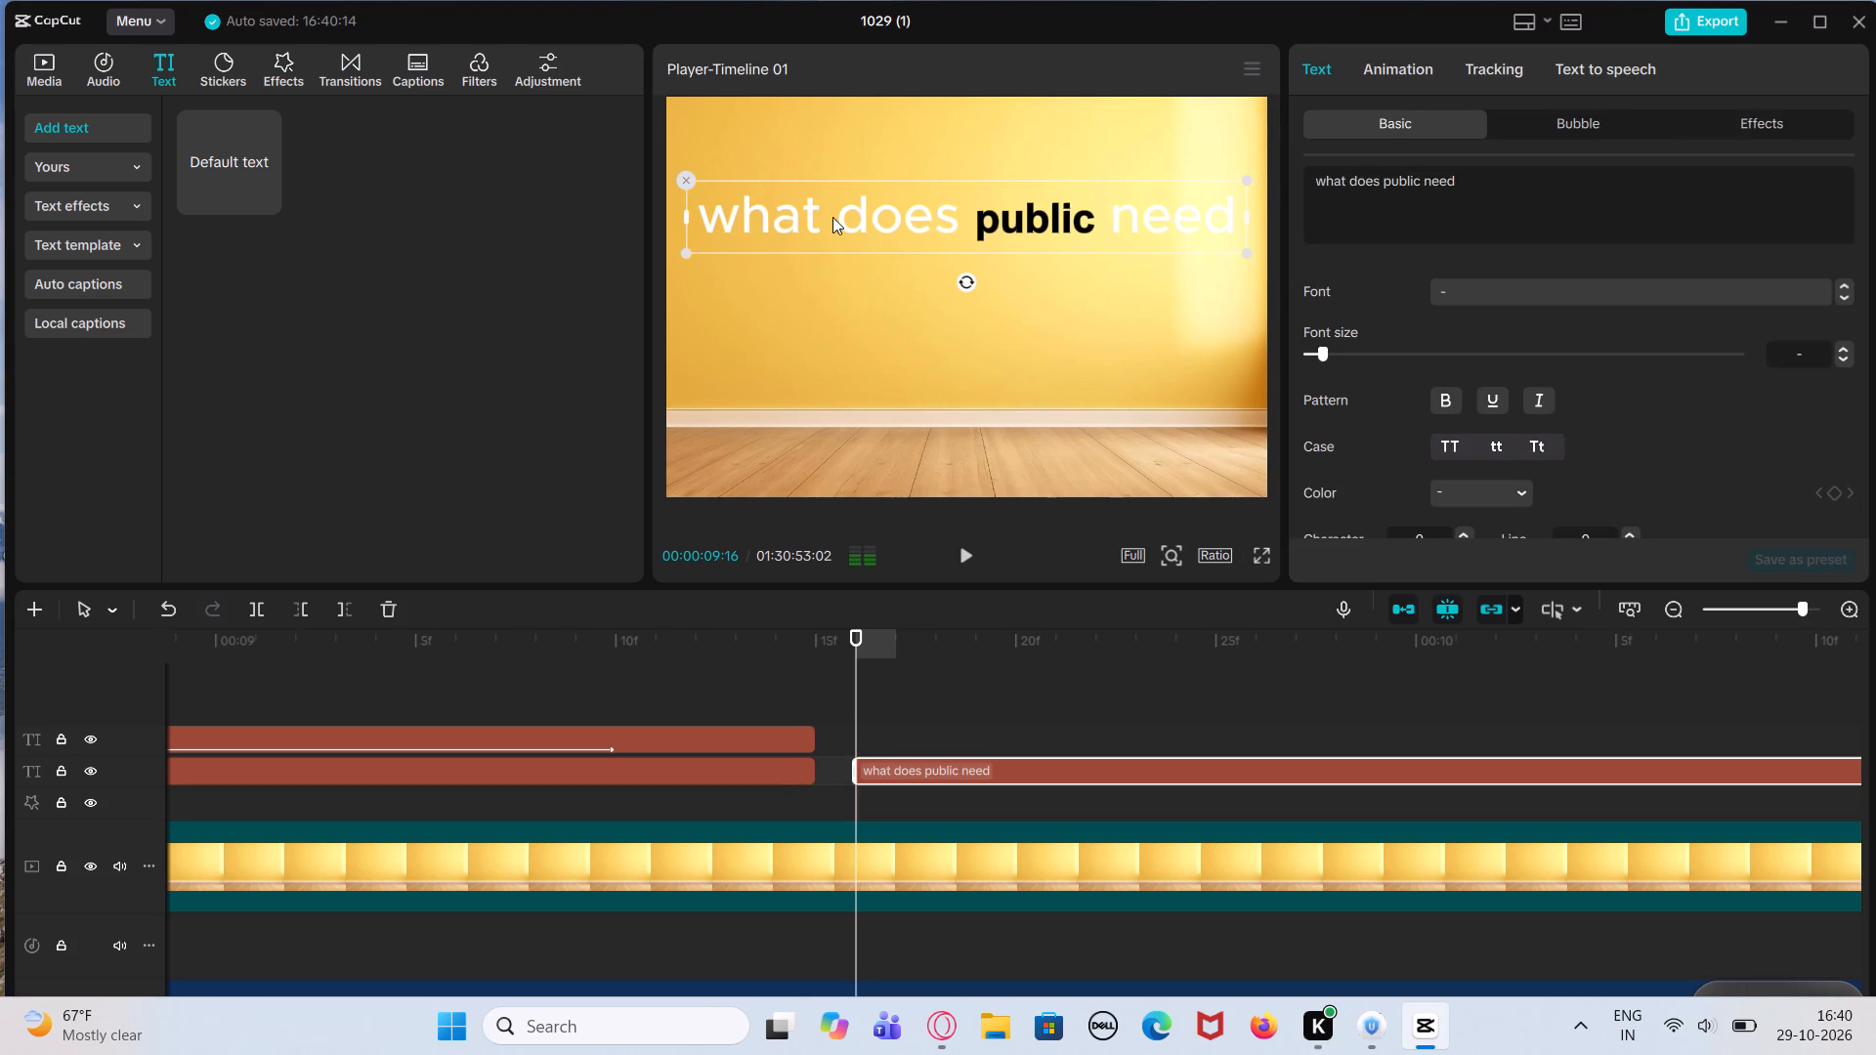
left_click_drag(835, 215, 831, 150)
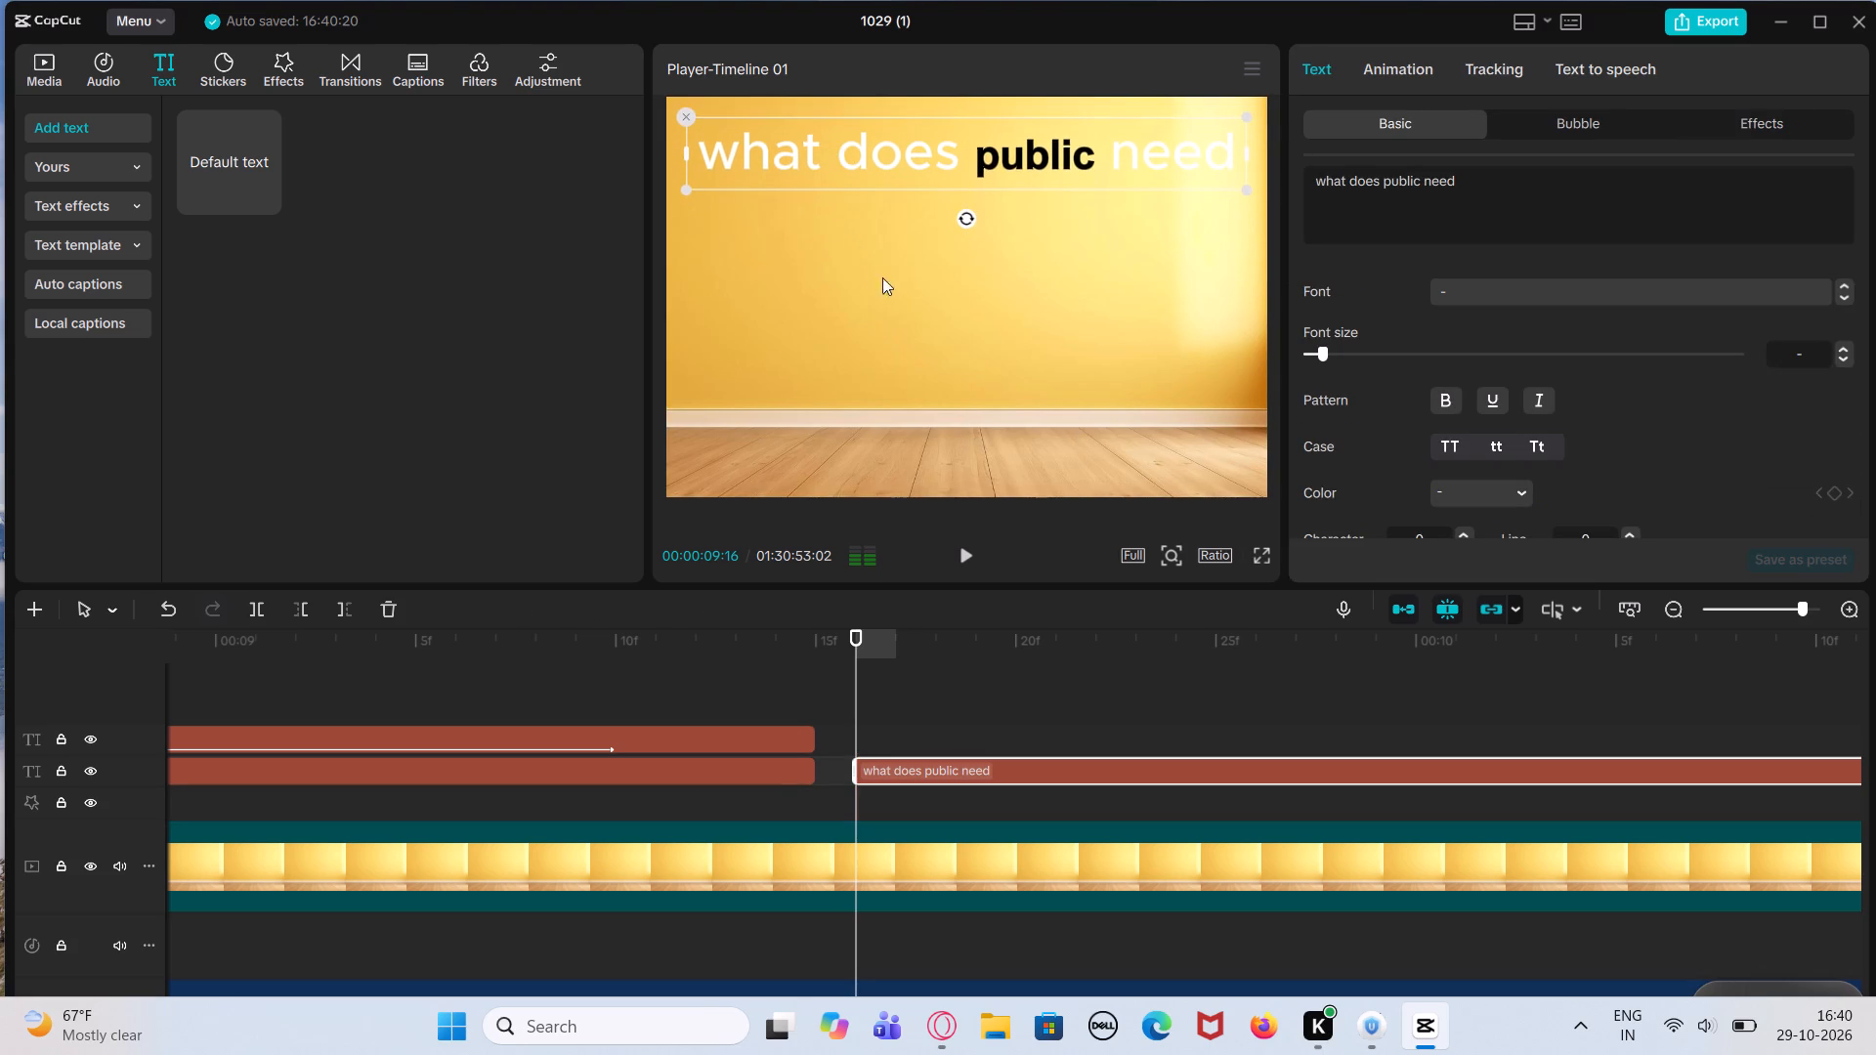
Add a default text clip above the "what does public need" clip and shift its start about three frames after that clip's start.
left_click(984, 294)
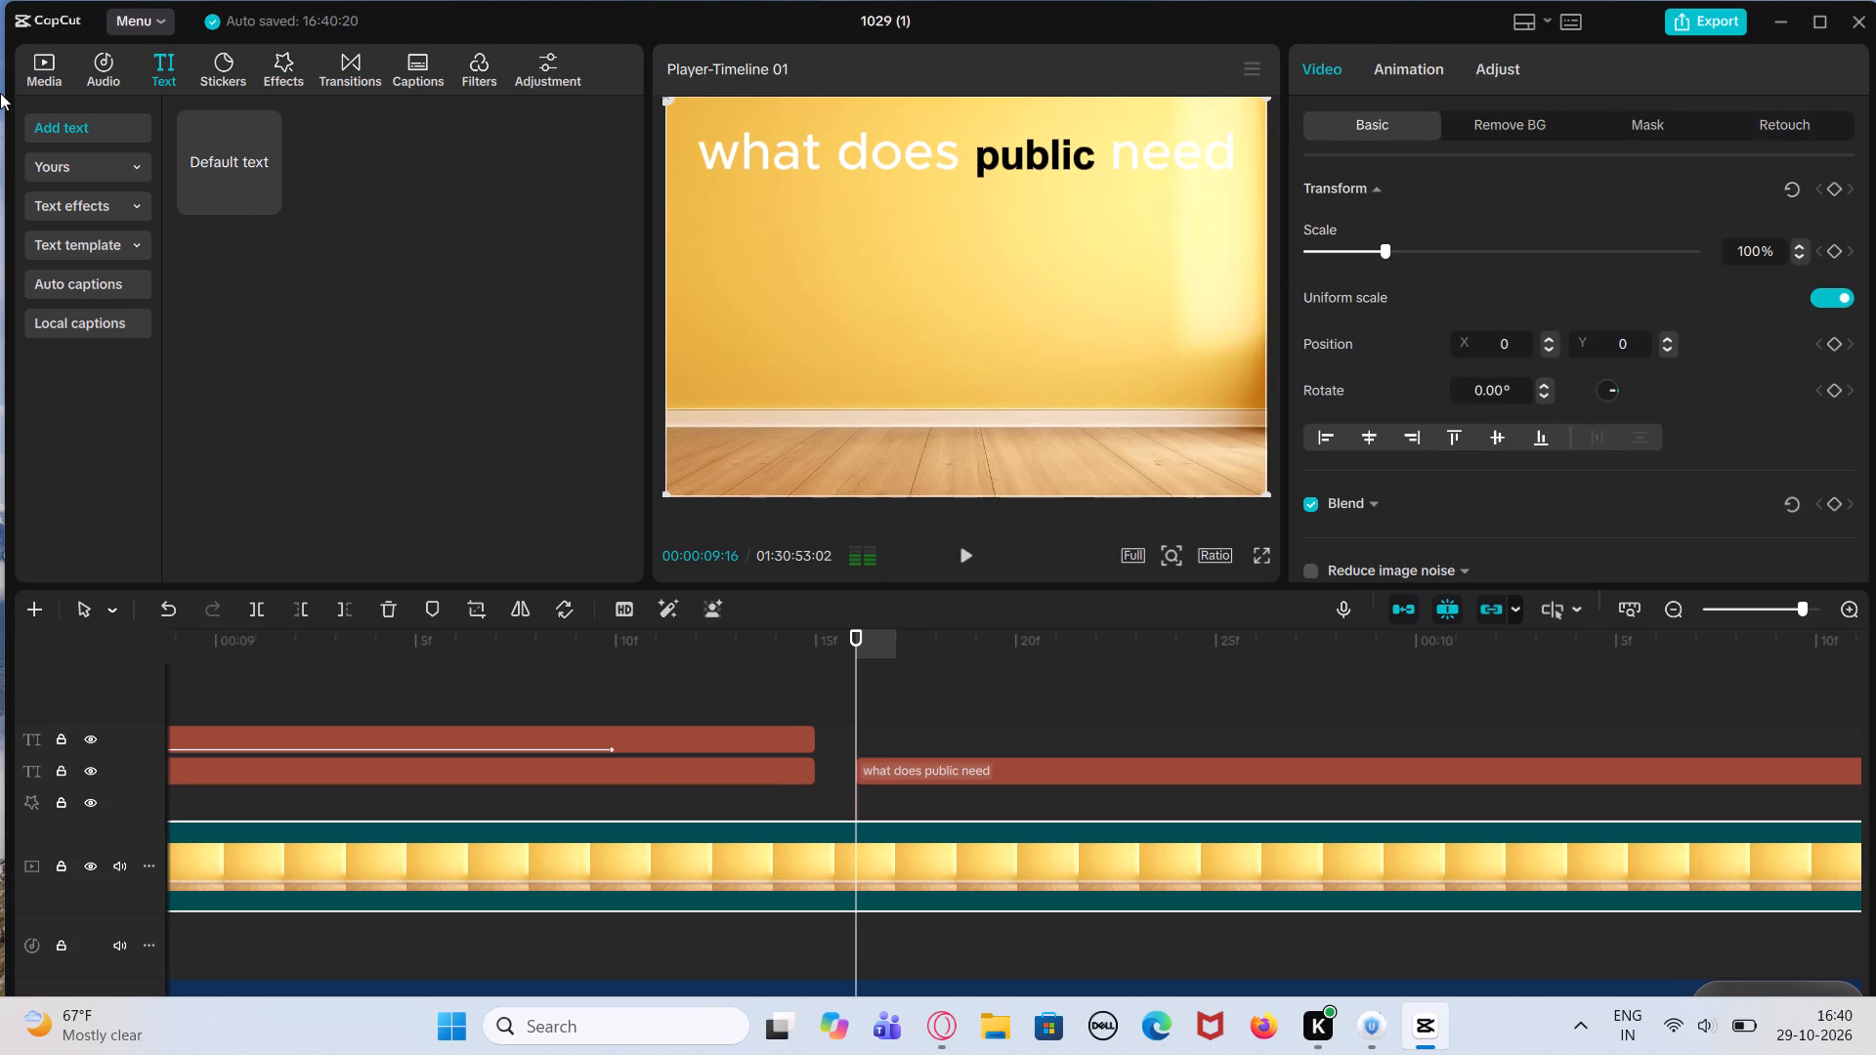
left_click(264, 193)
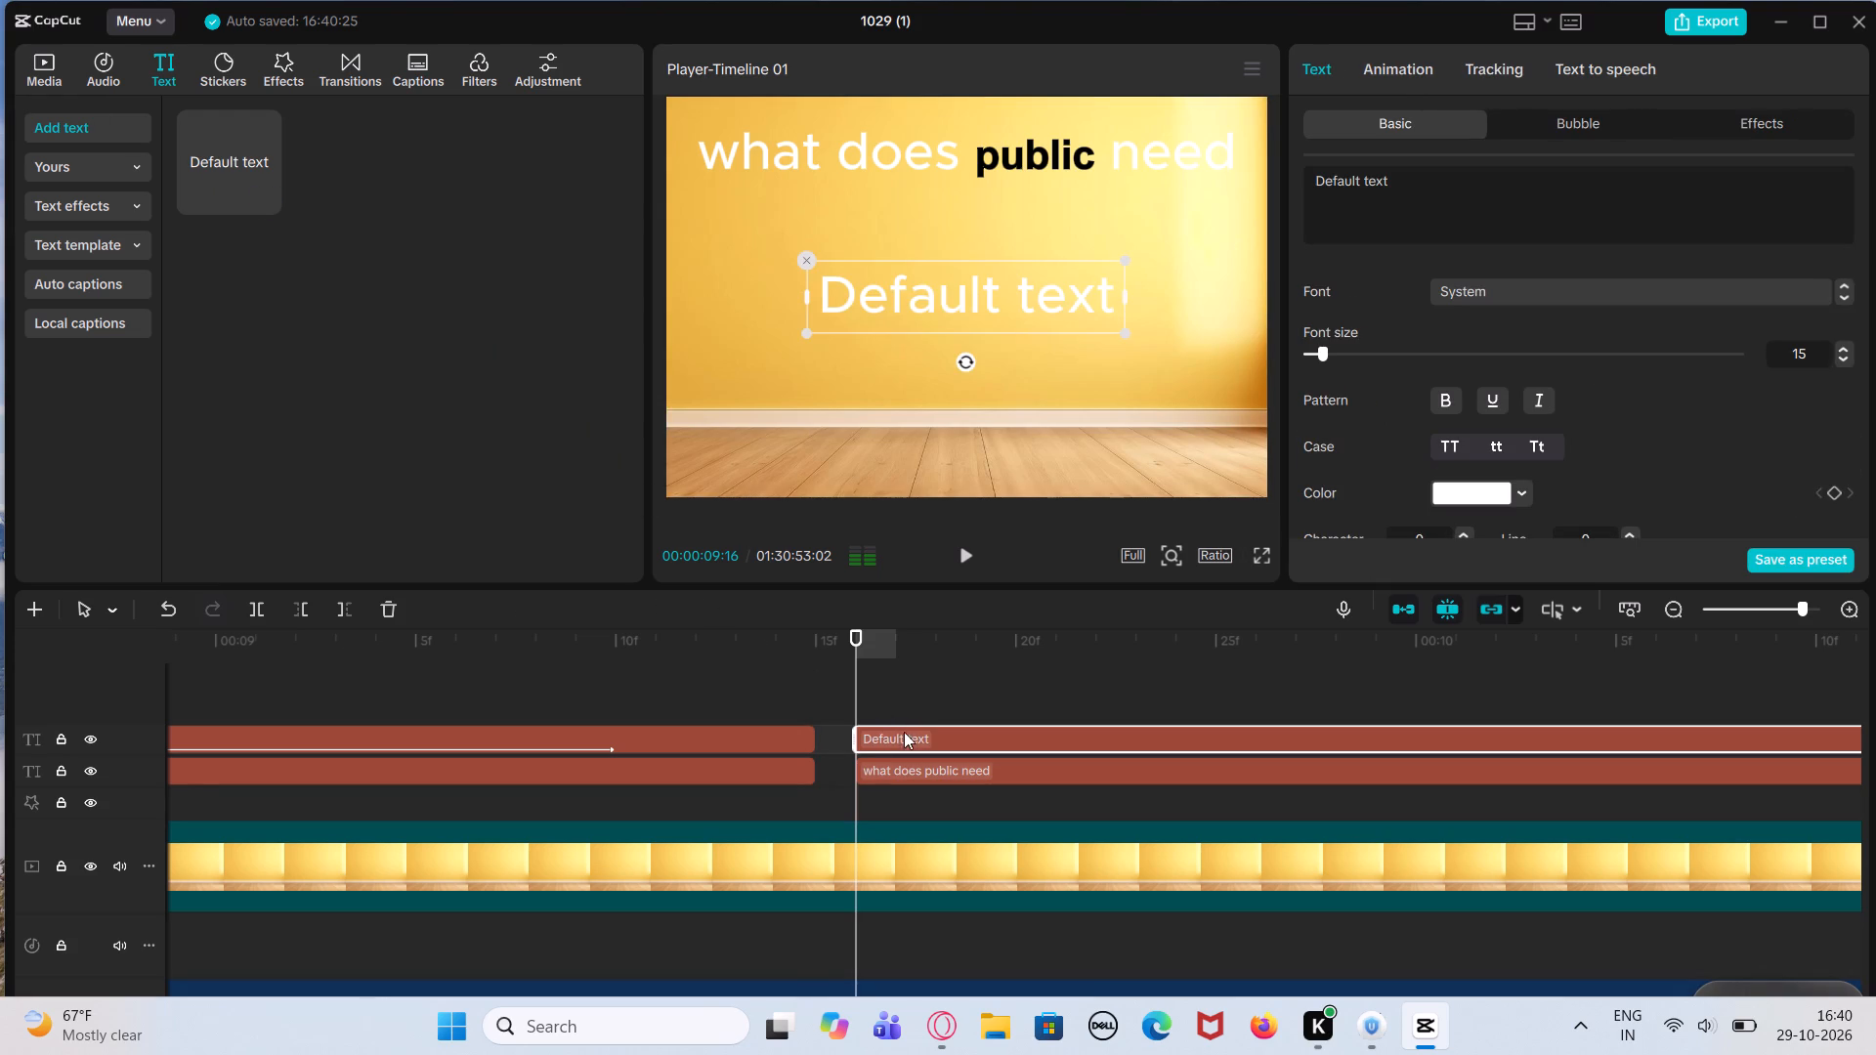
left_click_drag(905, 734, 1008, 733)
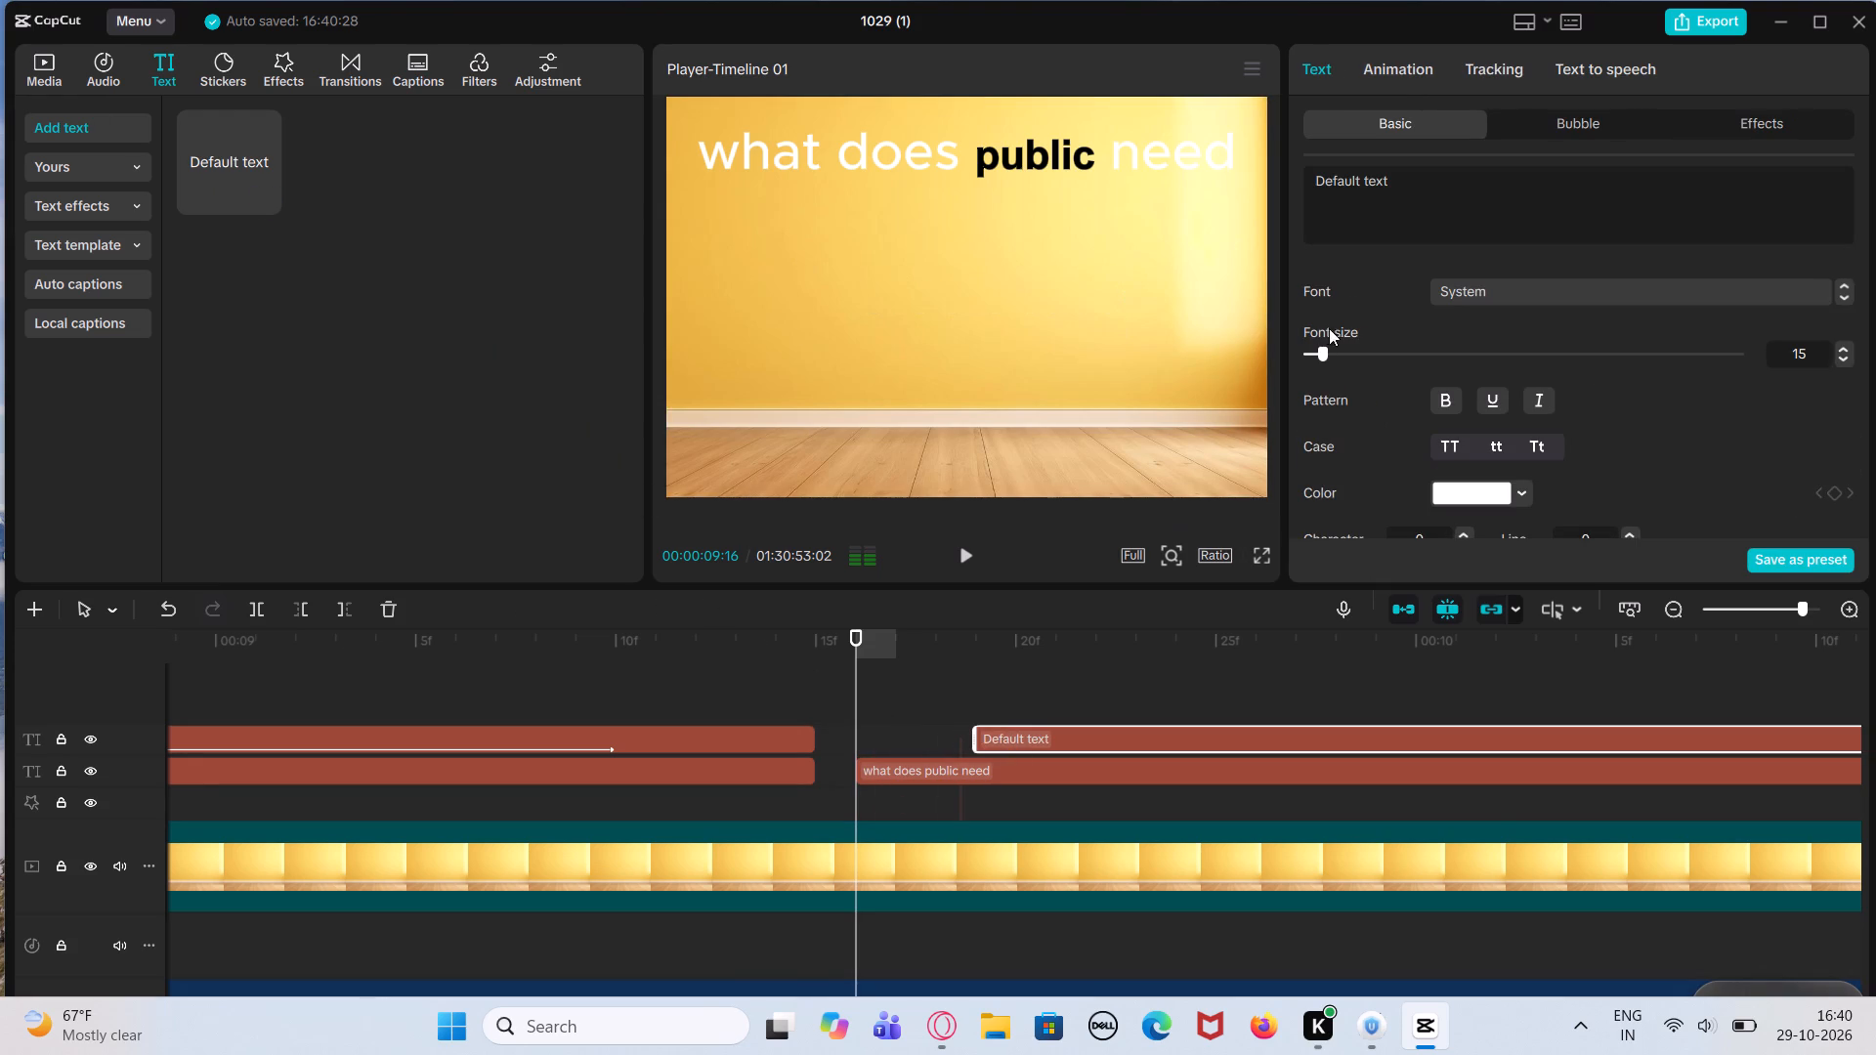
Replace the new clip's default wording with "Movies explanation".
left_click(1433, 179)
key("BackSpace")
key("BackSpace")
key("BackSpace")
key("BackSpace")
key("BackSpace")
key("BackSpace")
key("BackSpace")
key("BackSpace")
key("BackSpace")
key("BackSpace")
key("BackSpace")
key("BackSpace")
key("BackSpace")
key("BackSpace")
key("BackSpace")
key("BackSpace")
key("BackSpace")
key("BackSpace")
key("BackSpace")
key("BackSpace")
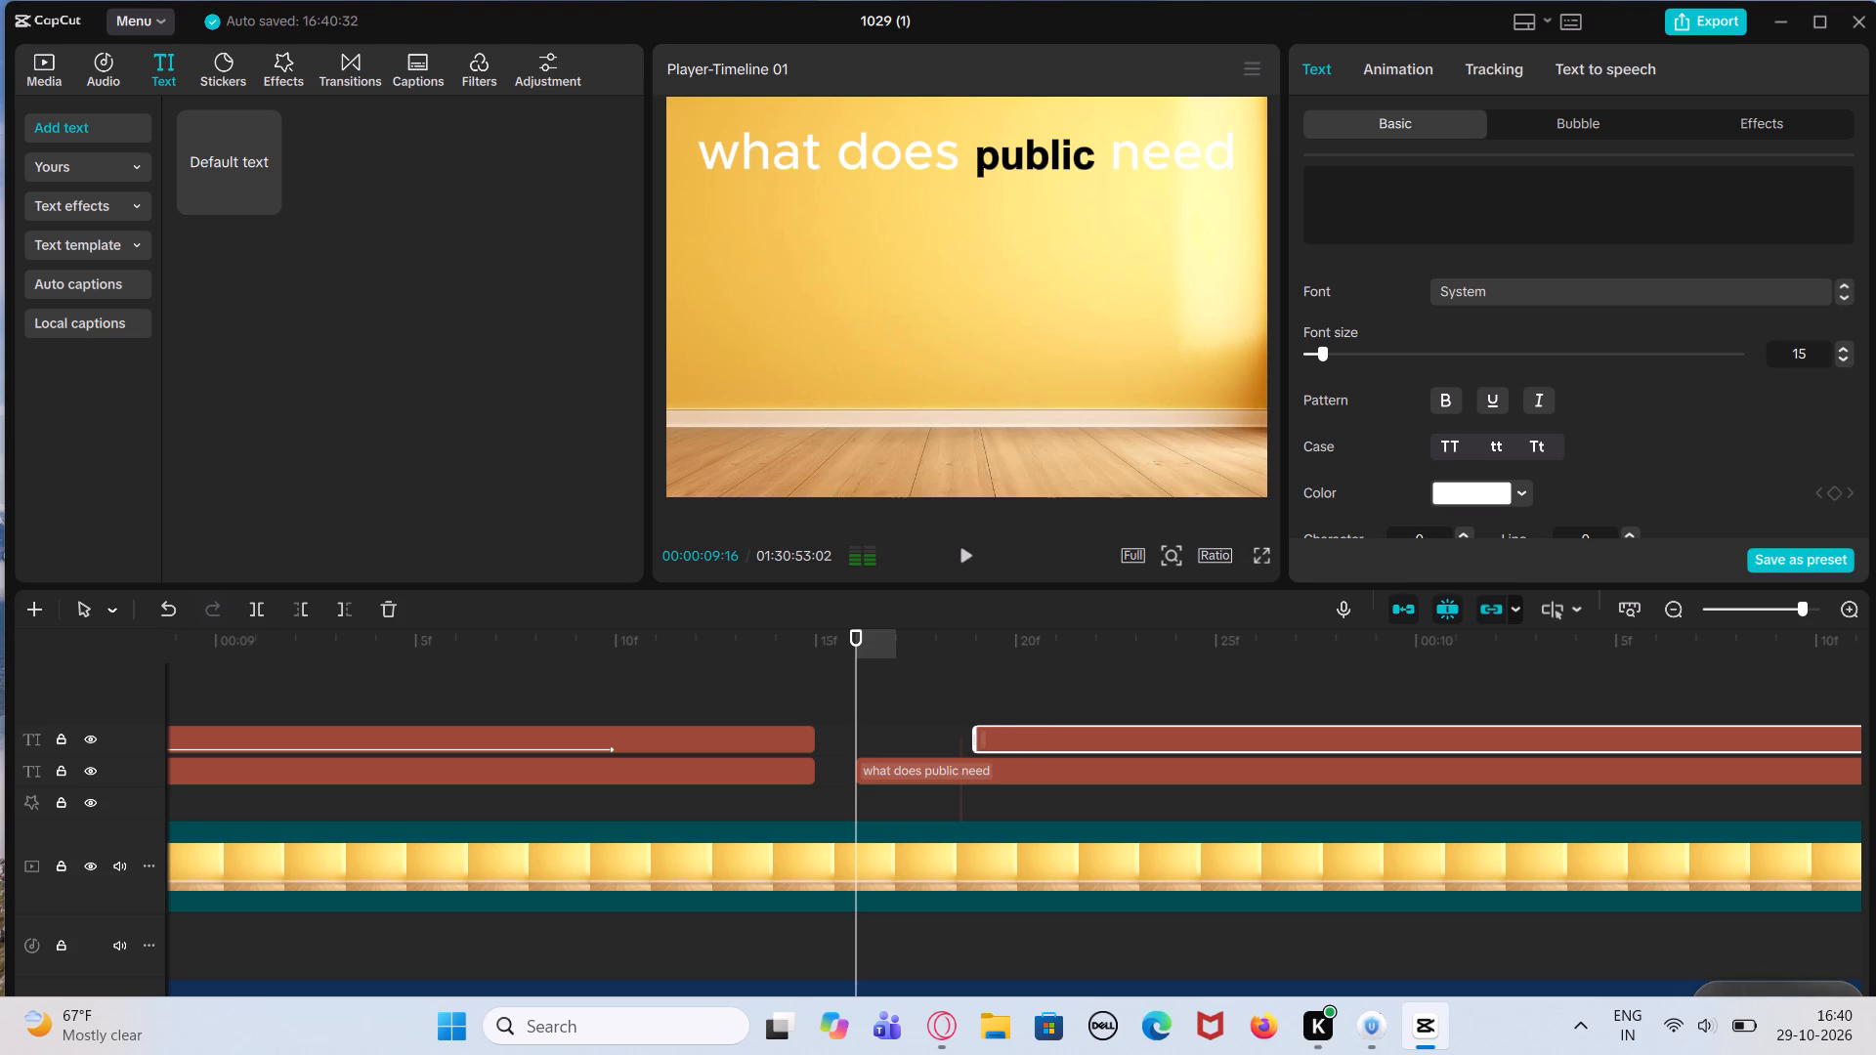
key("m")
key("BackSpace")
type("movies explanation")
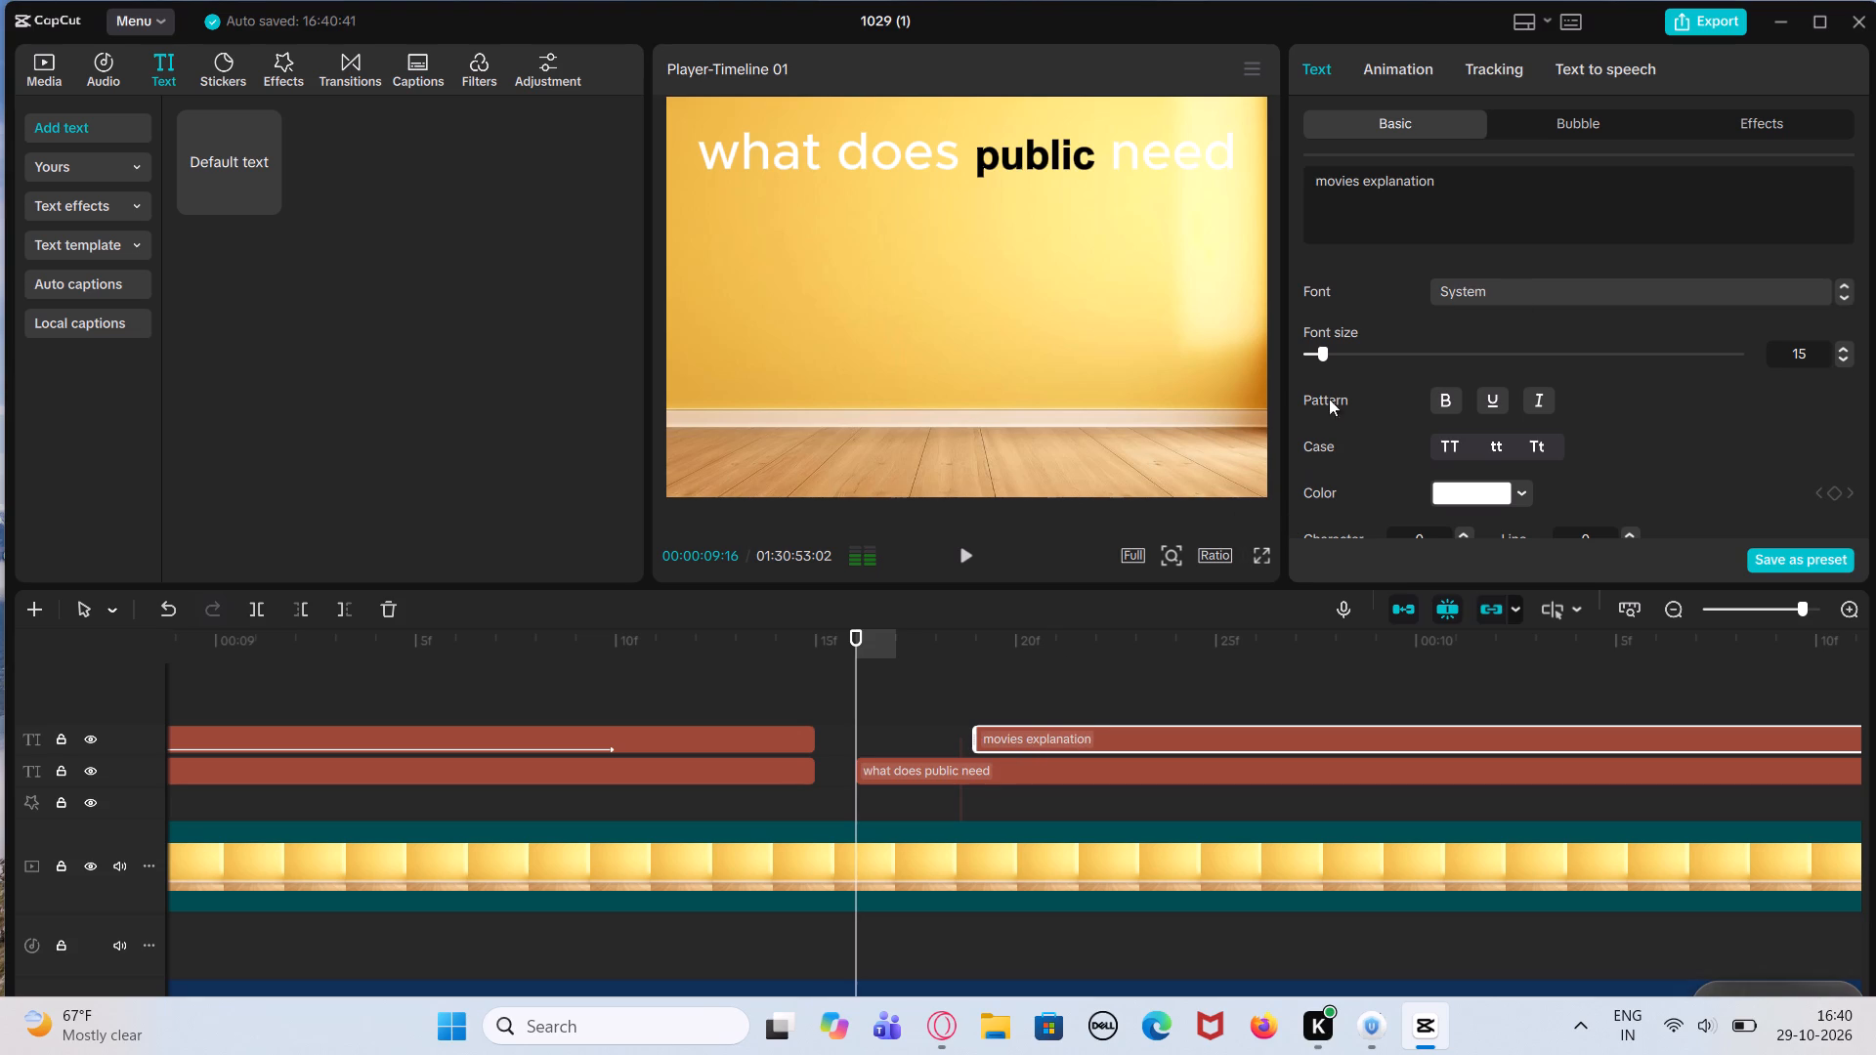
left_click(1329, 172)
left_click(1324, 187)
key("BackSpace")
key("m")
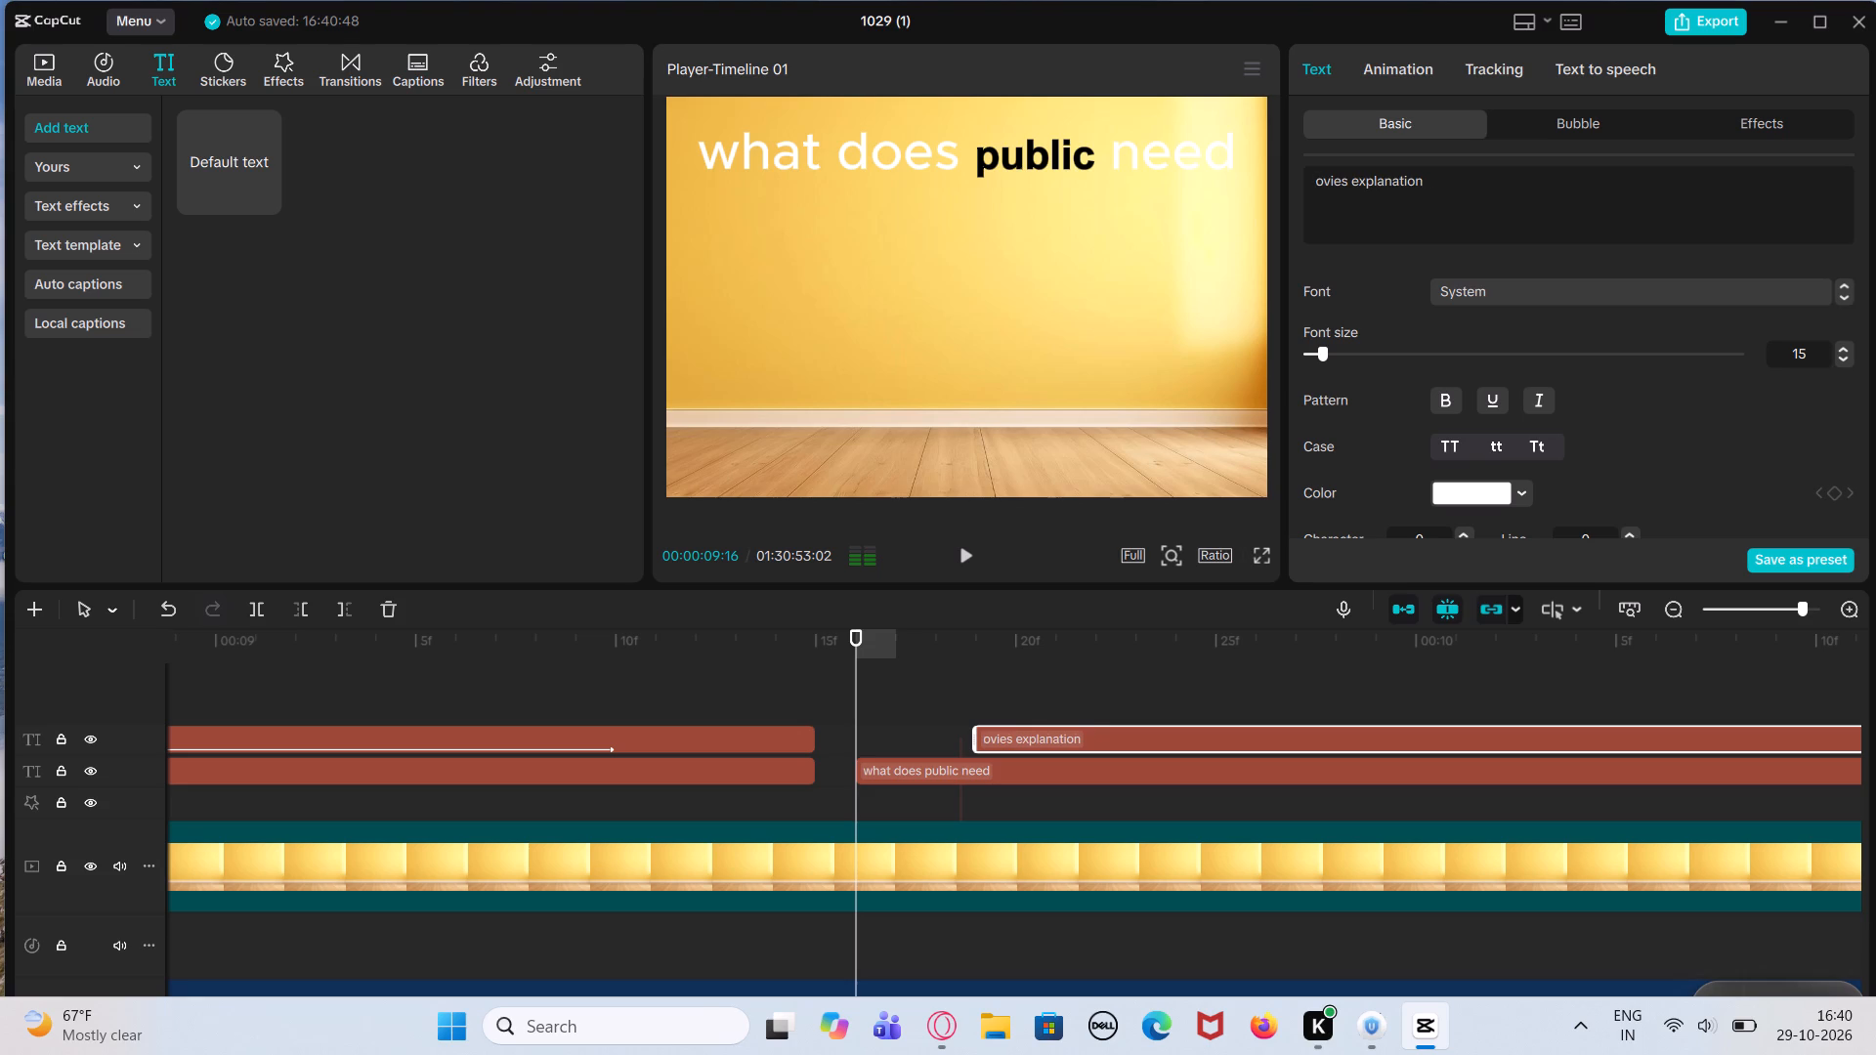
key("BackSpace")
key("m")
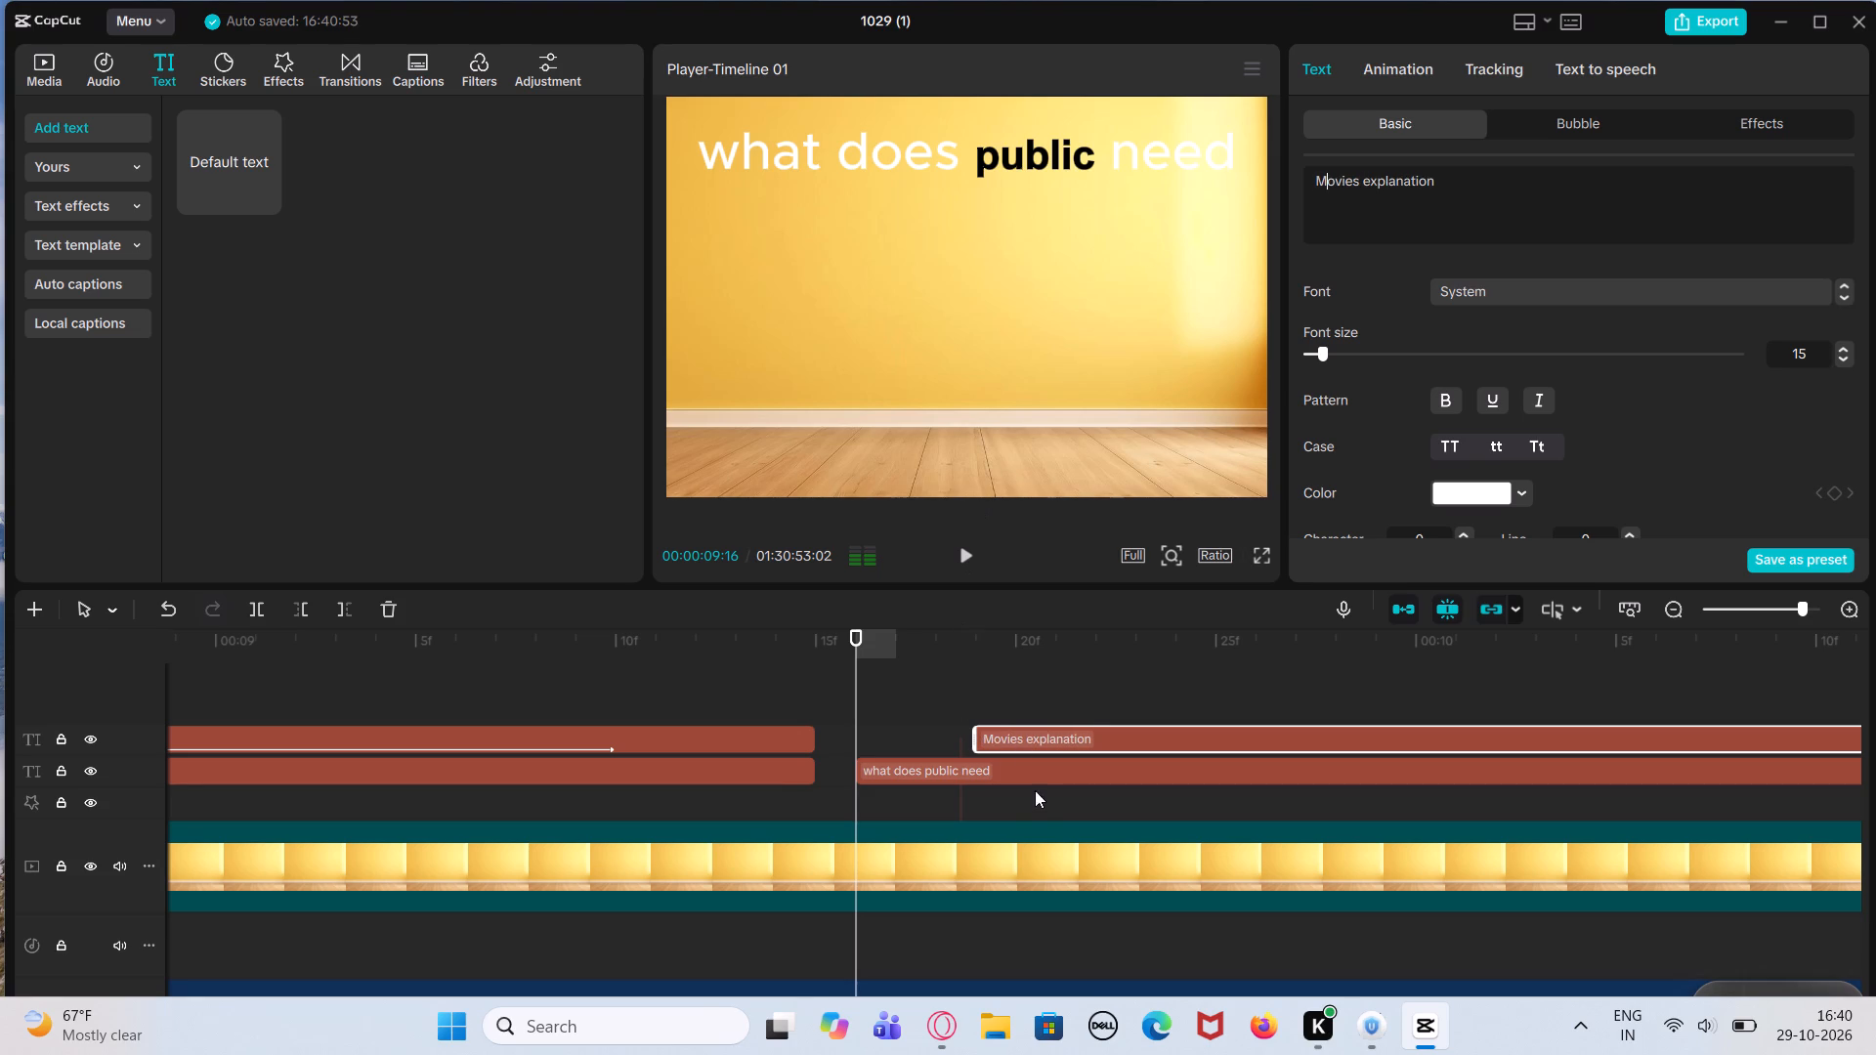
Style the "Movies explanation" text with font size 11 and the Agency FB Bold font.
left_click(976, 684)
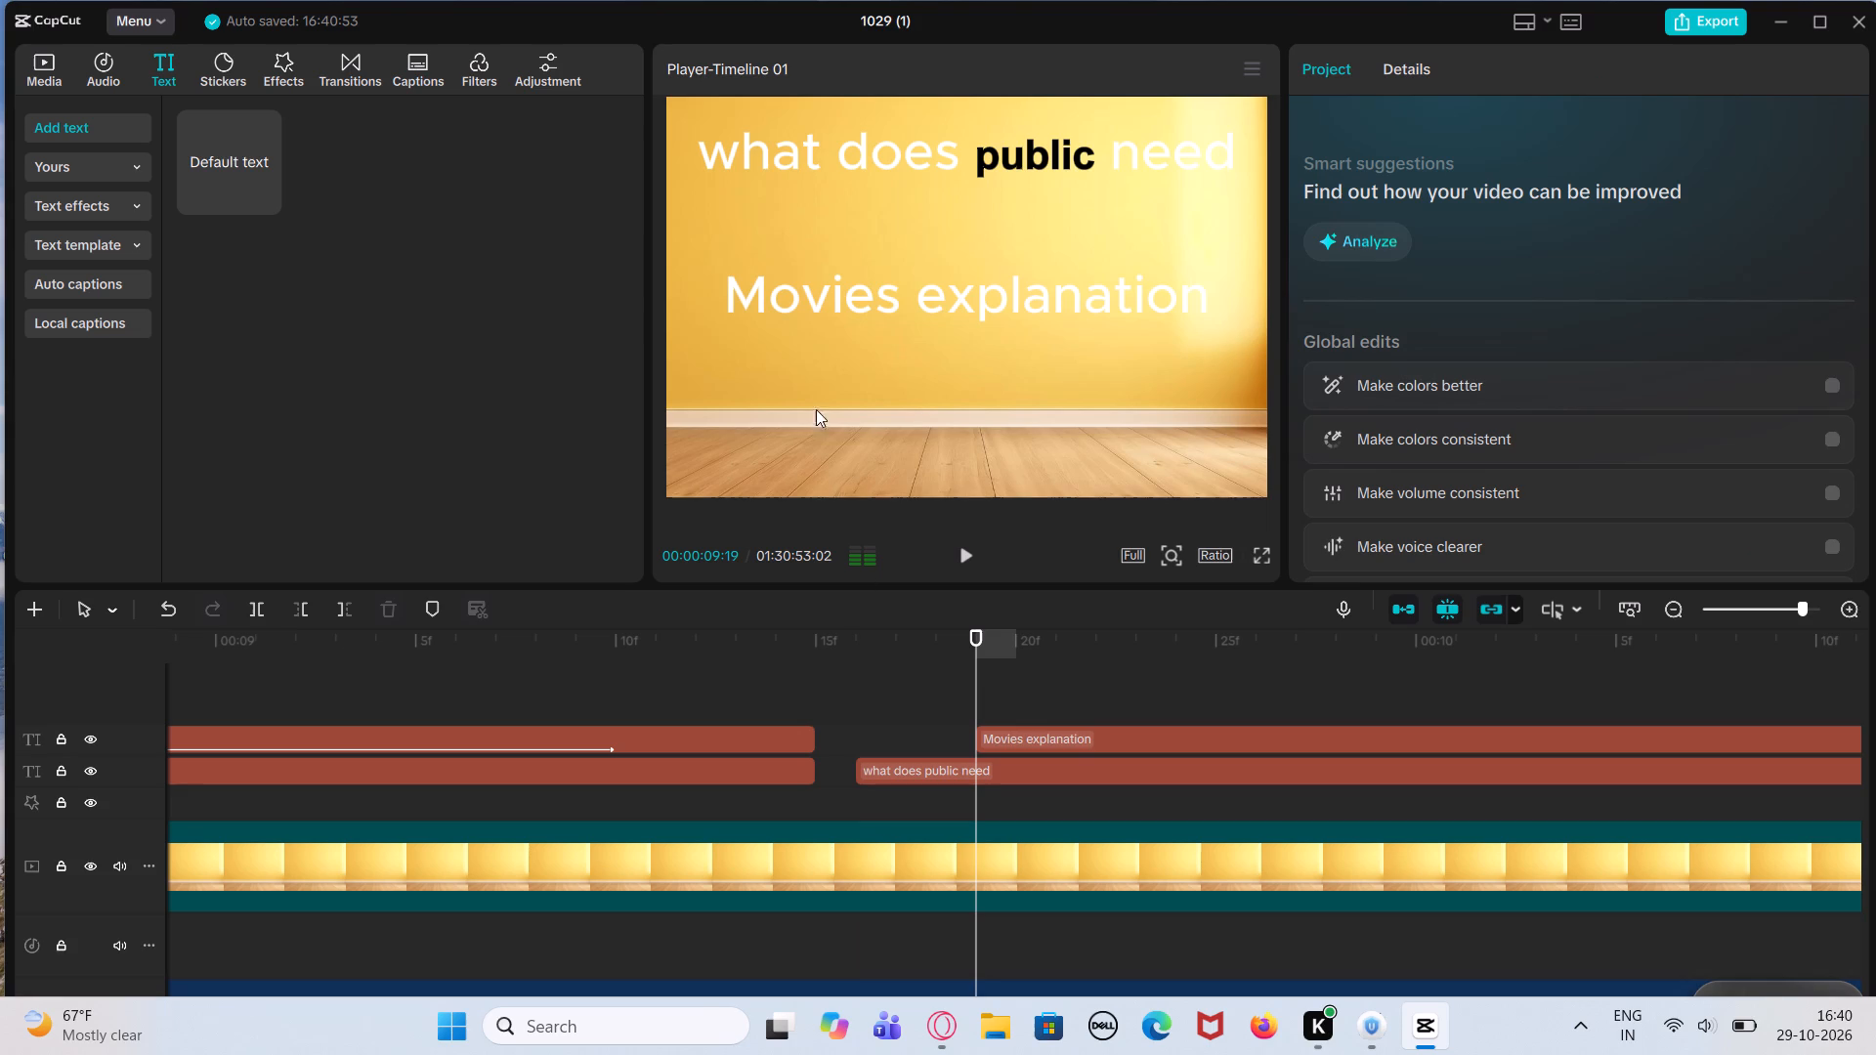
left_click(910, 308)
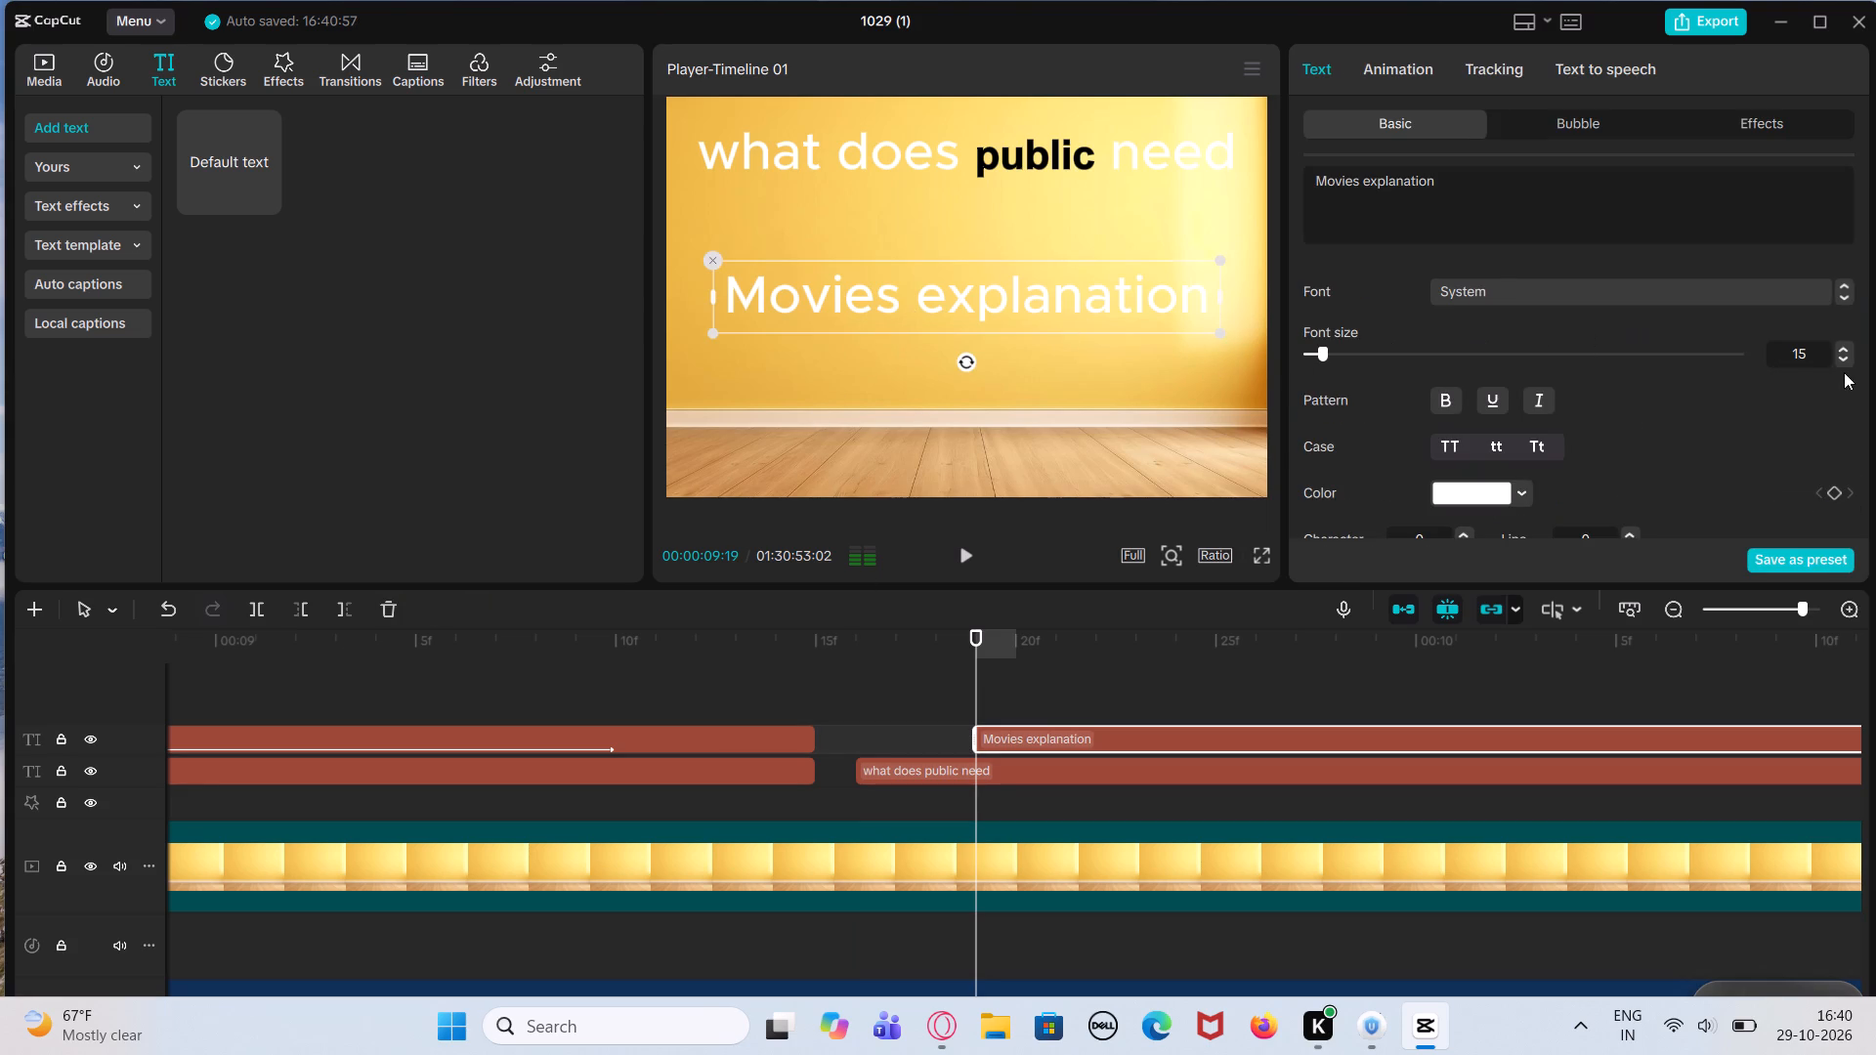
left_click(1842, 362)
triple_click(1842, 362)
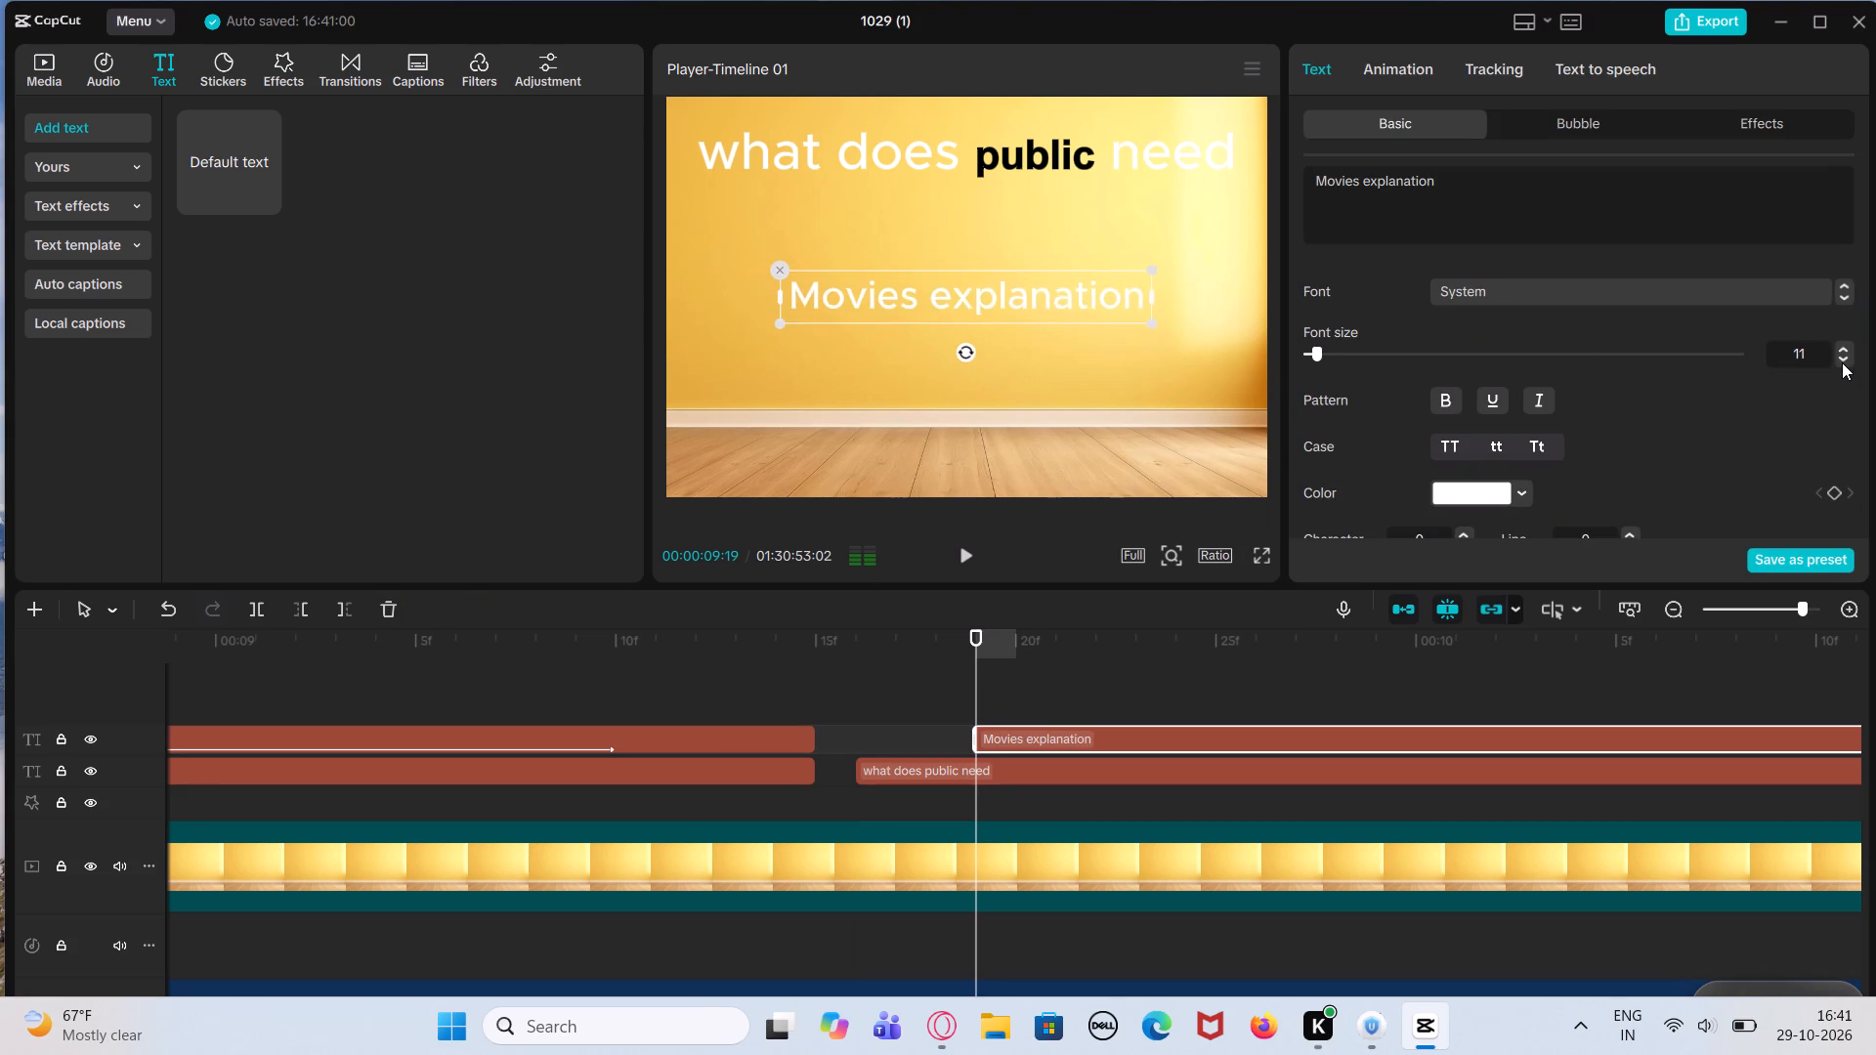
left_click(1840, 299)
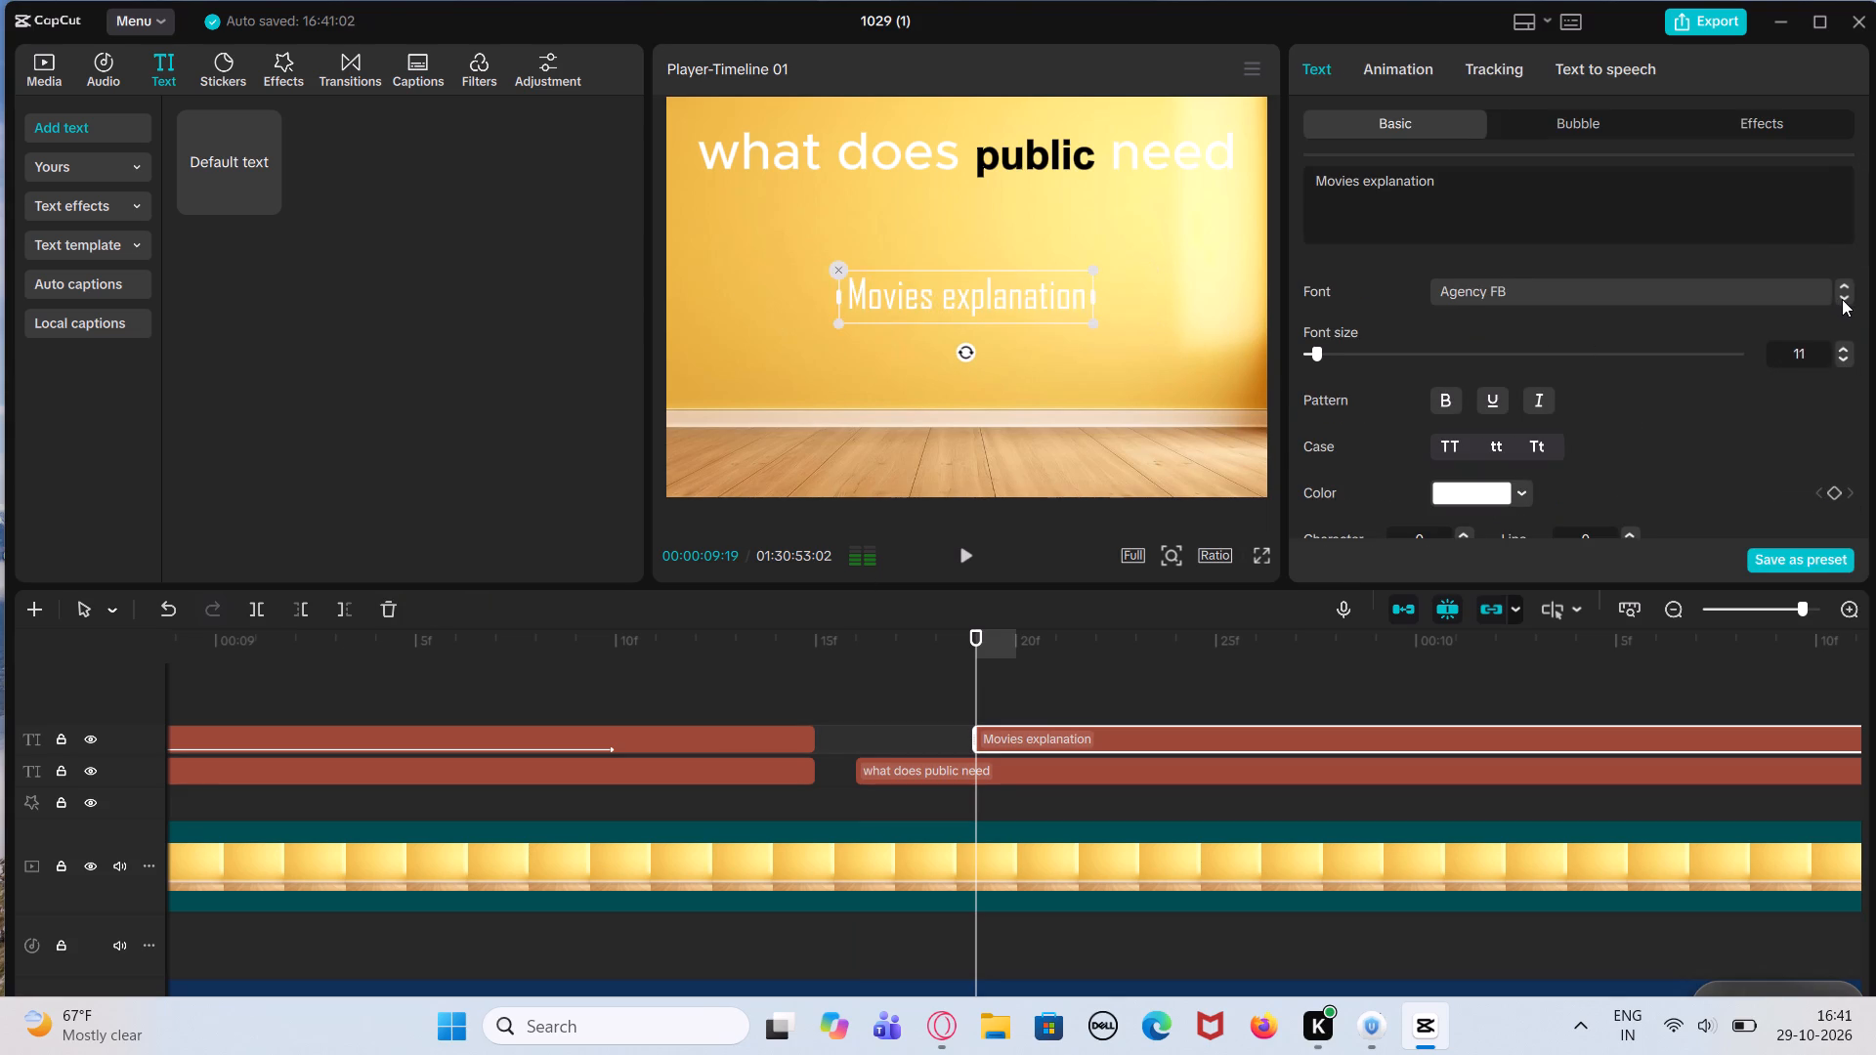
left_click(1842, 299)
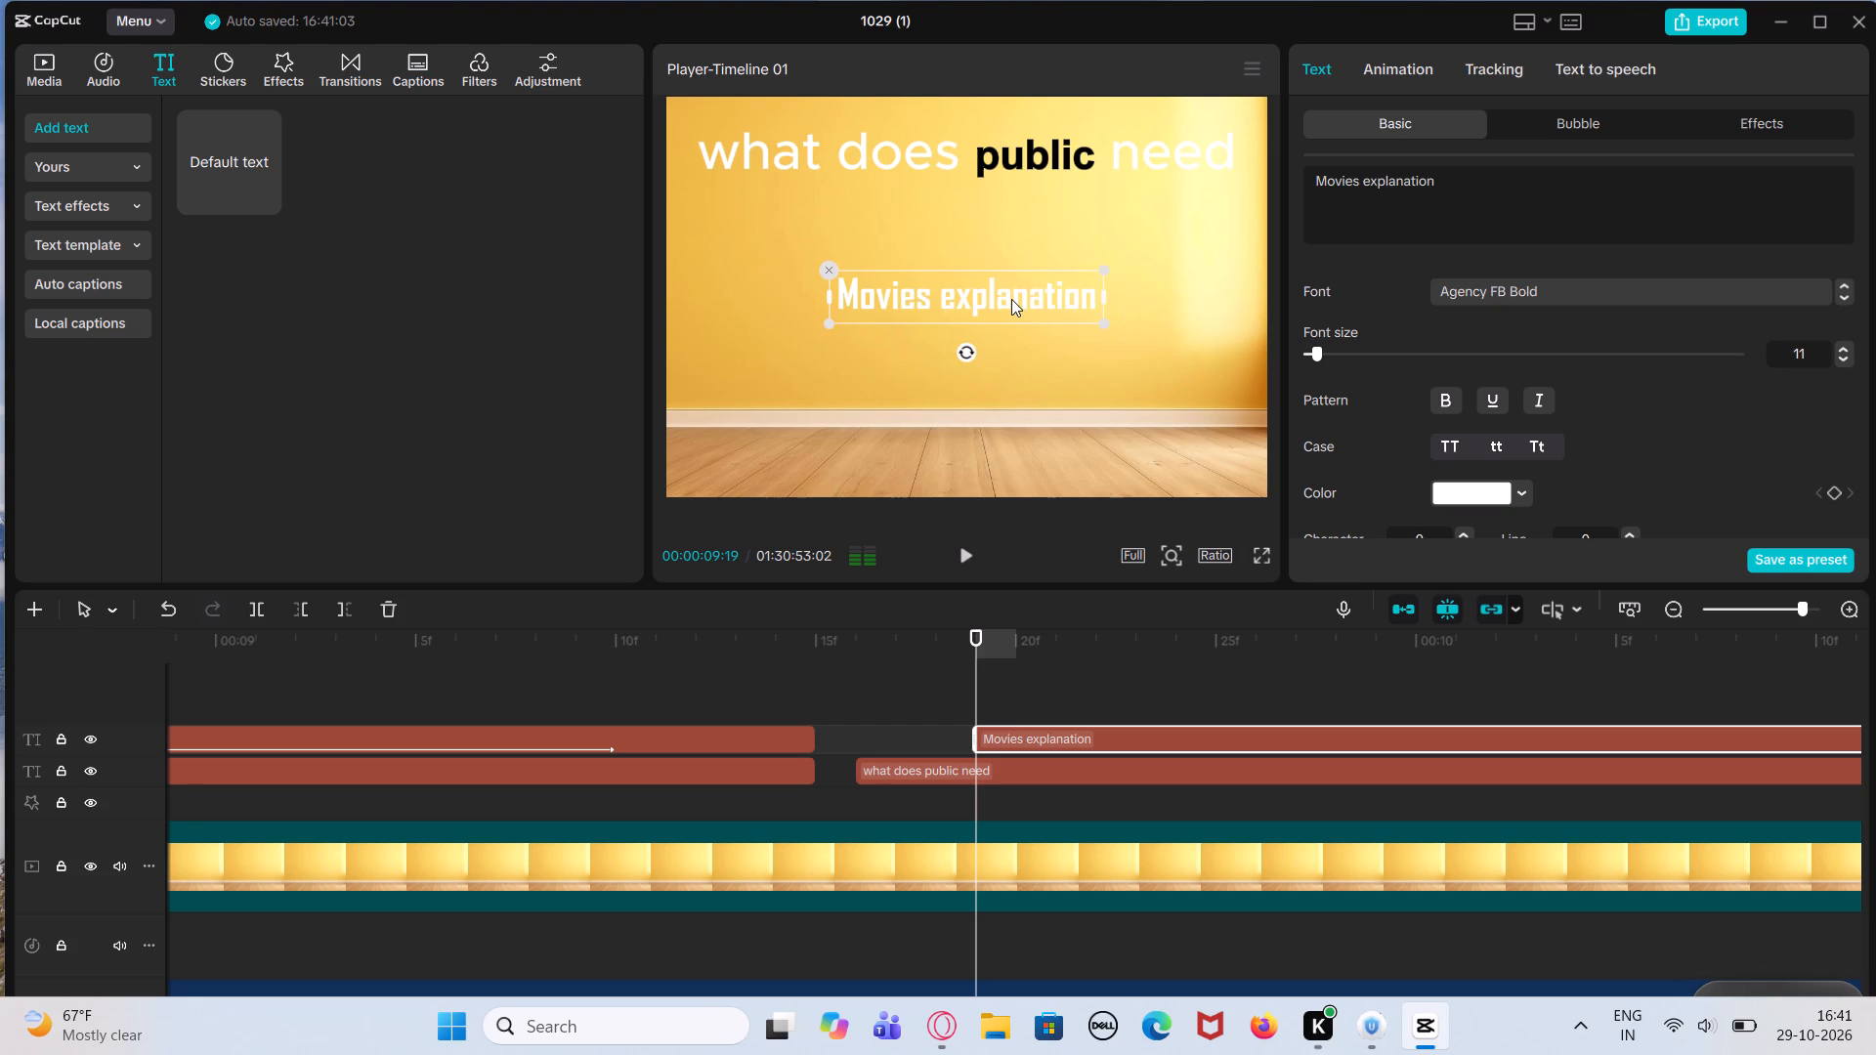
Move the "Movies explanation" text to the left side of the video frame, directly below "what does public need".
left_click_drag(1011, 299, 871, 221)
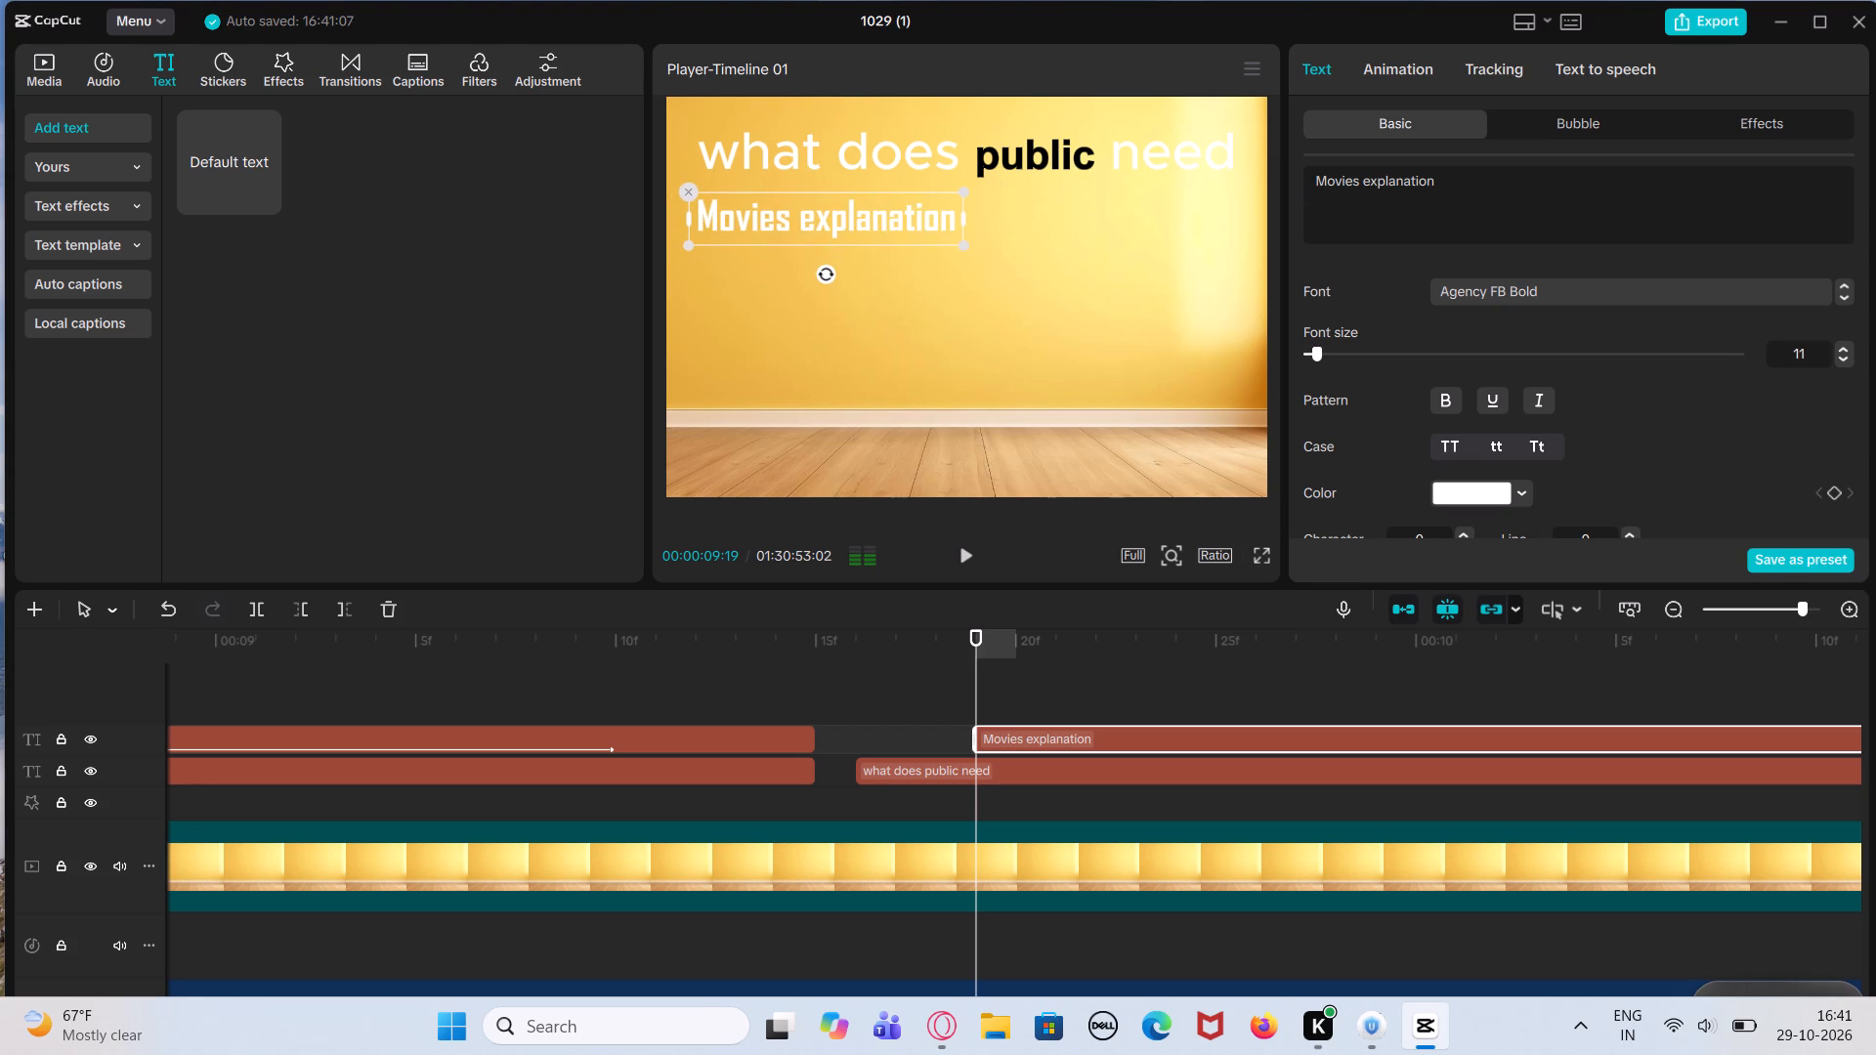
Insert a tilde before the wording so it reads "~Movies explanation".
left_click(1311, 181)
key("grave")
key("BackSpace")
key("shift+asciitilde")
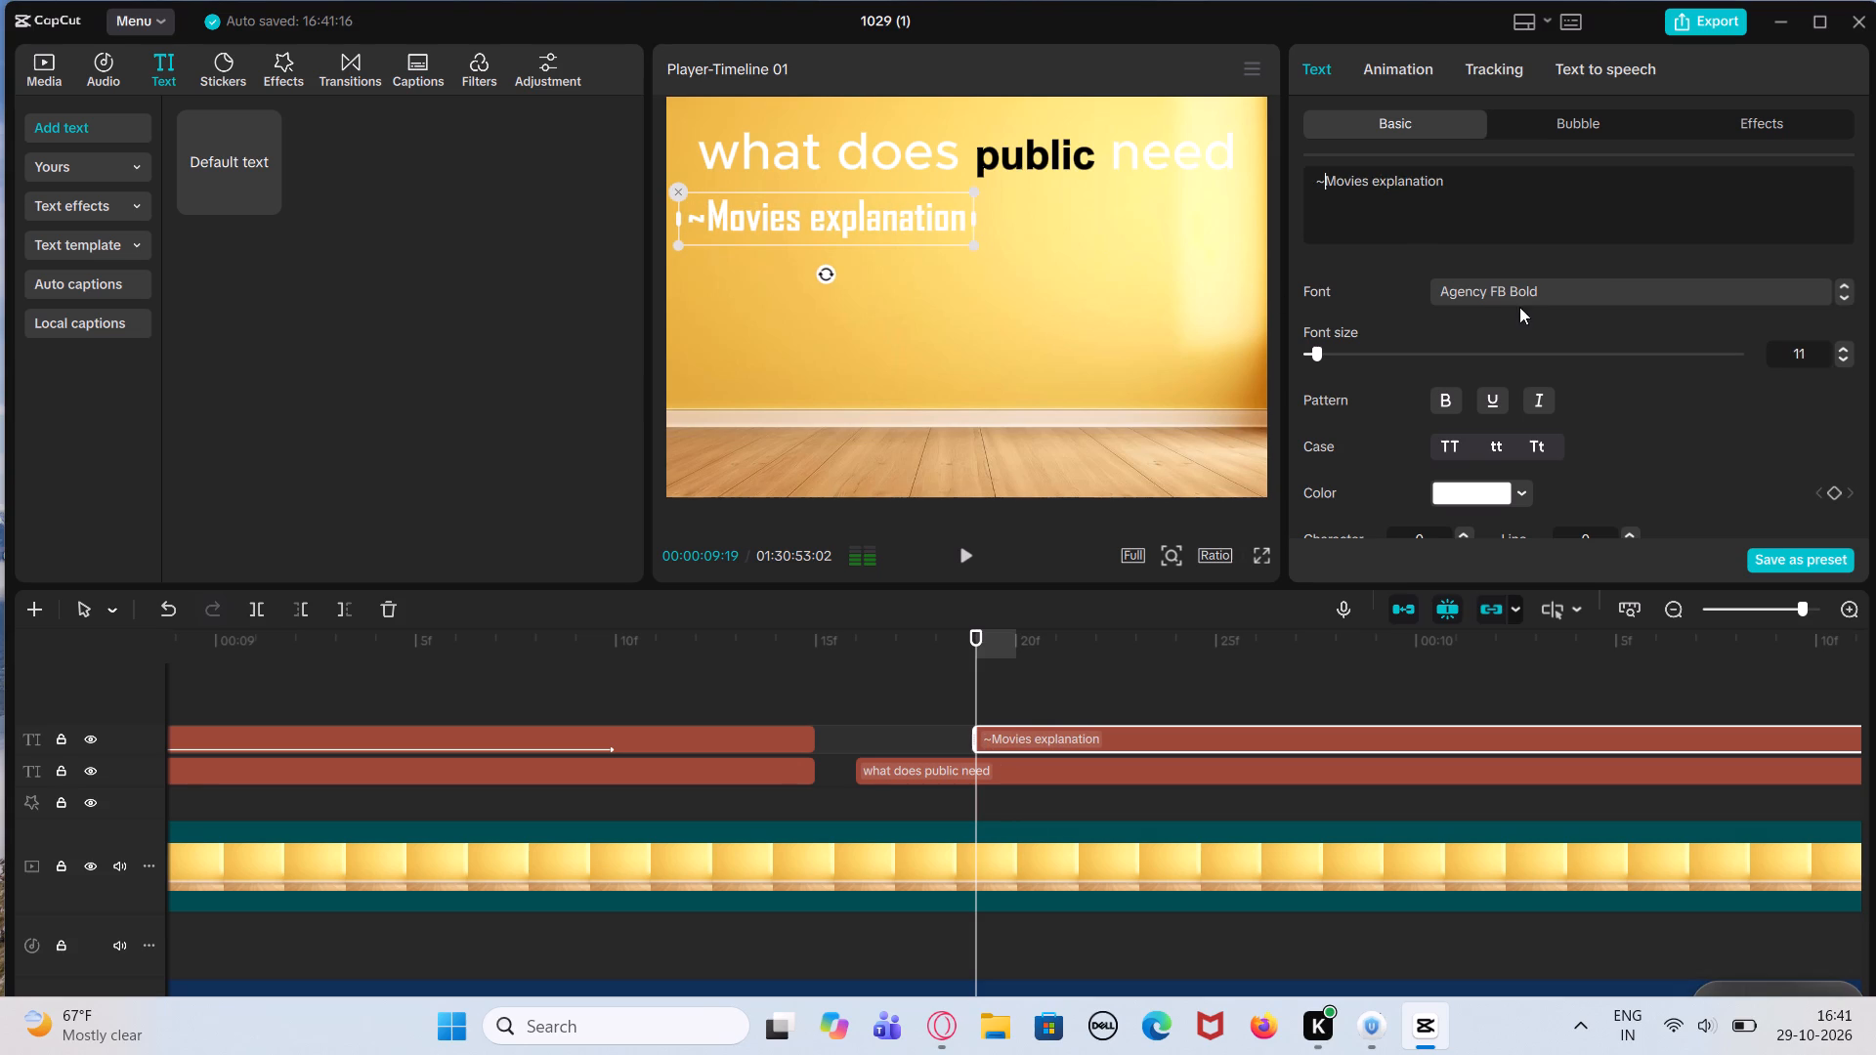
Change the "~Movies explanation" text colour to near-black, hex 0E0B14.
left_click(1521, 496)
left_click(1453, 562)
left_click(1518, 558)
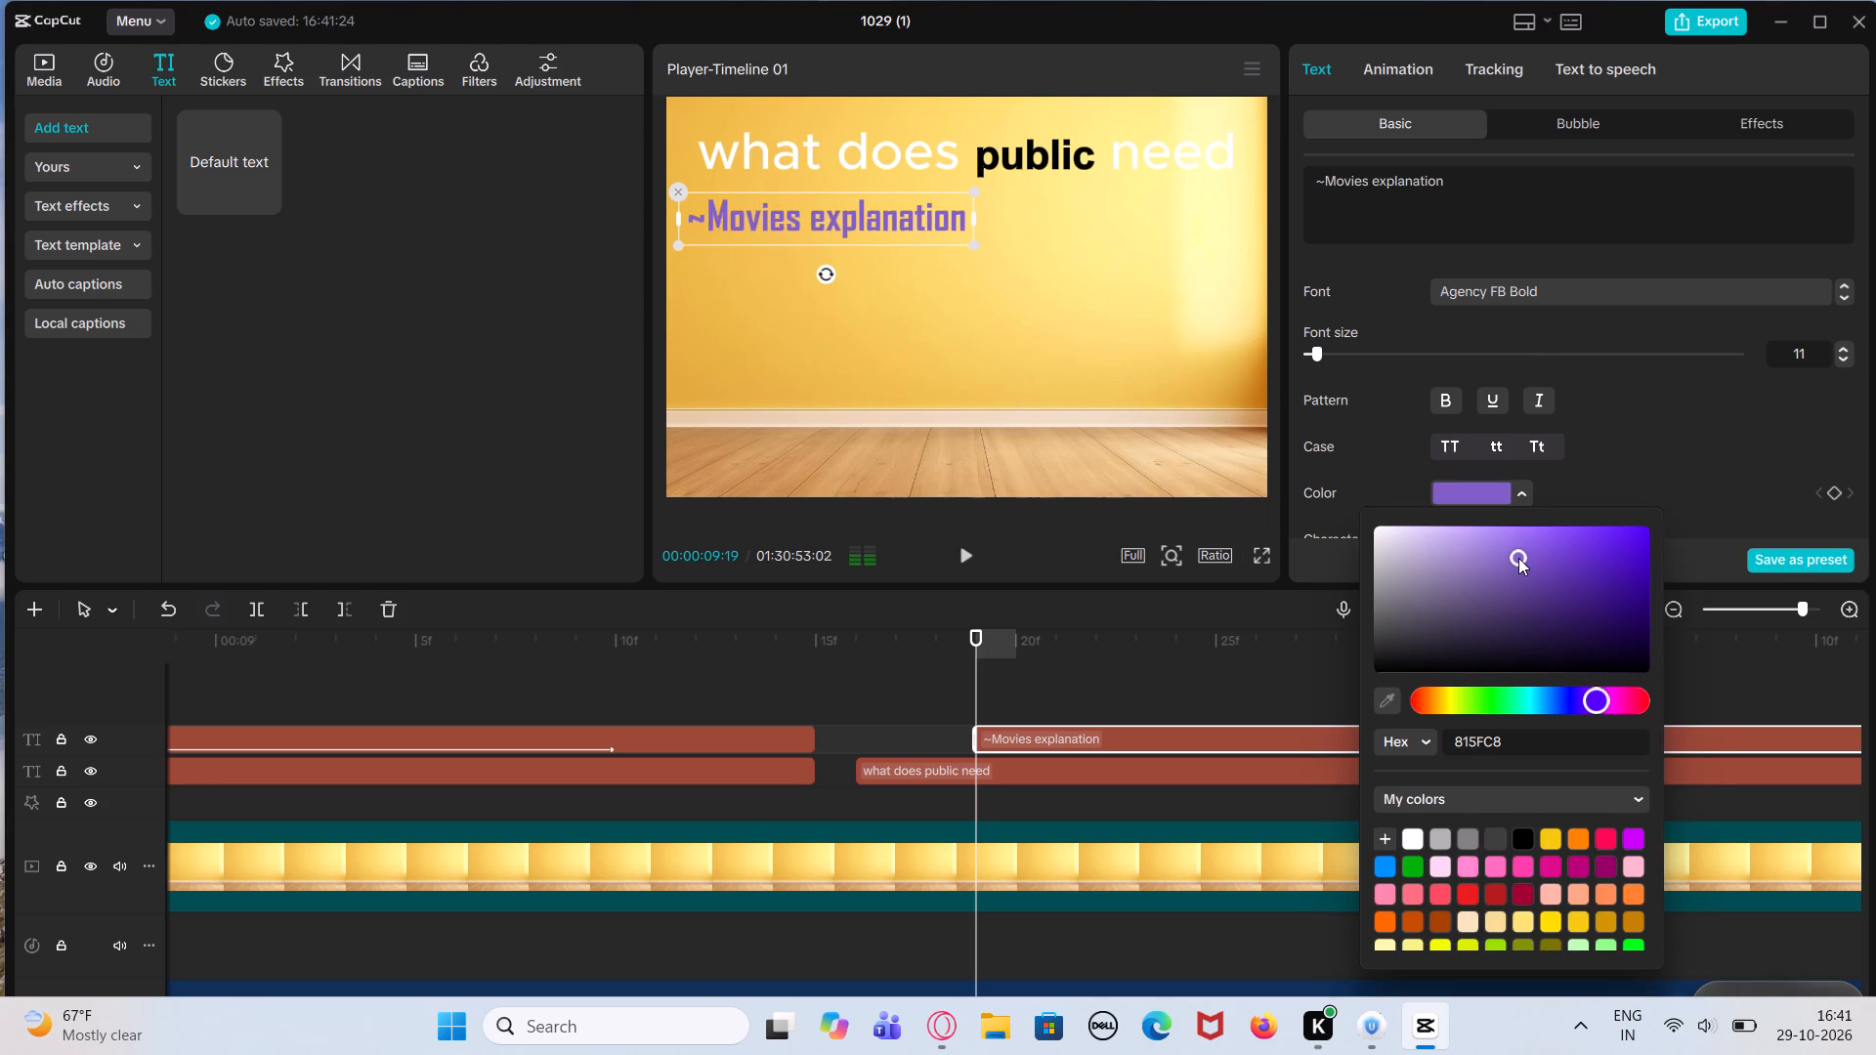
left_click(1534, 603)
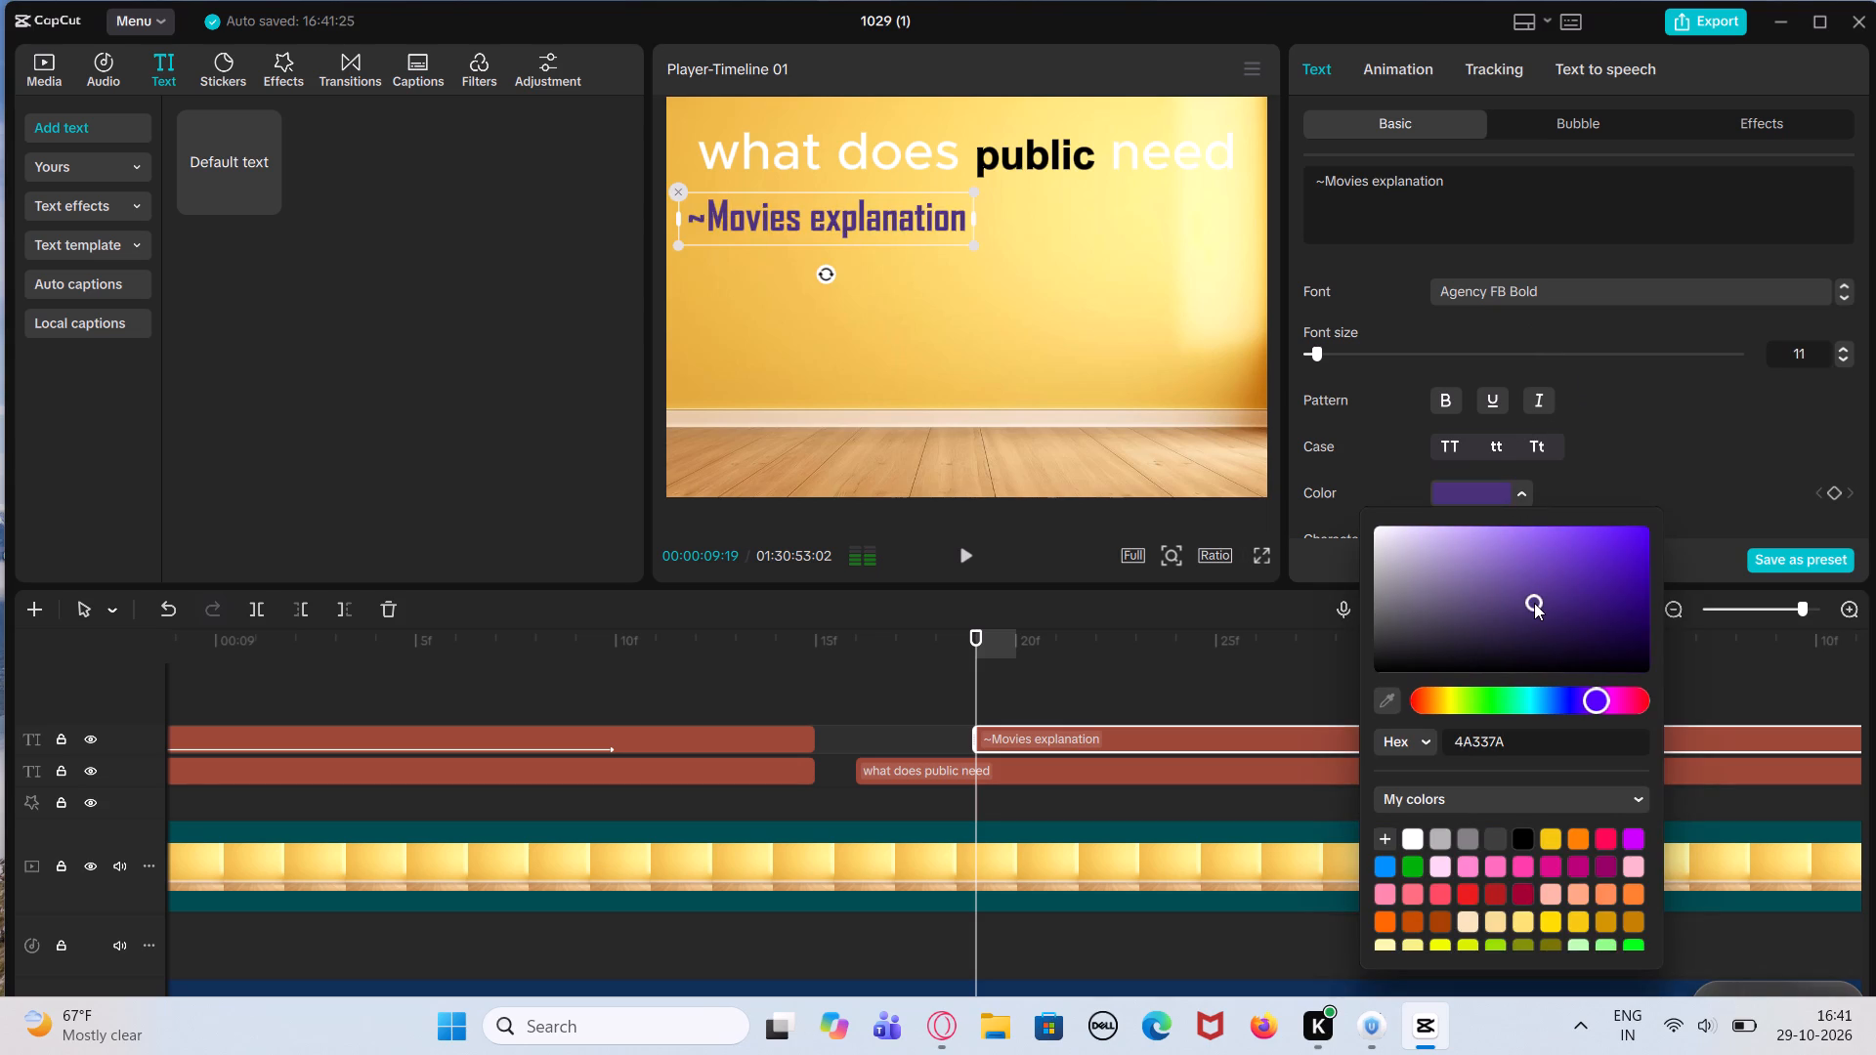
left_click(1491, 661)
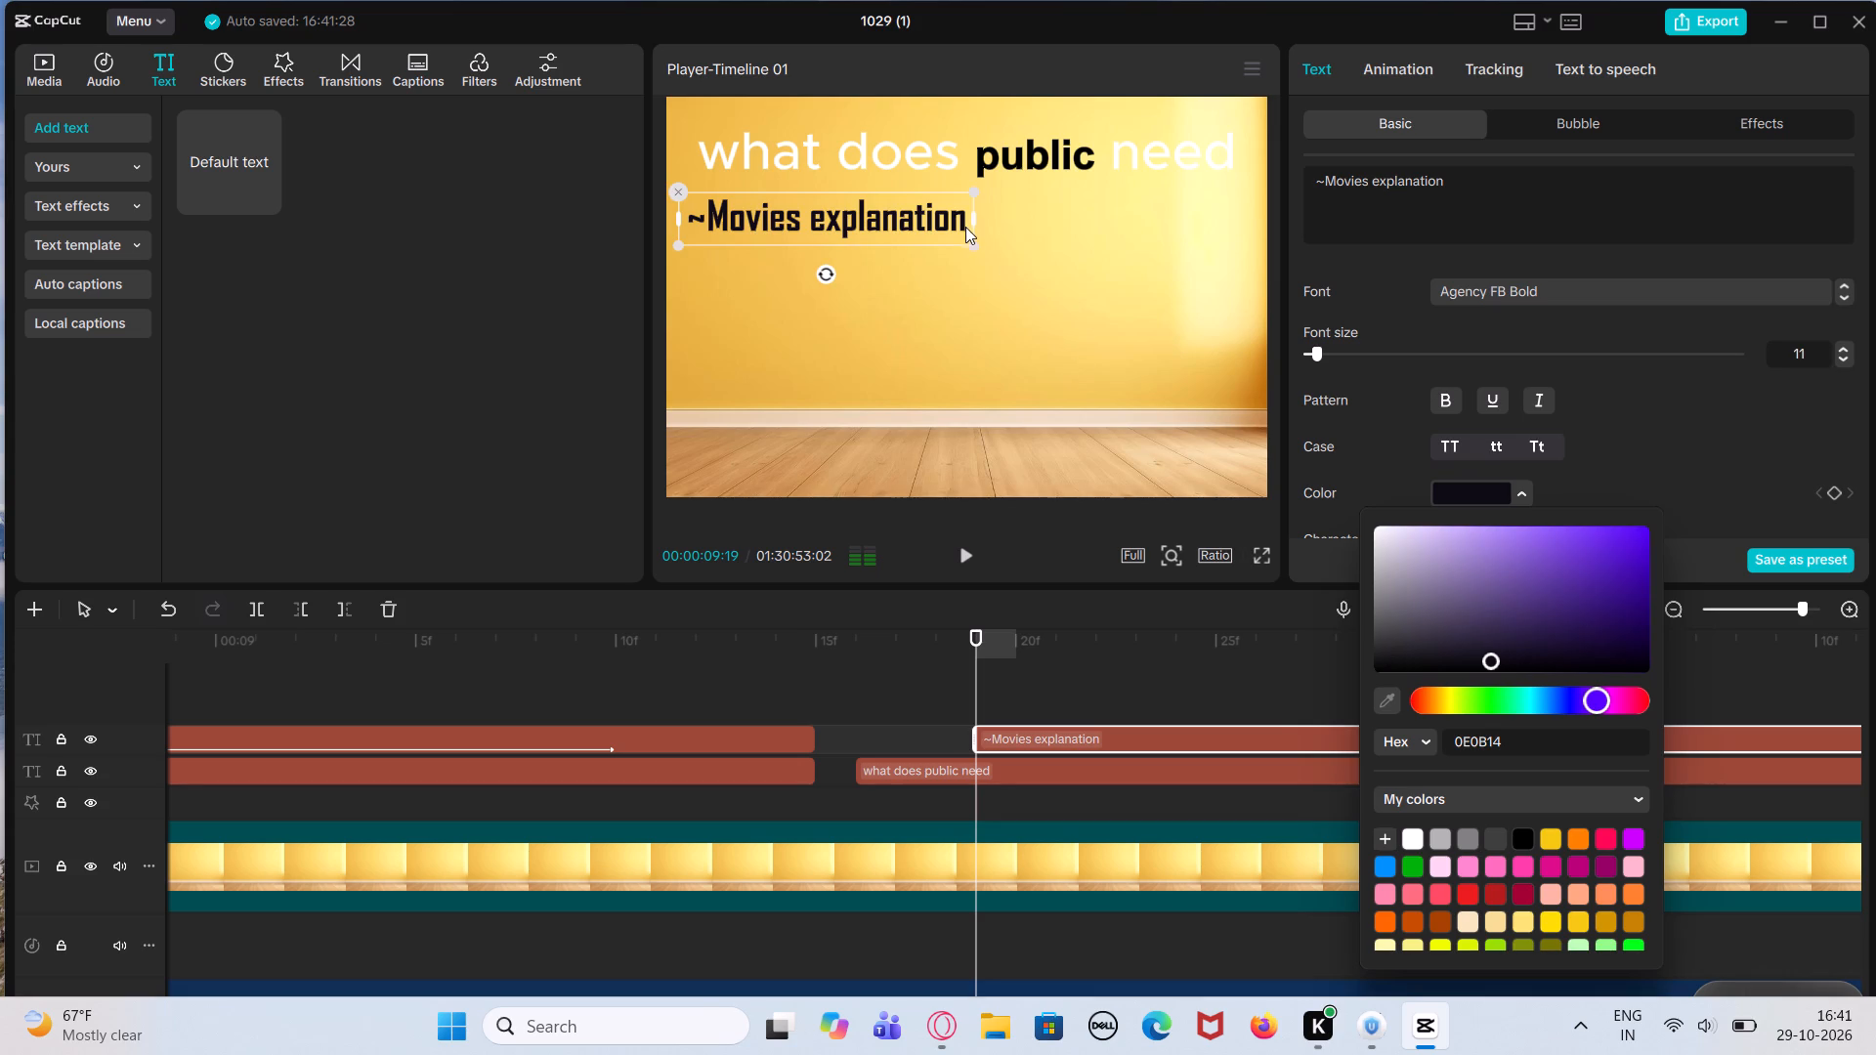
Scale the "~Movies explanation" text down slightly and nudge it closer to the left edge of the video frame.
left_click_drag(972, 242, 924, 270)
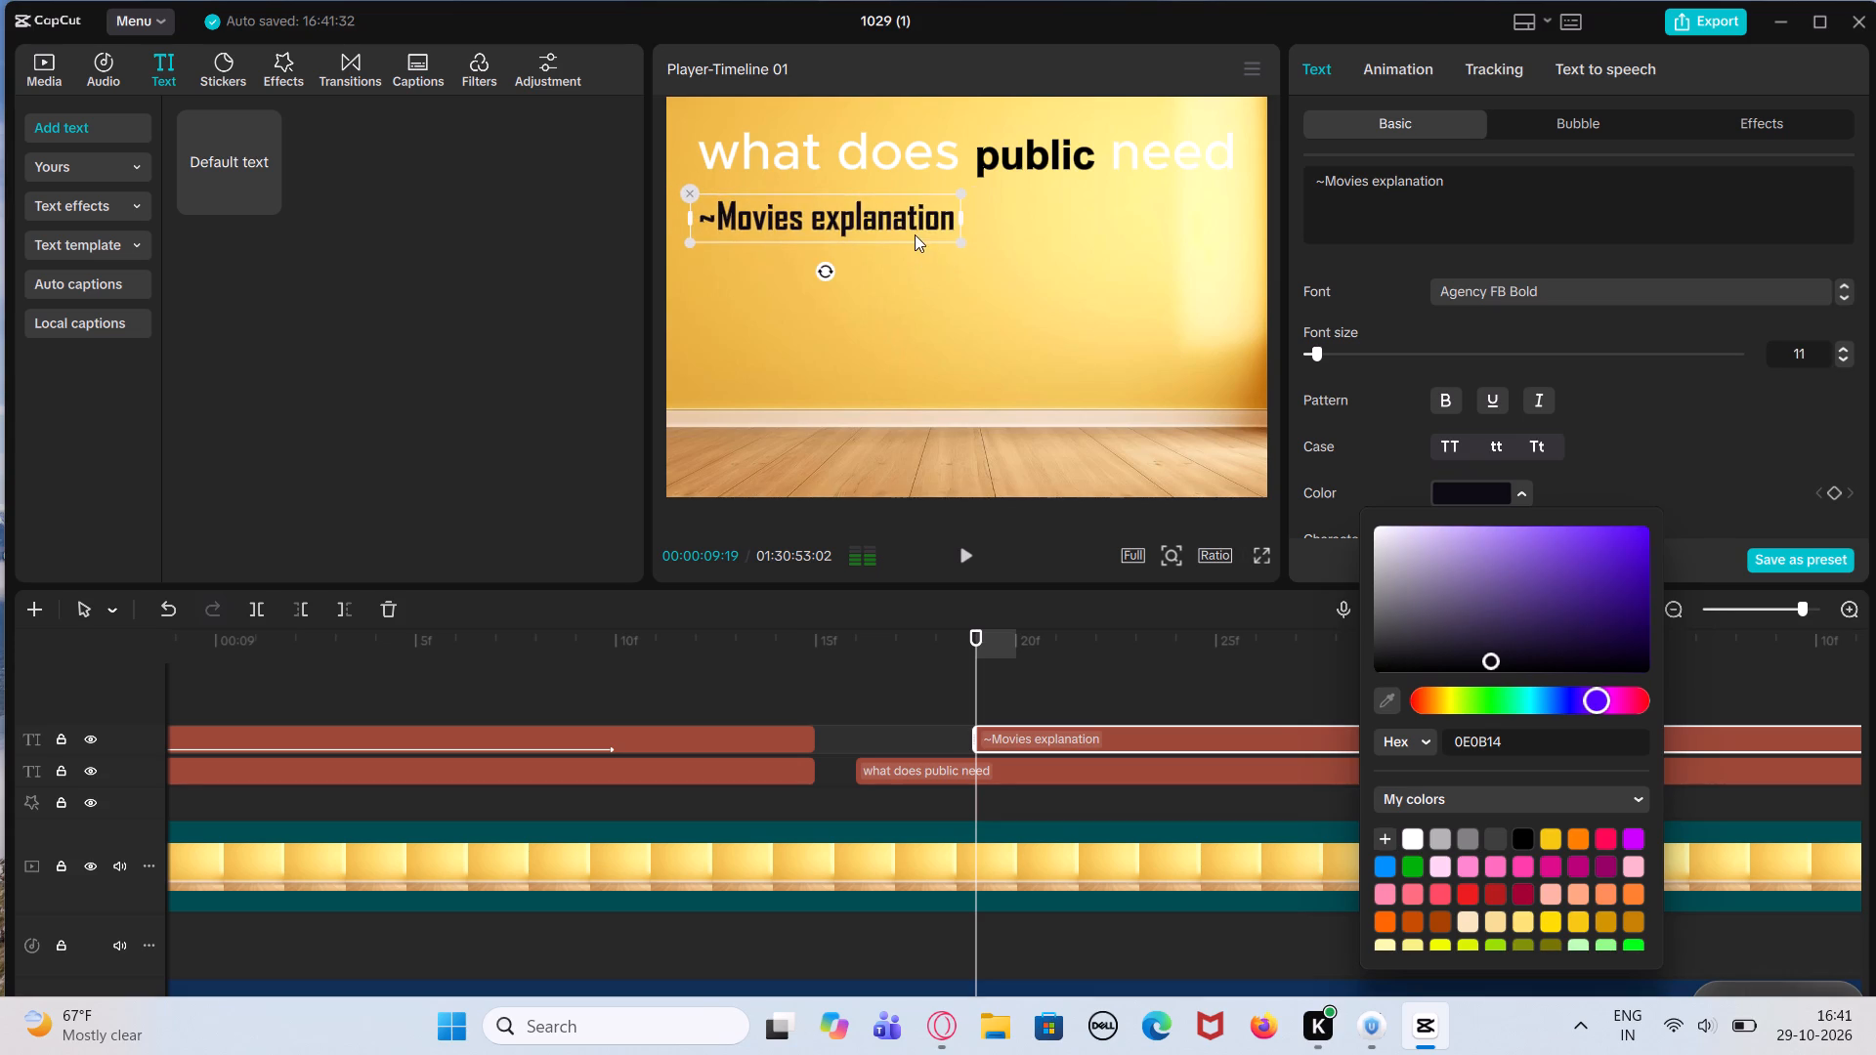
left_click_drag(914, 233, 902, 238)
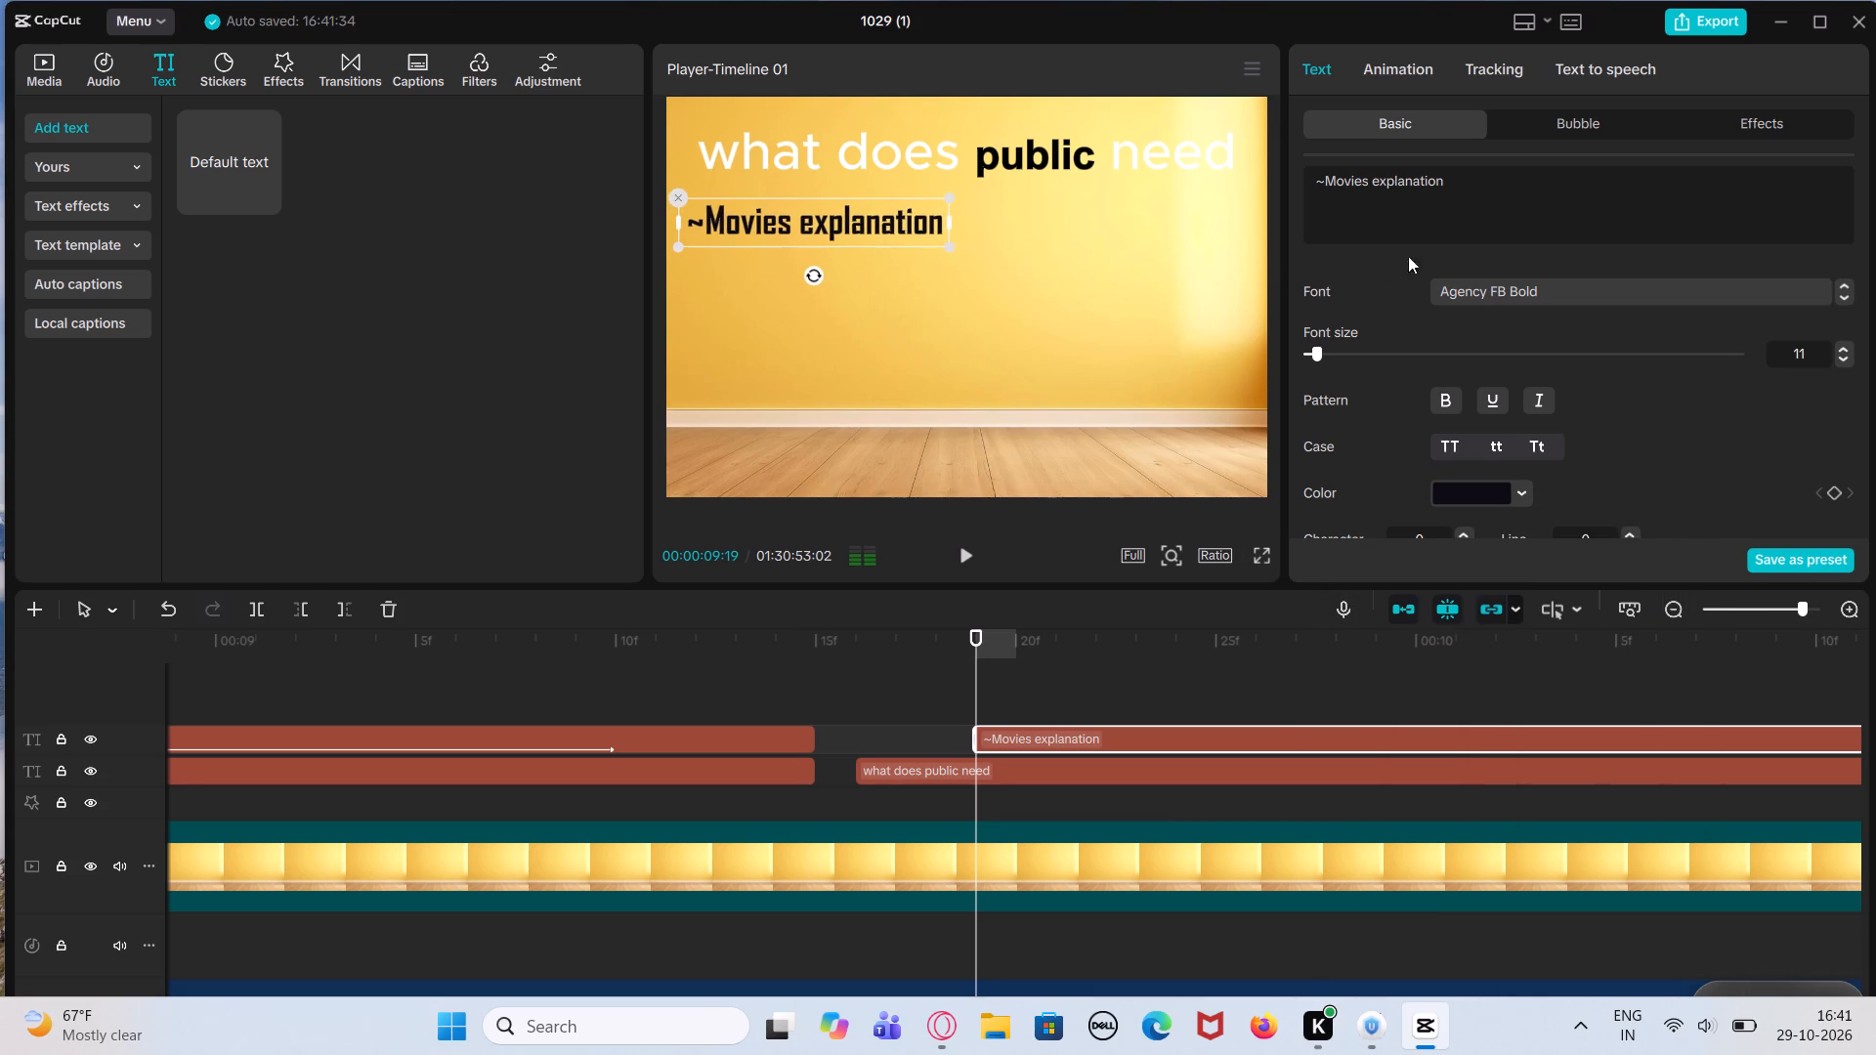
Underline the "~Movies explanation" text.
left_click(1477, 206)
left_click(1486, 407)
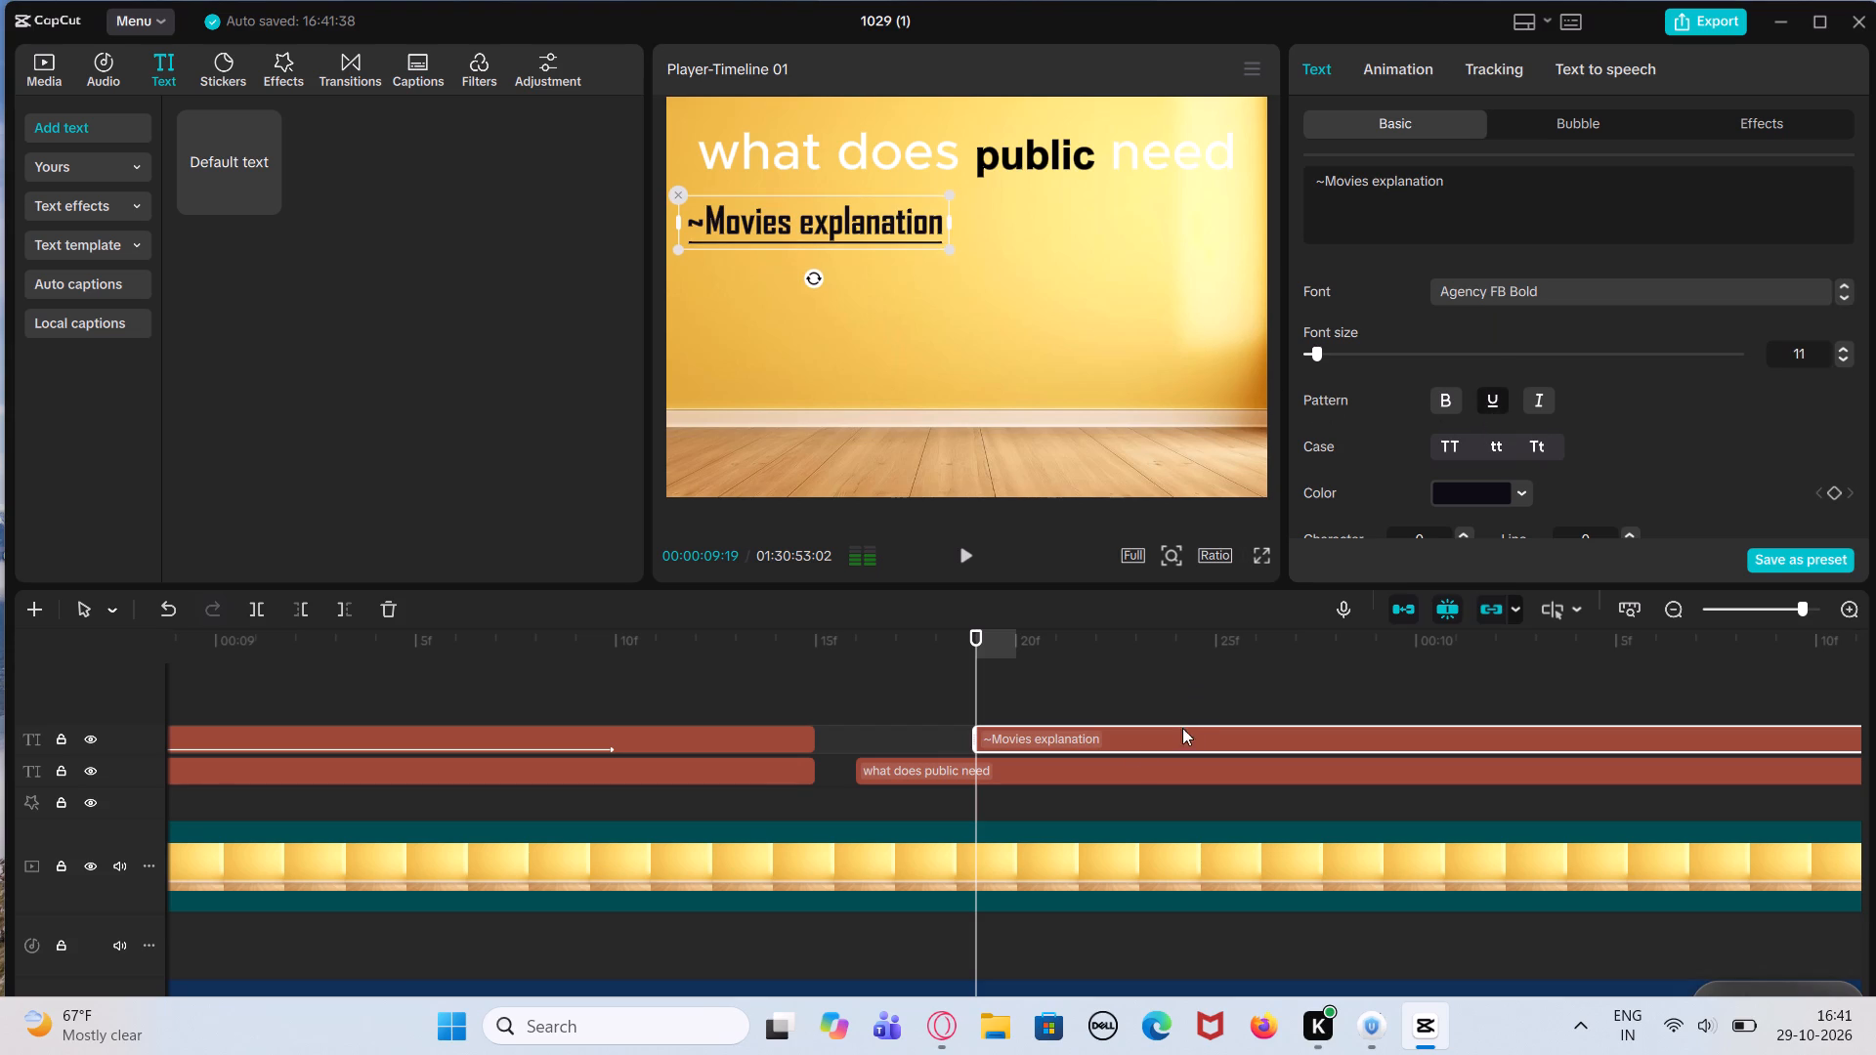
Add another default text clip starting at 00:00:09:21, shortly after the "~Movies explanation" clip begins.
left_click(1090, 689)
left_click(1021, 690)
left_click(1061, 689)
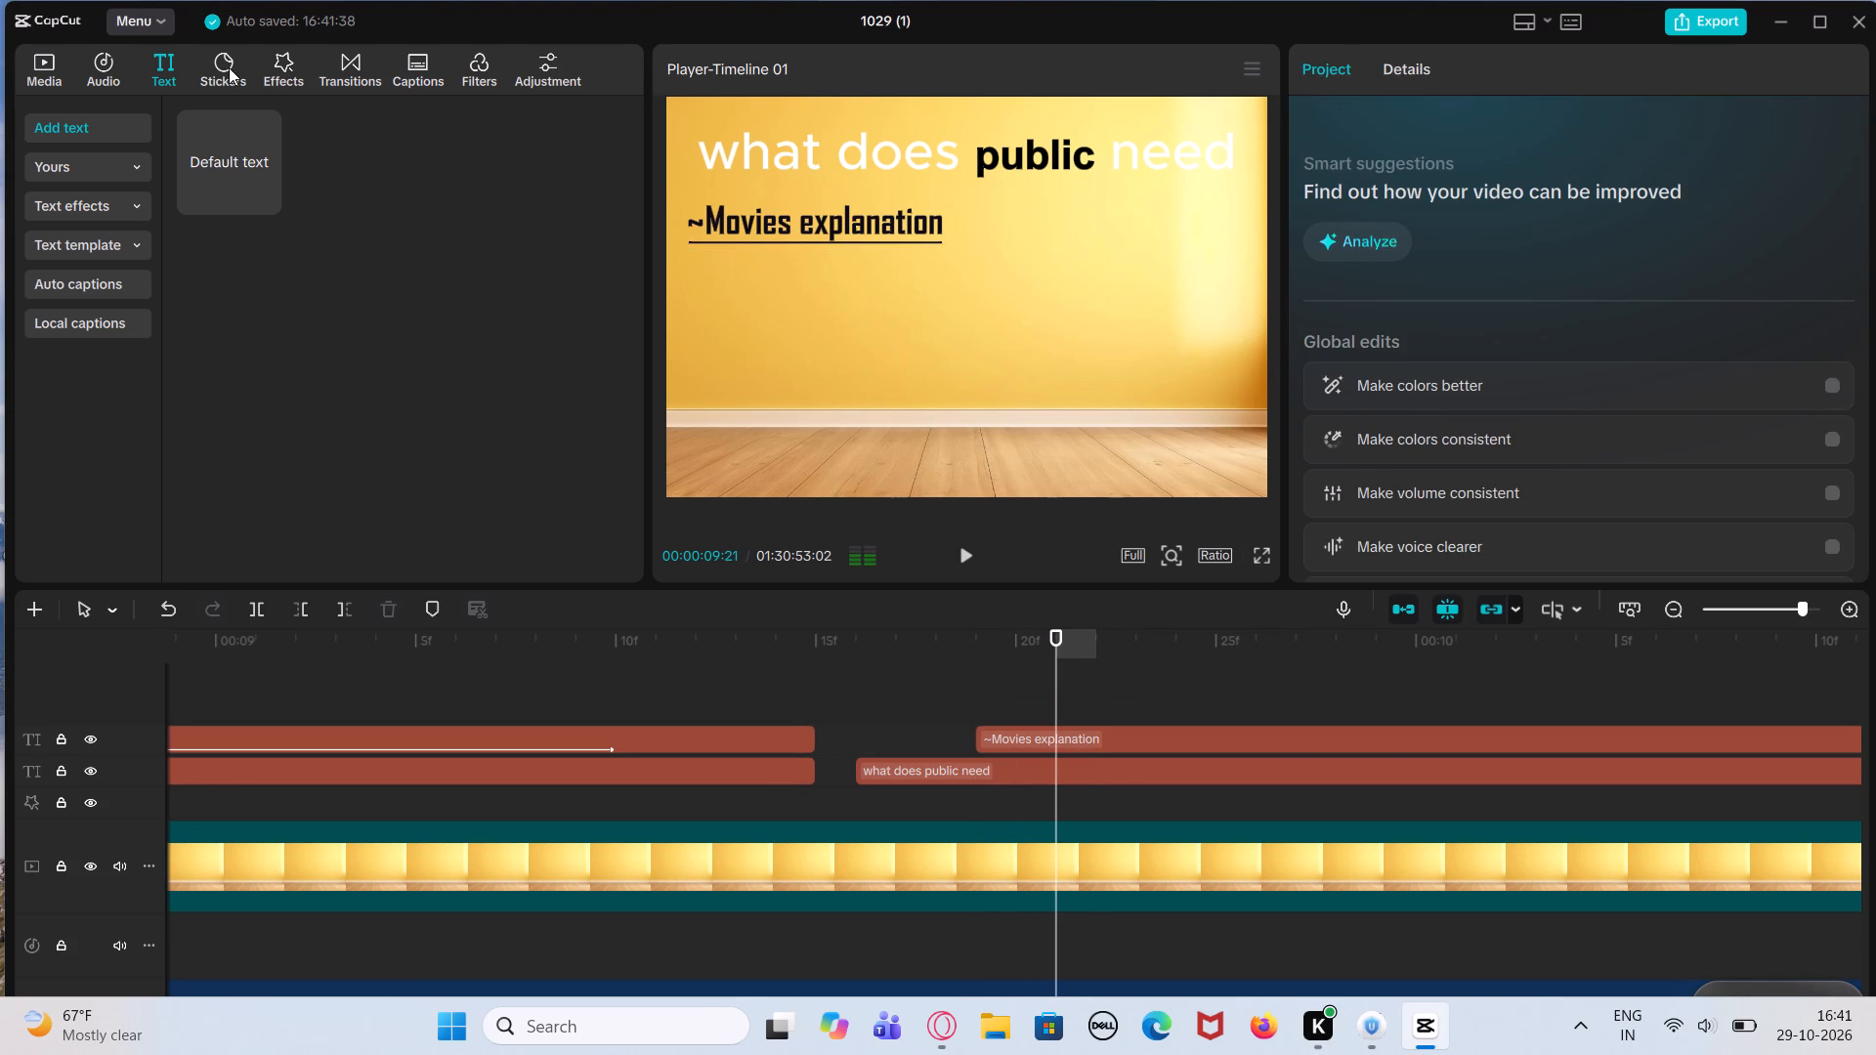
left_click(273, 200)
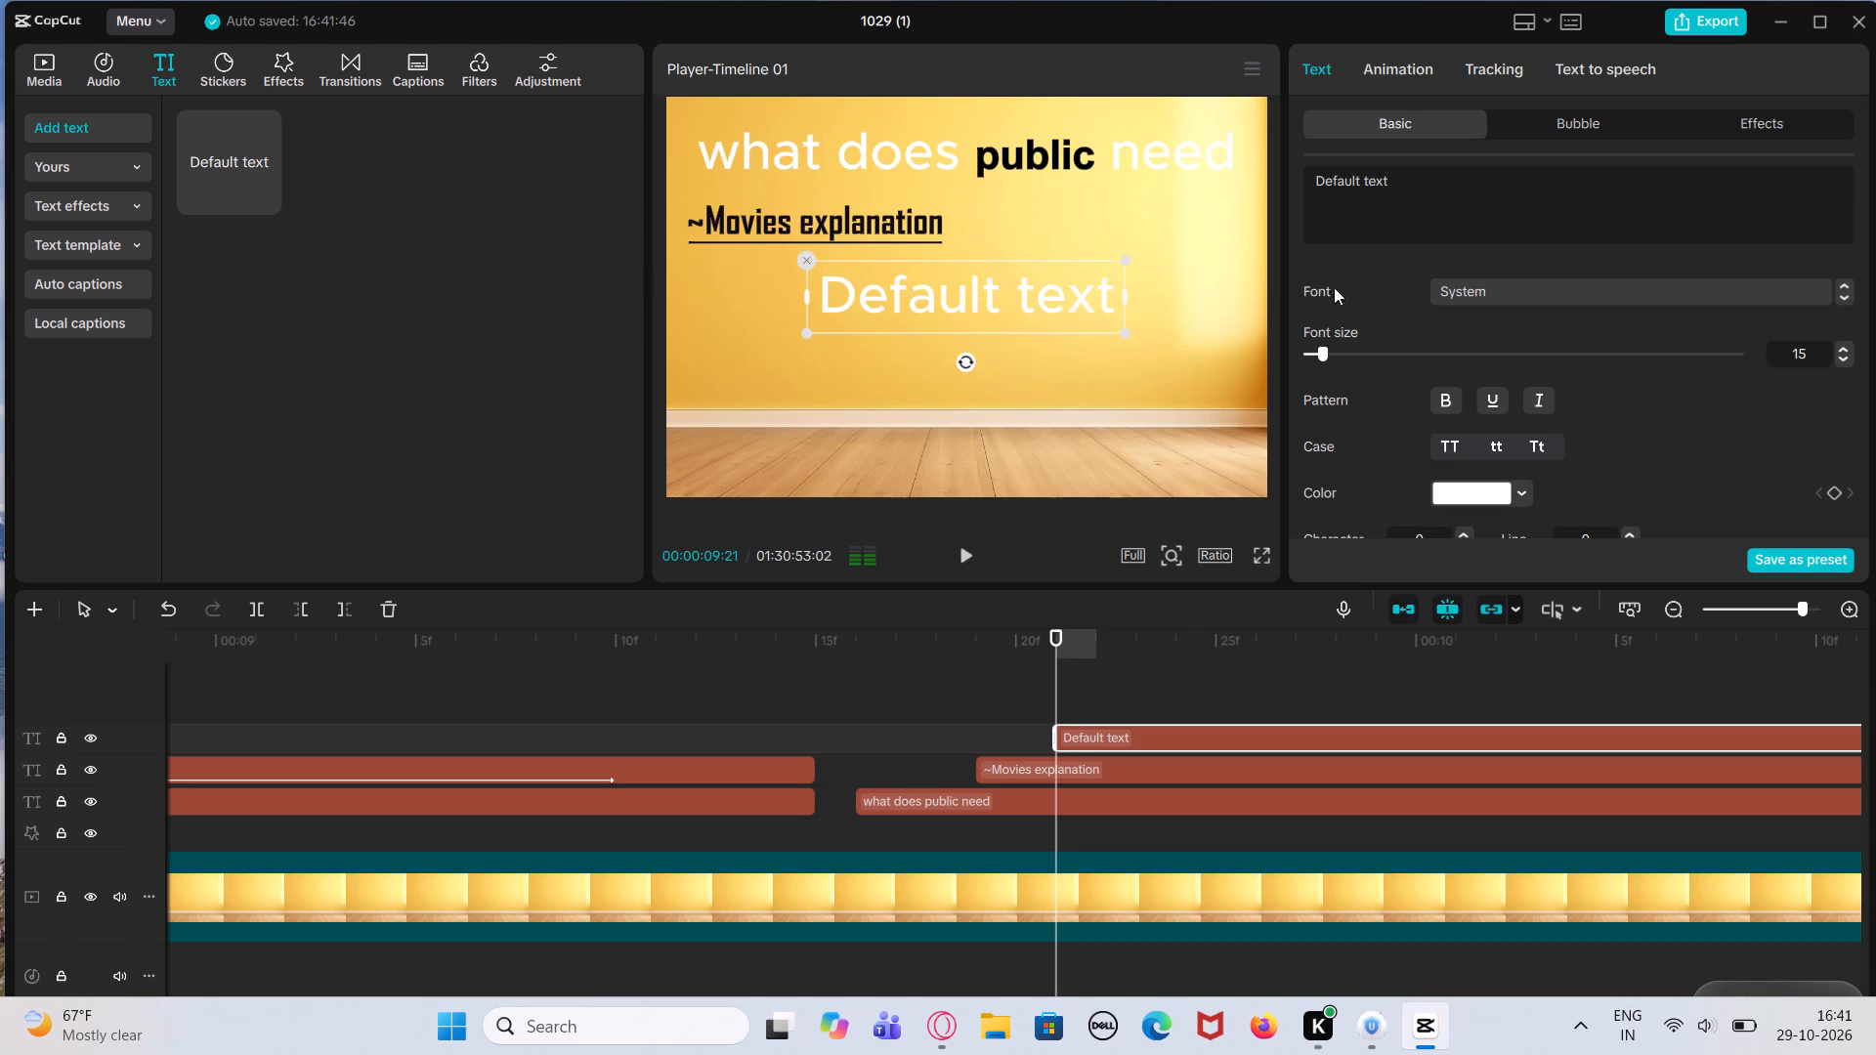
Replace the newest clip's default wording with "Earning apps" and select the text in the video frame.
left_click(1395, 178)
key("BackSpace")
key("BackSpace")
key("BackSpace")
key("BackSpace")
key("BackSpace")
key("BackSpace")
key("BackSpace")
key("BackSpace")
key("BackSpace")
key("BackSpace")
key("BackSpace")
key("BackSpace")
key("BackSpace")
key("BackSpace")
key("BackSpace")
key("BackSpace")
key("BackSpace")
key("BackSpace")
key("BackSpace")
key("BackSpace")
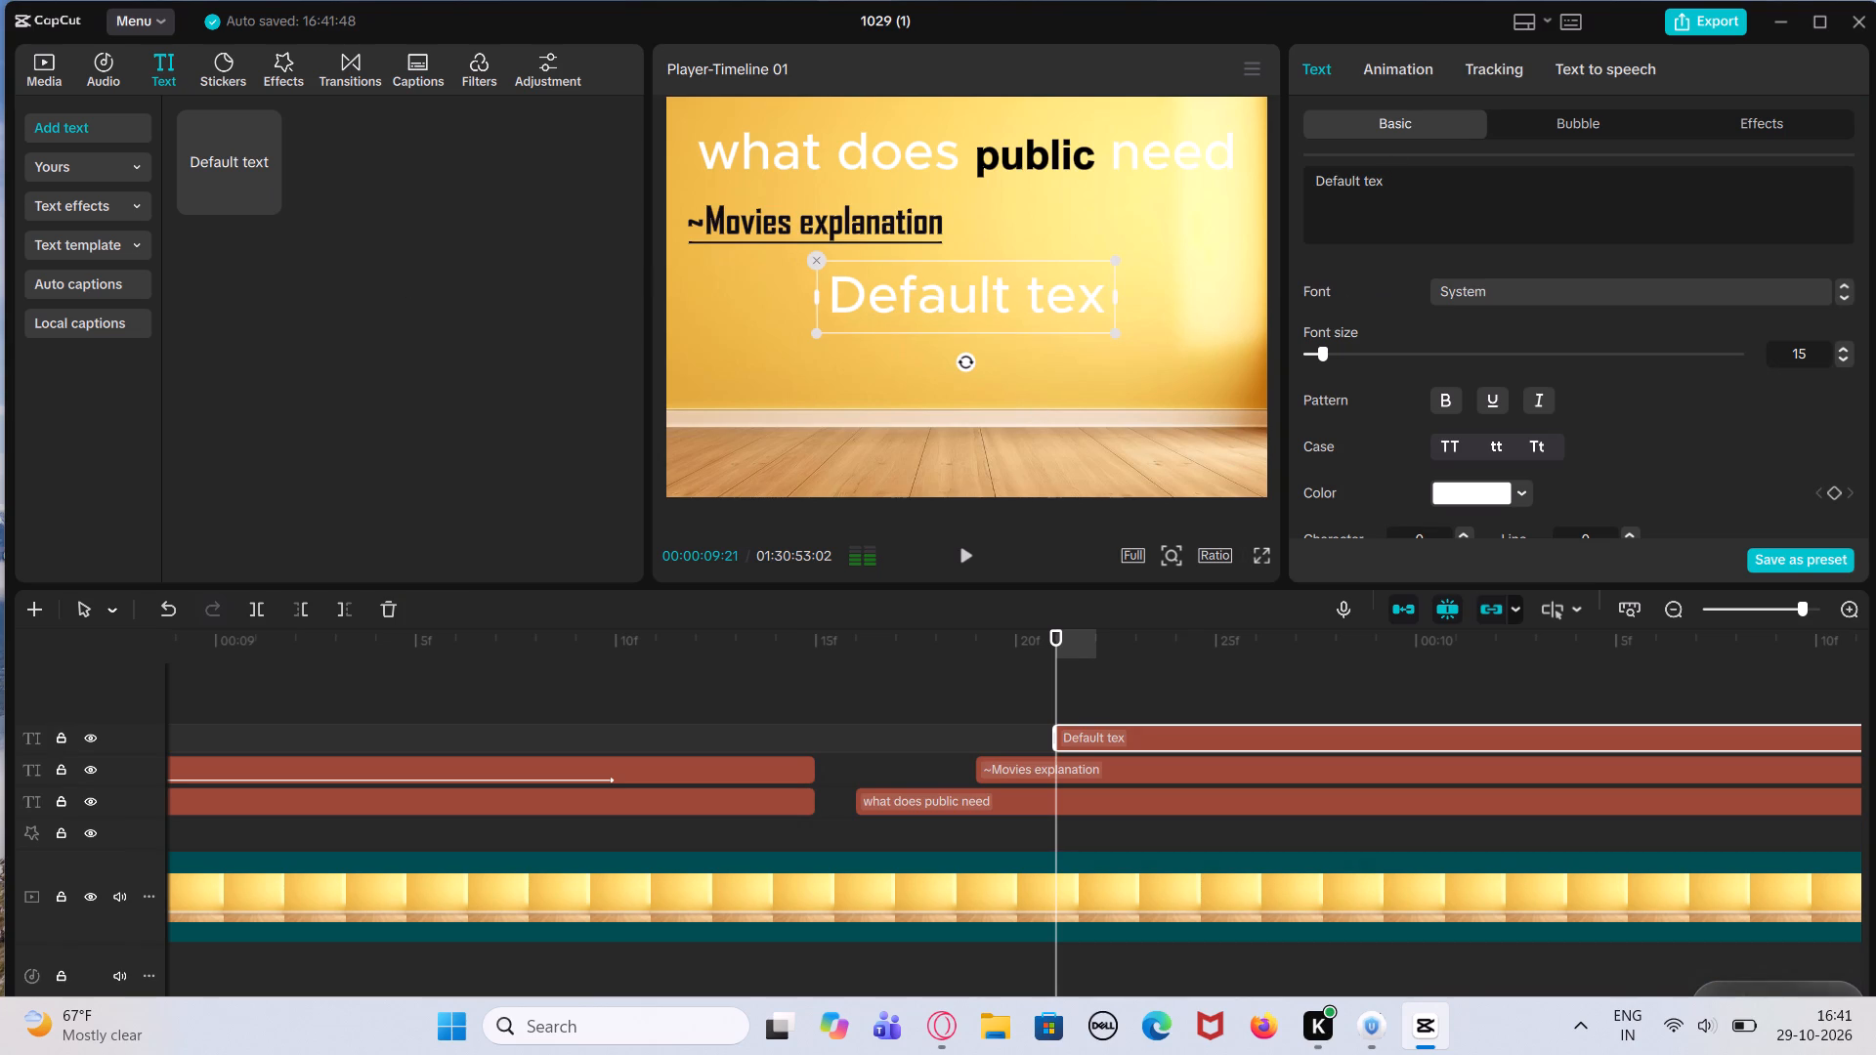
type("EAR")
key("n")
key("BackSpace")
key("BackSpace")
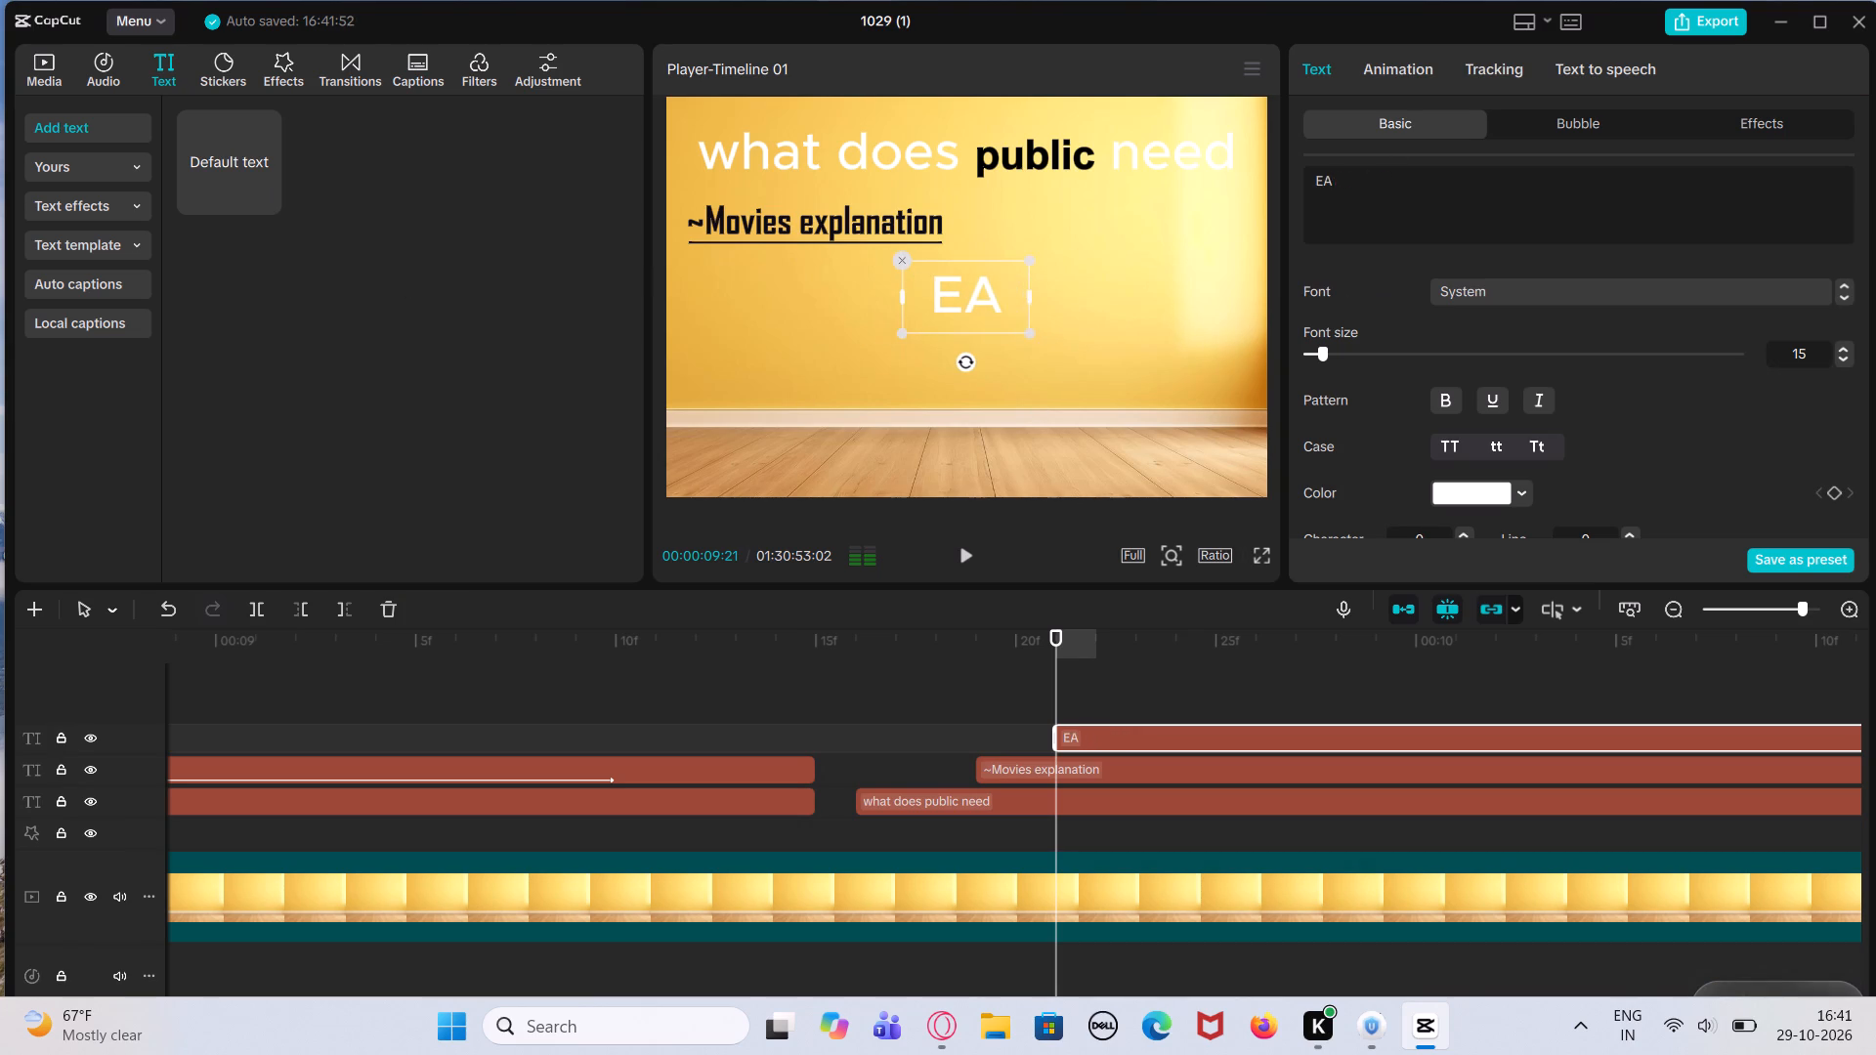
key("BackSpace")
key("BackSpace")
key("e")
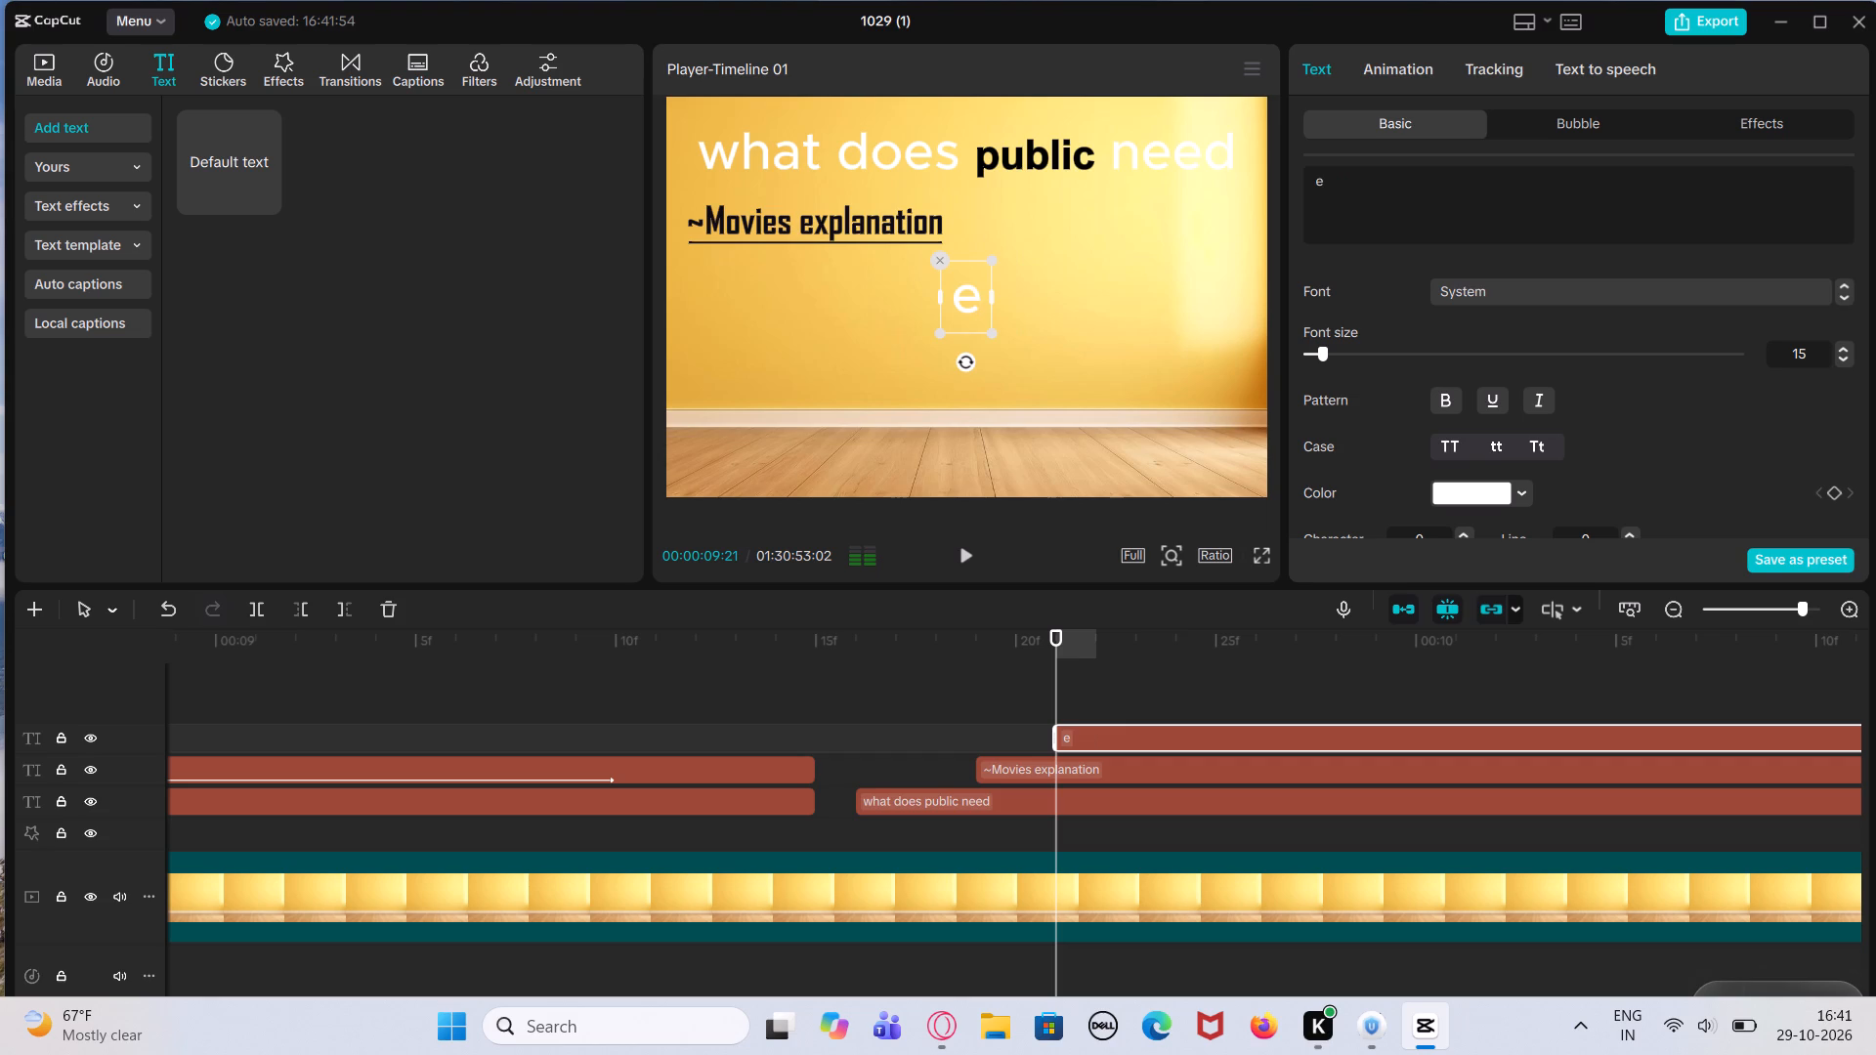
key("e")
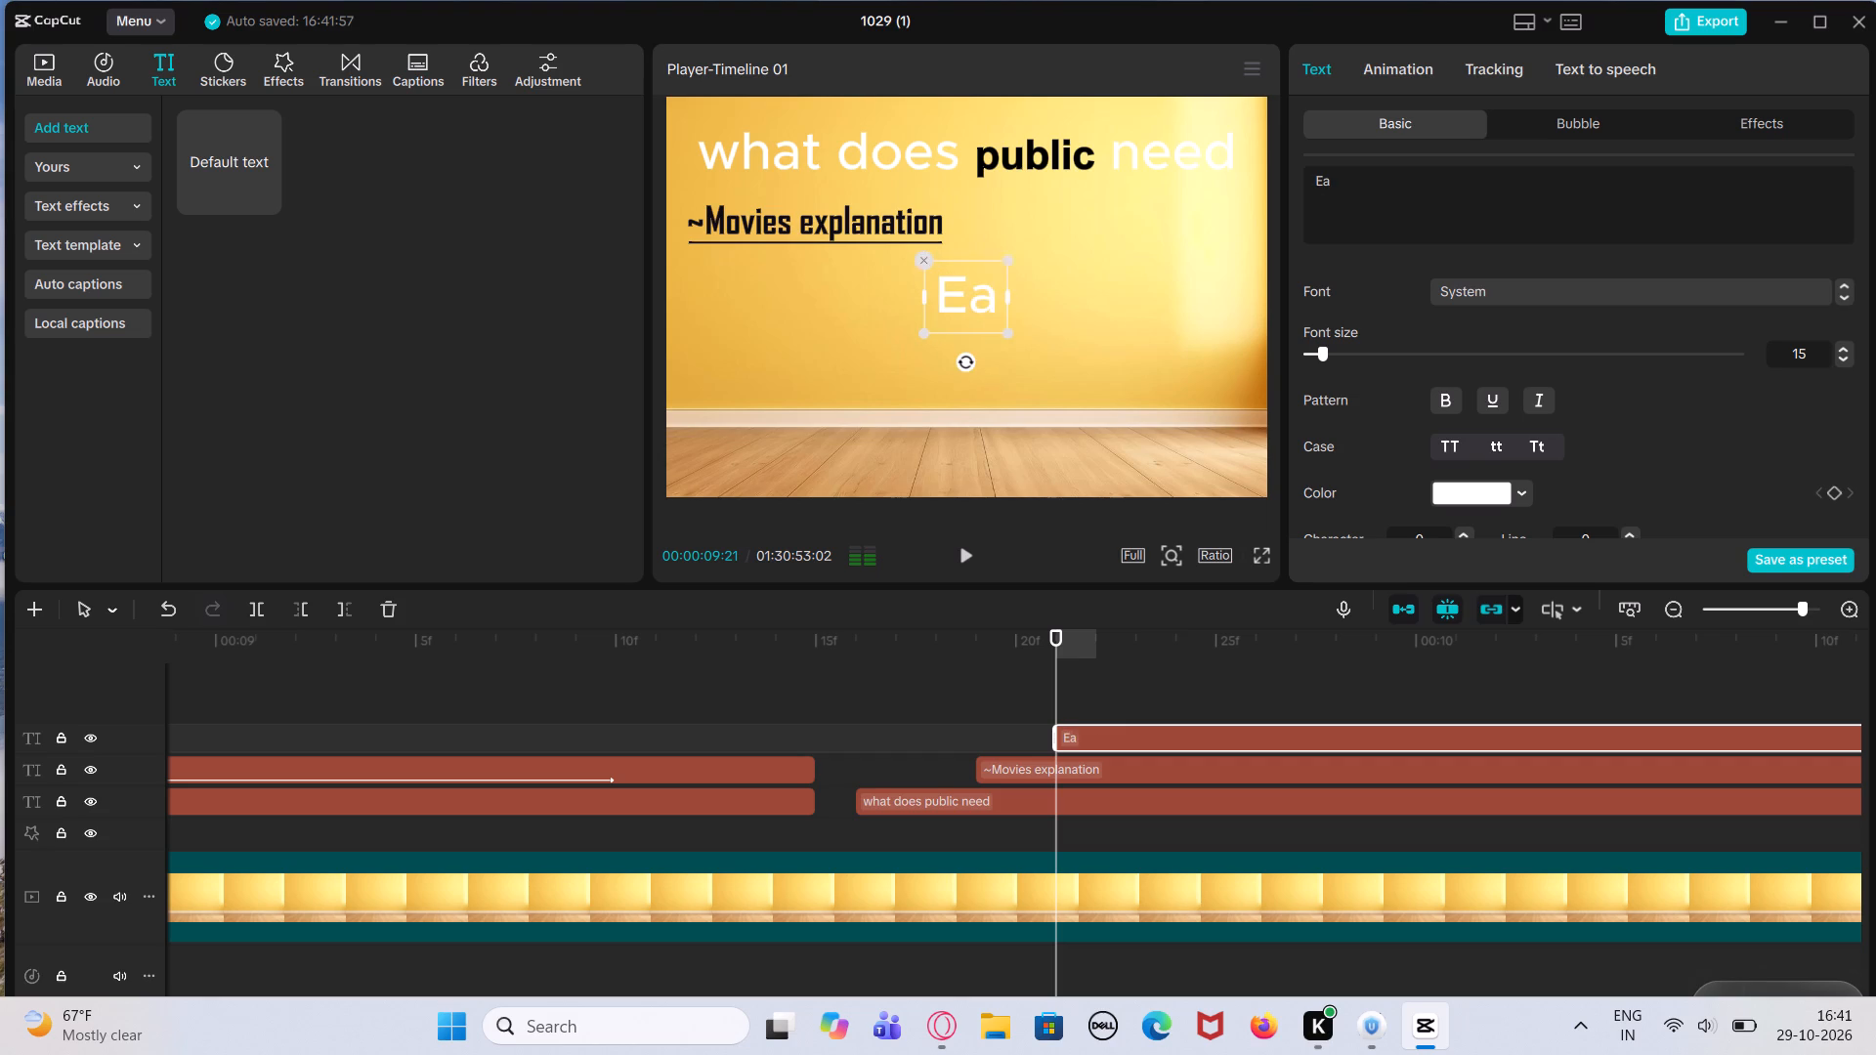
key("BackSpace")
type("ning app")
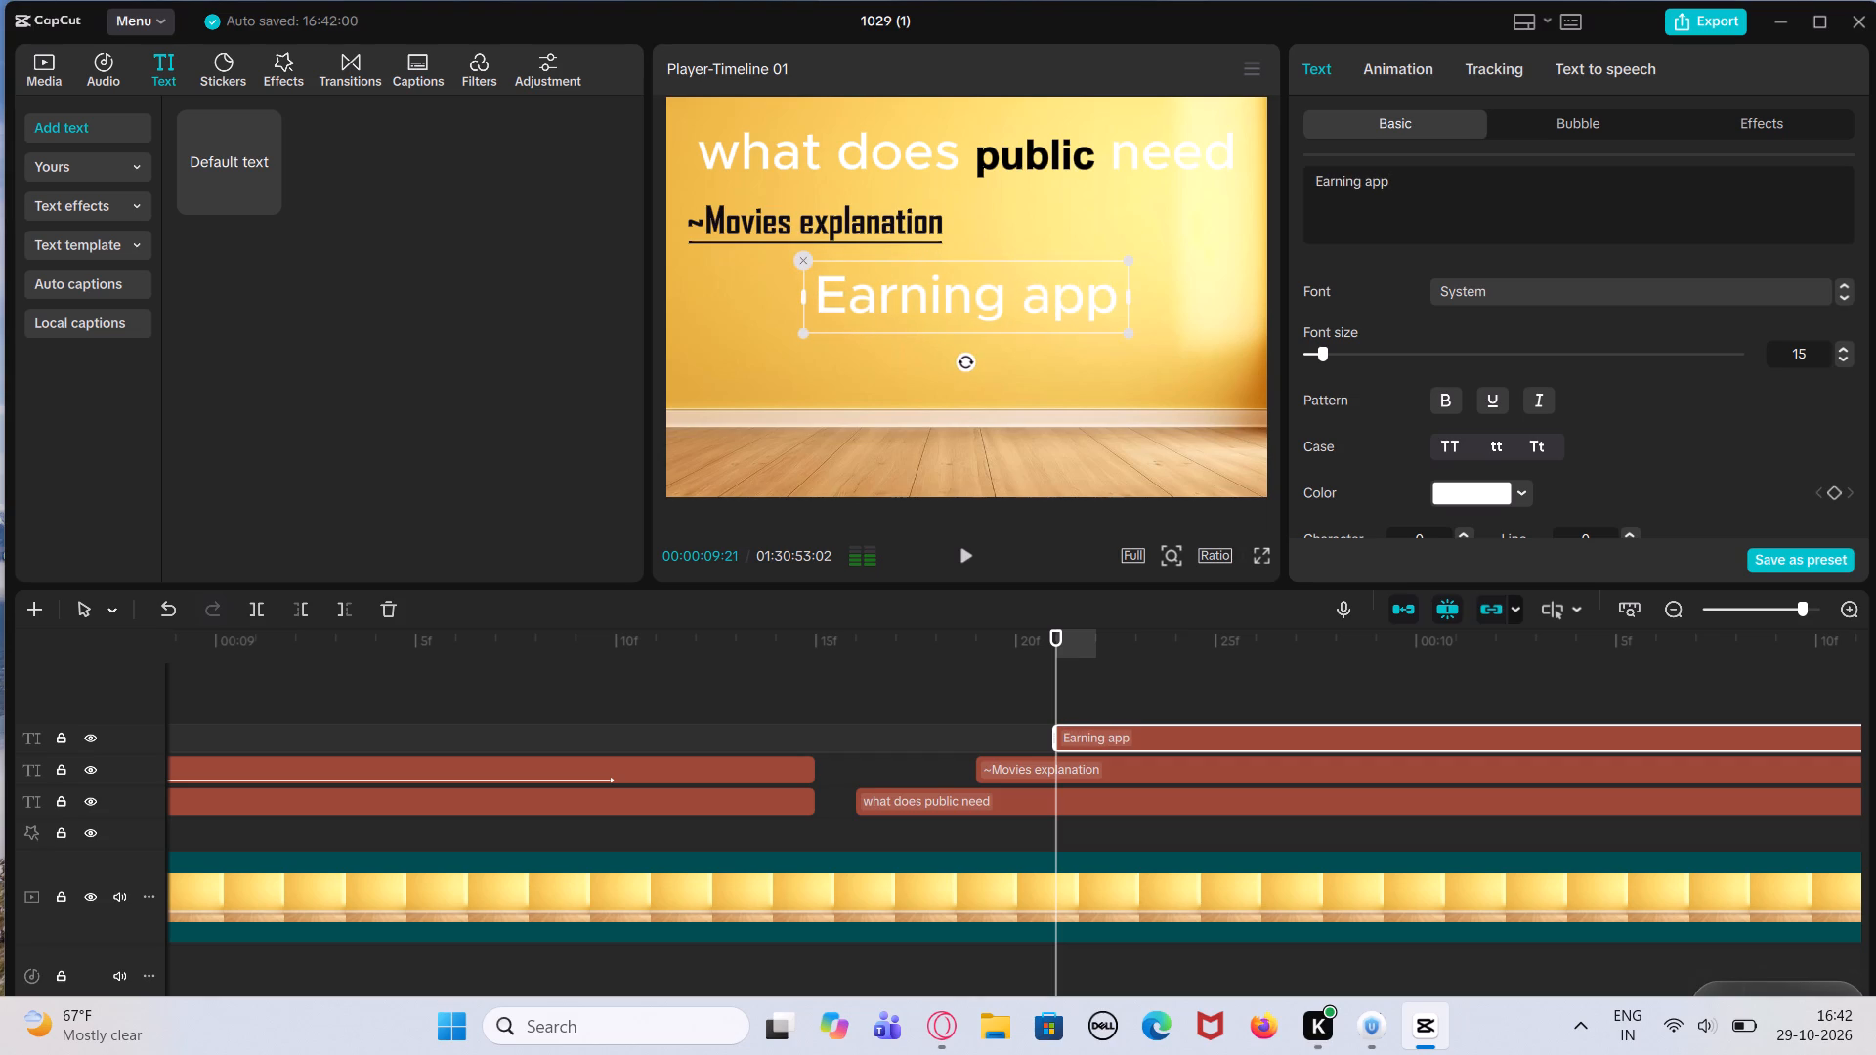
key("s")
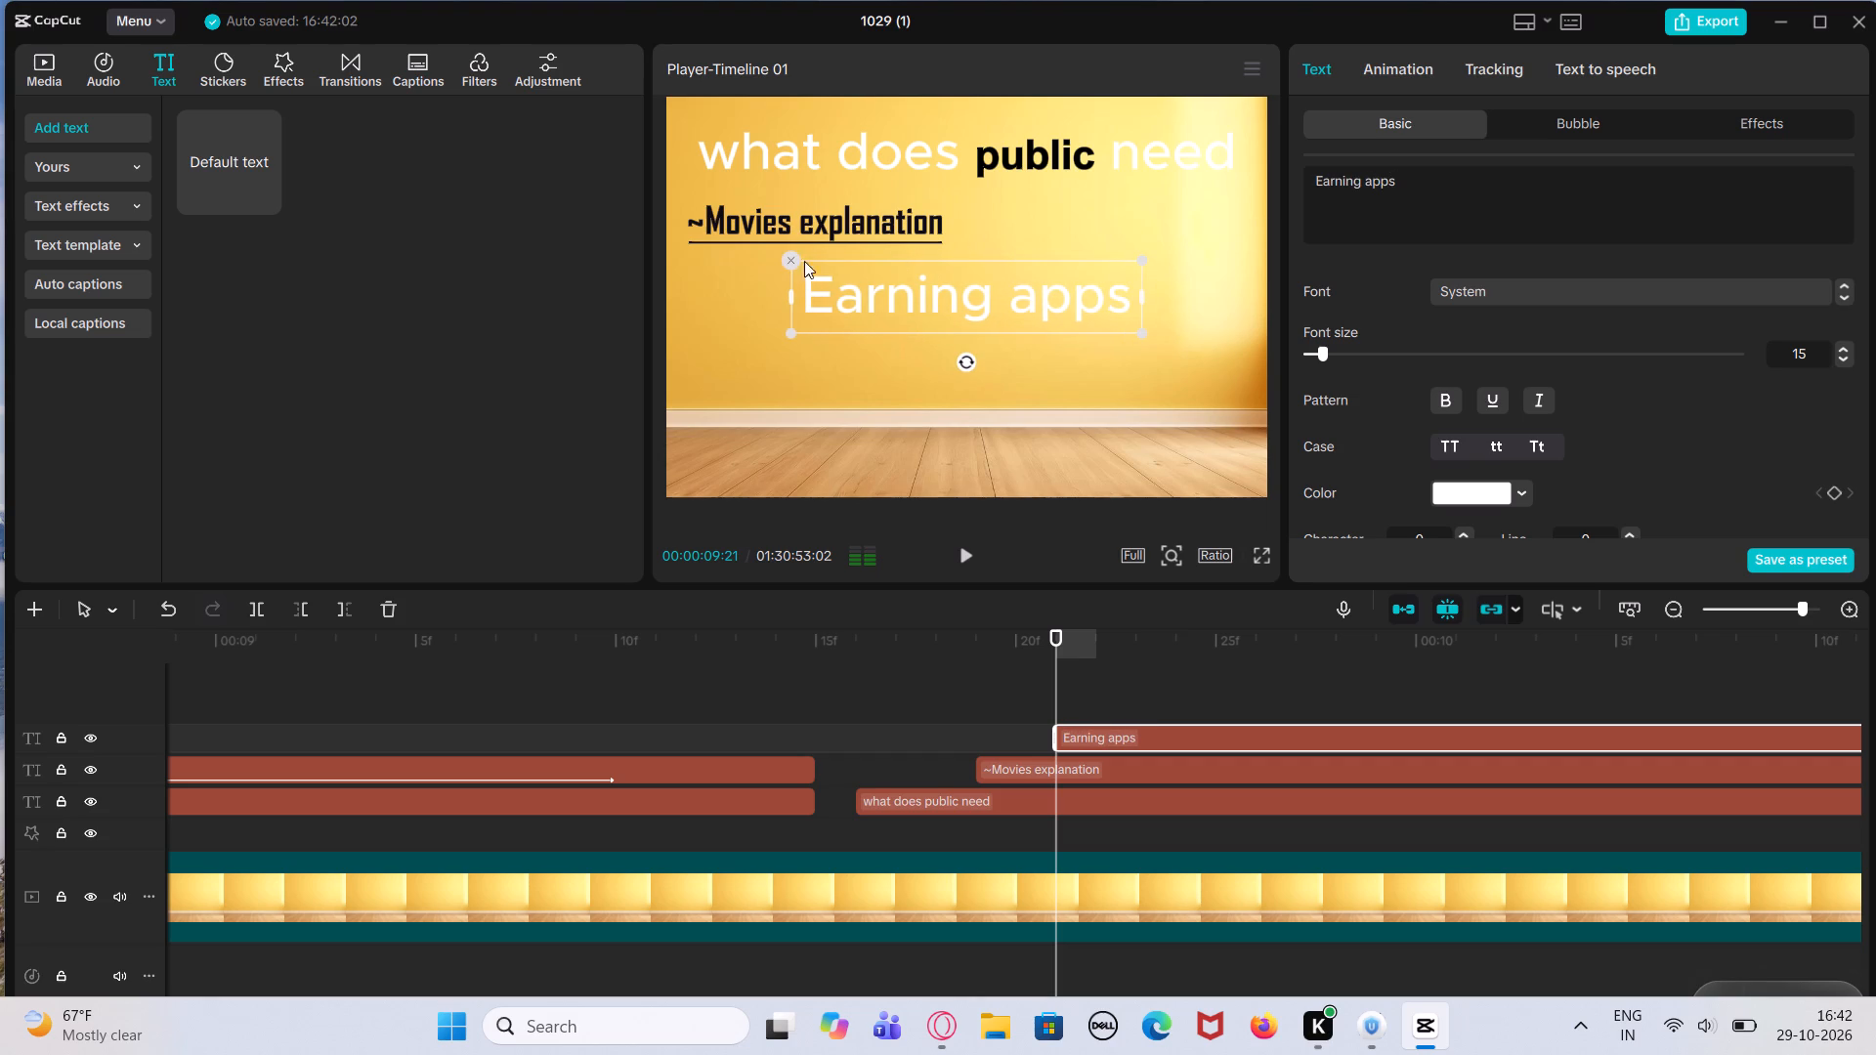
left_click(802, 286)
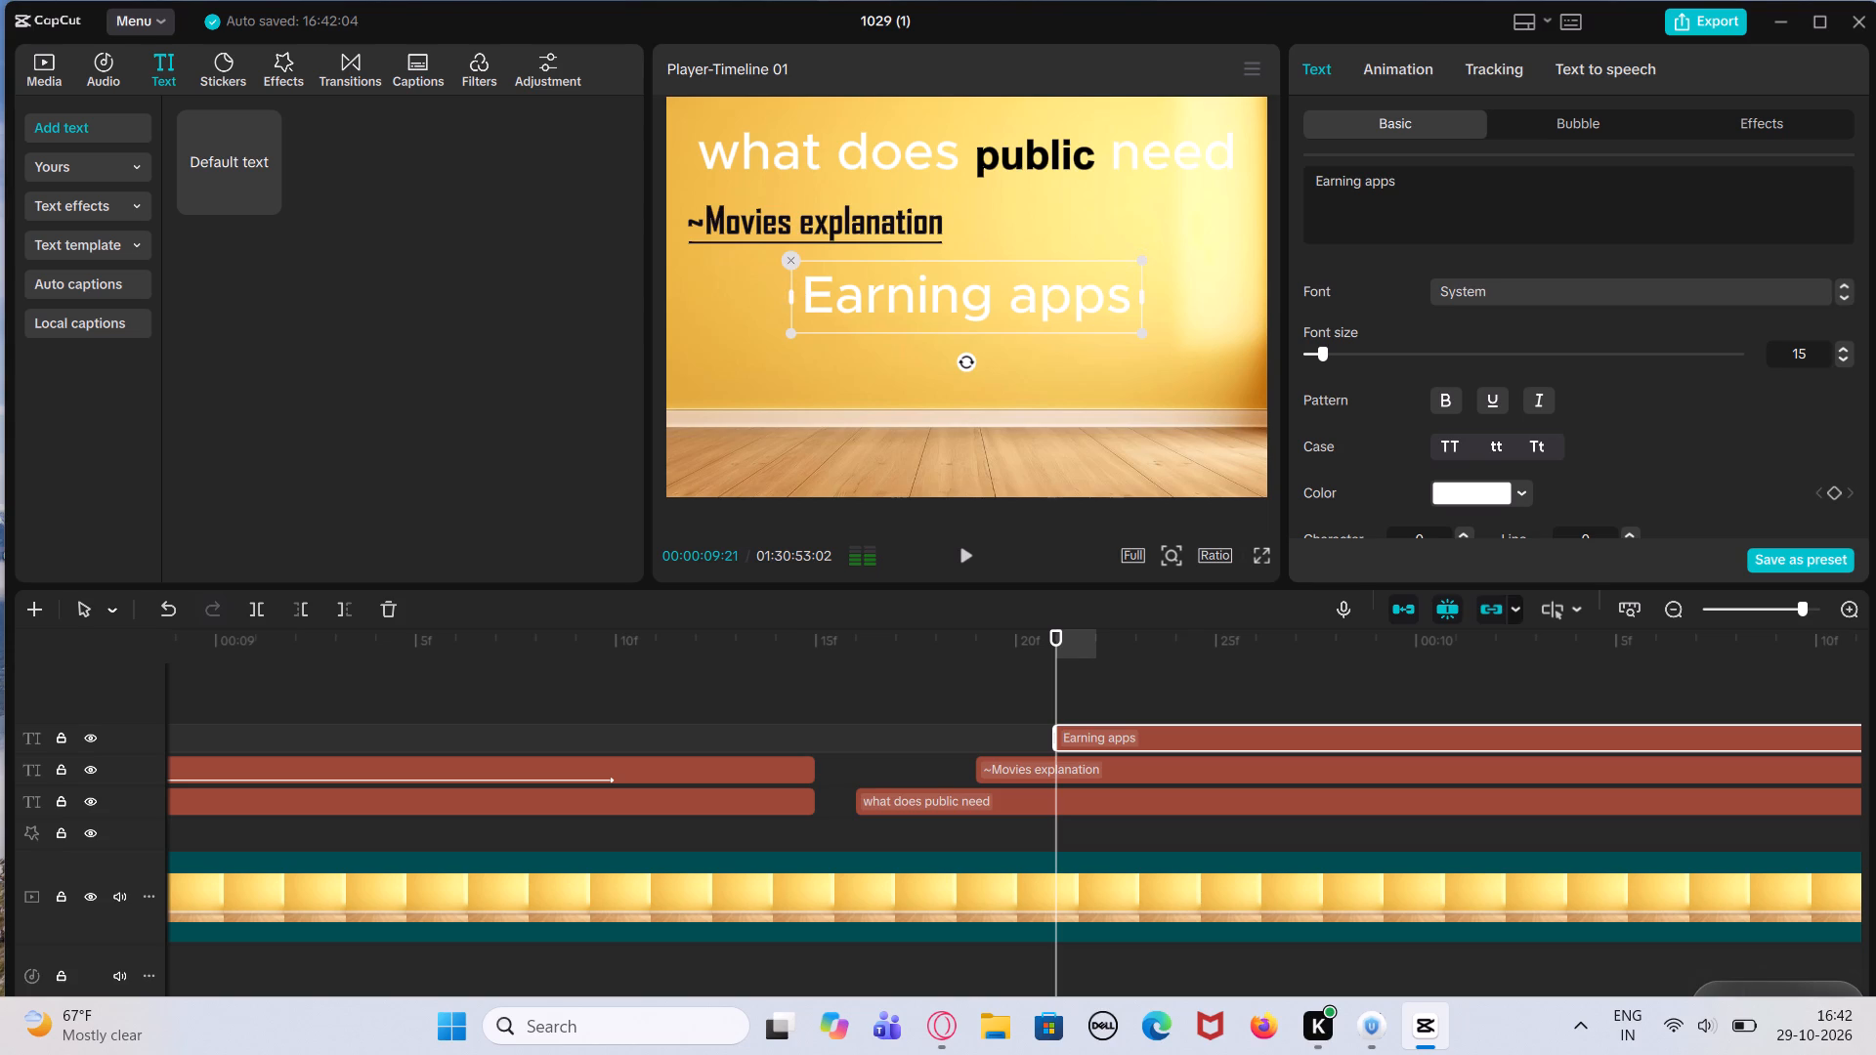
Insert a "~" in front of the "Earning apps" wording.
left_click(1314, 180)
key("shift+asciitilde")
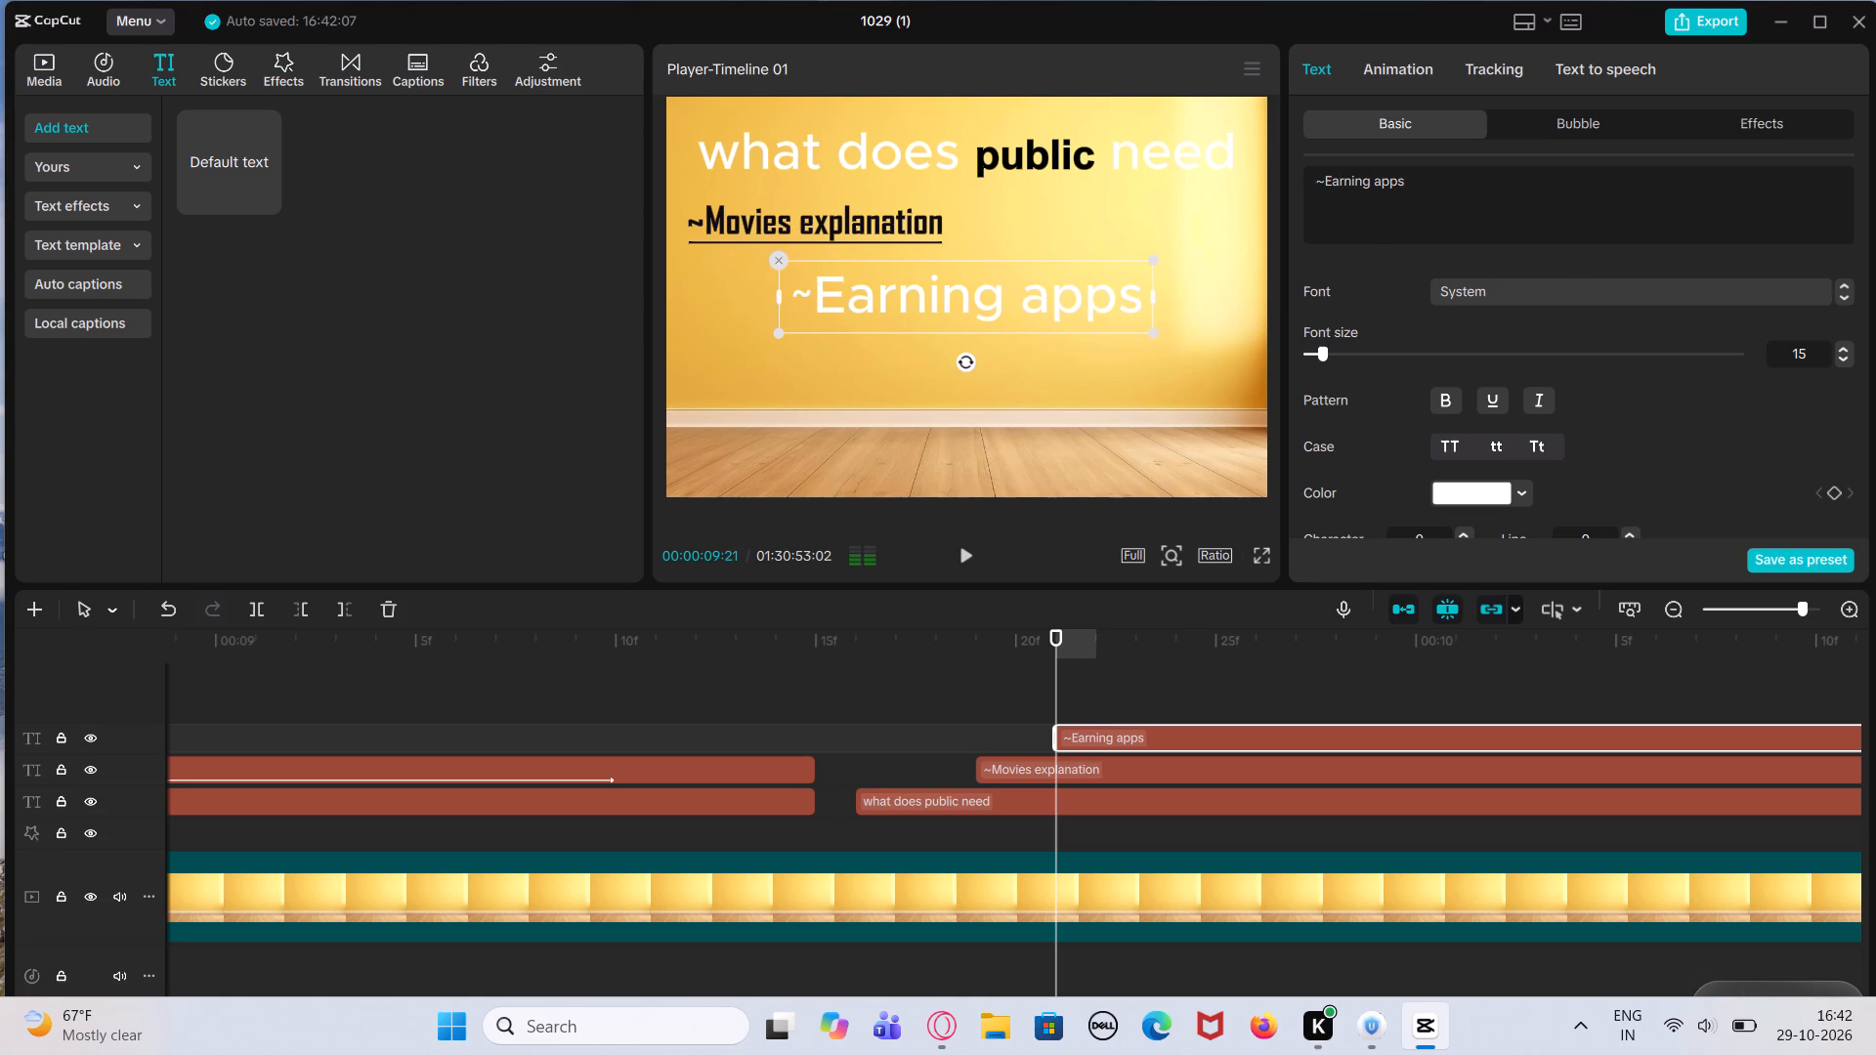
Set the "~Earning apps" text's font to Agency FB Bold and its colour to black (000000).
left_click(1844, 303)
left_click(1844, 303)
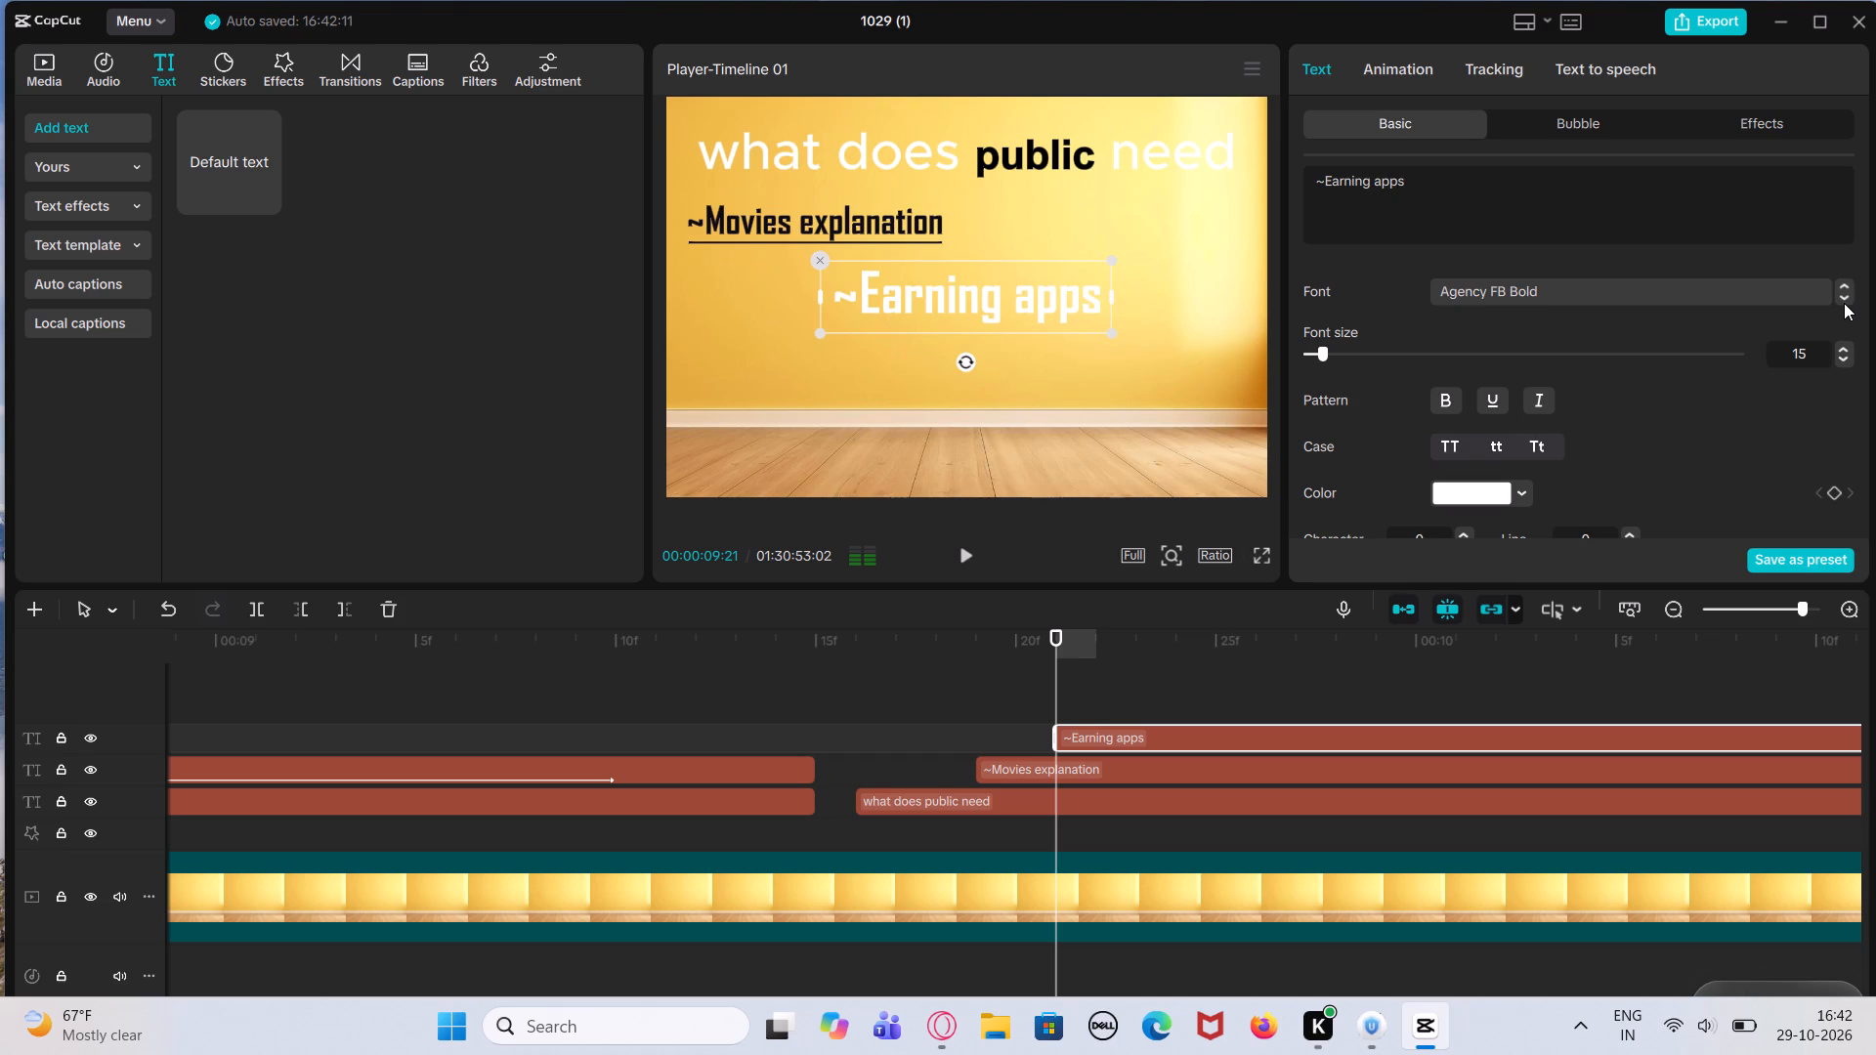
left_click(1517, 489)
left_click_drag(1488, 571, 1501, 718)
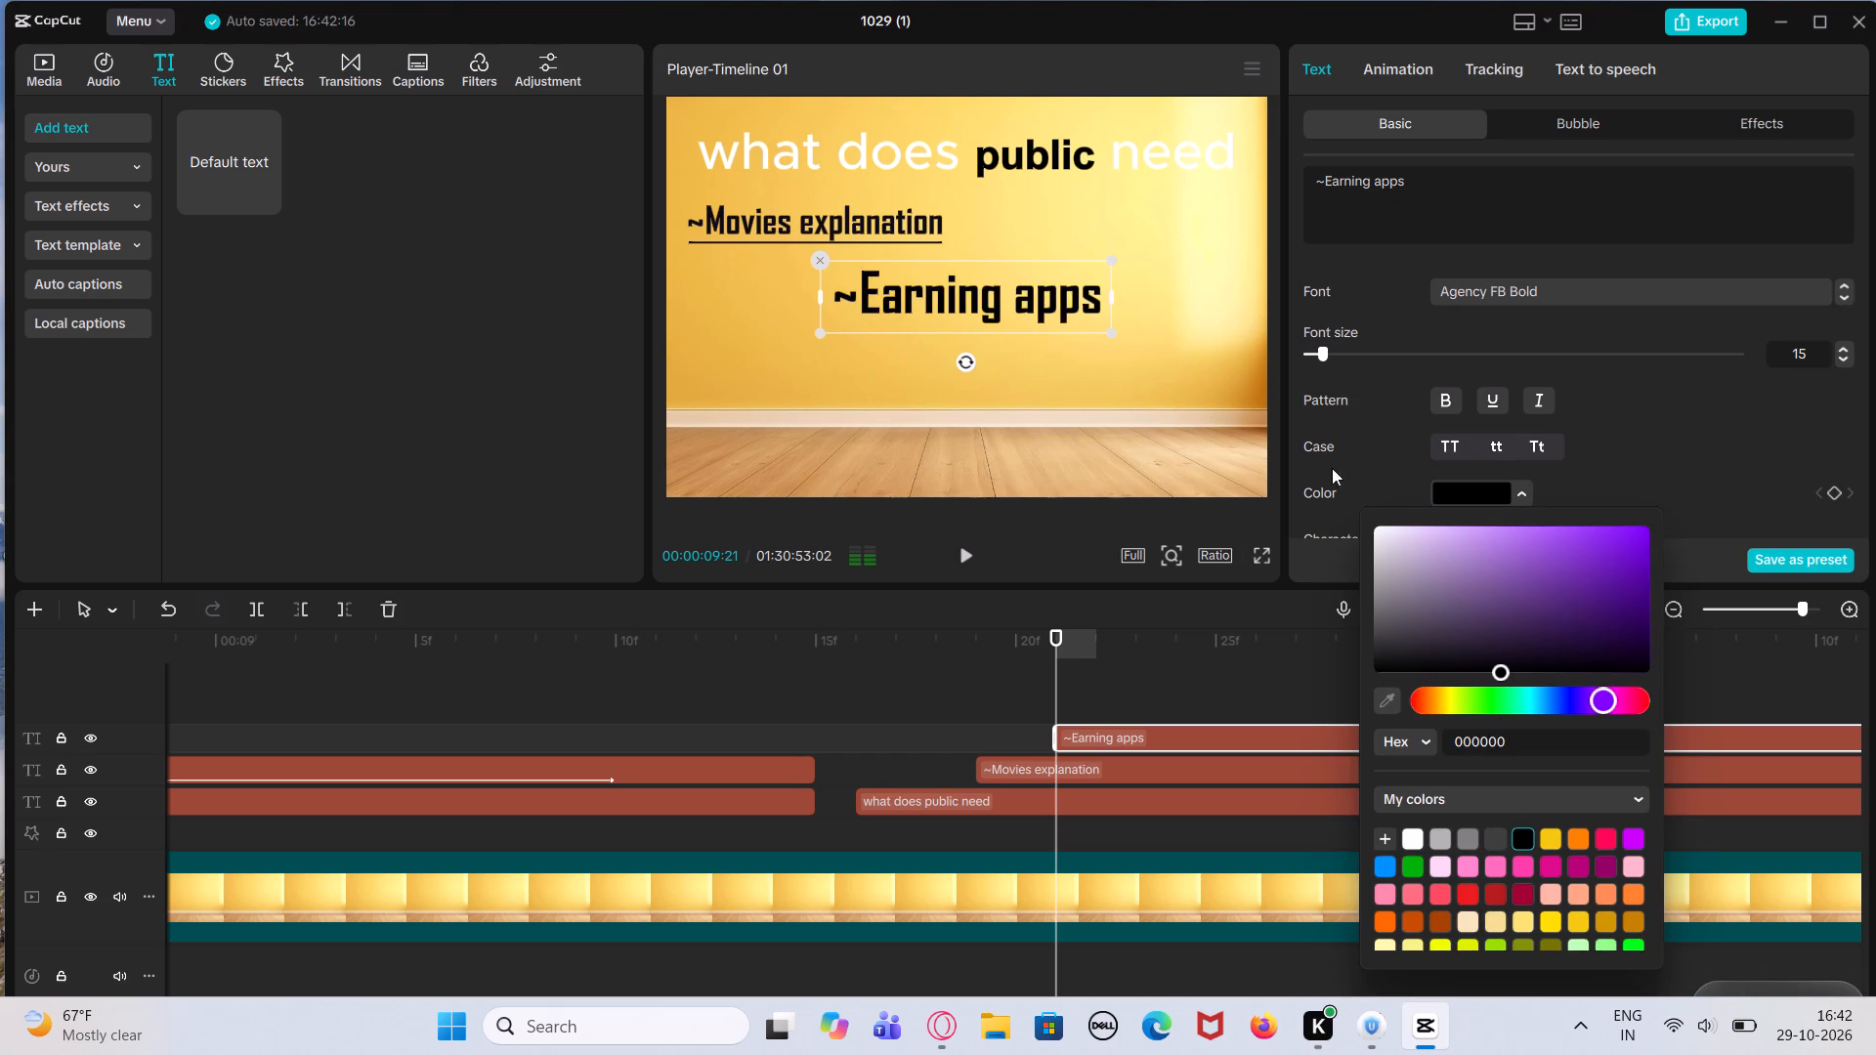
Place the "~Earning apps" text to the right of "~Movies explanation" under the heading and scale it down slightly.
left_click_drag(1010, 302, 1114, 207)
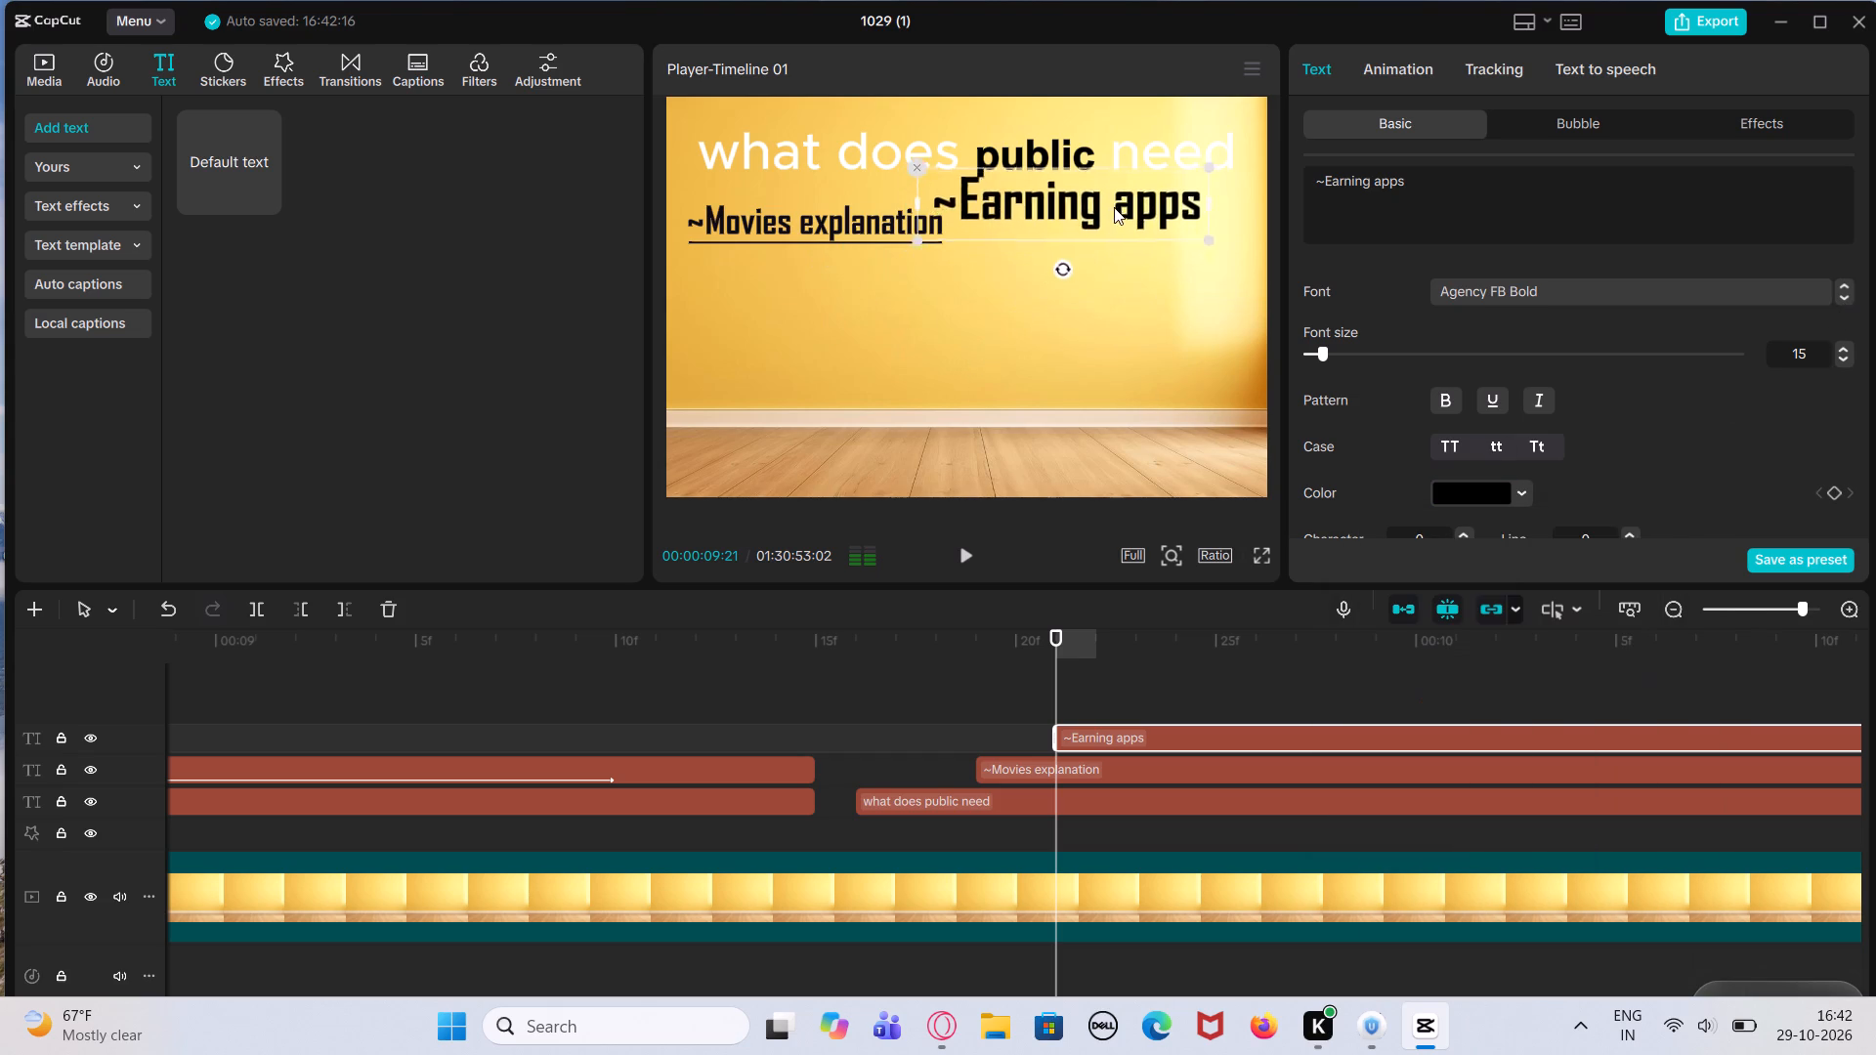
left_click_drag(1114, 207, 1134, 227)
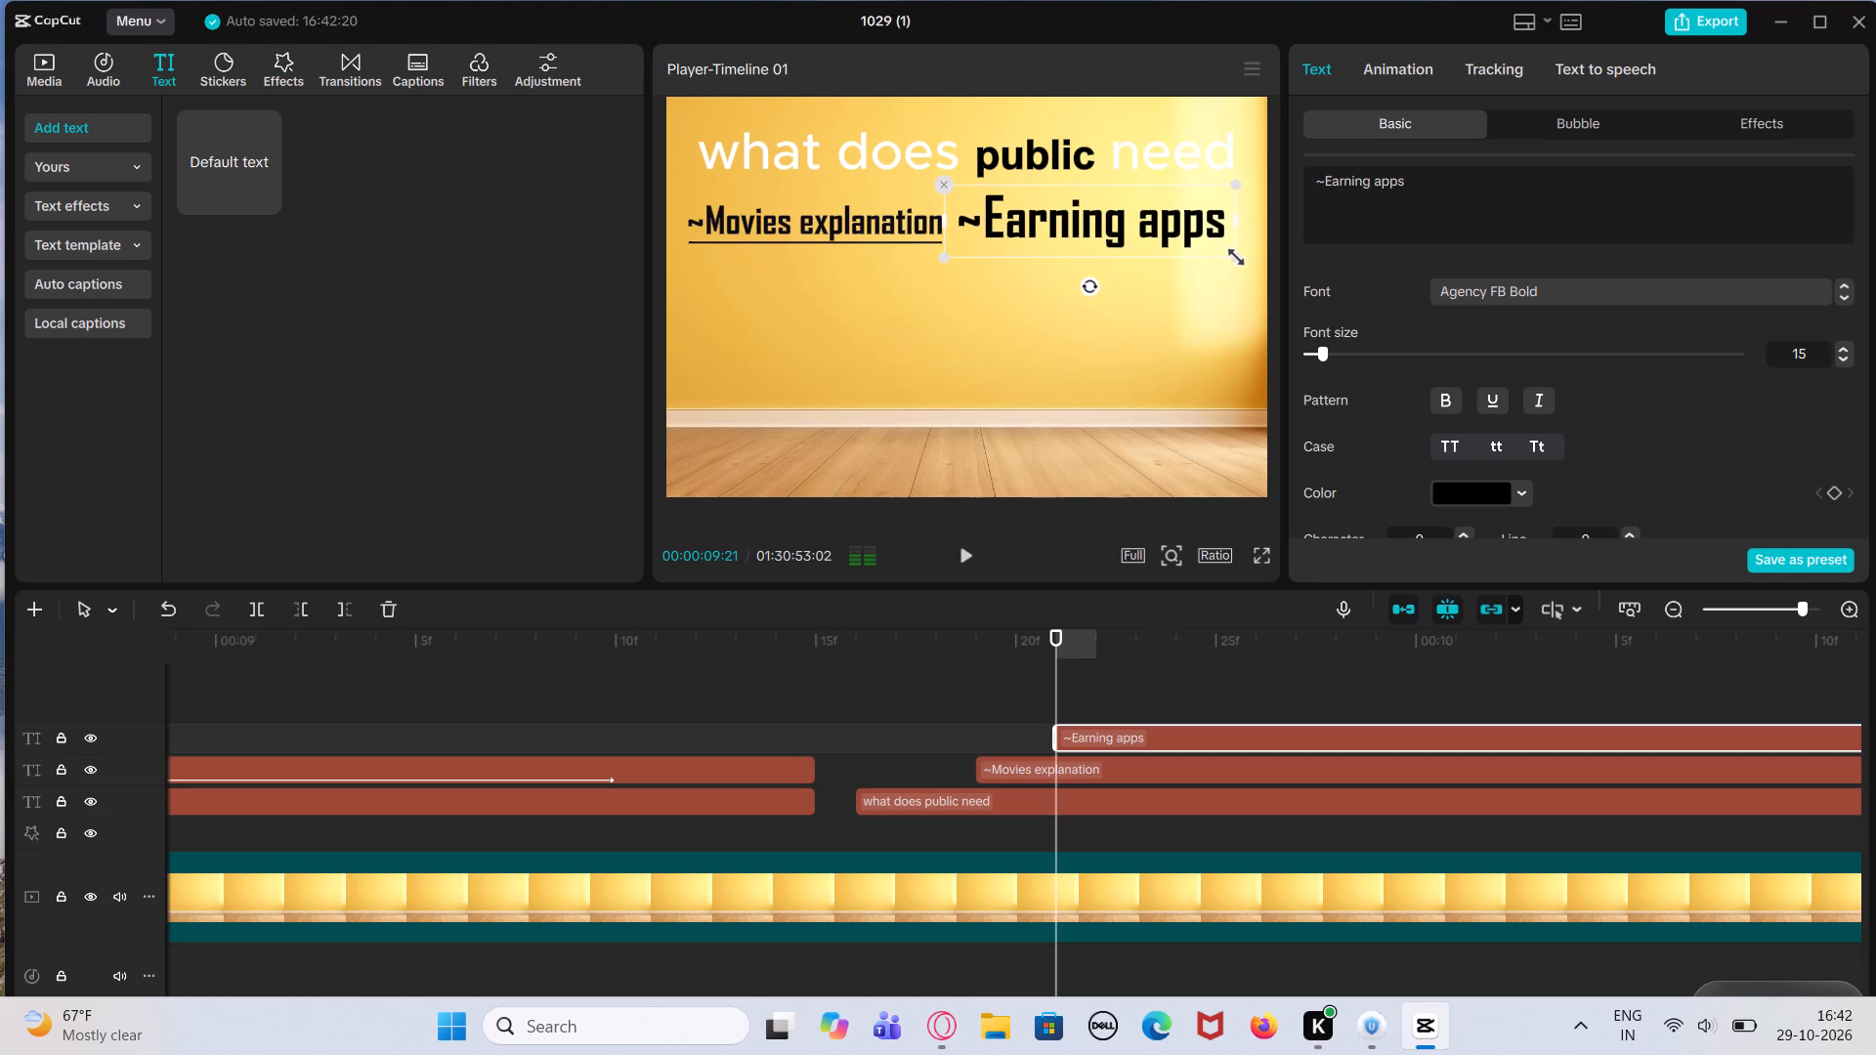
left_click_drag(1230, 253, 1177, 260)
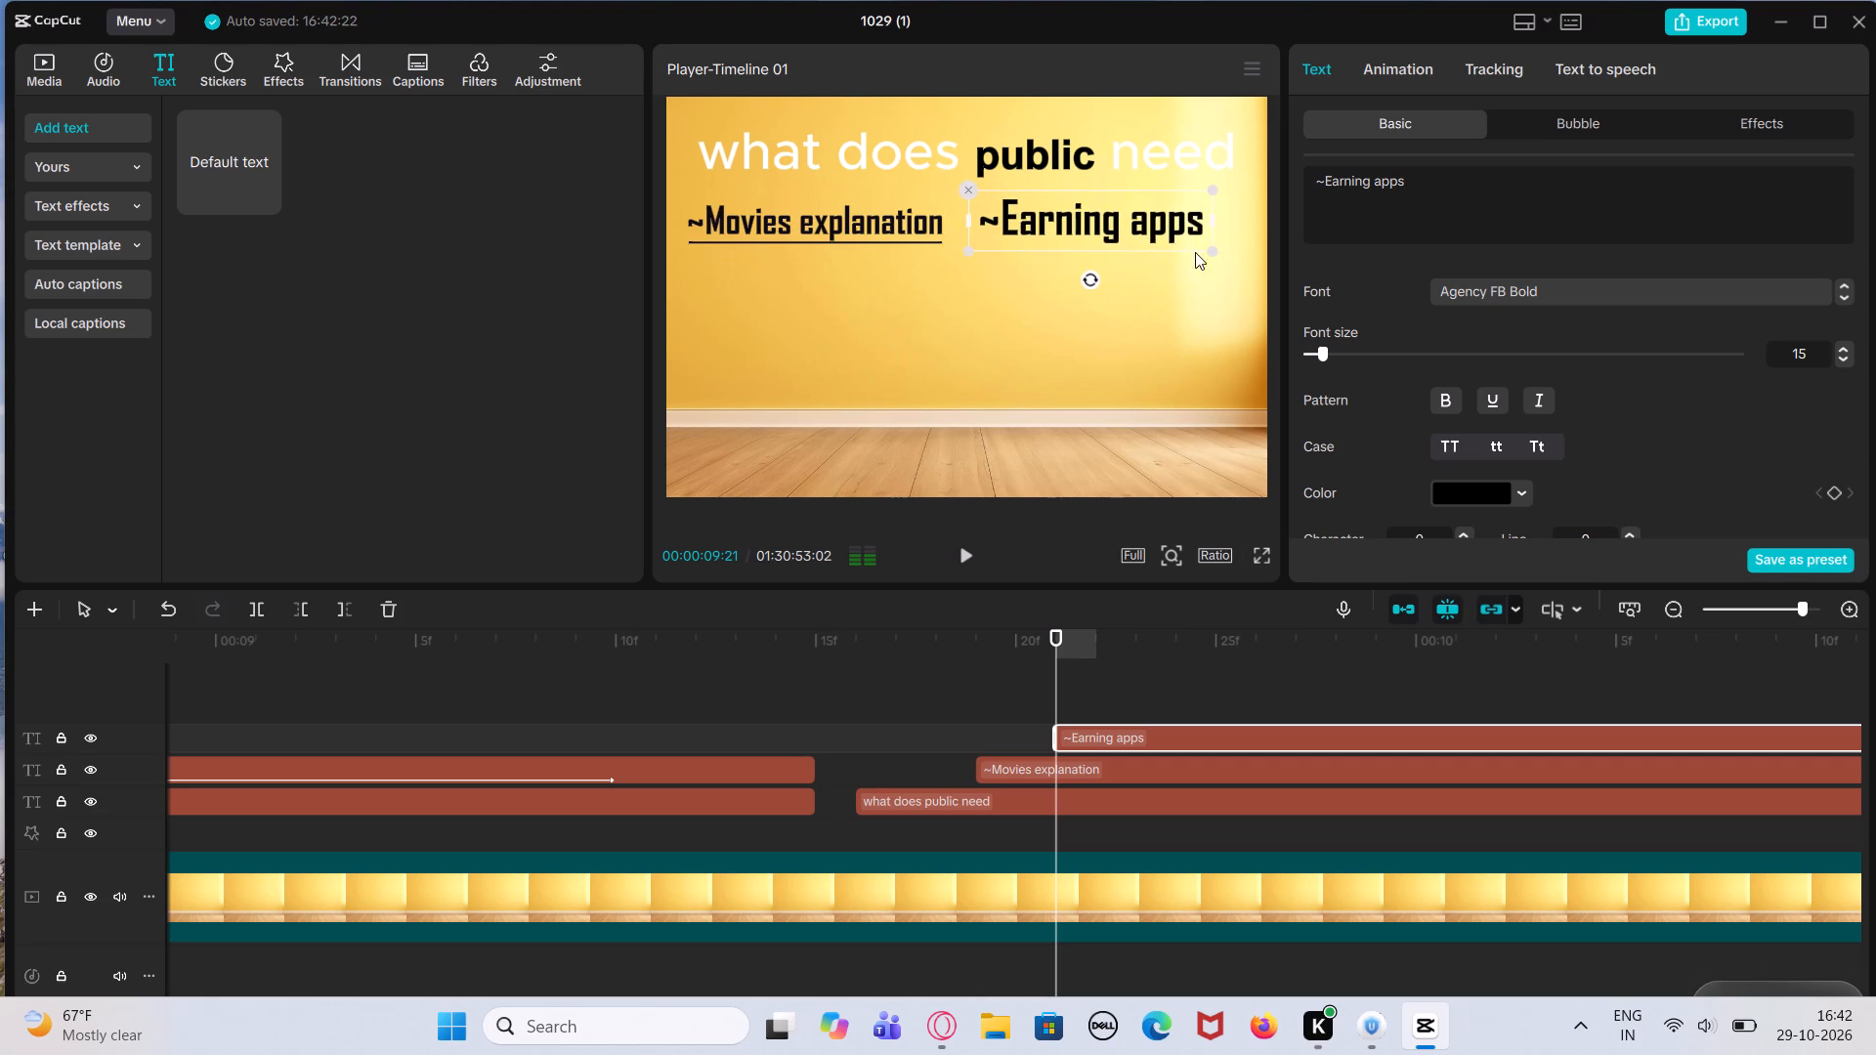
Underline the "~Earning apps" text.
left_click(1494, 395)
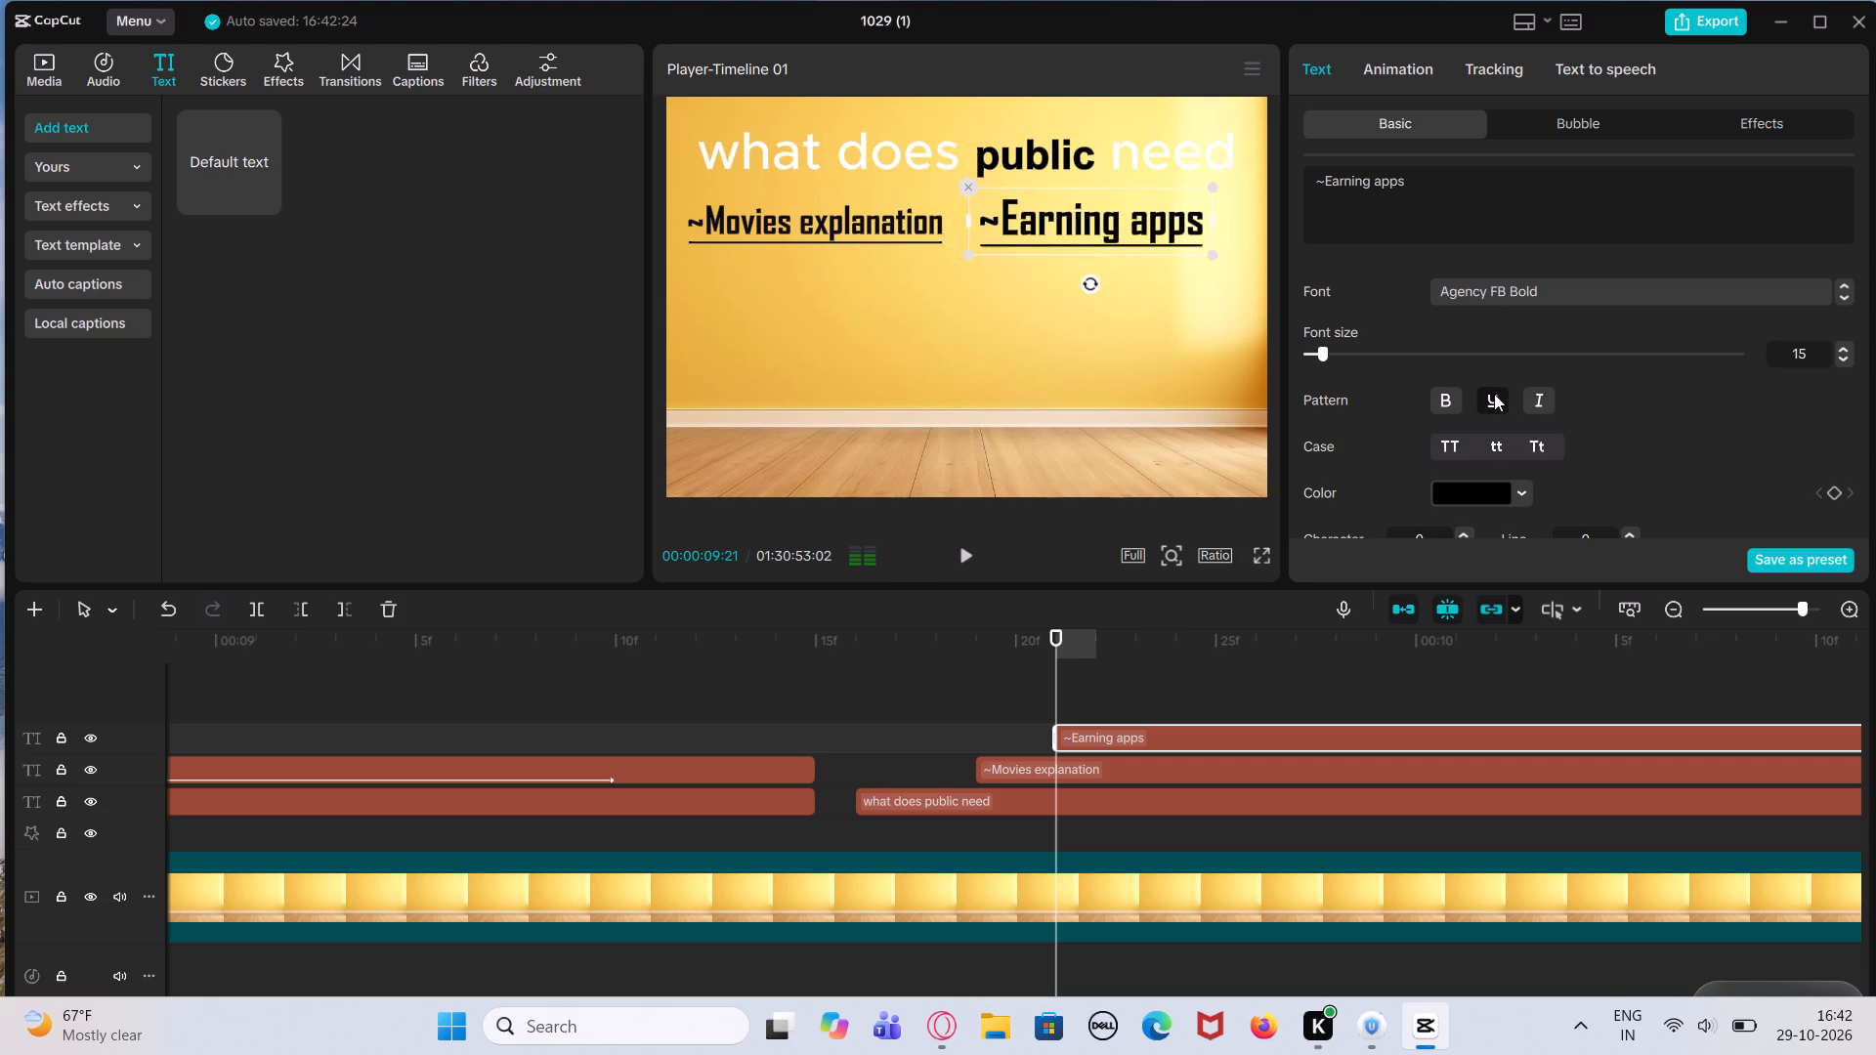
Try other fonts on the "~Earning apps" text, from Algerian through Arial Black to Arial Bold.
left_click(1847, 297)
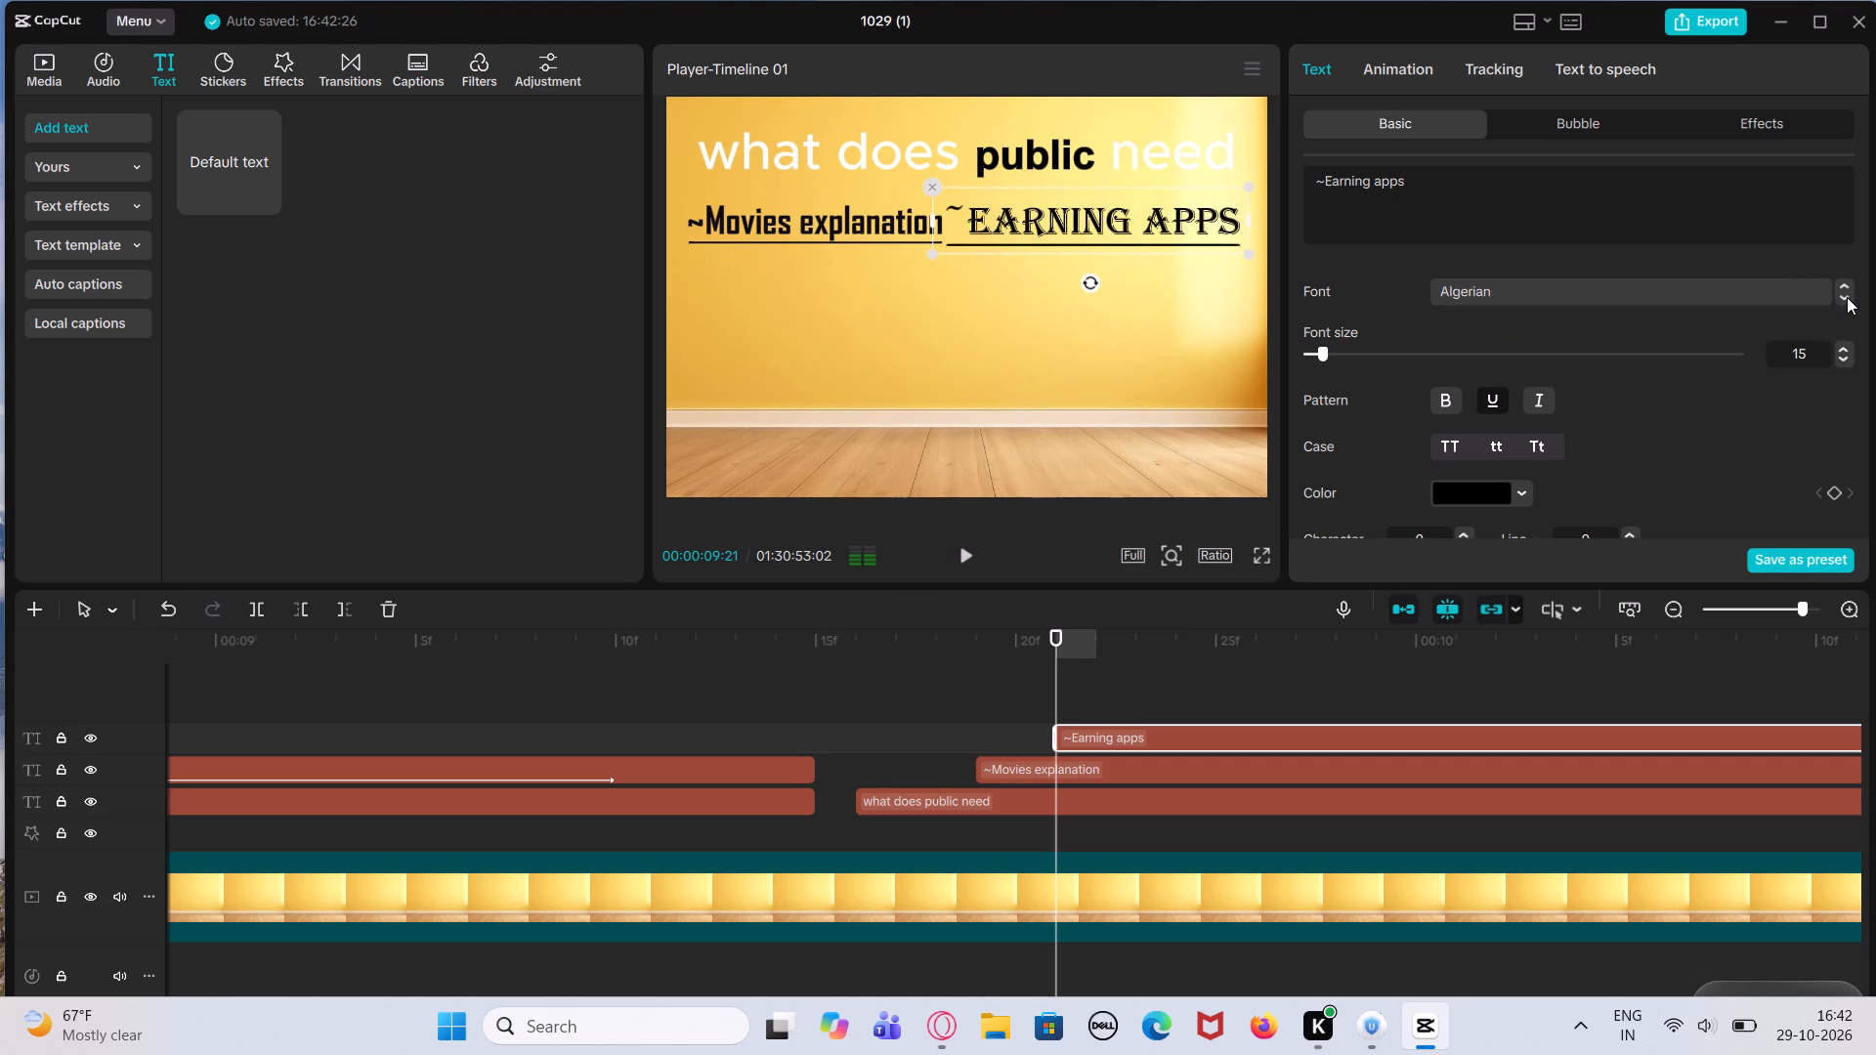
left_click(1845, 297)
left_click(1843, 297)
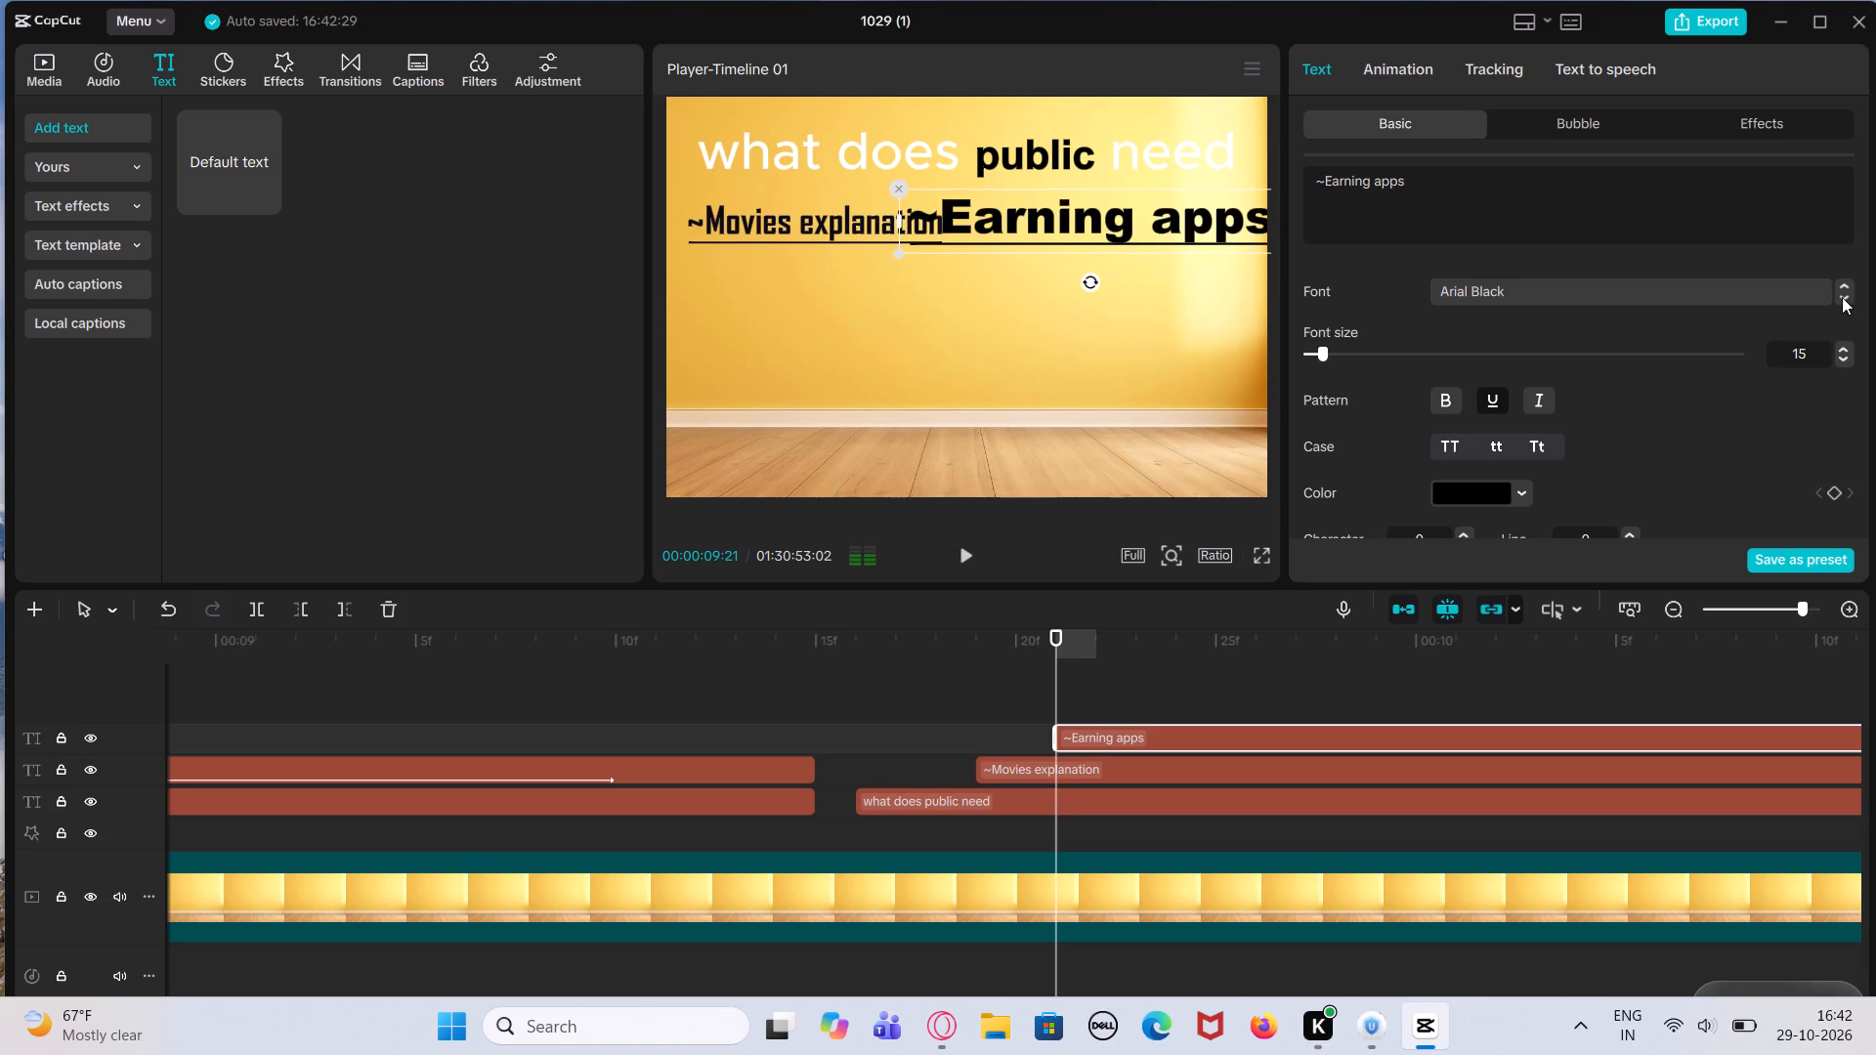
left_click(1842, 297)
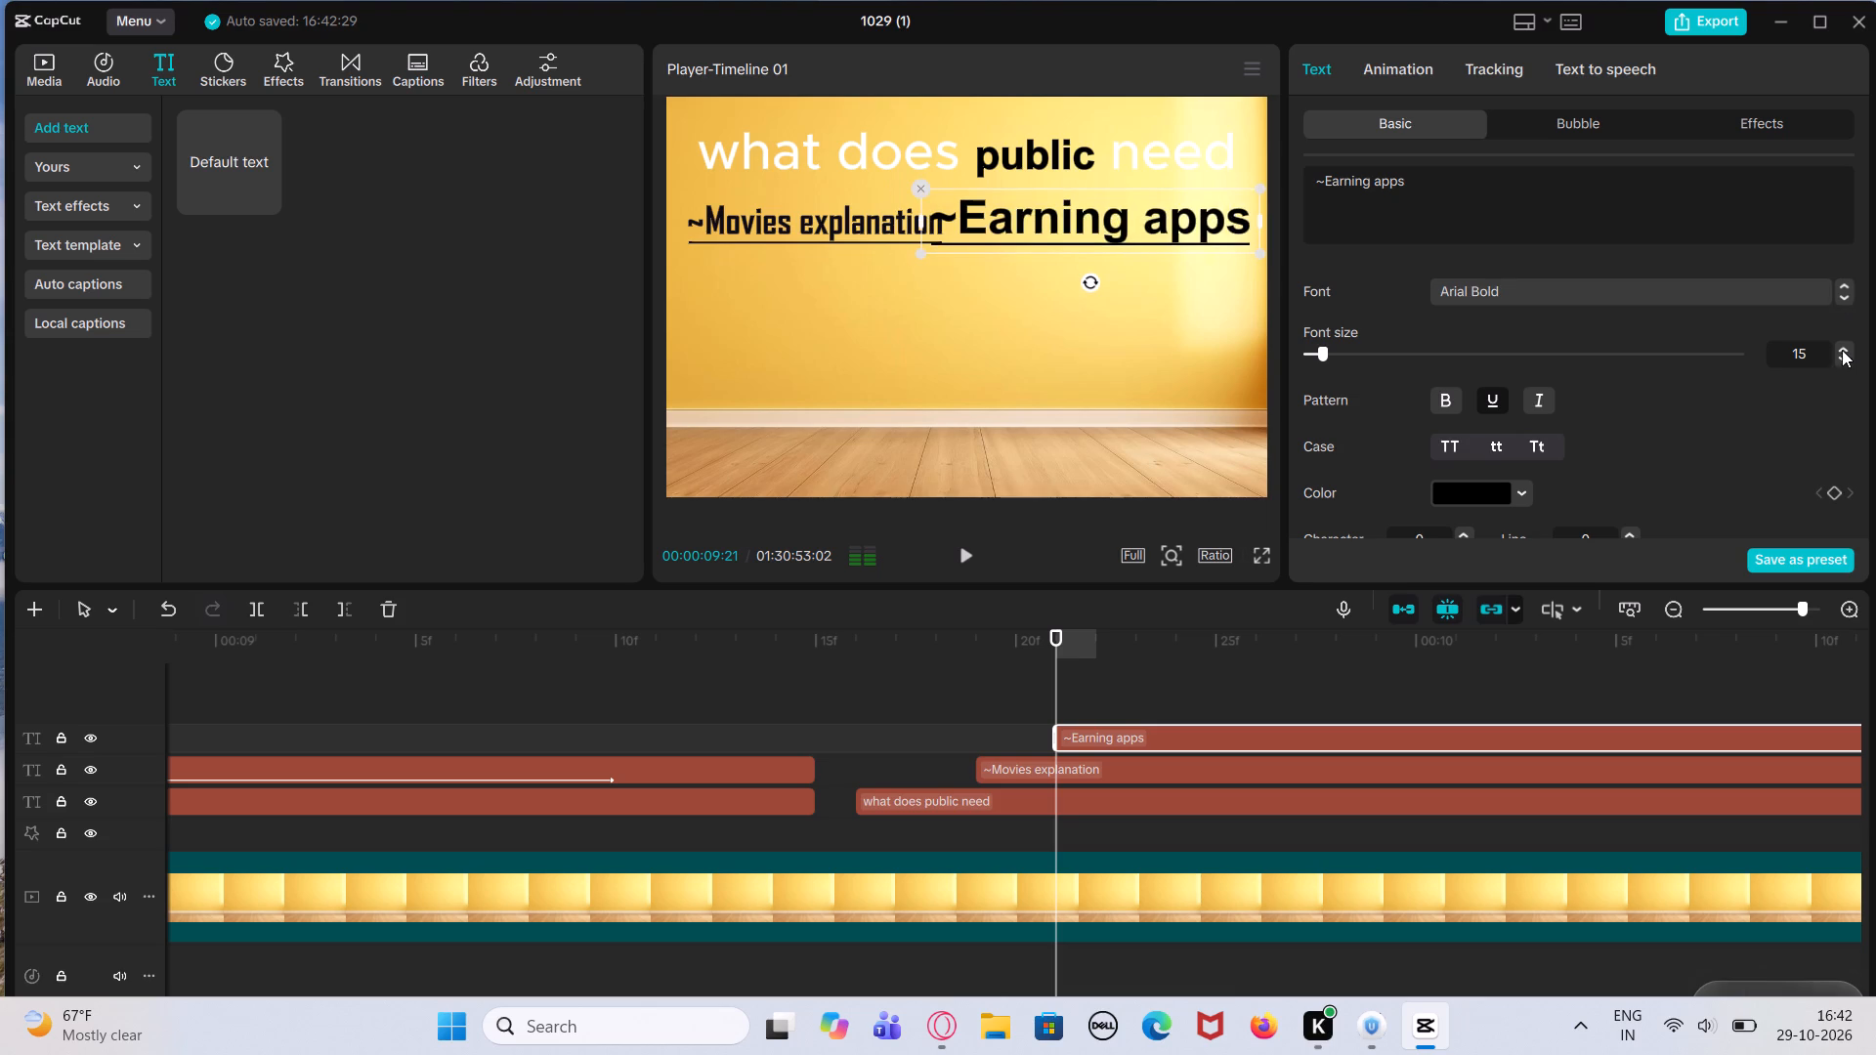
Reduce the "~Earning apps" font size to 11 and nudge the text right, in line with "~Movies explanation".
left_click(1842, 361)
left_click(1842, 361)
left_click(1842, 361)
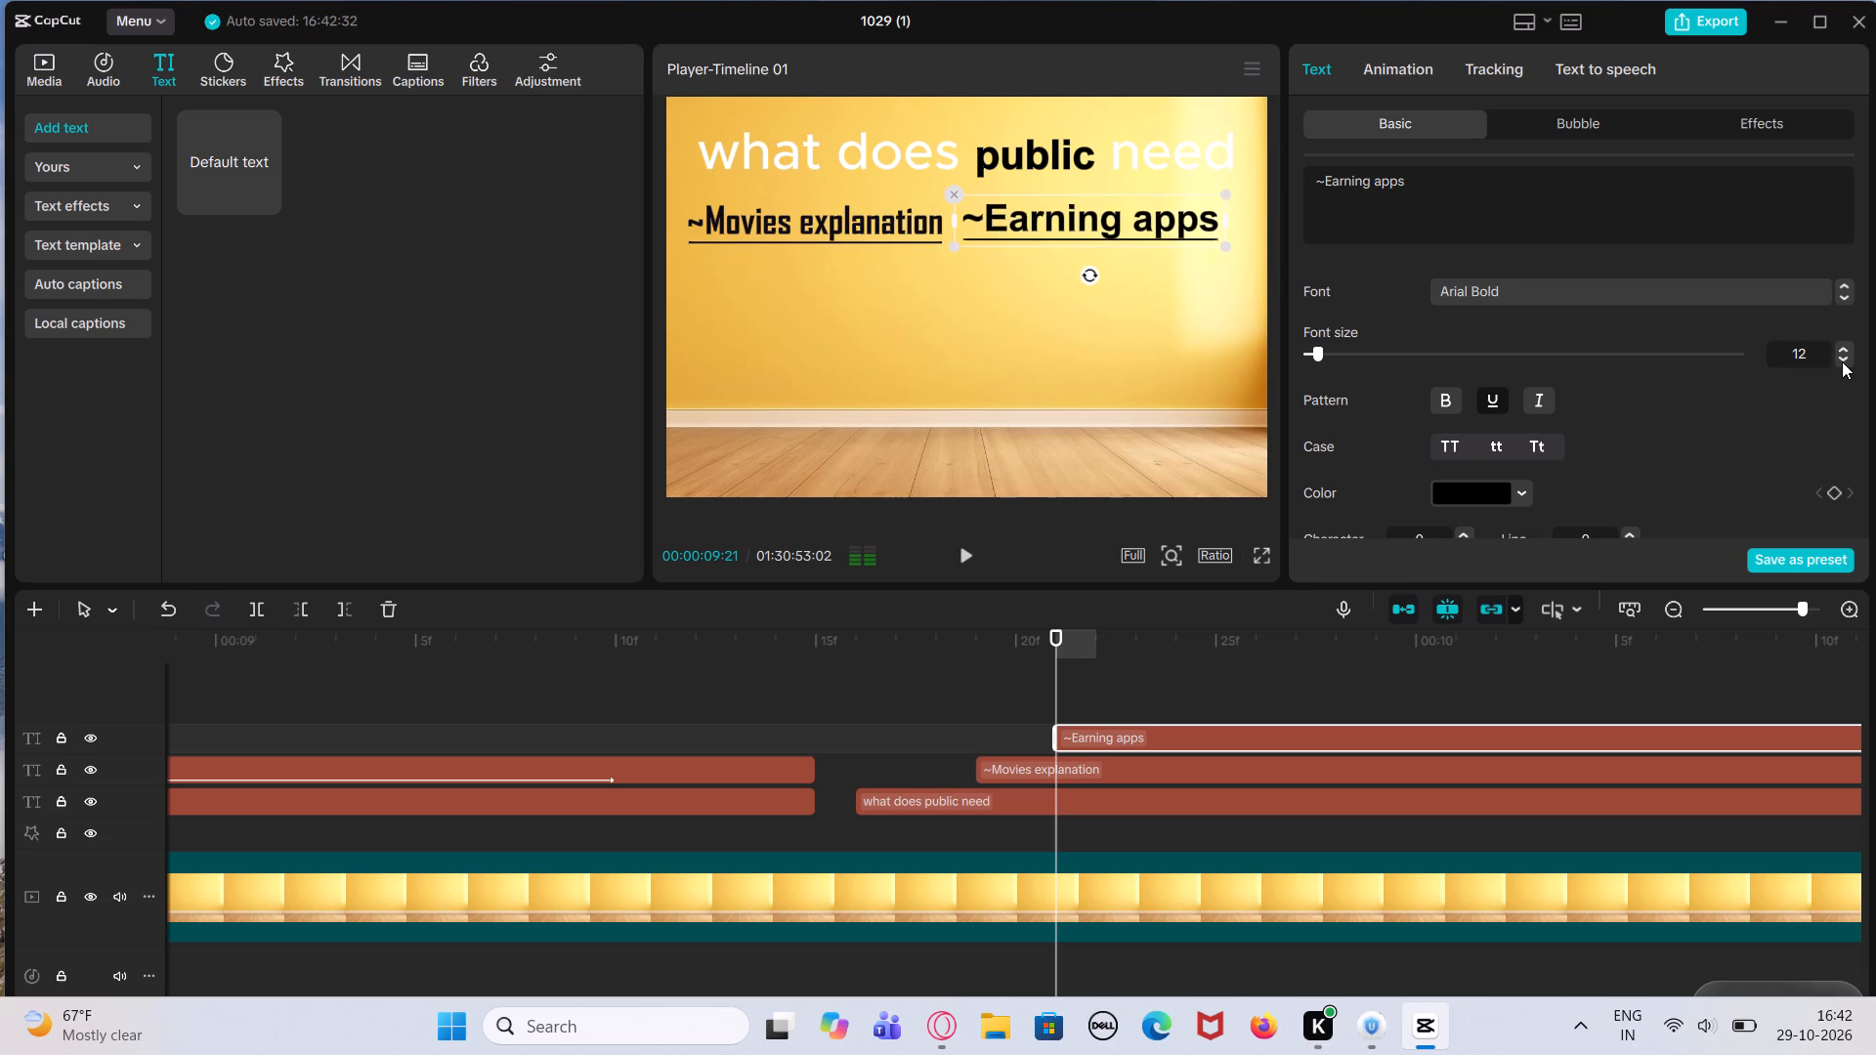
left_click(1842, 361)
left_click_drag(1156, 228, 1174, 234)
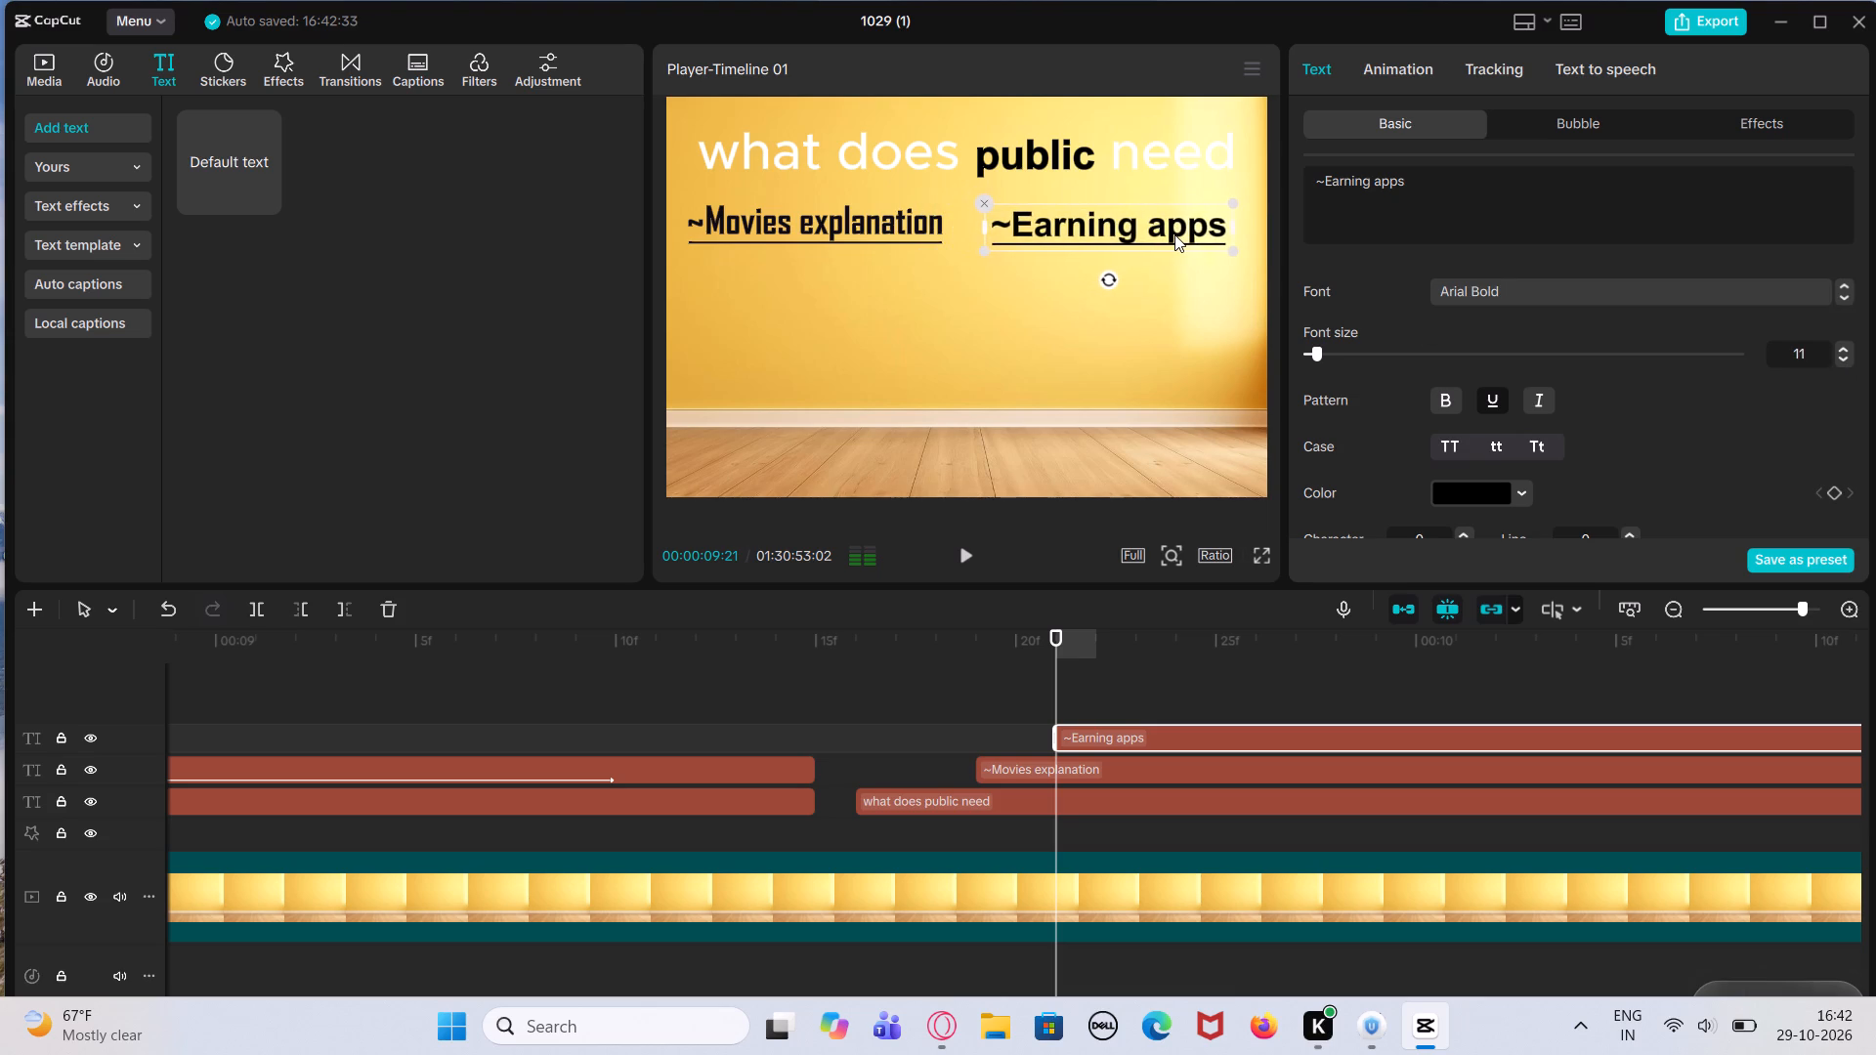
left_click_drag(1174, 234, 1172, 232)
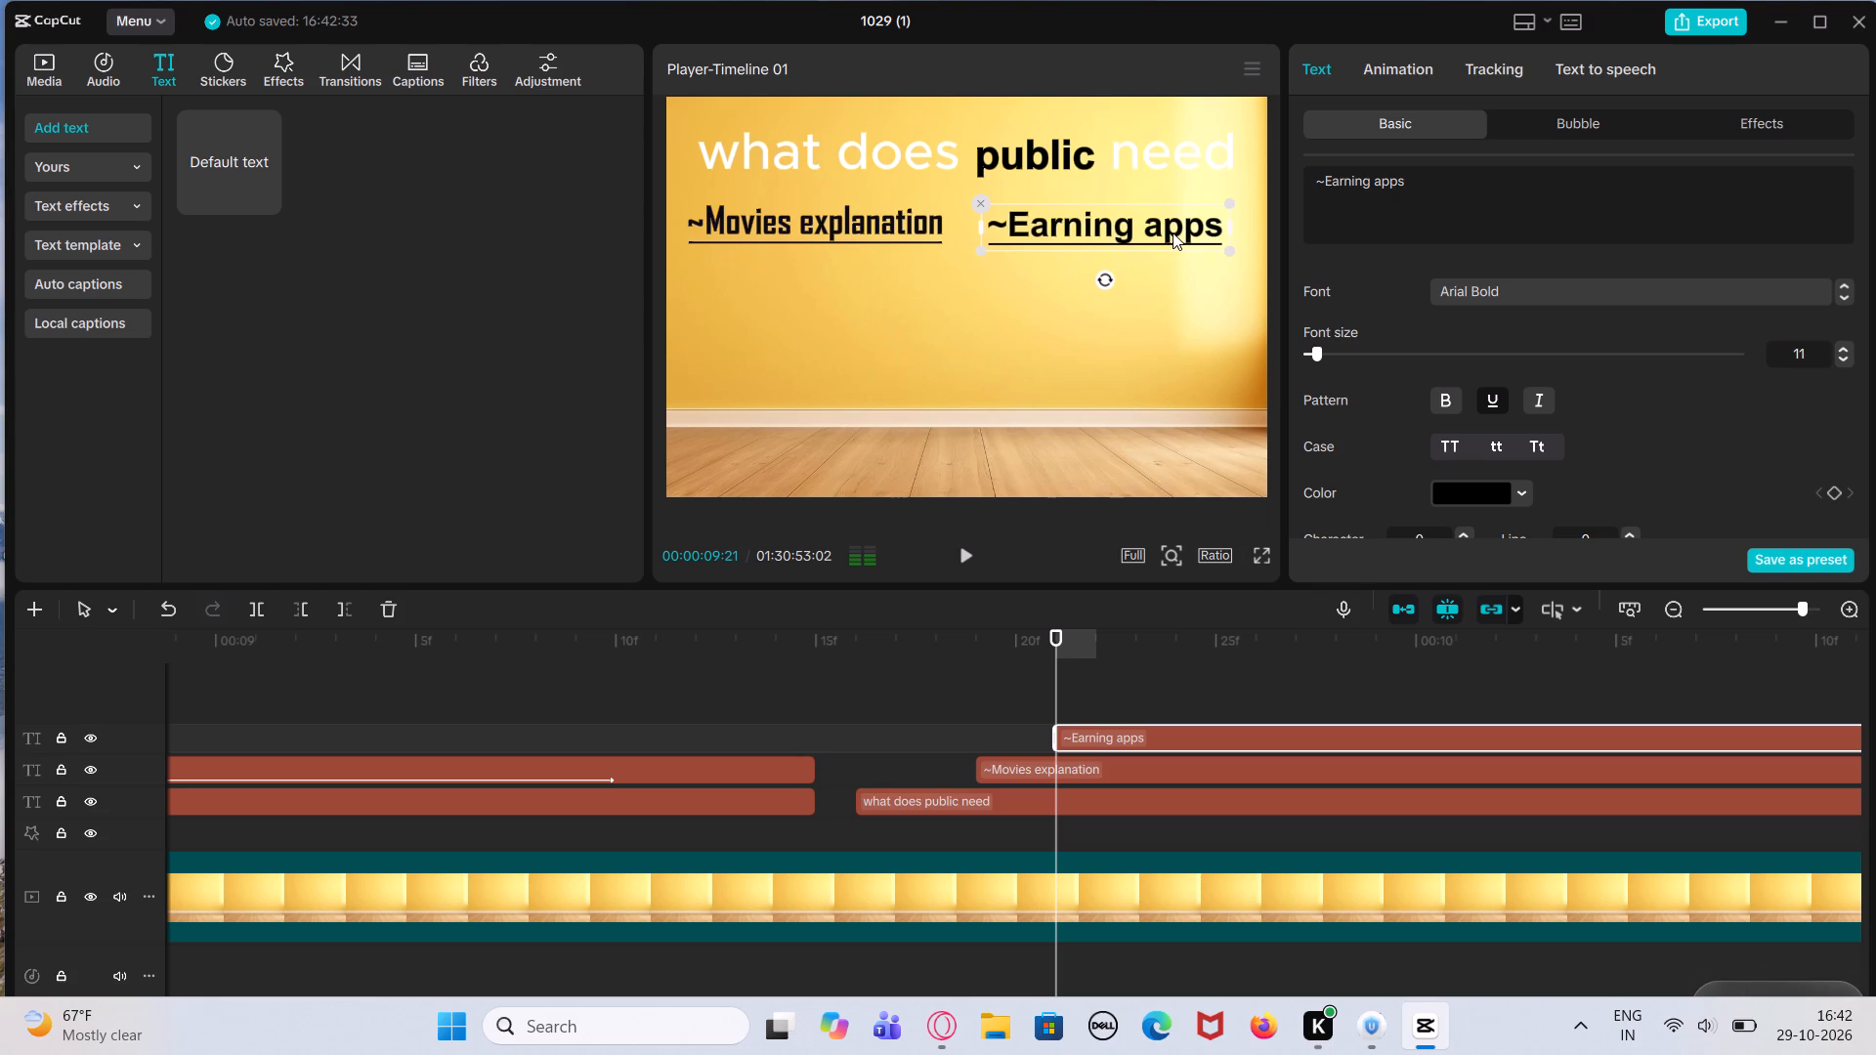
left_click_drag(1172, 232, 1175, 232)
left_click(1138, 334)
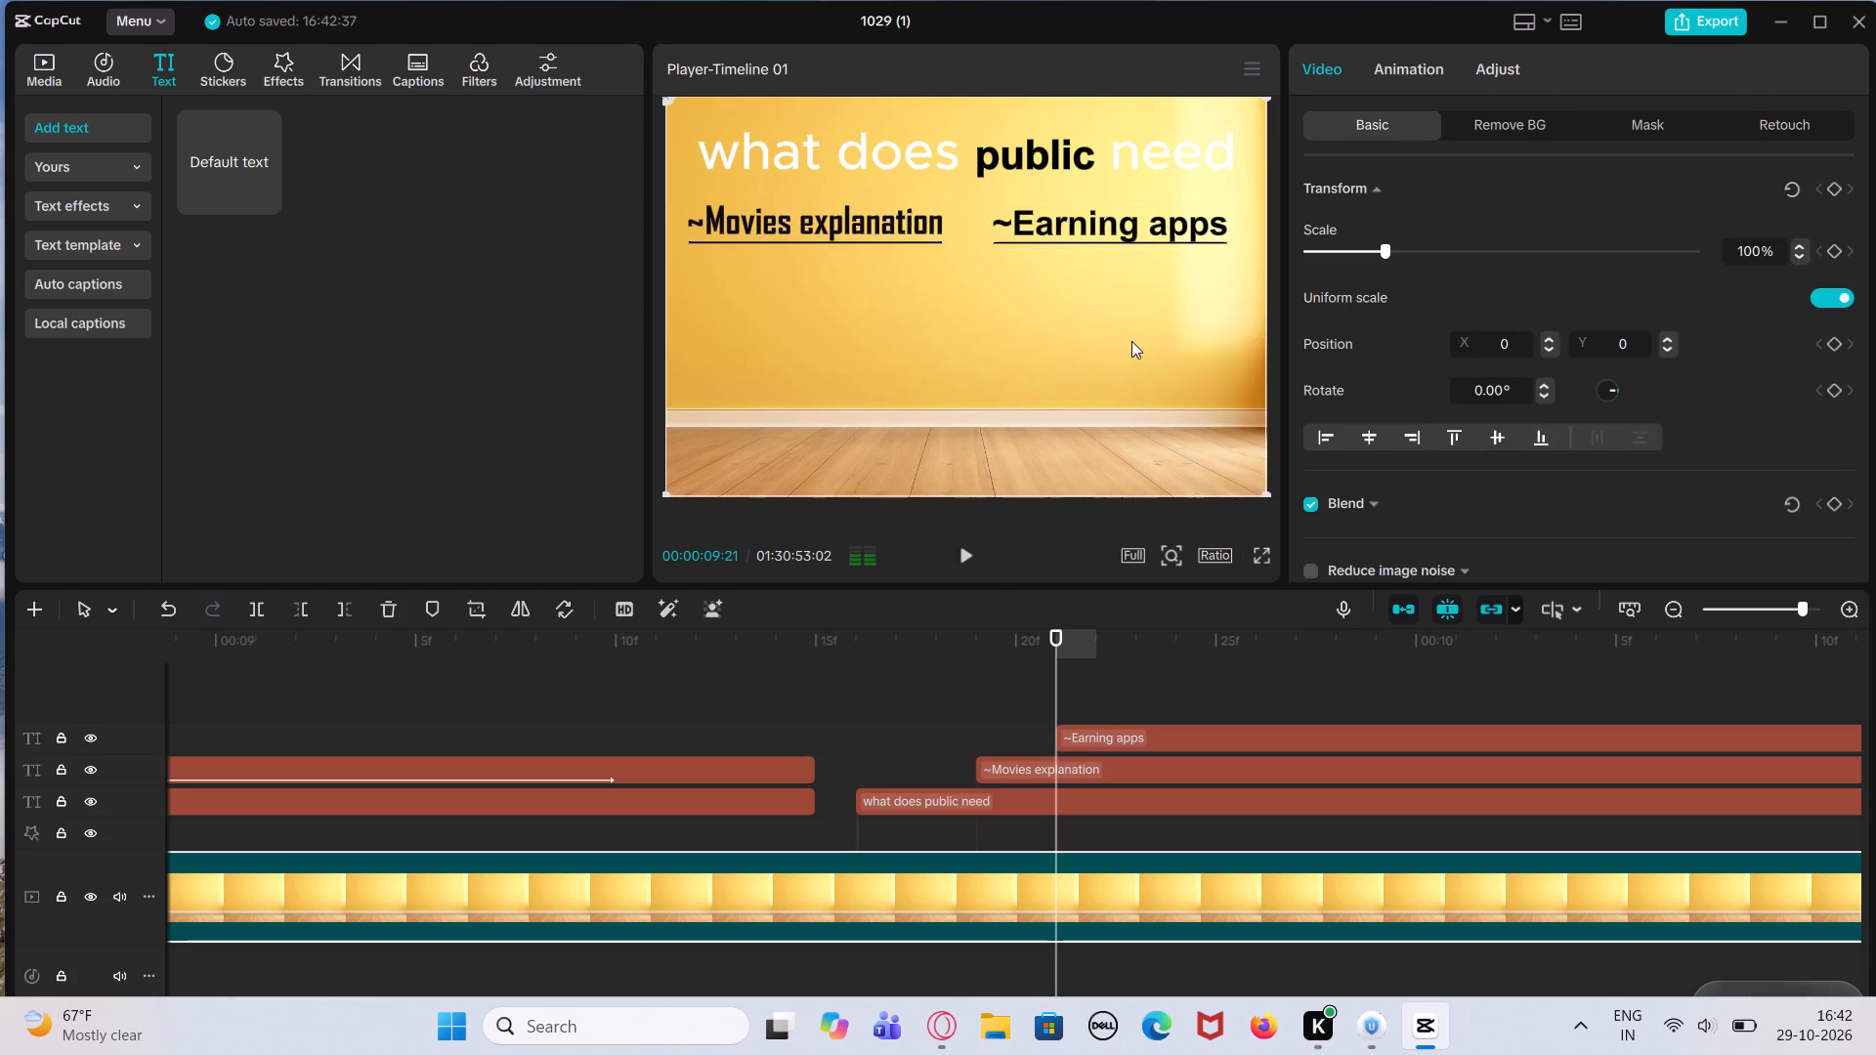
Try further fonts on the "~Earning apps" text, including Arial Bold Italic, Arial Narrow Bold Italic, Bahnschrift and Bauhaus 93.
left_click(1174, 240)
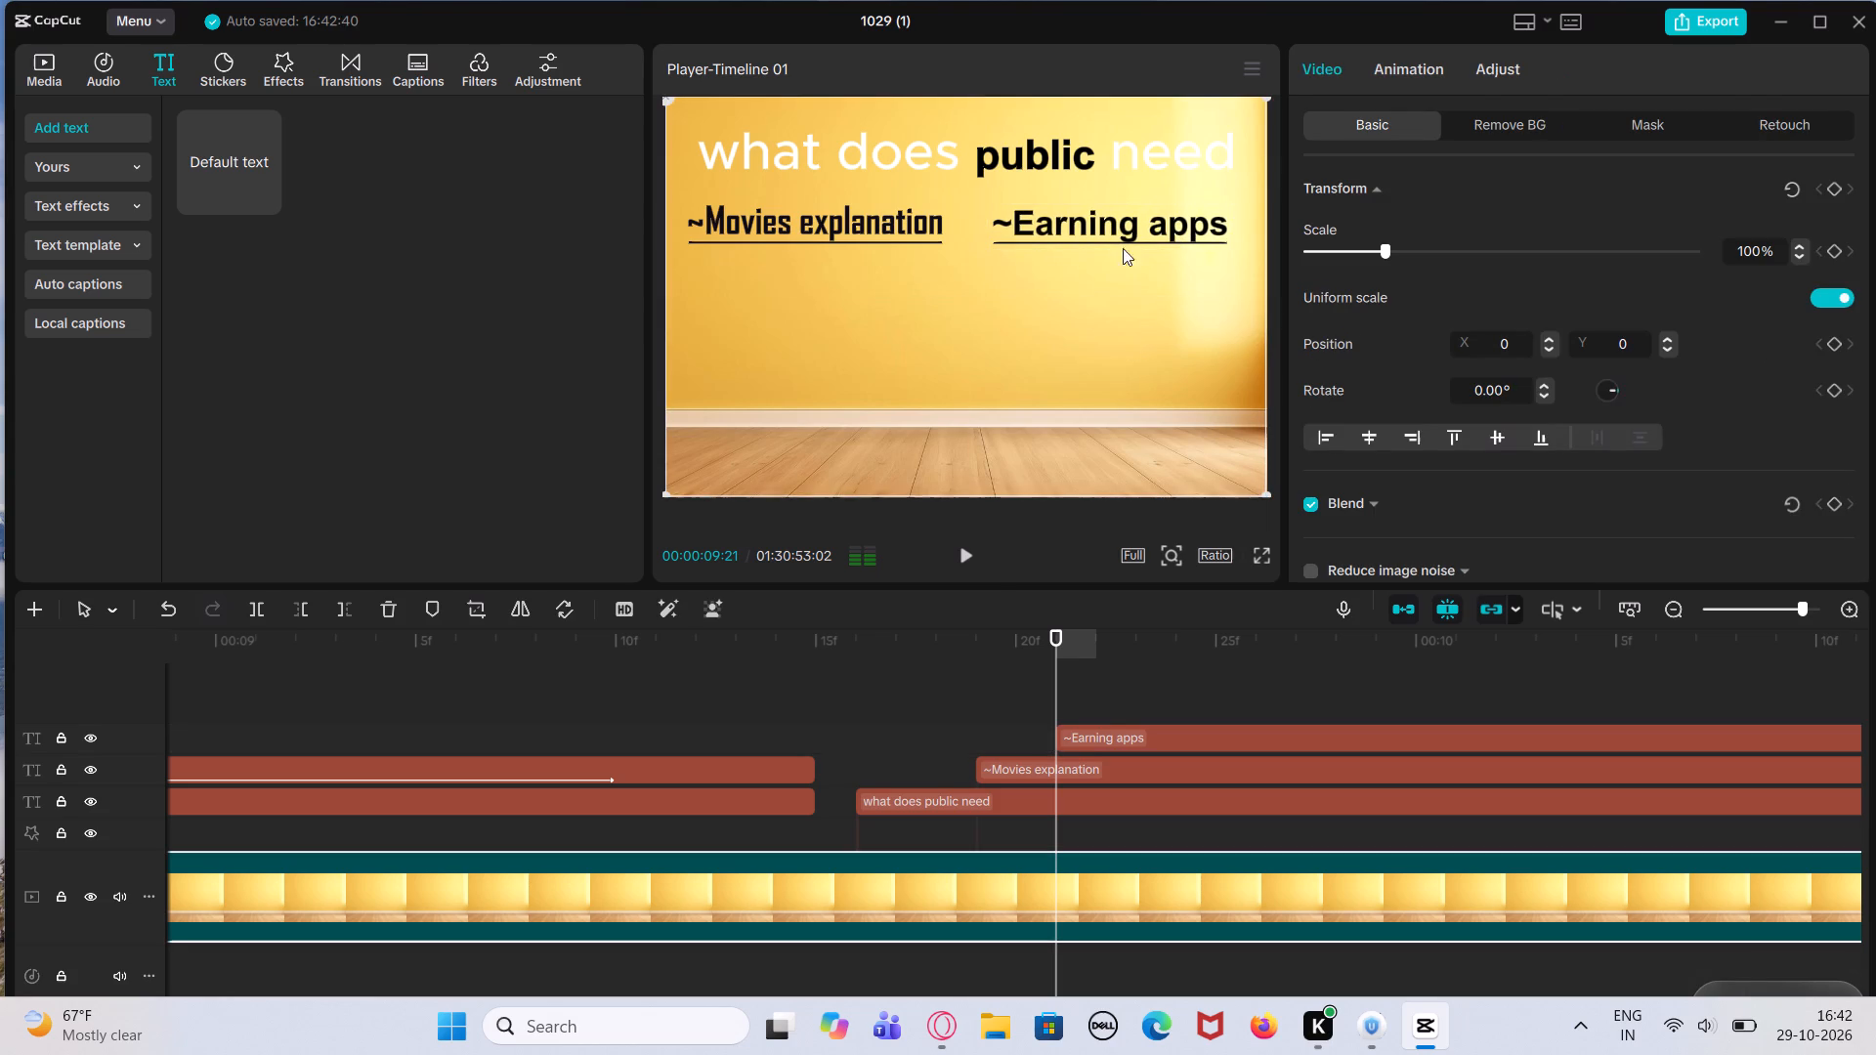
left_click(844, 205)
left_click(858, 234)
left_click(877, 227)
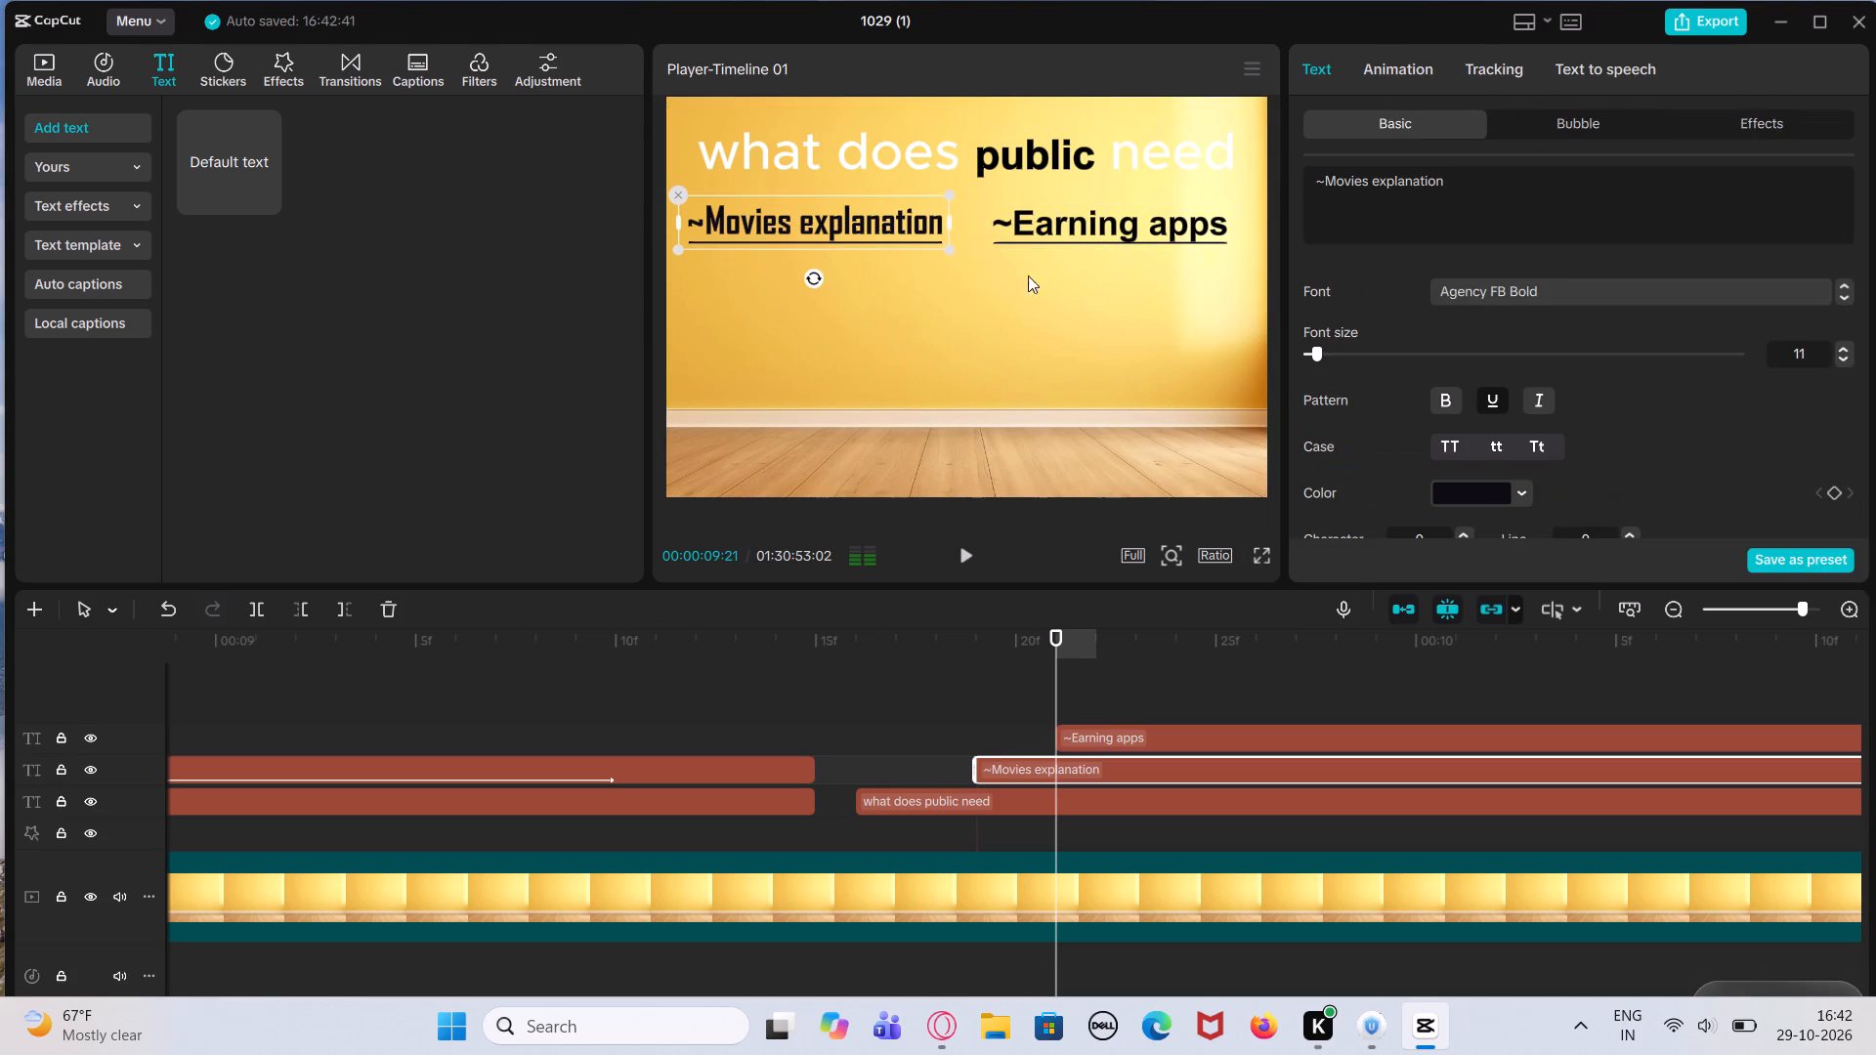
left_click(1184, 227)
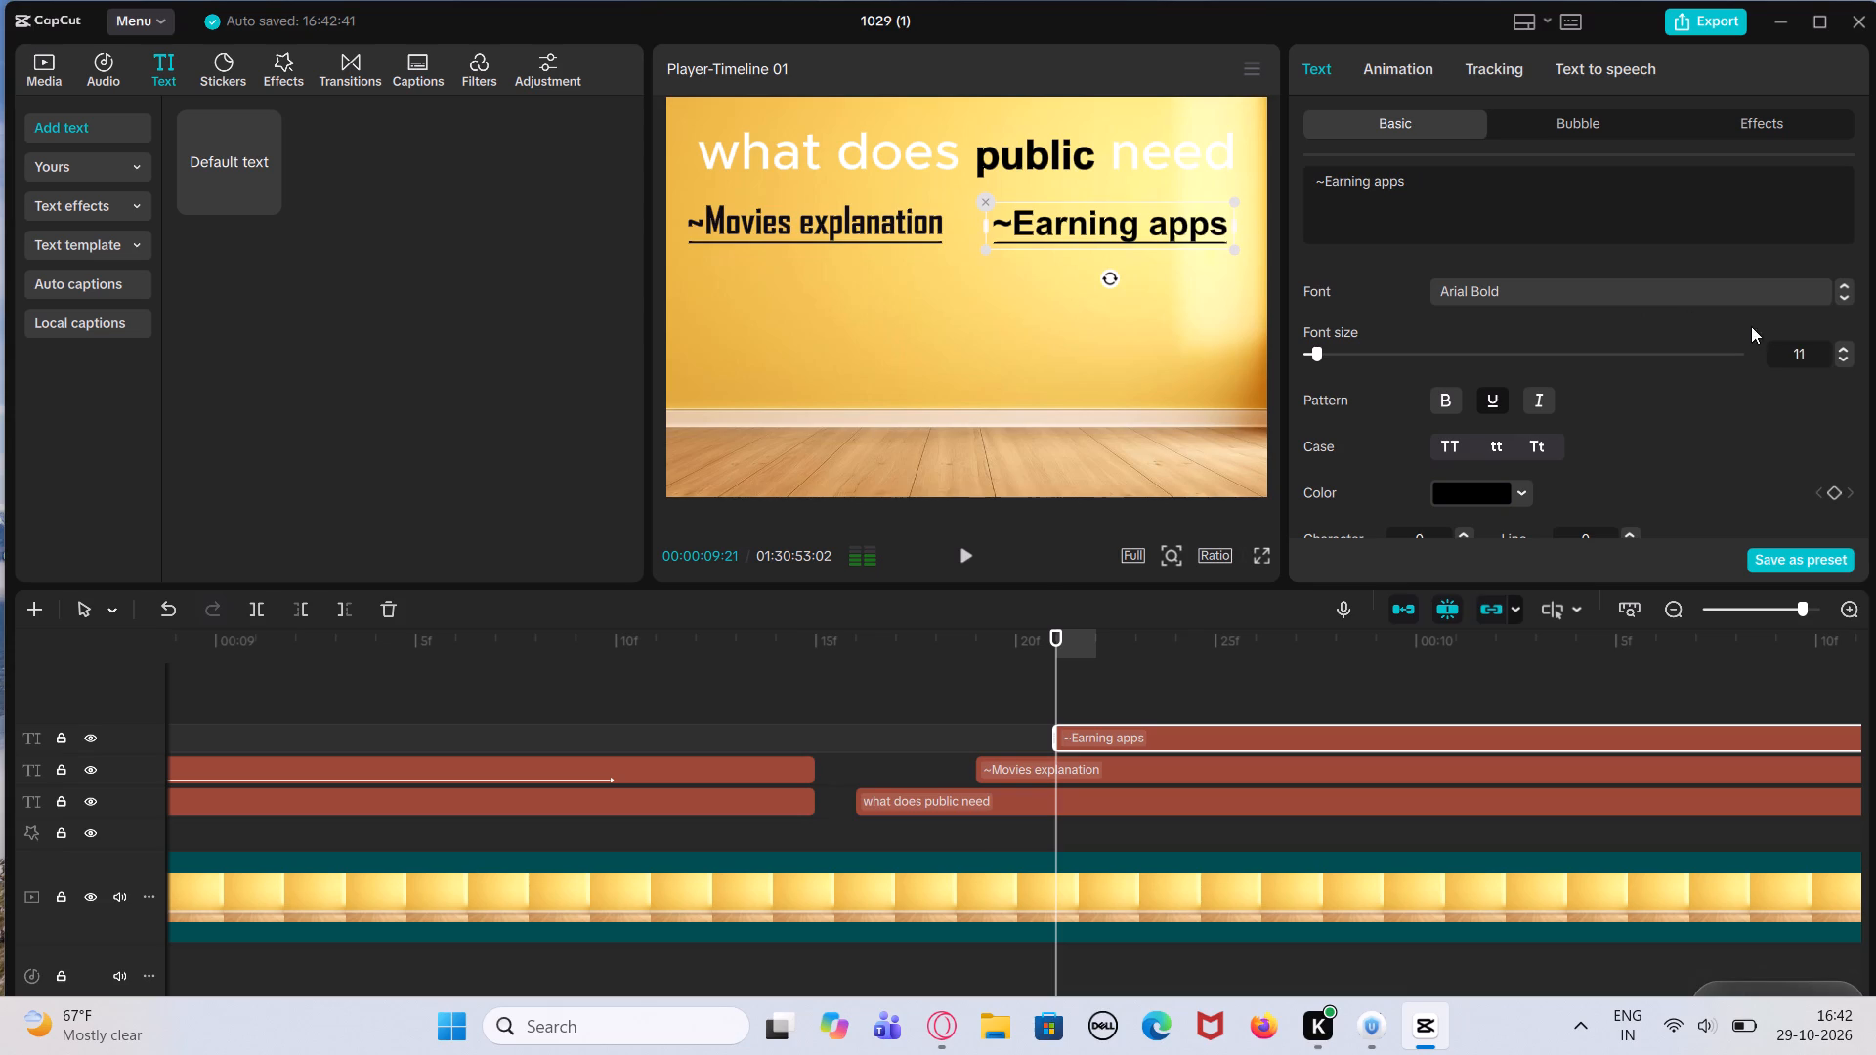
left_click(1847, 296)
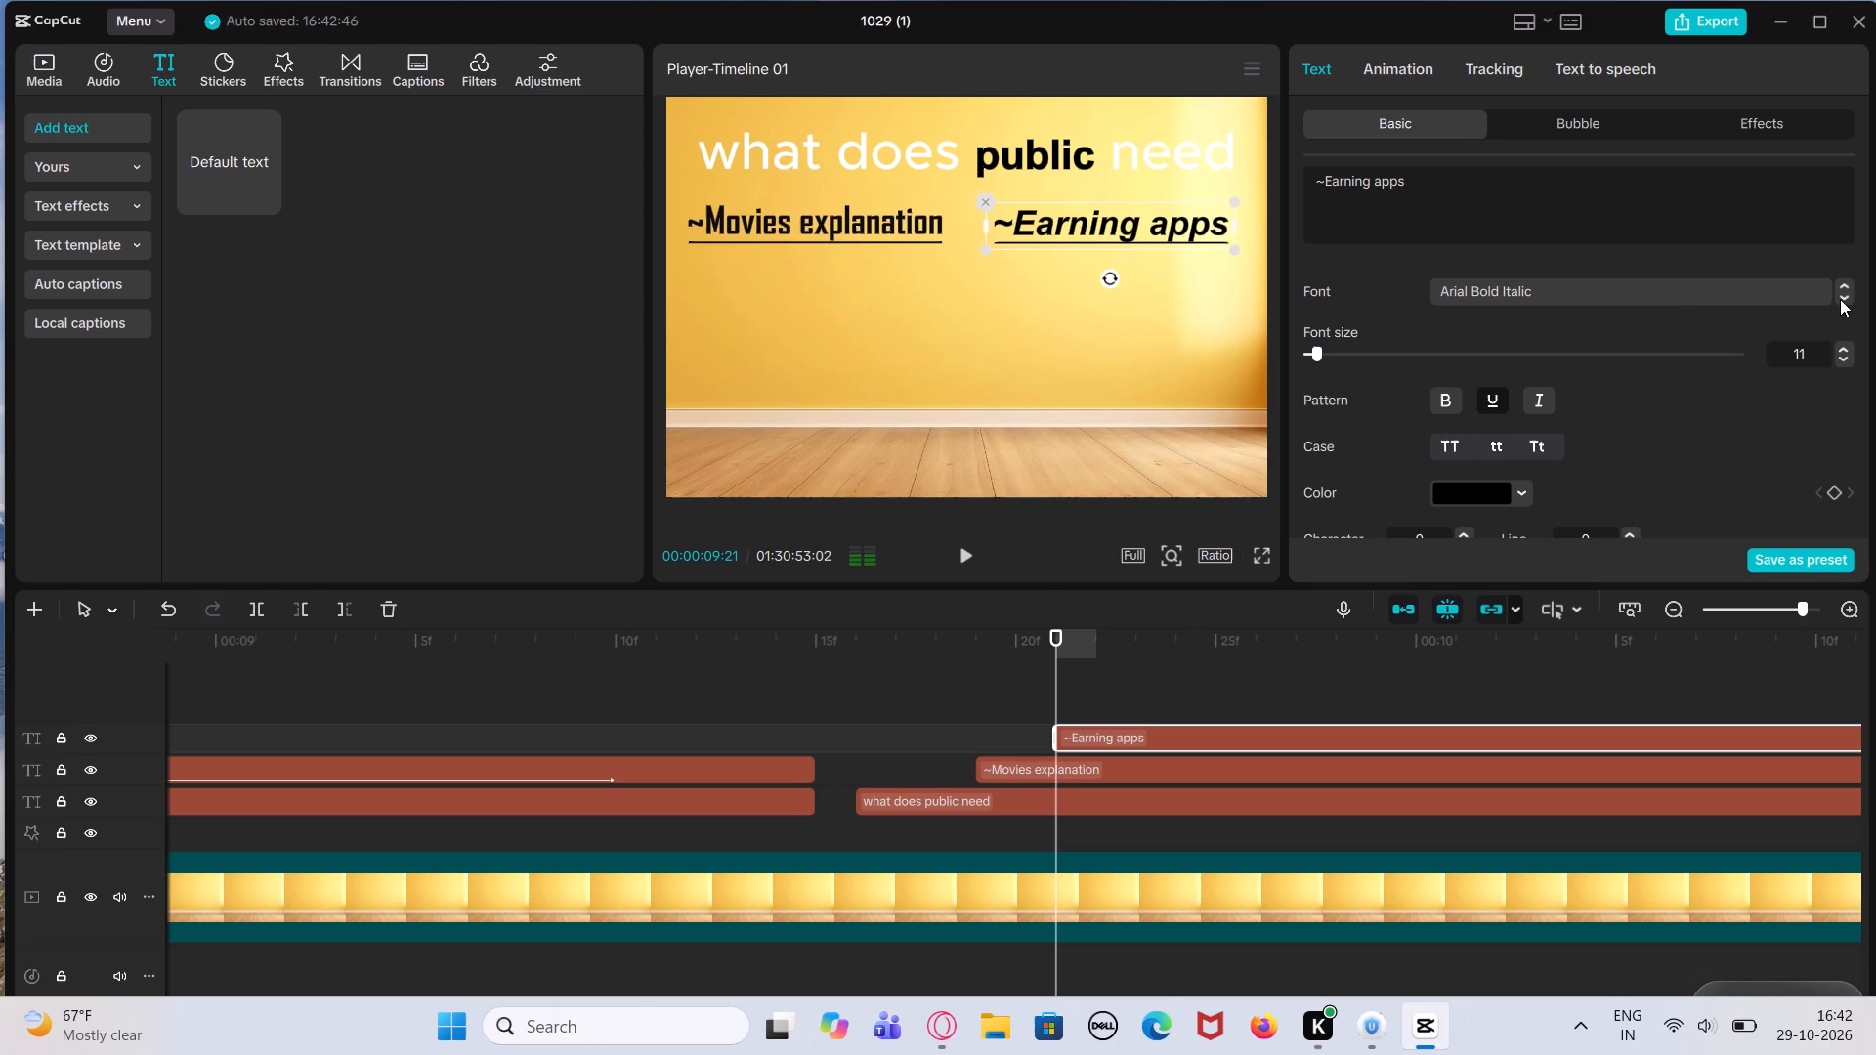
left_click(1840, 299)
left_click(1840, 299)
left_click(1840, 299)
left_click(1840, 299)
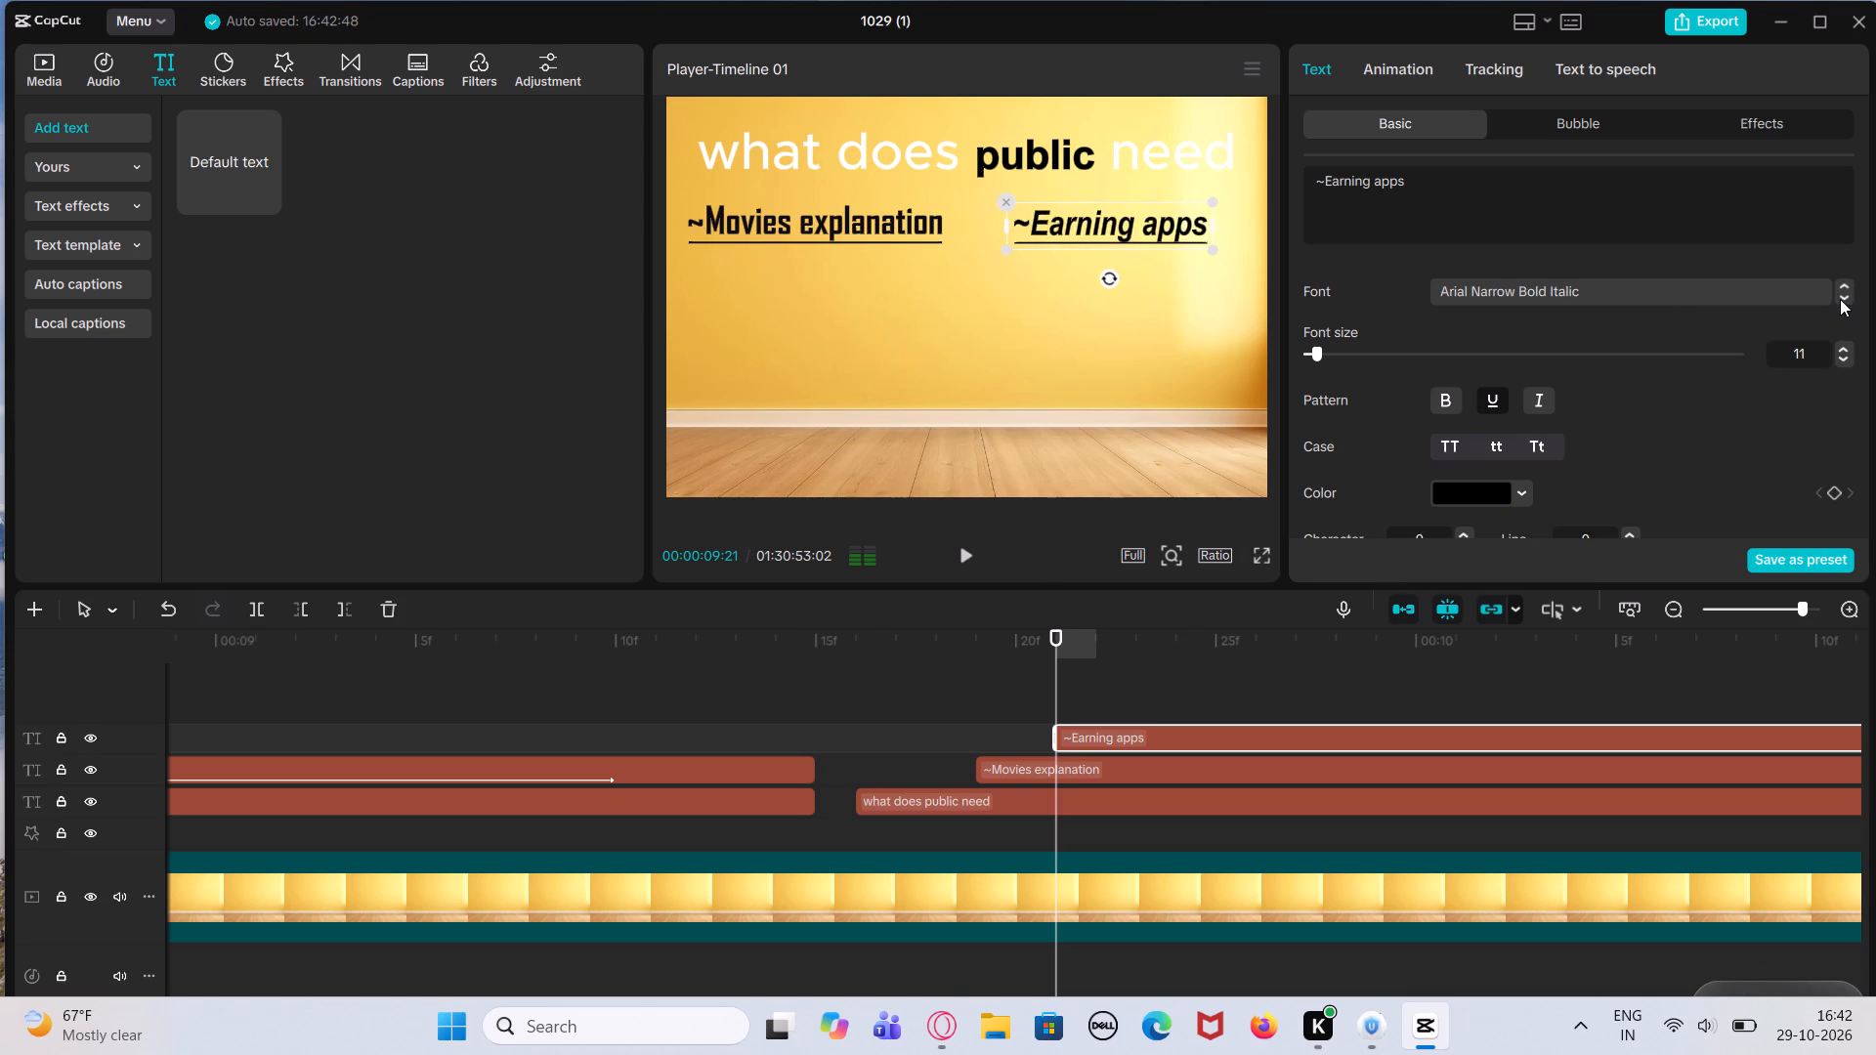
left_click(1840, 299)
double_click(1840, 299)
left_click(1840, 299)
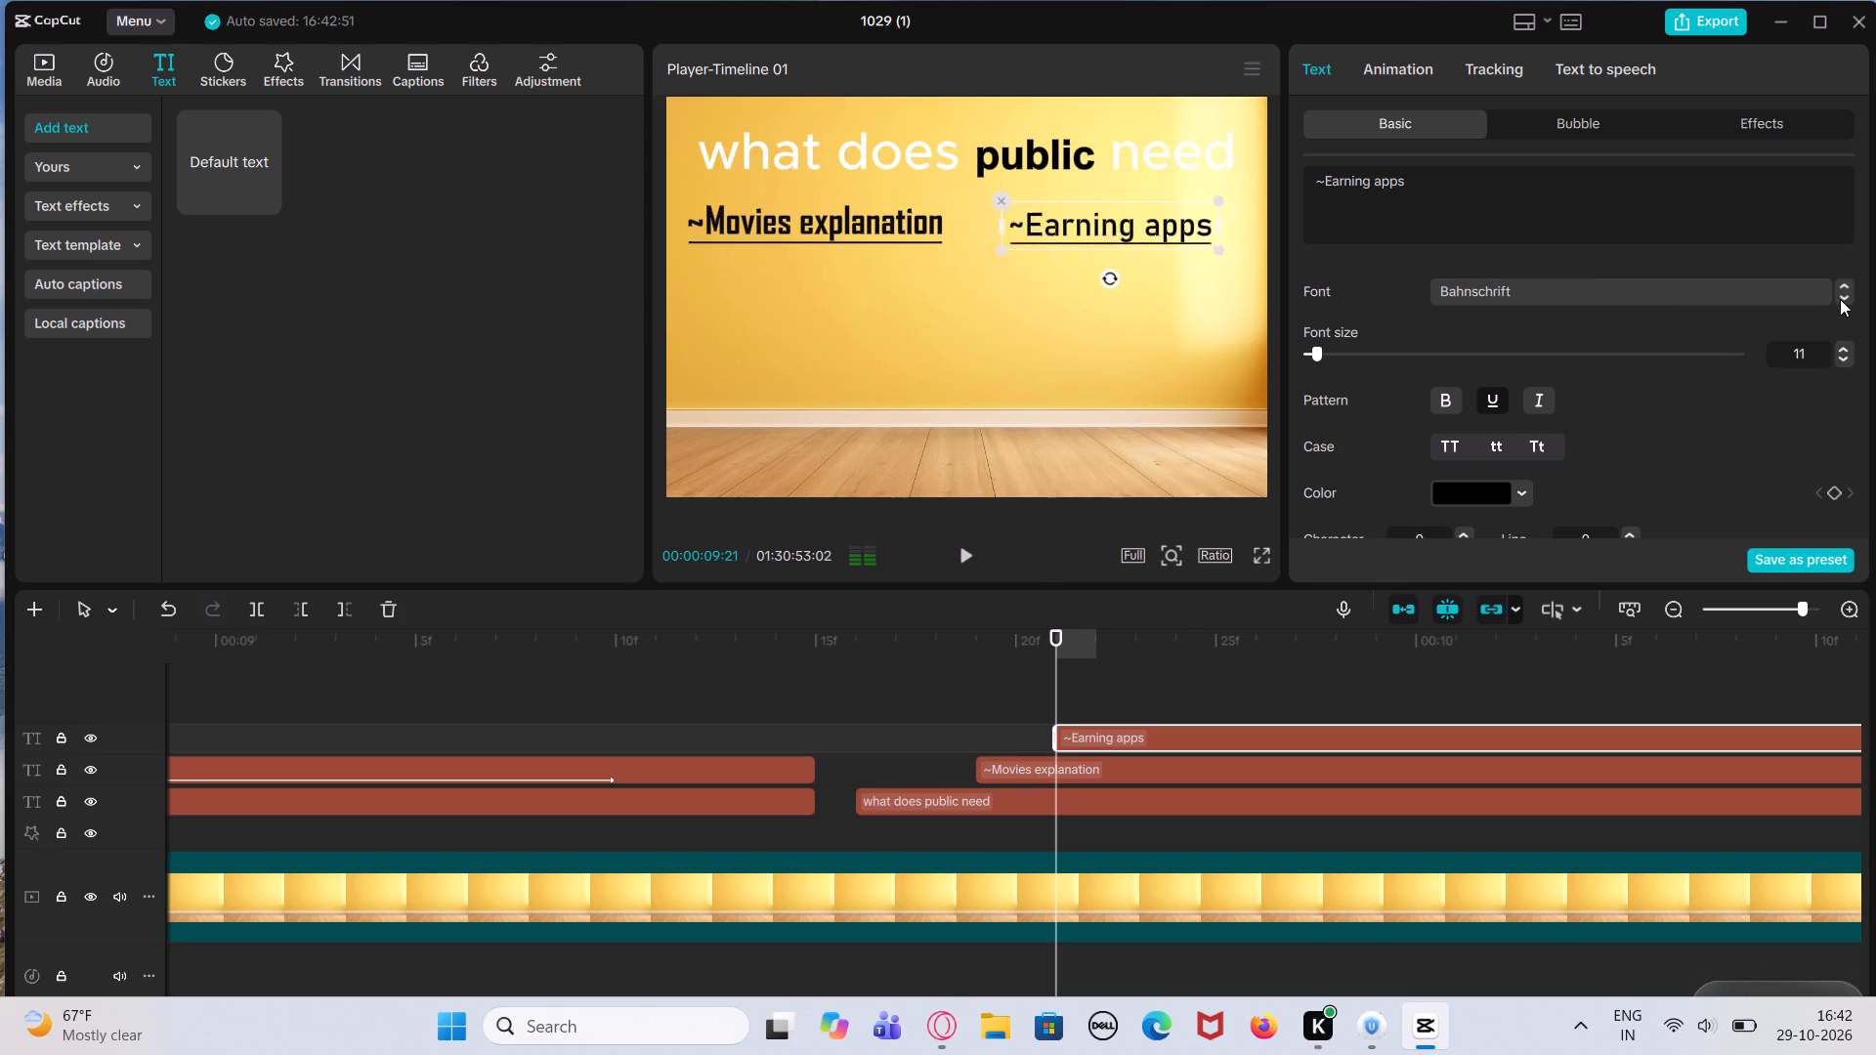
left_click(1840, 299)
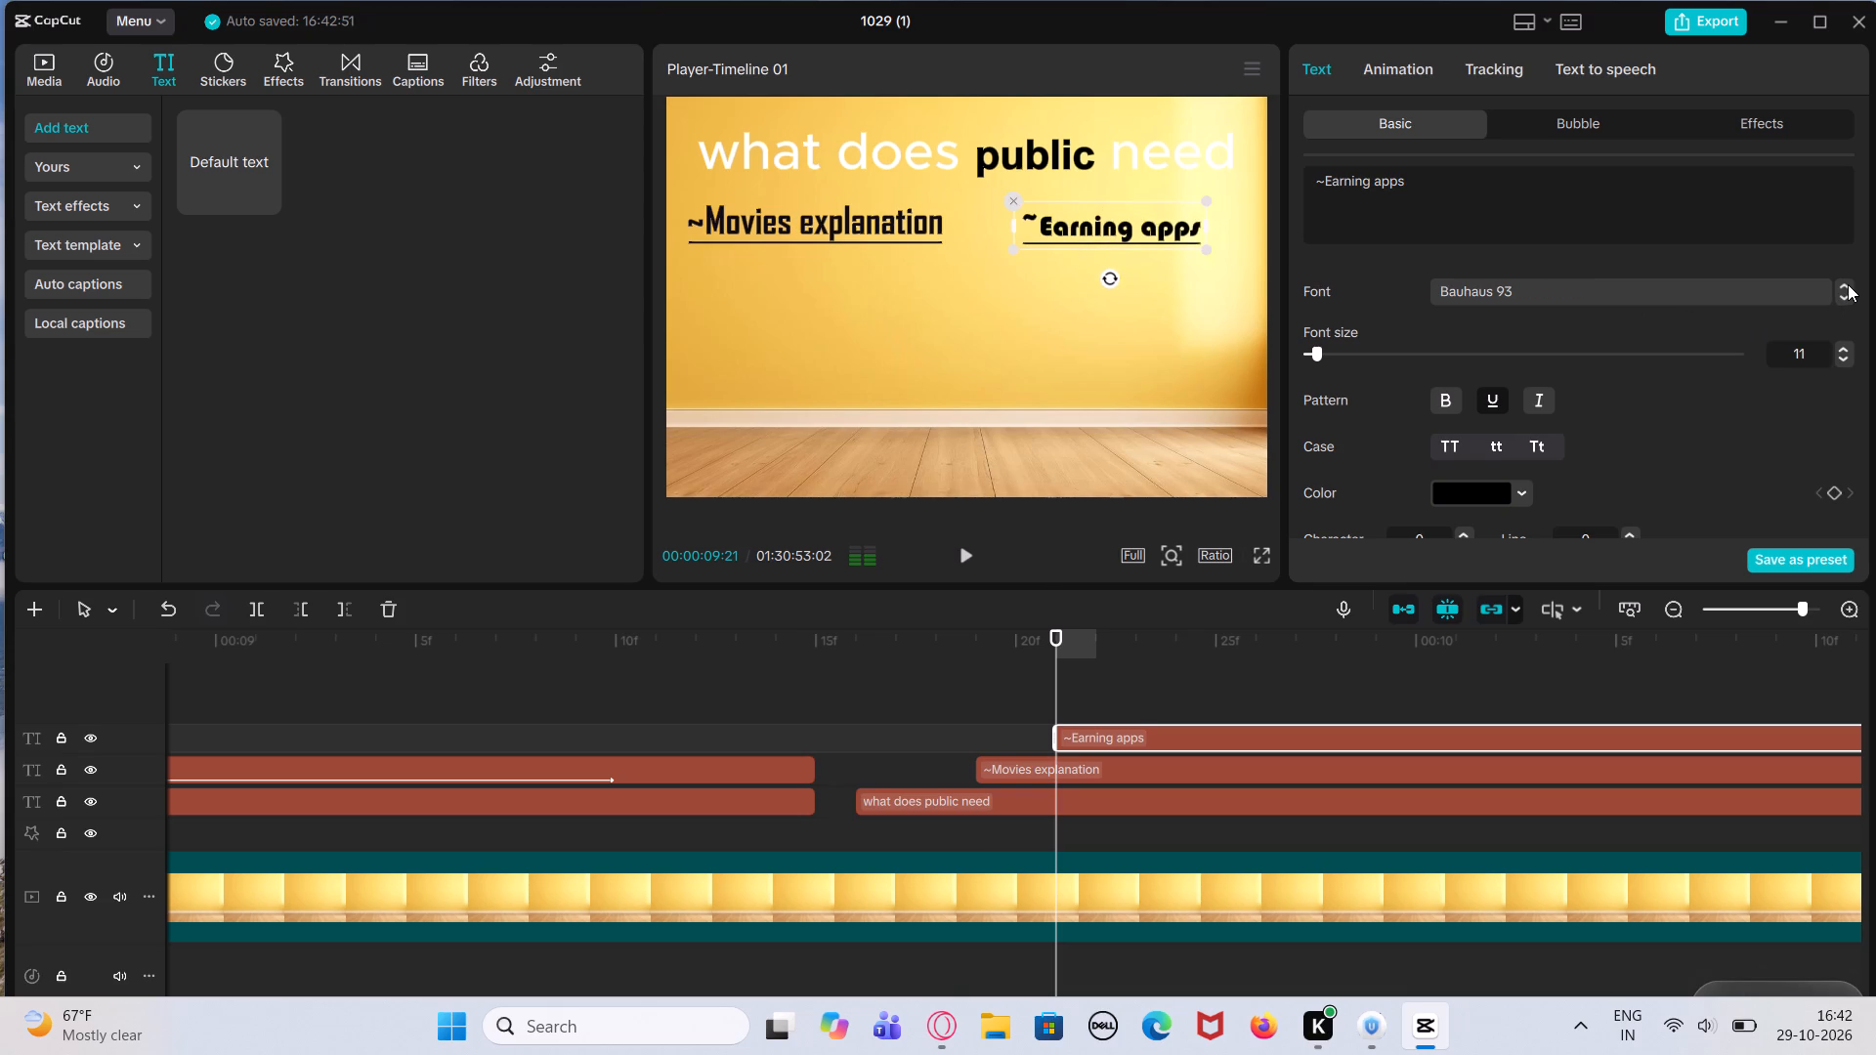
Set the "~Earning apps" font to Agency FB Bold, matching "~Movies explanation", and nudge the text slightly left.
triple_click(1848, 284)
triple_click(1848, 284)
triple_click(1848, 284)
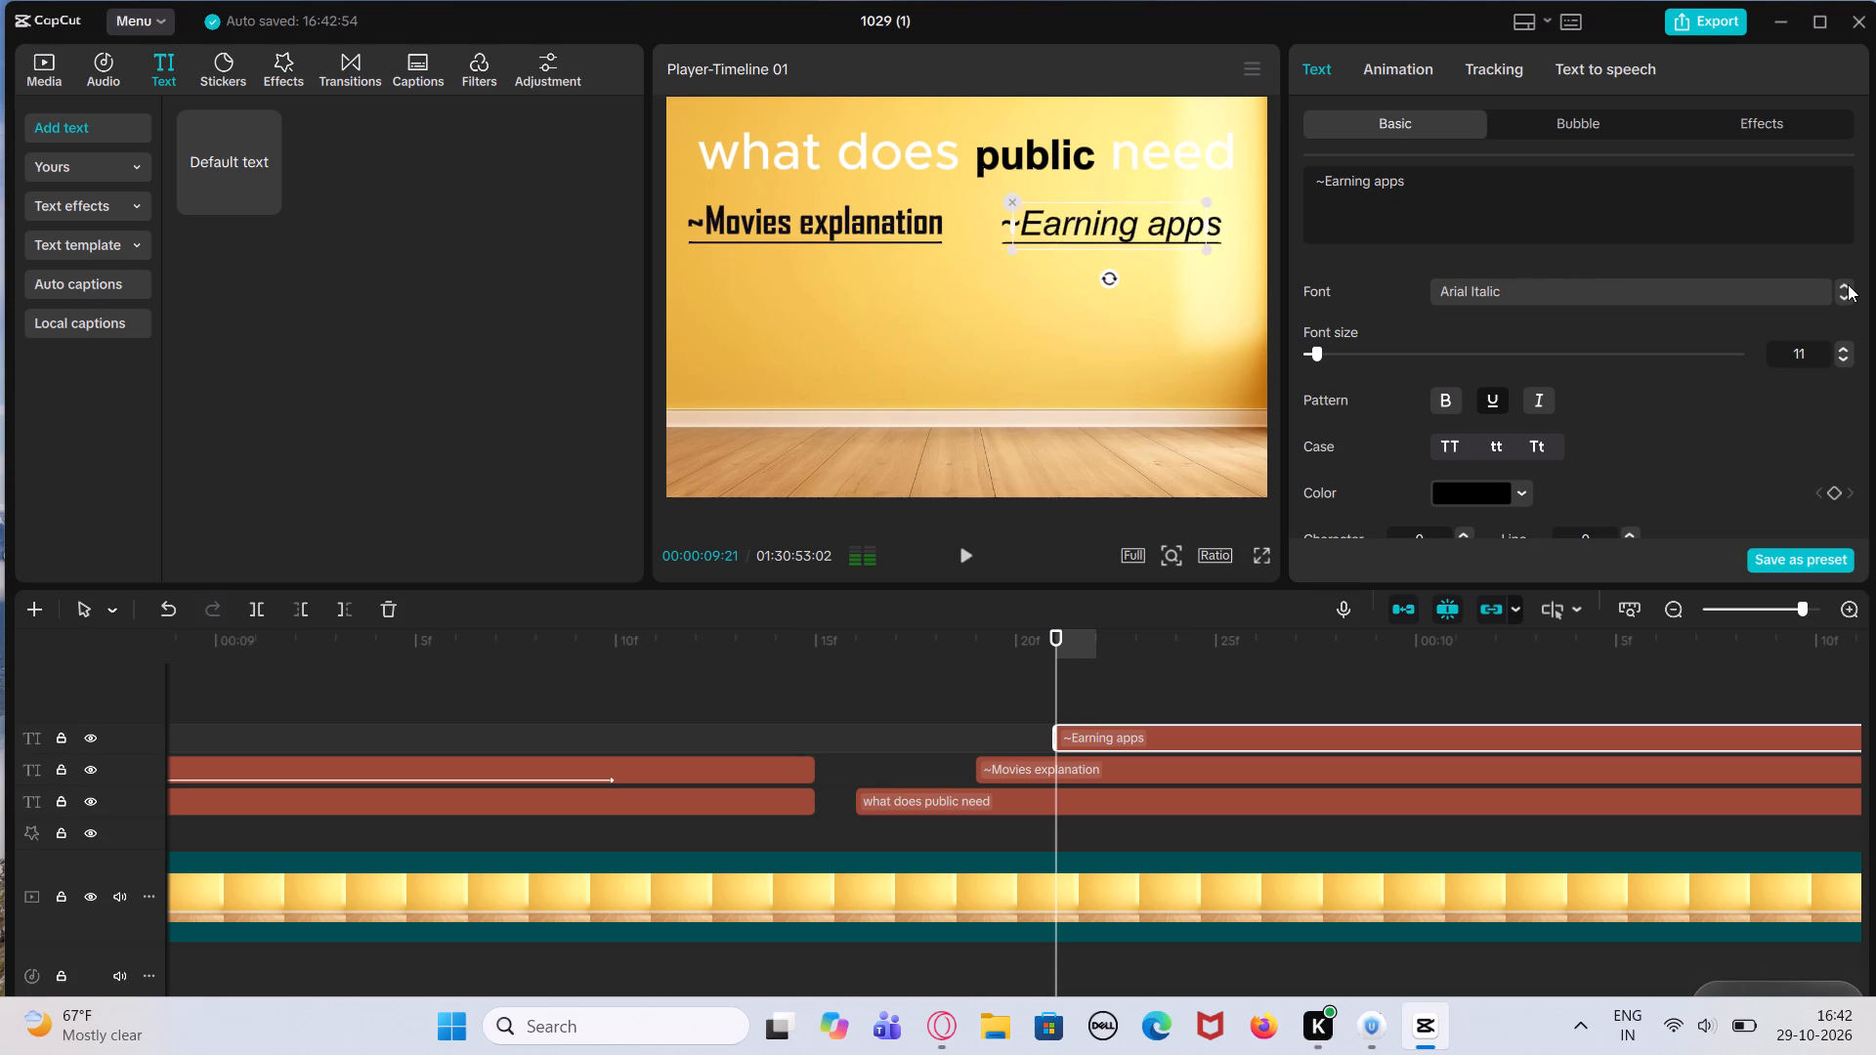
triple_click(1848, 284)
triple_click(1848, 284)
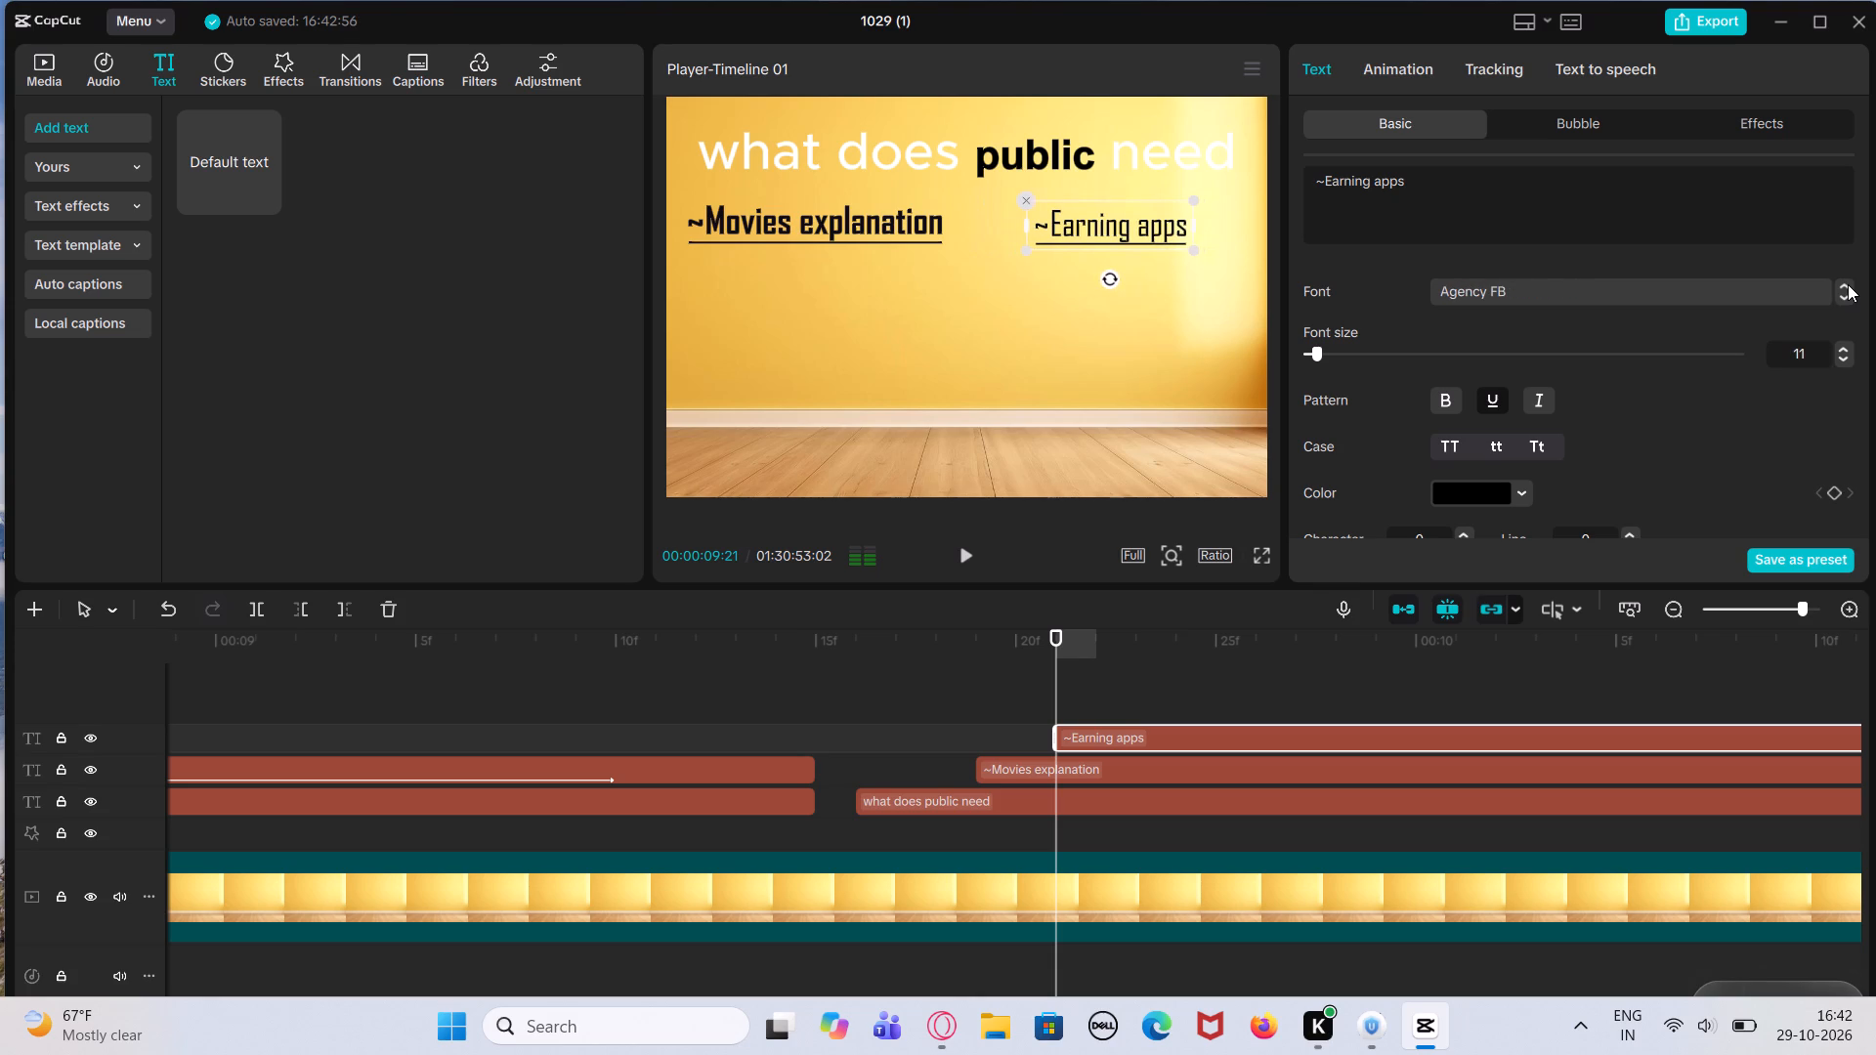
left_click(1845, 307)
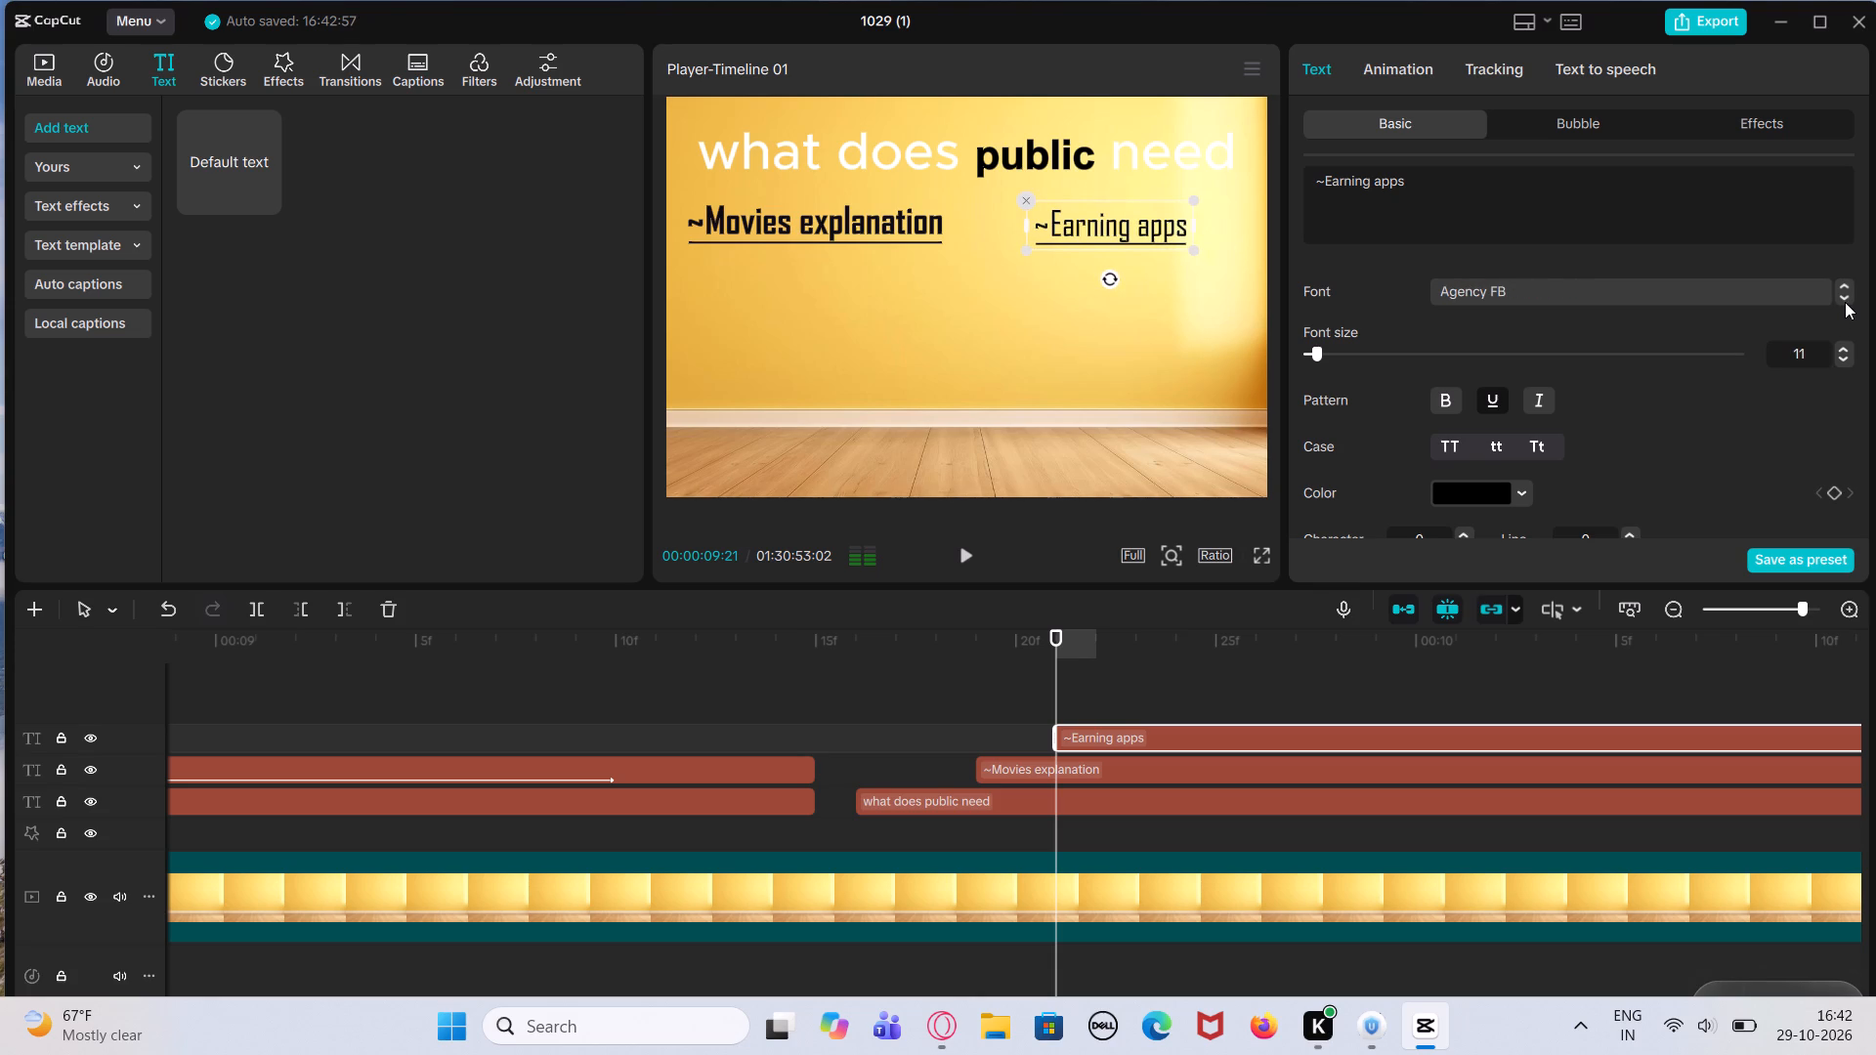
left_click(1844, 294)
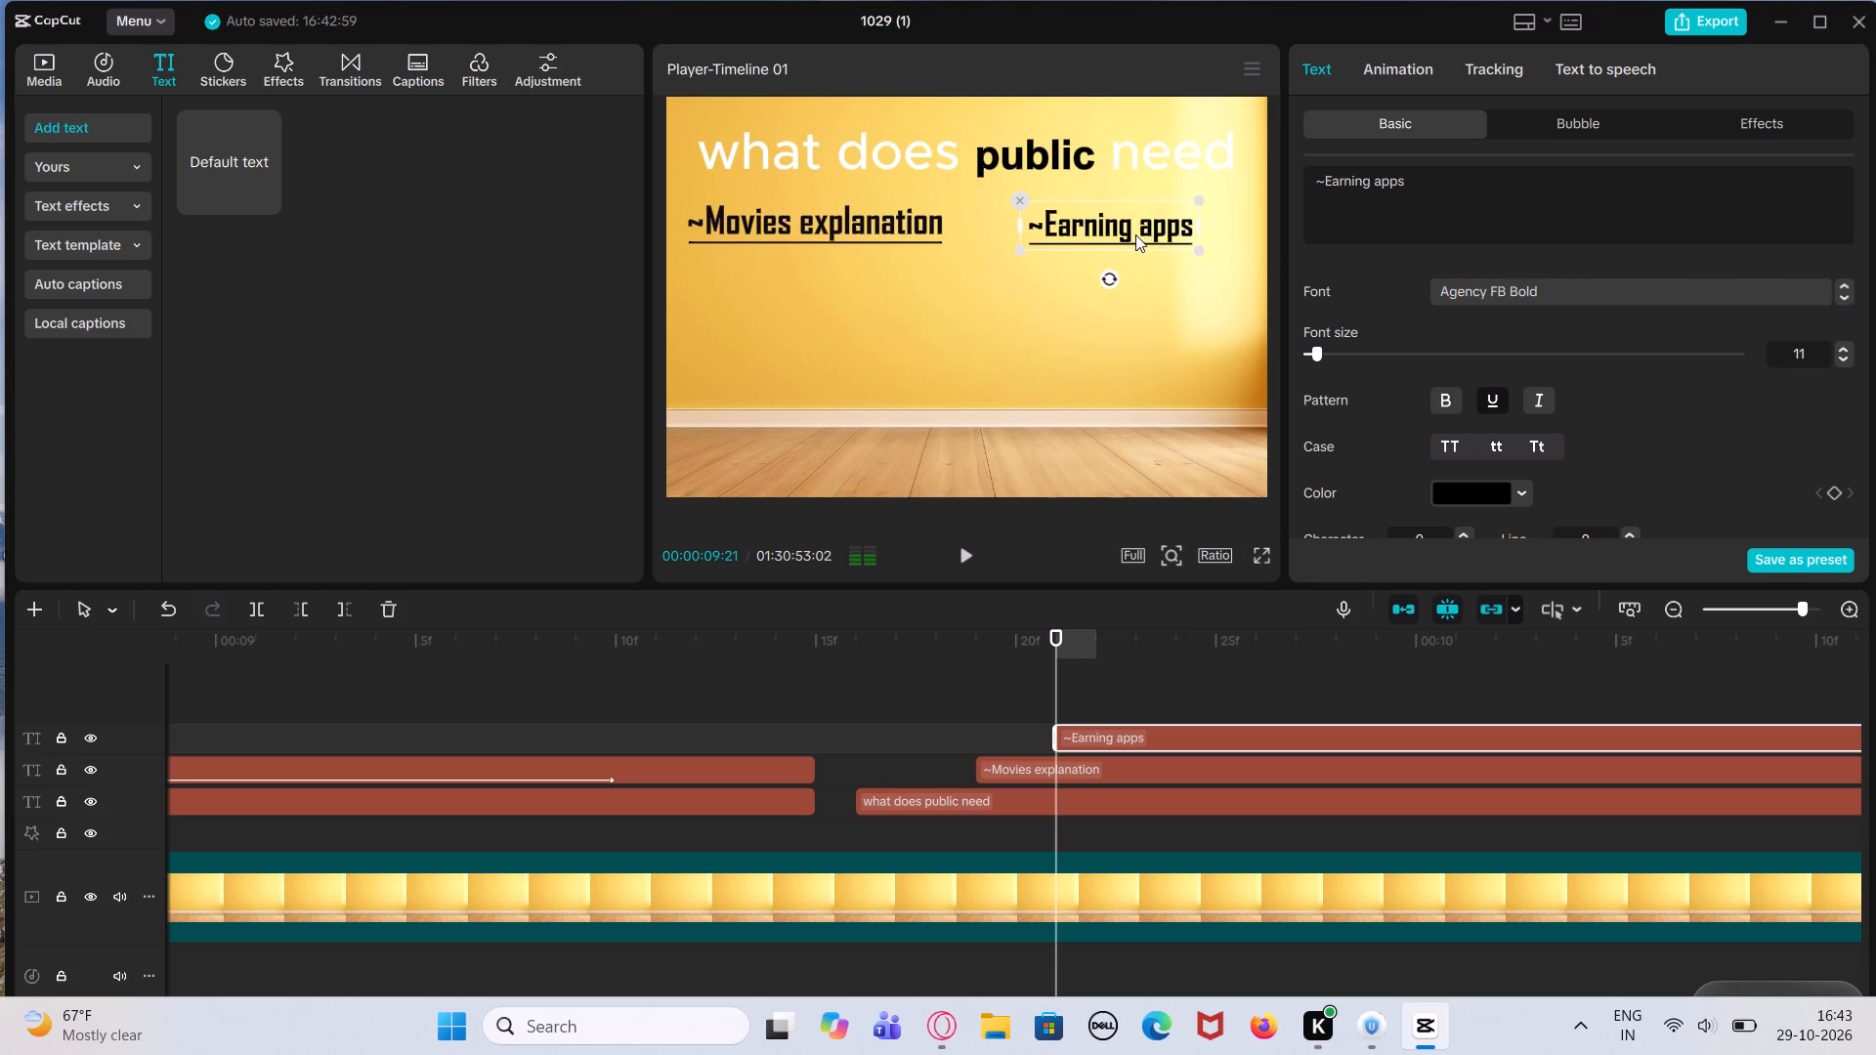
left_click_drag(1135, 234, 1127, 232)
left_click(1222, 388)
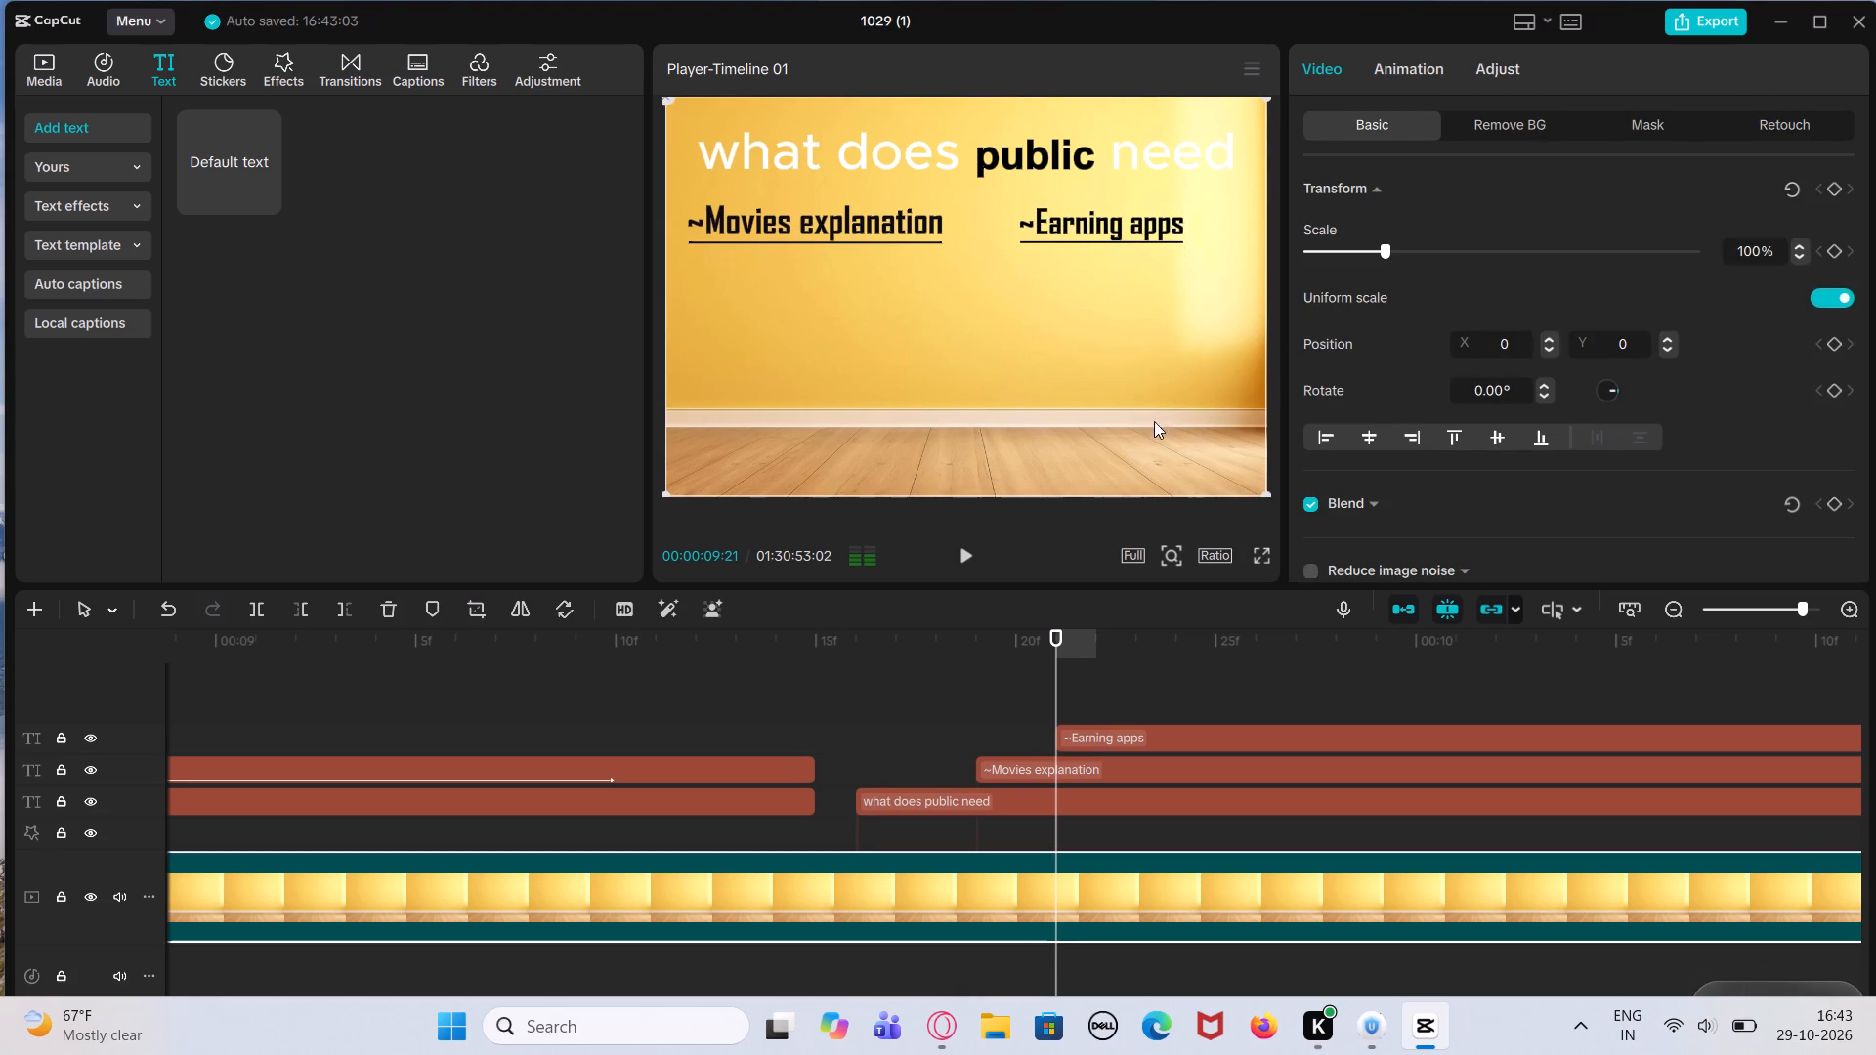
Add another default text clip starting at 00:00:09:23, shortly after the "~Earning apps" clip begins.
left_click(1126, 695)
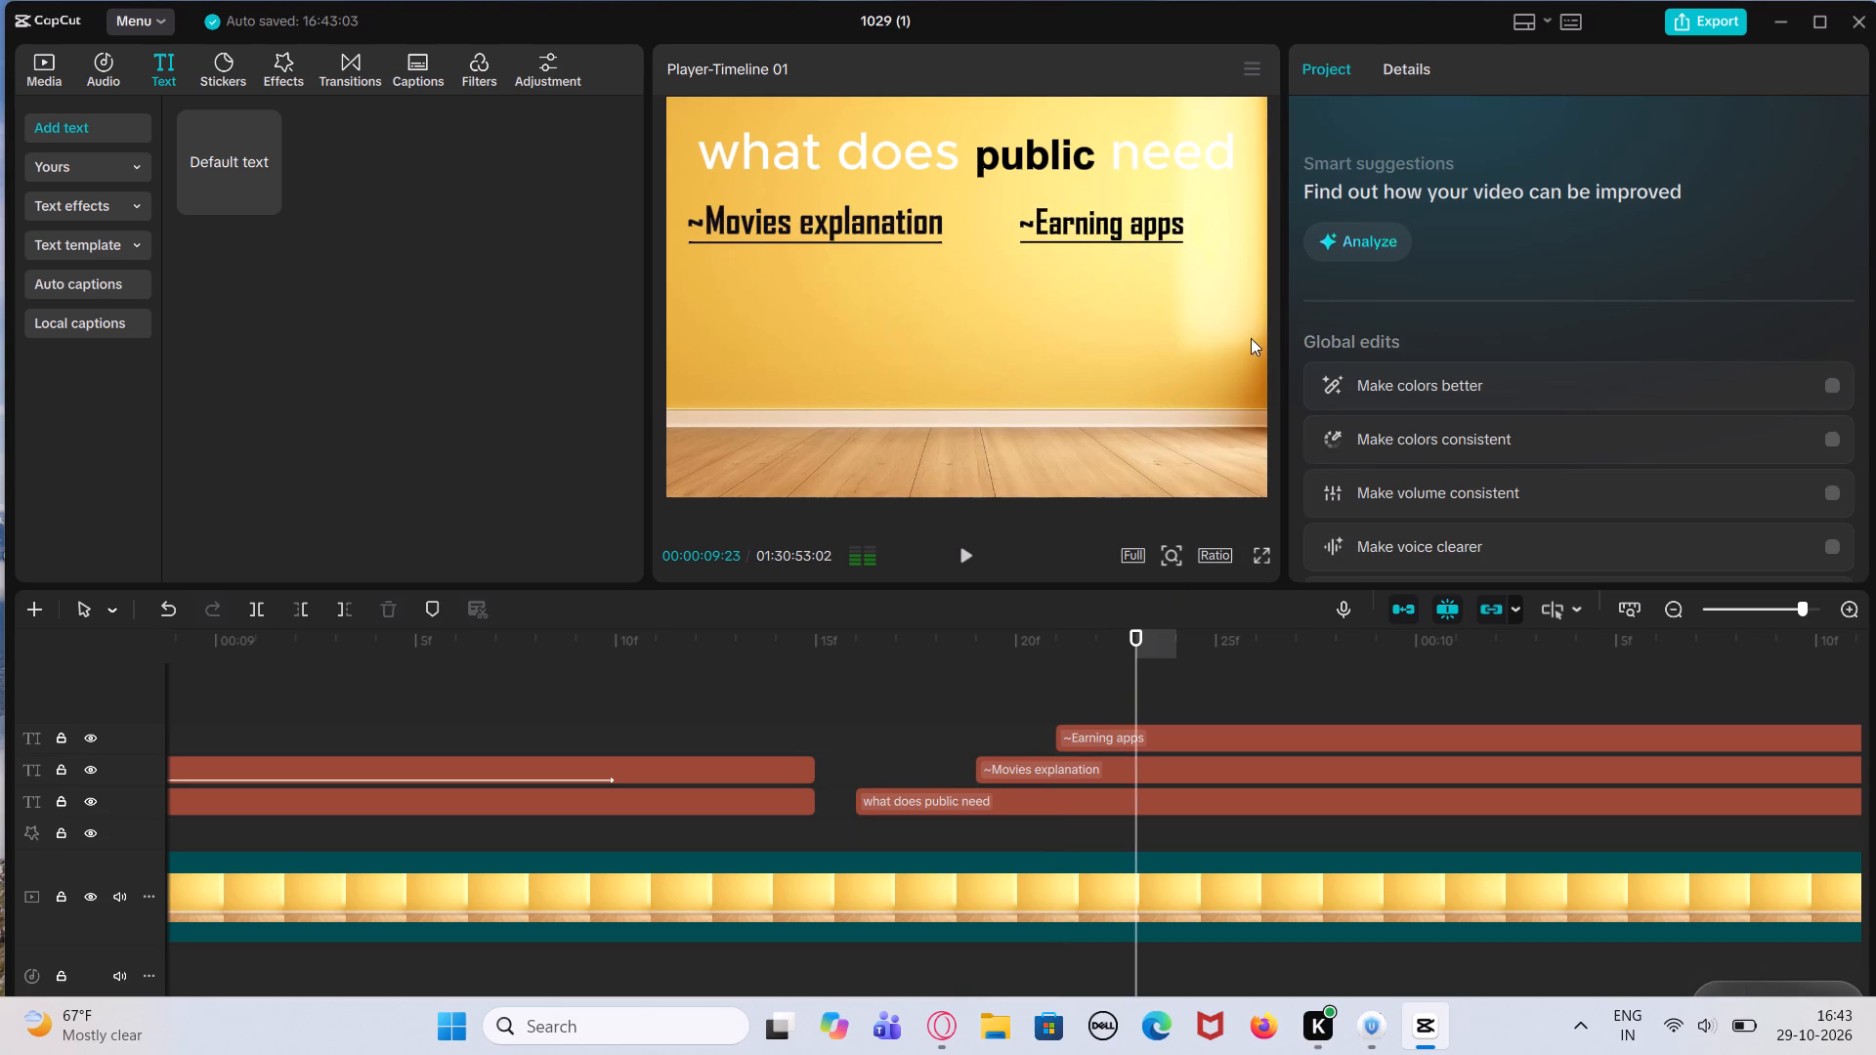
left_click(273, 204)
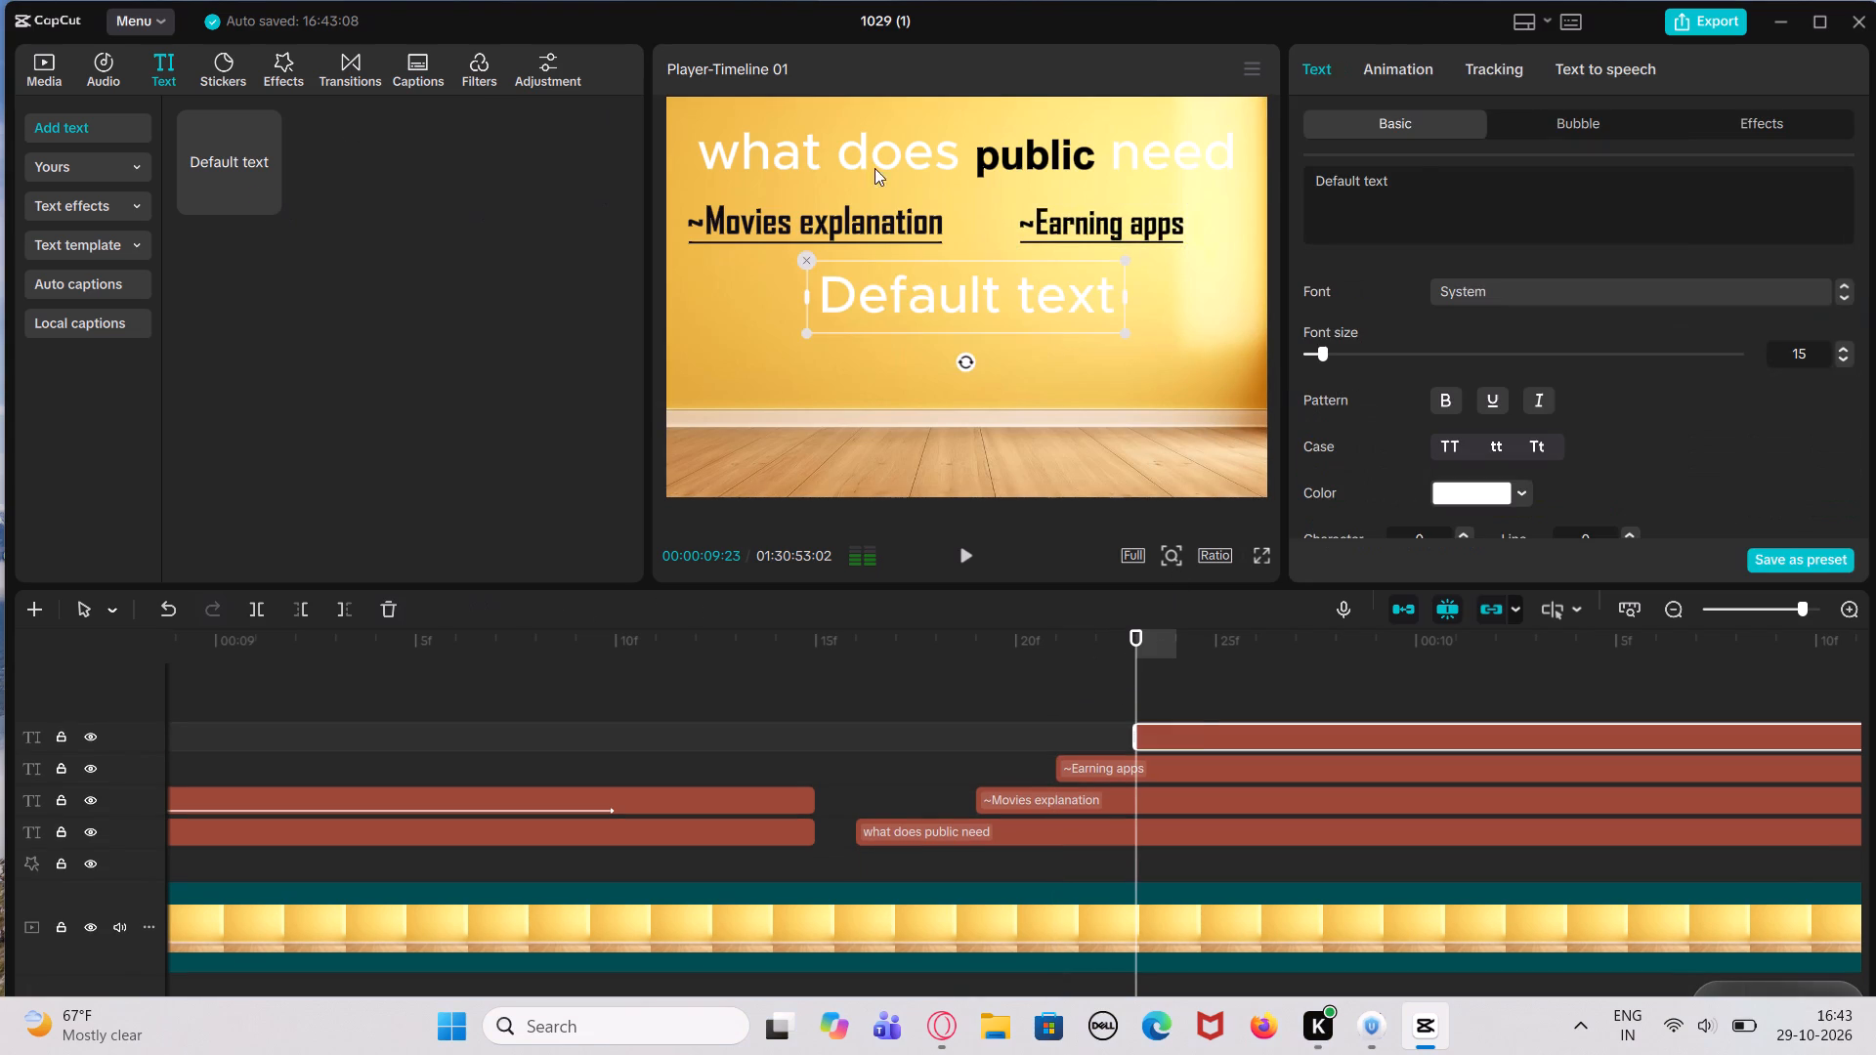
Replace the newest clip's default wording with "gamimg video".
left_click(1452, 187)
key("BackSpace")
key("BackSpace")
key("BackSpace")
key("BackSpace")
key("BackSpace")
key("BackSpace")
key("BackSpace")
key("BackSpace")
key("BackSpace")
key("BackSpace")
key("BackSpace")
key("BackSpace")
key("BackSpace")
key("BackSpace")
key("BackSpace")
key("BackSpace")
key("BackSpace")
key("BackSpace")
key("BackSpace")
key("BackSpace")
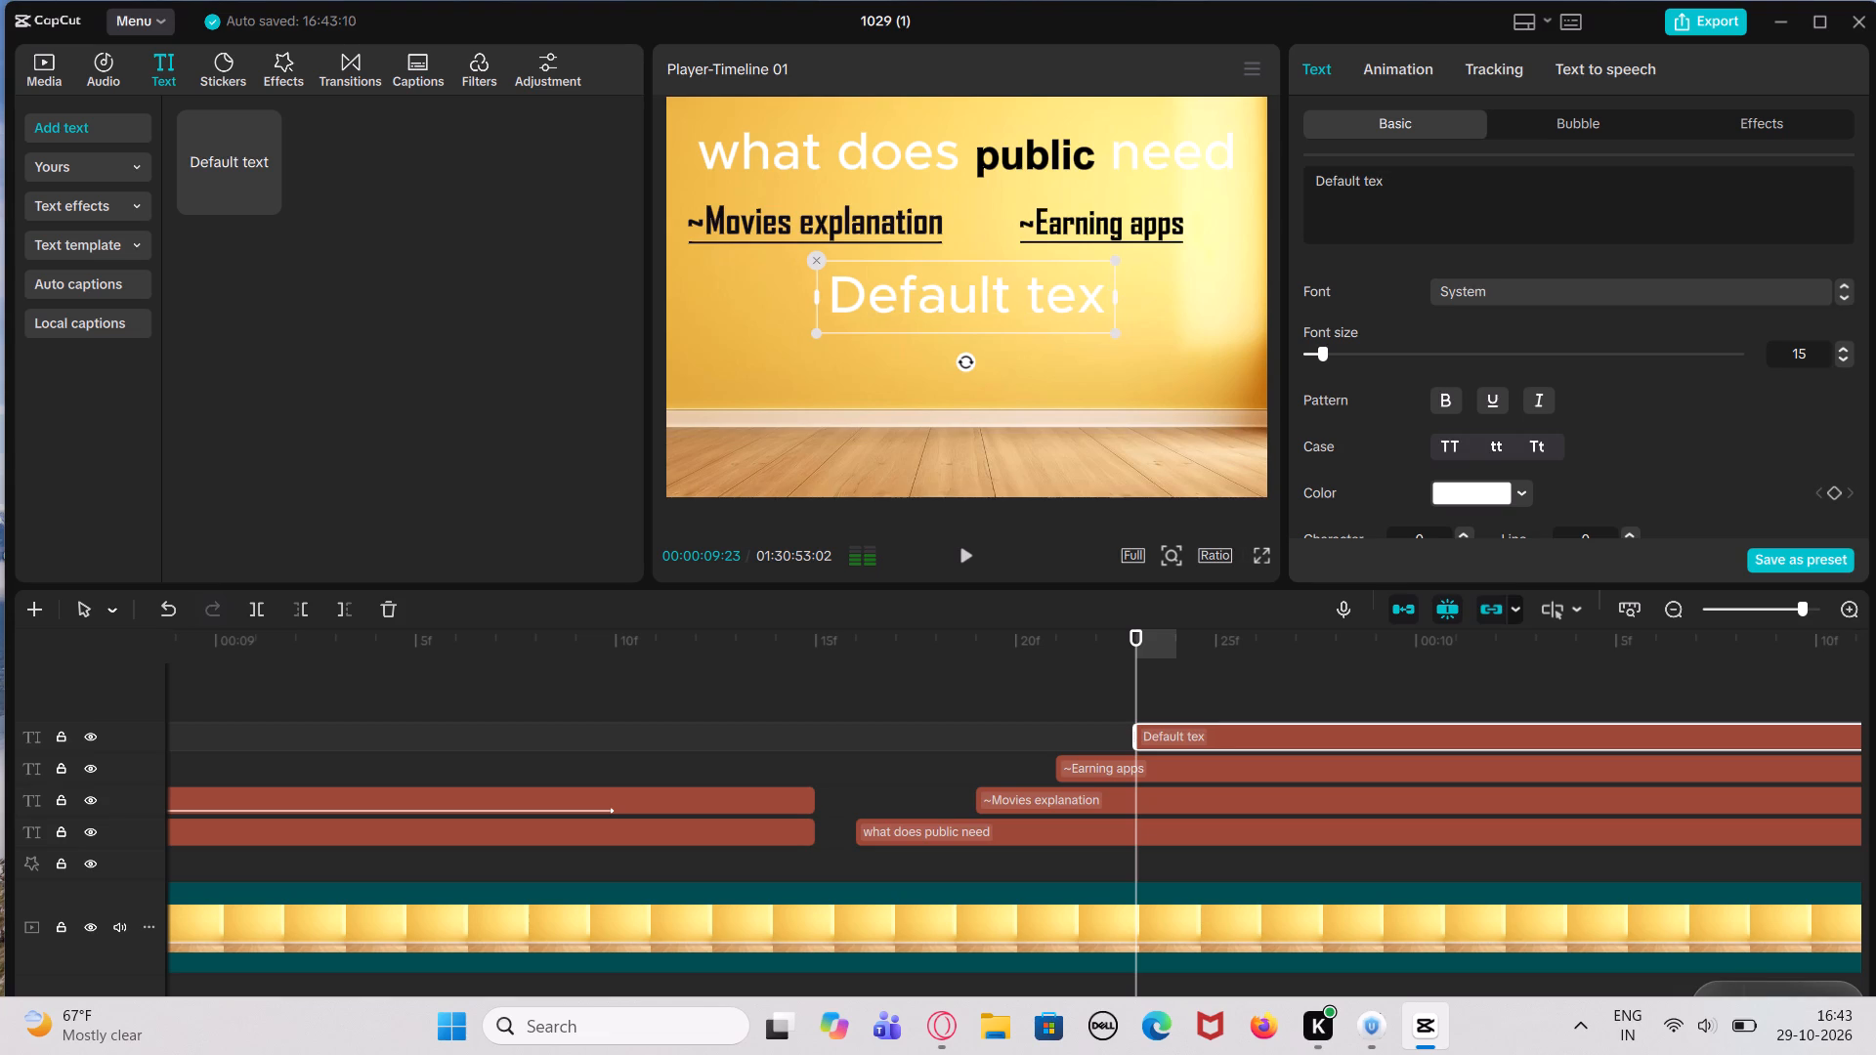
type("gamimg video")
Insert a "~" in front of the "gamimg video" wording.
key("Left")
key("Left")
key("Left")
key("Left")
key("Left")
key("Left")
key("Left")
key("Left")
key("Left")
key("Left")
key("Left")
key("Left")
key("Left")
key("Left")
key("Left")
key("Left")
key("Left")
key("Left")
key("Left")
key("Left")
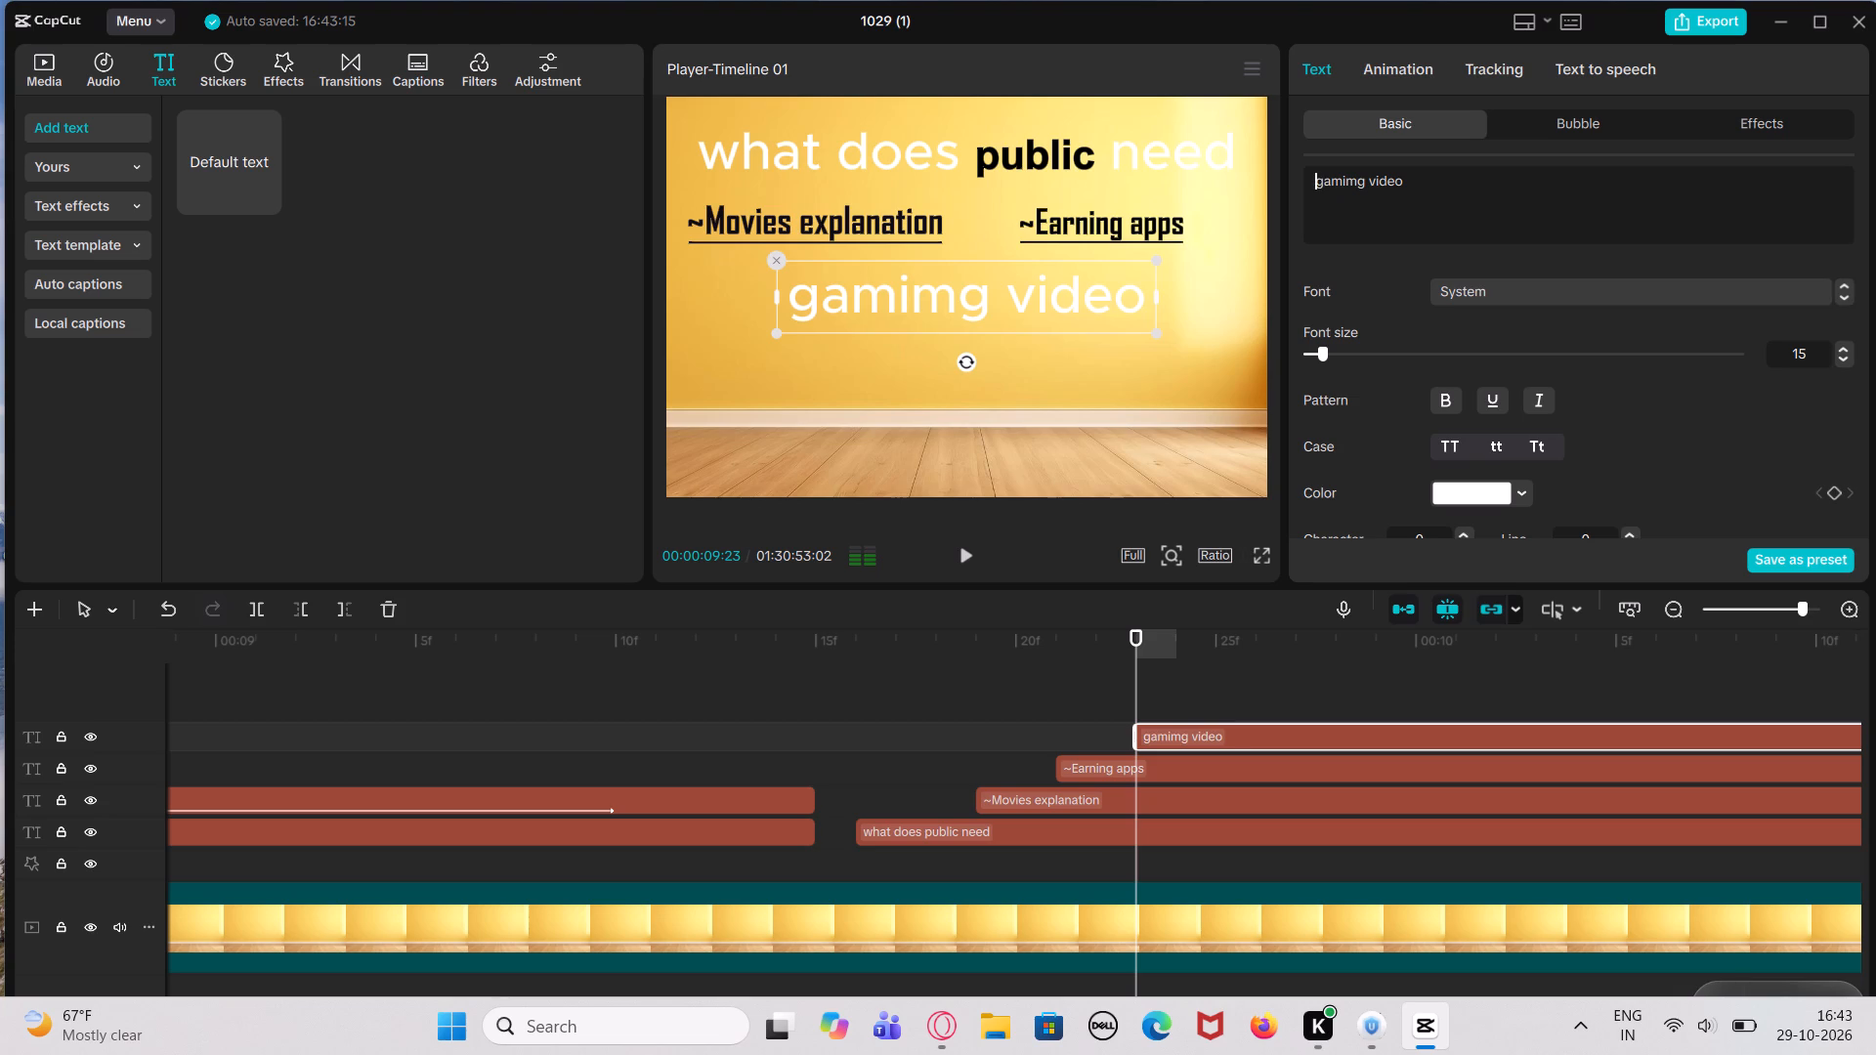
key("shift+asciitilde")
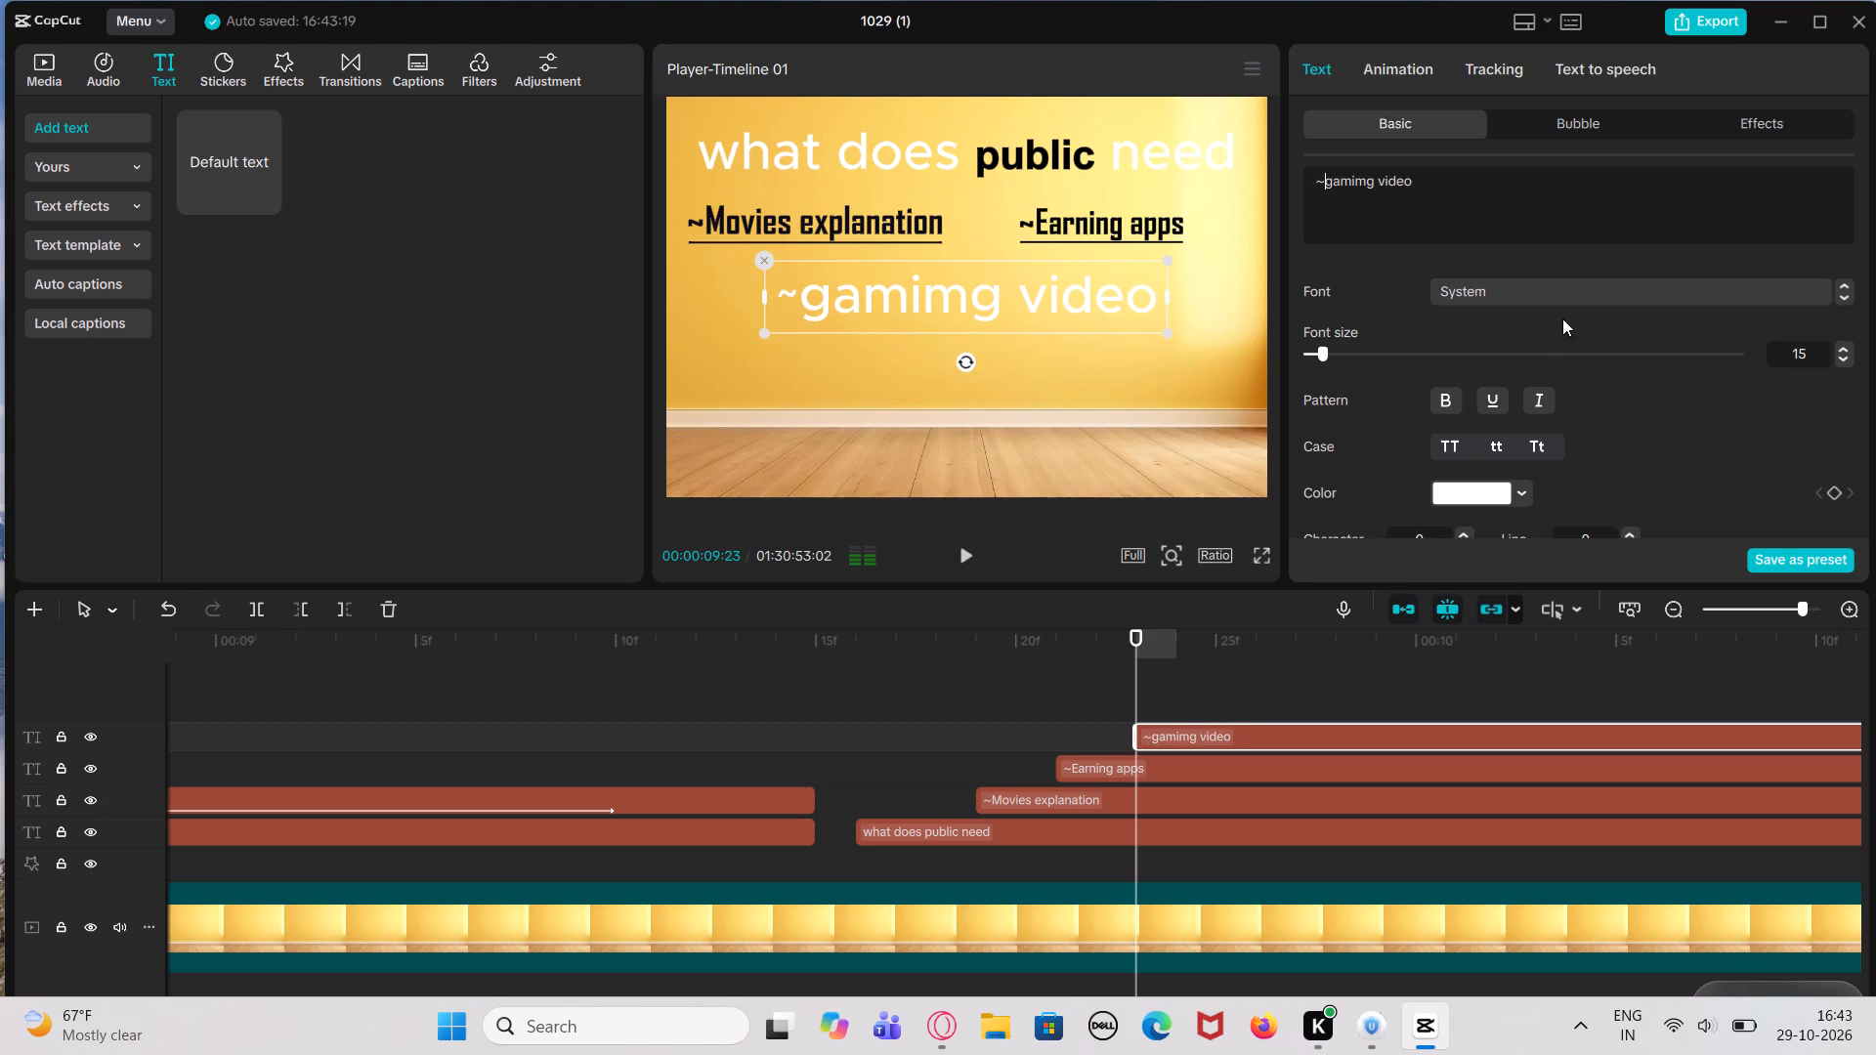
Set the "~gamimg video" text's colour to near-black (040304).
left_click(1521, 485)
left_click(1459, 670)
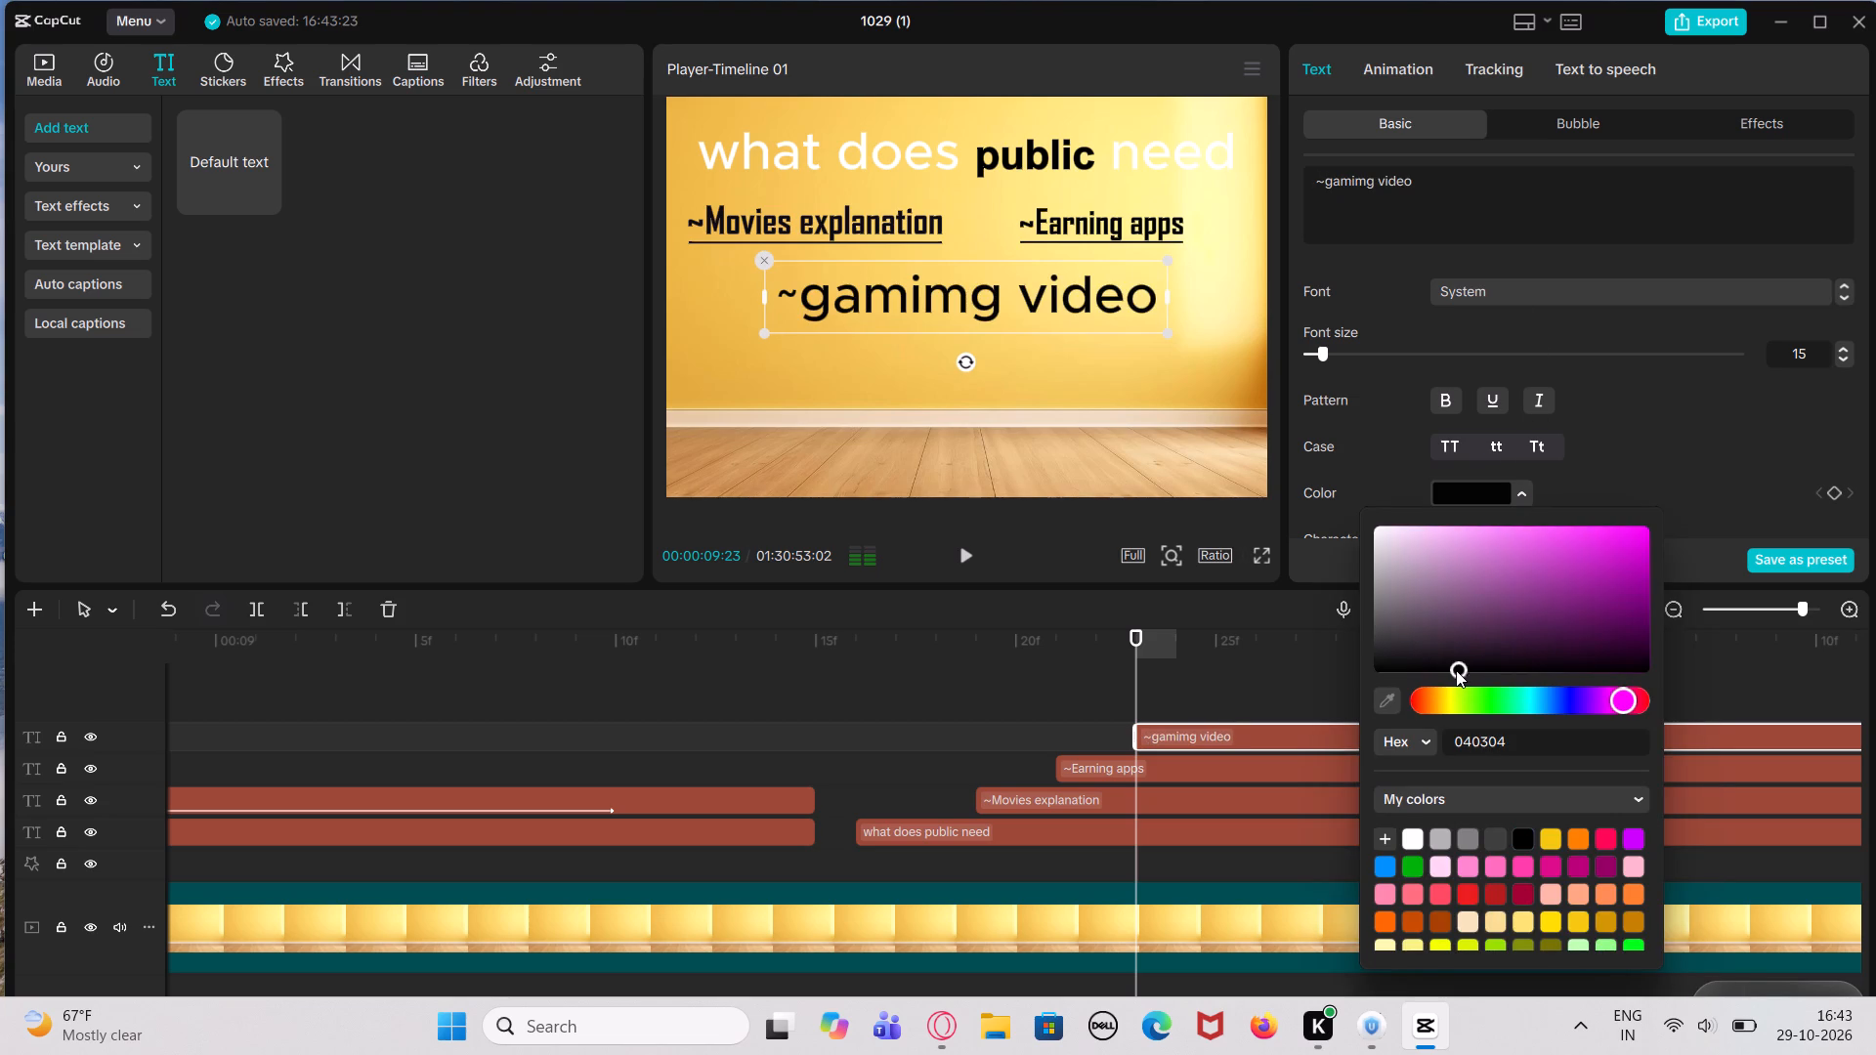
Set the "~gamimg video" text's font to Agency FB Bold.
triple_click(1845, 301)
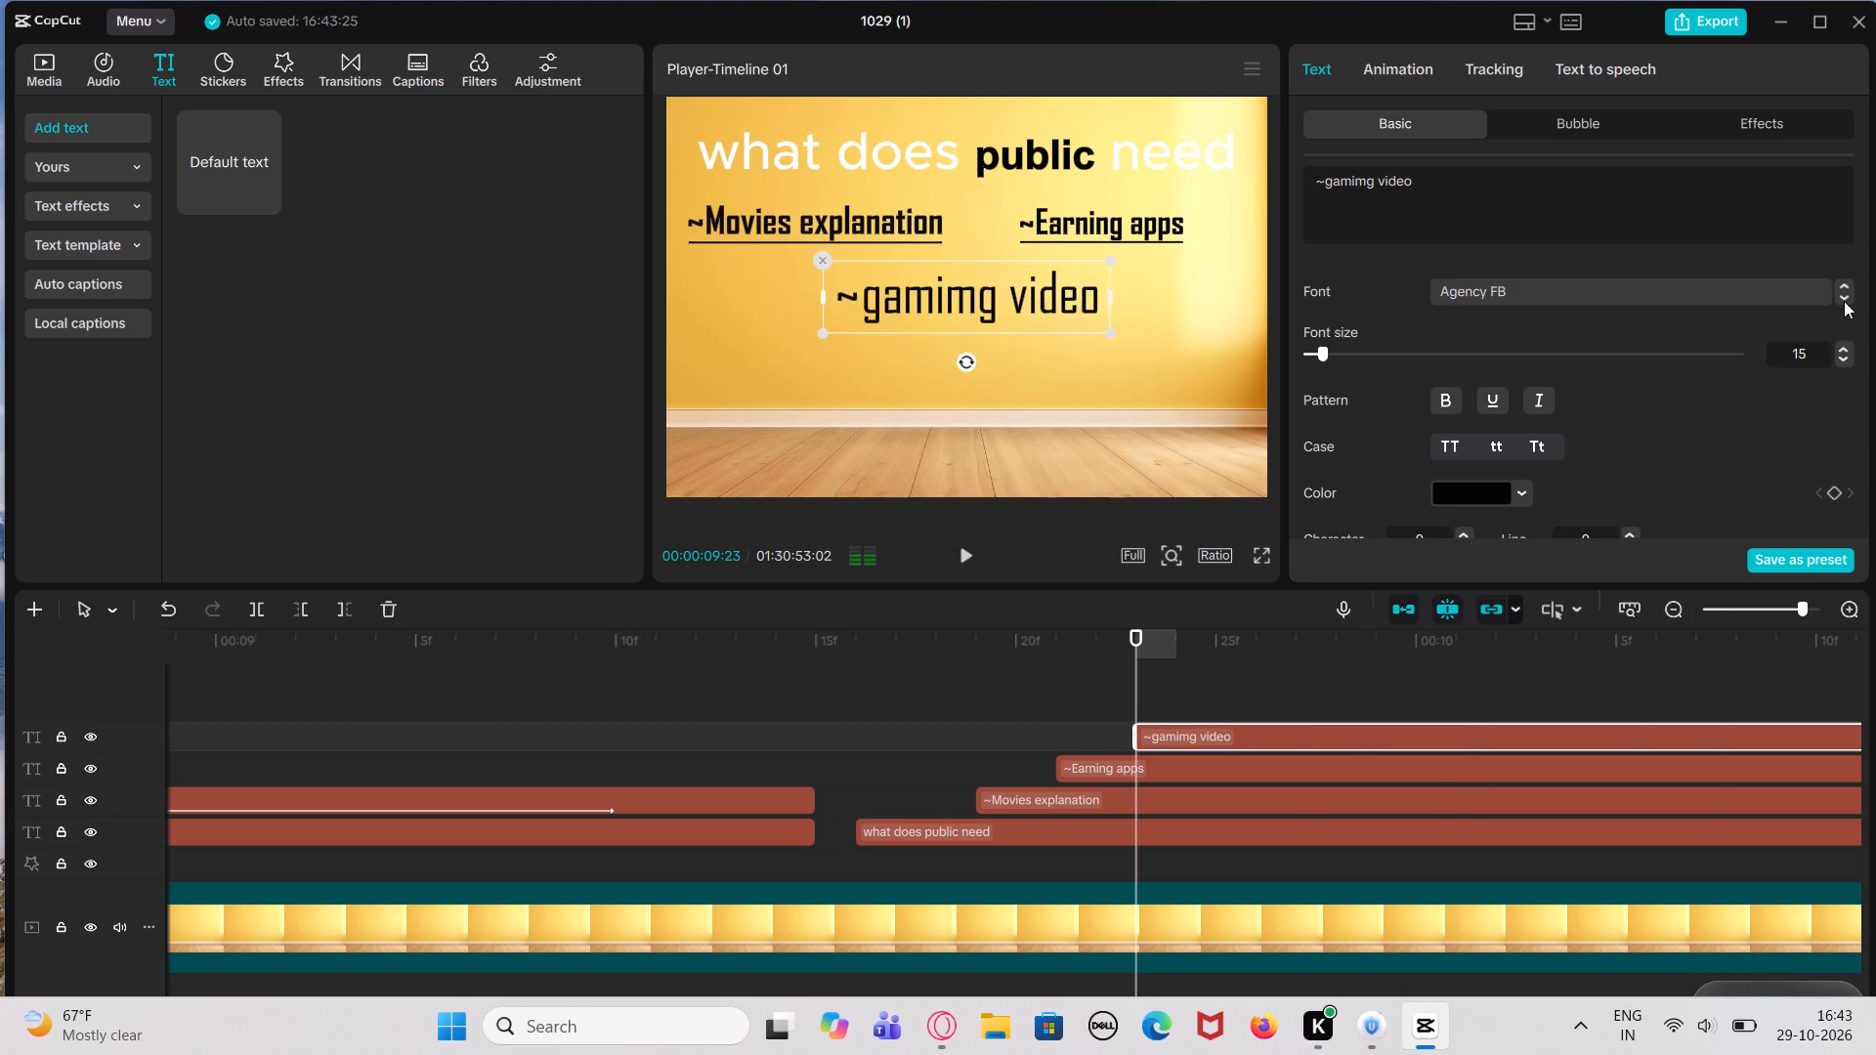
left_click(1844, 301)
left_click(1848, 274)
left_click(1848, 277)
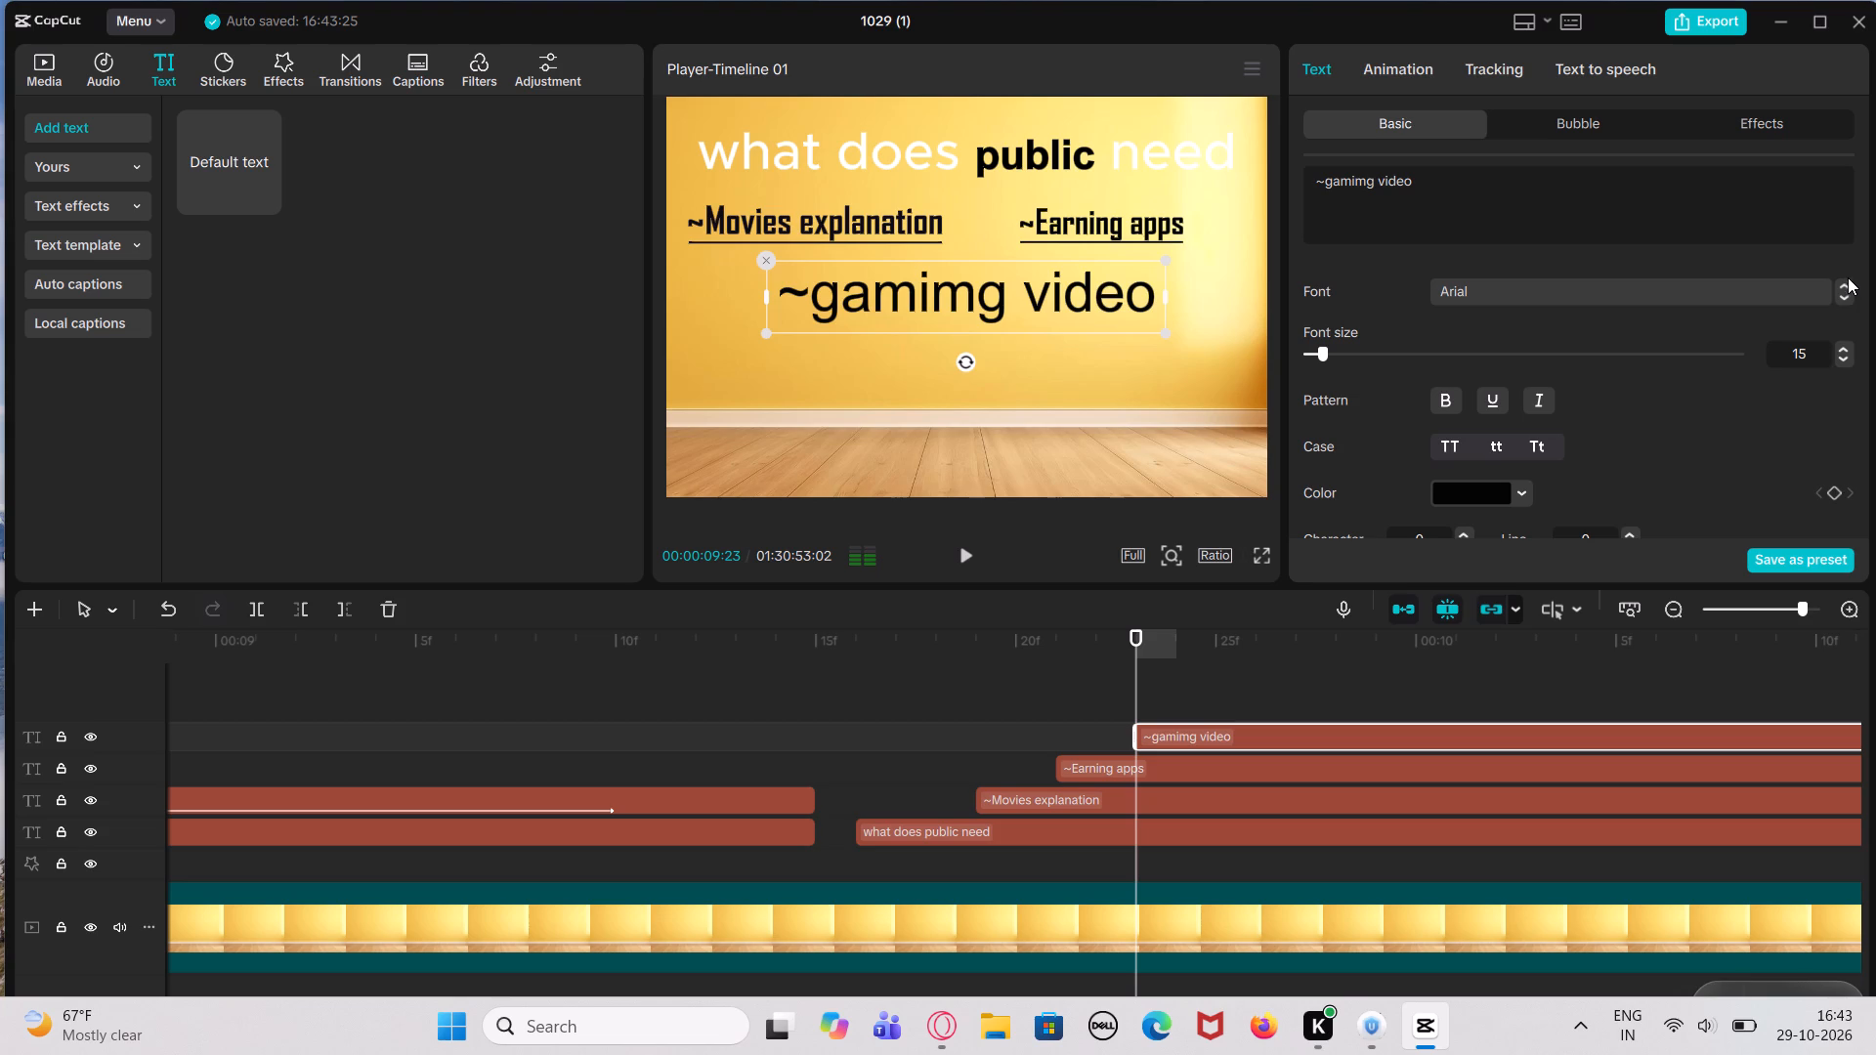
left_click(1844, 279)
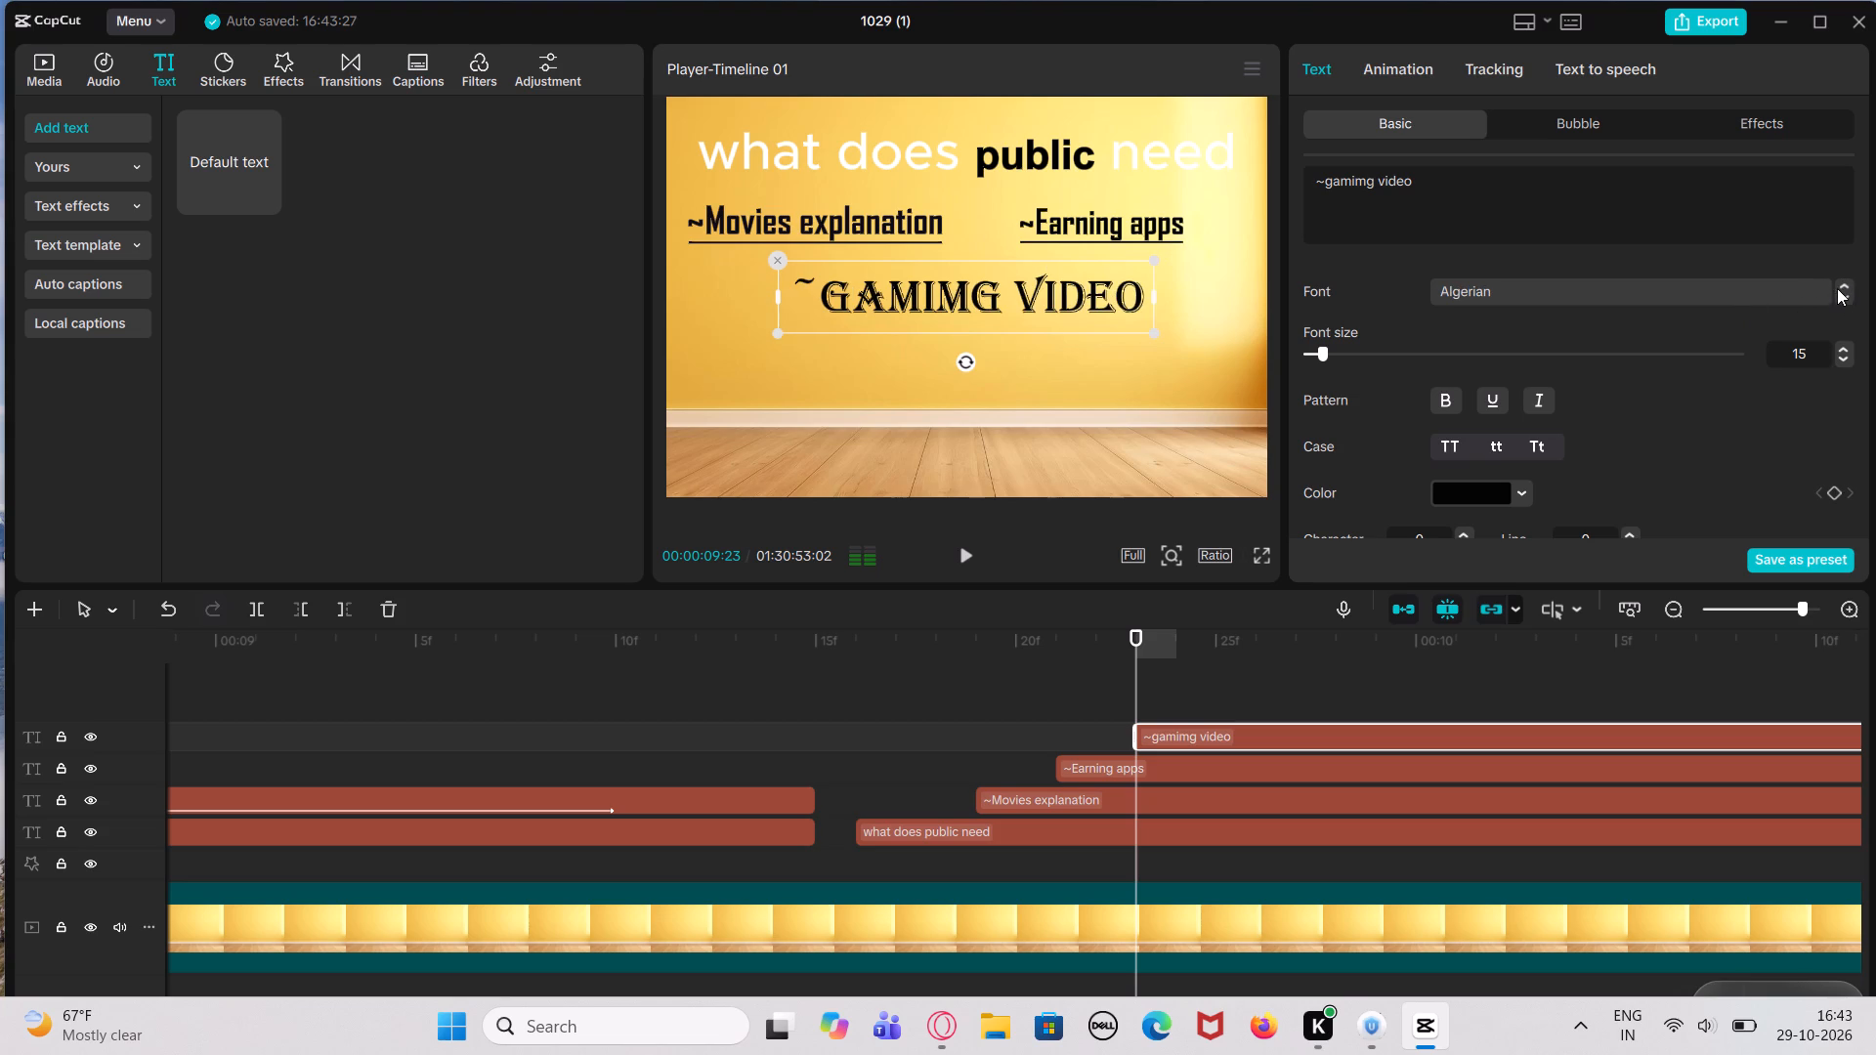
left_click(1837, 287)
left_click(1844, 284)
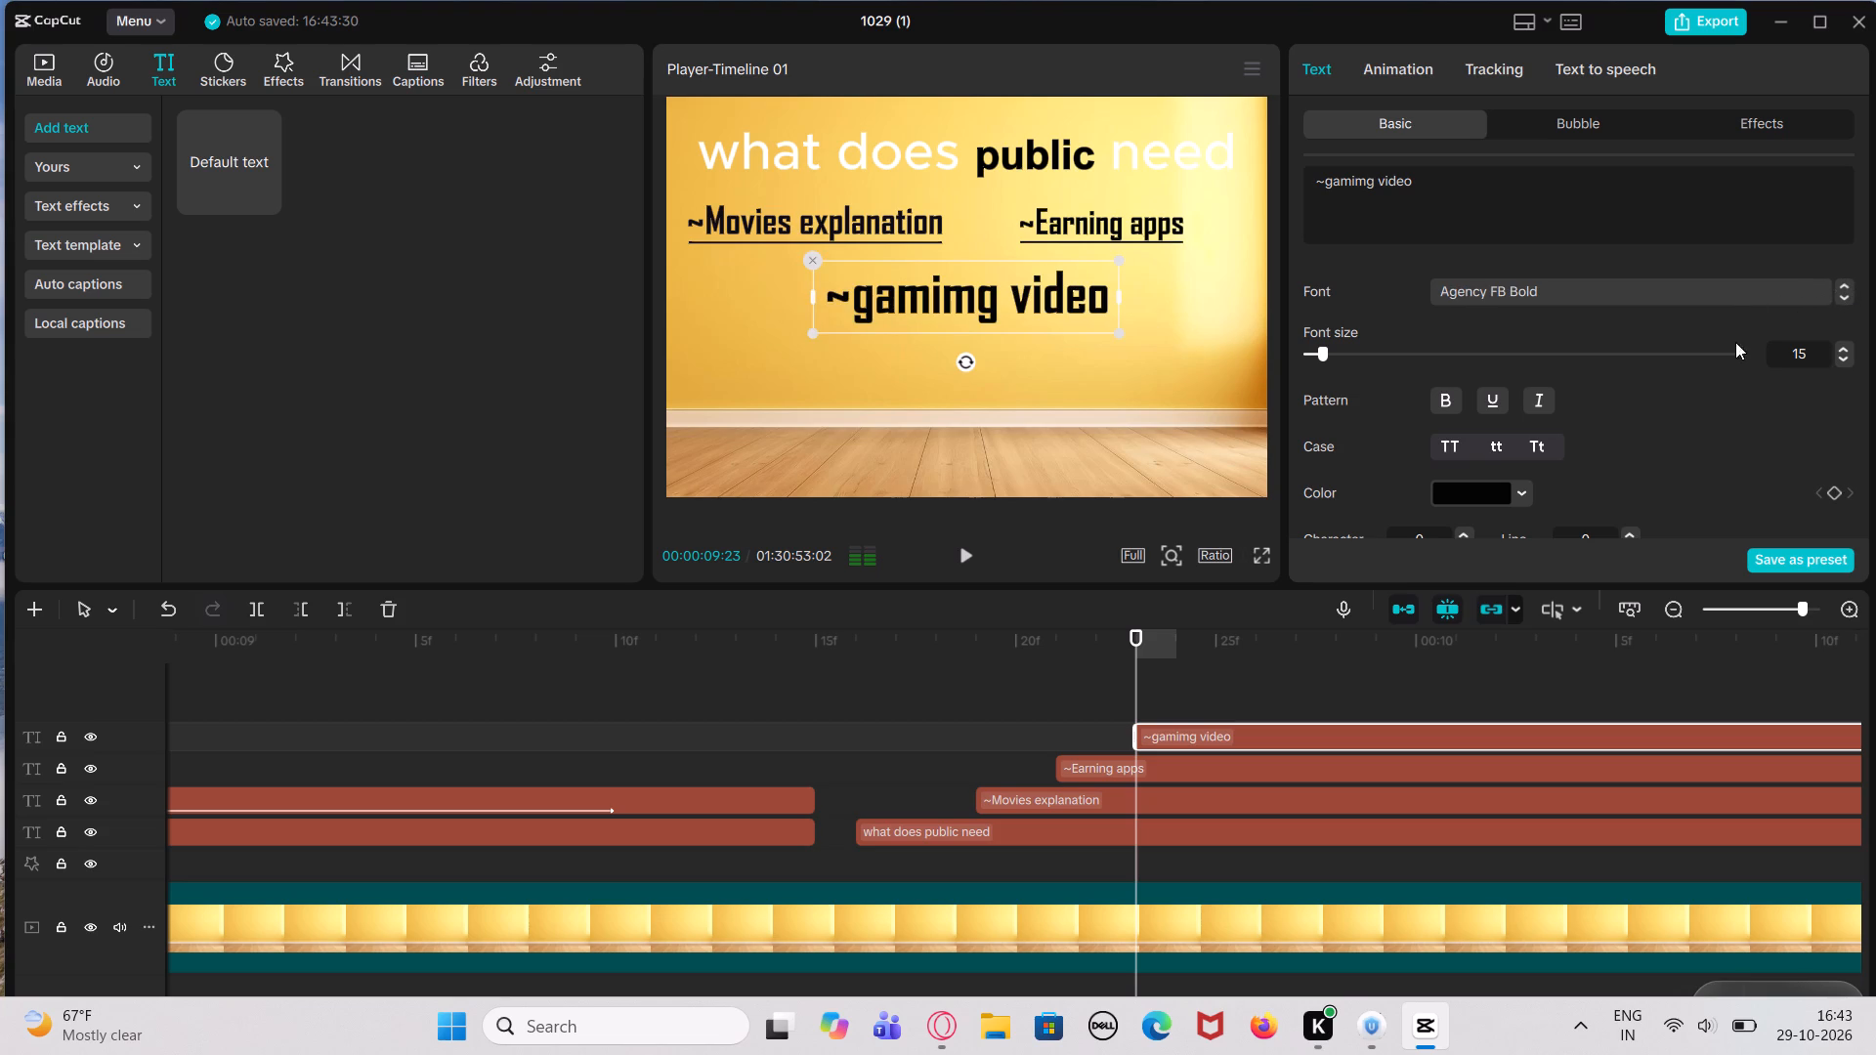
left_click(1442, 295)
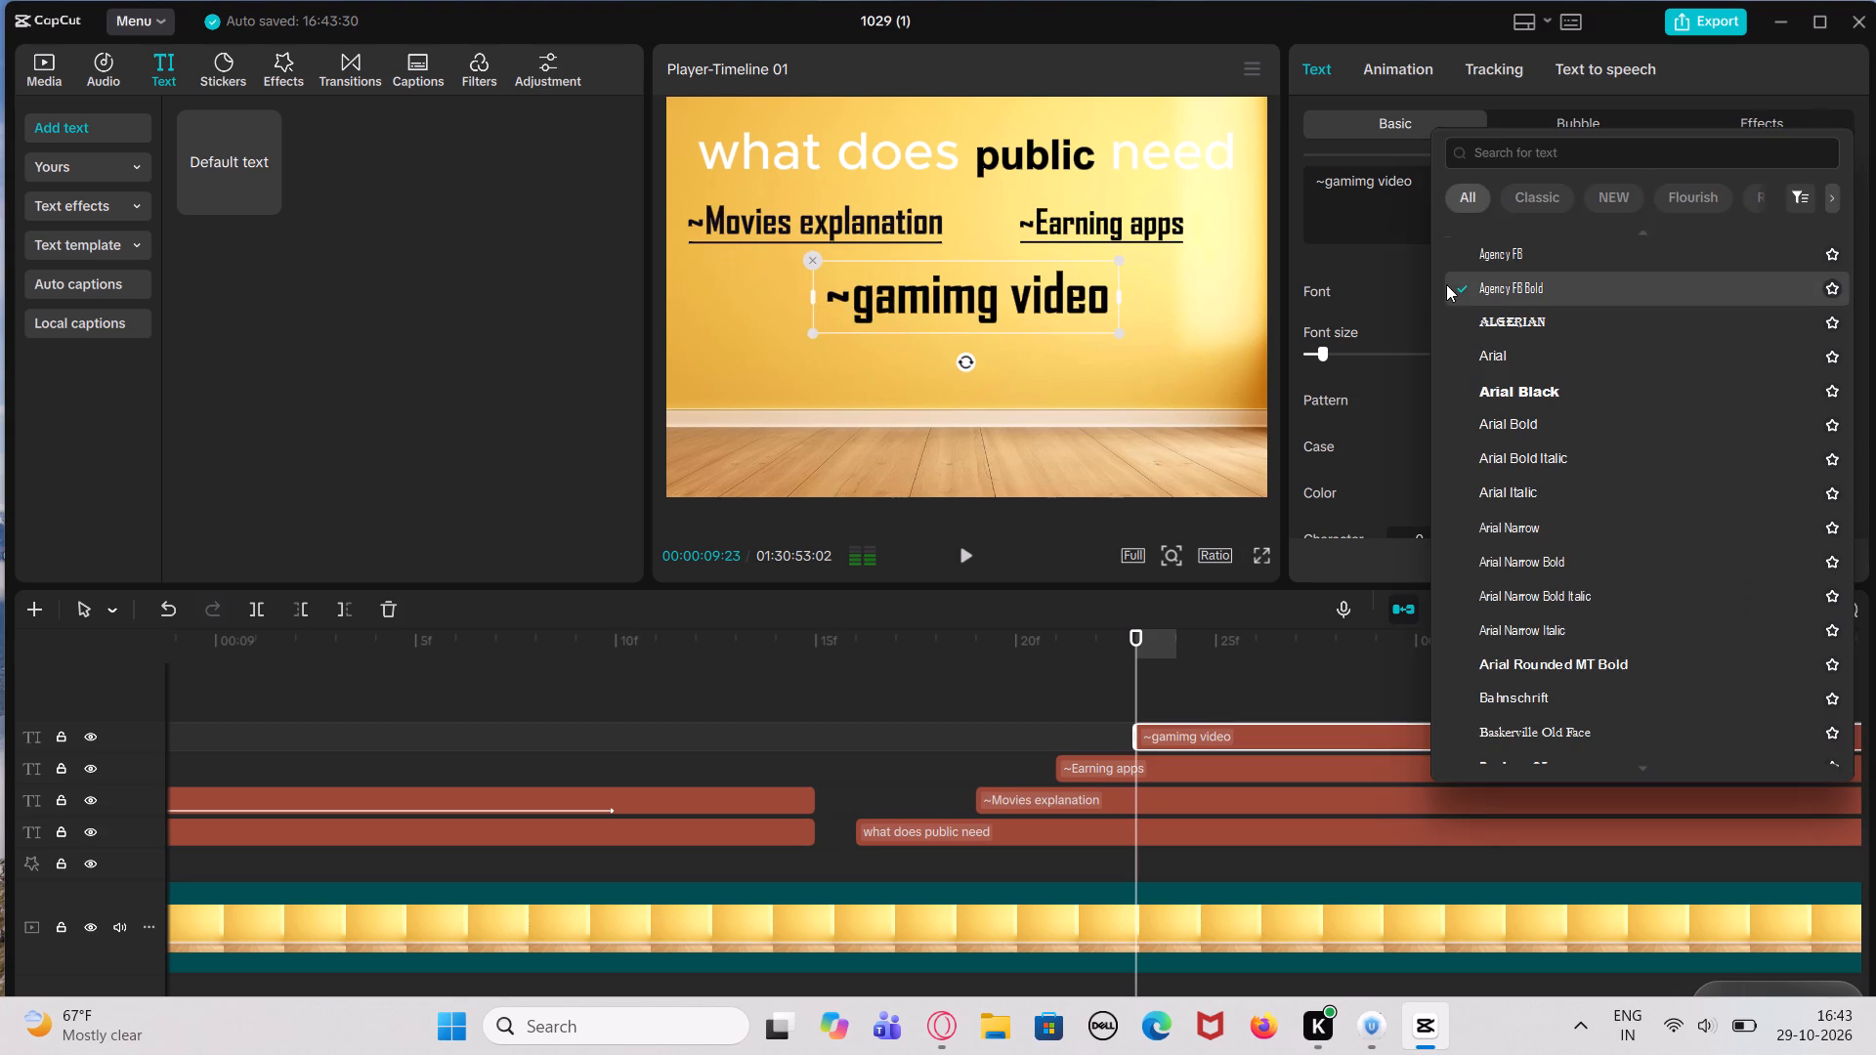
left_click(1343, 234)
Capitalise the first letter of the newest text so it reads "~Gamimg video".
left_click(1336, 188)
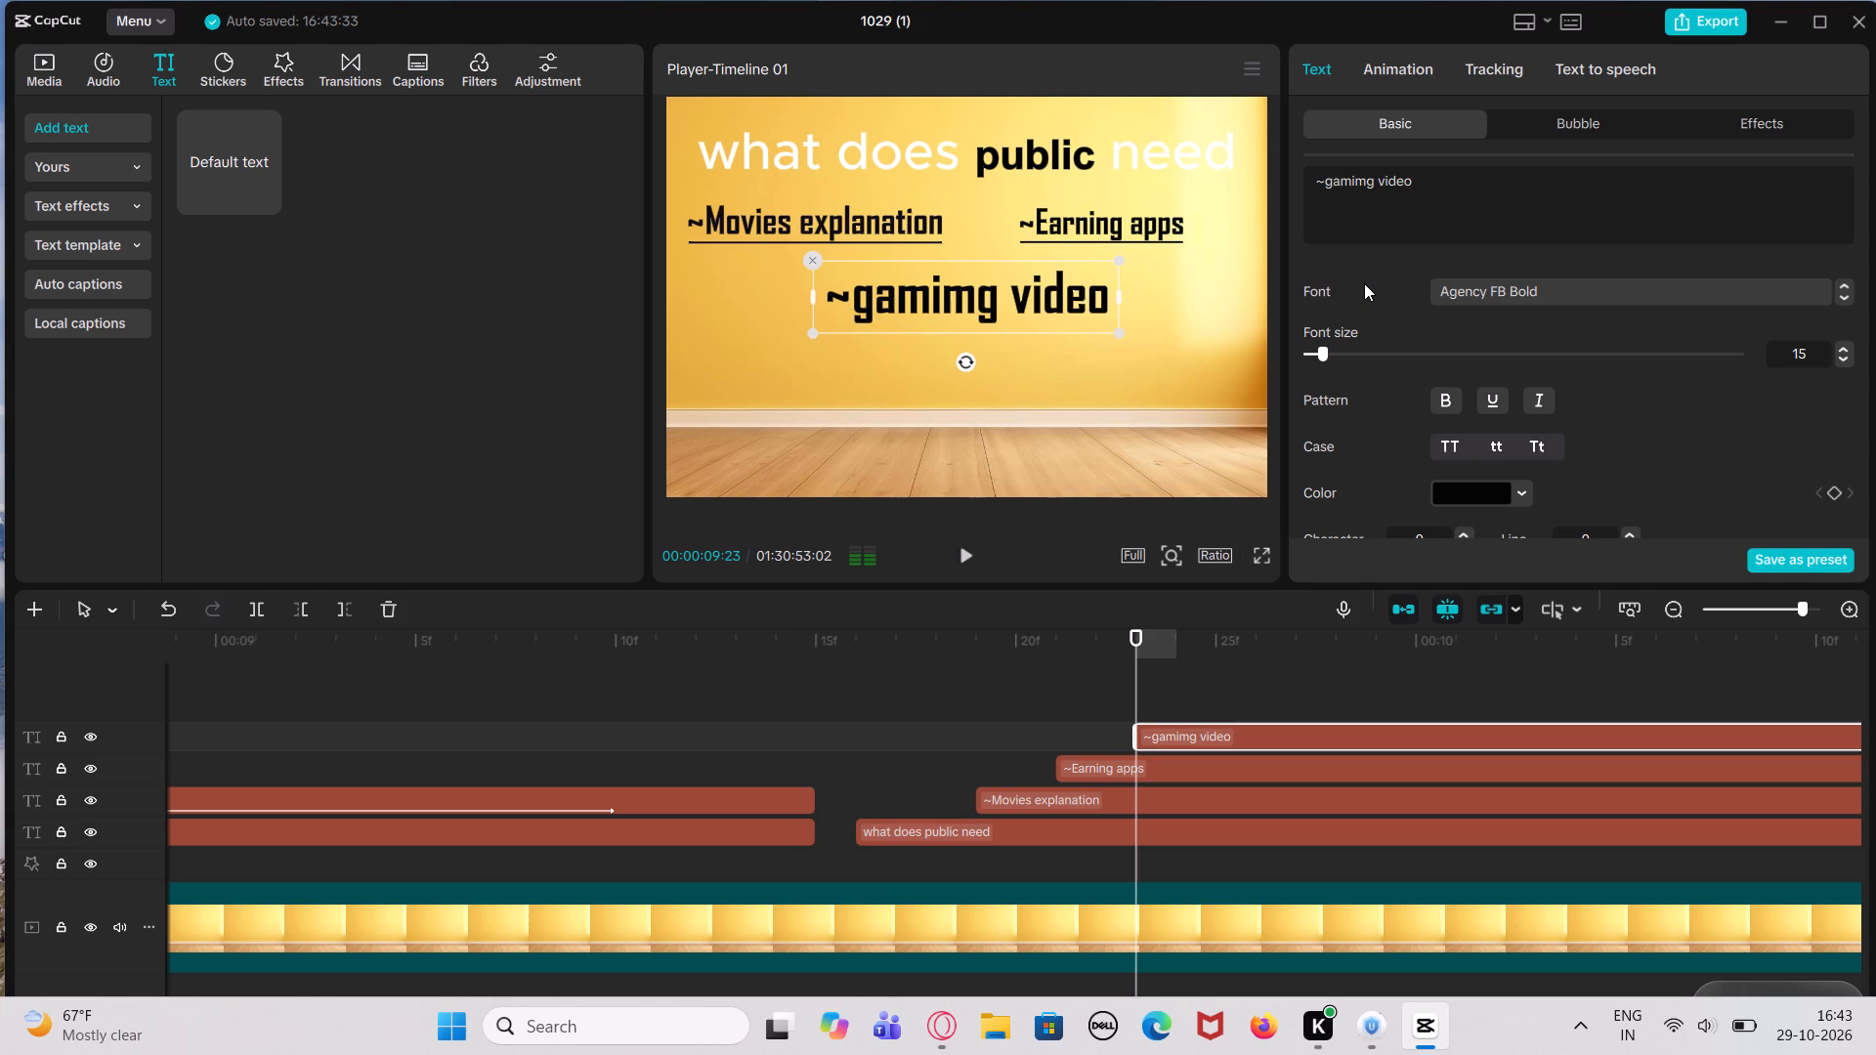
key("BackSpace")
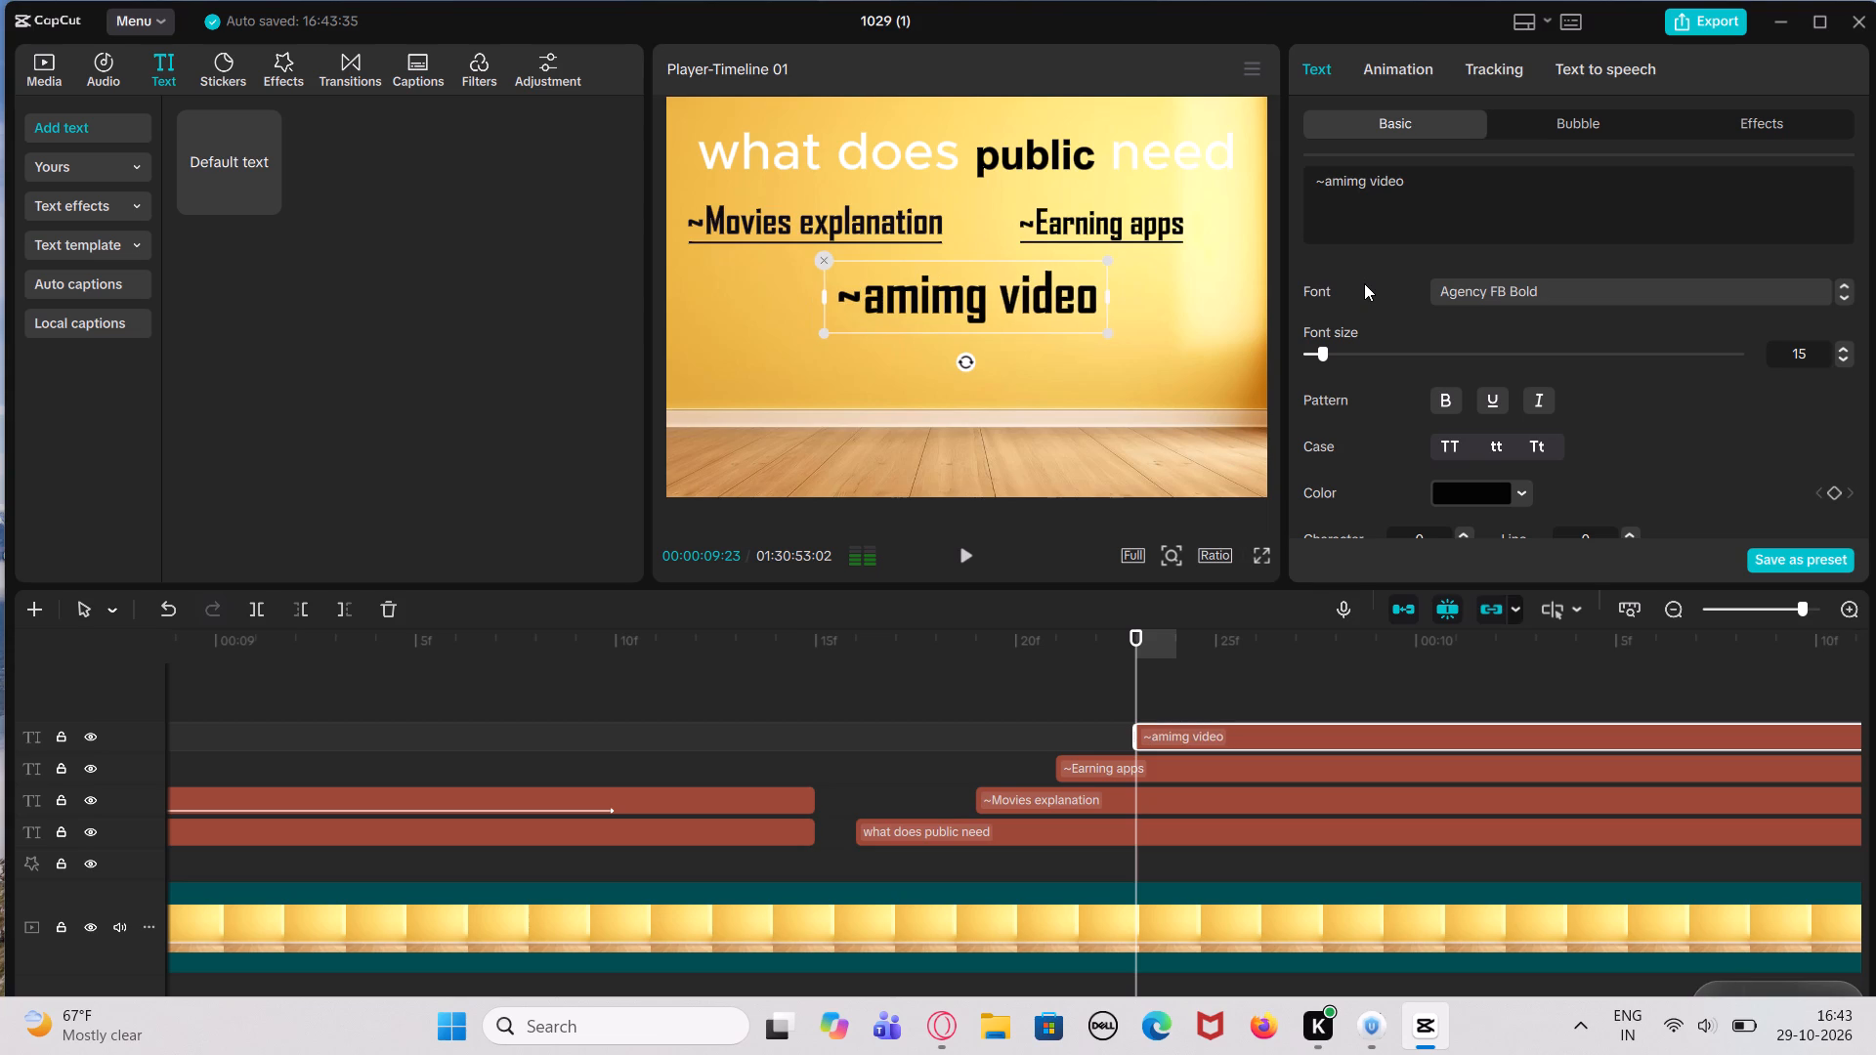
key("g")
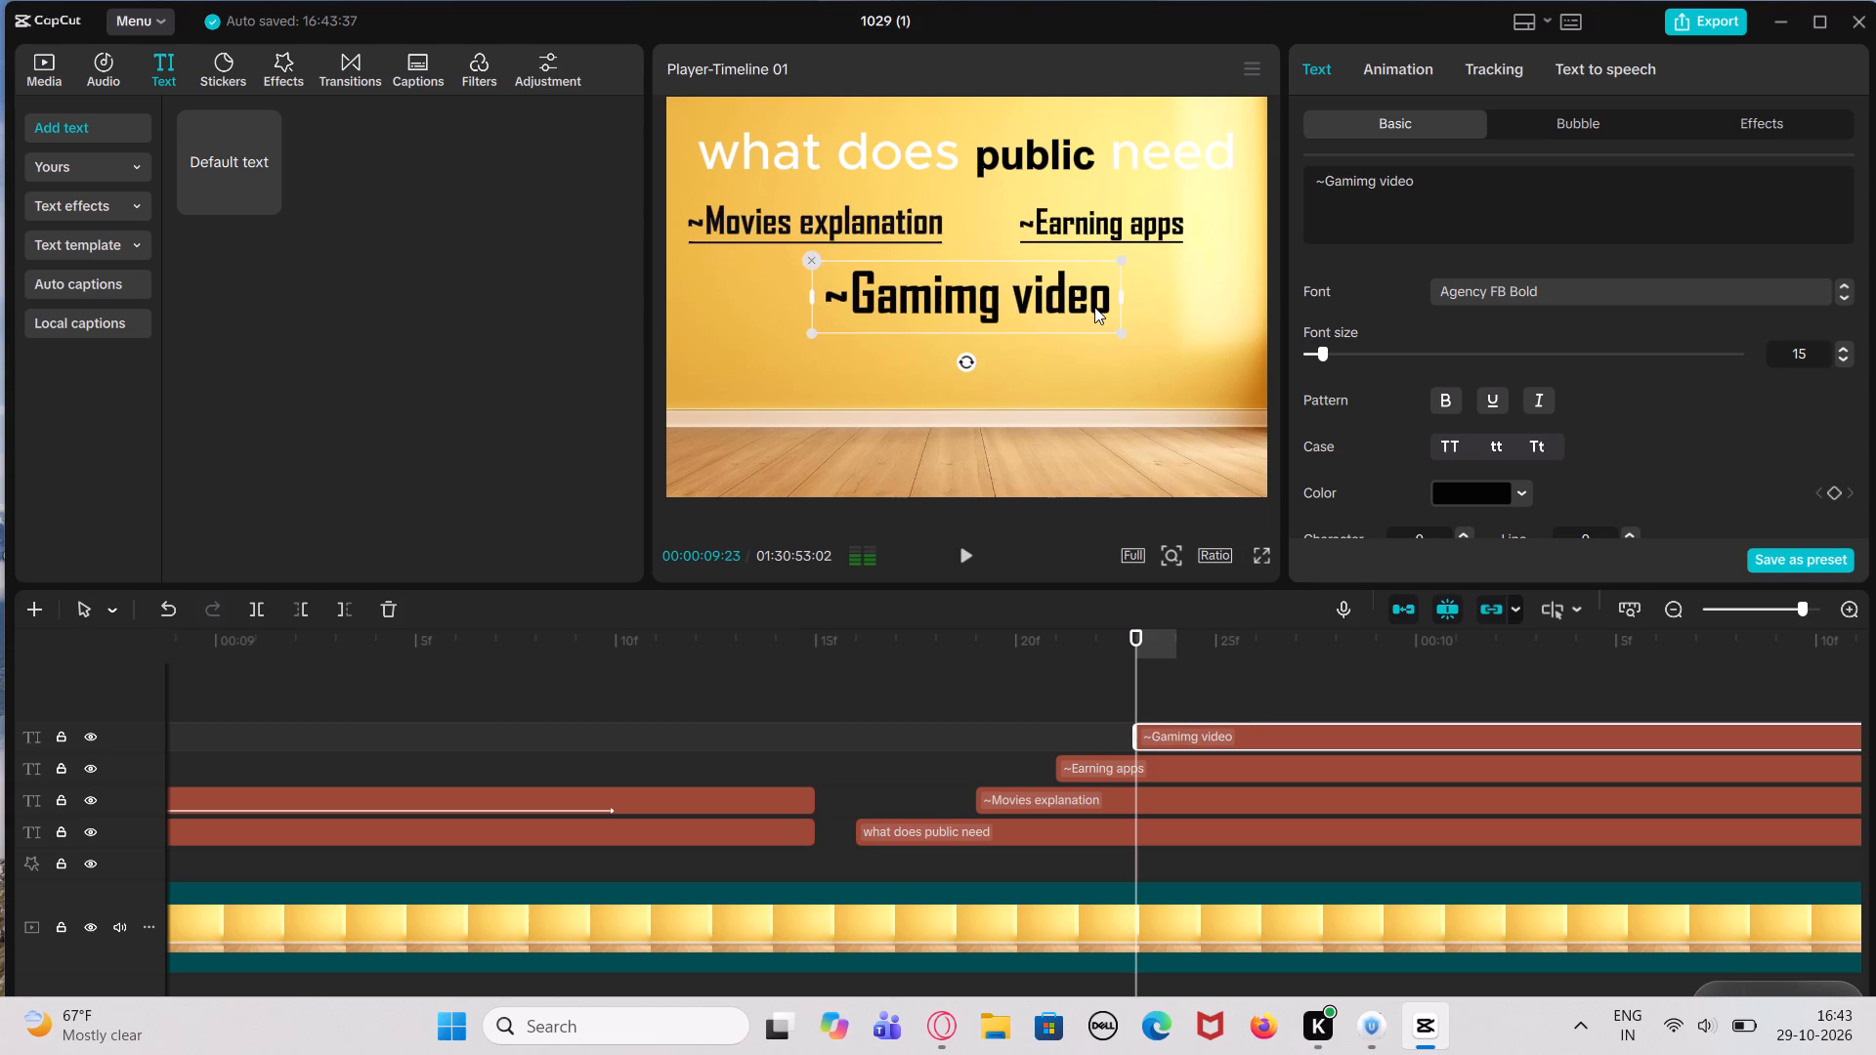
Move the "~Gamimg video" text in the preview to sit below "~Movies explanation".
left_click_drag(1094, 307, 941, 311)
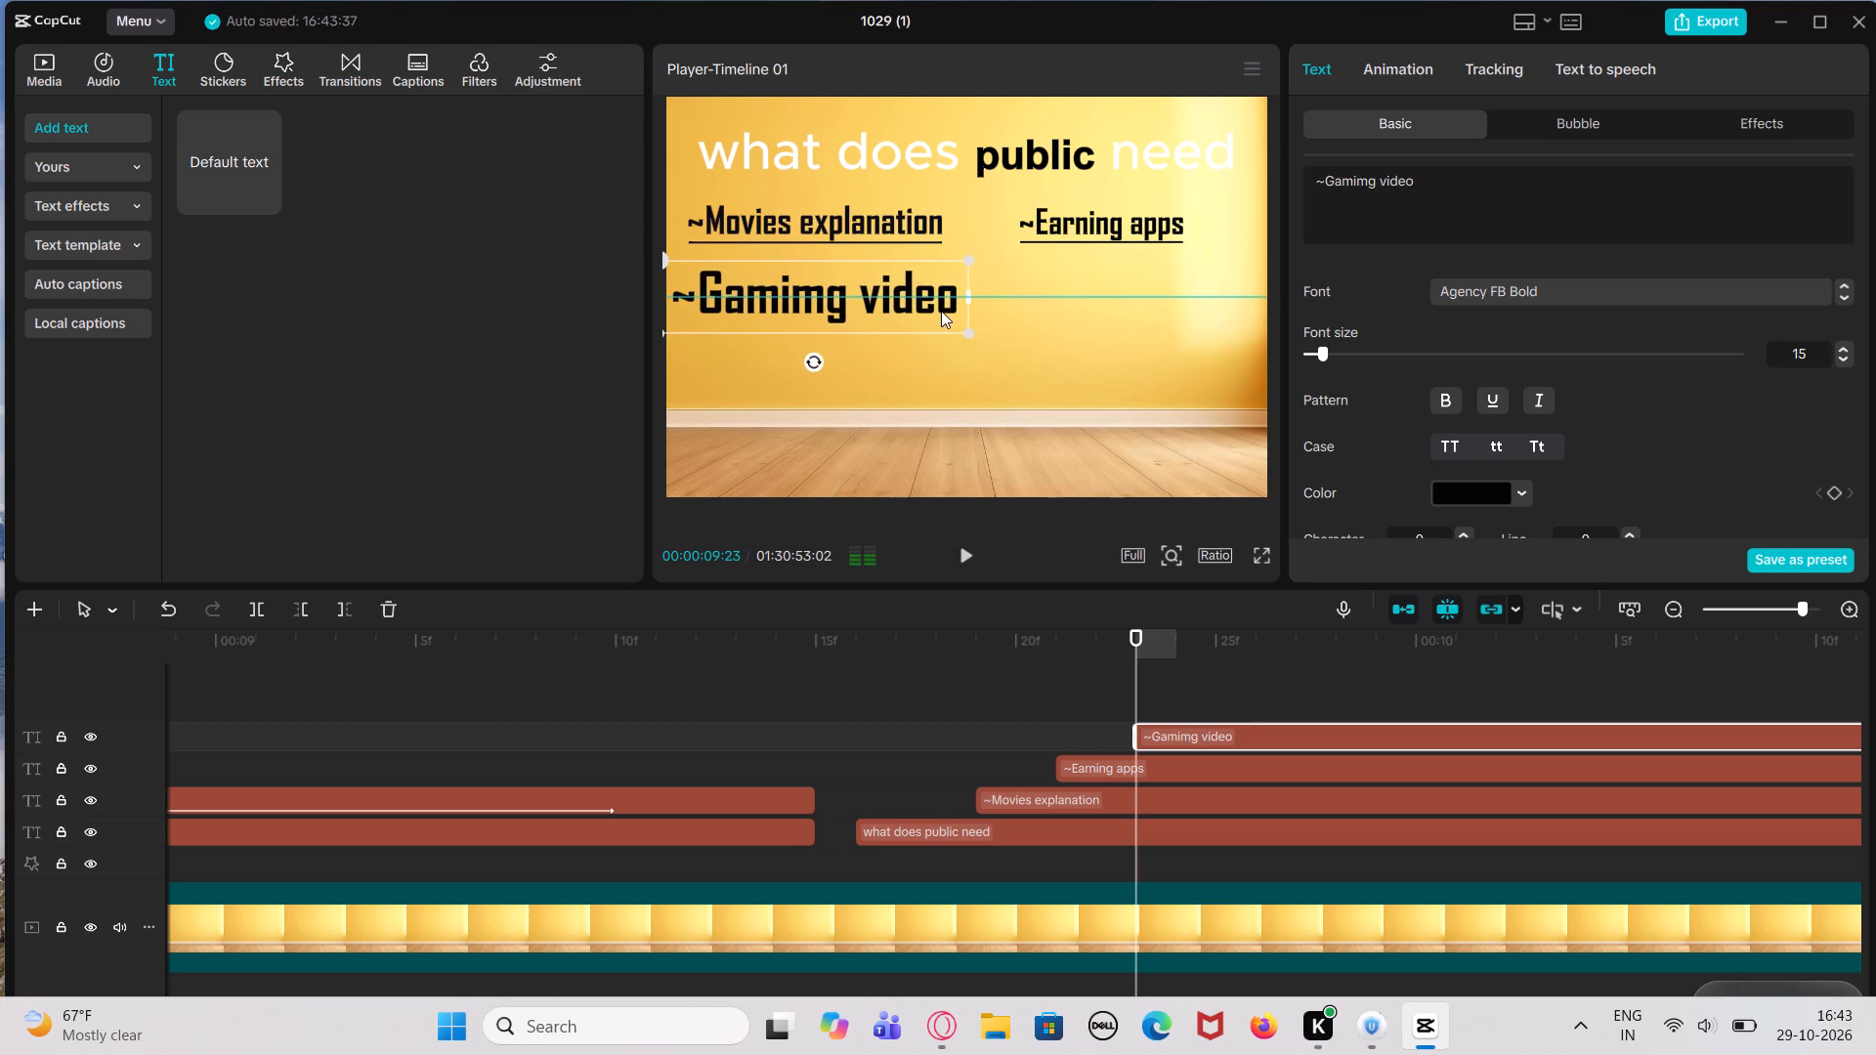
left_click_drag(941, 311, 936, 327)
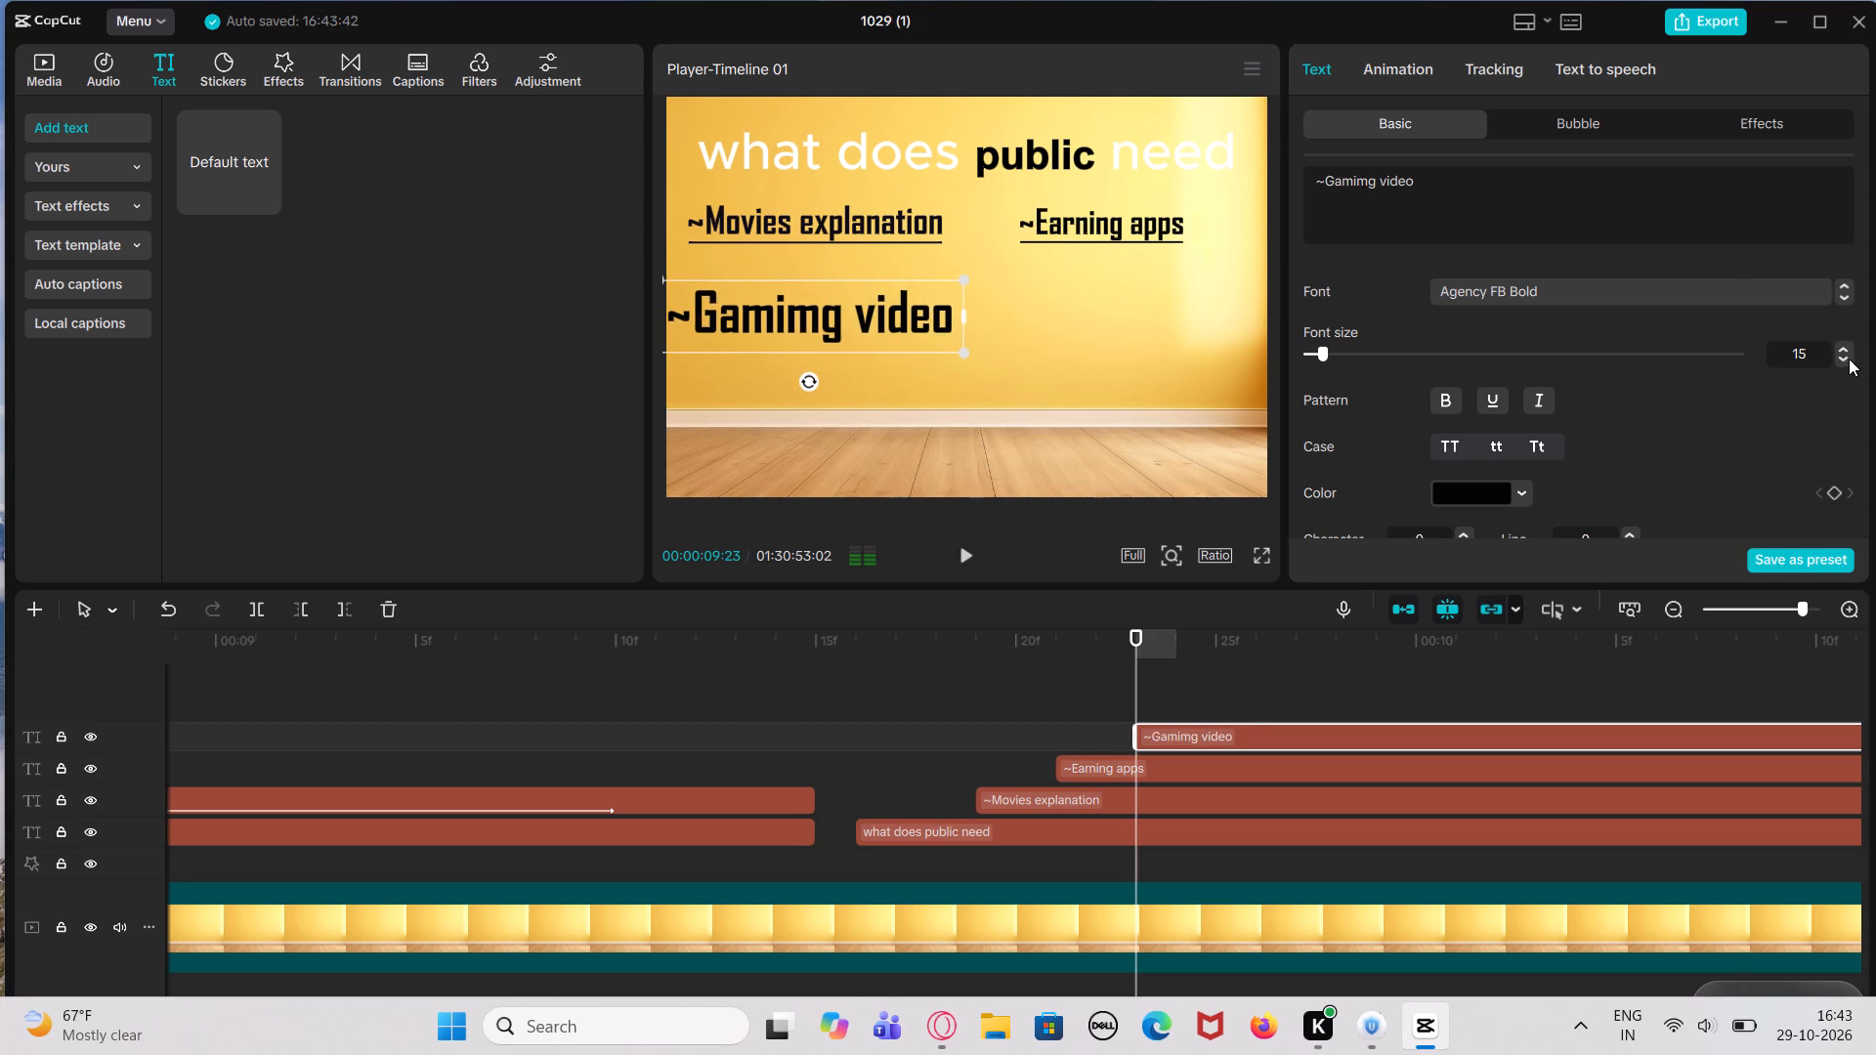
Underline the "~Gamimg video" text and reduce its font size to 11.
left_click(1849, 359)
left_click(1849, 359)
left_click(1849, 359)
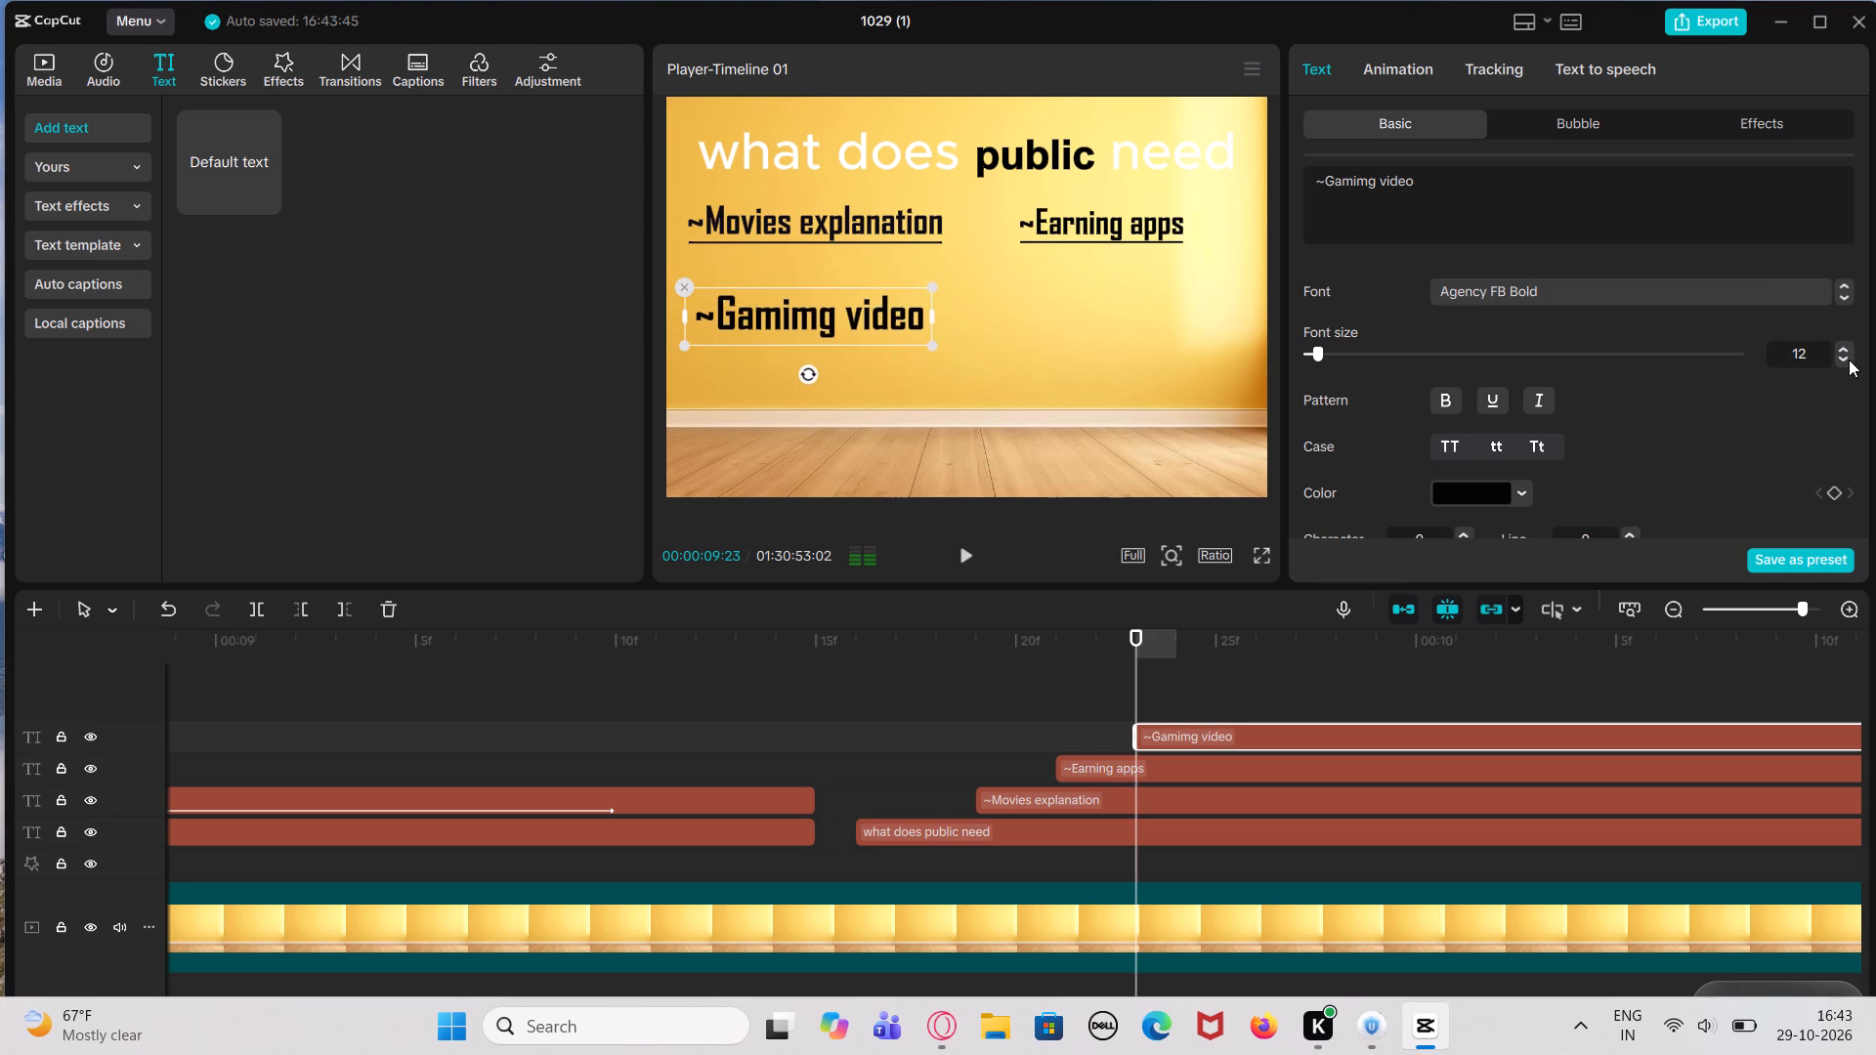
left_click(1495, 413)
left_click(777, 315)
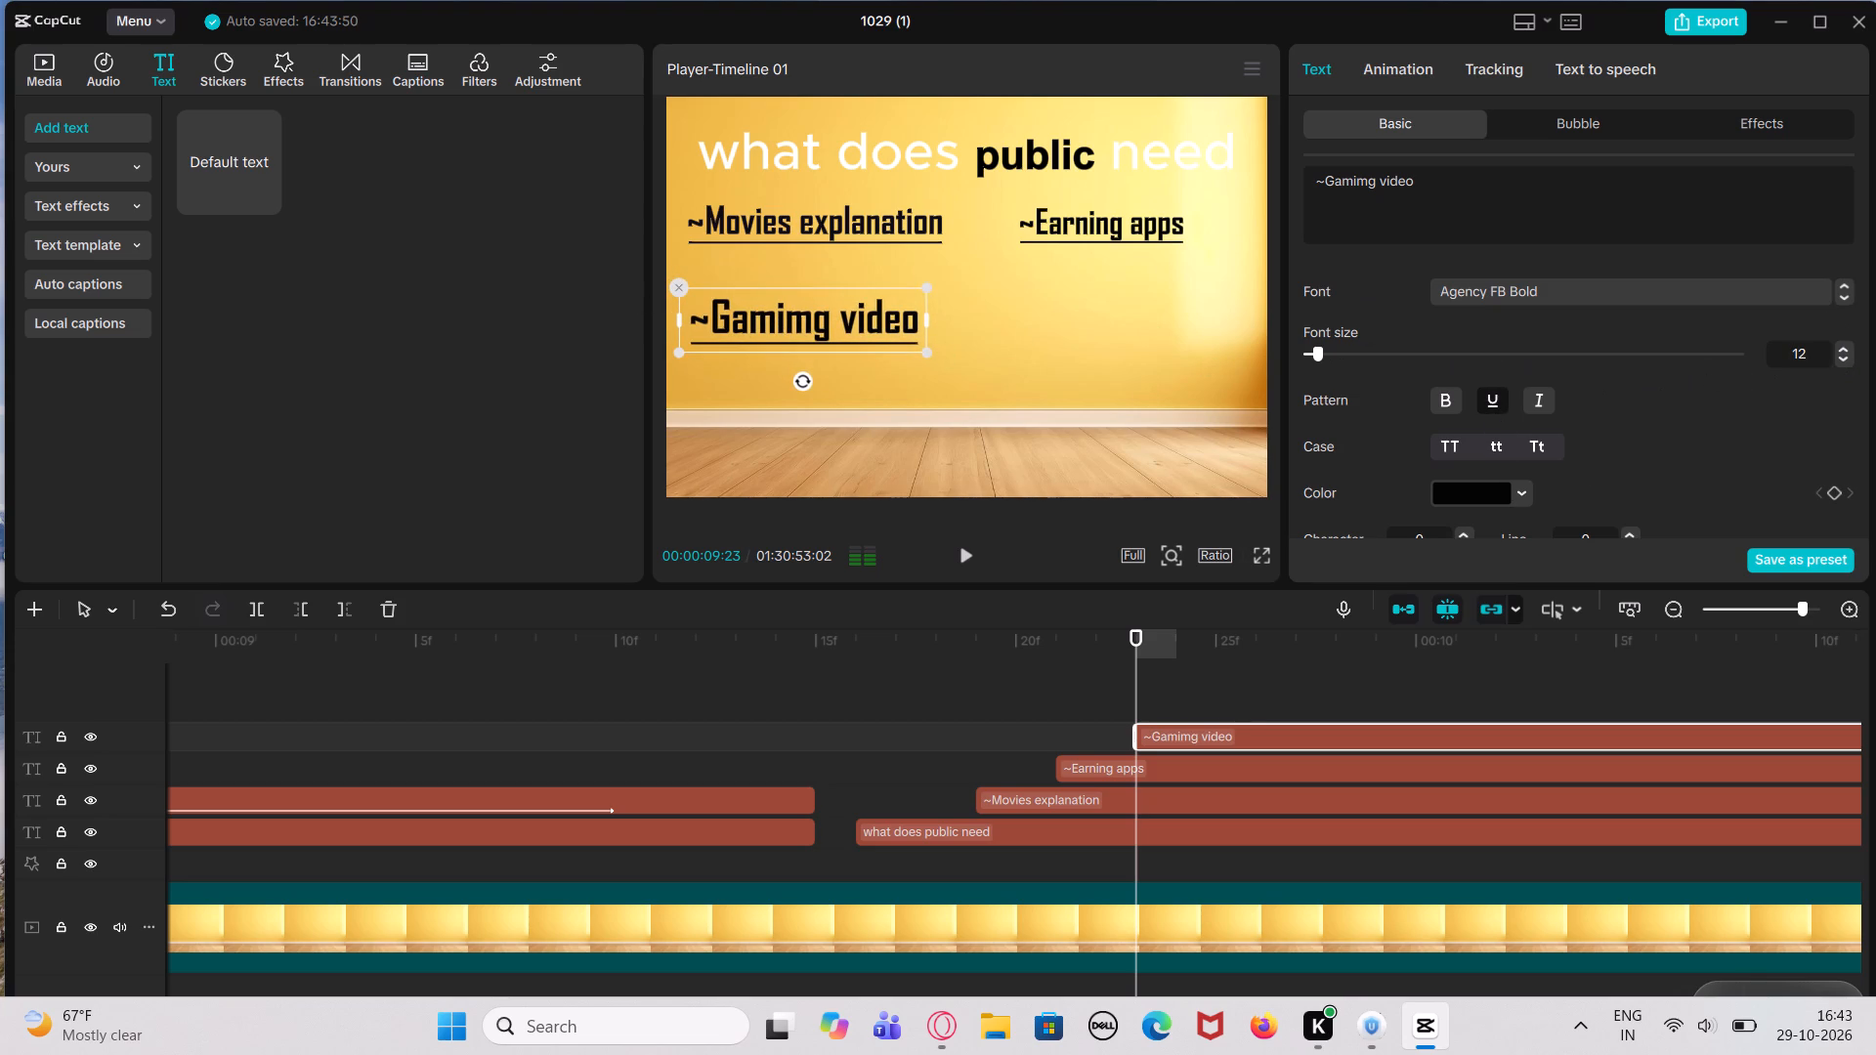
left_click(1835, 356)
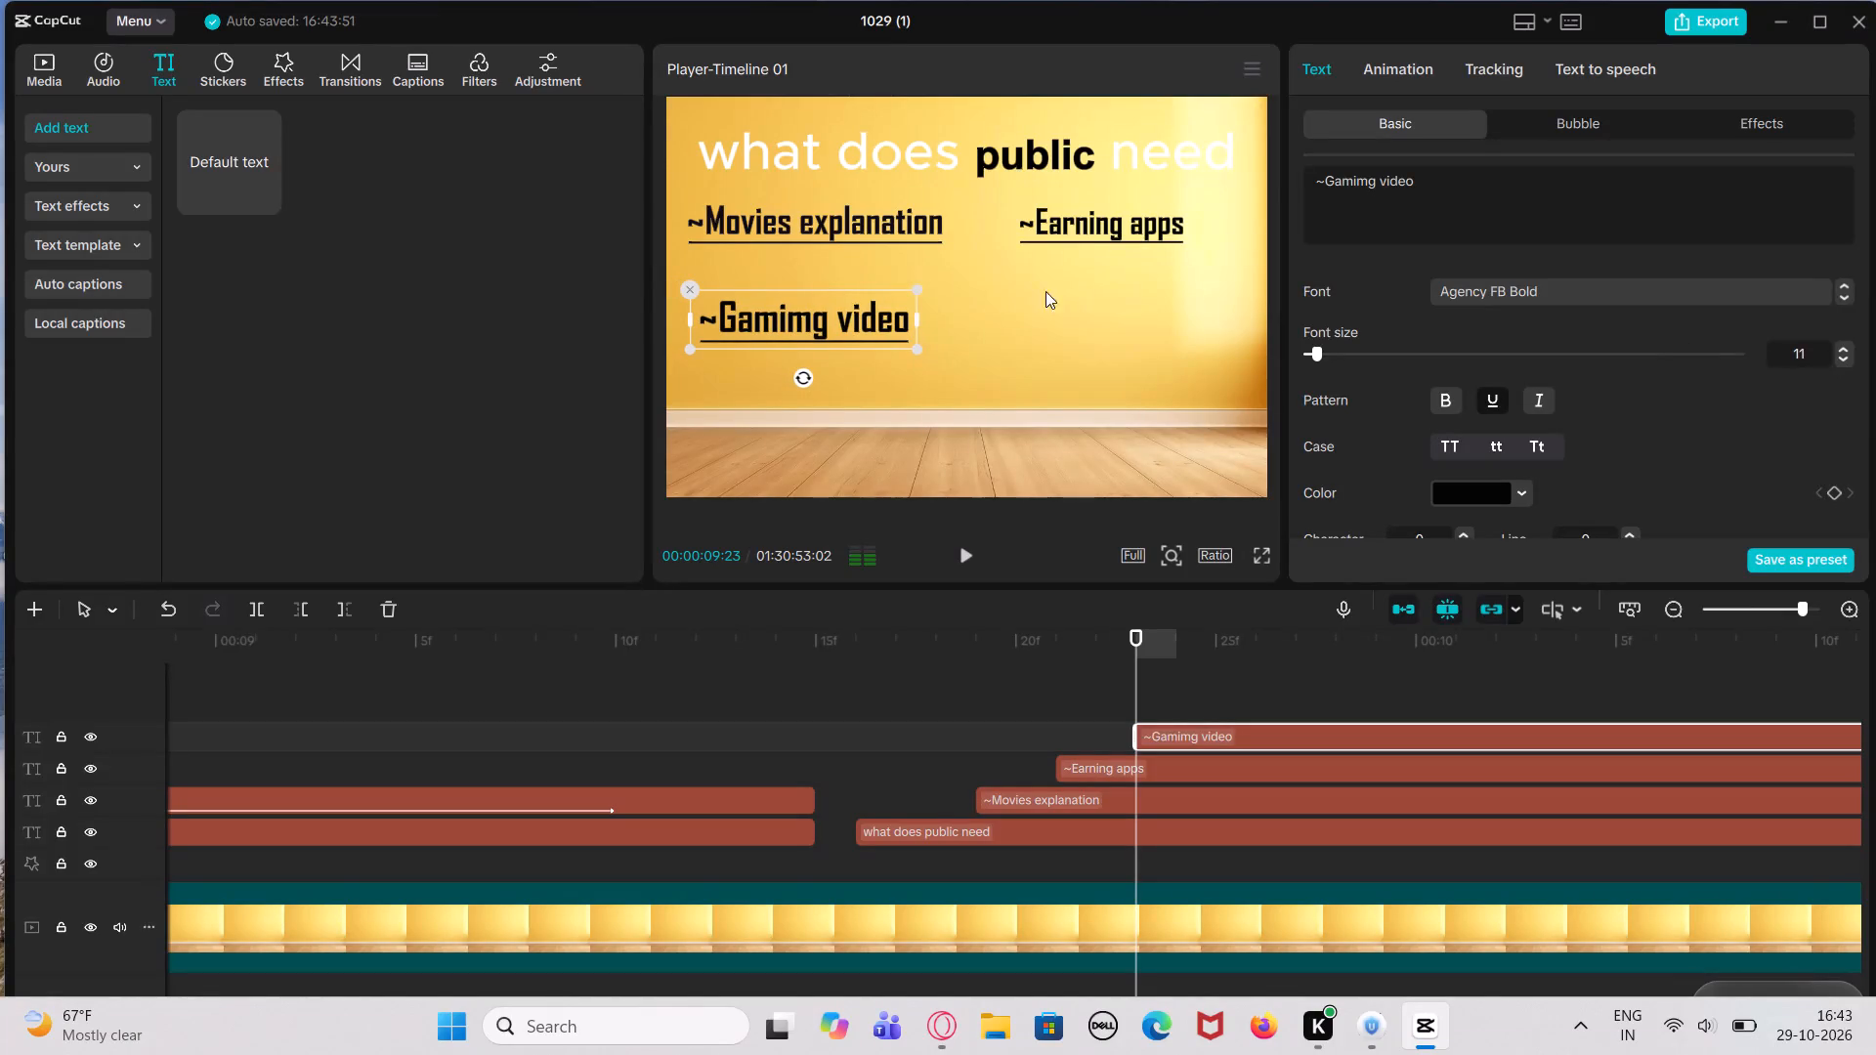
Nudge the "~Gamimg video" text slightly lower beneath "~Movies explanation".
left_click_drag(833, 315, 826, 323)
left_click(1044, 344)
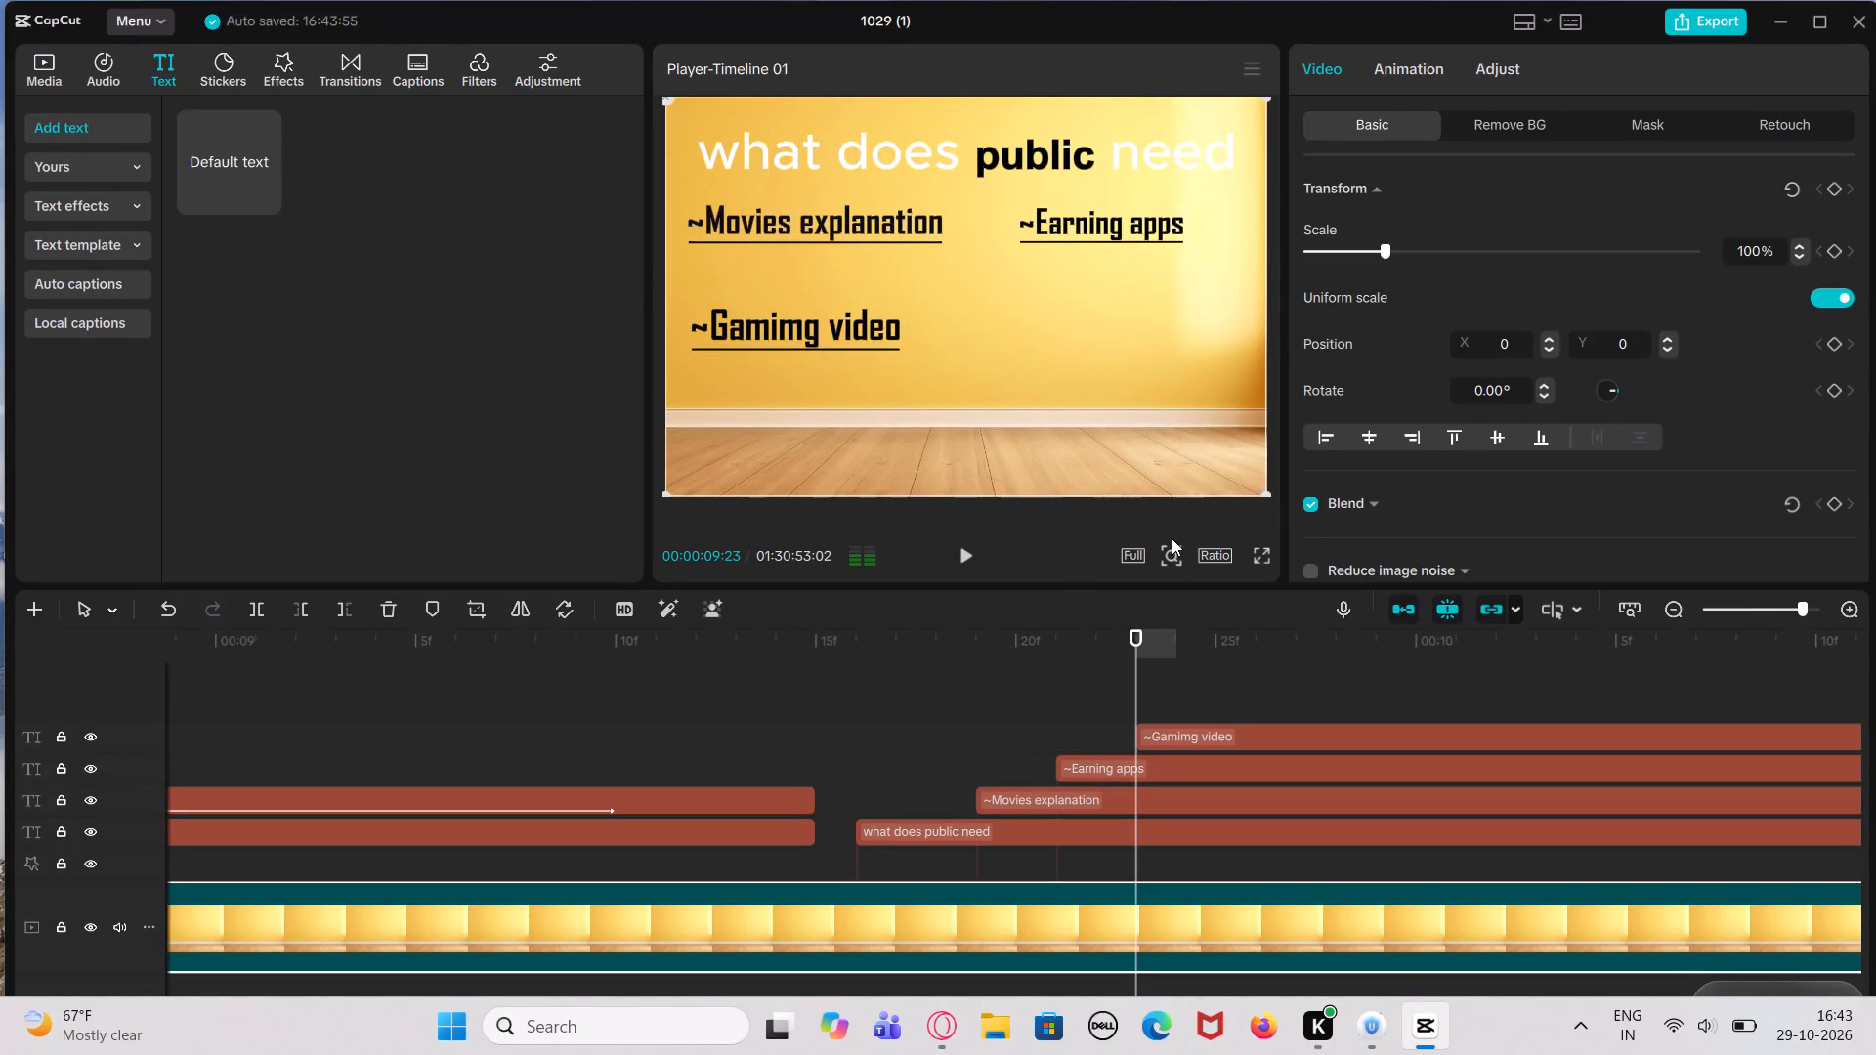
left_click(1175, 733)
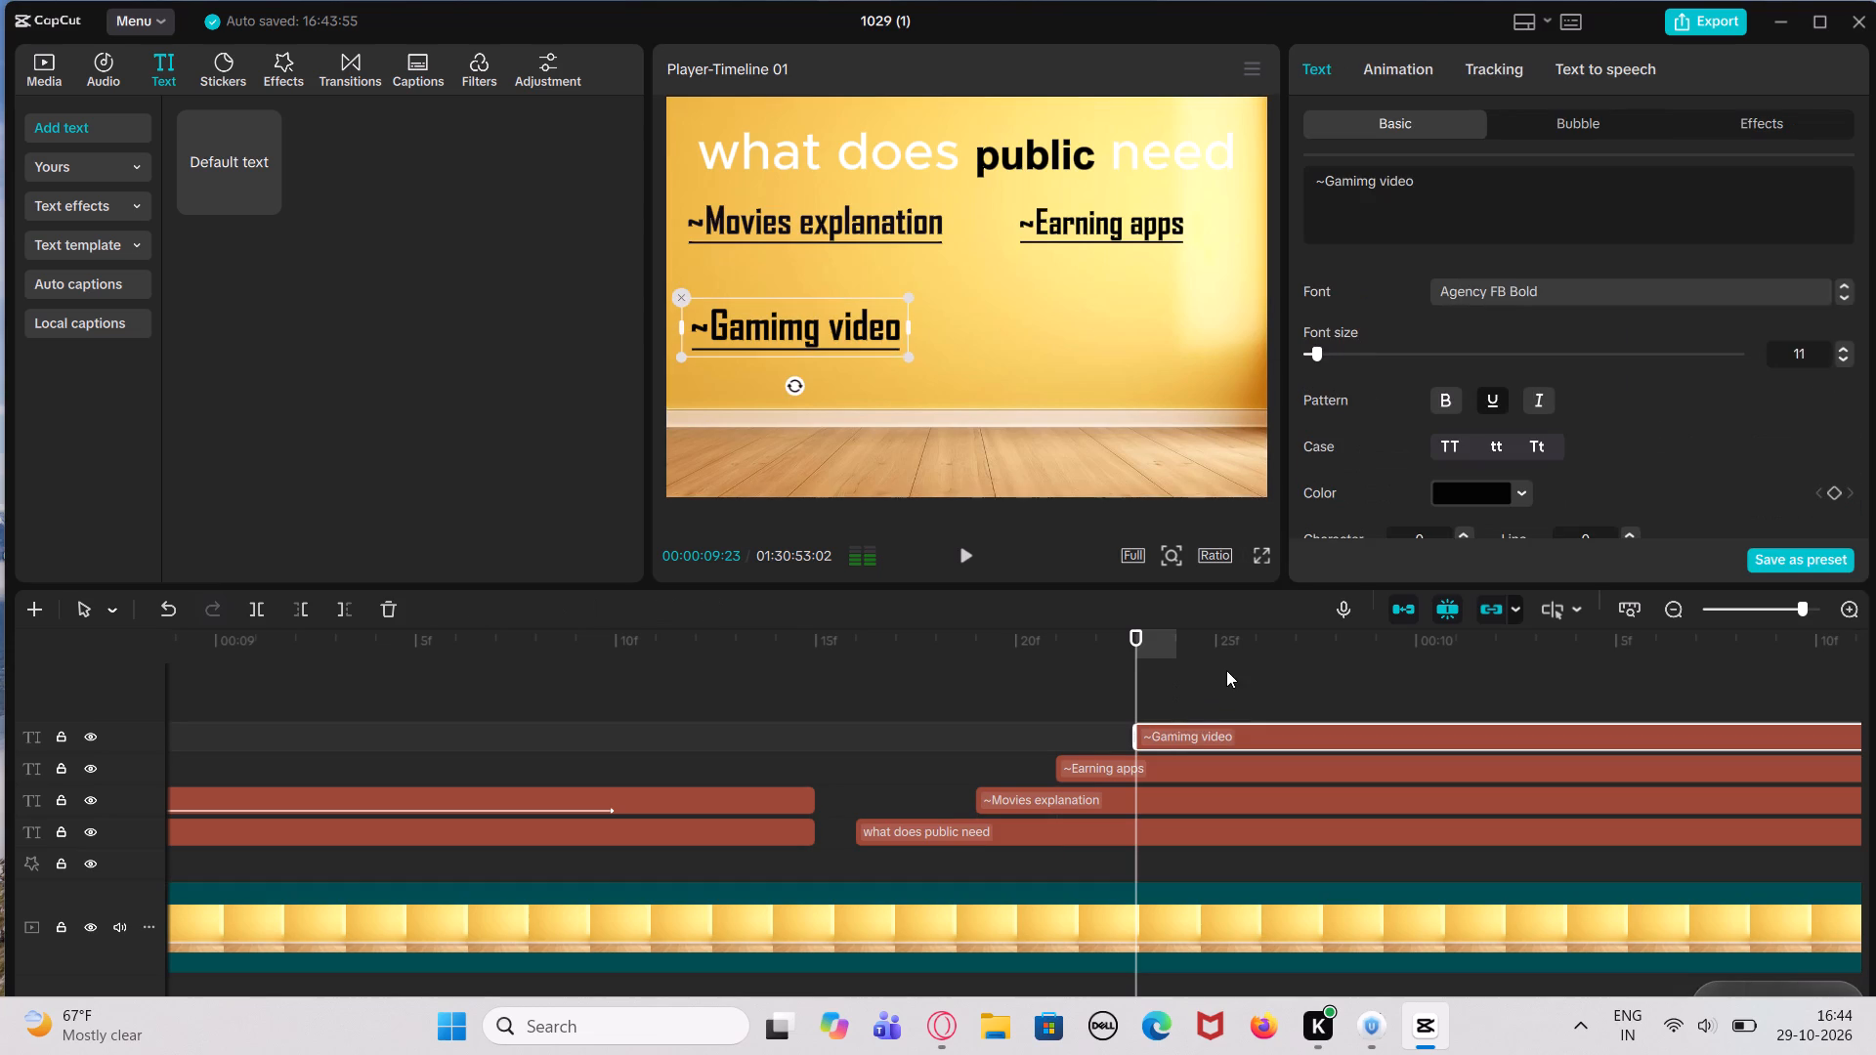
Add another default text clip starting at 00:00:09:25, shortly after the "~Gamimg video" clip begins.
left_click(1234, 681)
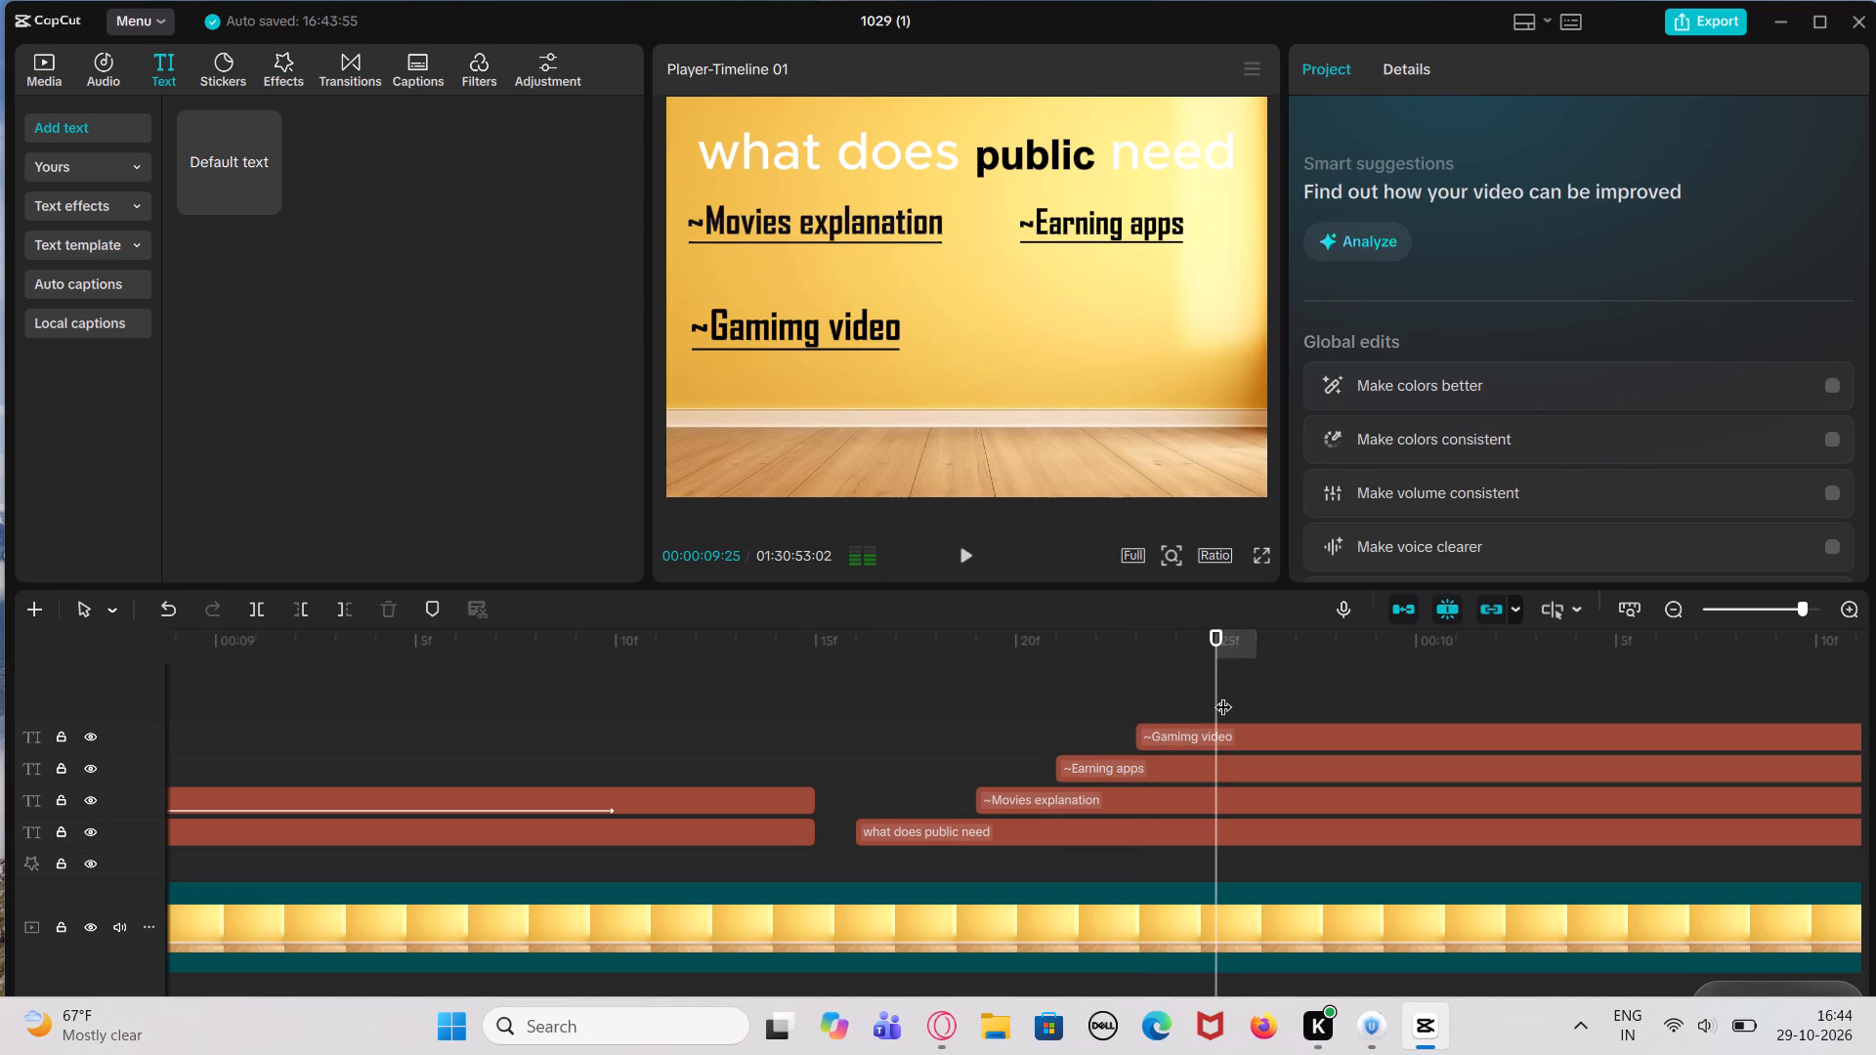
left_click(258, 201)
Replace the newest clip's default wording with "Skills learning videos".
left_click(1514, 180)
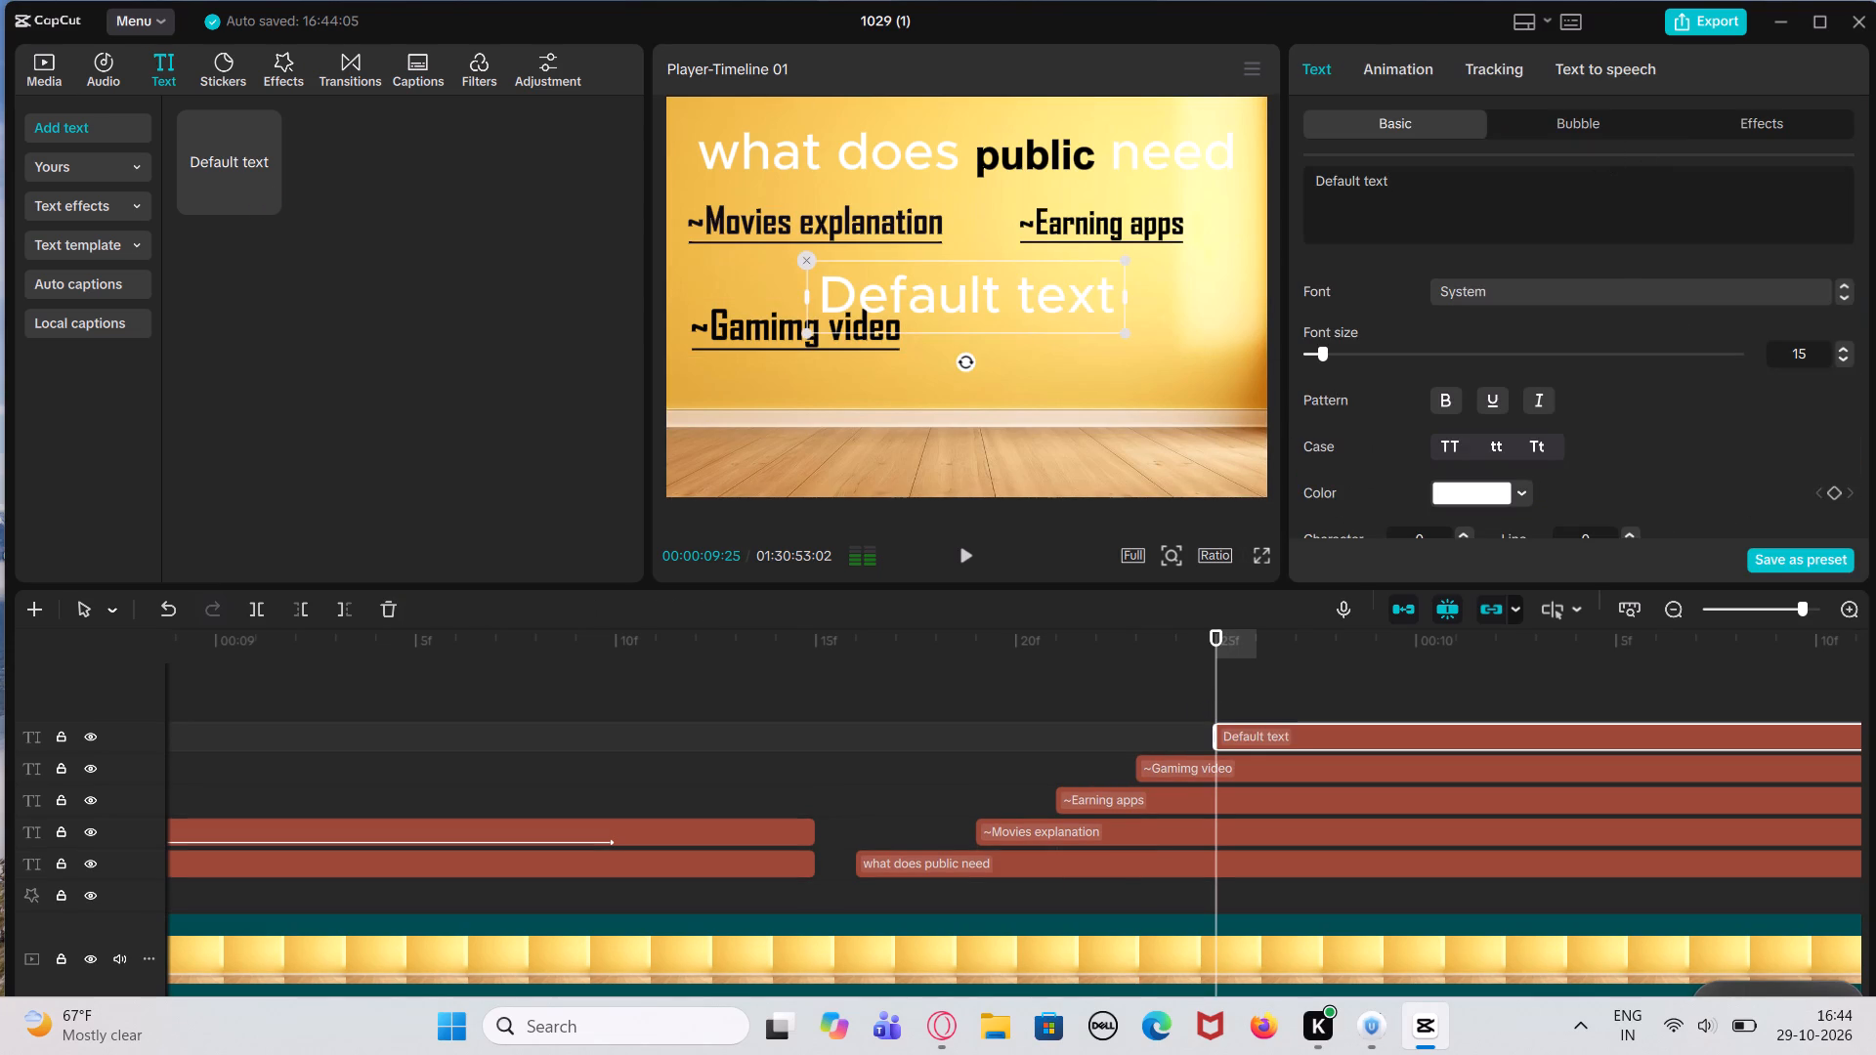
key("BackSpace")
key("BackSpace")
key("BackSpace")
key("BackSpace")
key("BackSpace")
key("BackSpace")
key("BackSpace")
key("BackSpace")
key("BackSpace")
key("BackSpace")
key("BackSpace")
key("BackSpace")
key("BackSpace")
key("BackSpace")
key("BackSpace")
key("BackSpace")
key("BackSpace")
key("BackSpace")
key("BackSpace")
key("BackSpace")
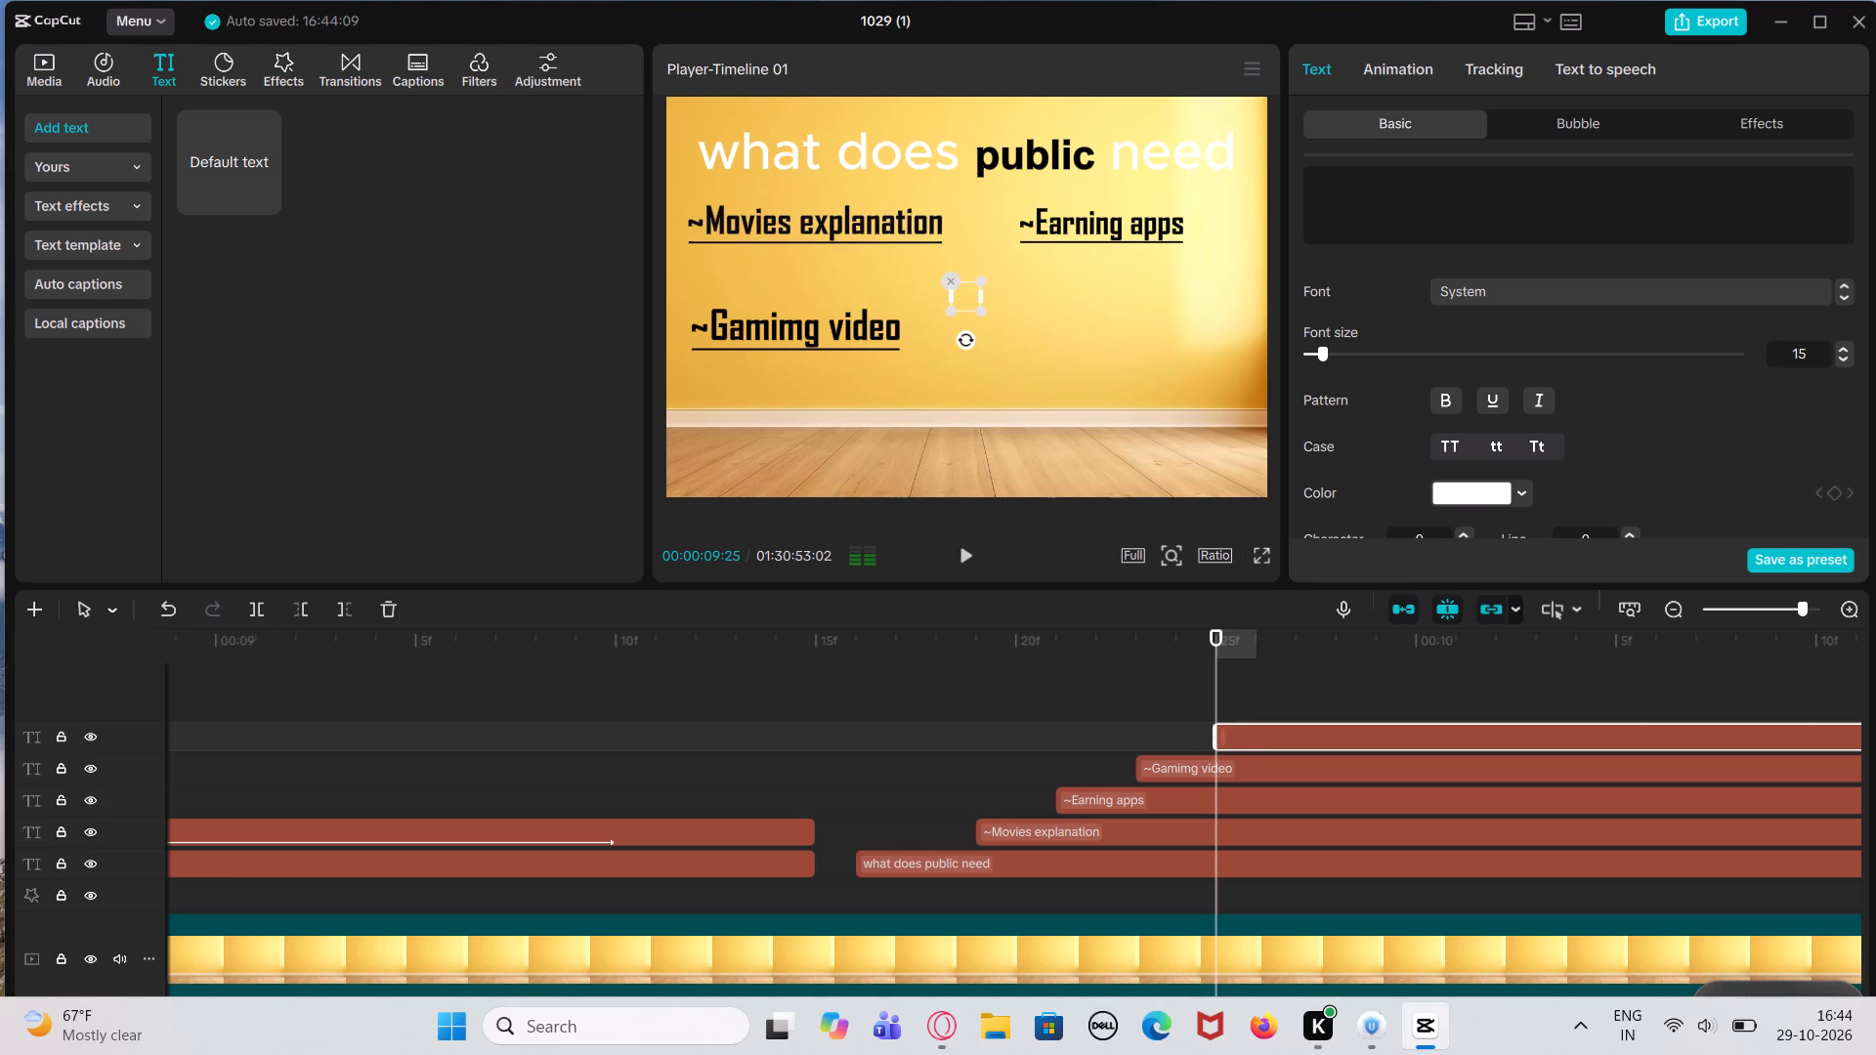
type("SKILLS")
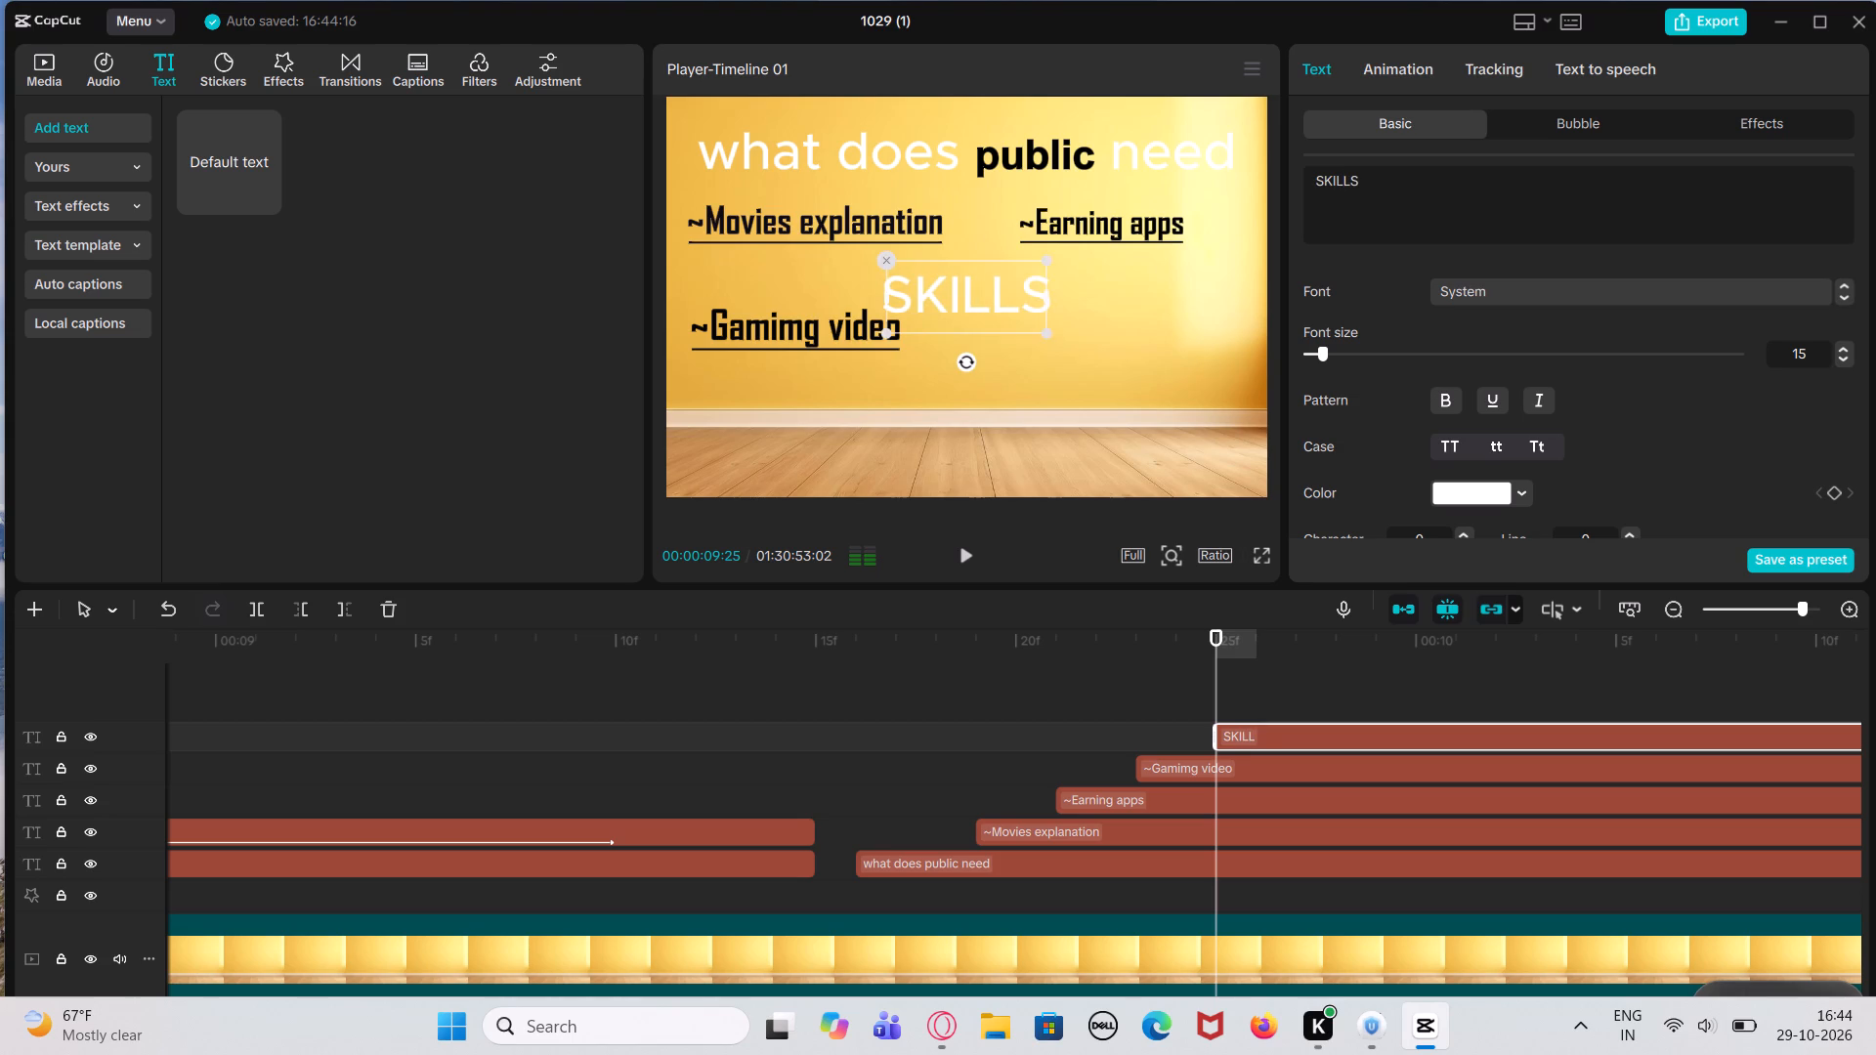
key("space")
key("BackSpace")
key("BackSpace")
key("BackSpace")
key("BackSpace")
key("BackSpace")
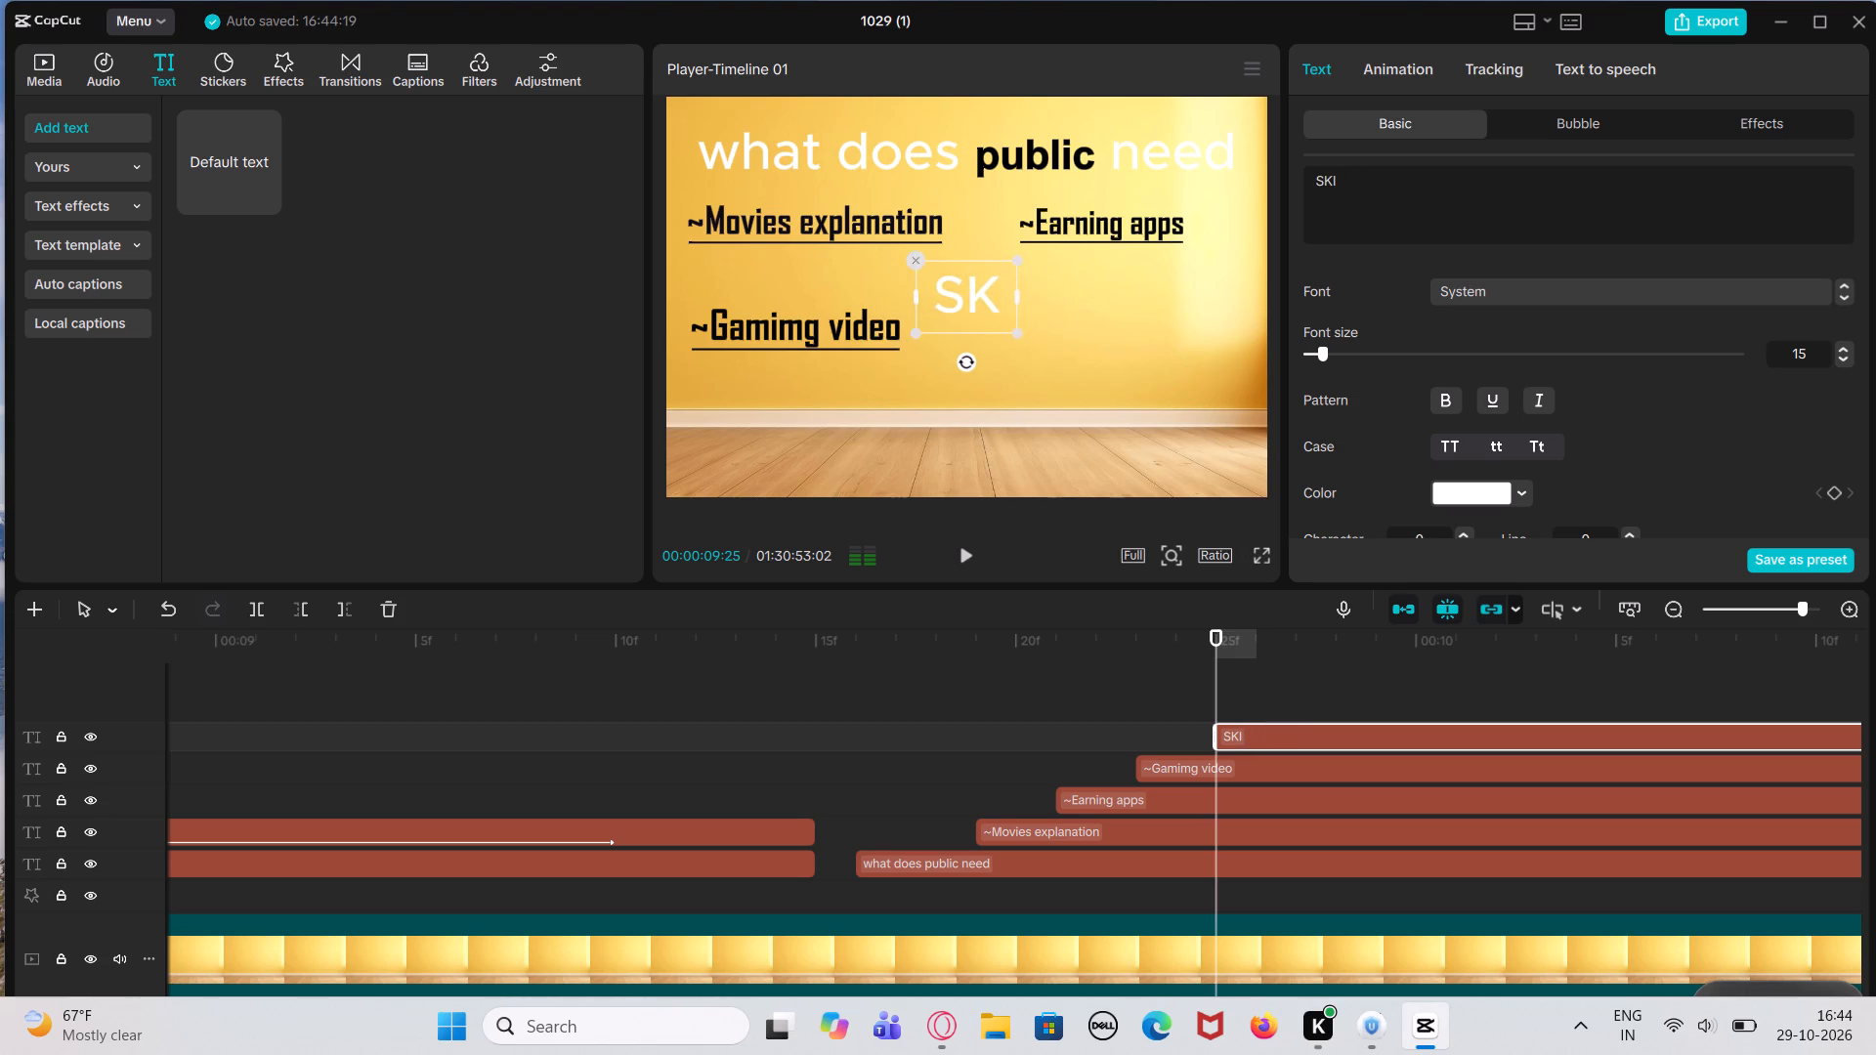
type("kills learning videos")
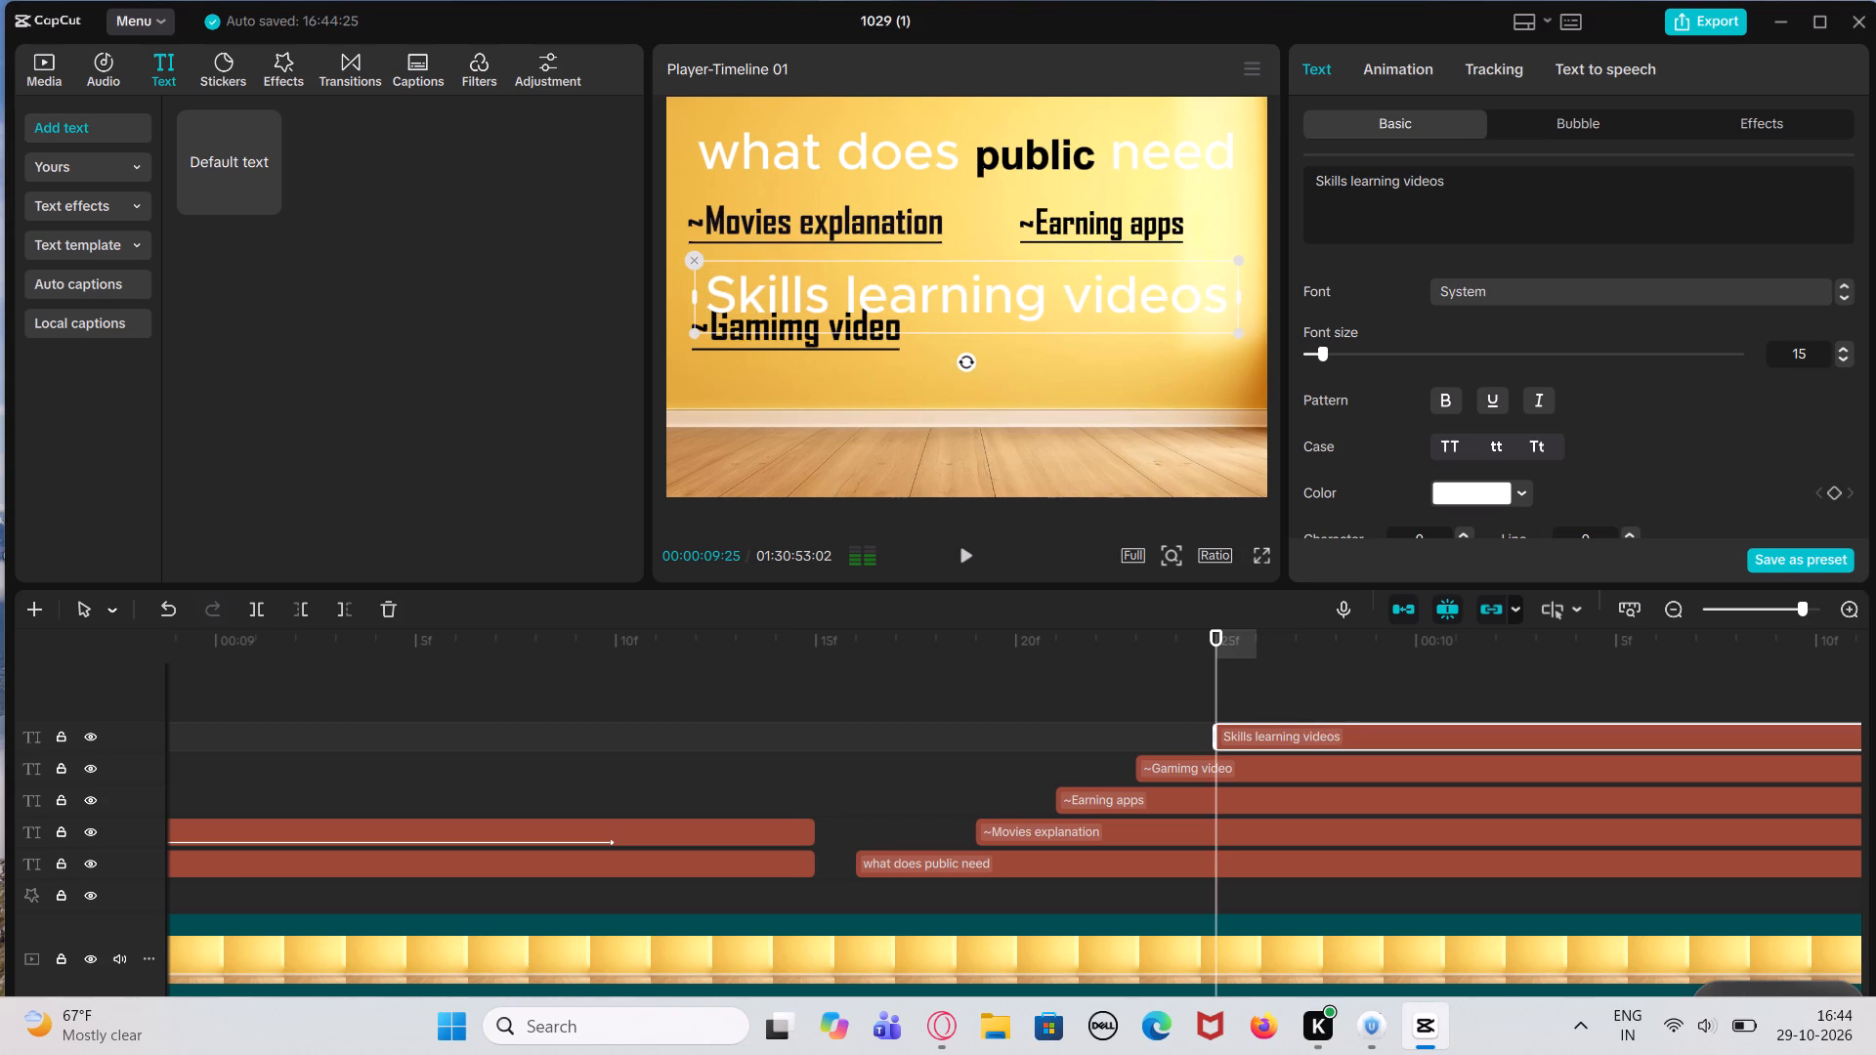
Shorten the newest text's wording to "Skills learnin".
key("BackSpace")
key("BackSpace")
key("BackSpace")
key("BackSpace")
key("BackSpace")
key("BackSpace")
key("BackSpace")
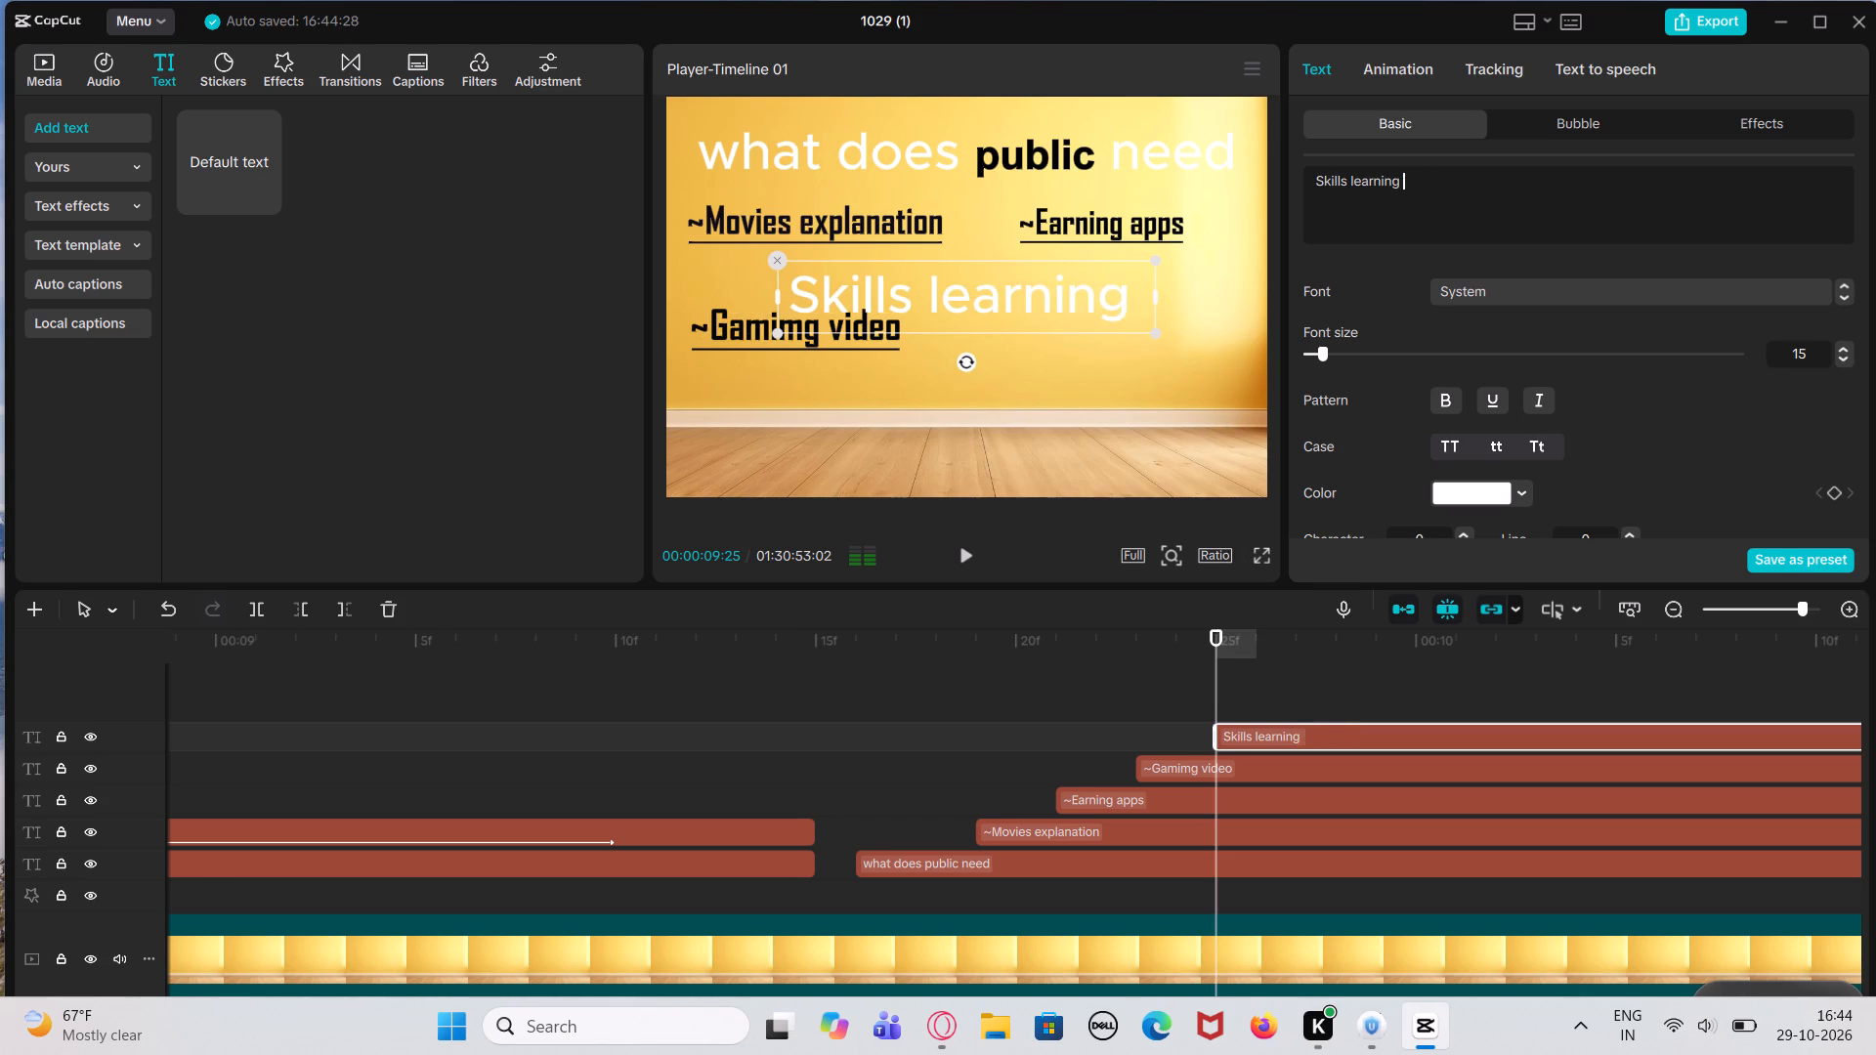
key("BackSpace")
key("BackSpace")
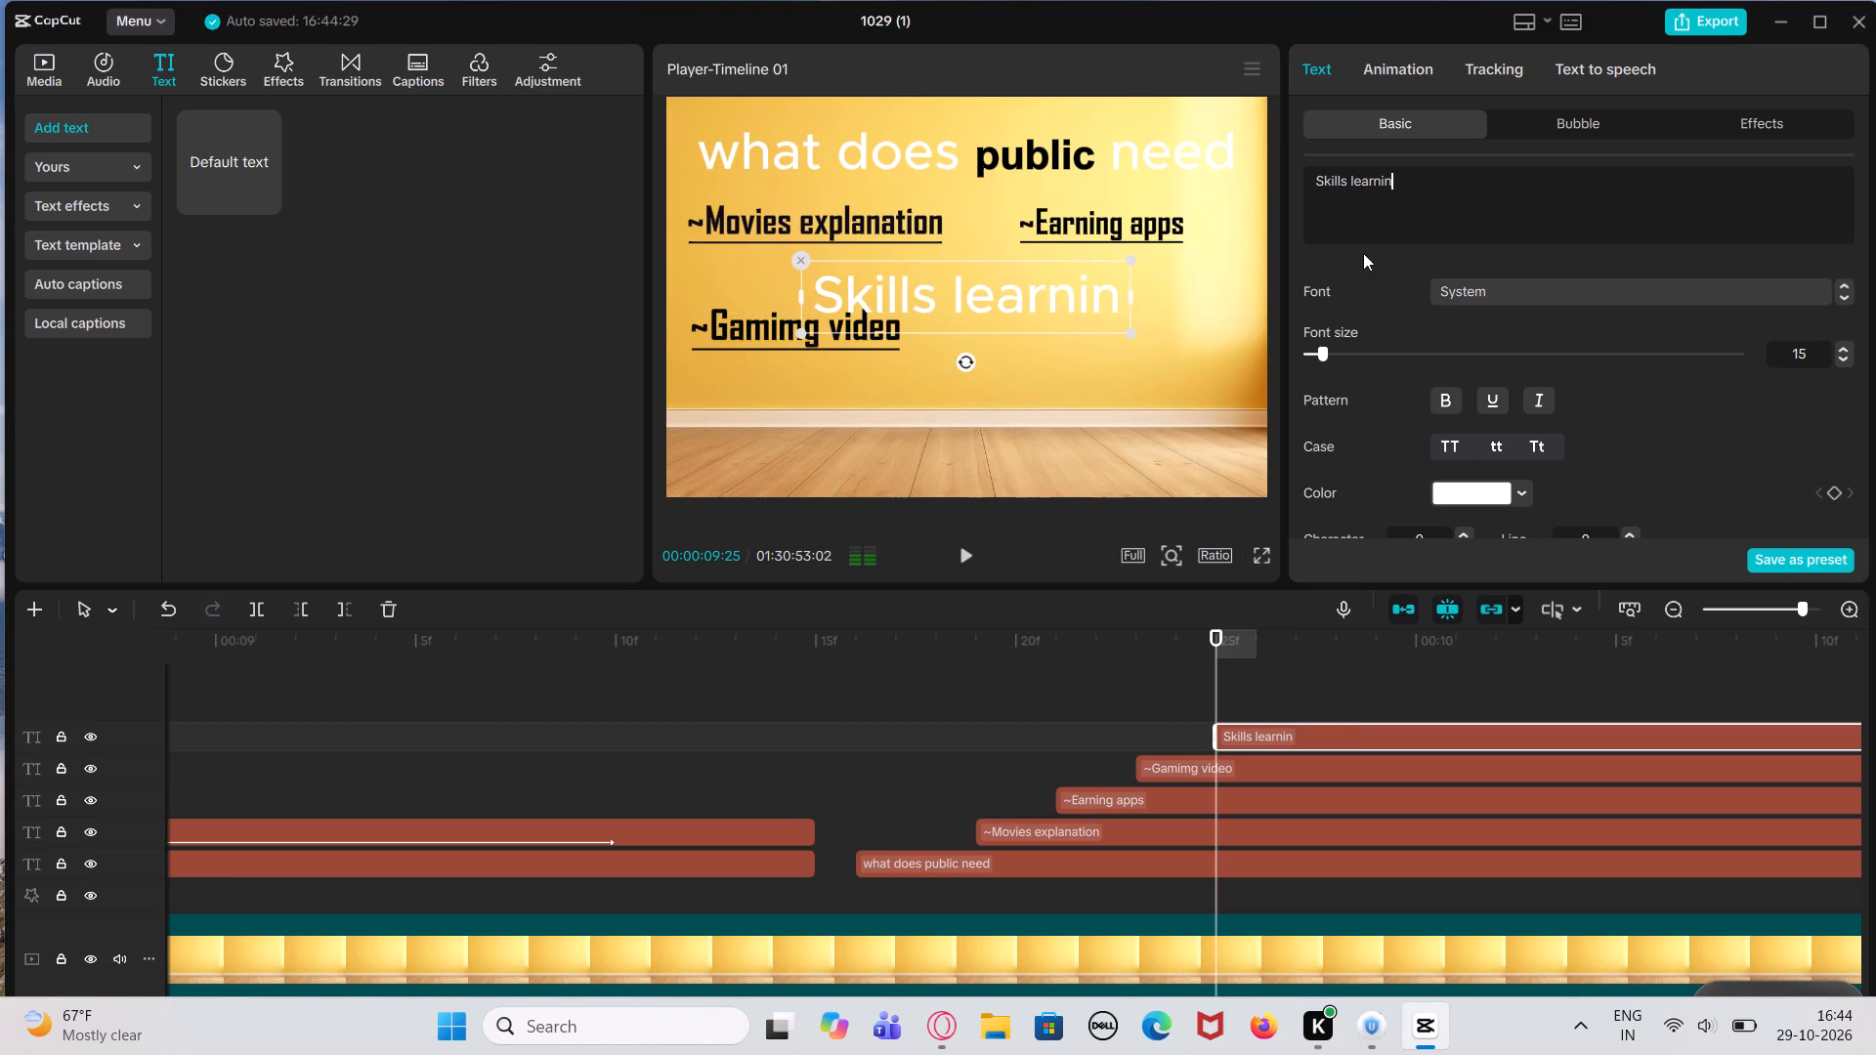
Insert a "~" in front of the "Skills learnin" wording.
left_click(1314, 185)
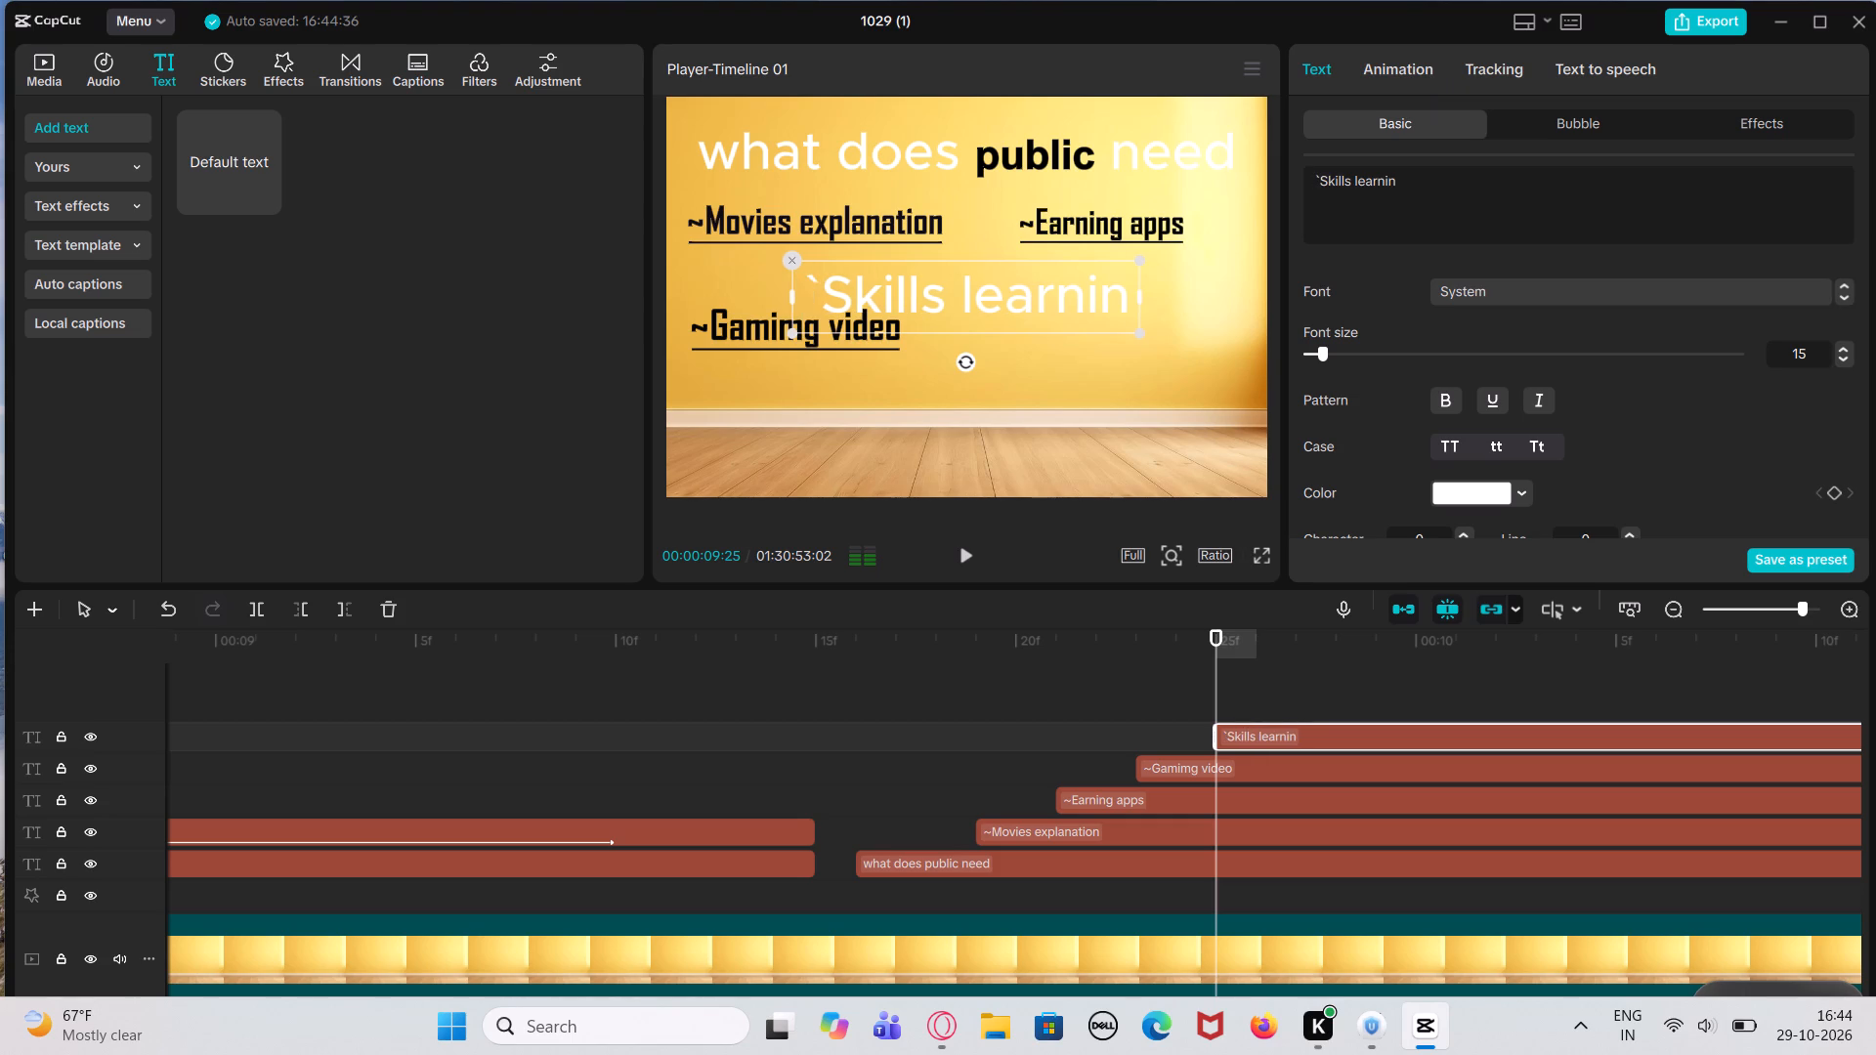
key("BackSpace")
key("shift+asciitilde")
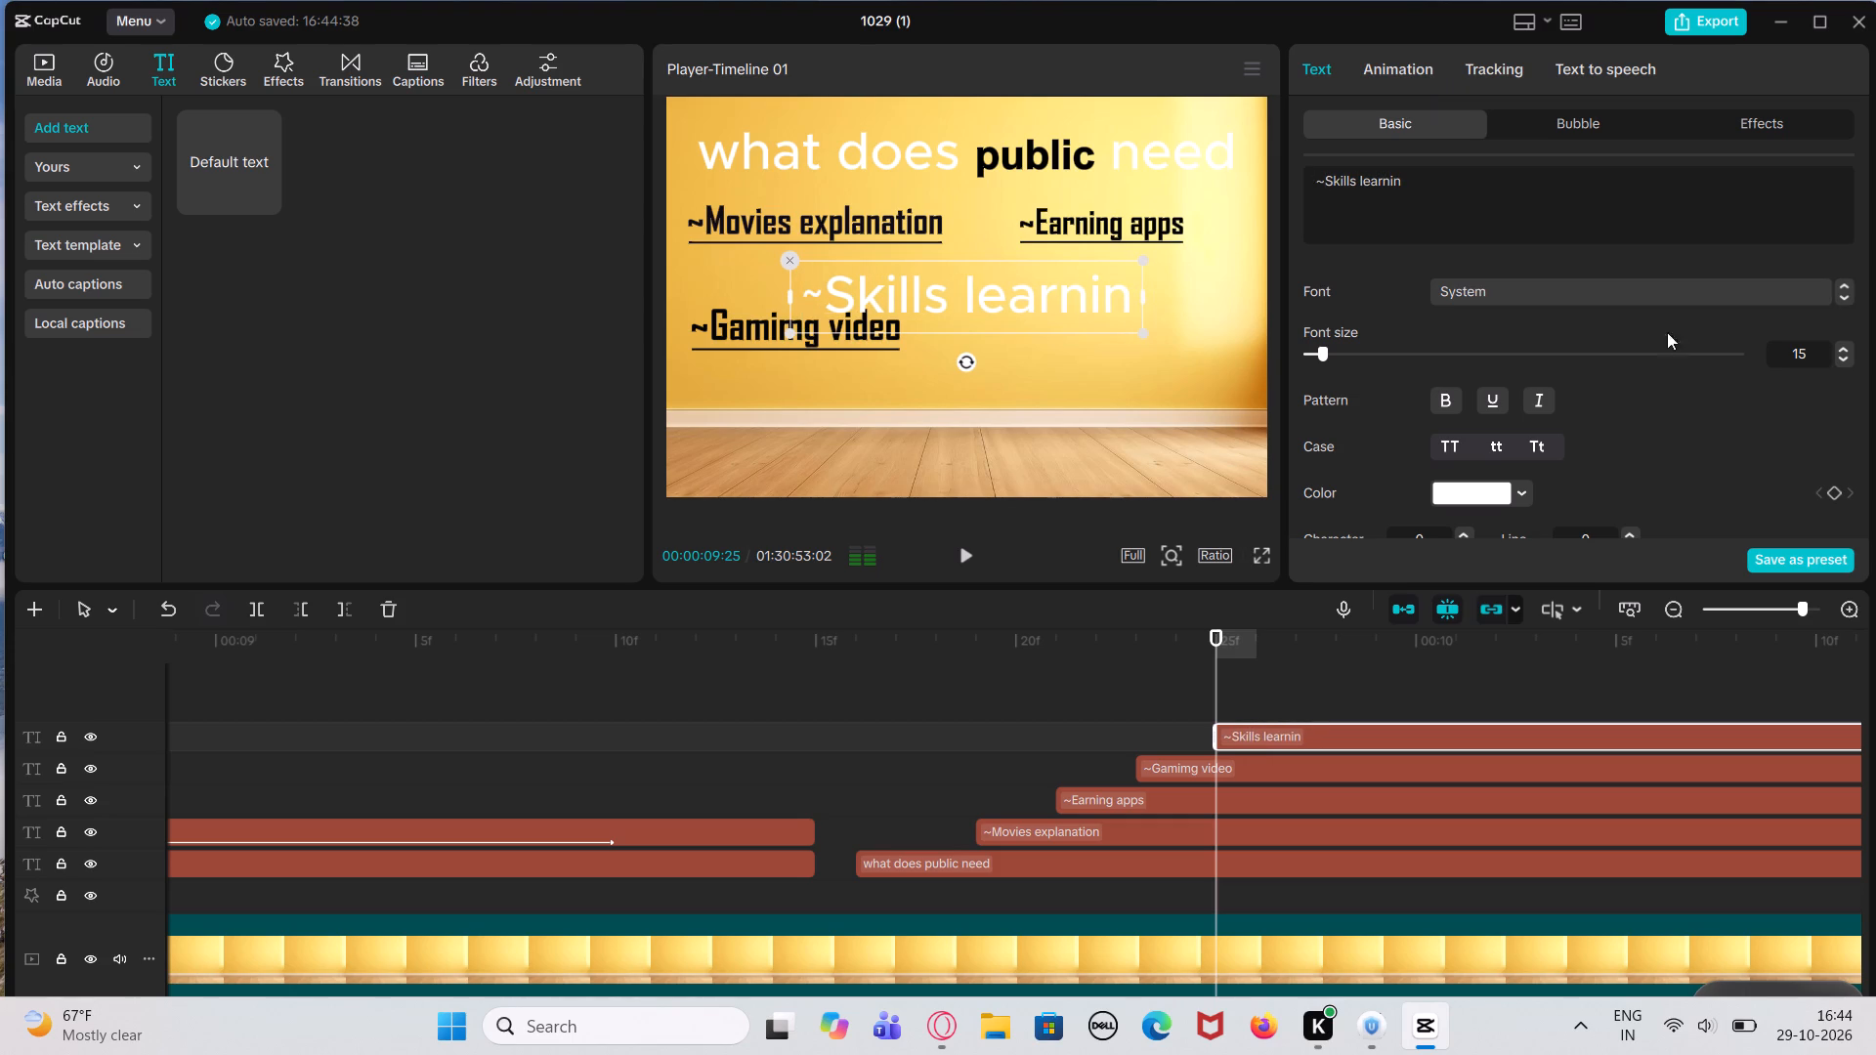
Set the "~Skills learnin" text to font size 12 in Agency FB Bold.
double_click(1841, 359)
left_click(1841, 359)
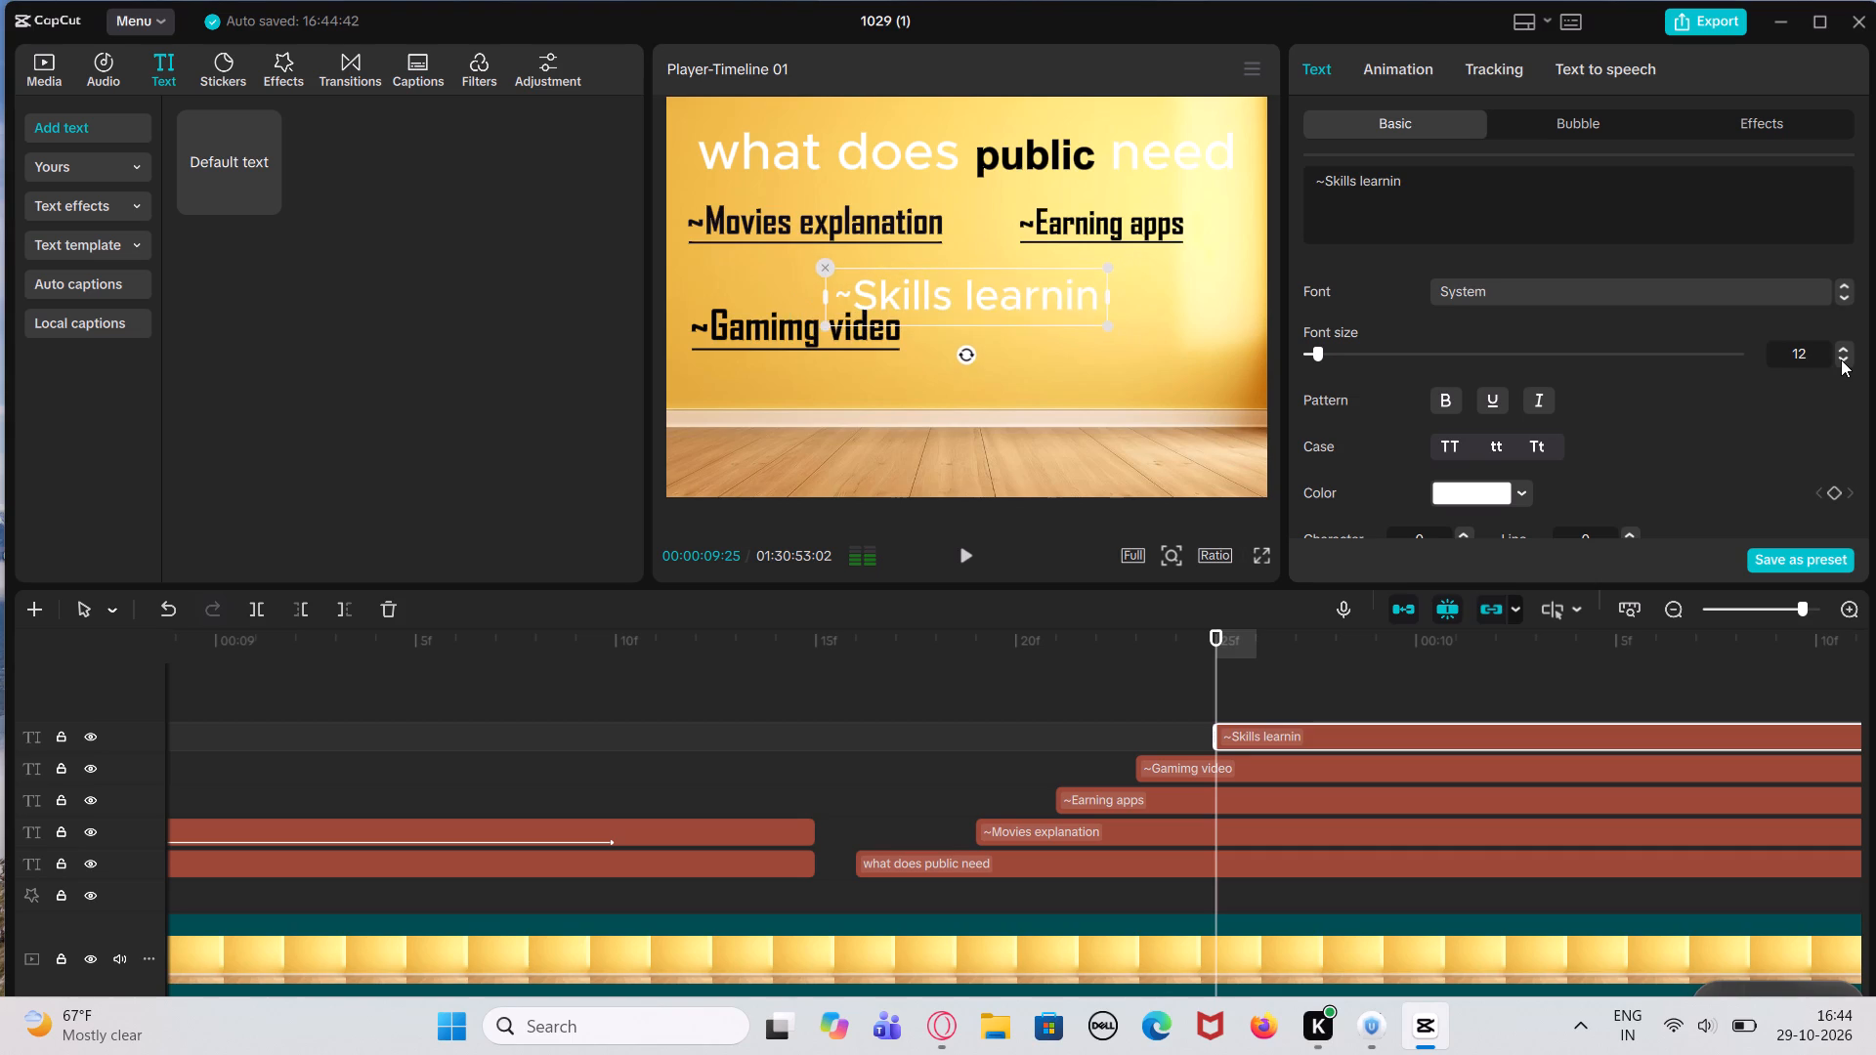
left_click(1845, 296)
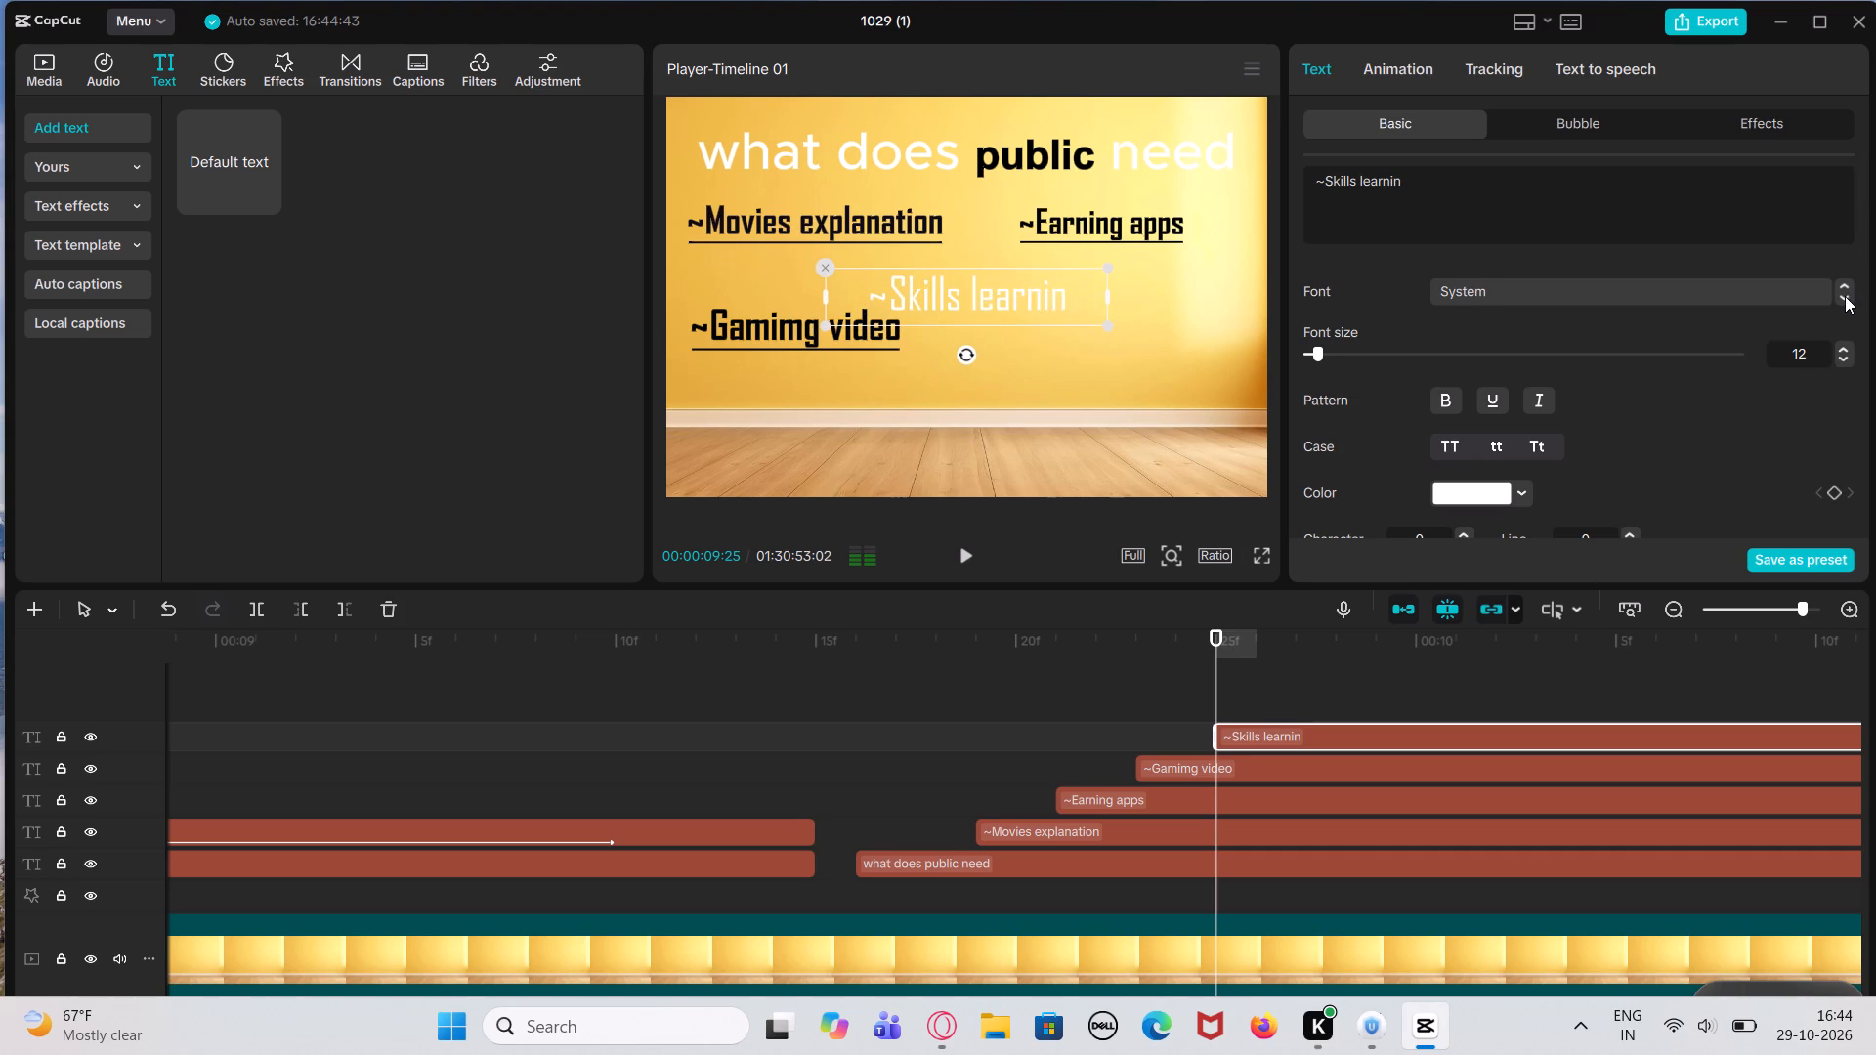
left_click(1845, 296)
left_click(1845, 296)
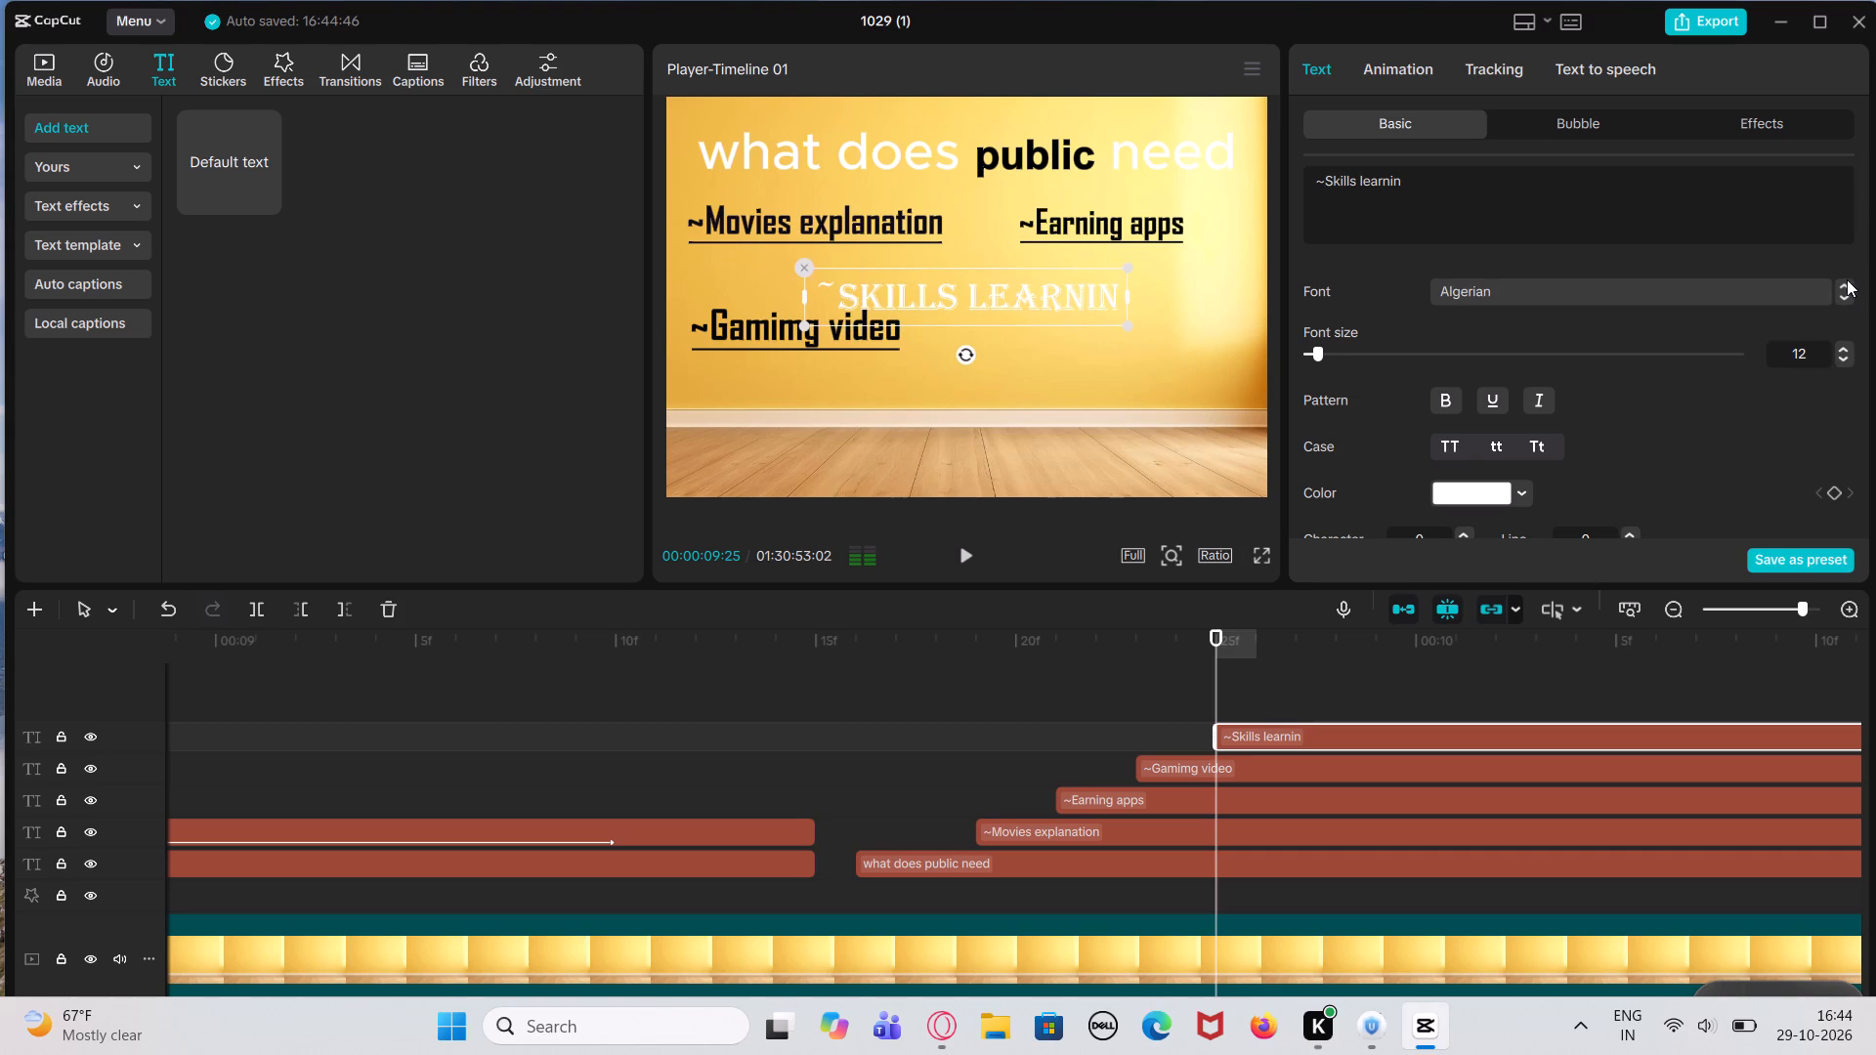
left_click(1847, 279)
Move the "~Skills learnin" text below "~Earning apps", beside "~Gamimg video".
left_click_drag(985, 307, 1090, 328)
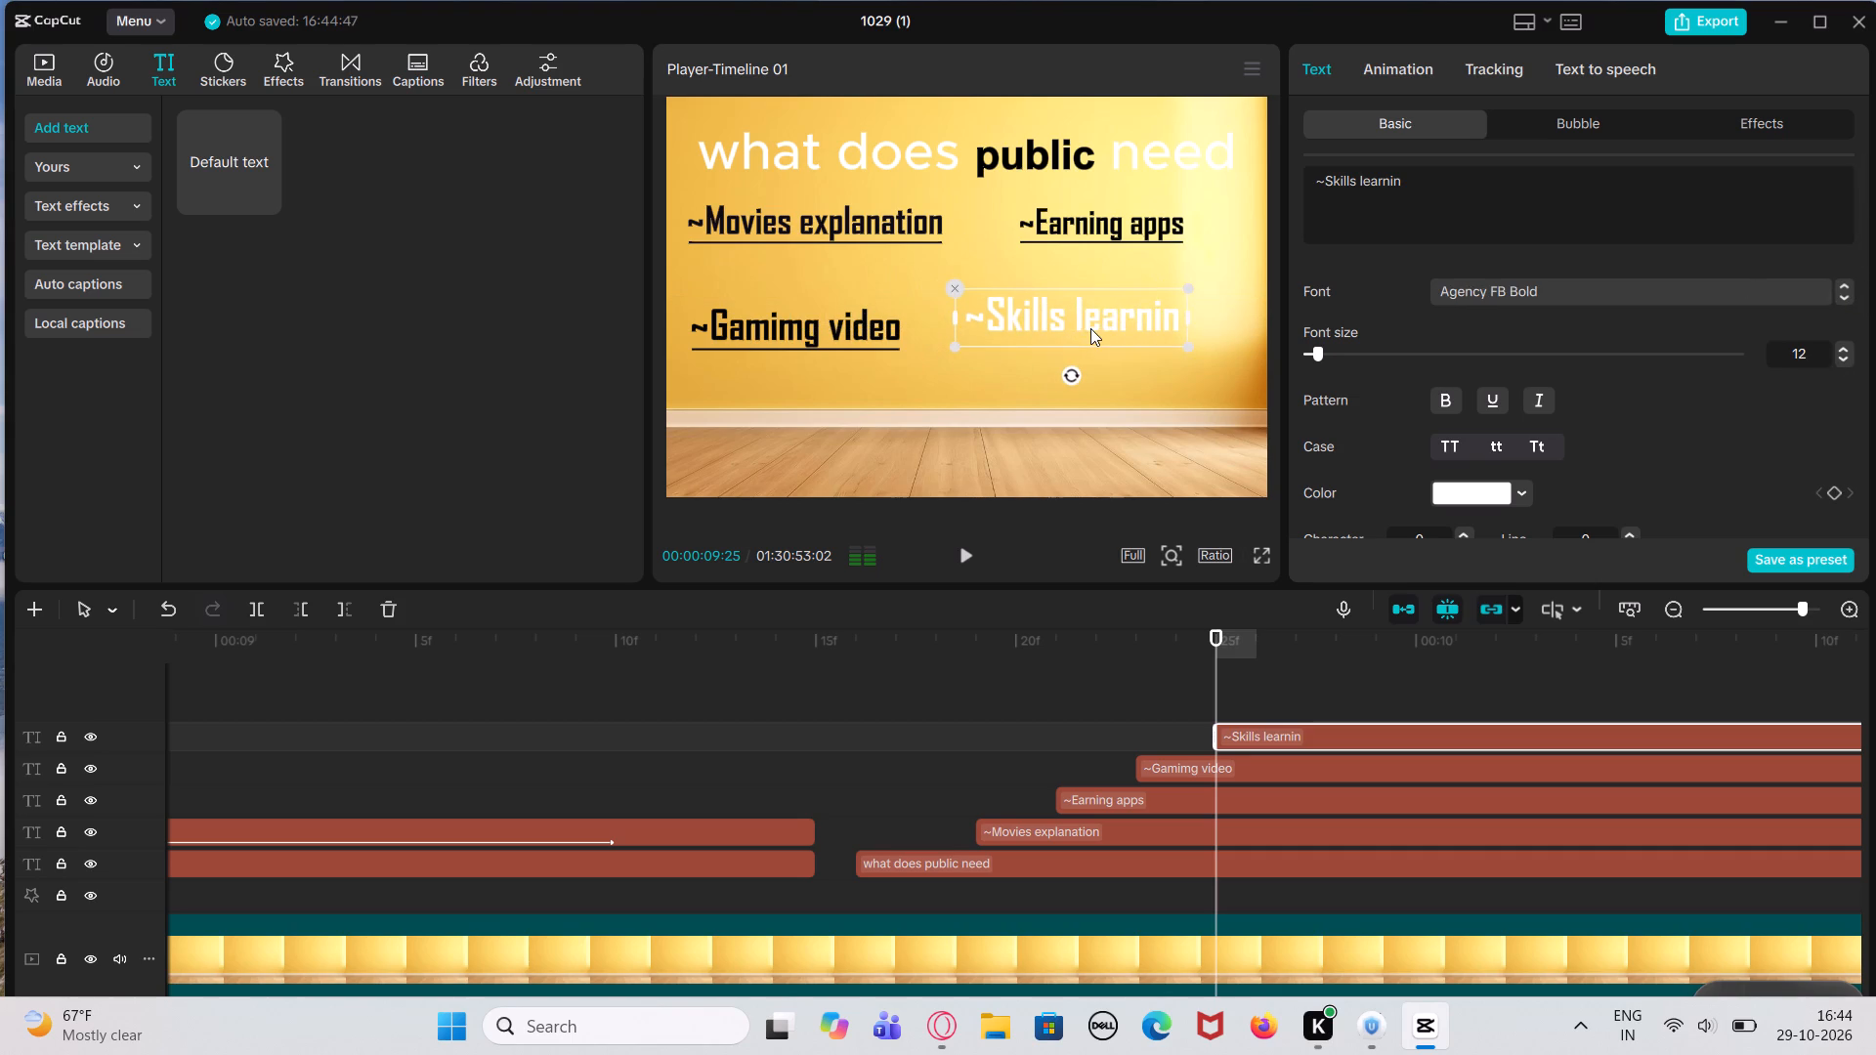
left_click_drag(1090, 328, 1095, 328)
left_click(1098, 328)
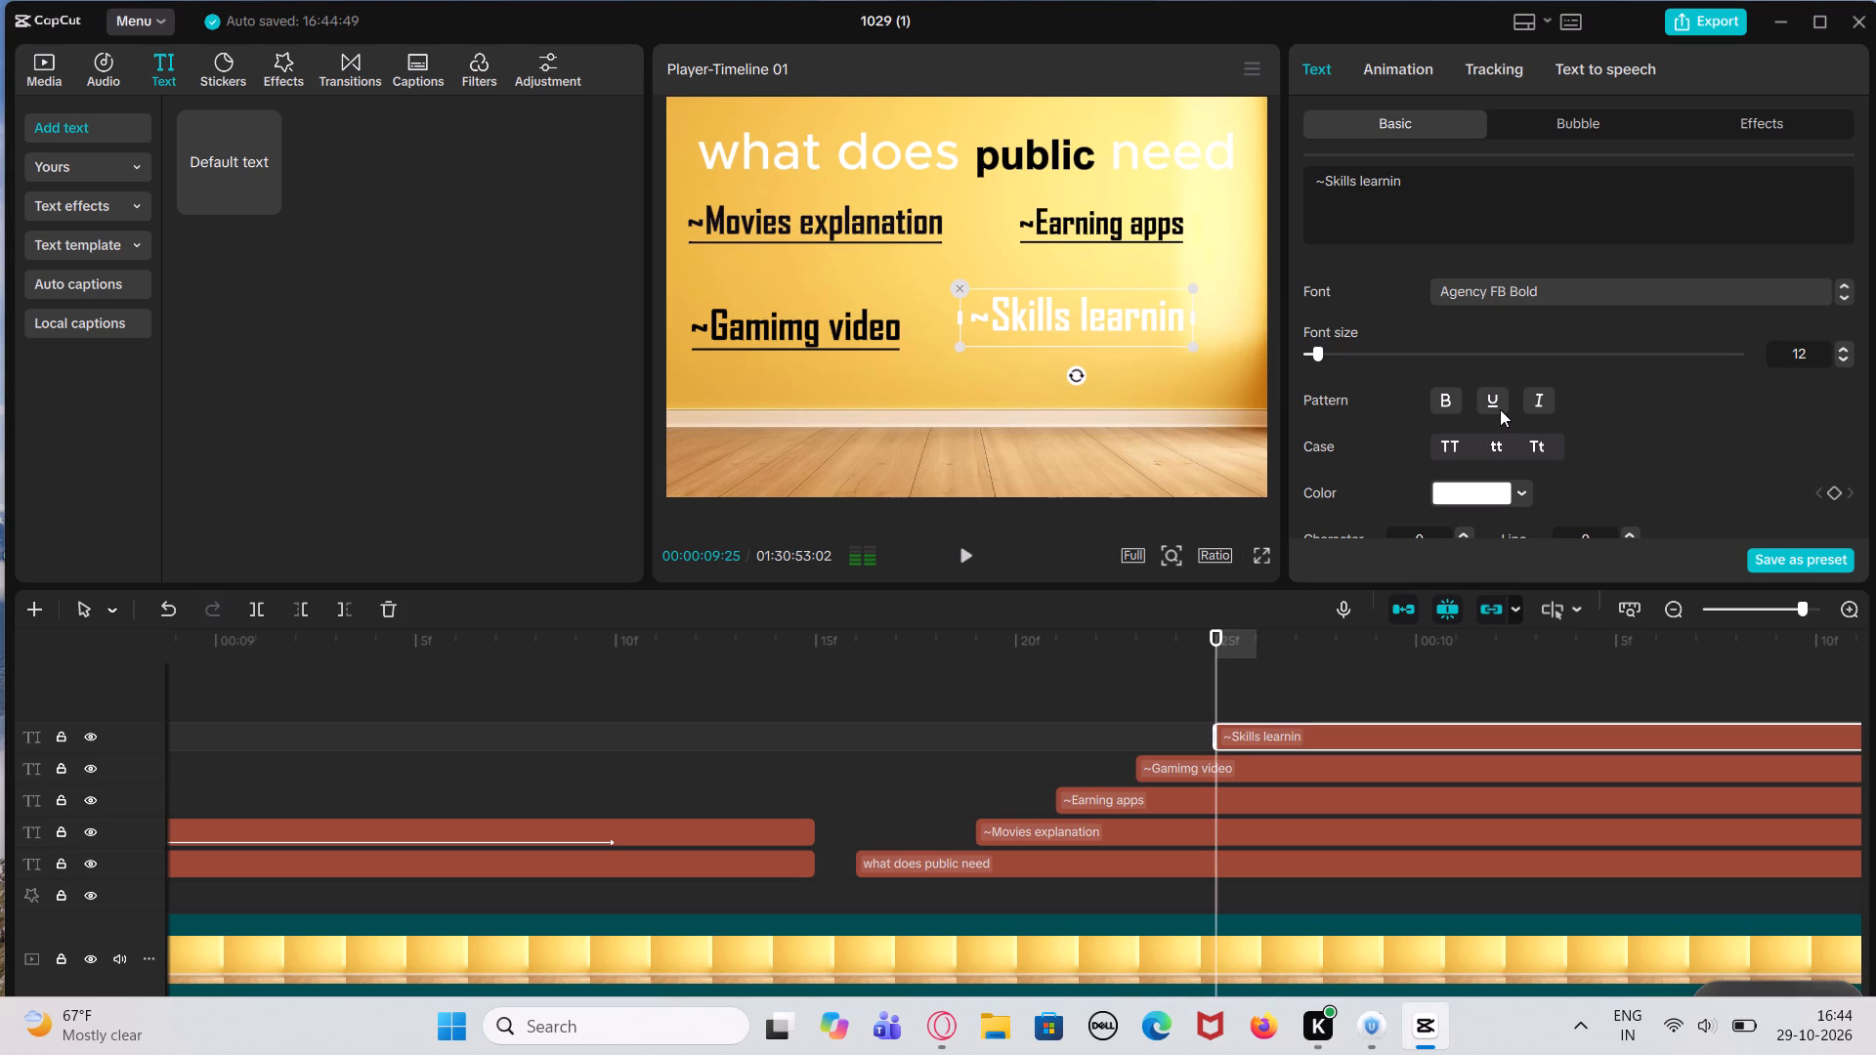
Underline the "~Skills learnin" text and set its colour to black (000000).
left_click(1500, 409)
left_click(1526, 495)
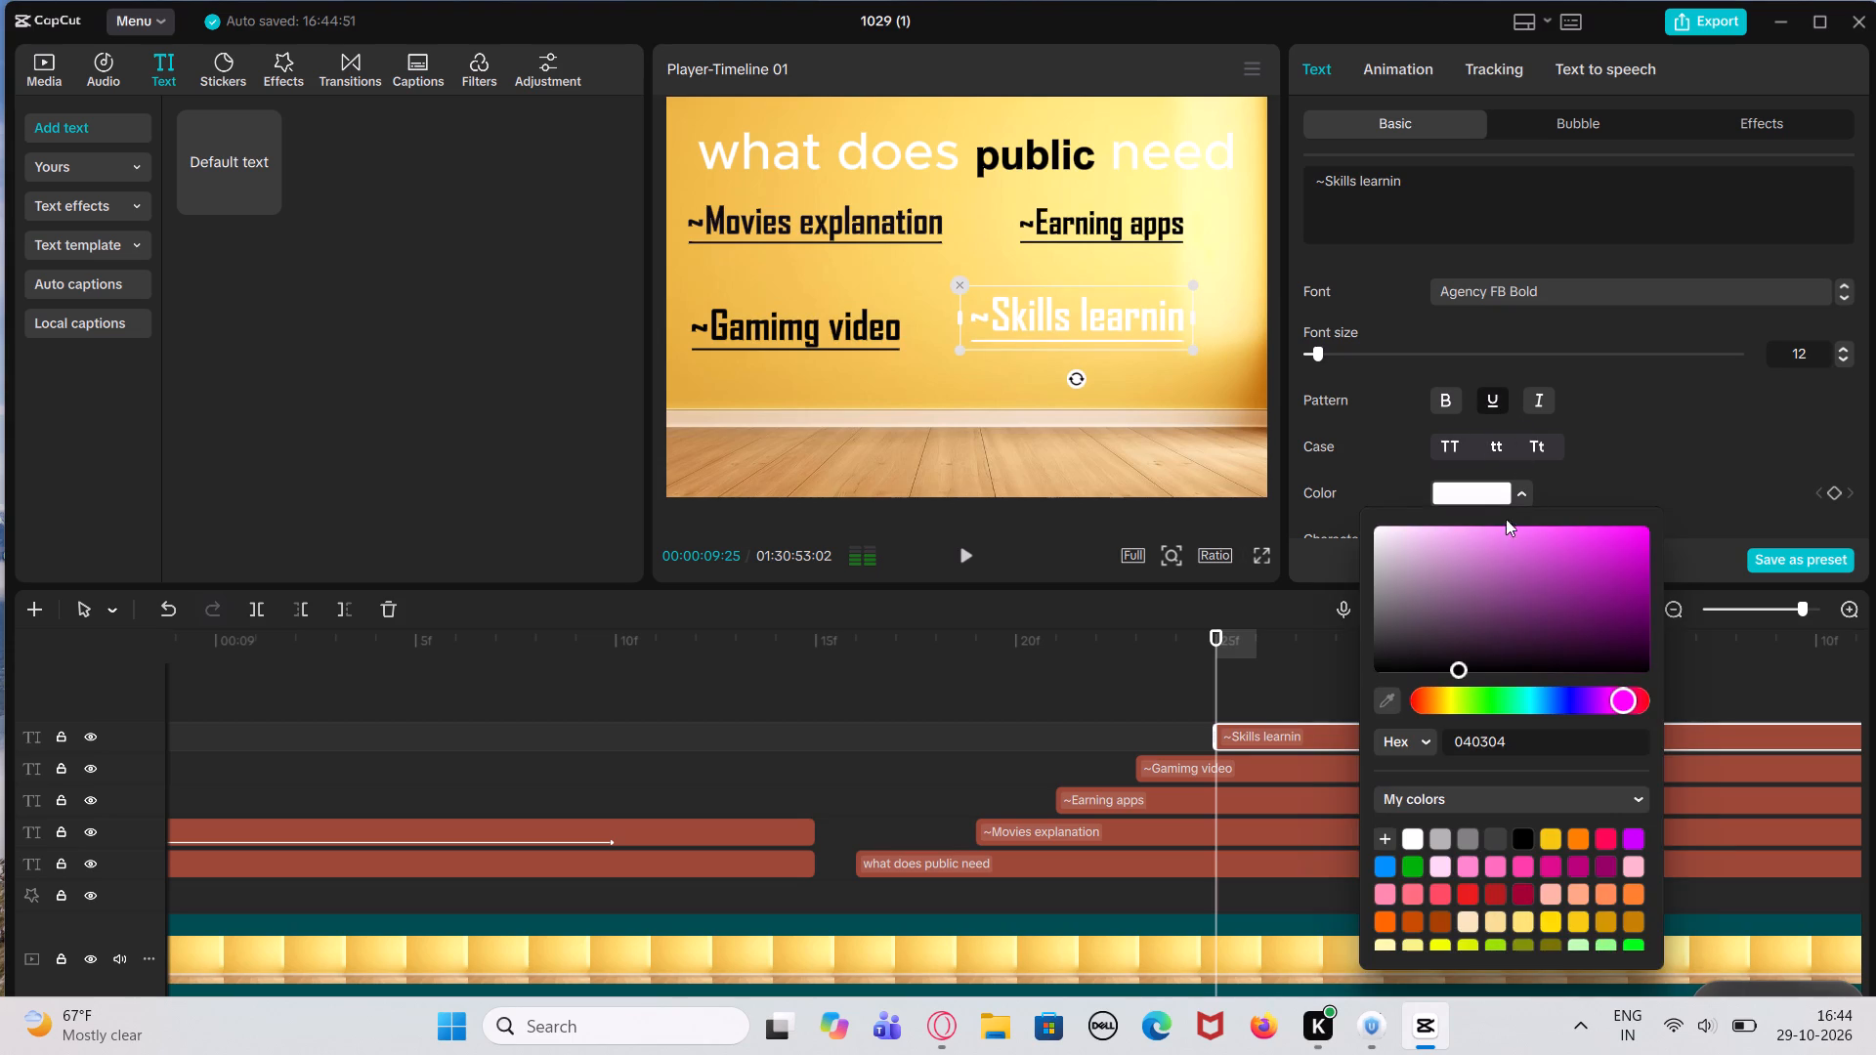
left_click_drag(1447, 572, 1437, 680)
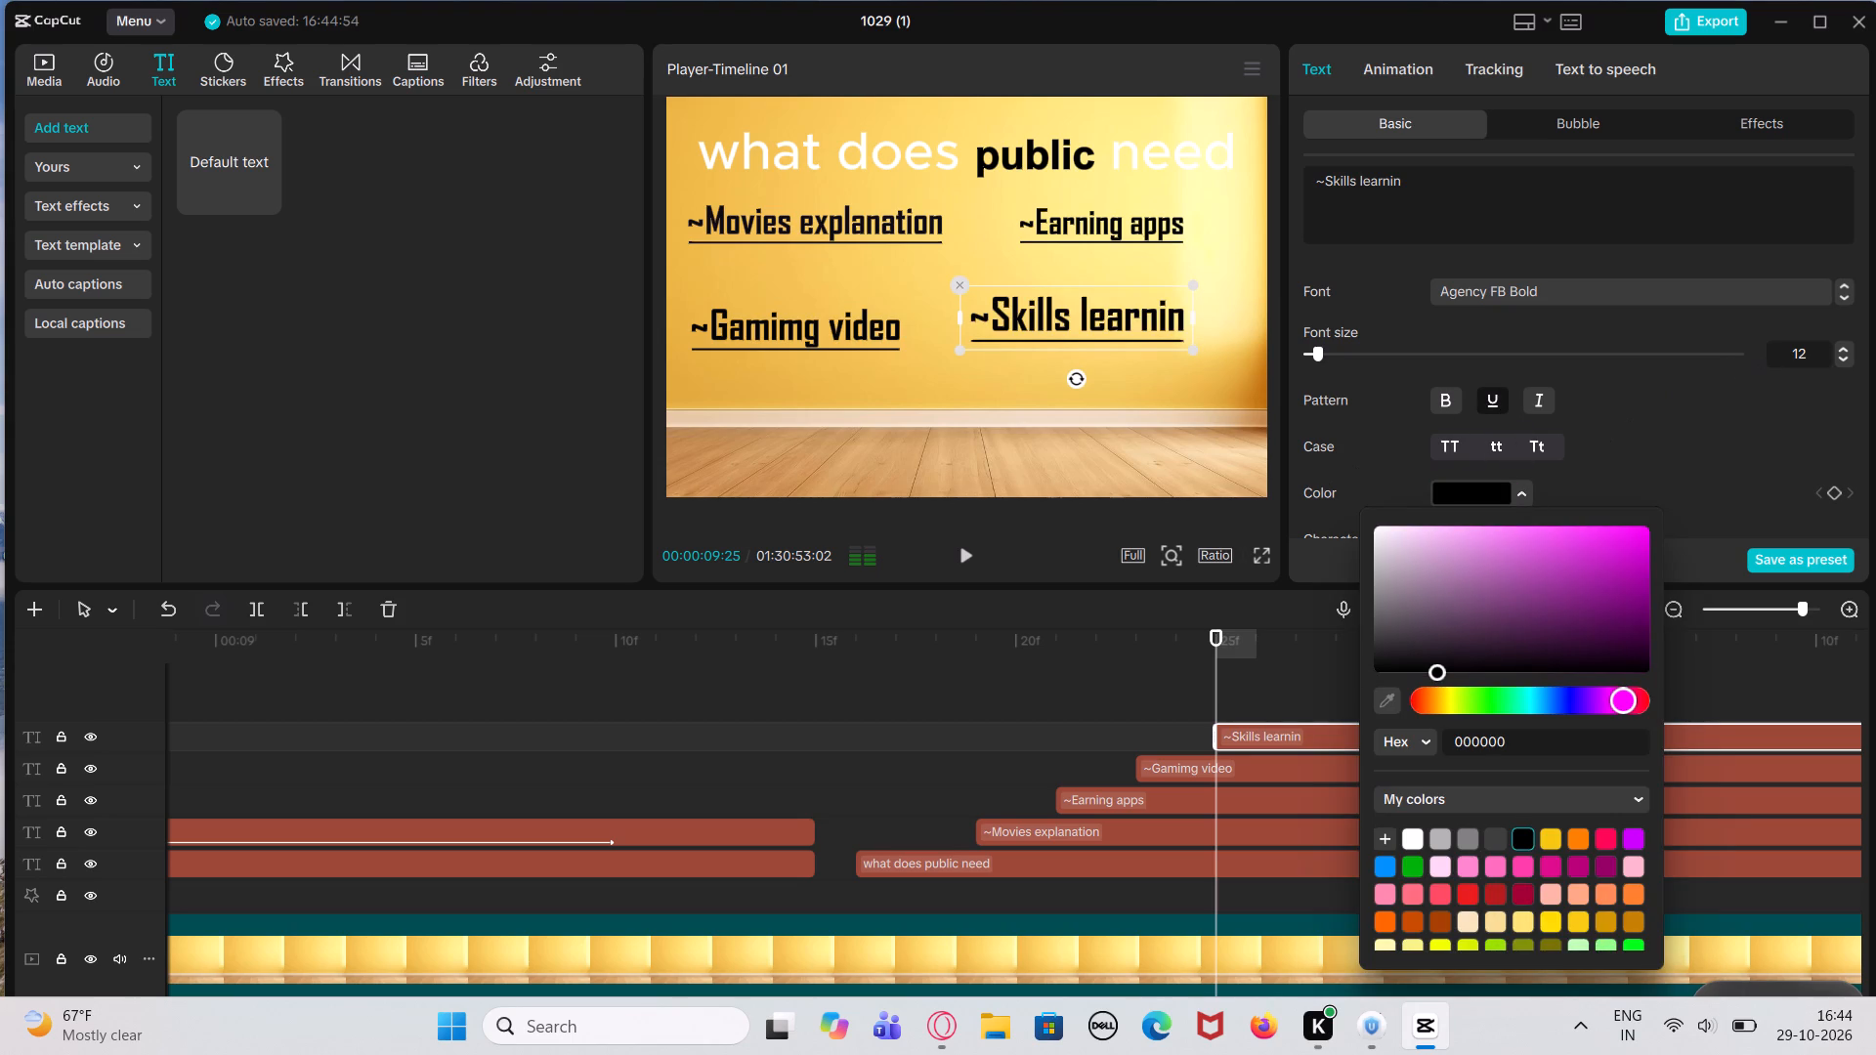
Reduce the "~Skills learnin" text's font size to 10.
left_click(1837, 365)
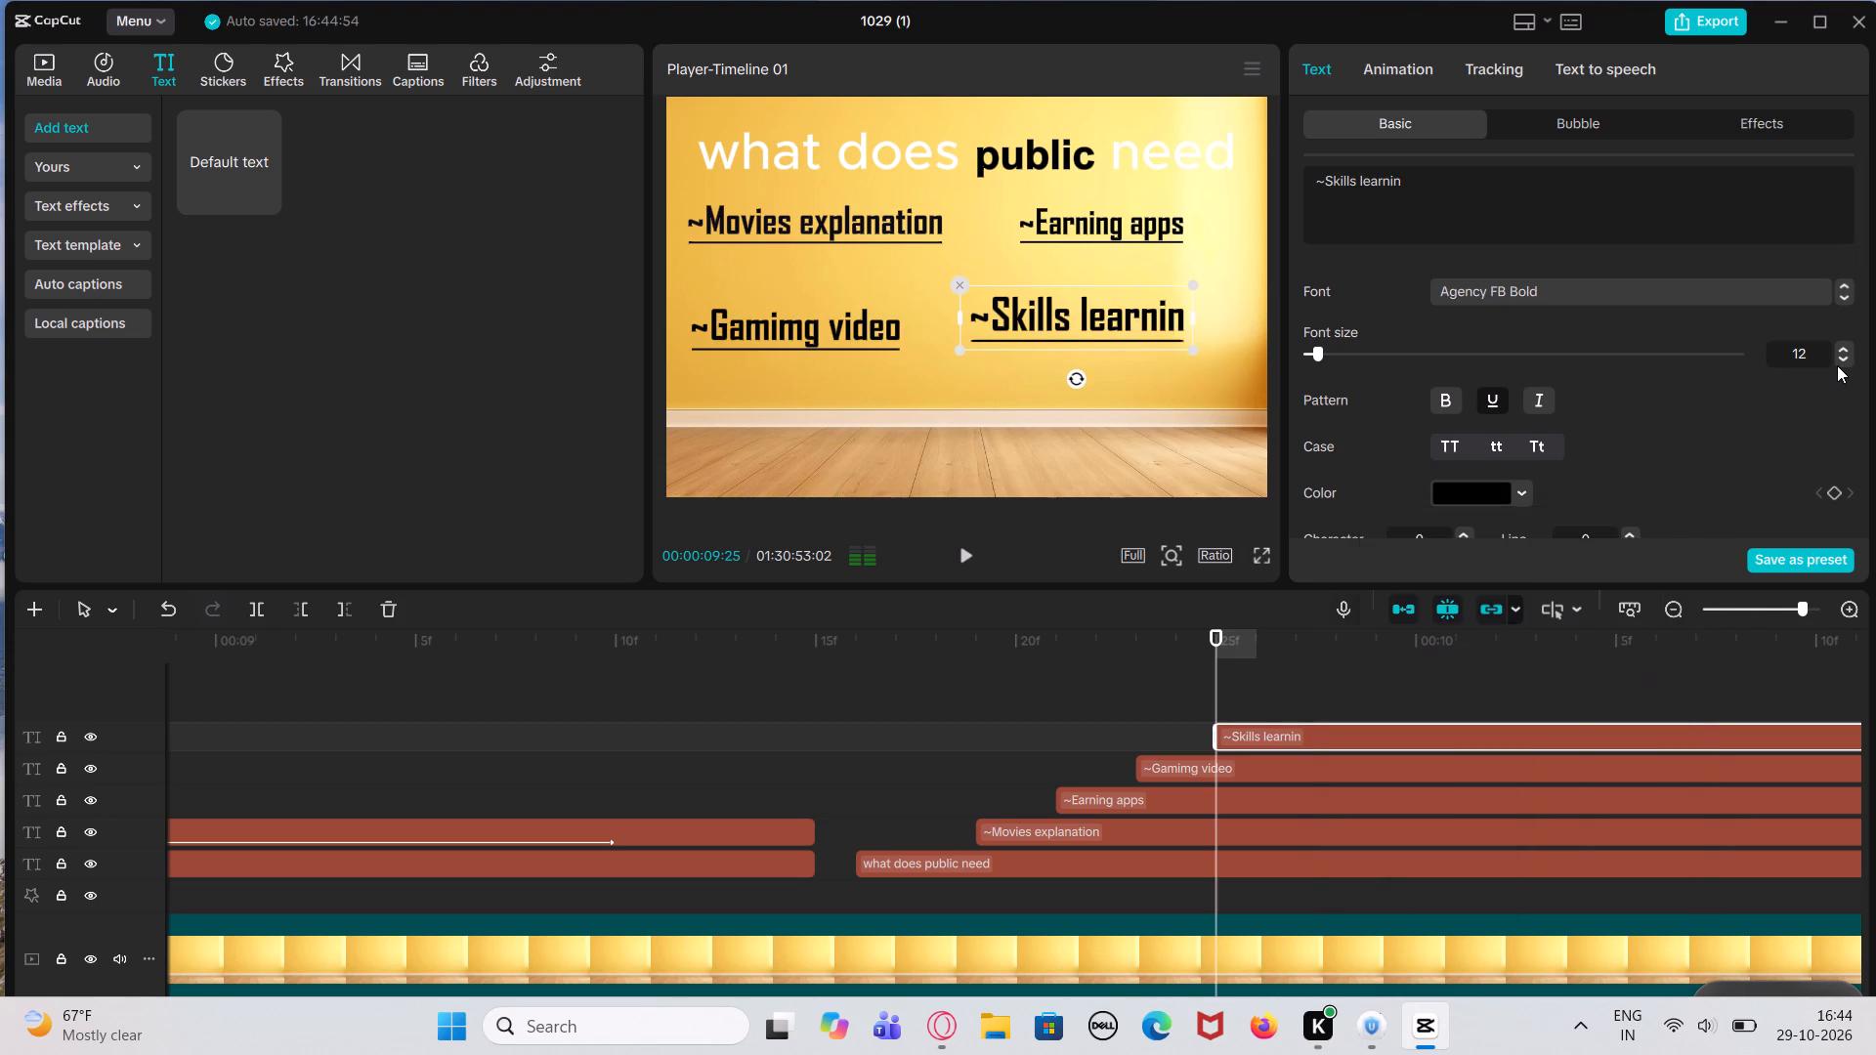
left_click(1843, 362)
left_click(1842, 361)
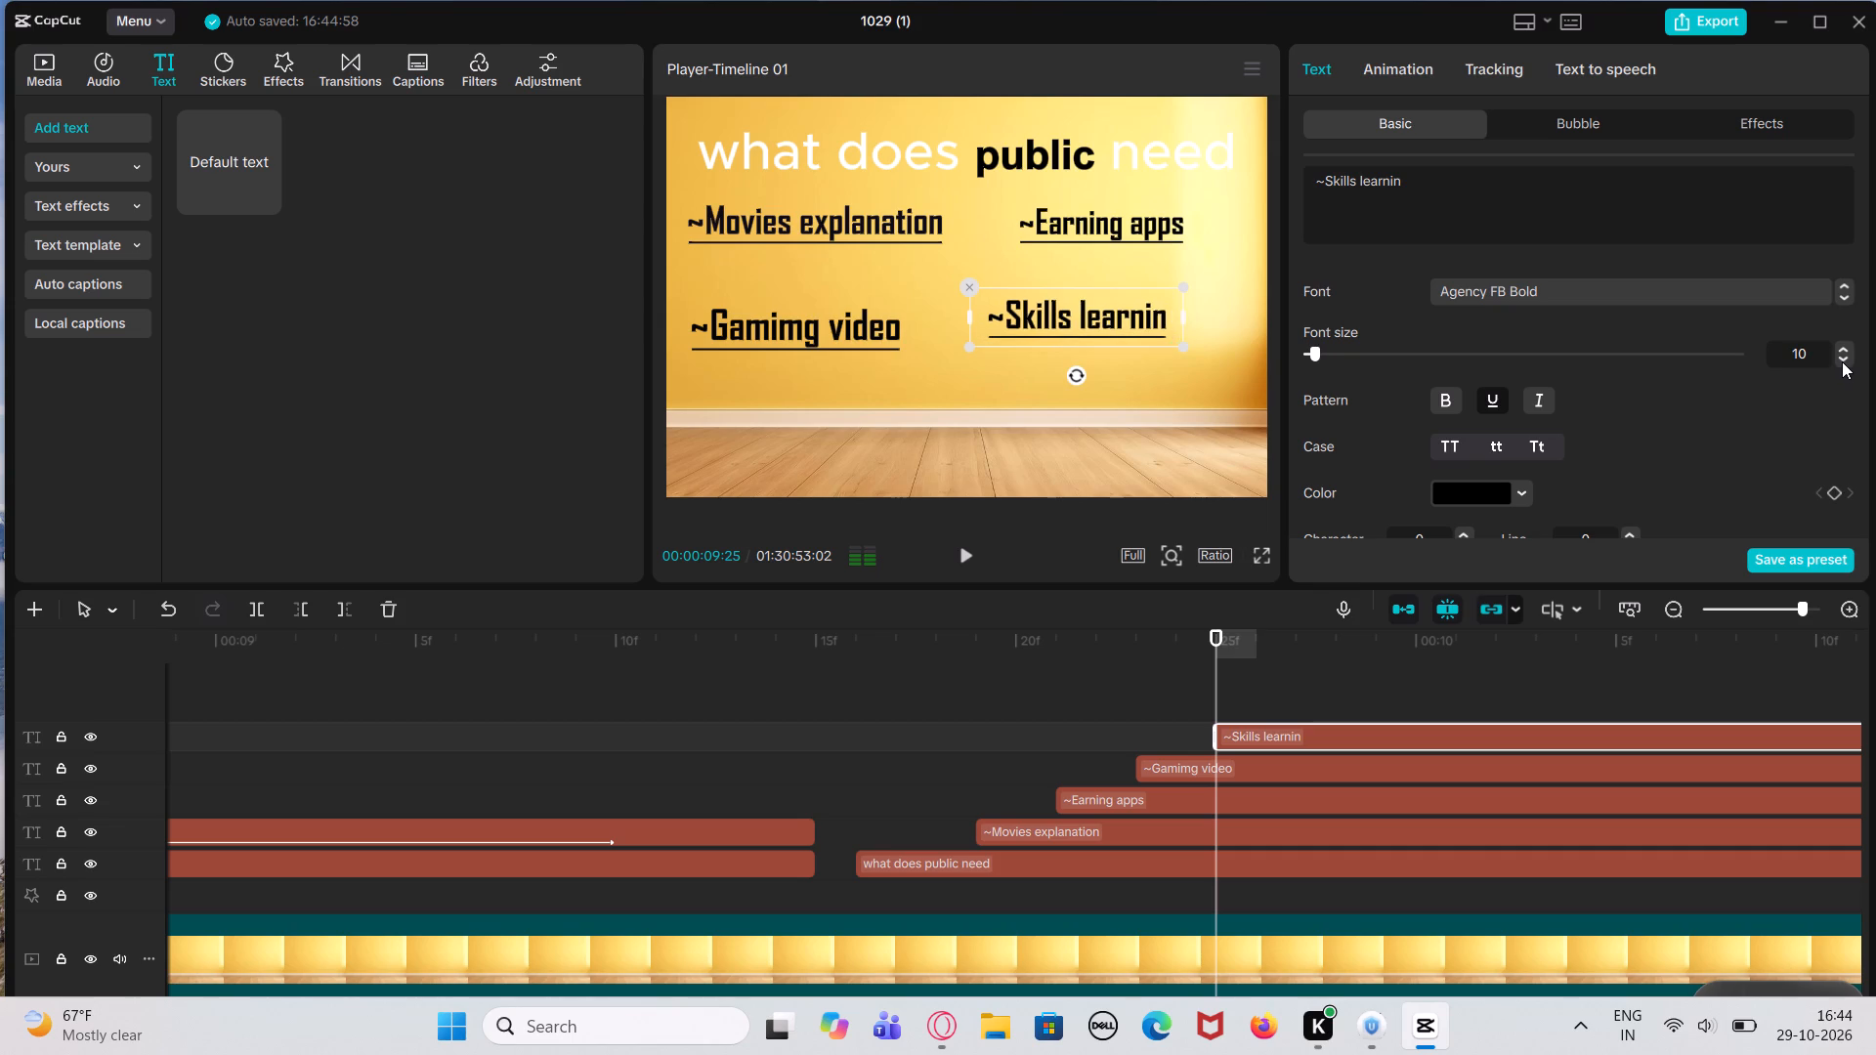
Reposition the "~Skills learnin" text beneath "~Earning apps", level with "~Gamimg video".
left_click_drag(1050, 316, 1071, 329)
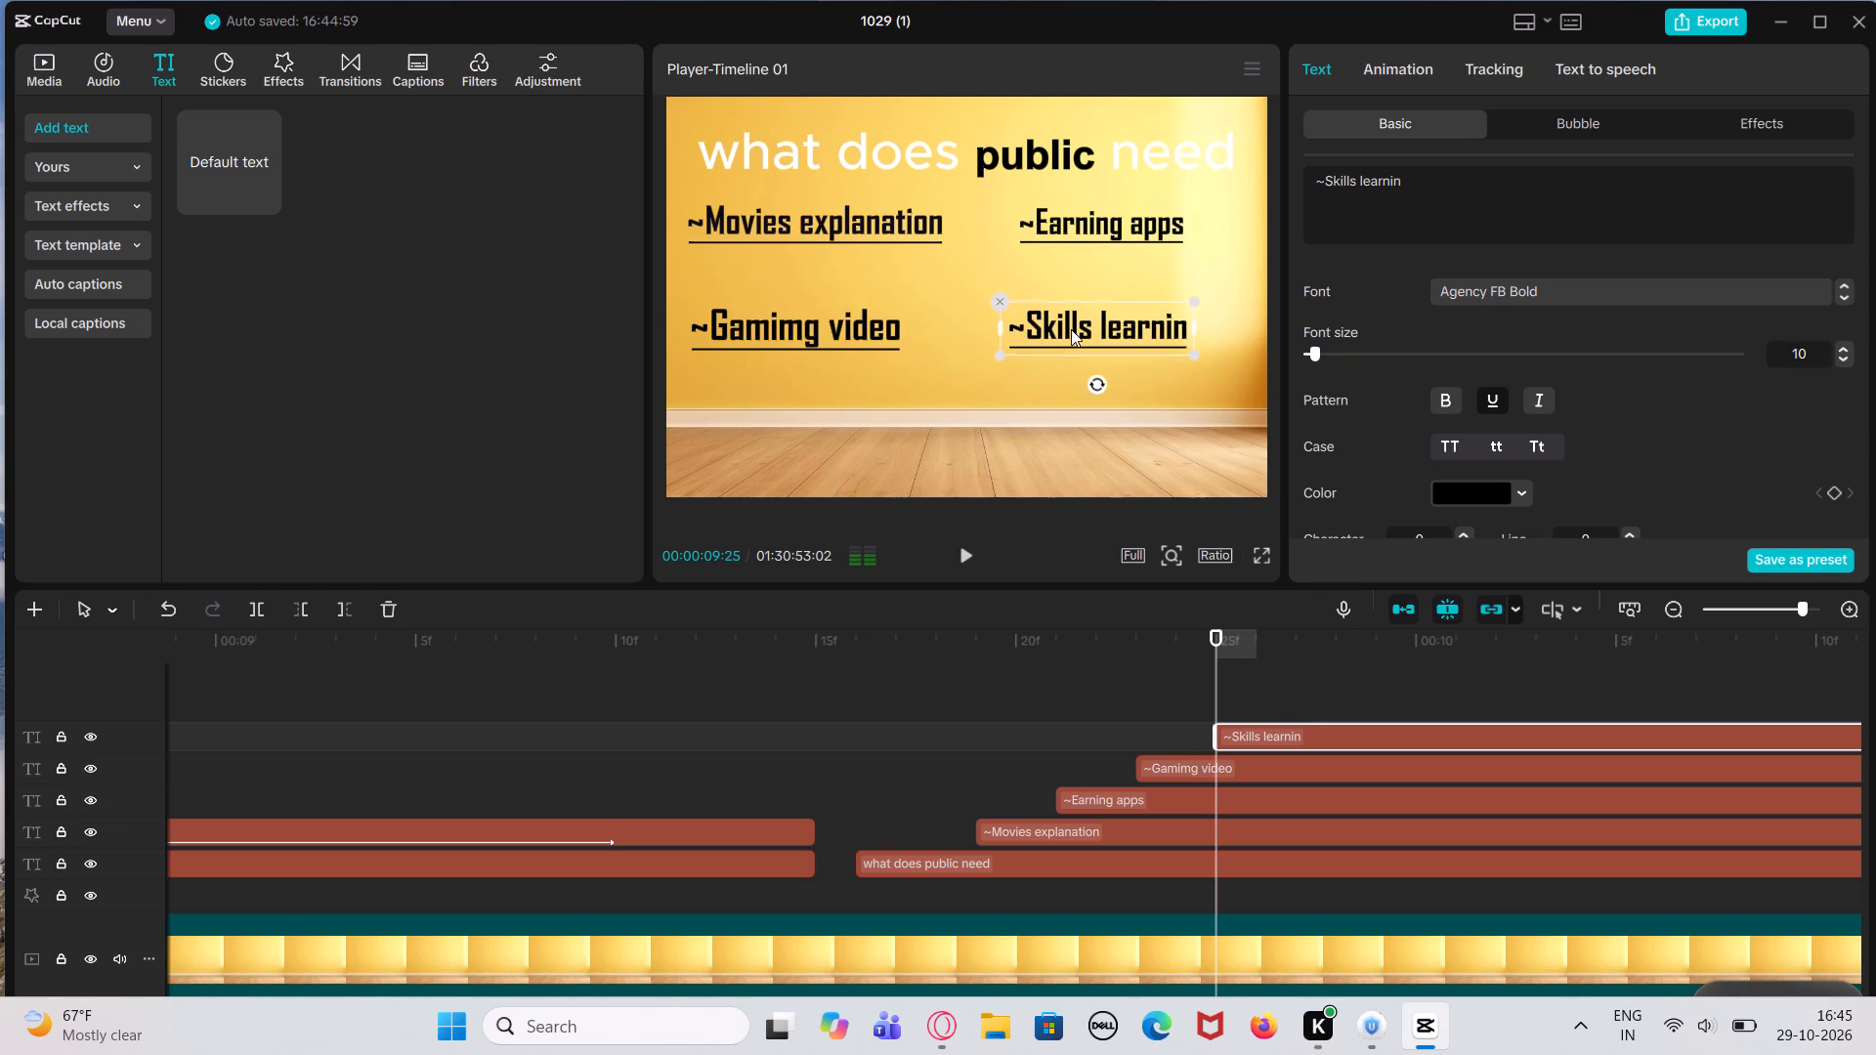
left_click_drag(1071, 329, 1074, 329)
left_click(1073, 330)
double_click(1067, 334)
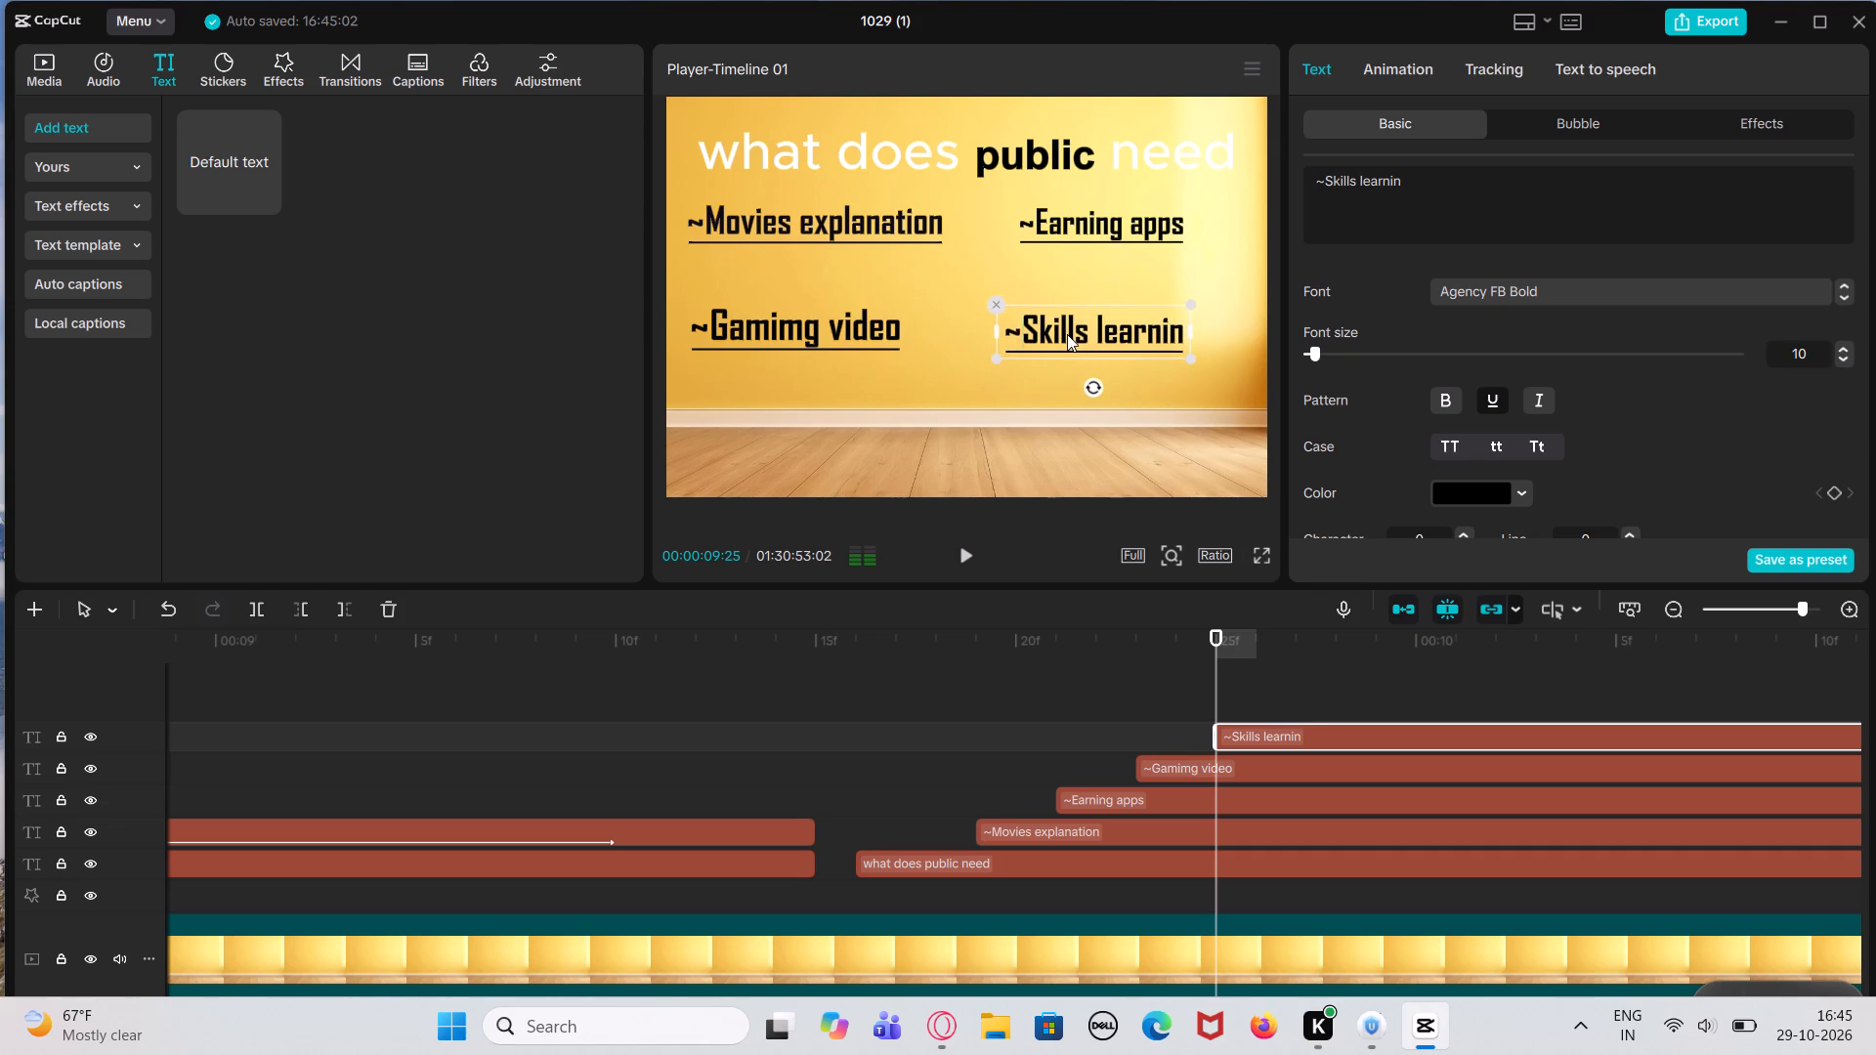
double_click(1068, 329)
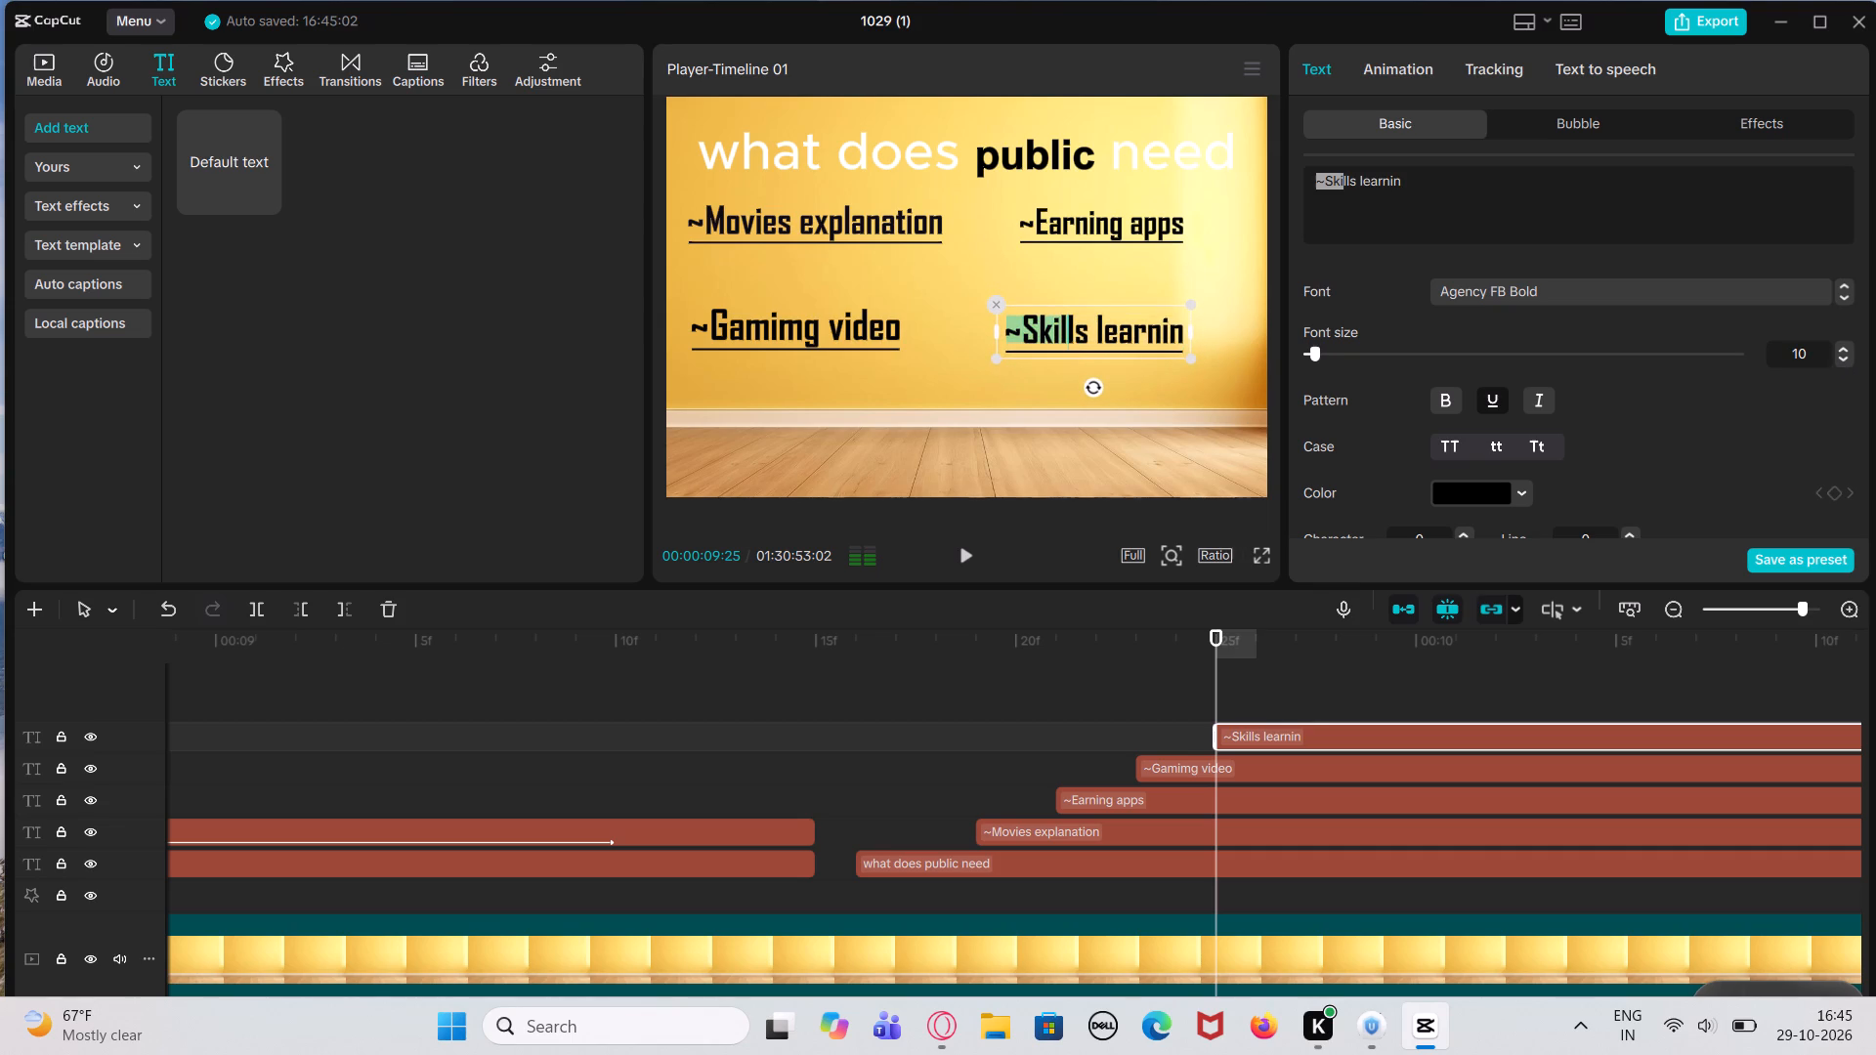
left_click(1102, 346)
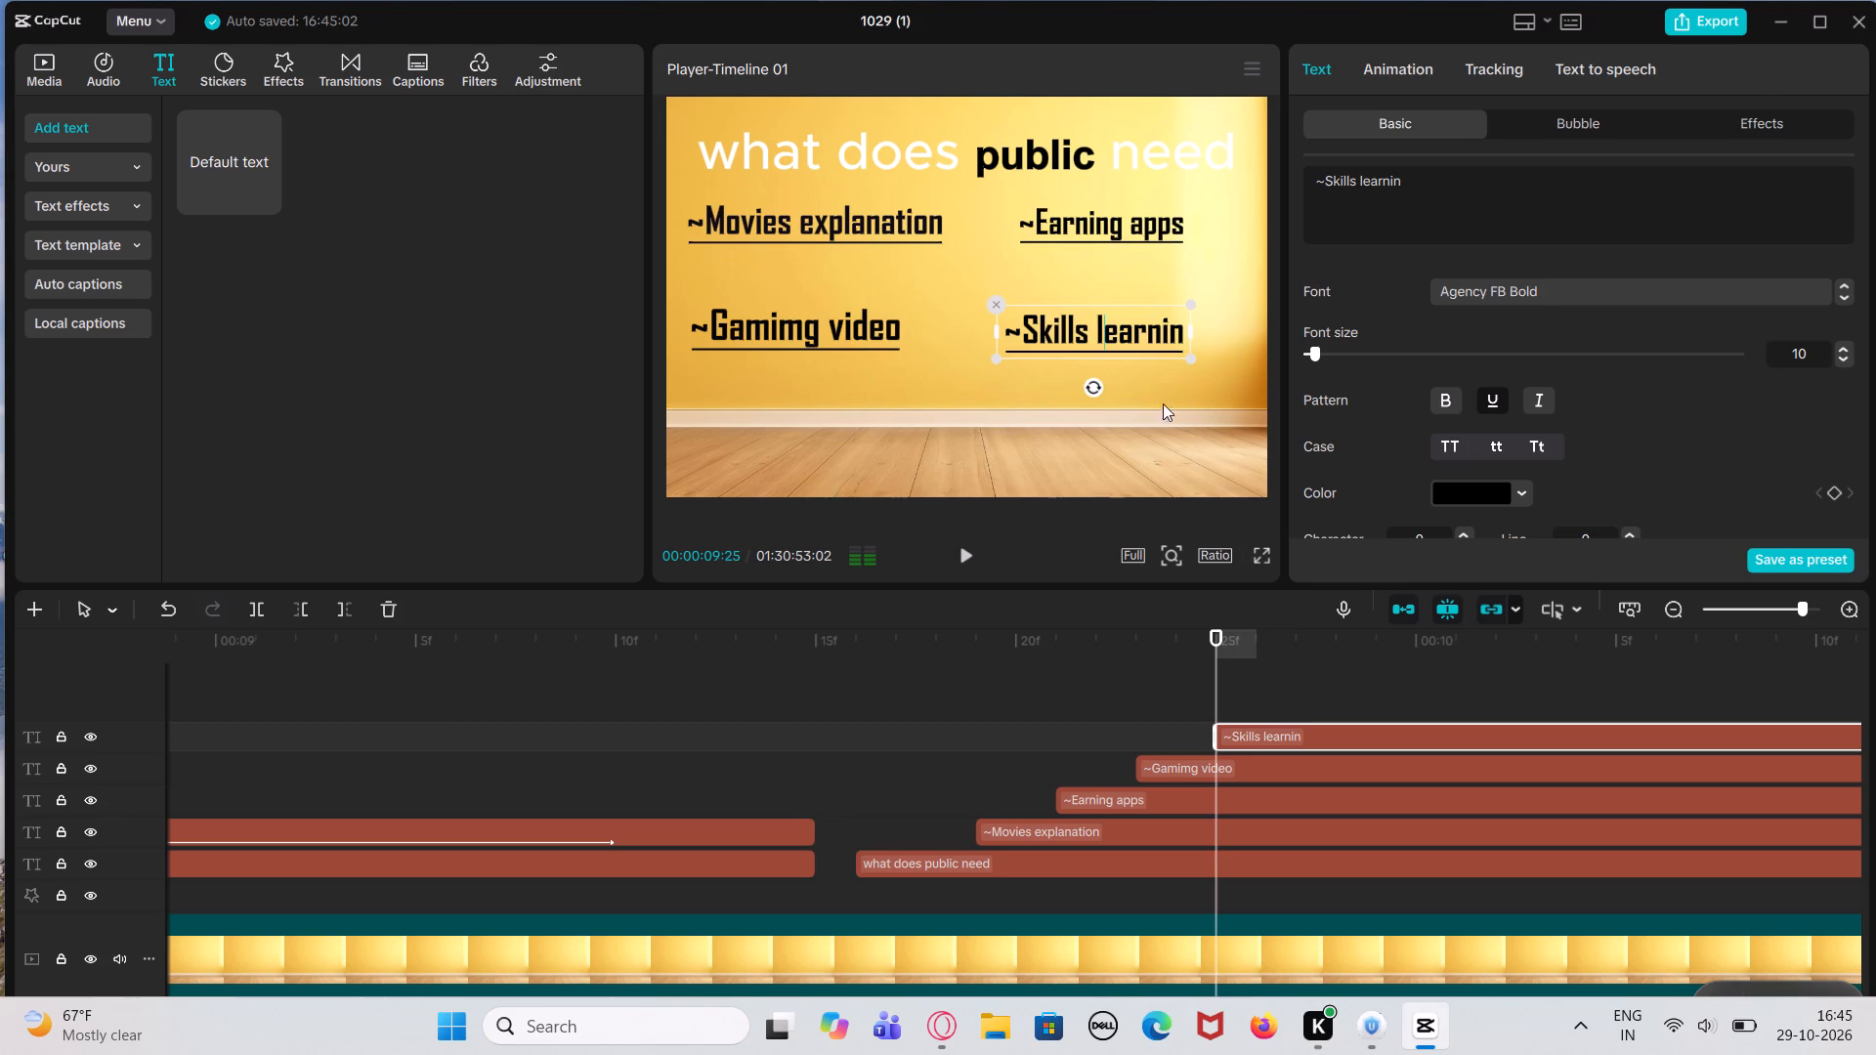
left_click(1172, 402)
left_click(1102, 343)
left_click(1101, 331)
left_click_drag(1099, 332, 1103, 332)
left_click_drag(1103, 332, 1105, 320)
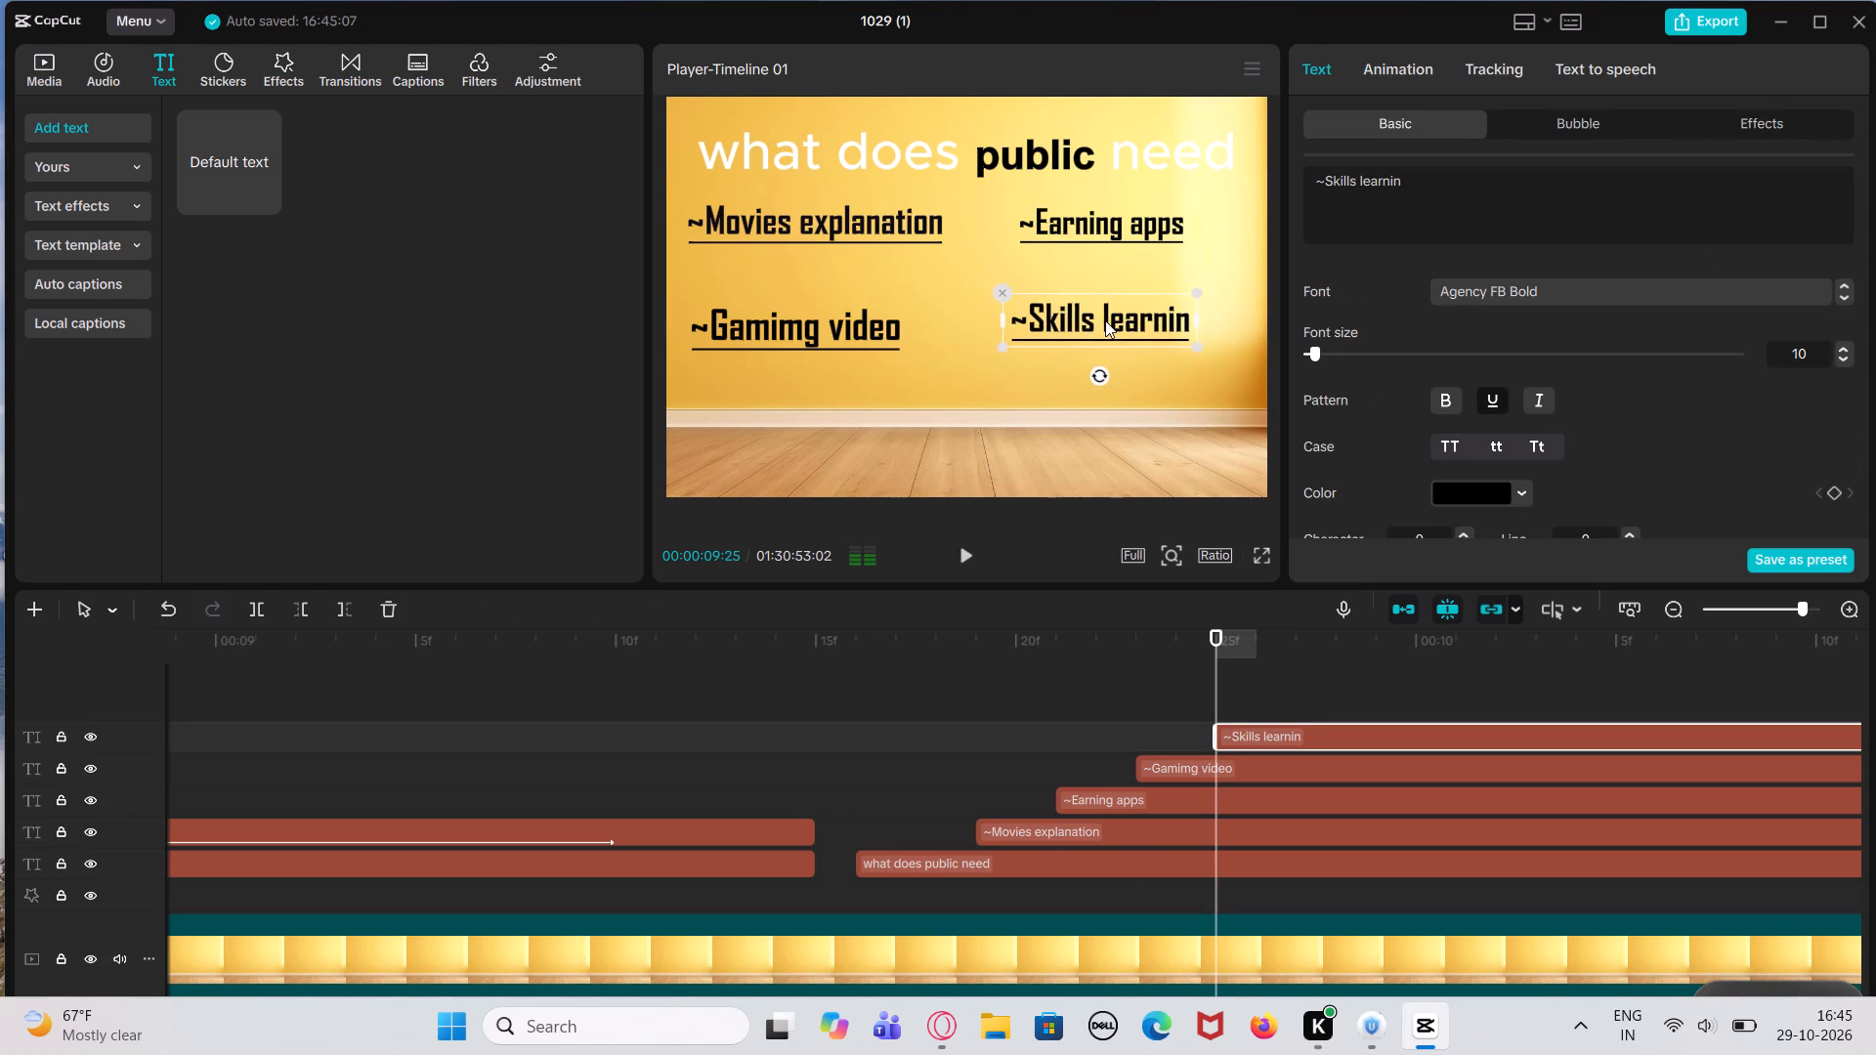
left_click_drag(1105, 320, 1104, 320)
Correct the "~Skills learnin" text to "~Skills learning".
left_click(1397, 194)
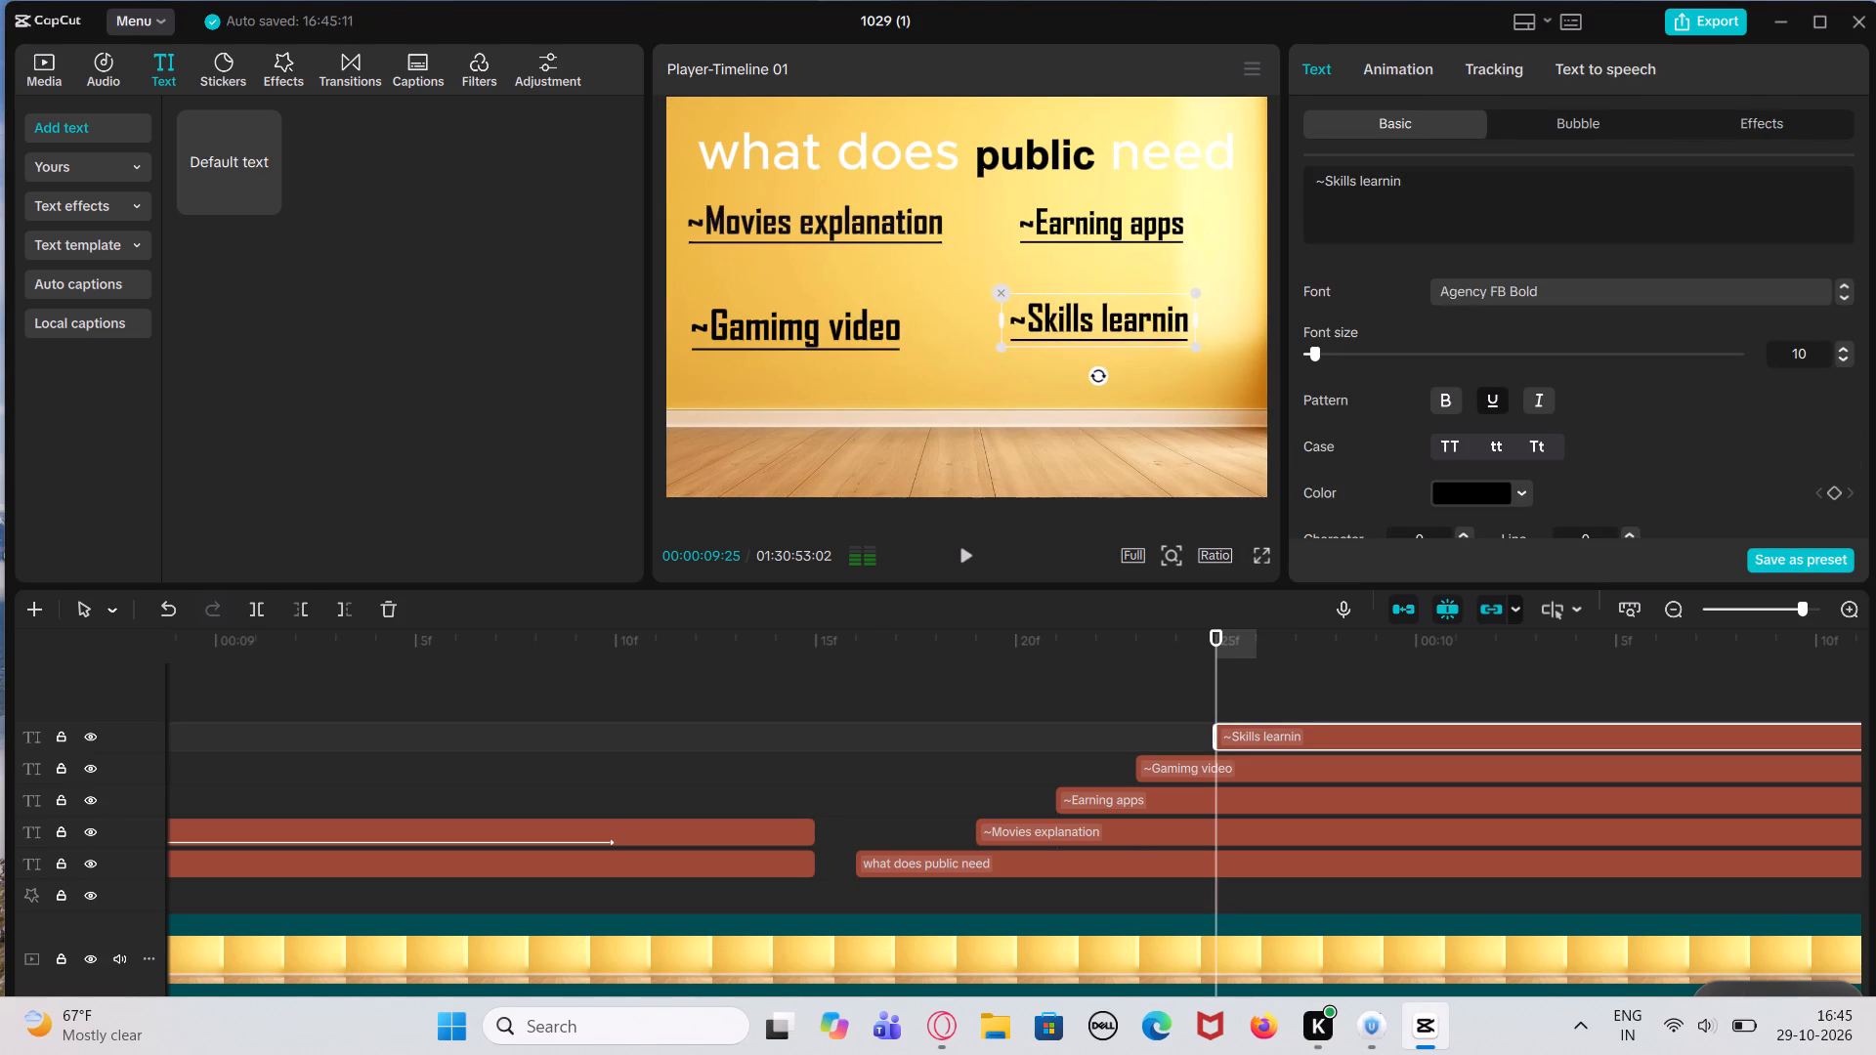
key("h")
key("BackSpace")
key("g")
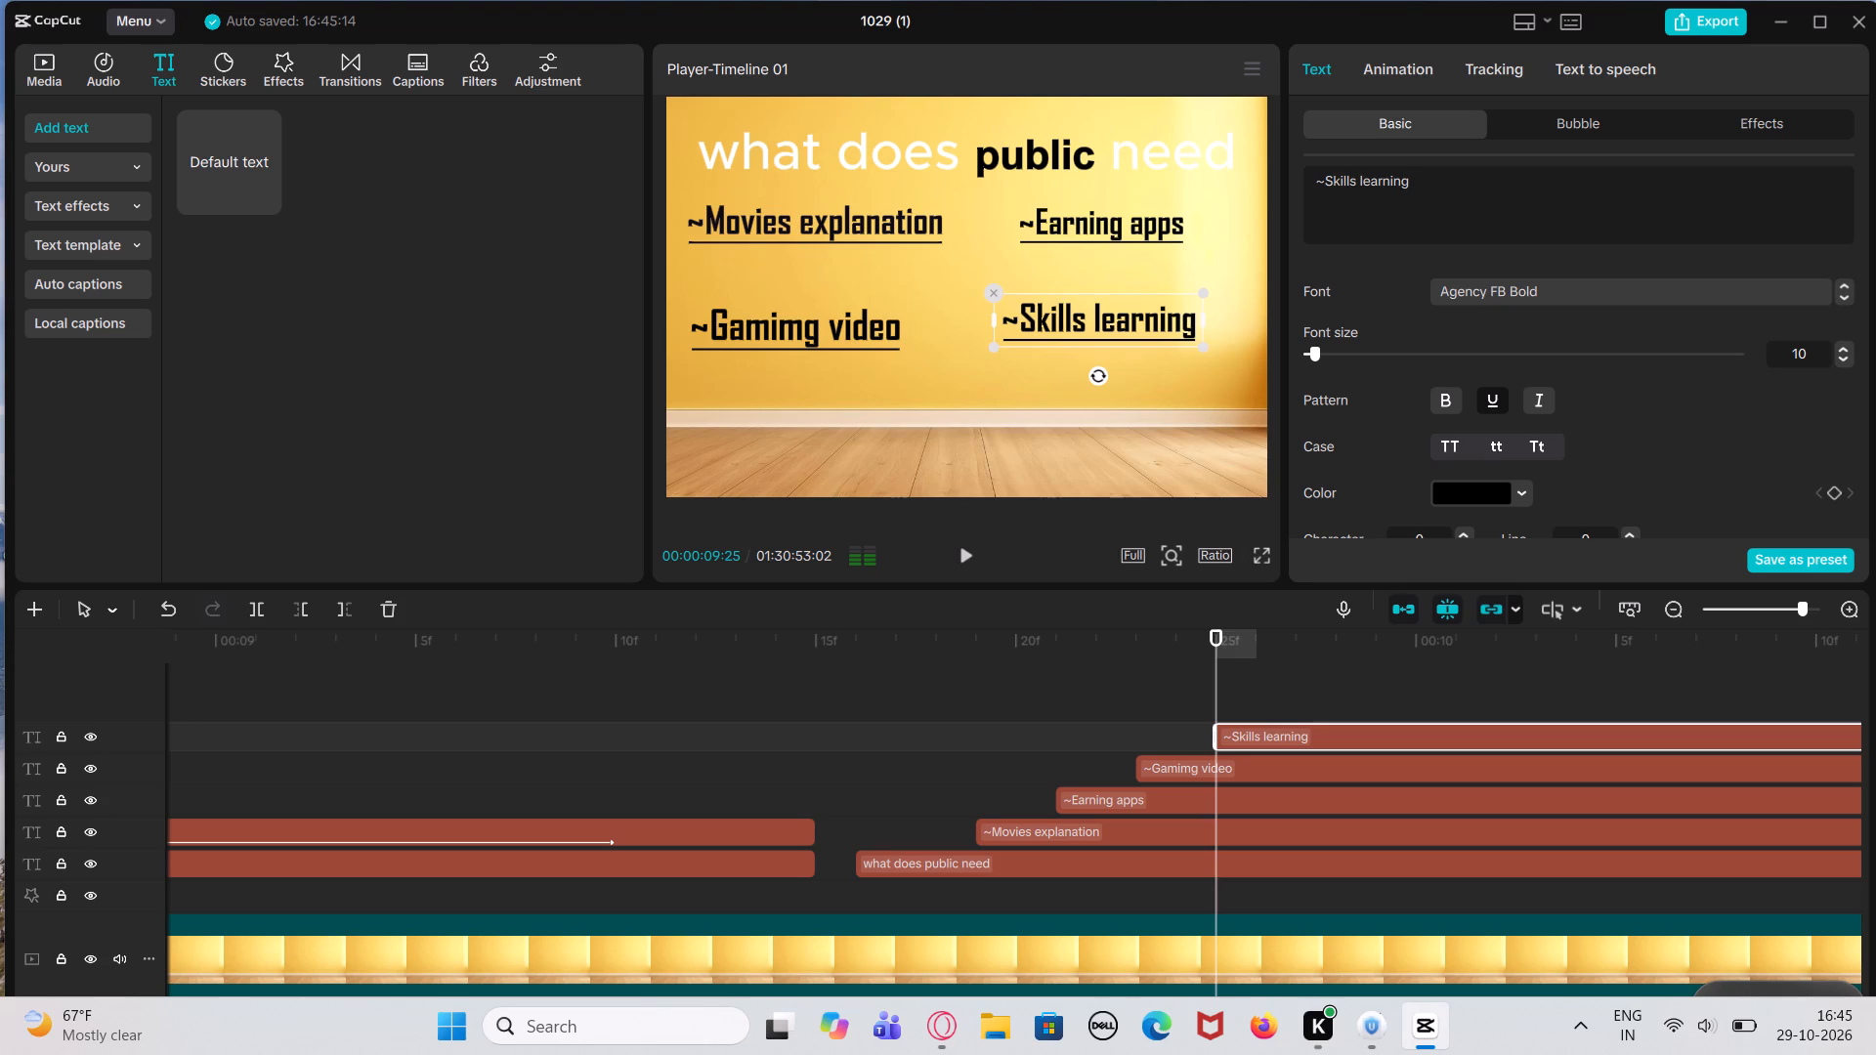
left_click(1051, 434)
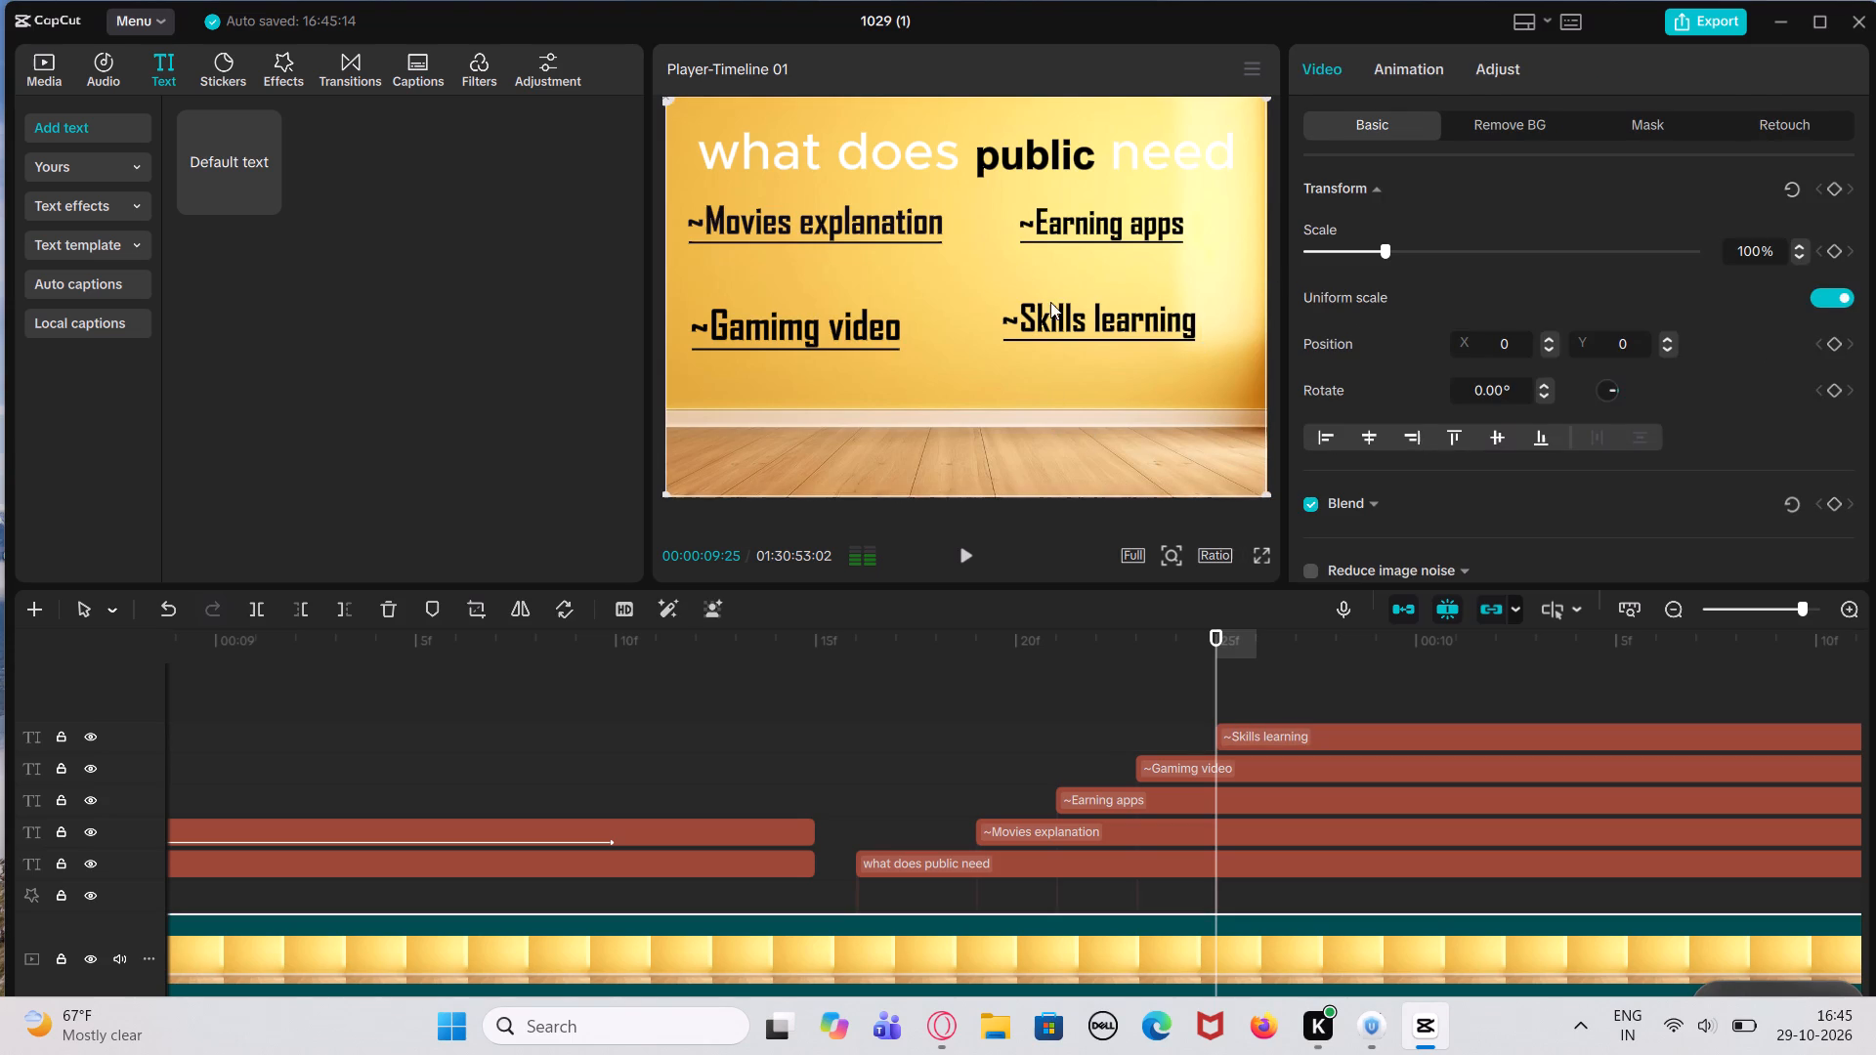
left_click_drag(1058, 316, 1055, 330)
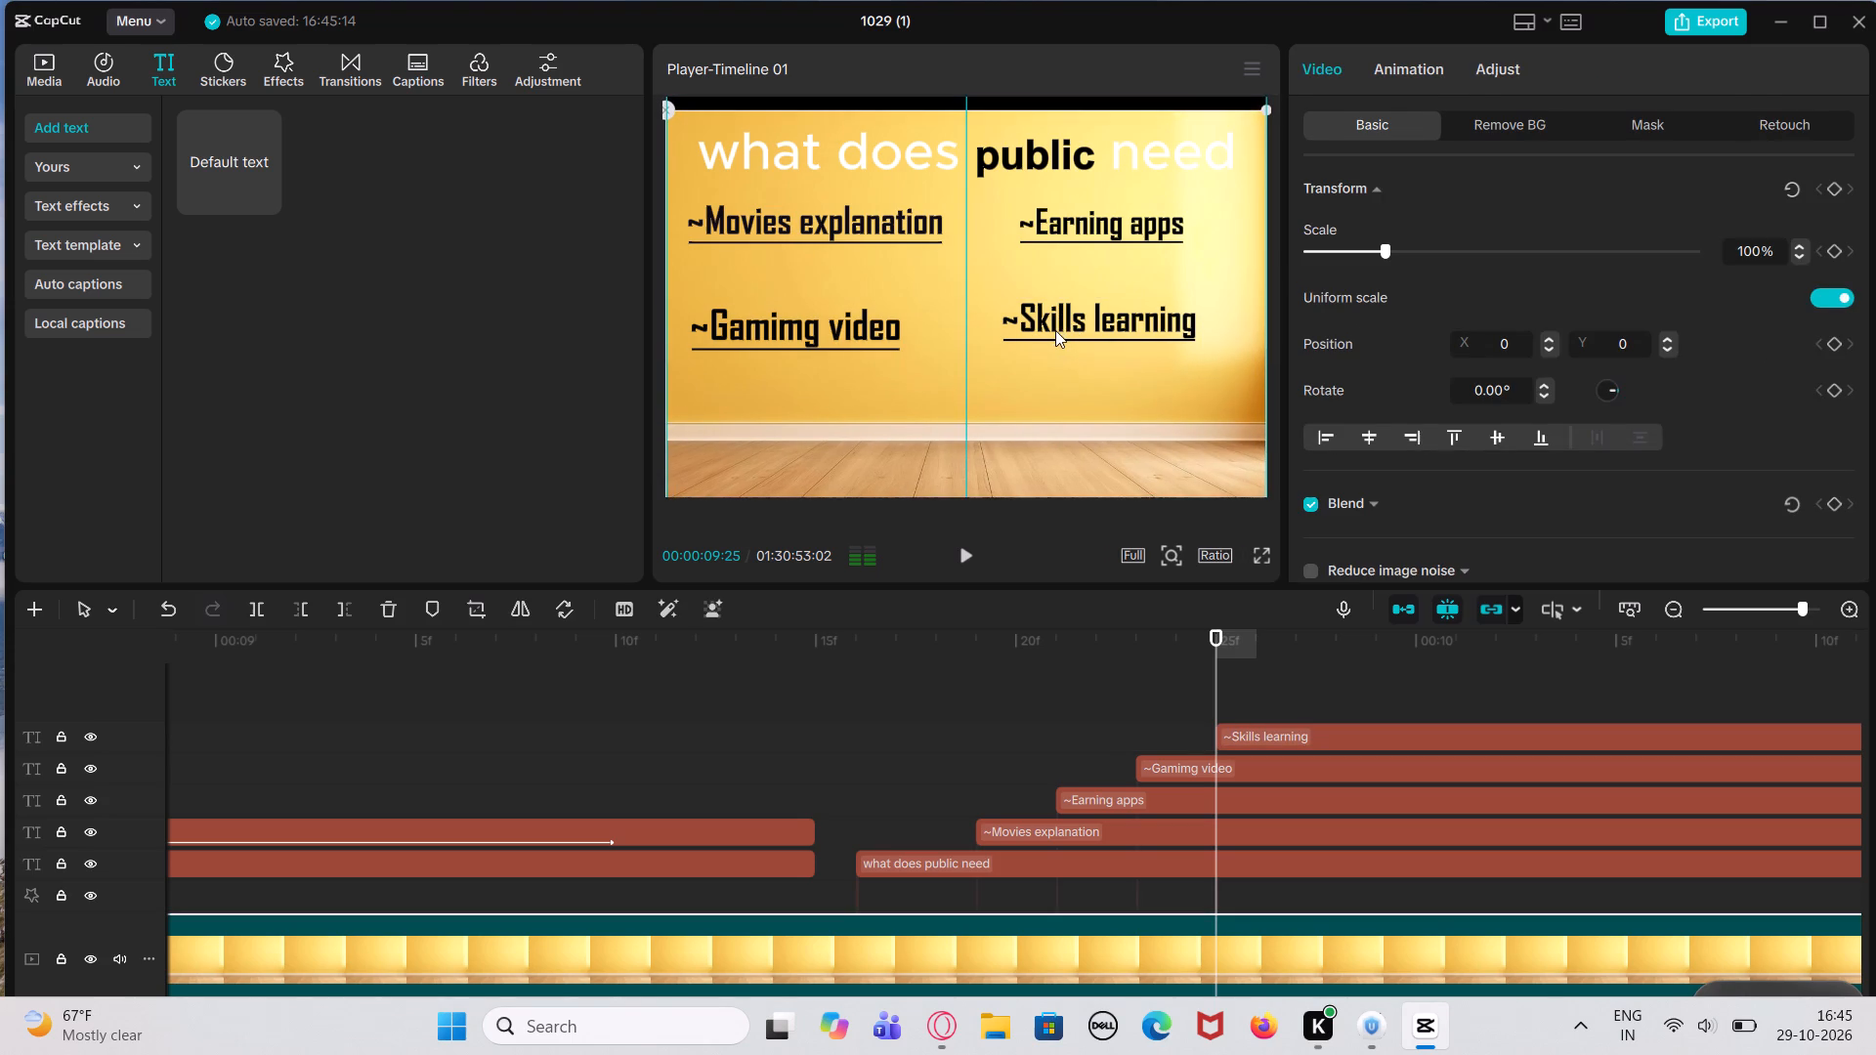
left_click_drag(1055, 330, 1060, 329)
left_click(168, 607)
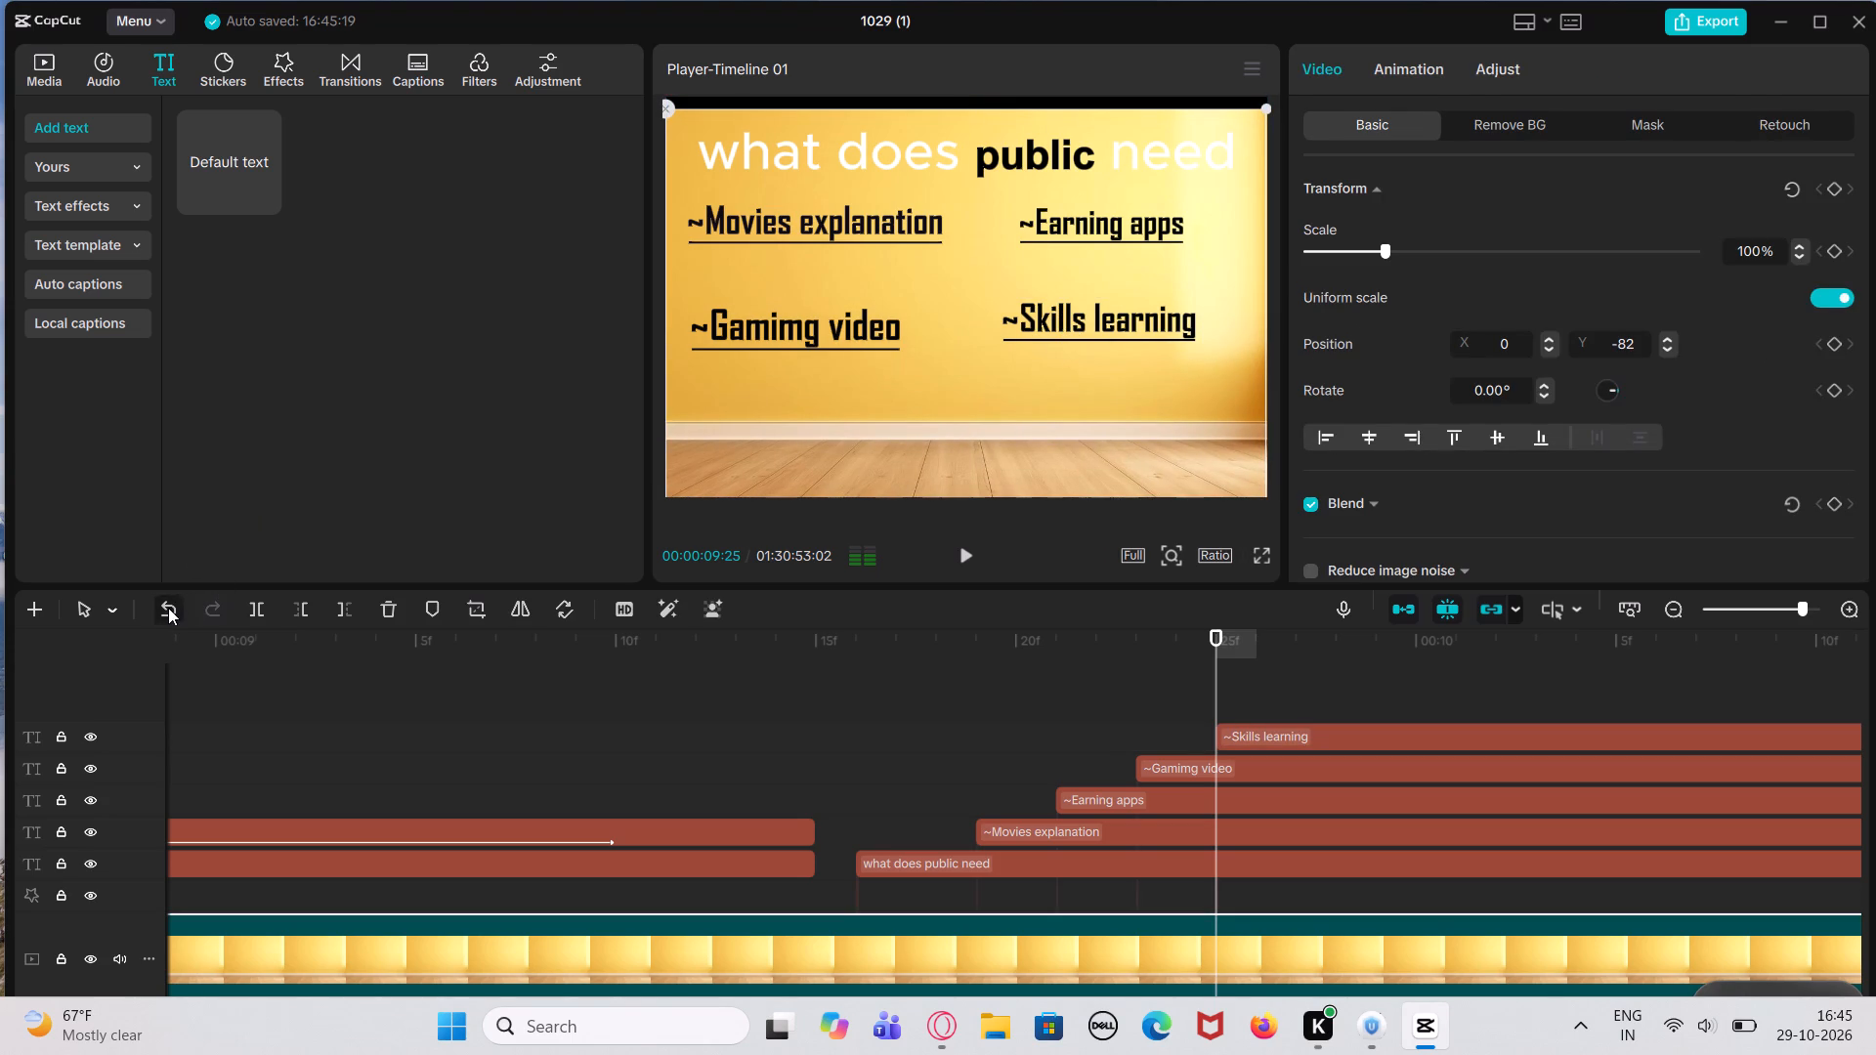
Nudge the "~Skills learning" text slightly lower to line up with "~Gamimg video" and centre it under "~Earning apps".
left_click(1046, 316)
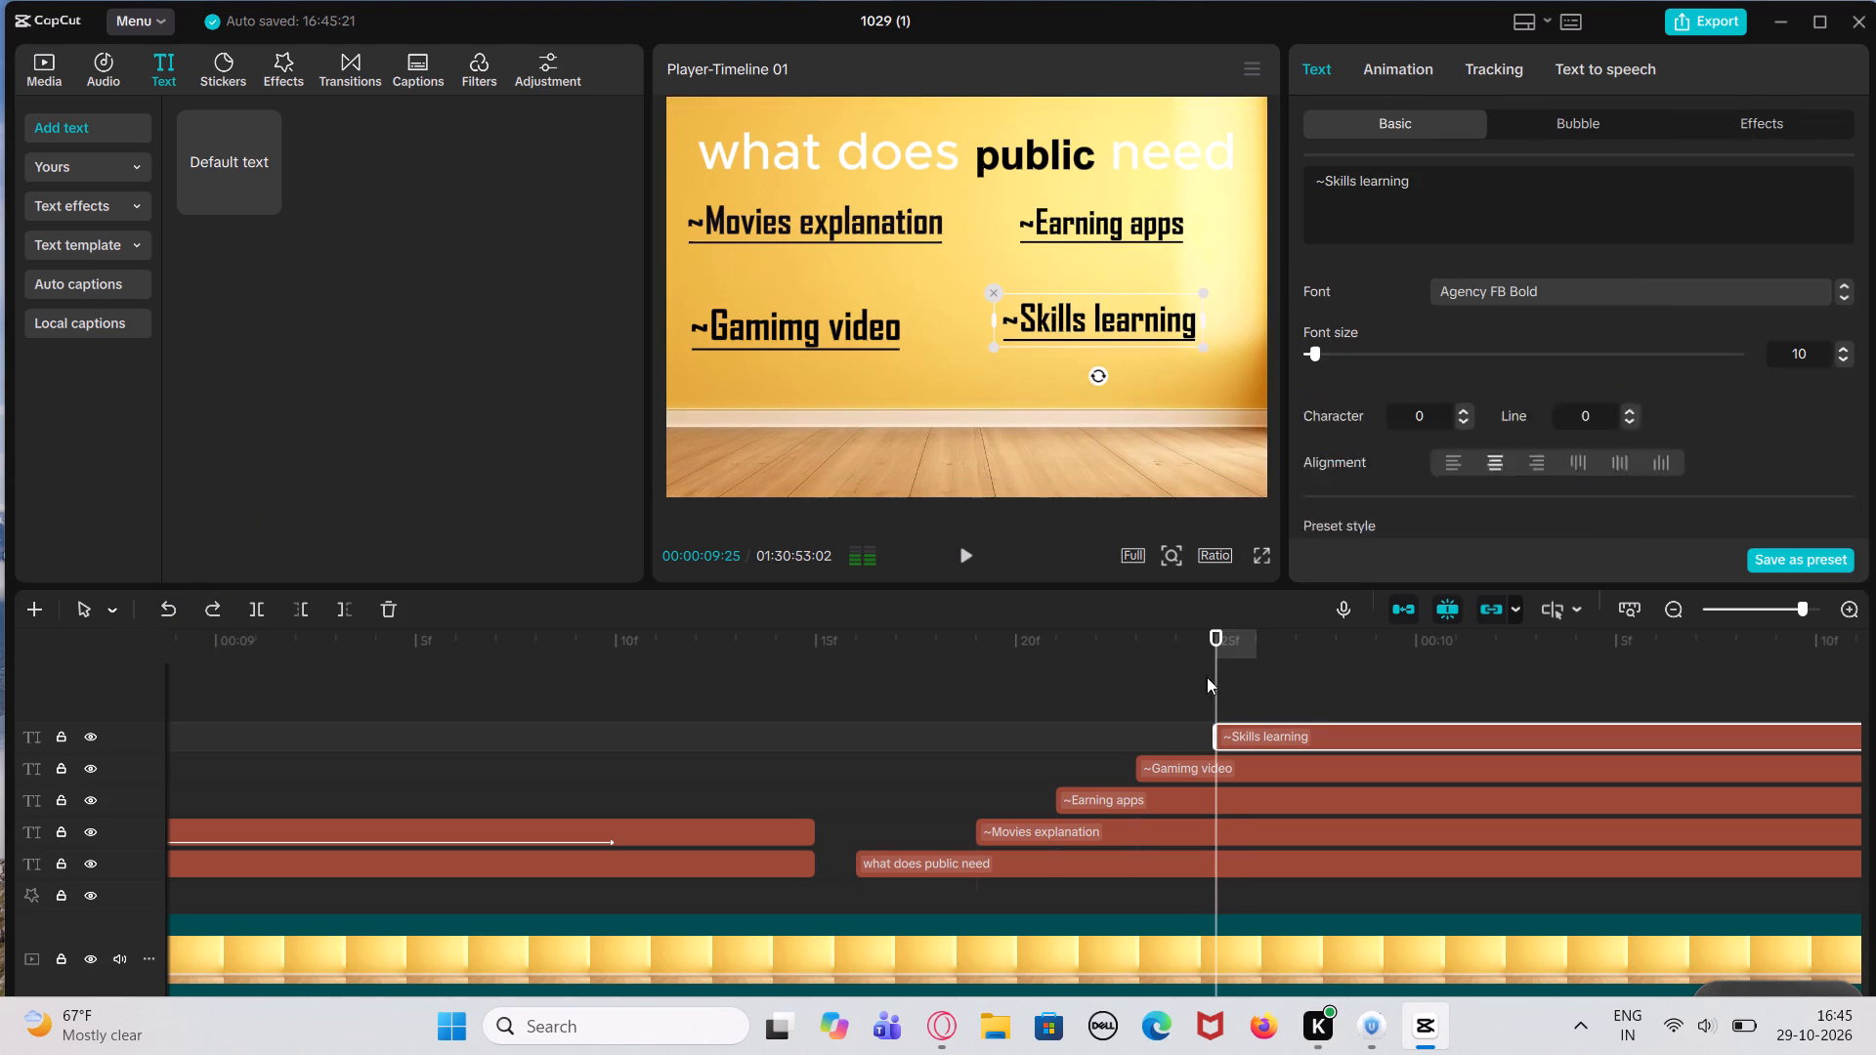
left_click(1069, 313)
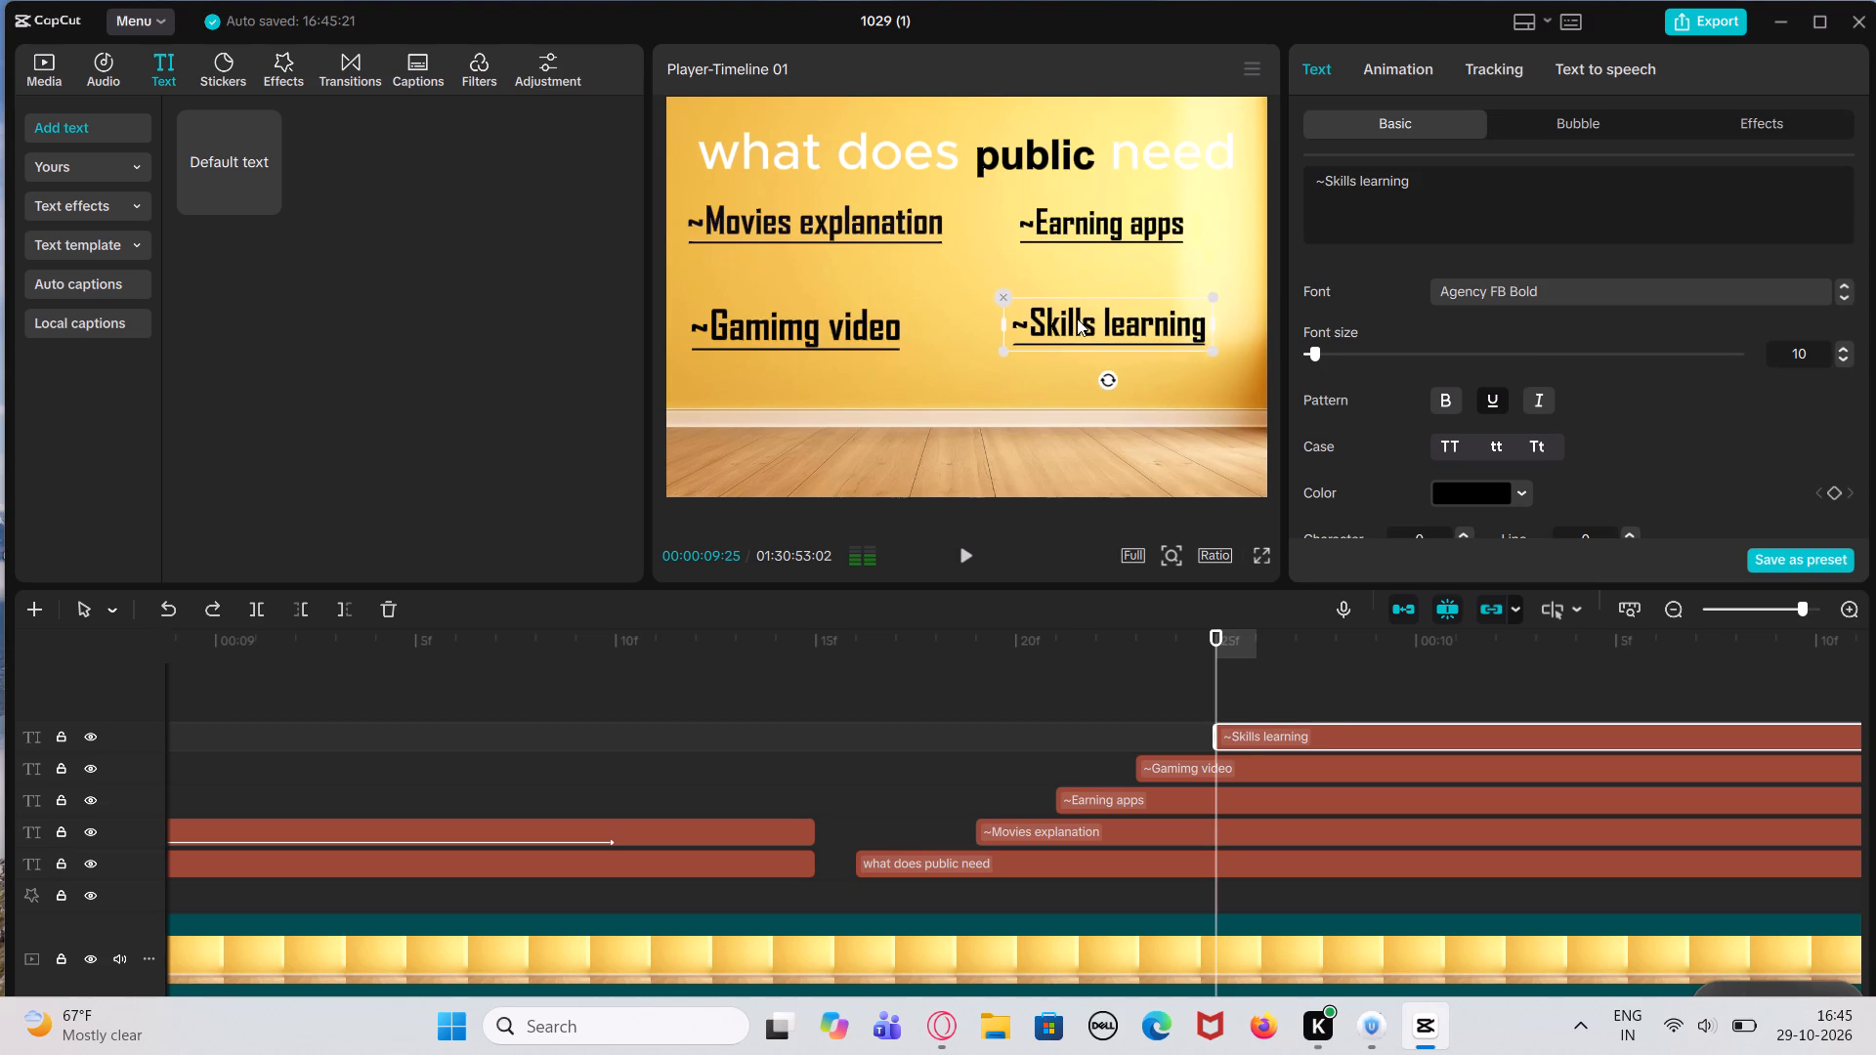
left_click(1170, 458)
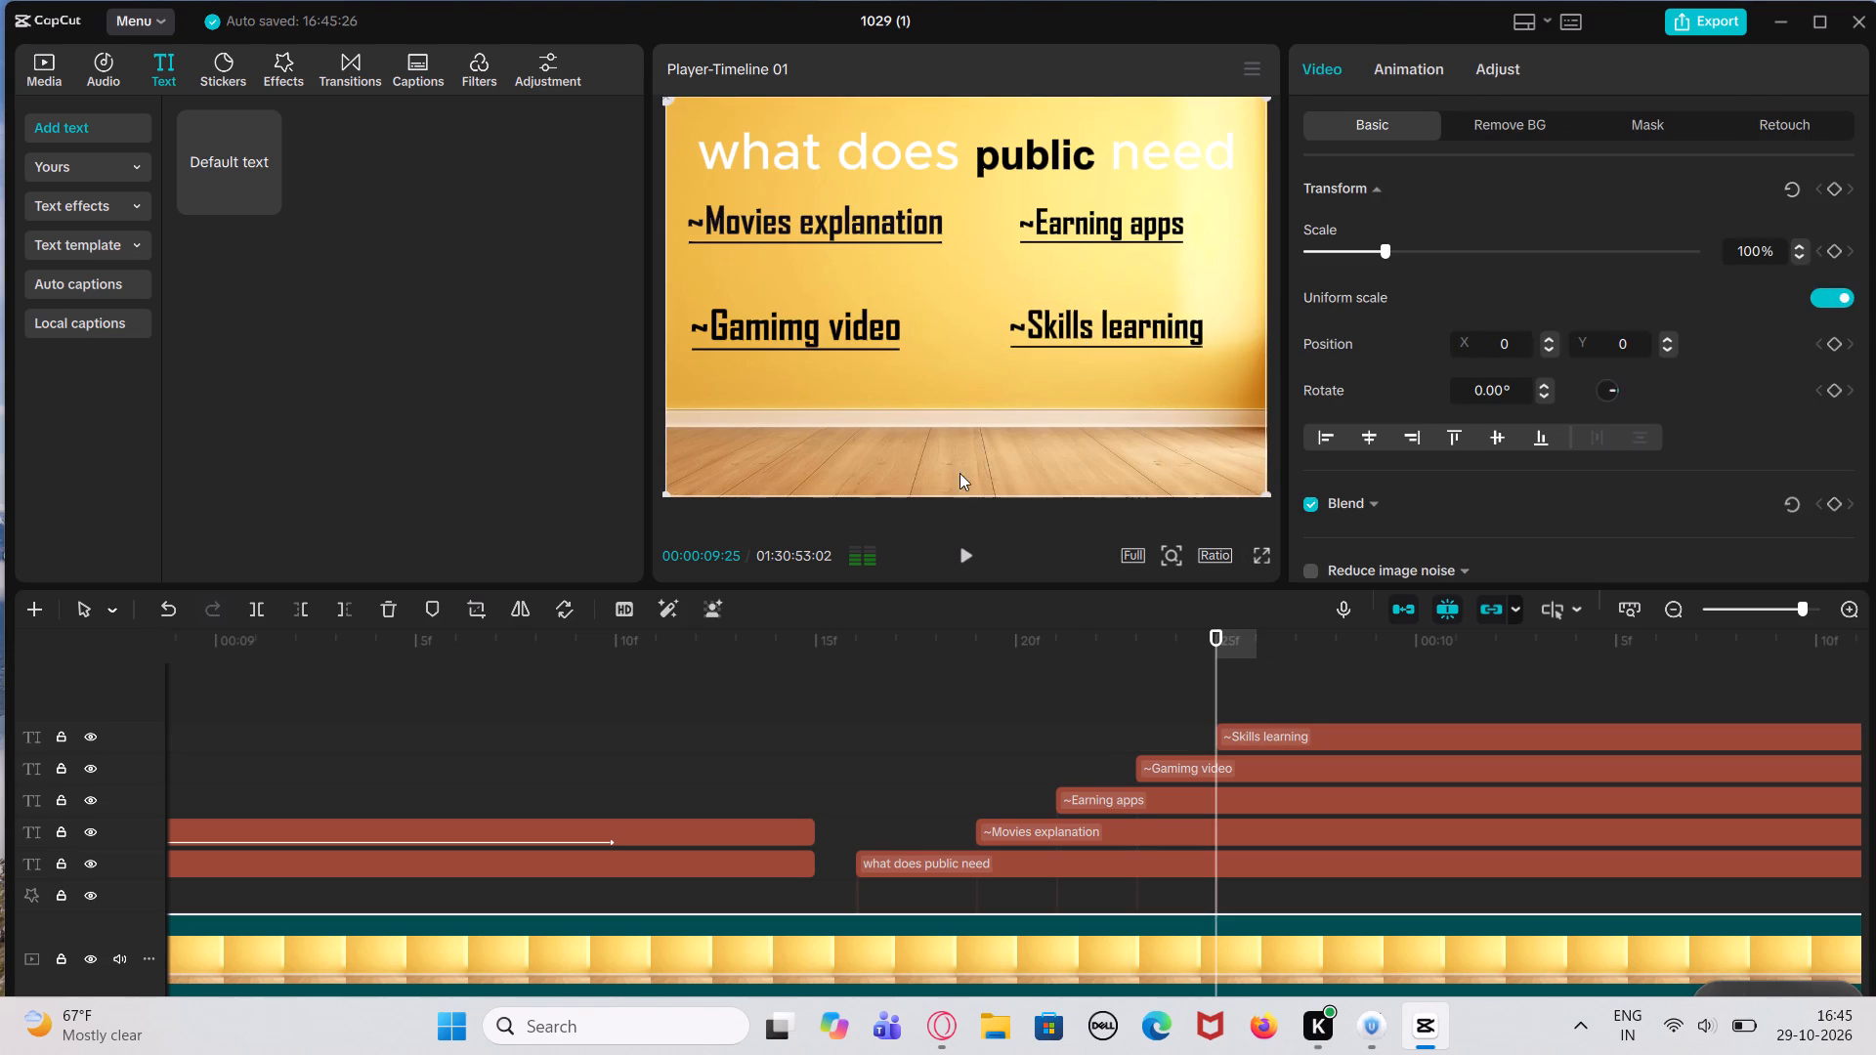
Apply the Type 2 entrance animation to the "~Movies explanation" text with a duration of 1.3 s.
left_click(944, 853)
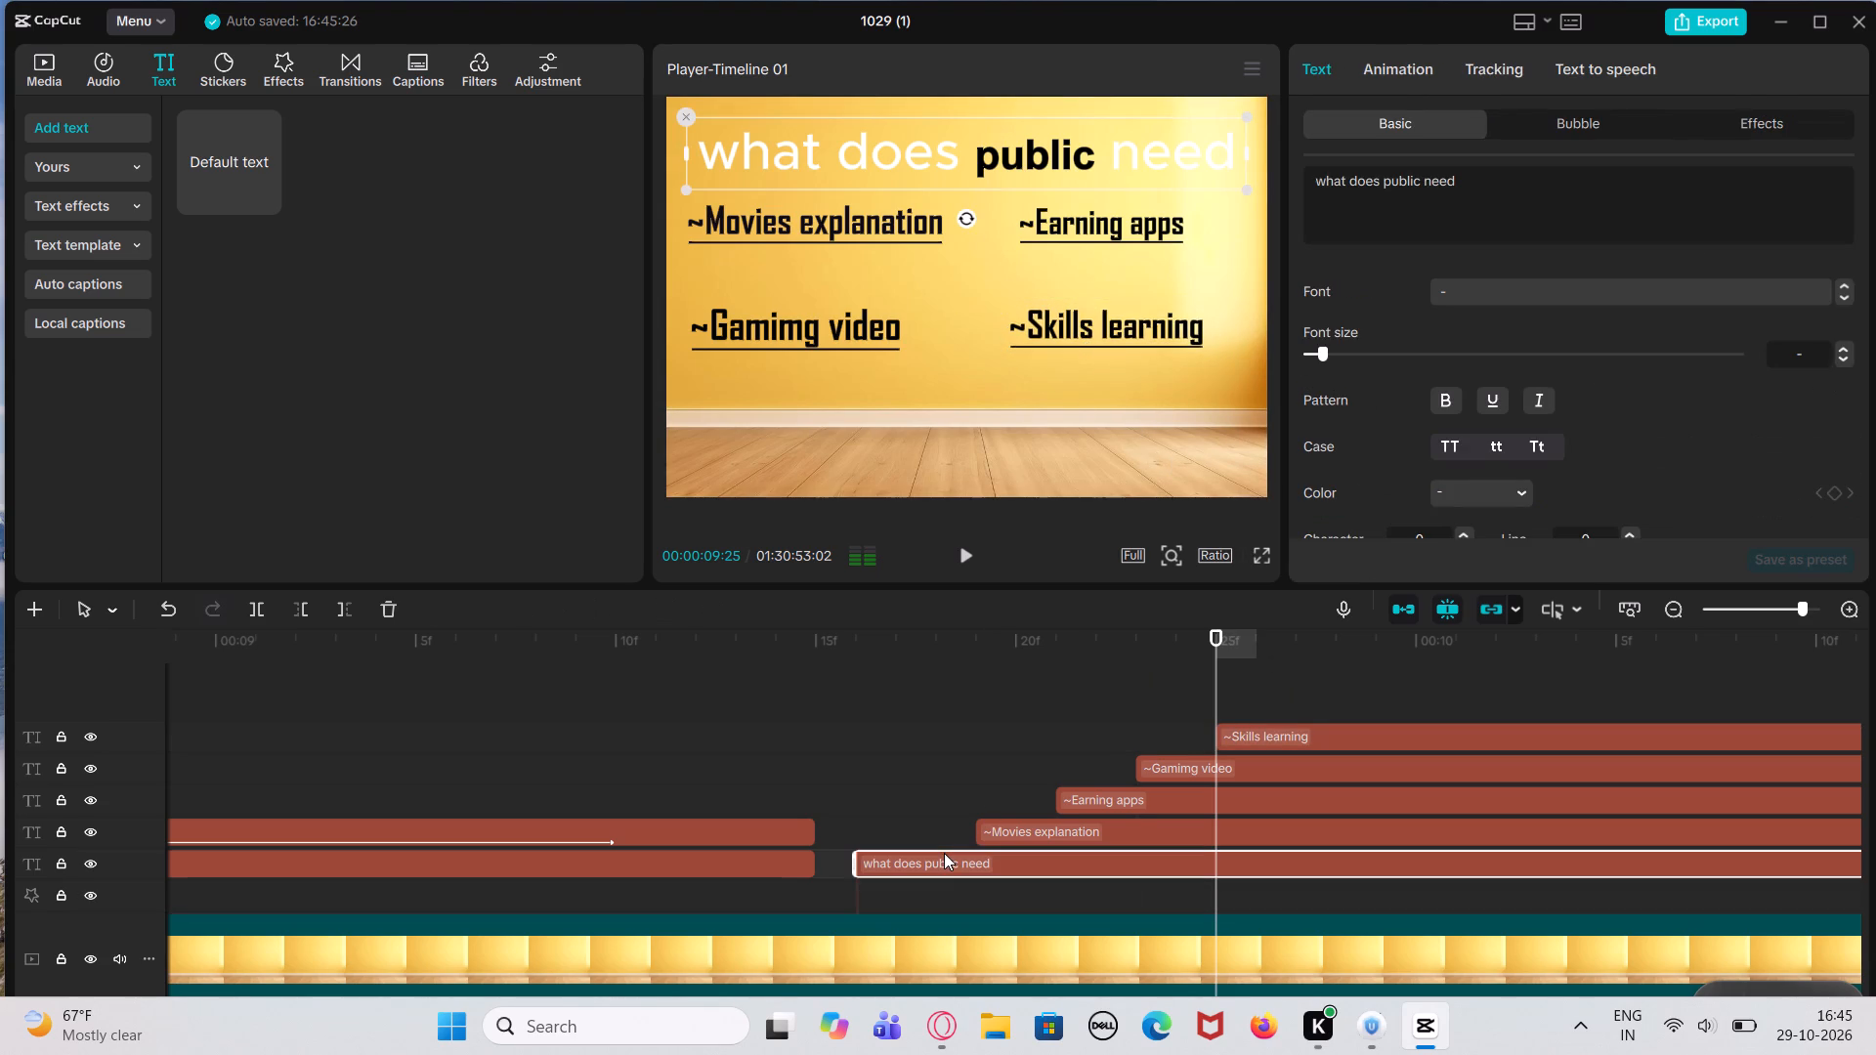
left_click(998, 829)
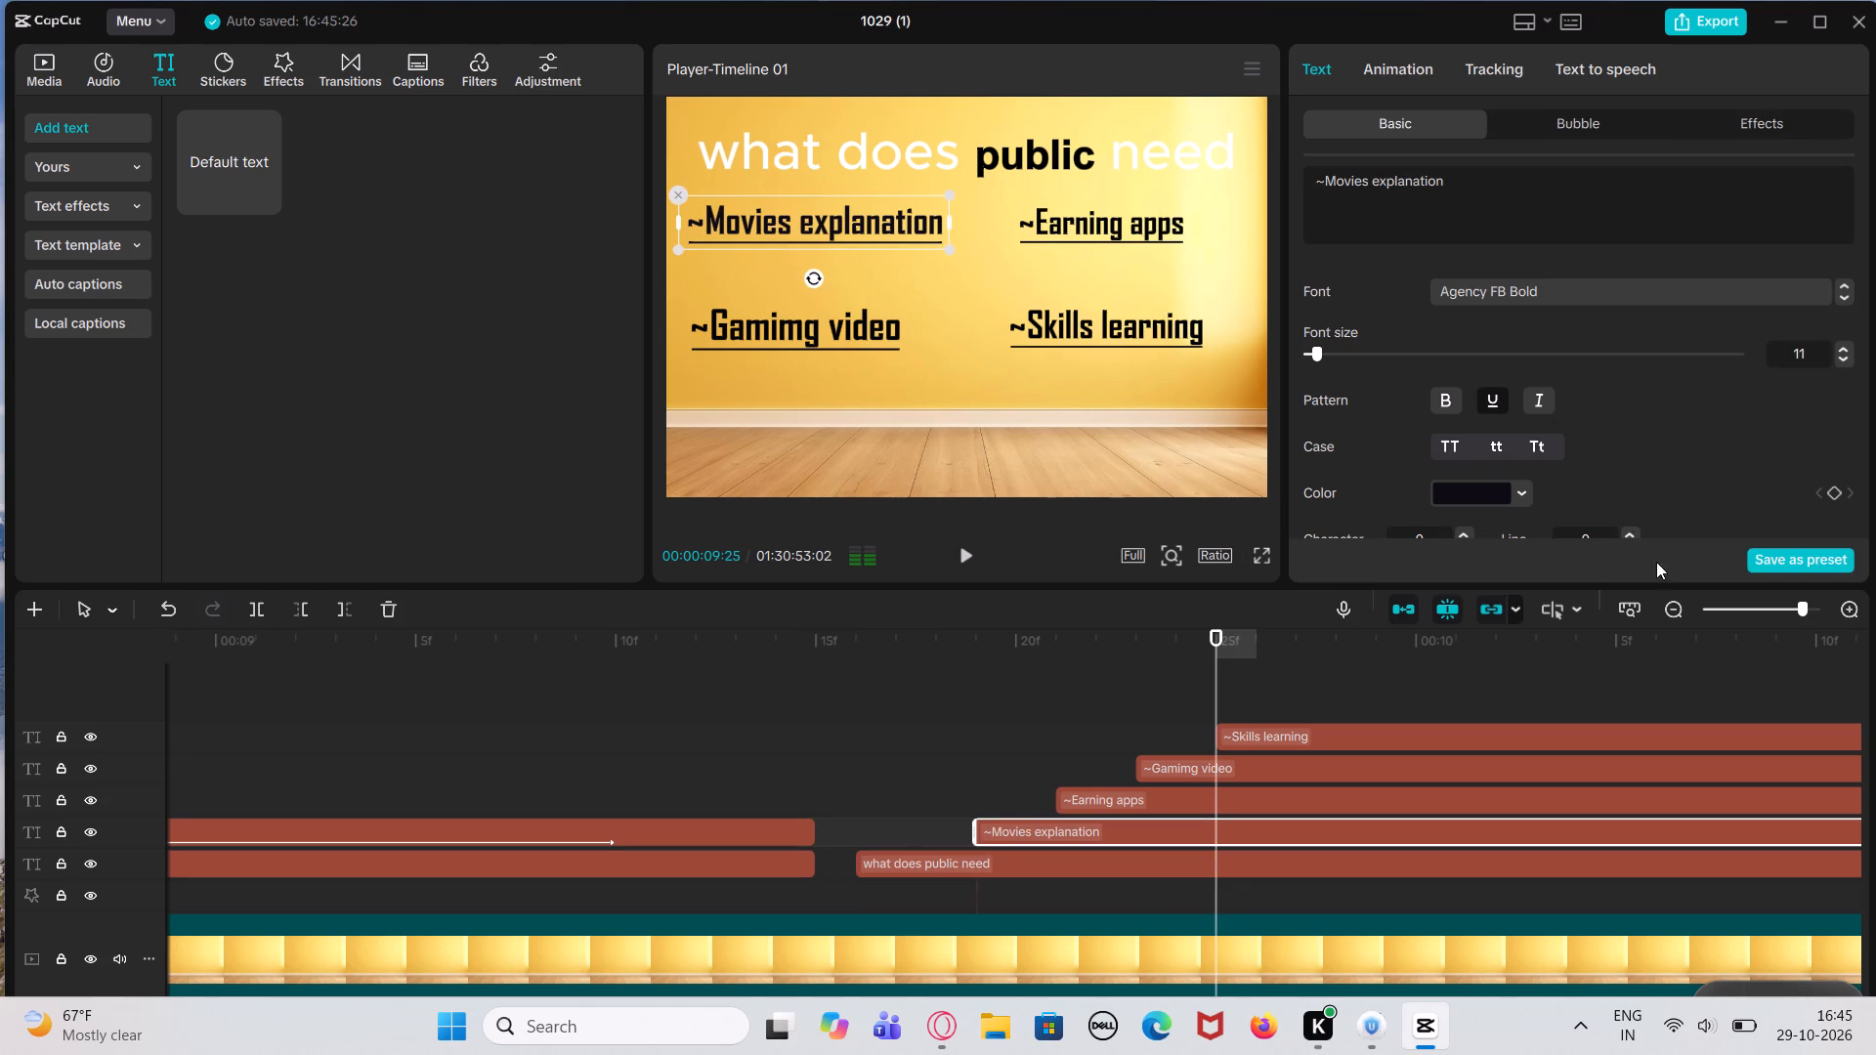
left_click(1419, 60)
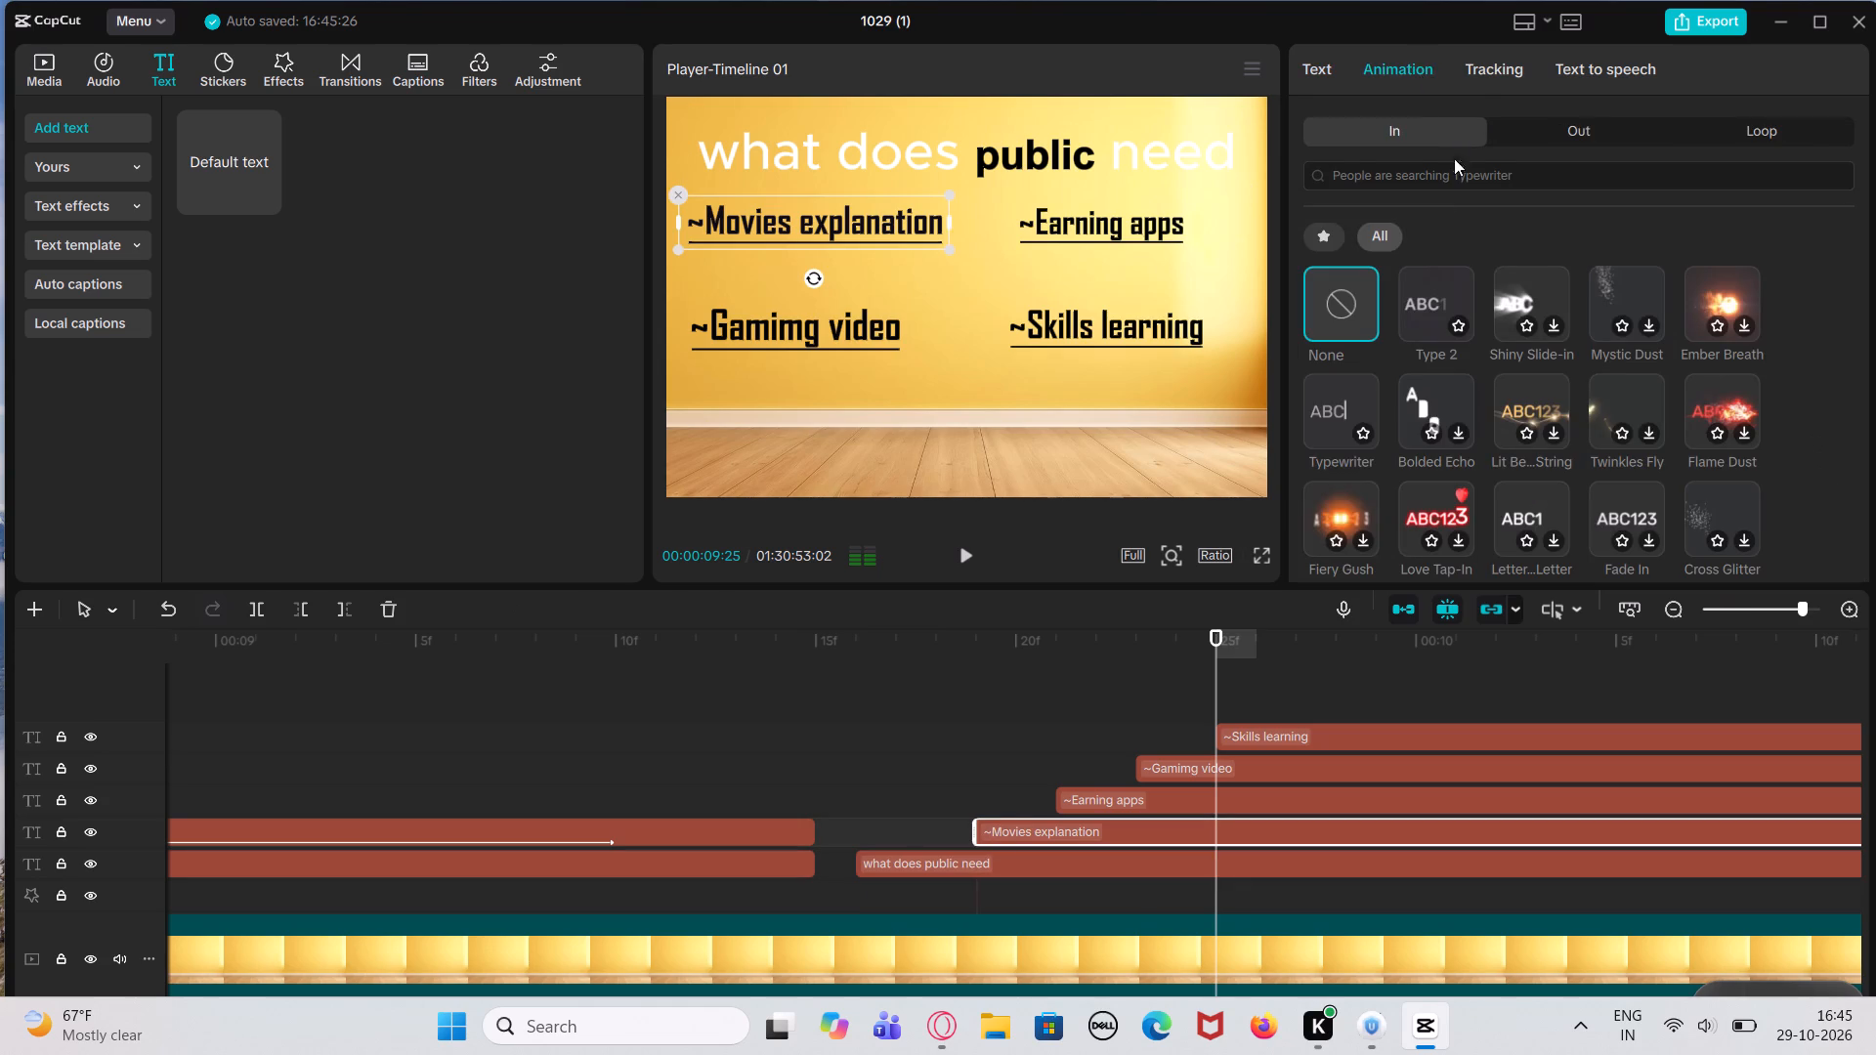
left_click(1454, 294)
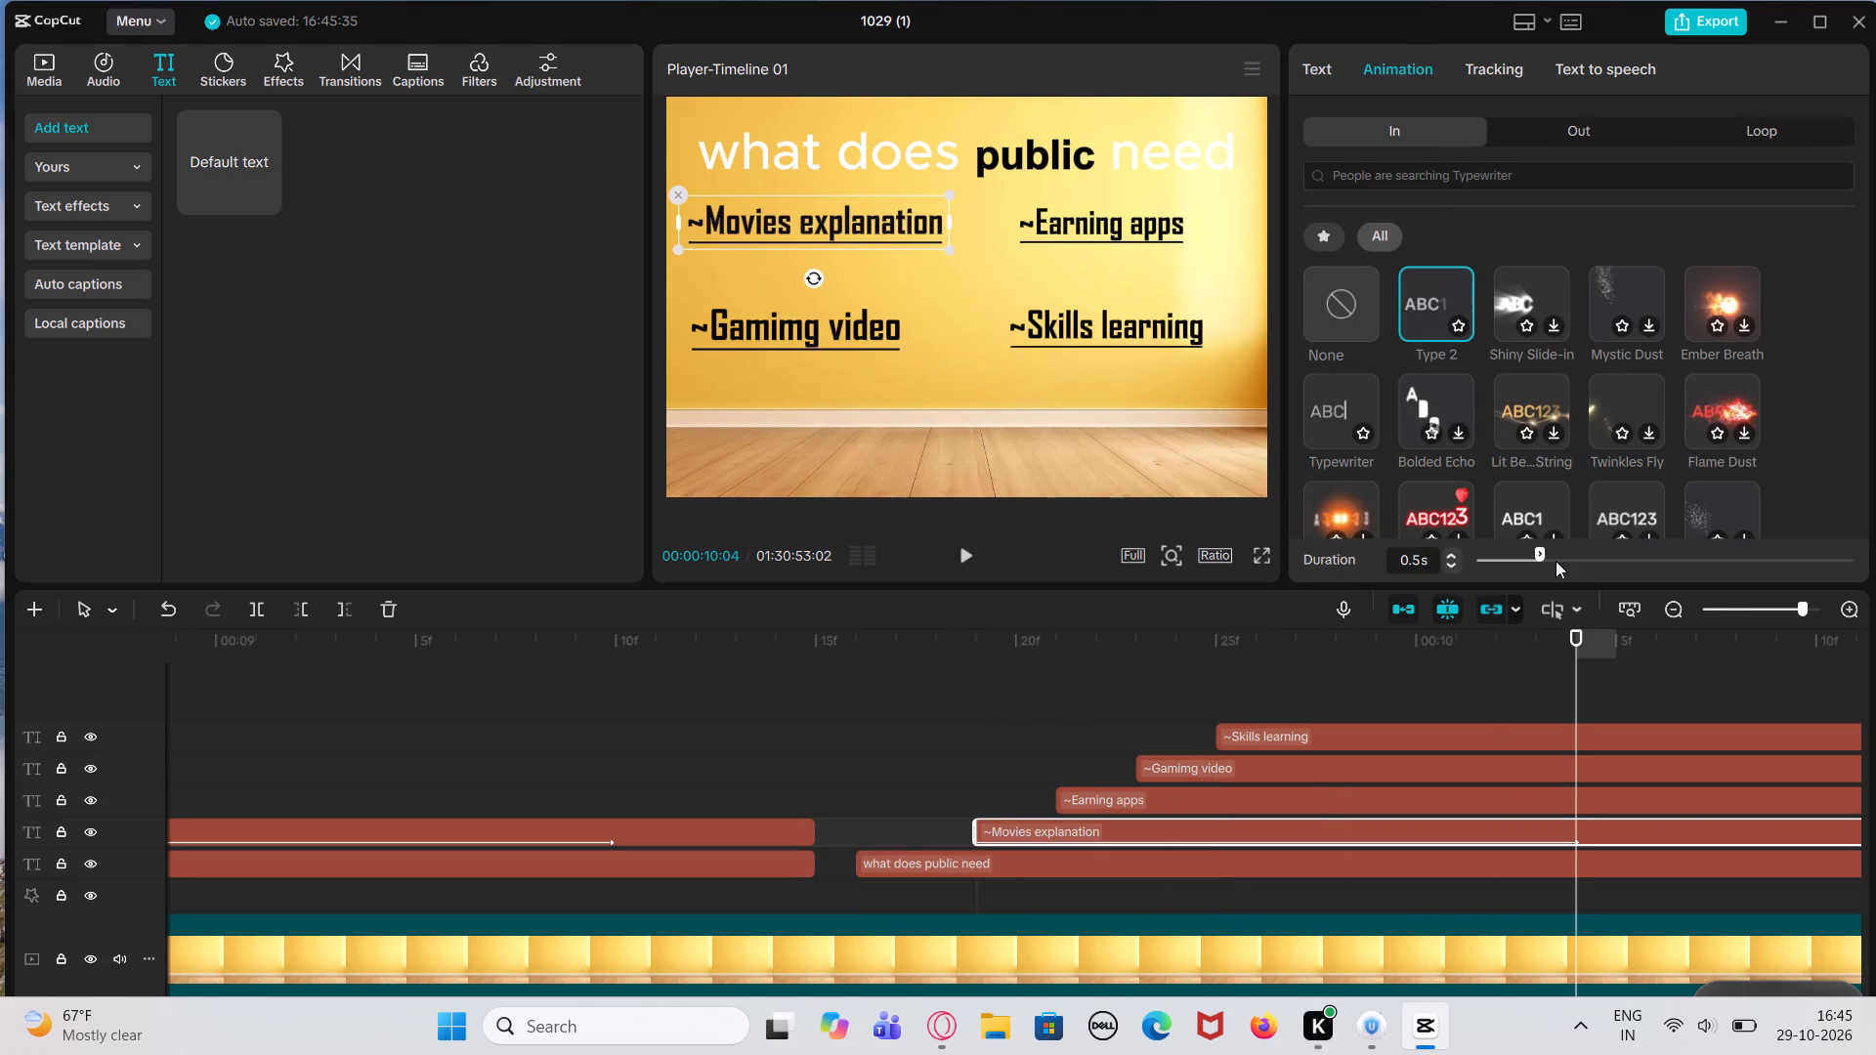
left_click(1593, 549)
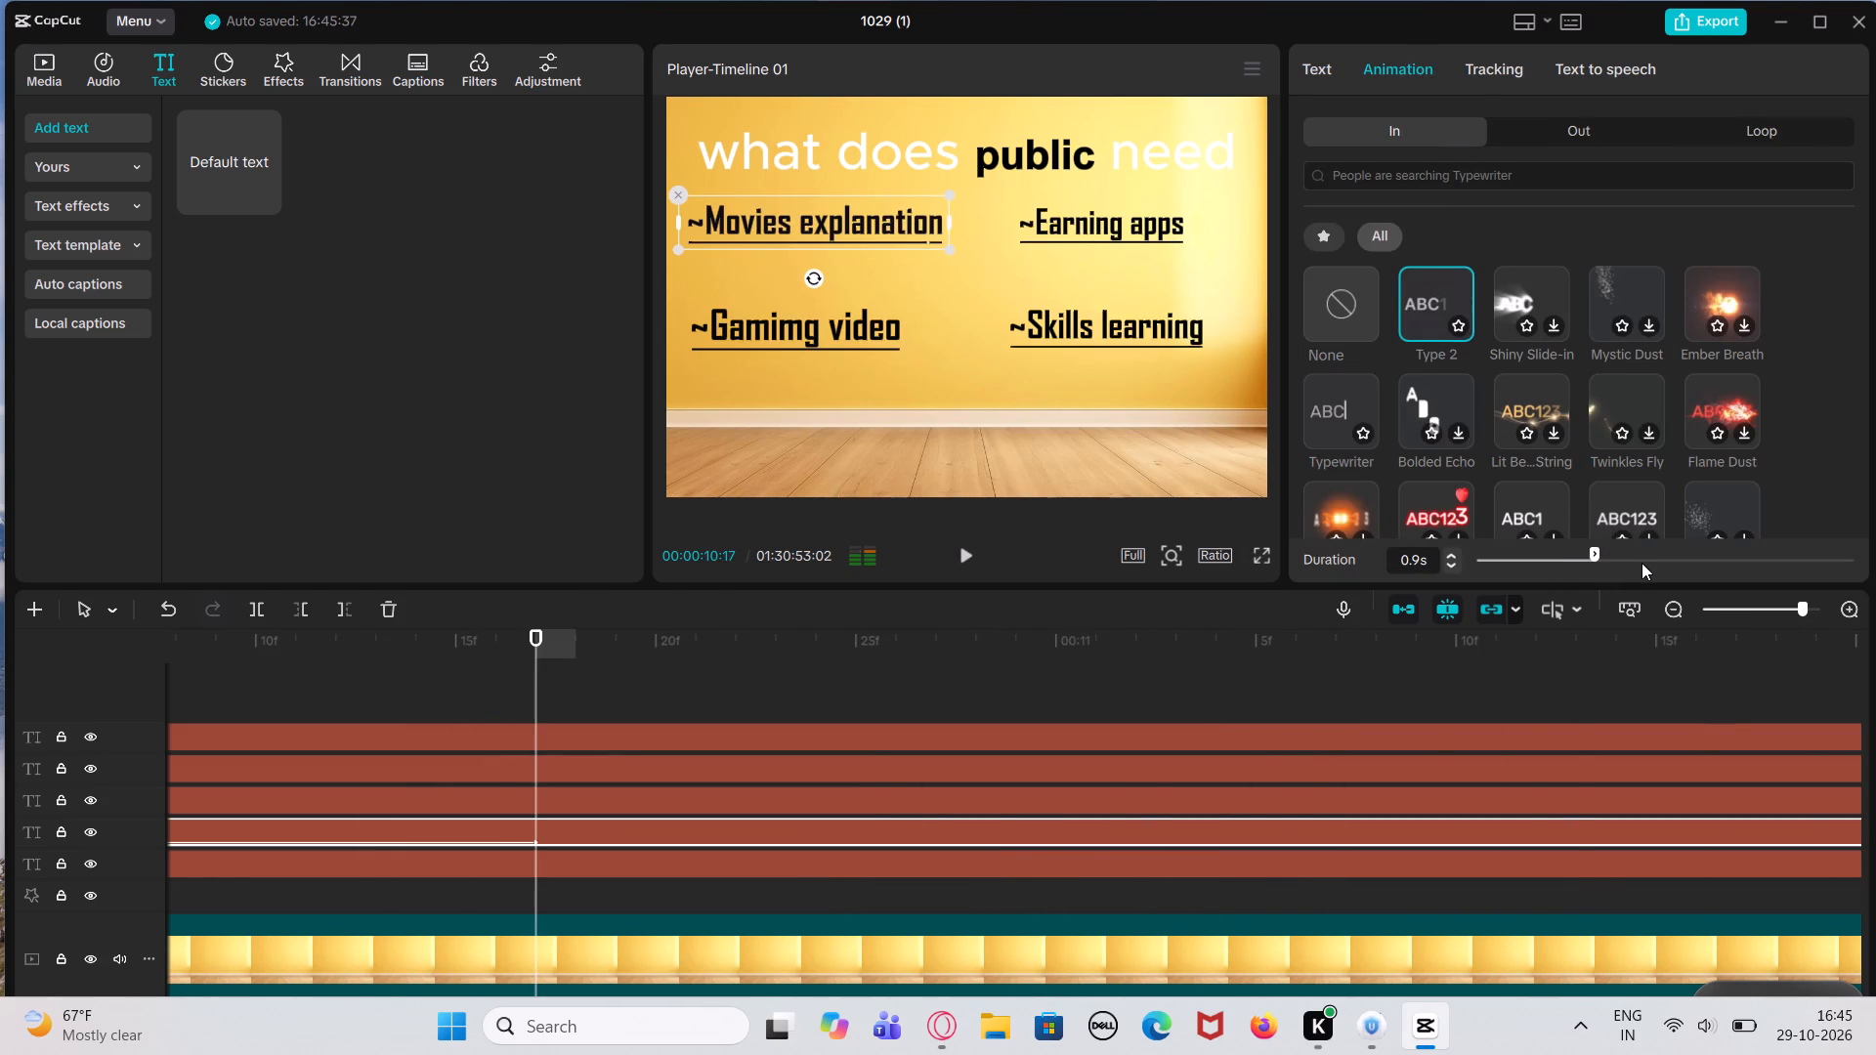
left_click(1641, 563)
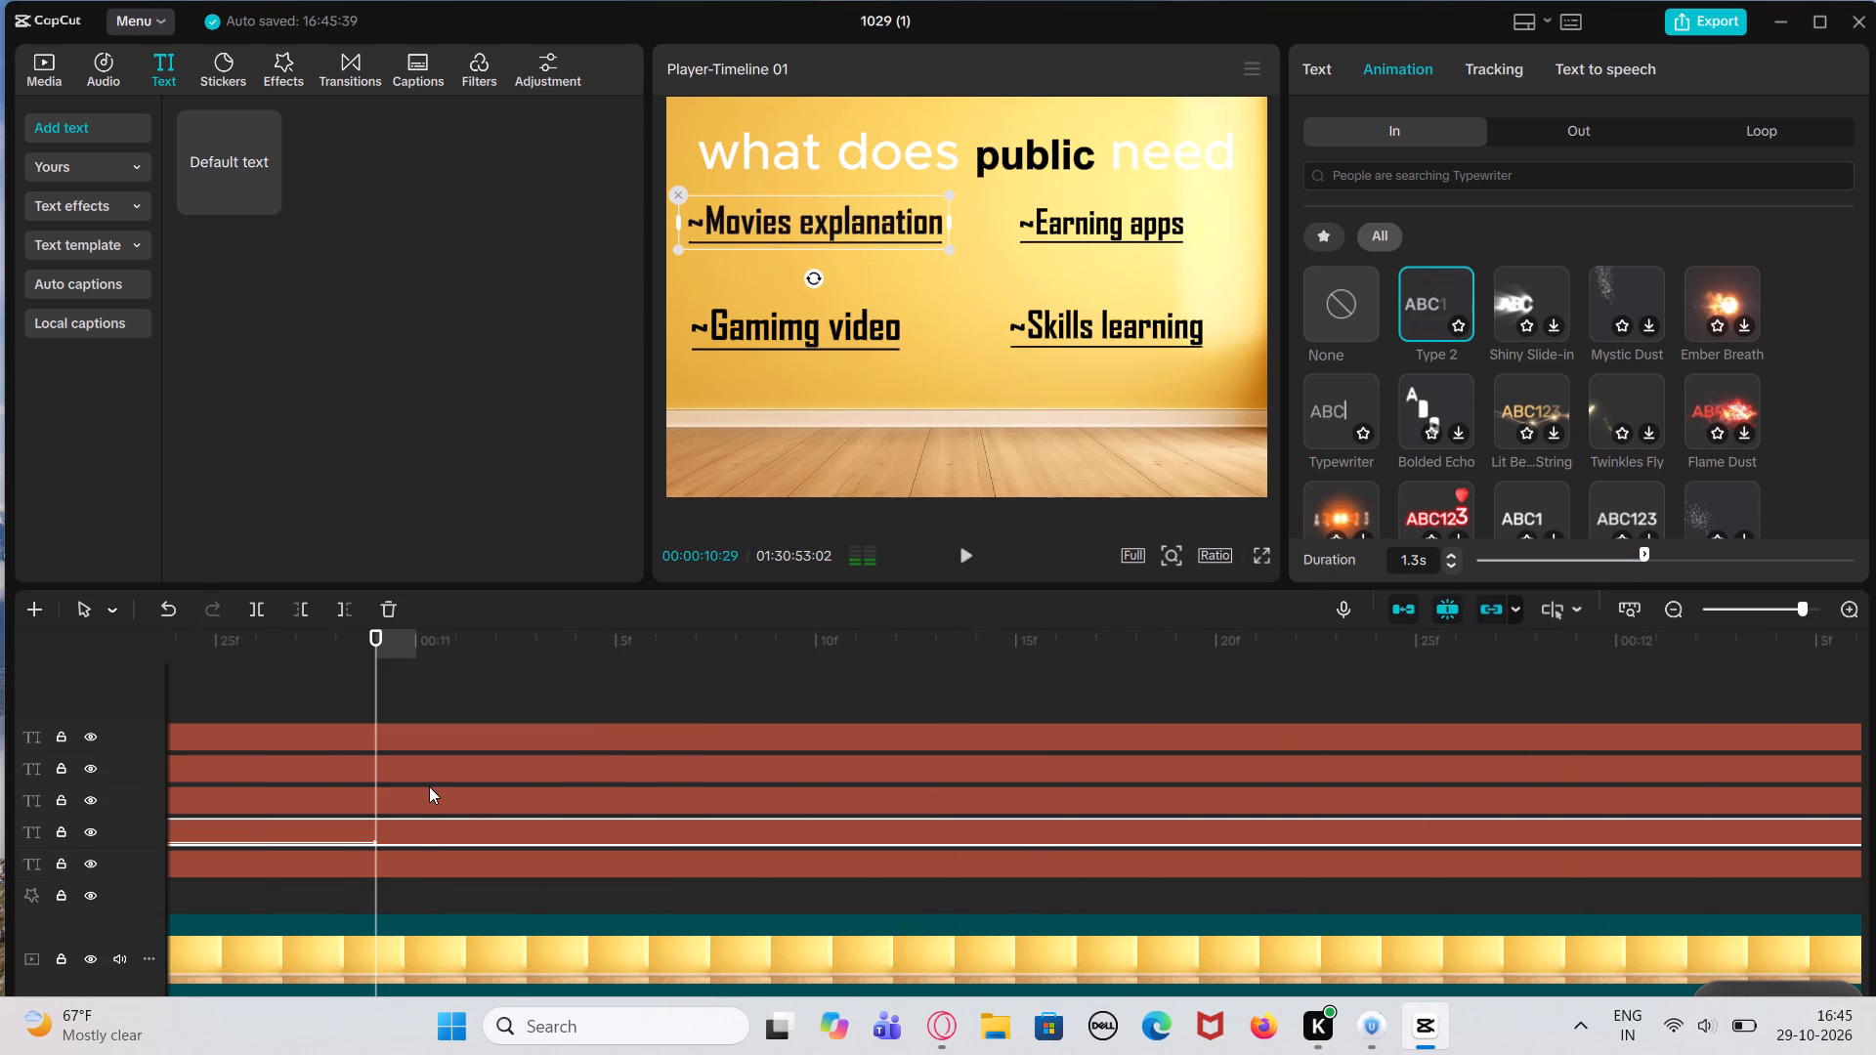
Apply the Type 2 entrance animation to the "~Earning apps" text with a duration of 1.3 s.
key("Up")
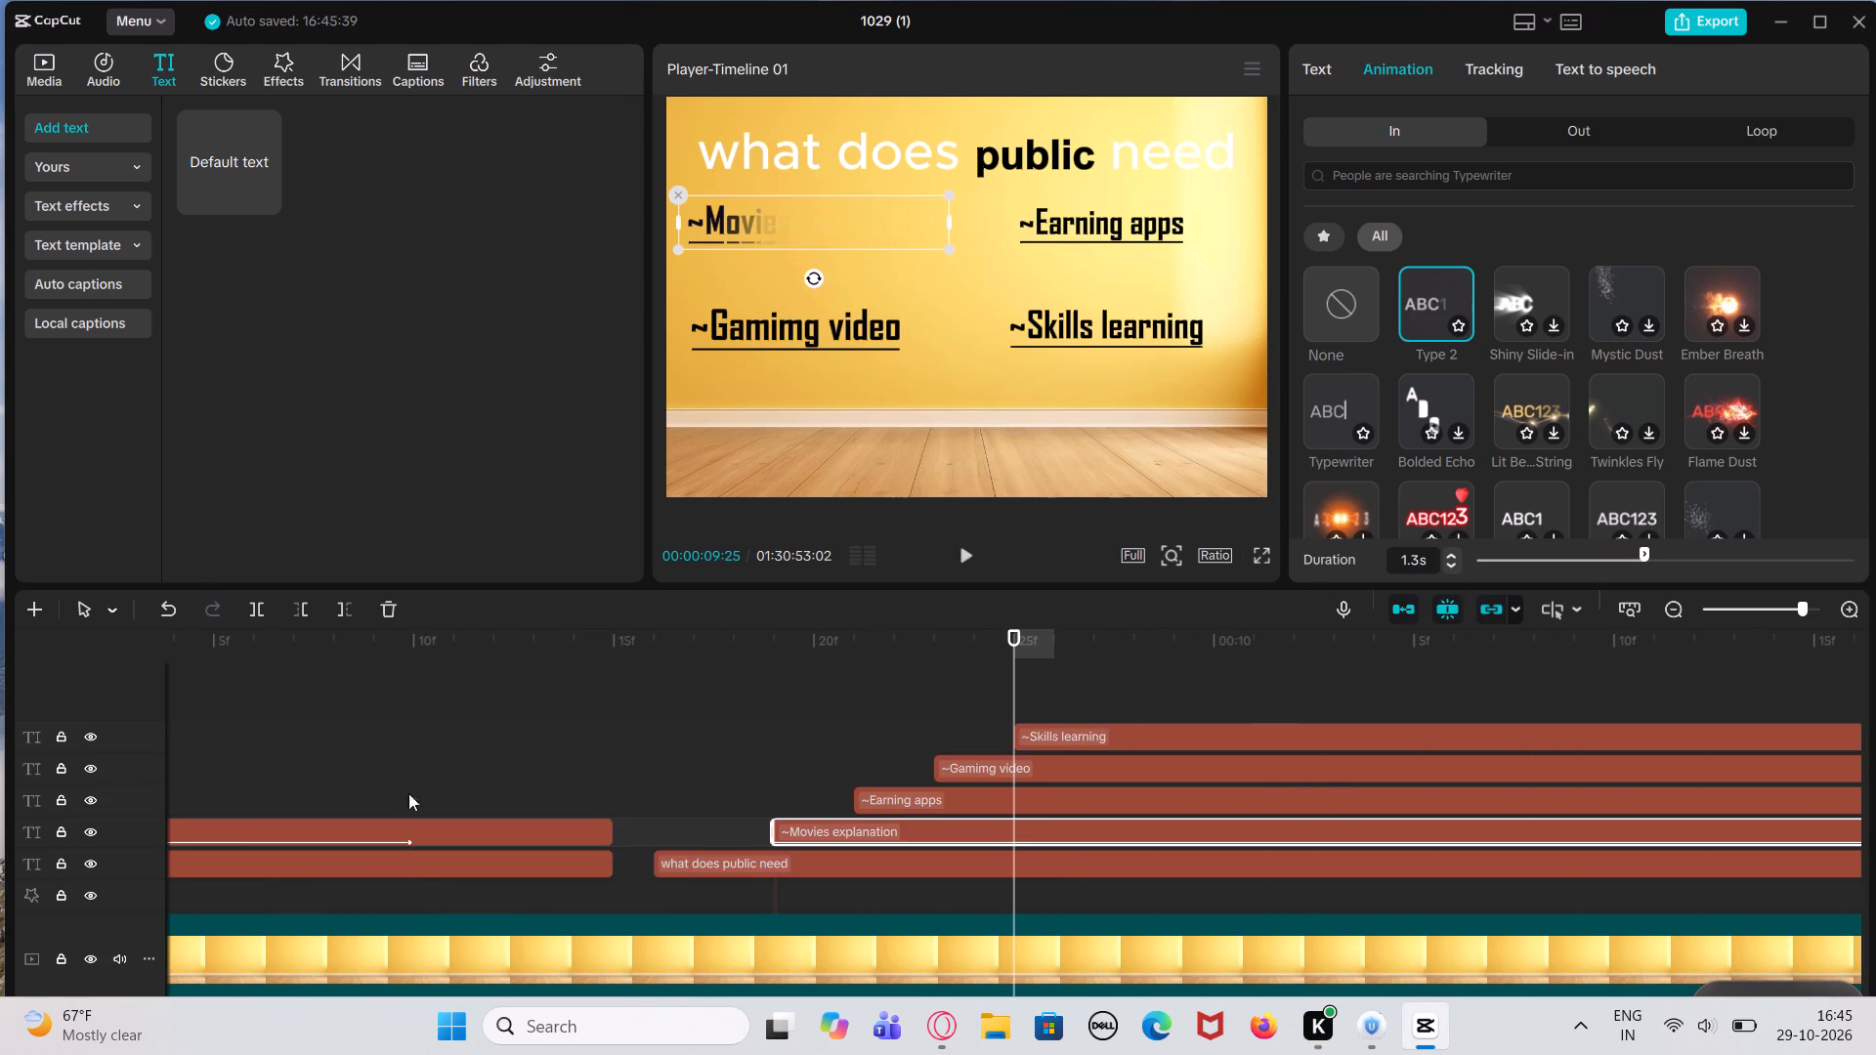
left_click(899, 785)
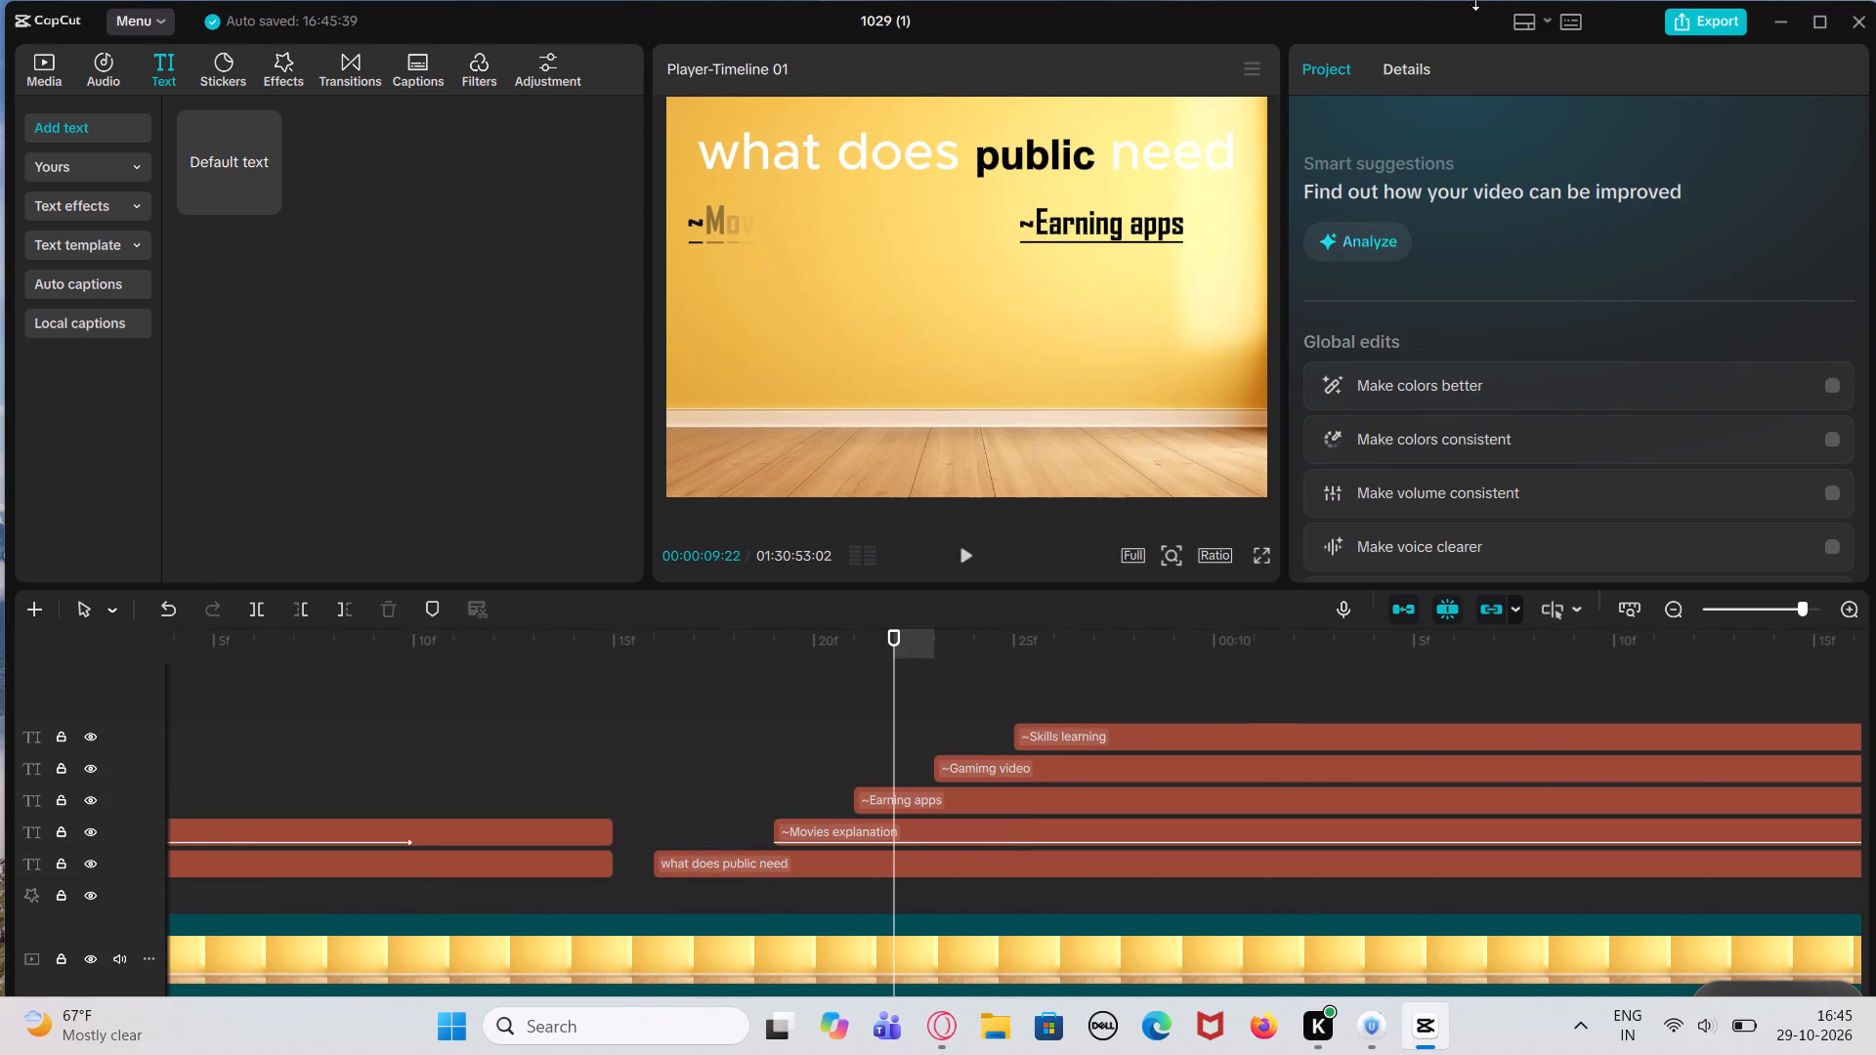
left_click(965, 809)
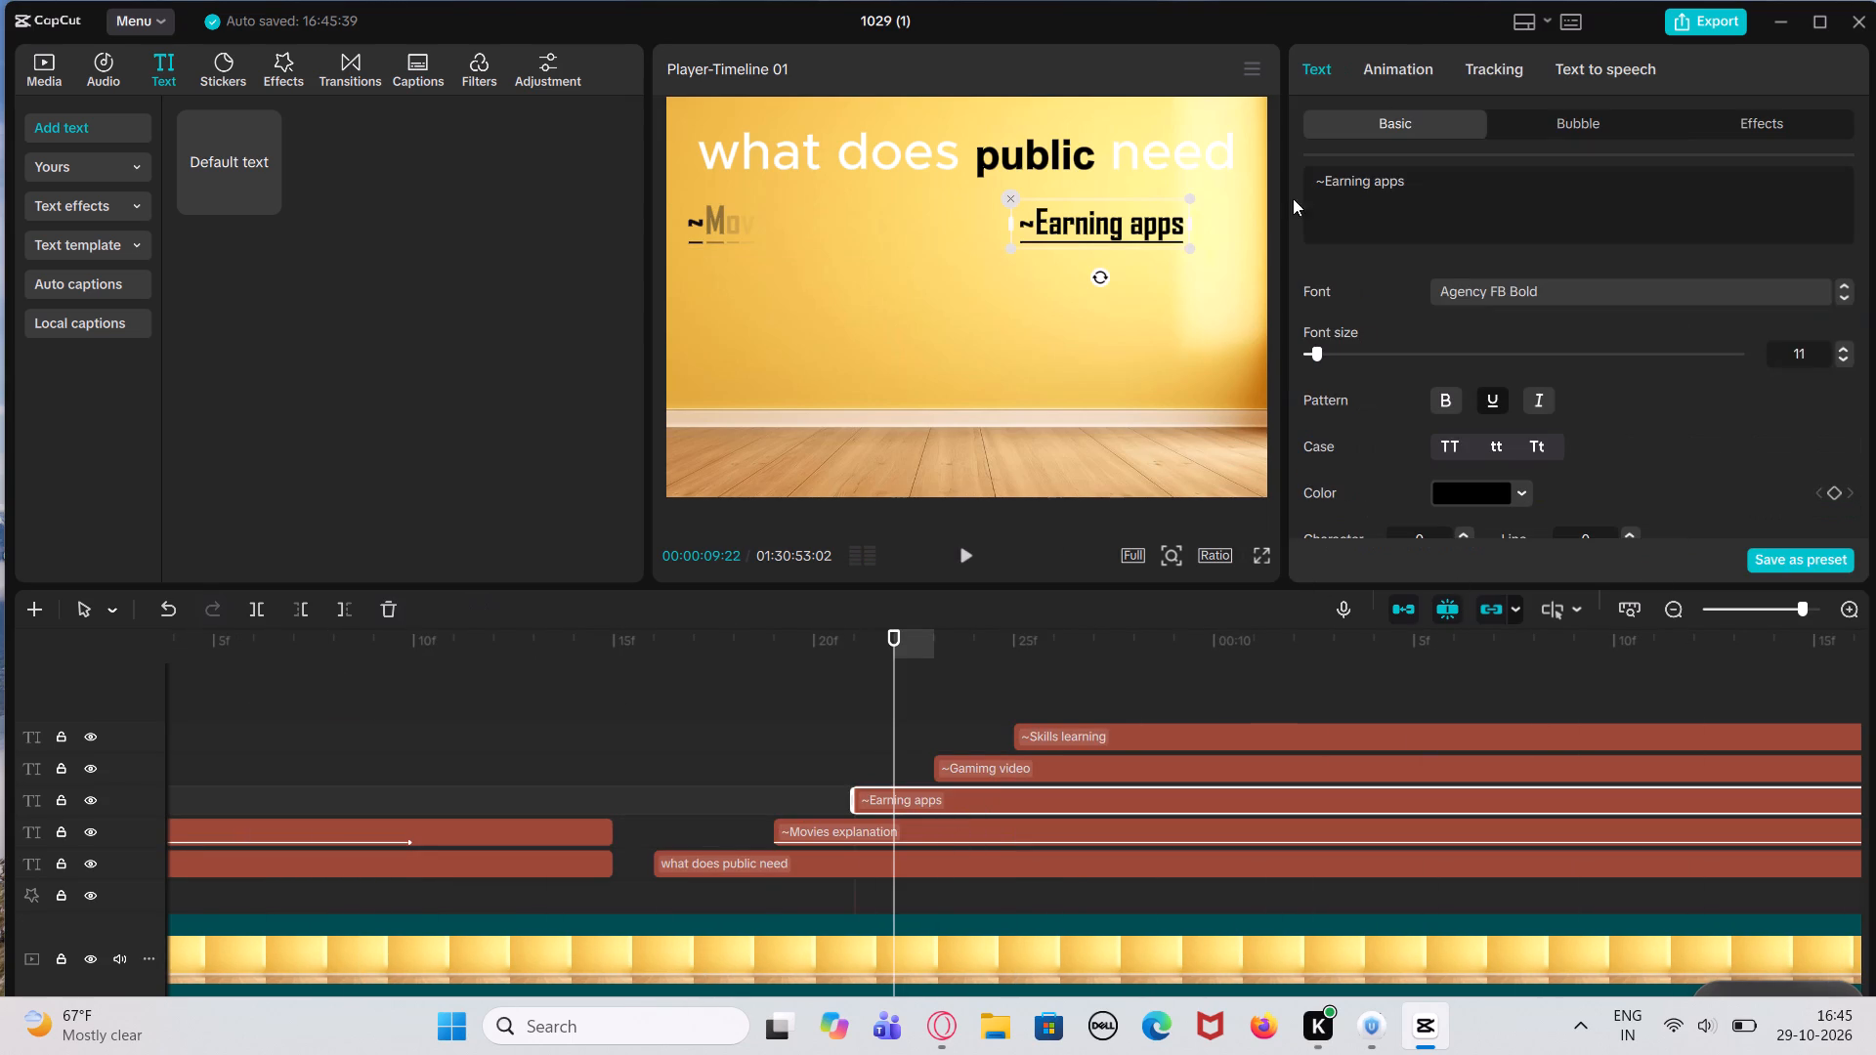
left_click(1395, 70)
left_click(1430, 311)
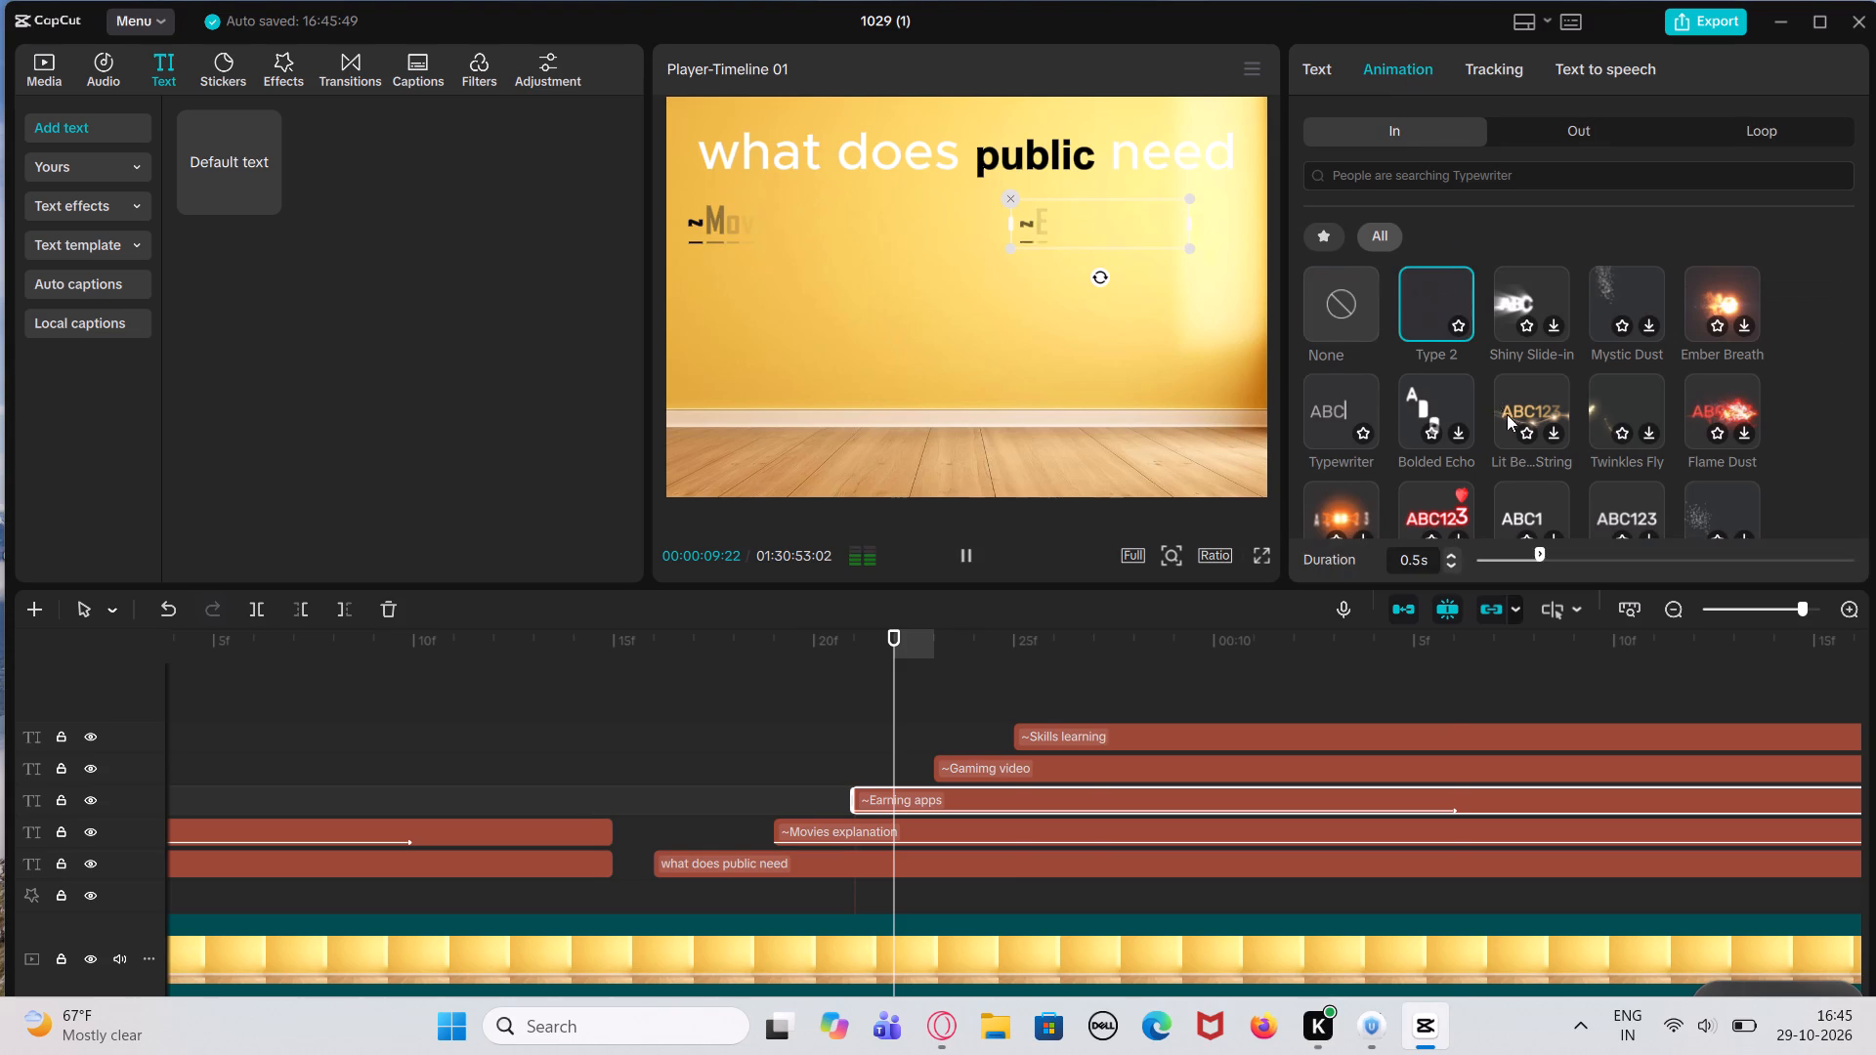
left_click(1641, 556)
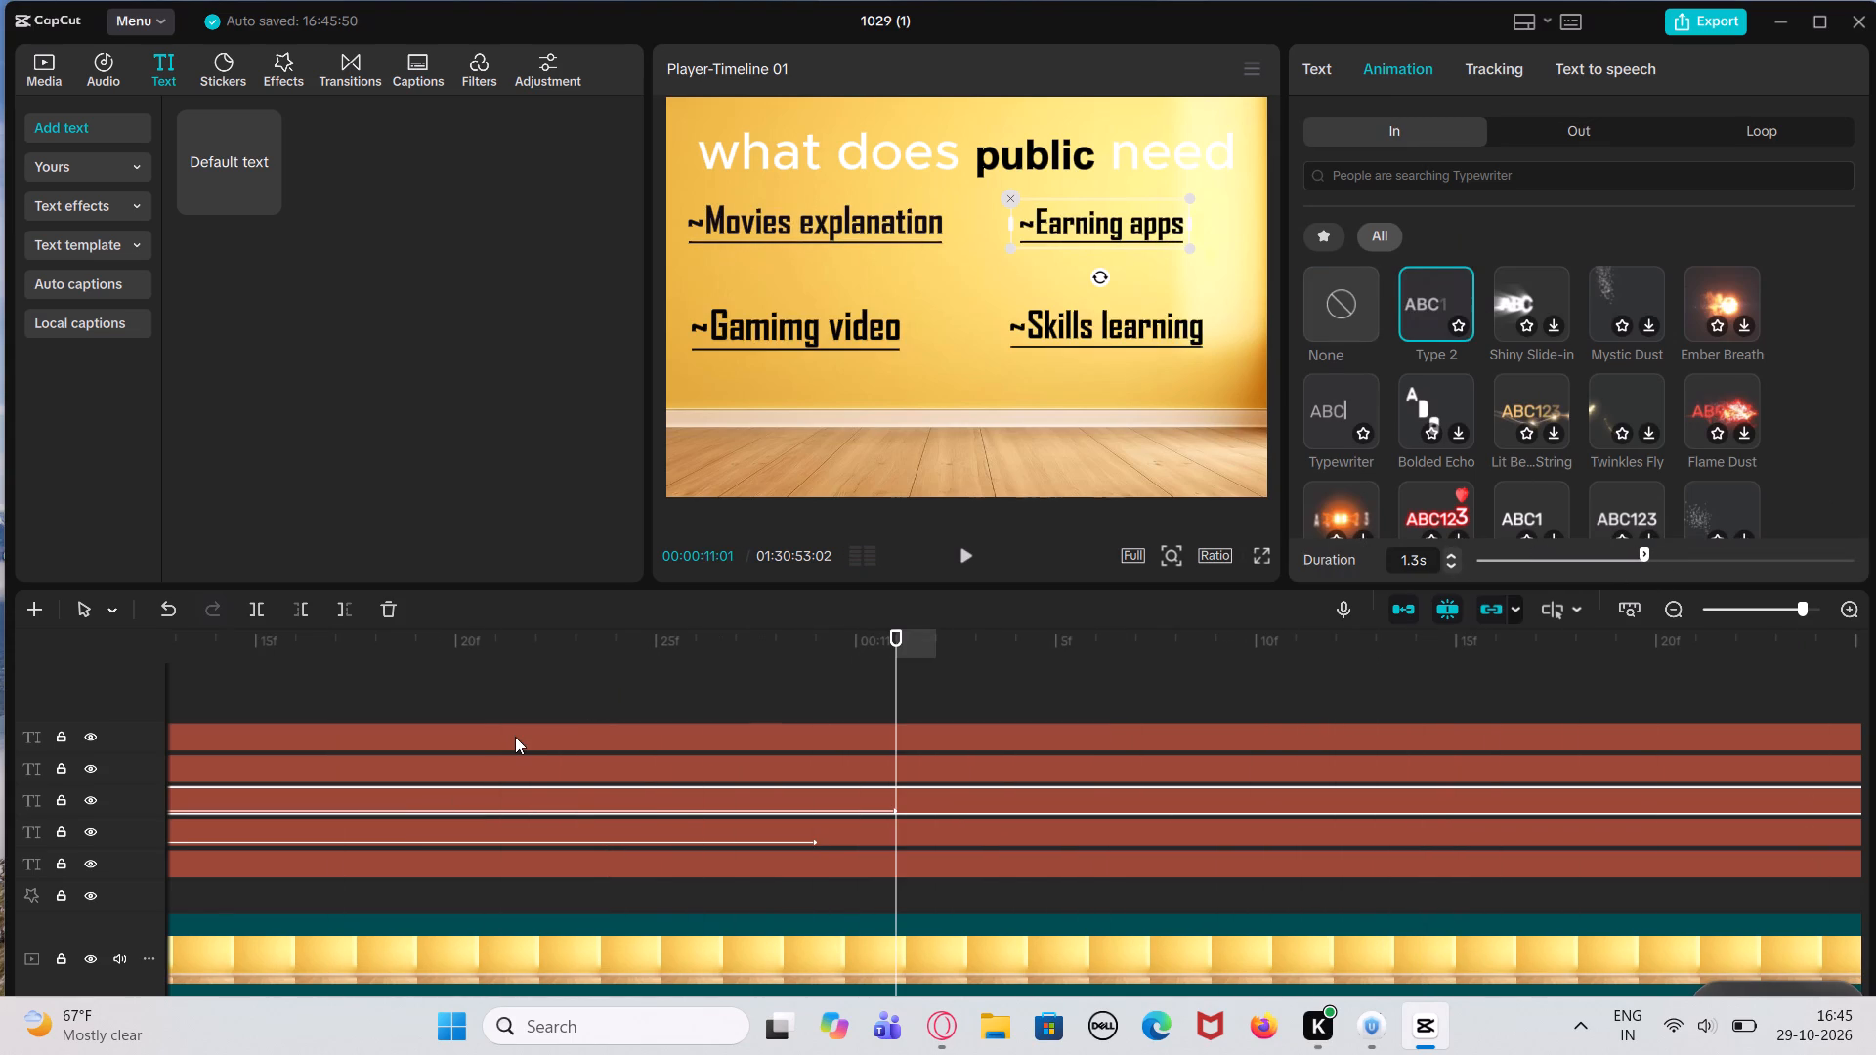
Trim the start of the "~Earning apps" clip to about 00:00:09:25, in line with the start of "~Skills learning".
scroll(522, 778, "right", 2)
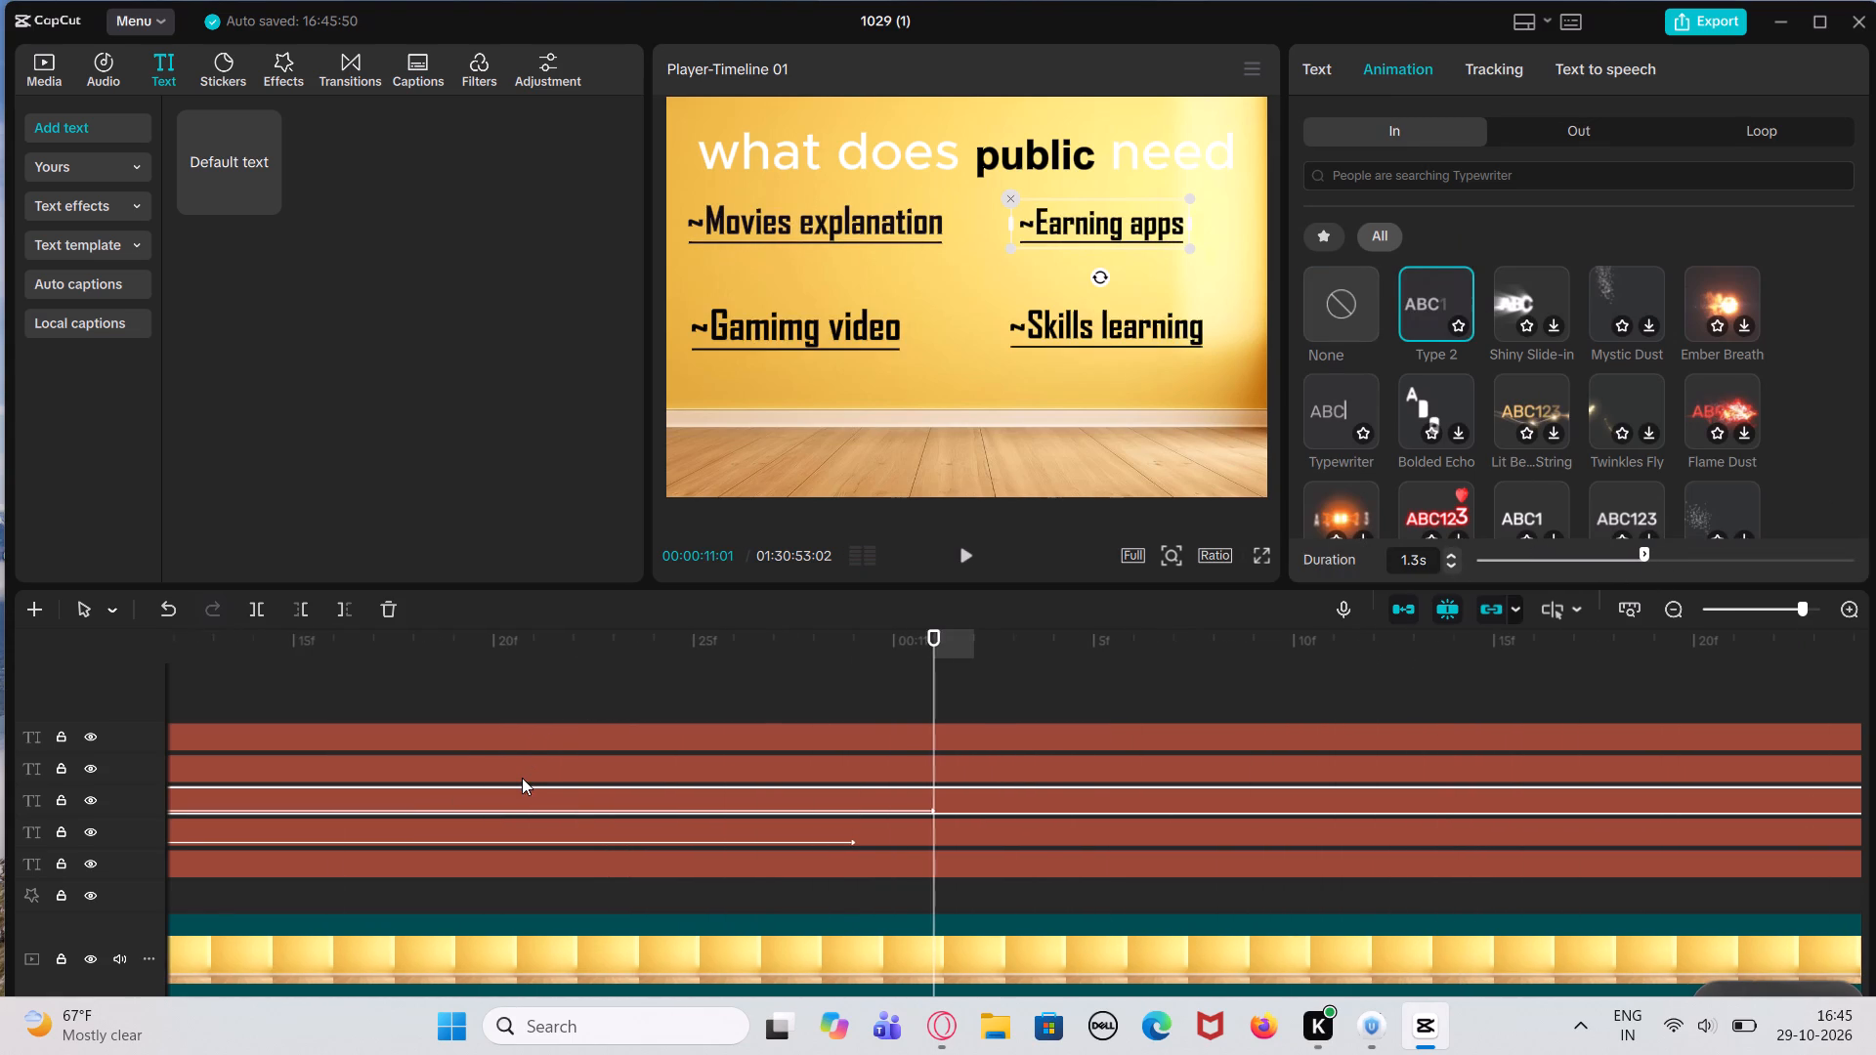
scroll(522, 778, "right", 5)
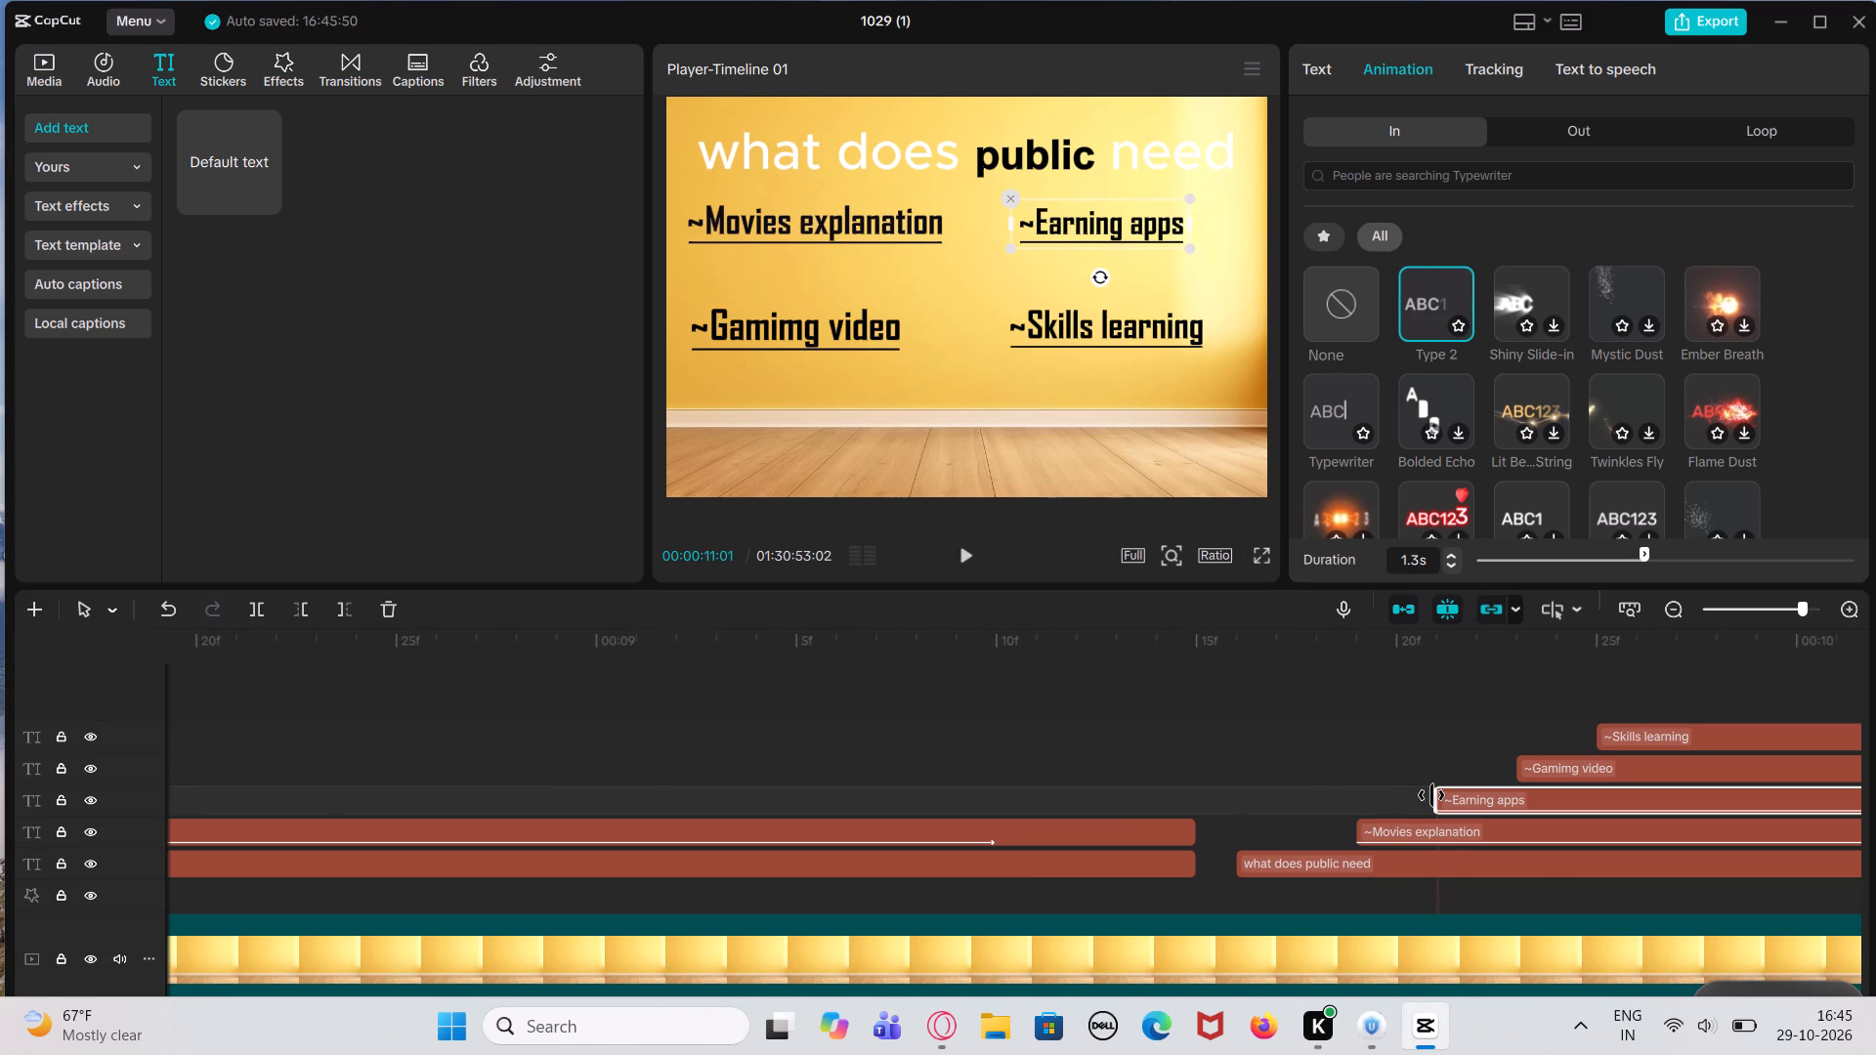
left_click_drag(1431, 795, 1585, 808)
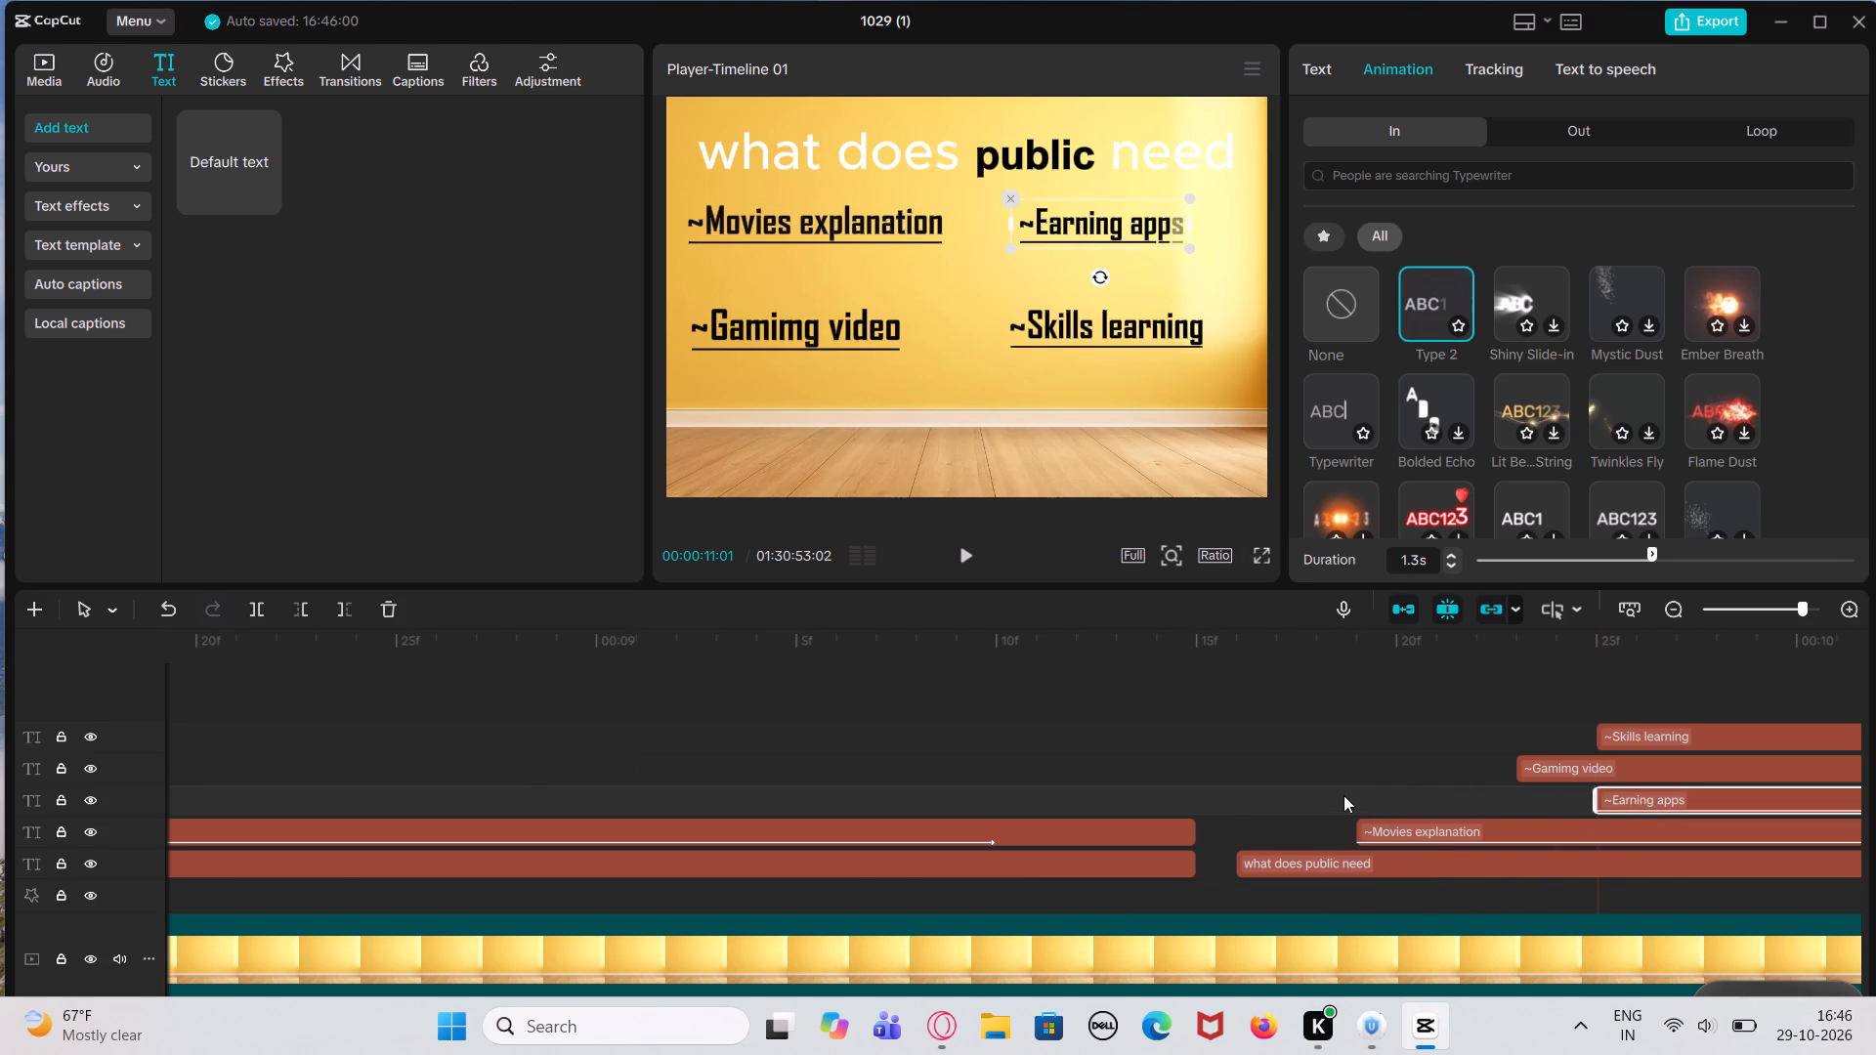
Preview the list texts from 00:00:09:19 and shorten the "~Movies explanation" entrance animation to 1.1 s.
left_click(1362, 800)
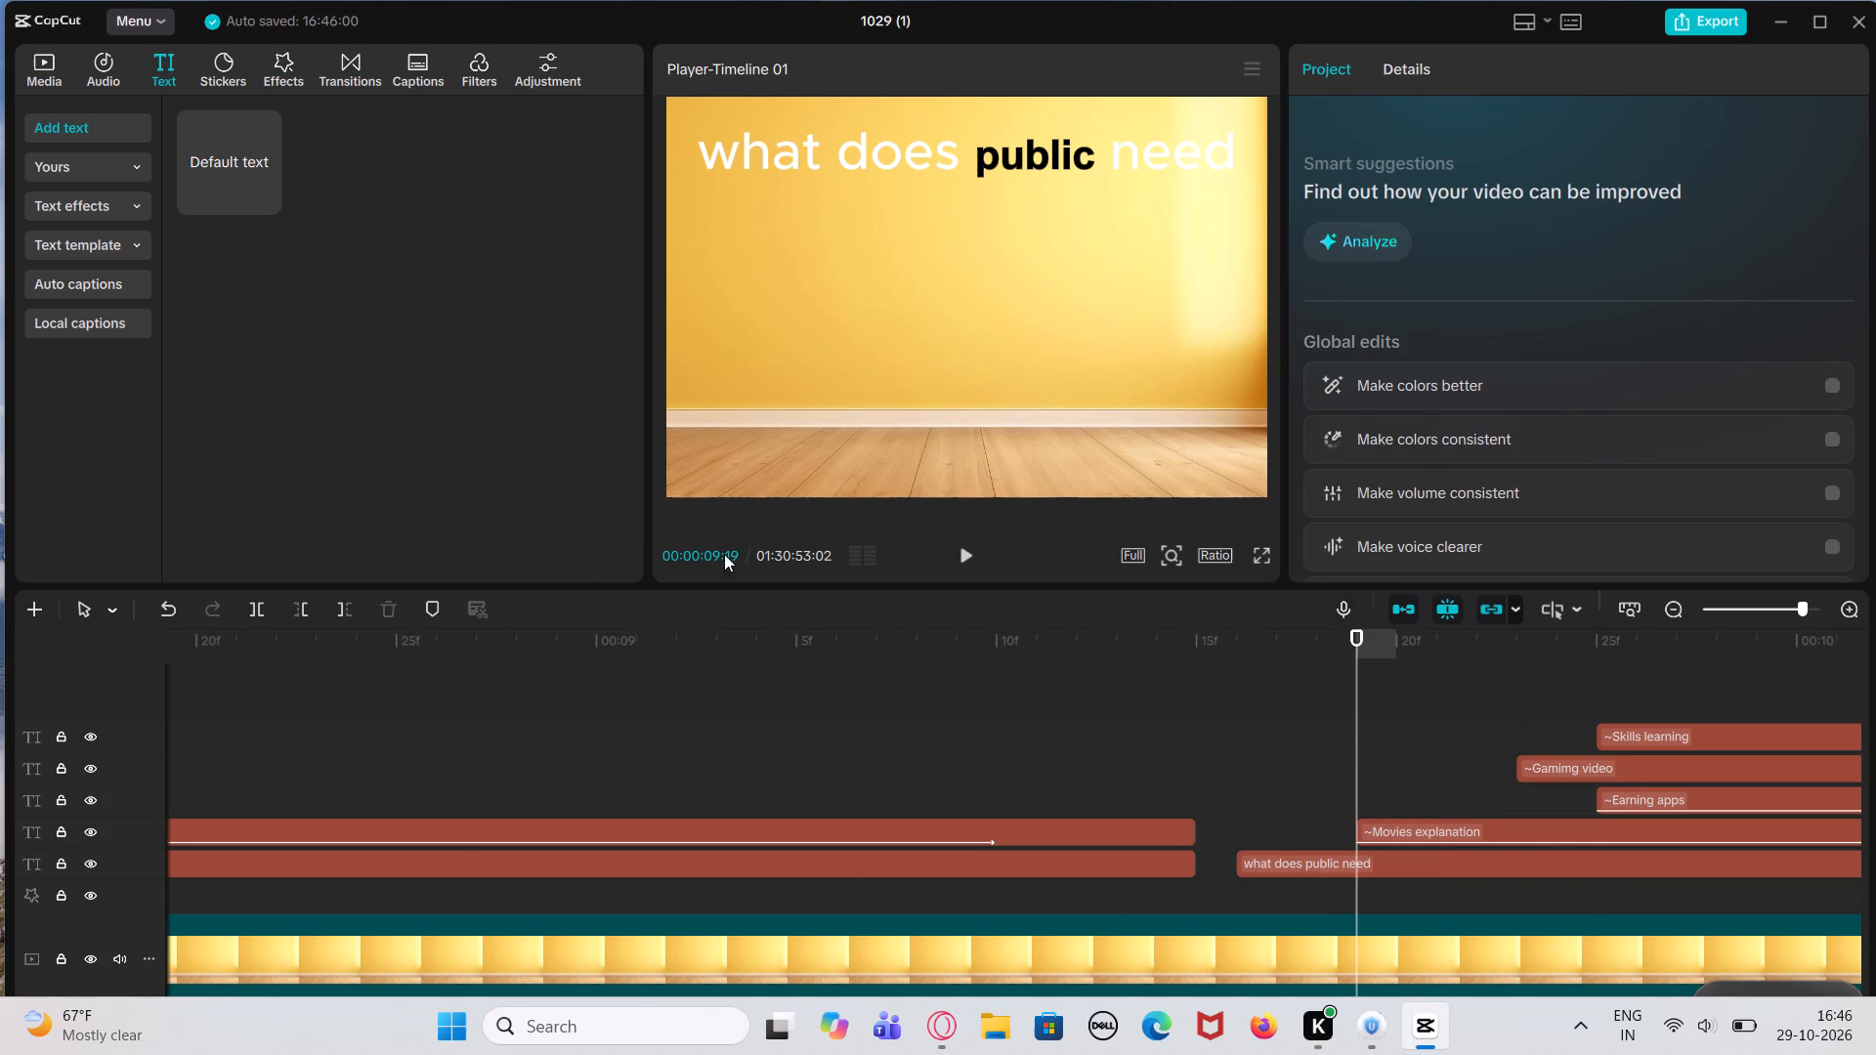
left_click(966, 557)
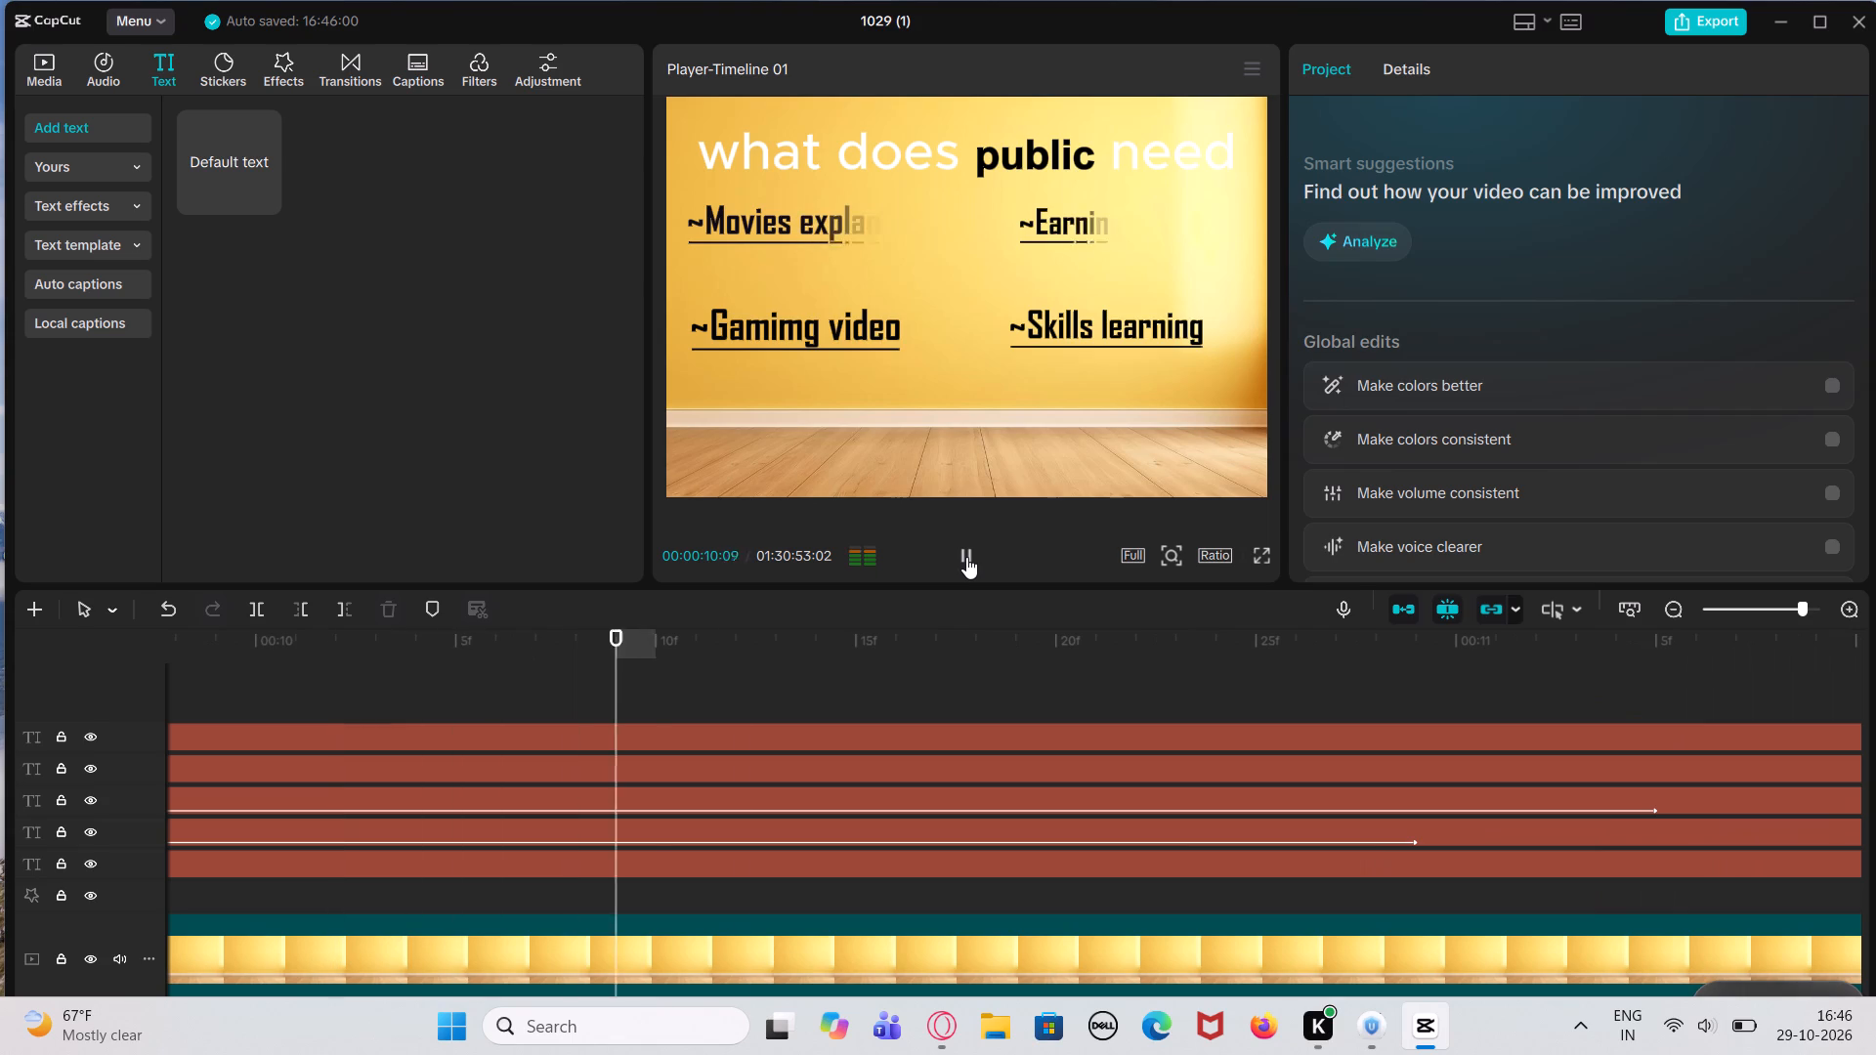
left_click(966, 557)
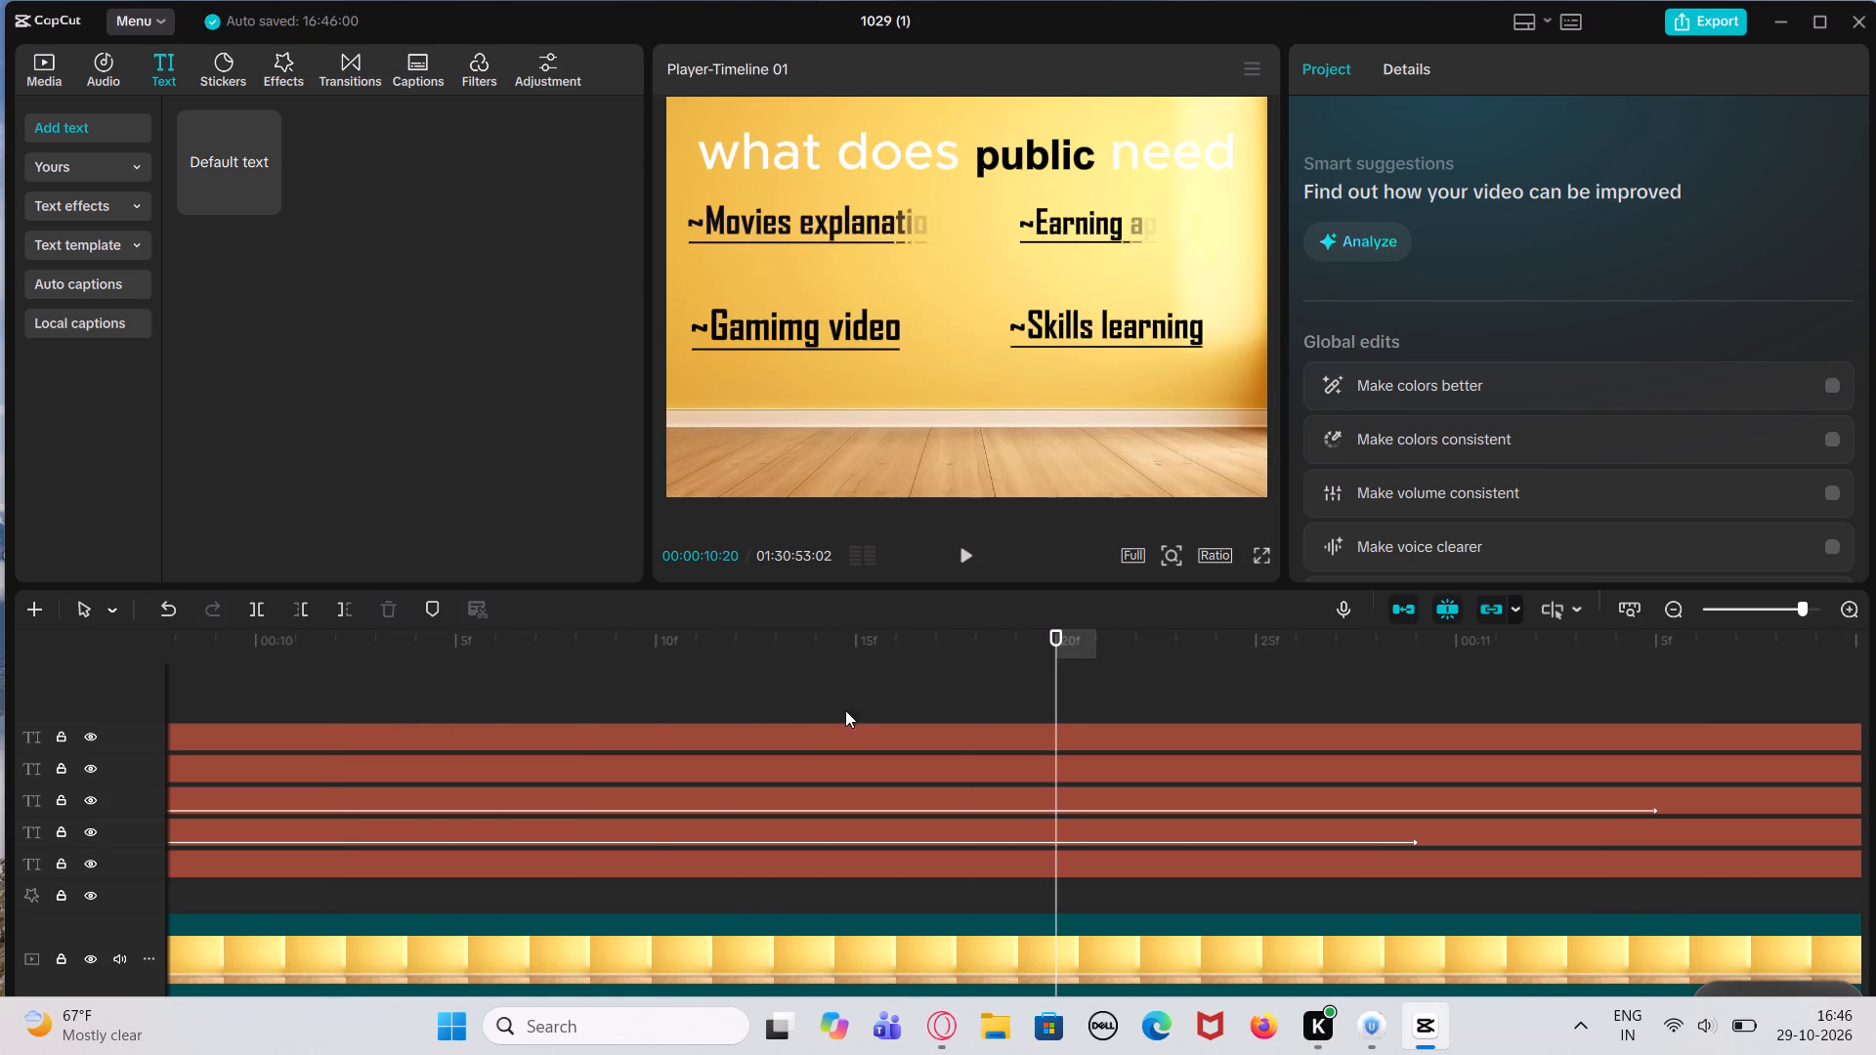
scroll(834, 715, "right", 1)
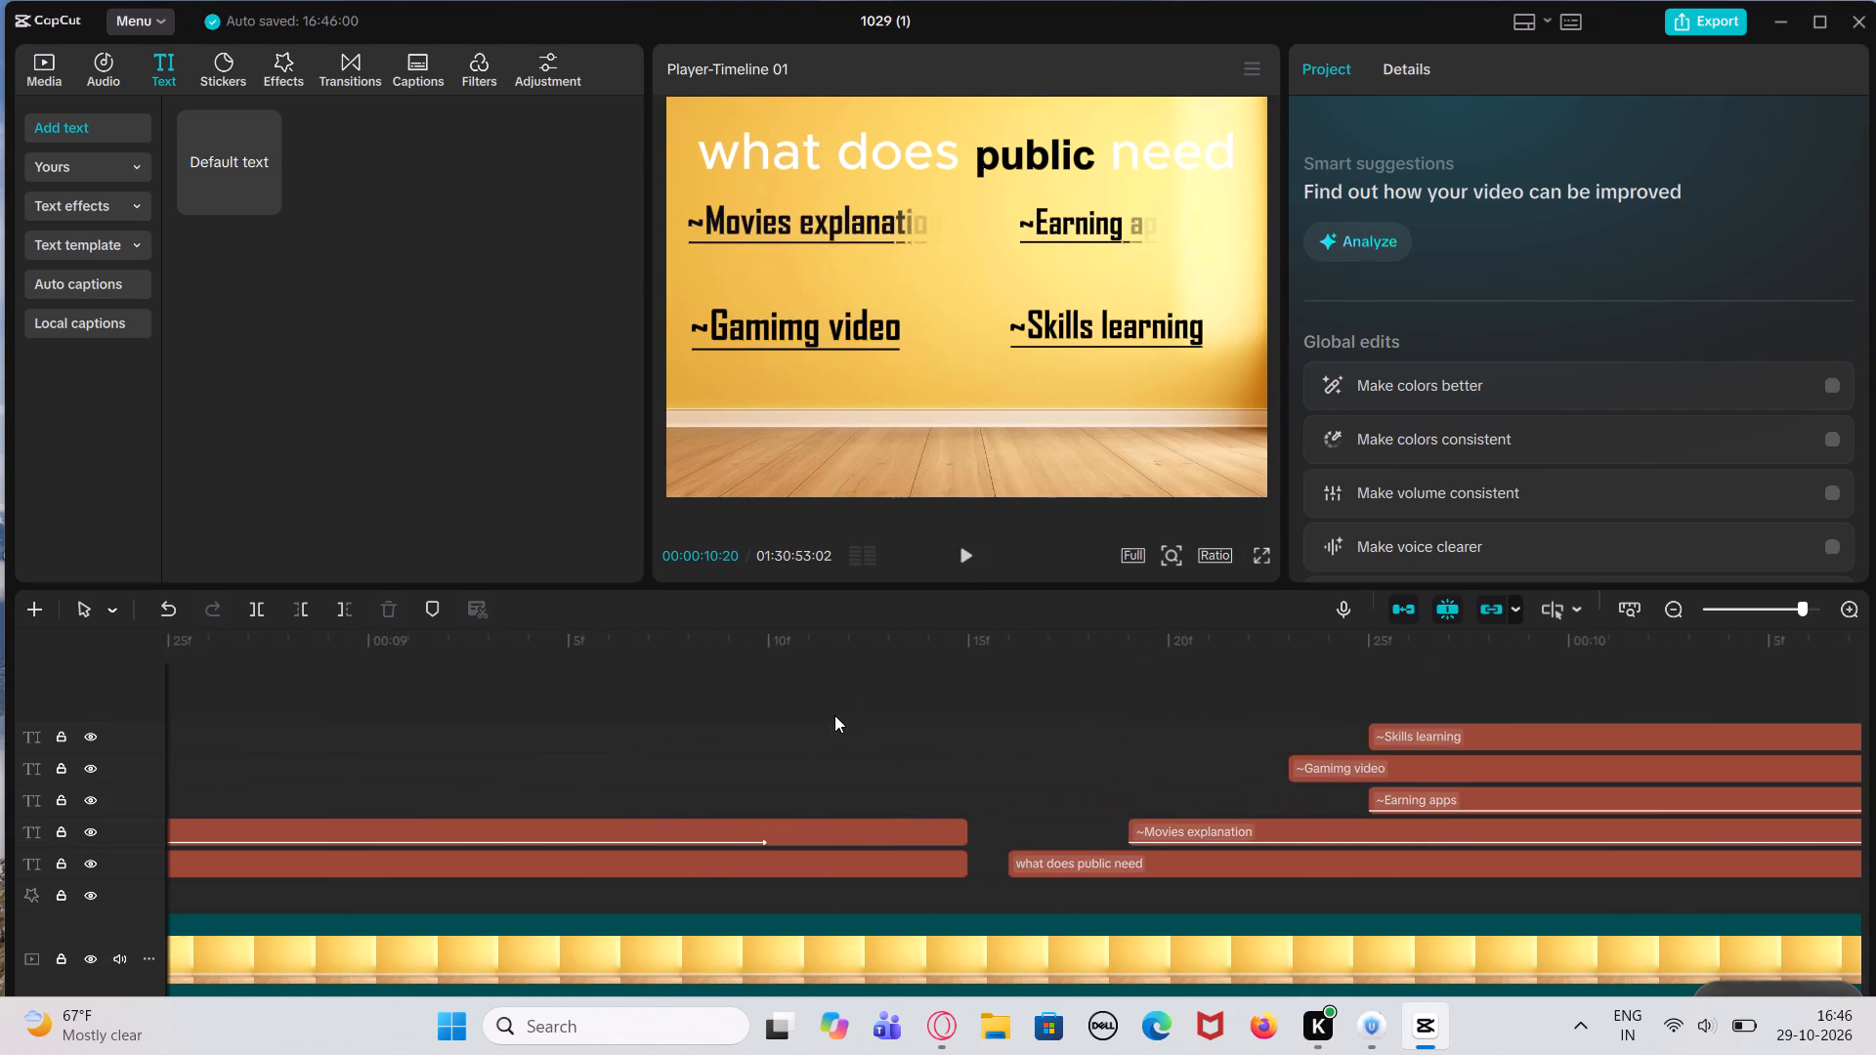
scroll(834, 715, "right", 1)
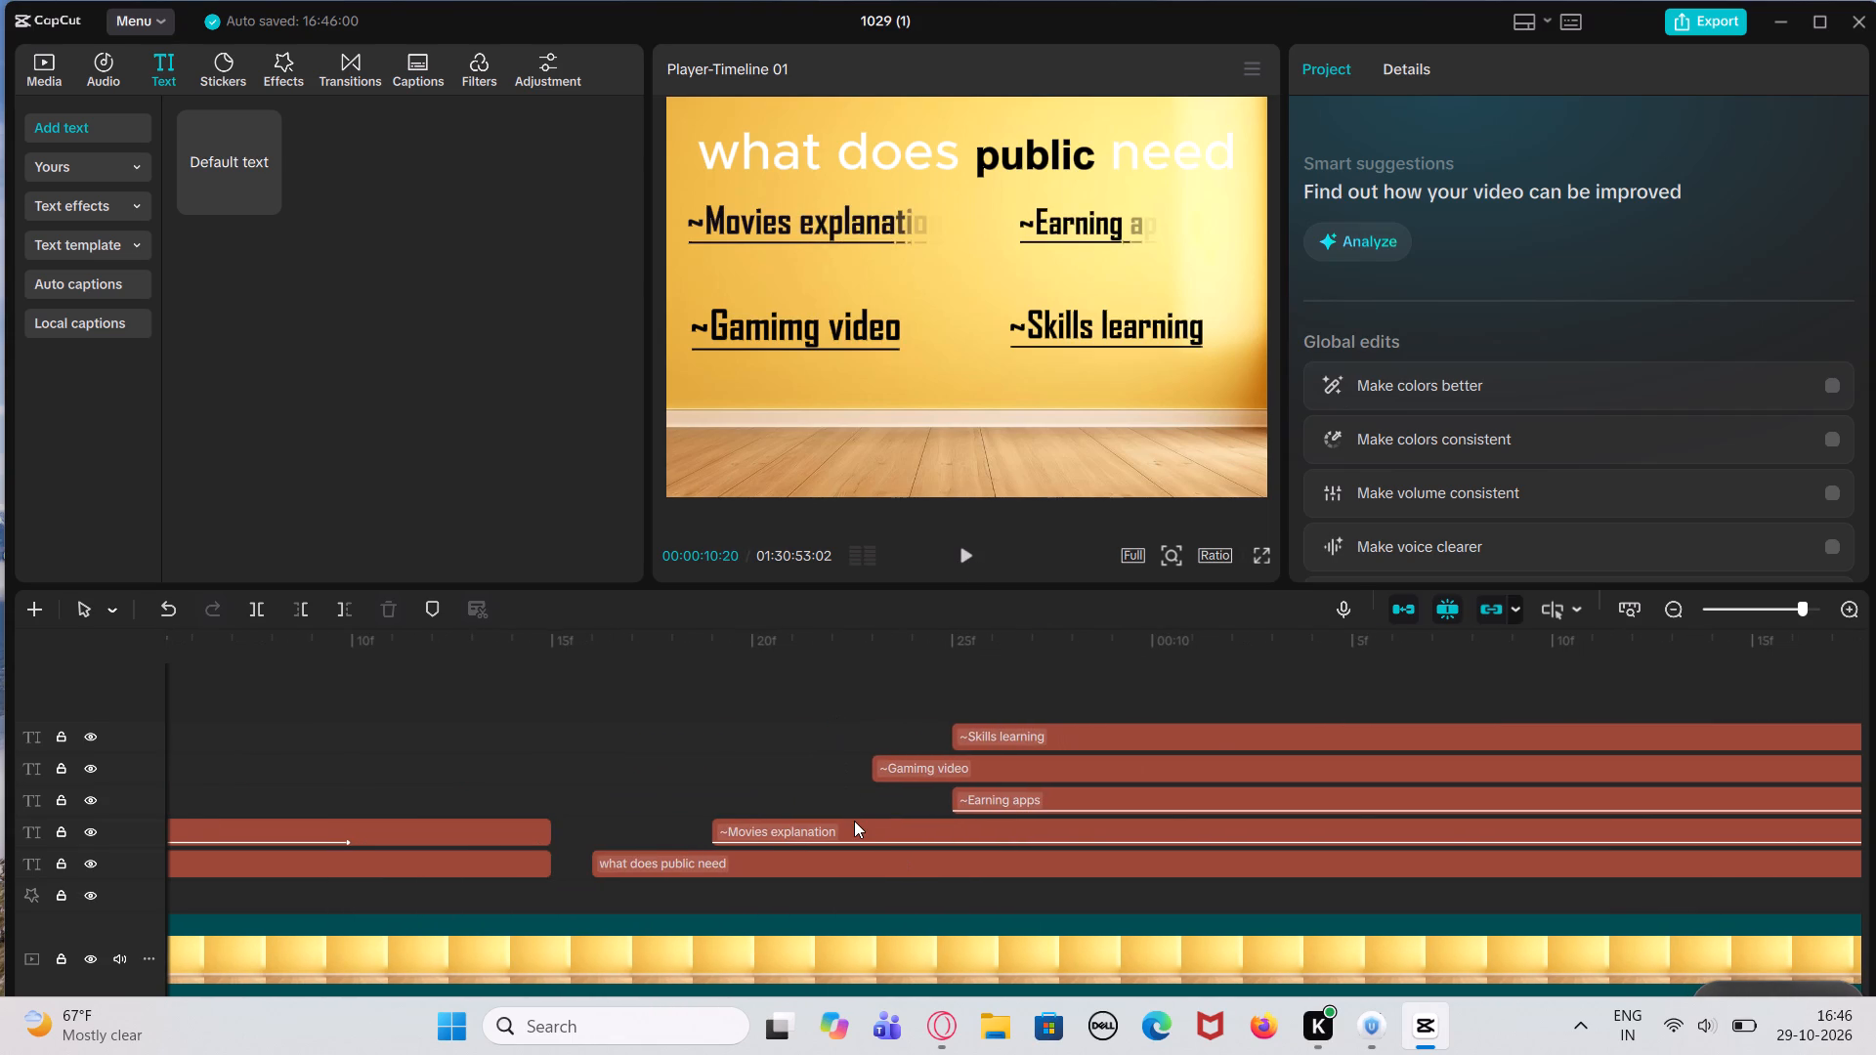
left_click(855, 822)
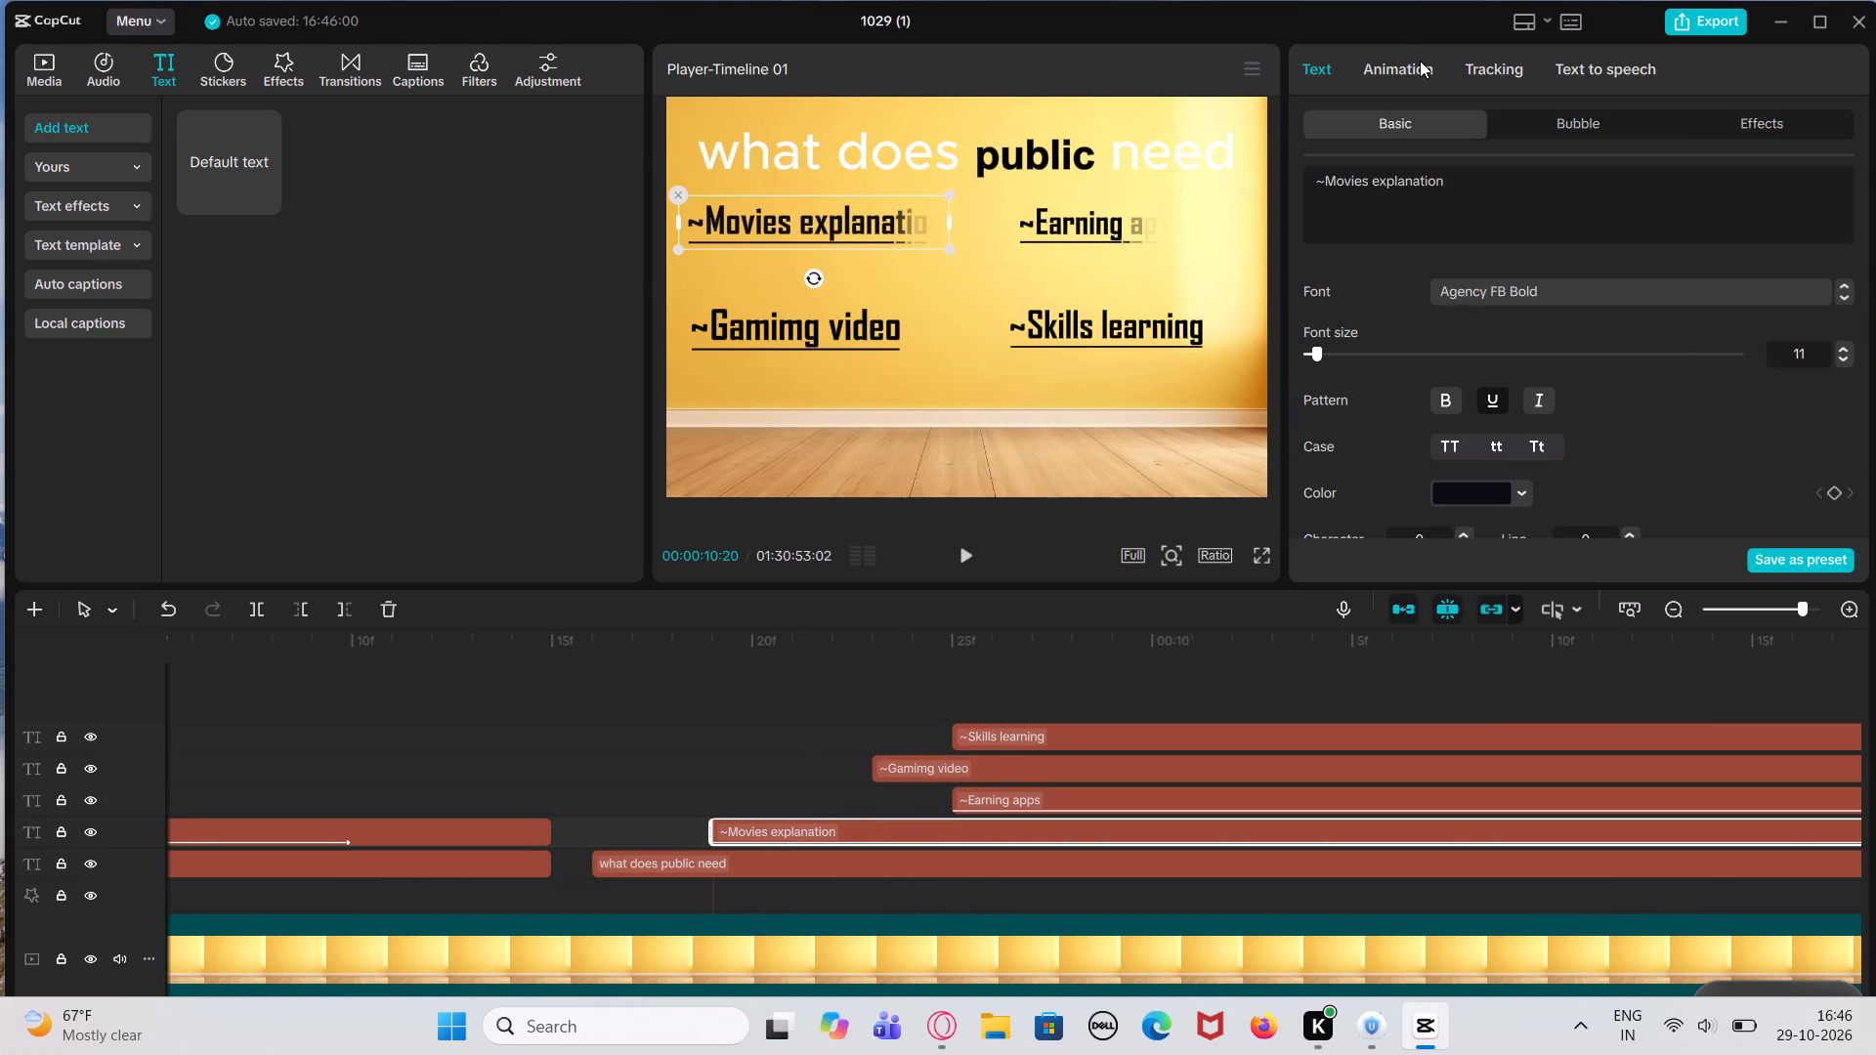
left_click(1420, 60)
left_click(1611, 554)
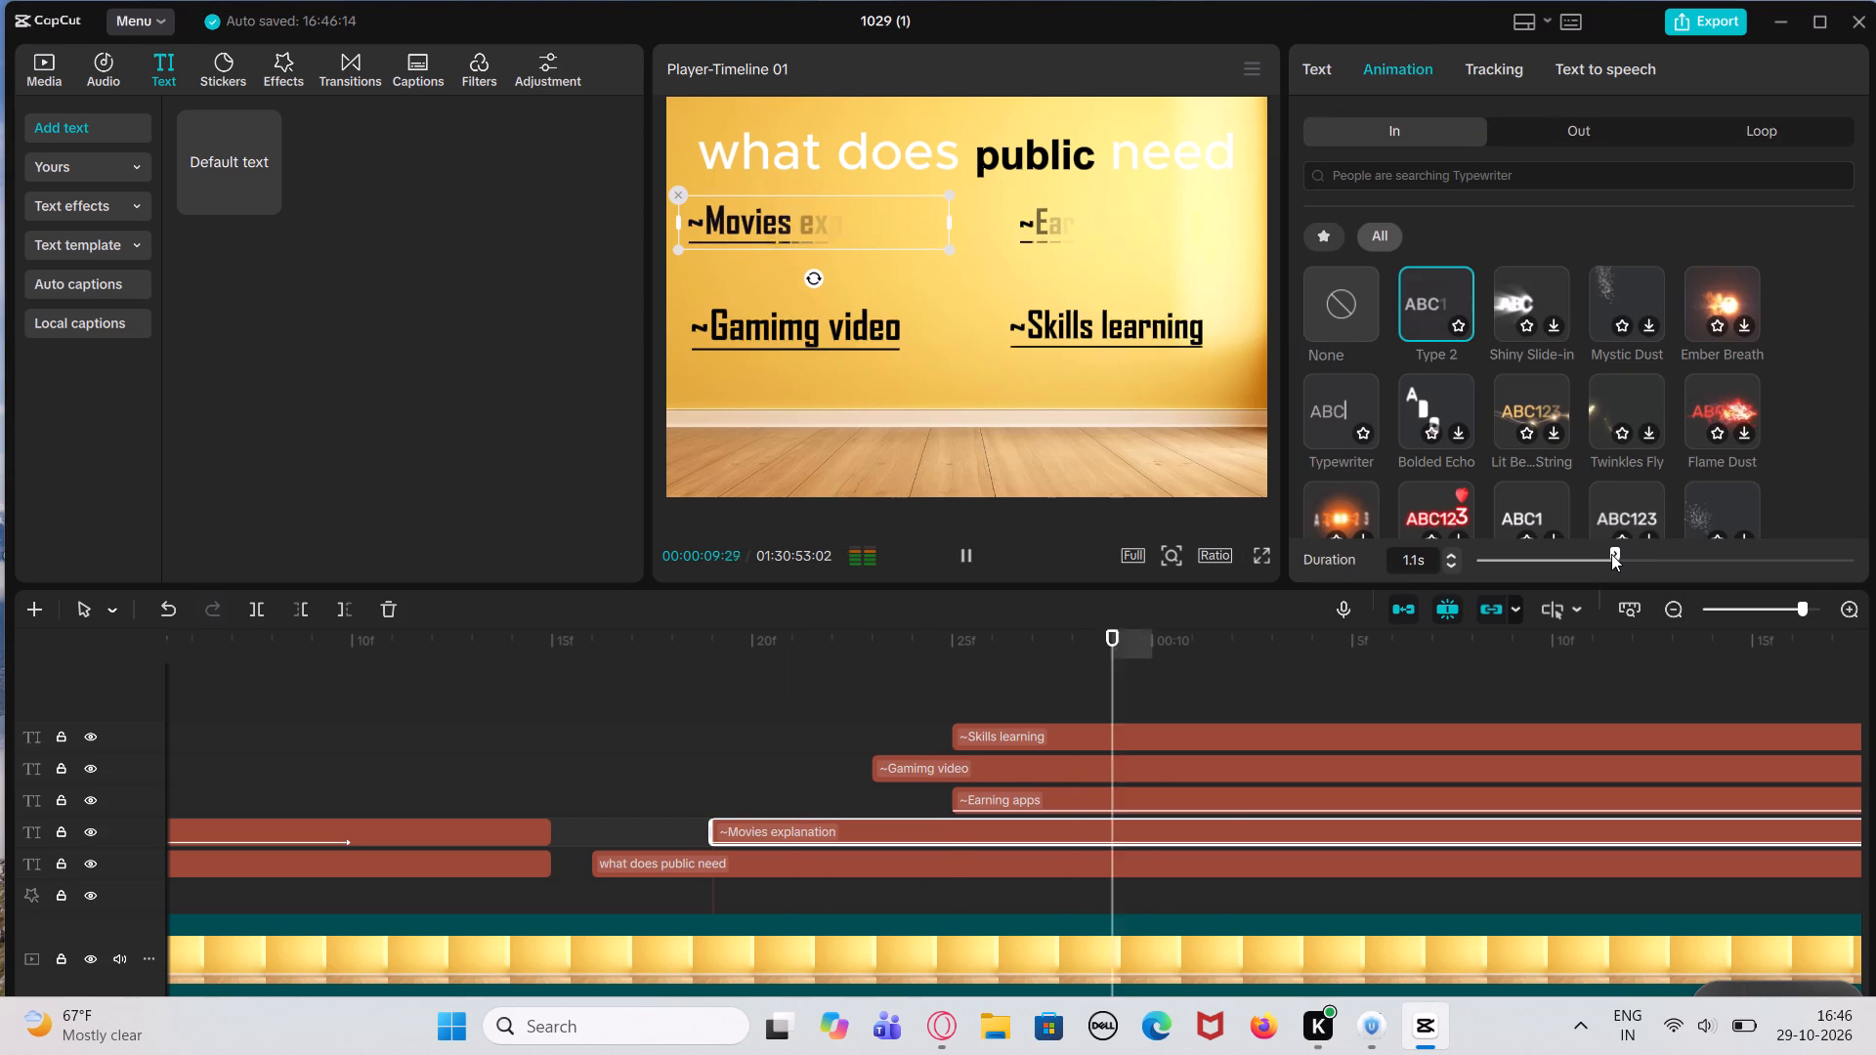
Shorten the Type 2 entrance animation of the "~Earning apps" text to 1.0 s.
scroll(572, 783, "right", 1)
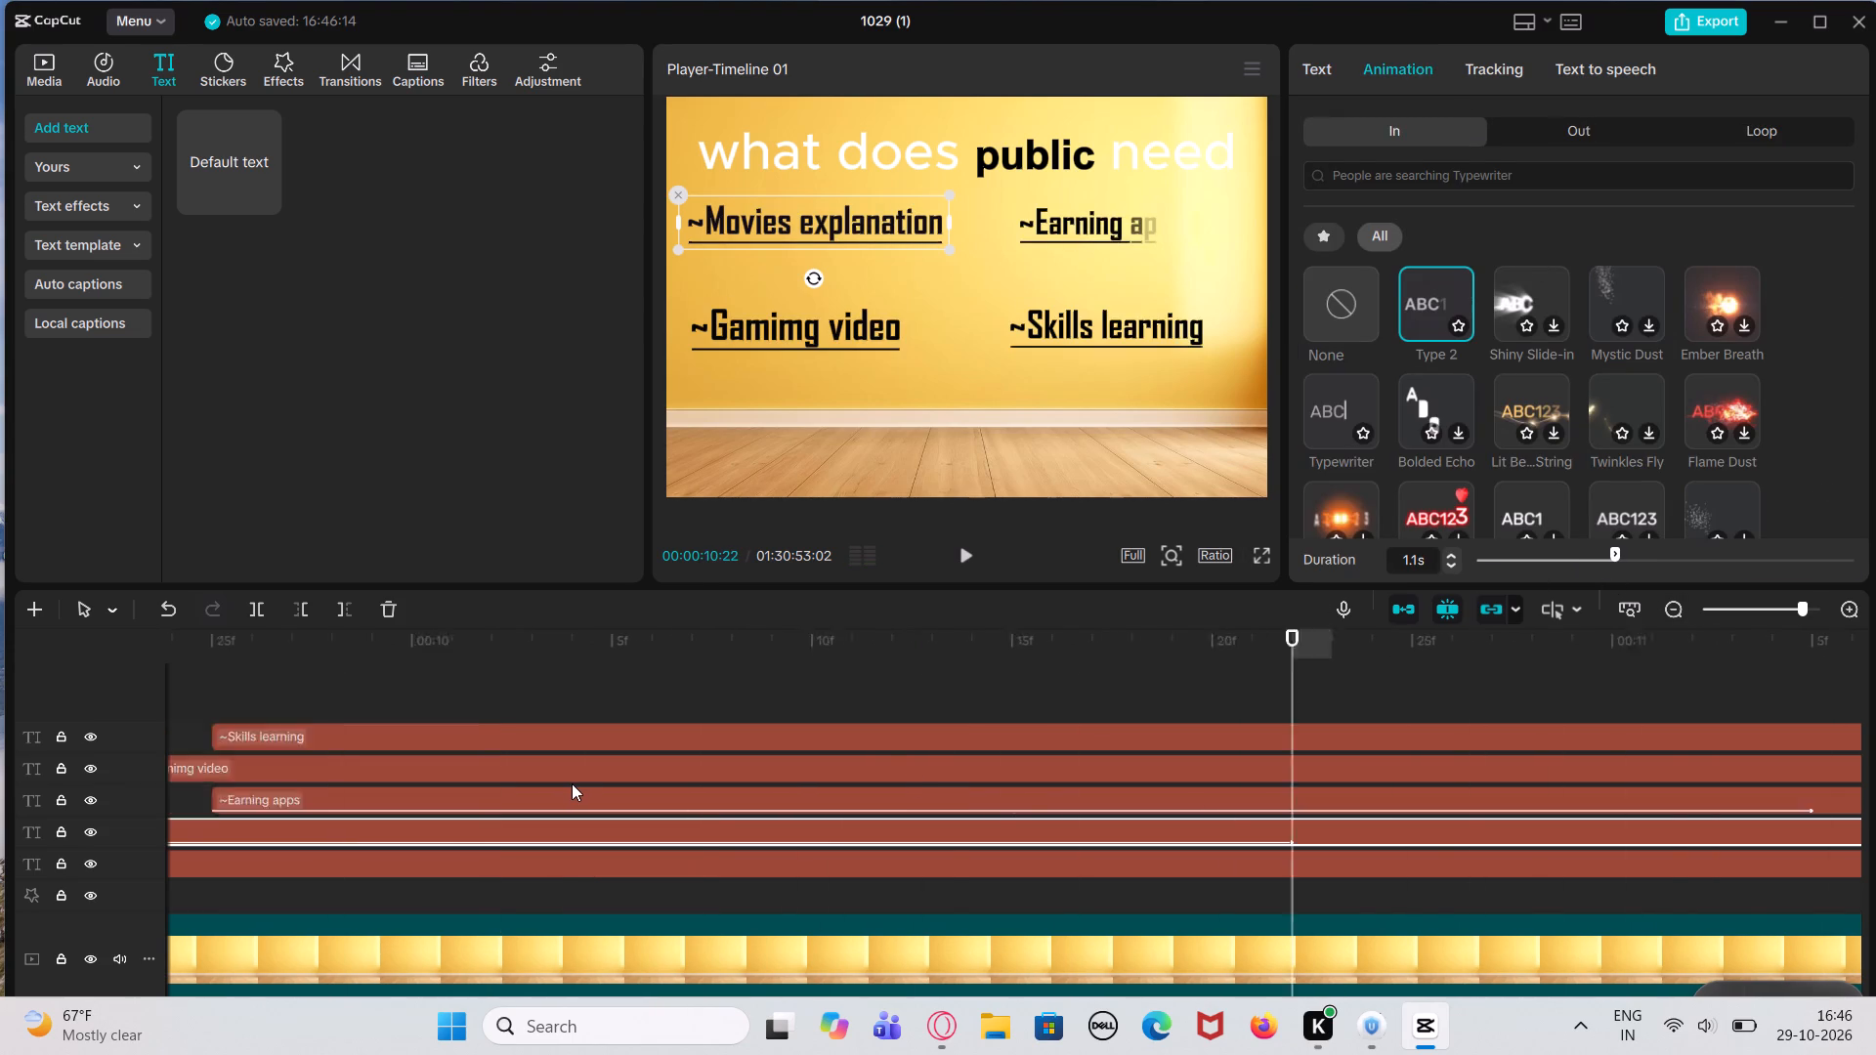
scroll(572, 783, "right", 1)
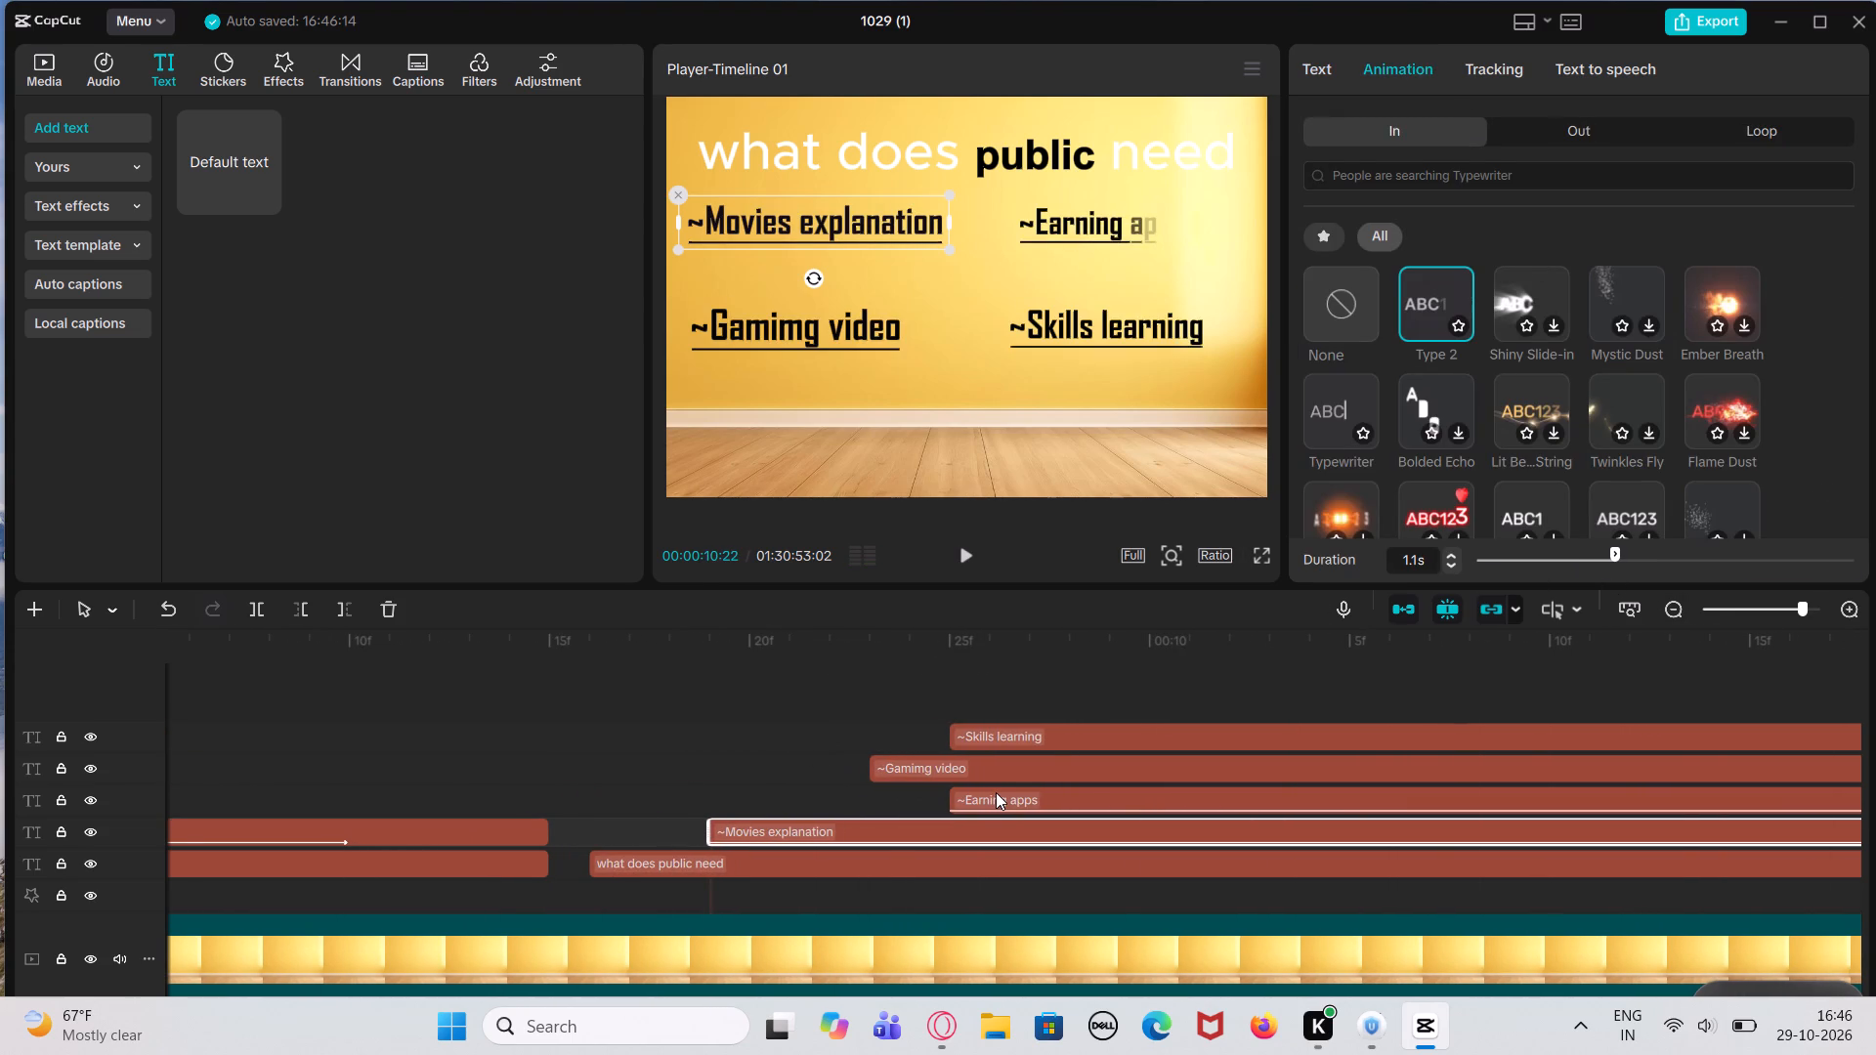
left_click(996, 793)
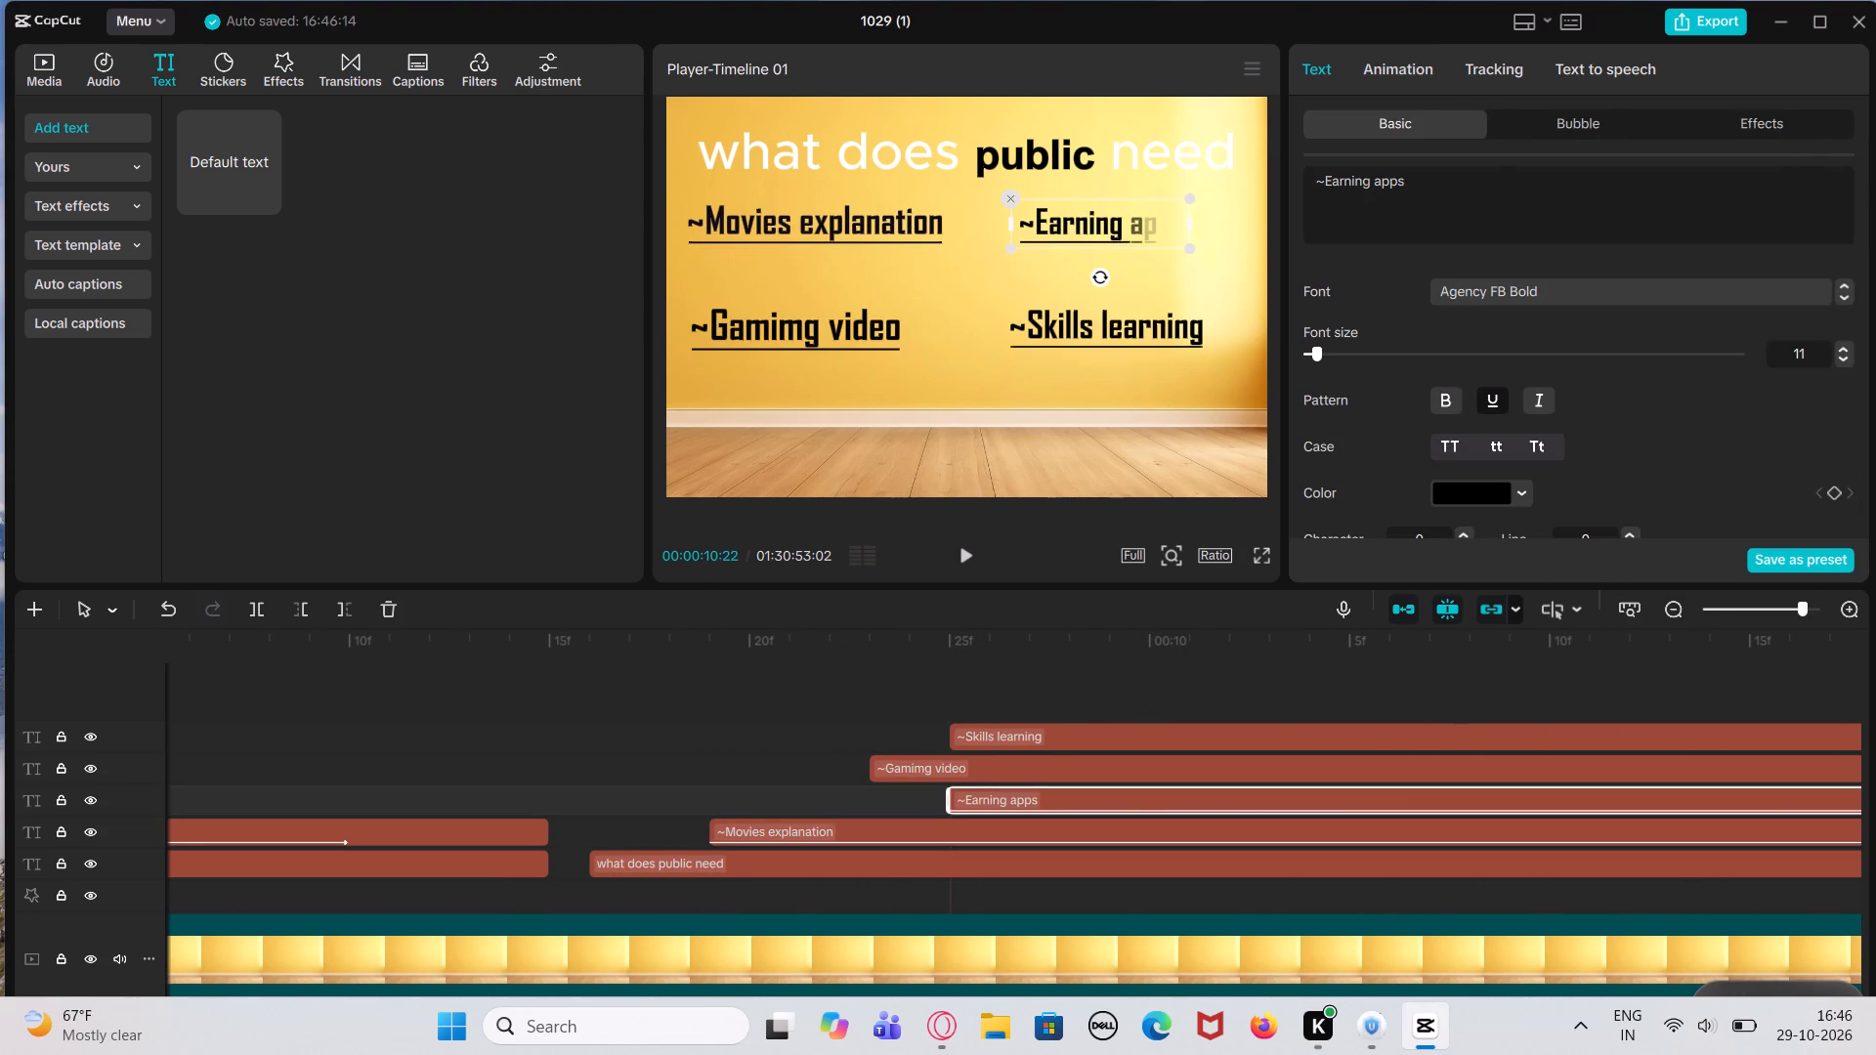
left_click(1421, 69)
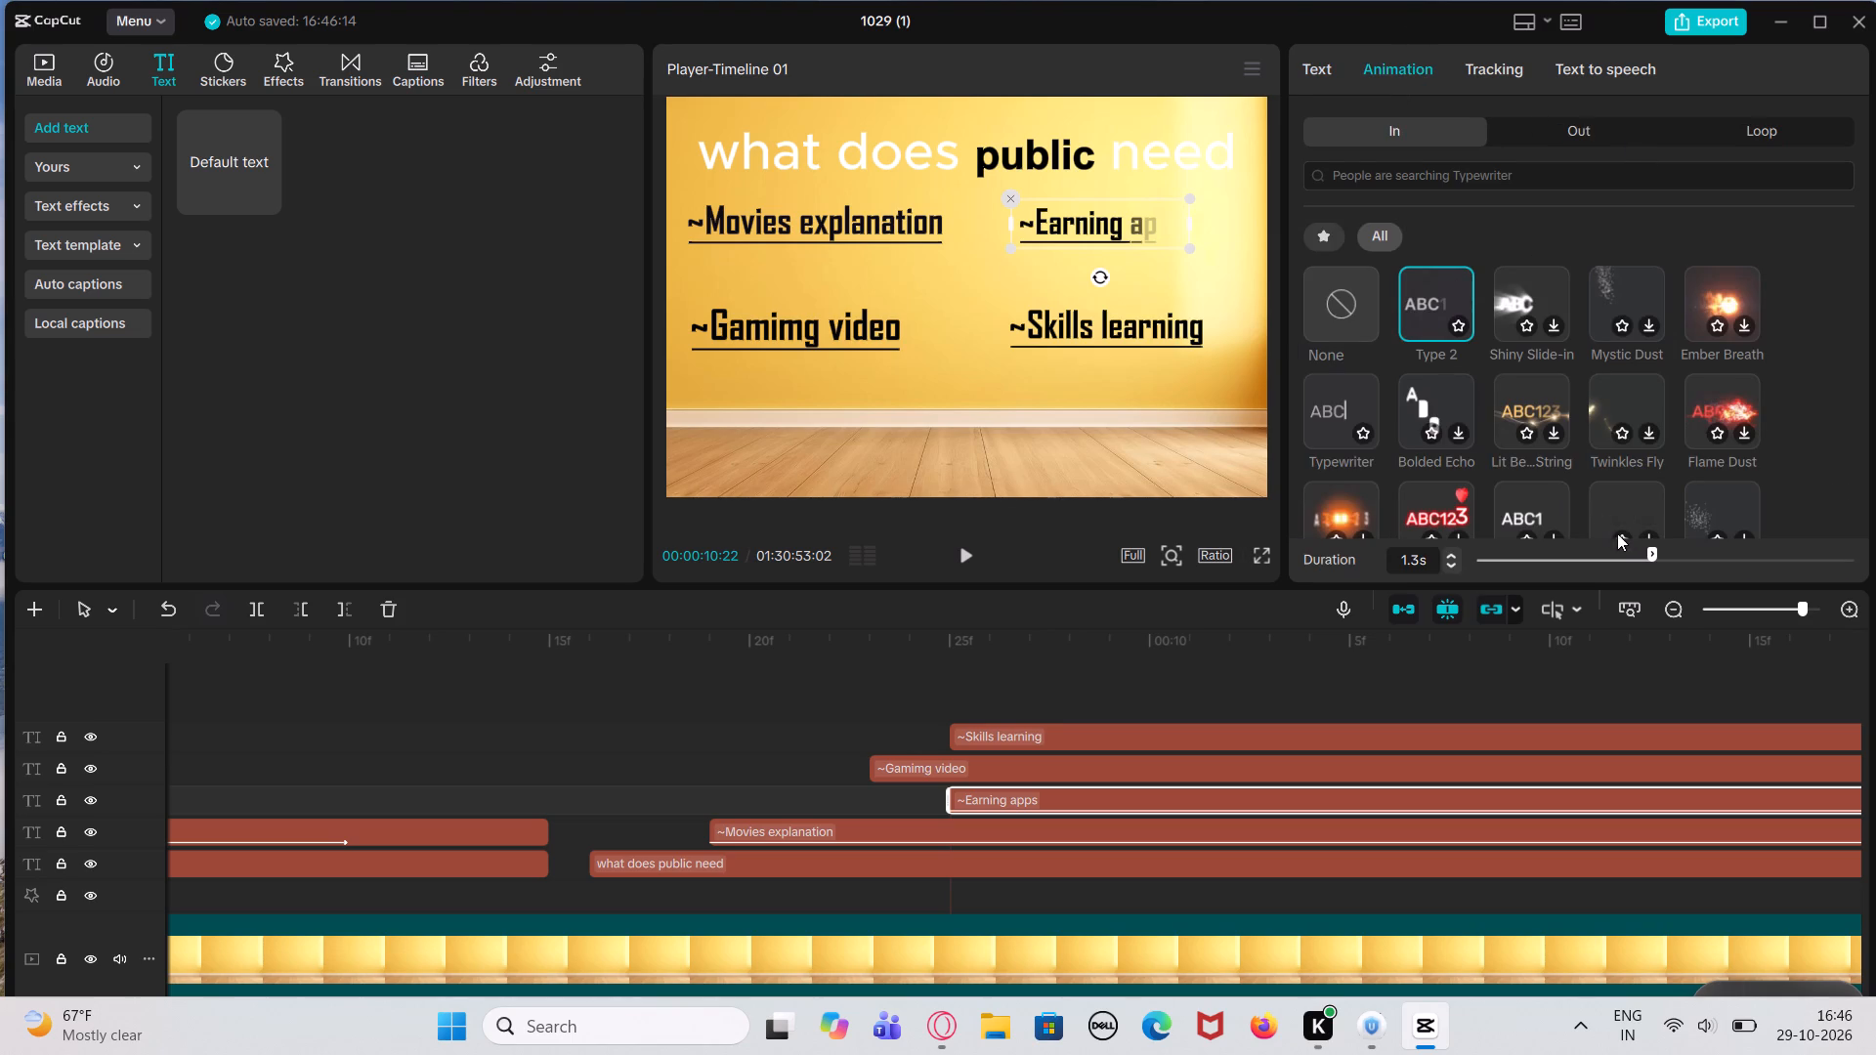
left_click(1606, 560)
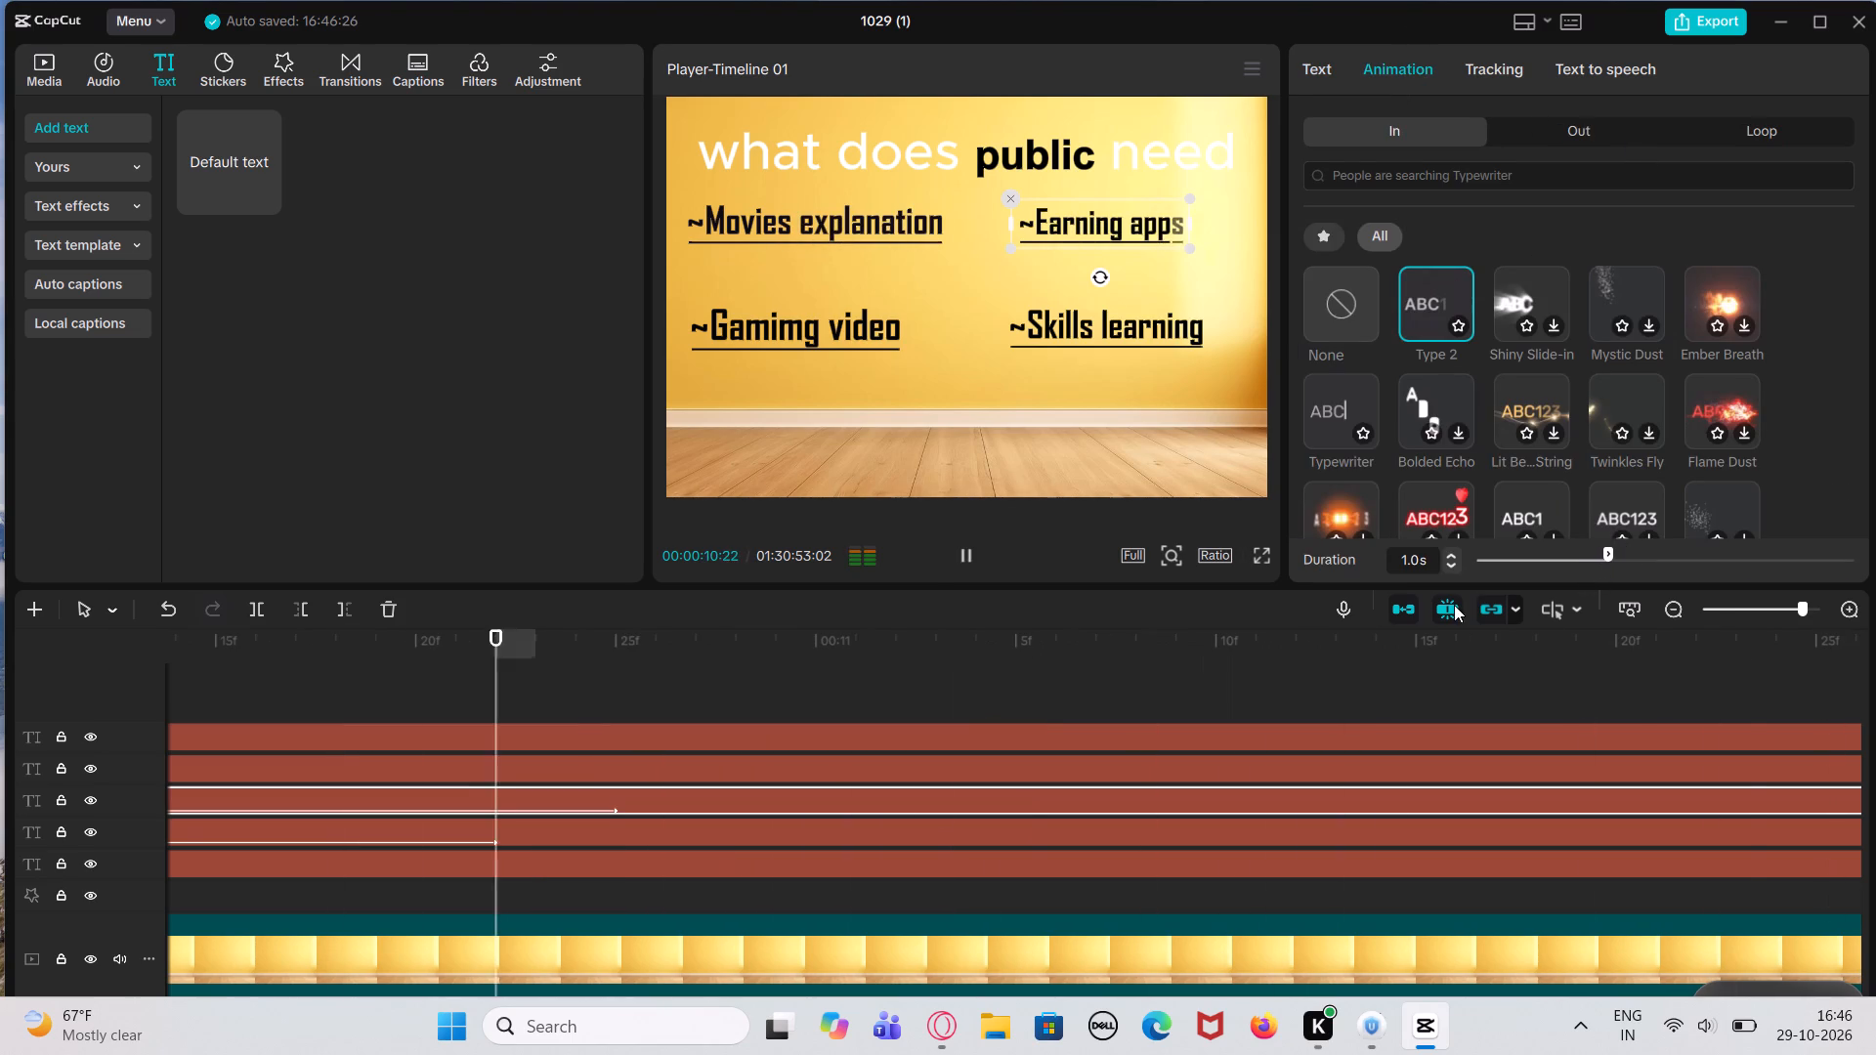
Trim the start of the "~Gamimg video" clip to about 00:00:10:03.
scroll(408, 818, "right", 1)
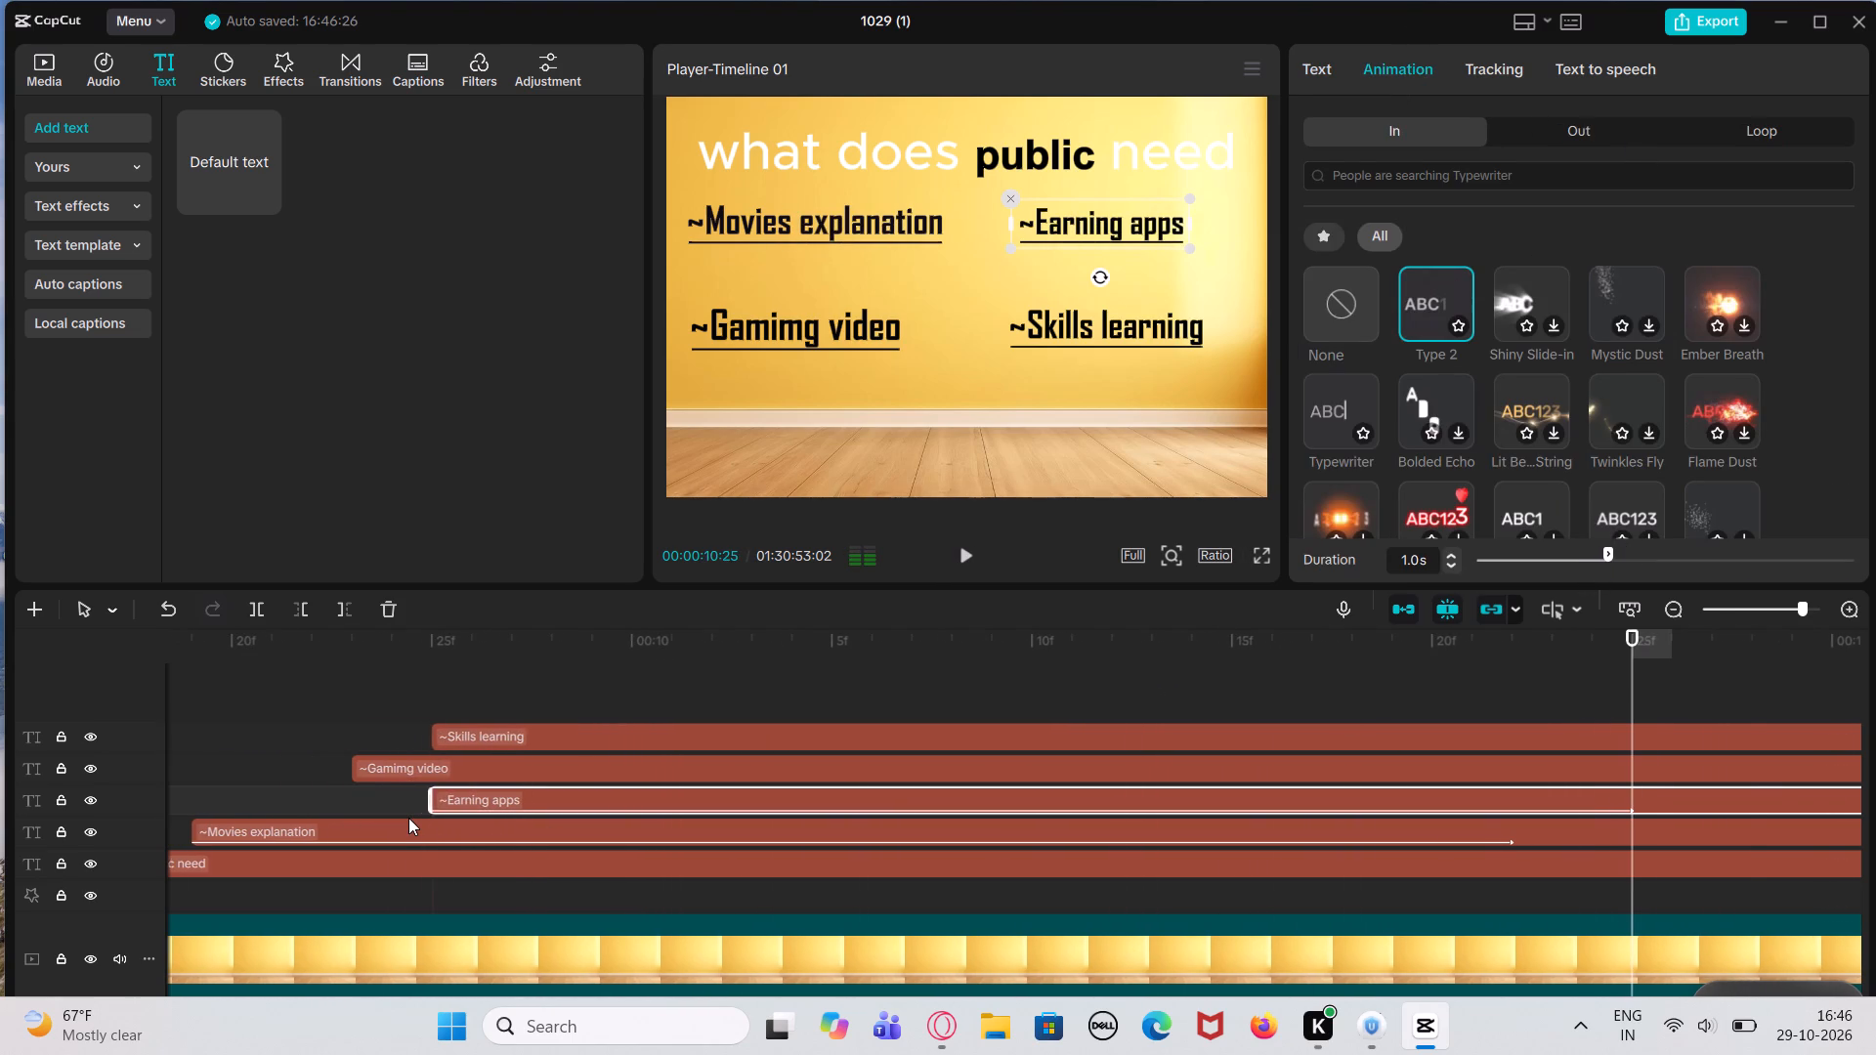
scroll(408, 818, "right", 1)
left_click(381, 760)
left_click_drag(357, 770, 423, 770)
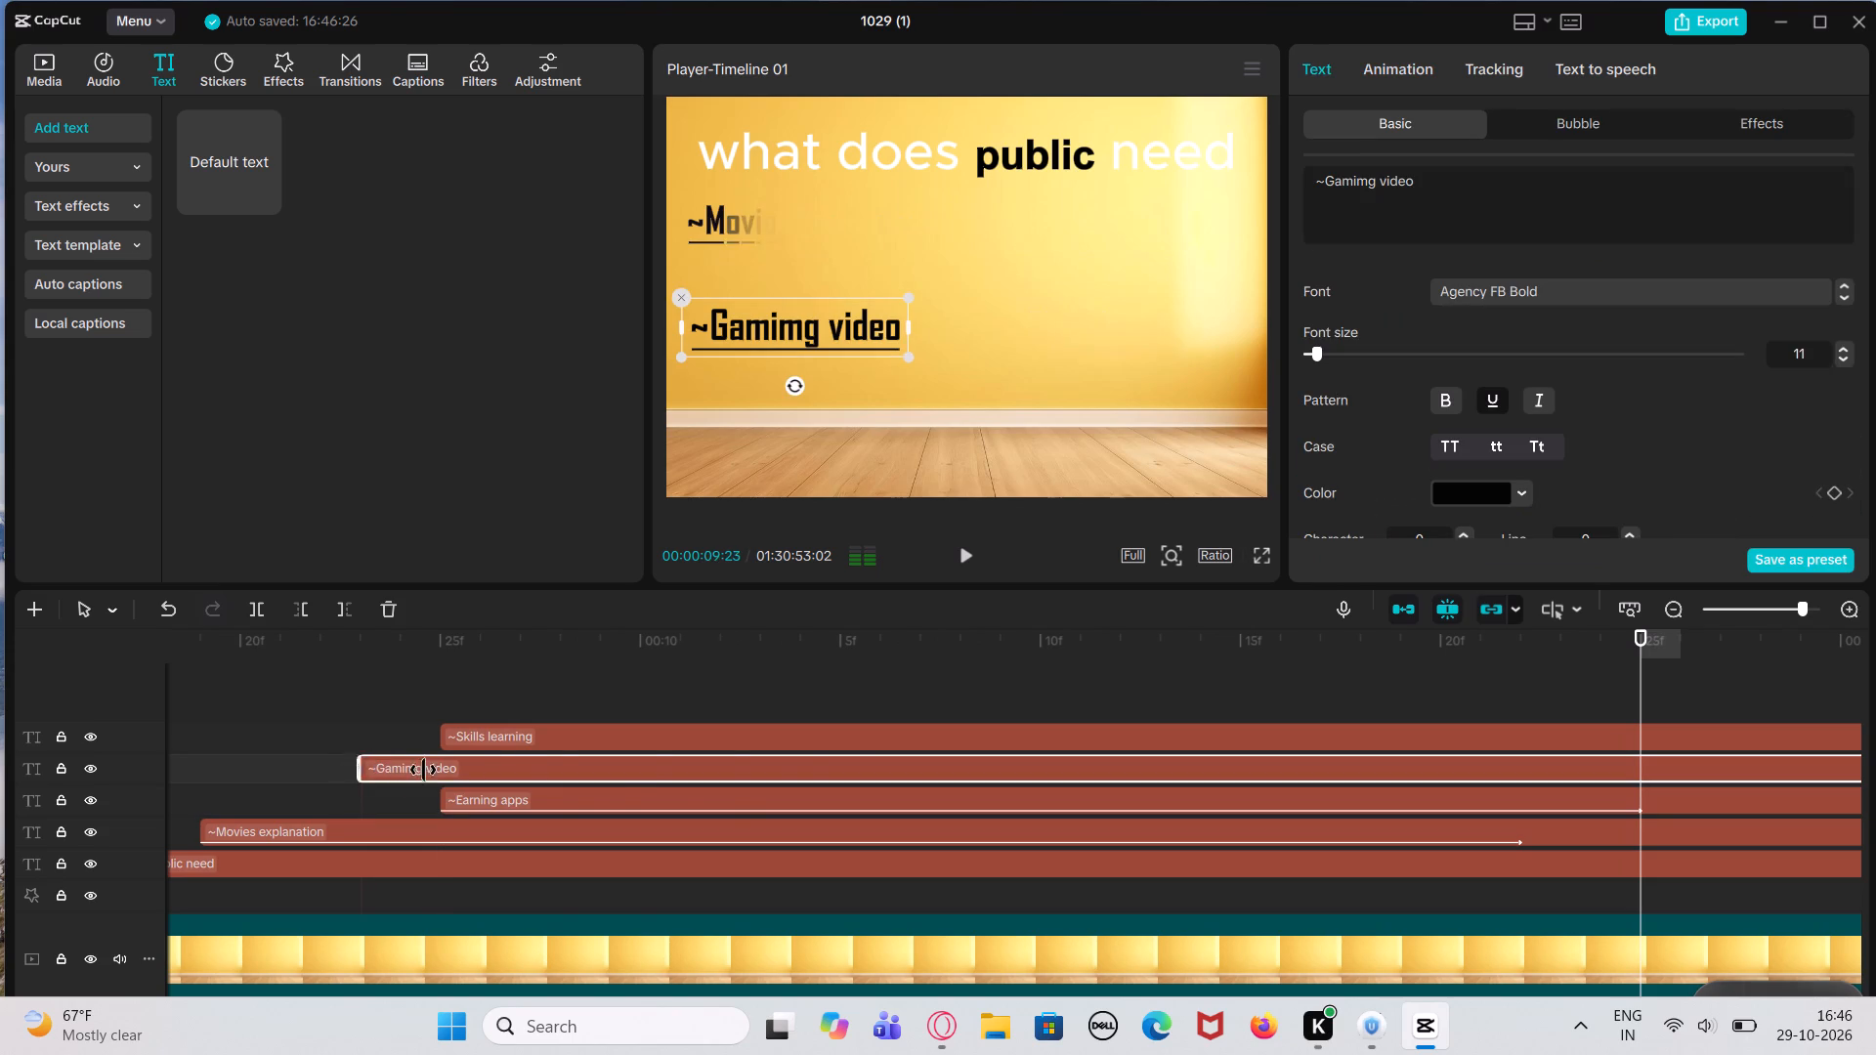
left_click_drag(423, 770, 741, 804)
Trim the start of the "~Skills learning" clip to about 00:00:10:14.
left_click(568, 749)
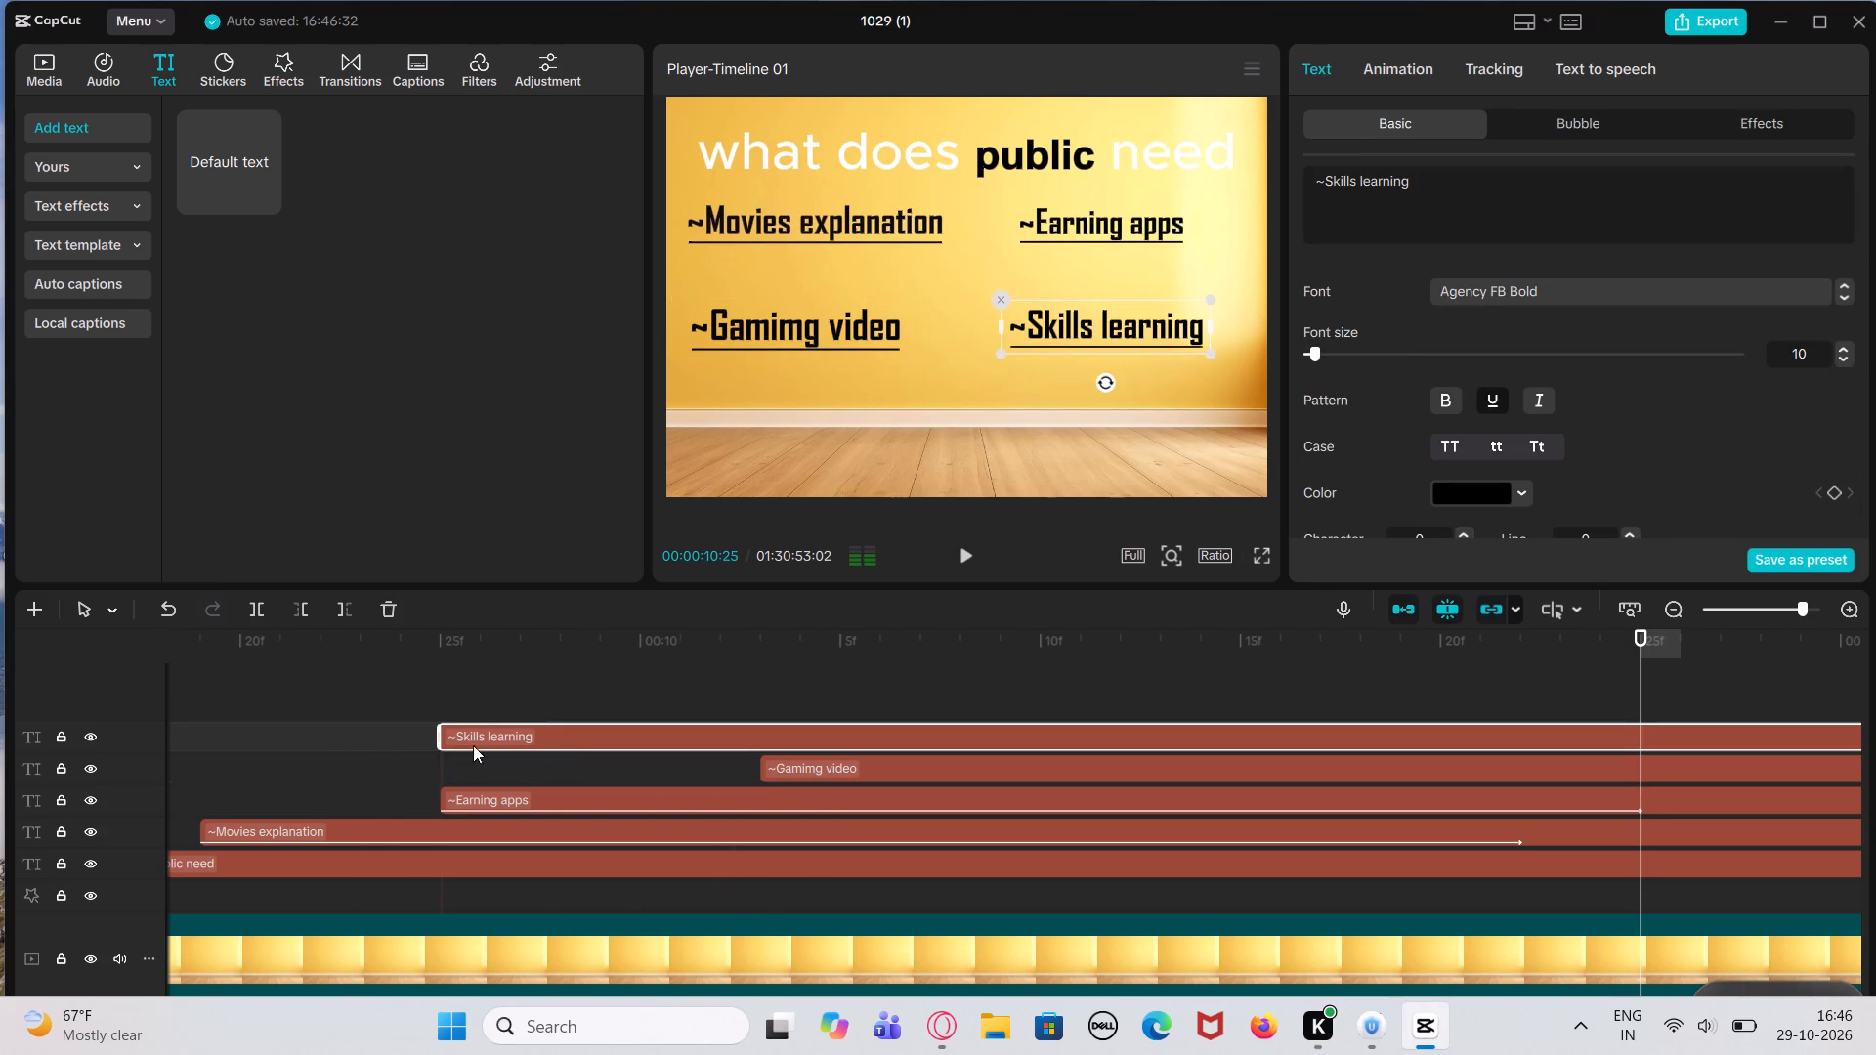
left_click_drag(439, 738, 1202, 732)
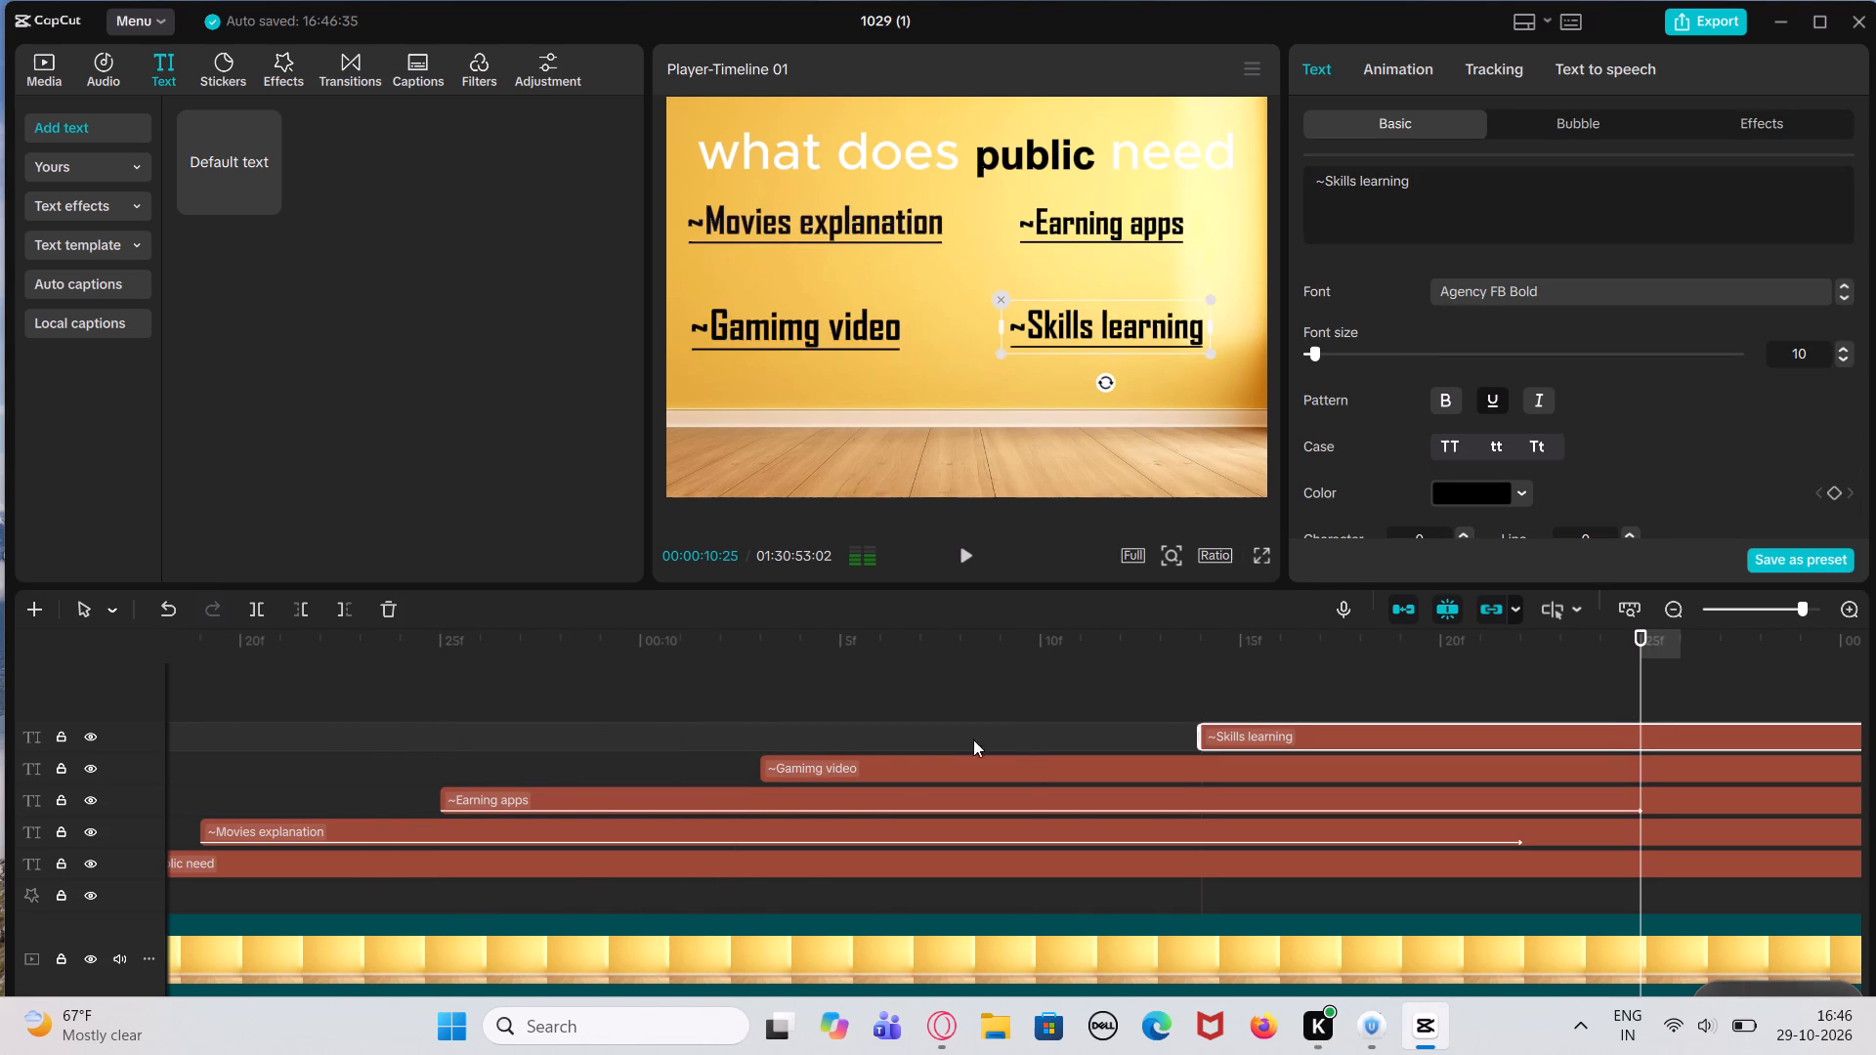
Mark the Type 2 entrance animation as a favourite and apply it to the "~Gamimg video" text with a duration of 0.6 s.
left_click(903, 768)
left_click(1386, 63)
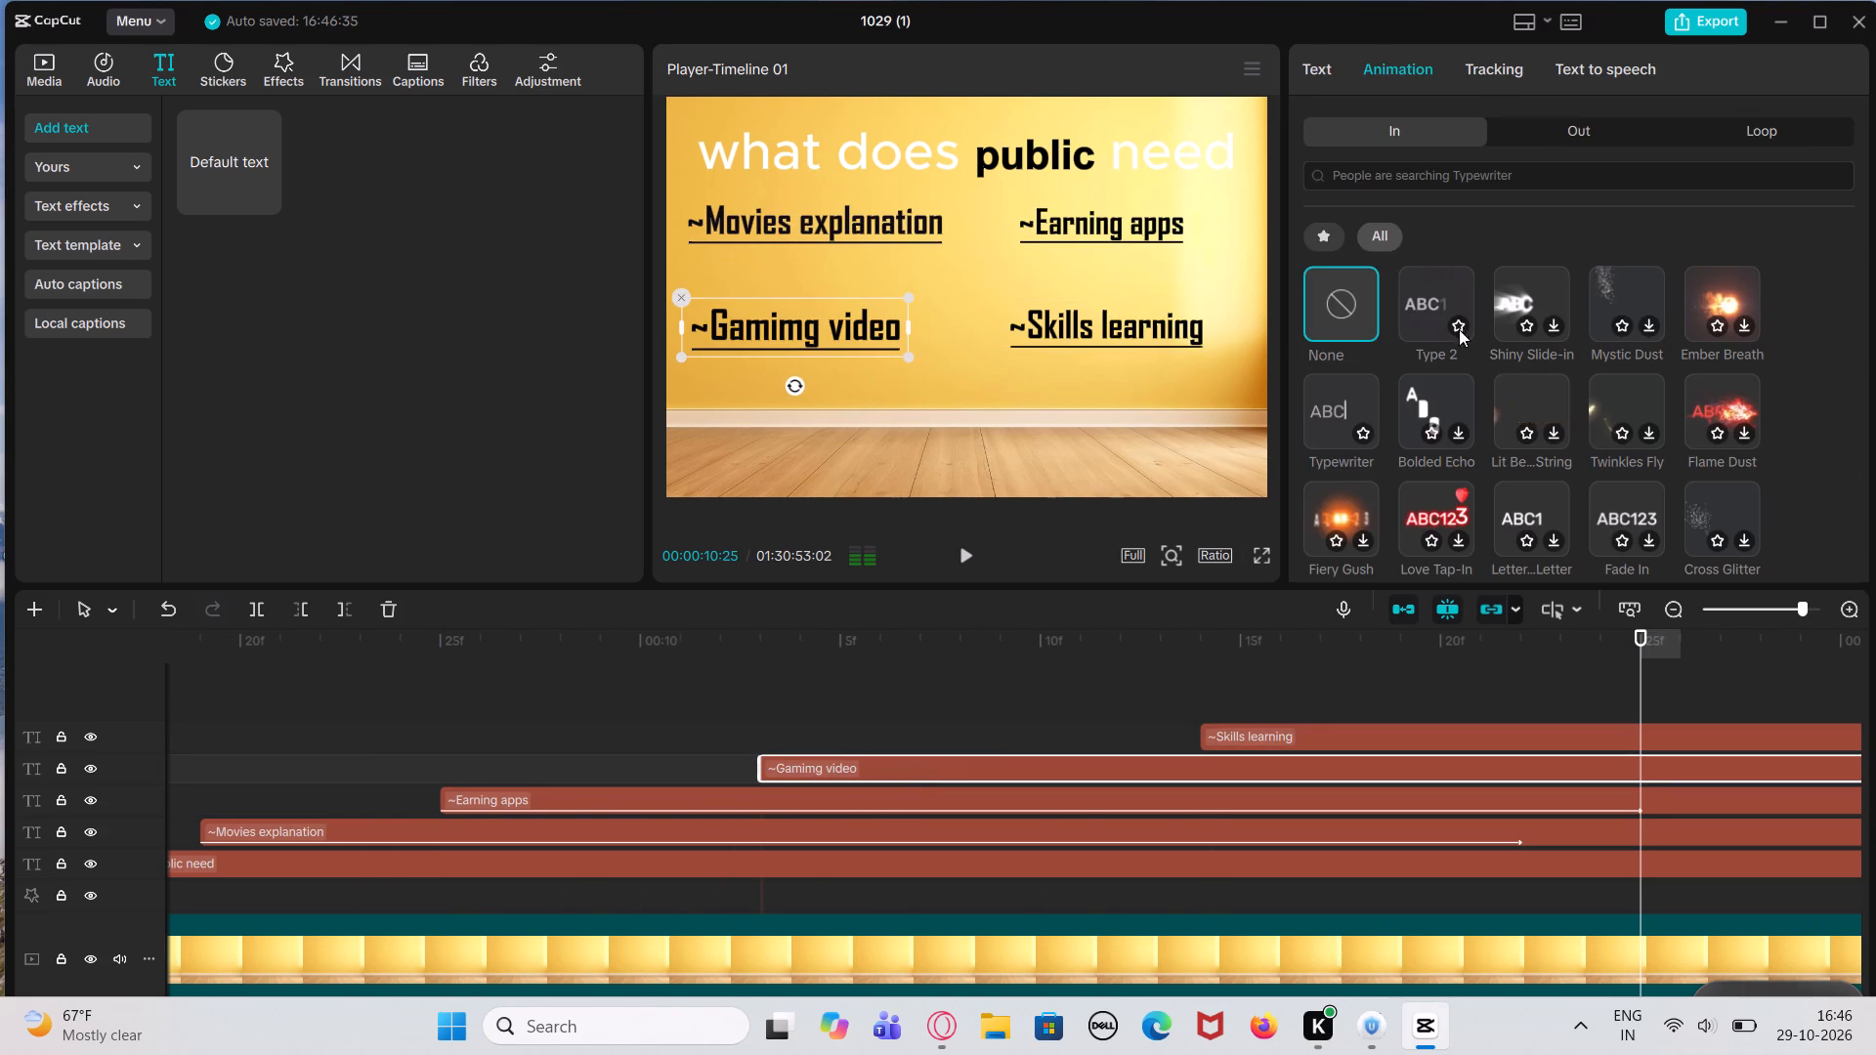
left_click(1453, 325)
left_click(1424, 293)
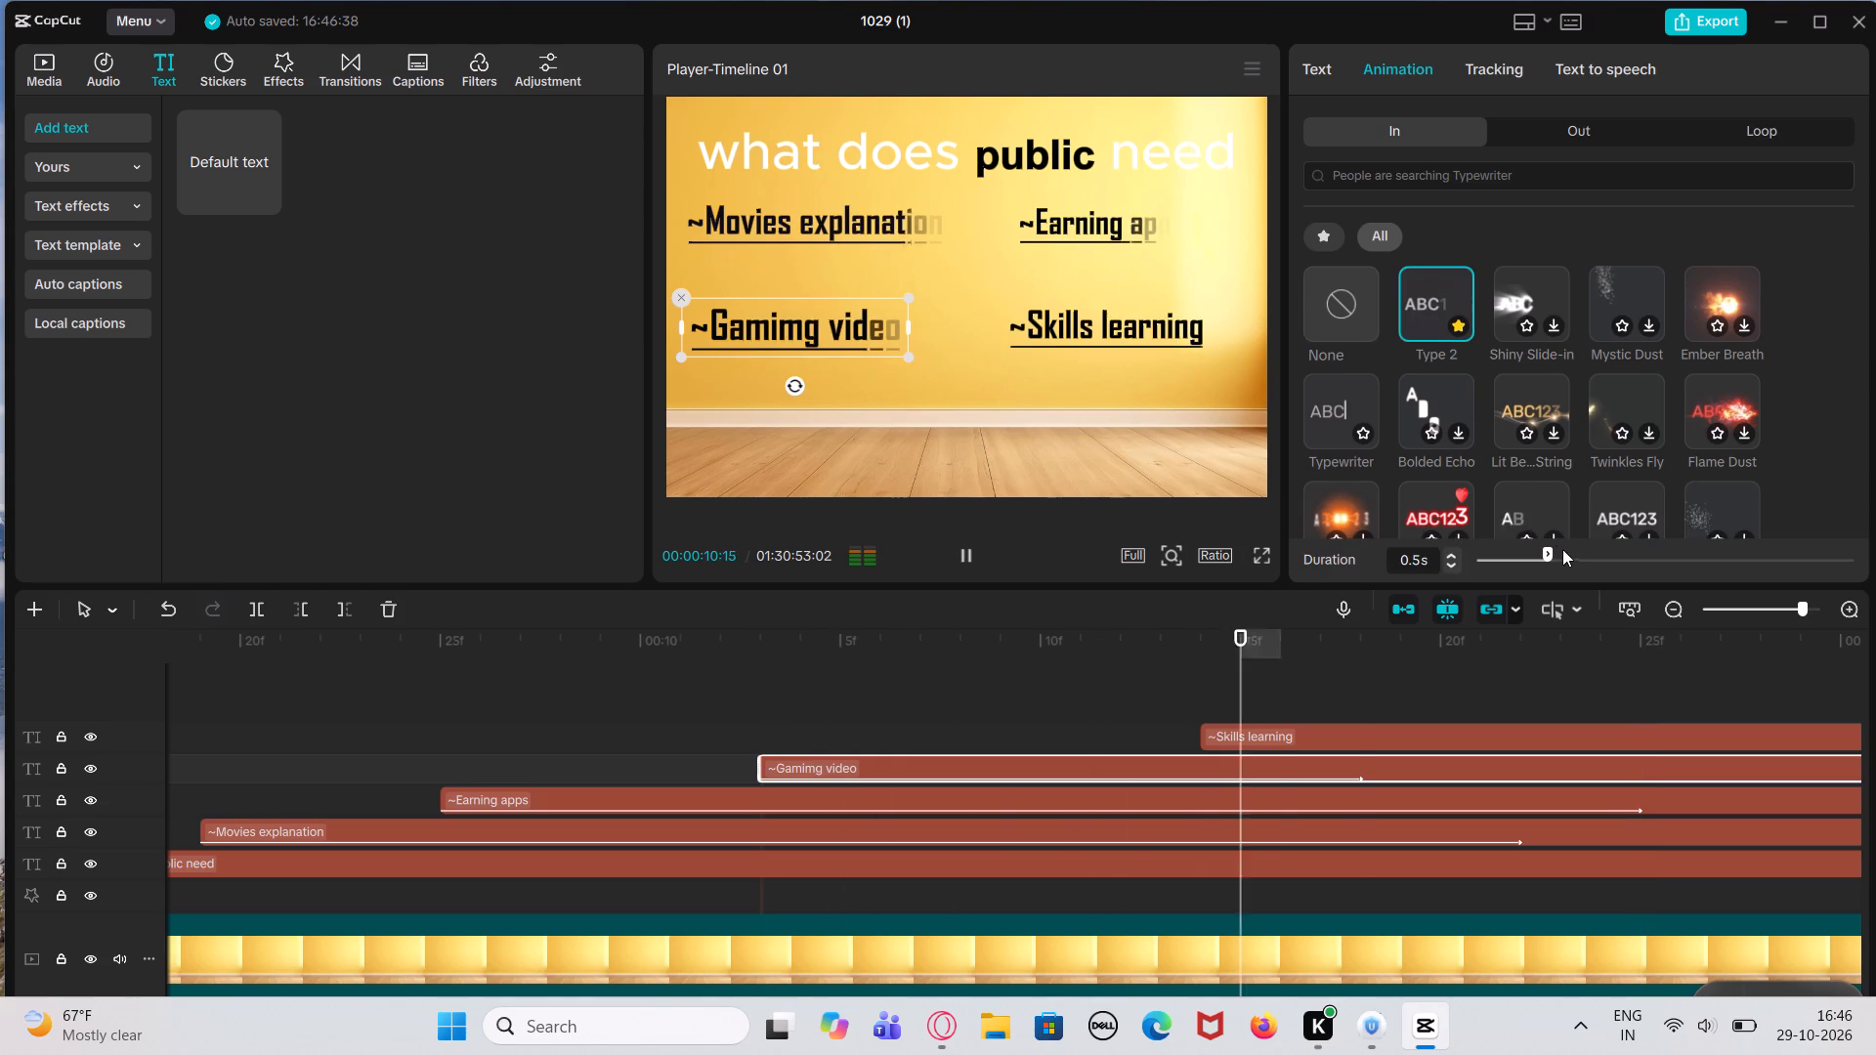
left_click(1564, 550)
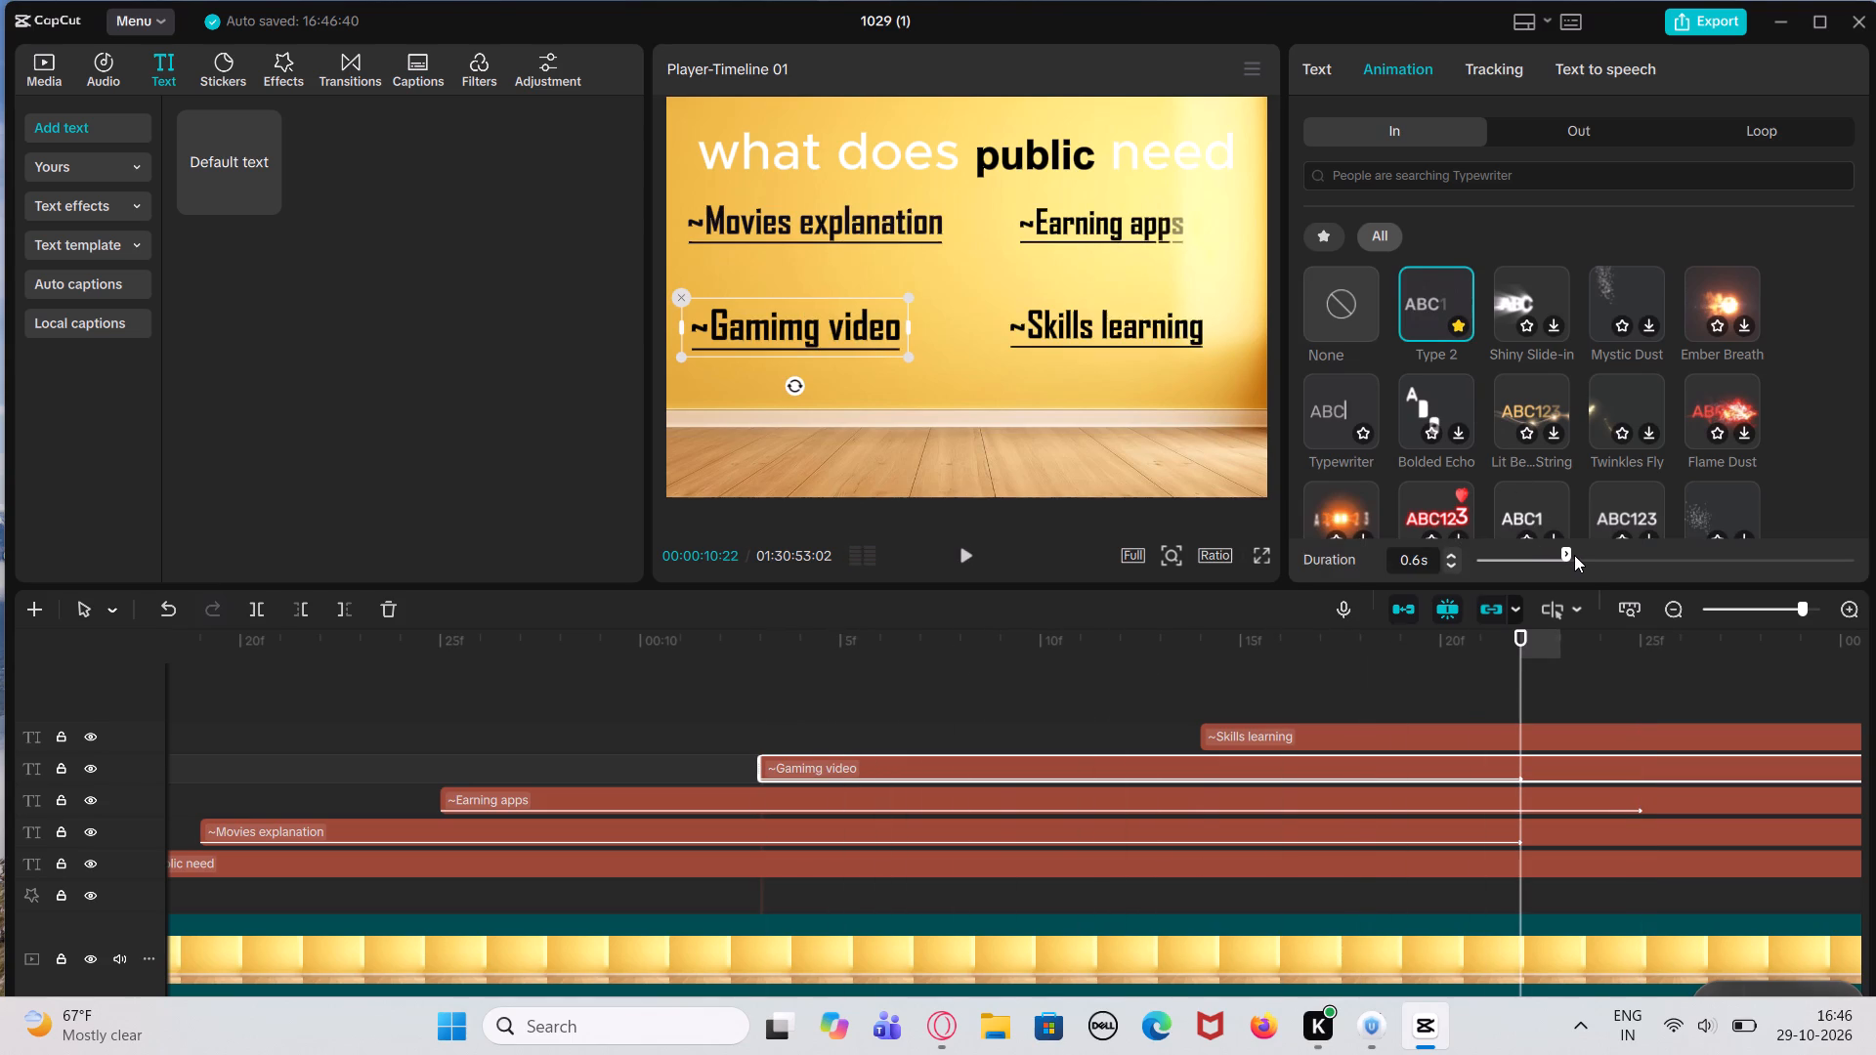
Apply the Type 2 entrance animation to the "~Skills learning" text with a duration of 1.1 s.
left_click(1402, 714)
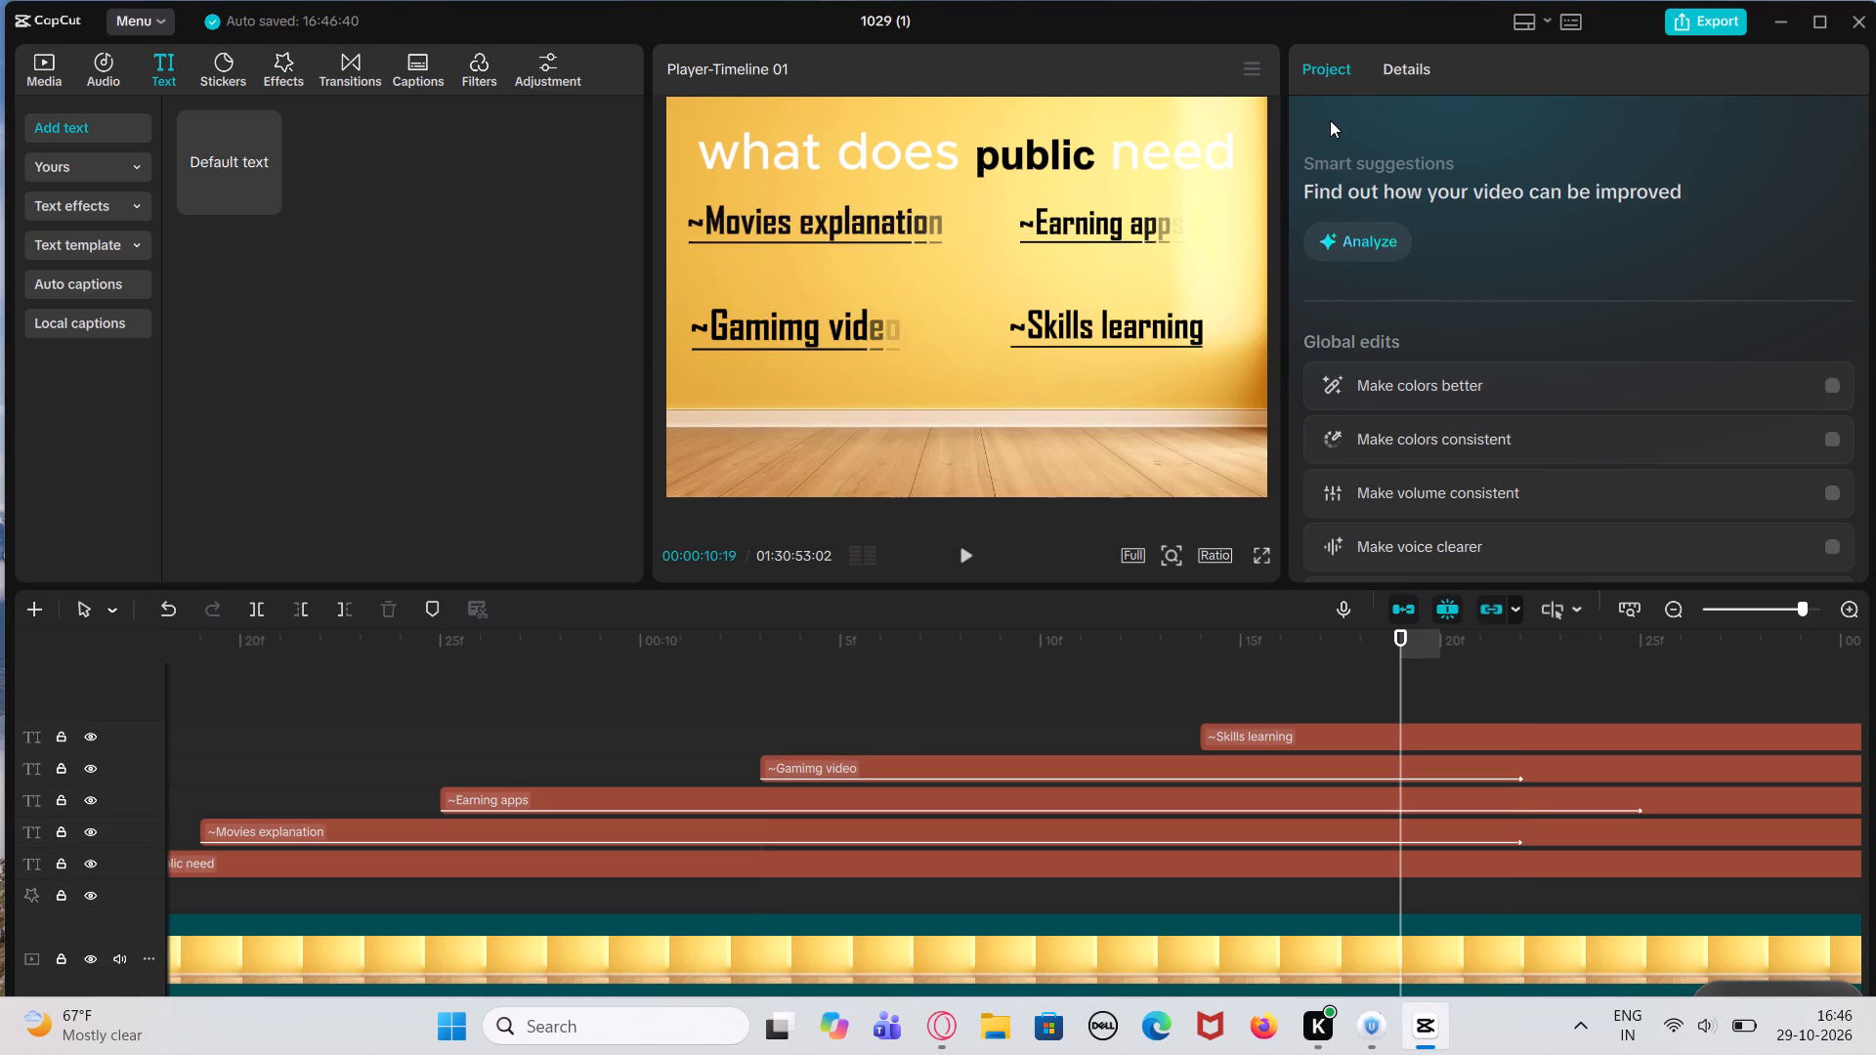
left_click(1280, 721)
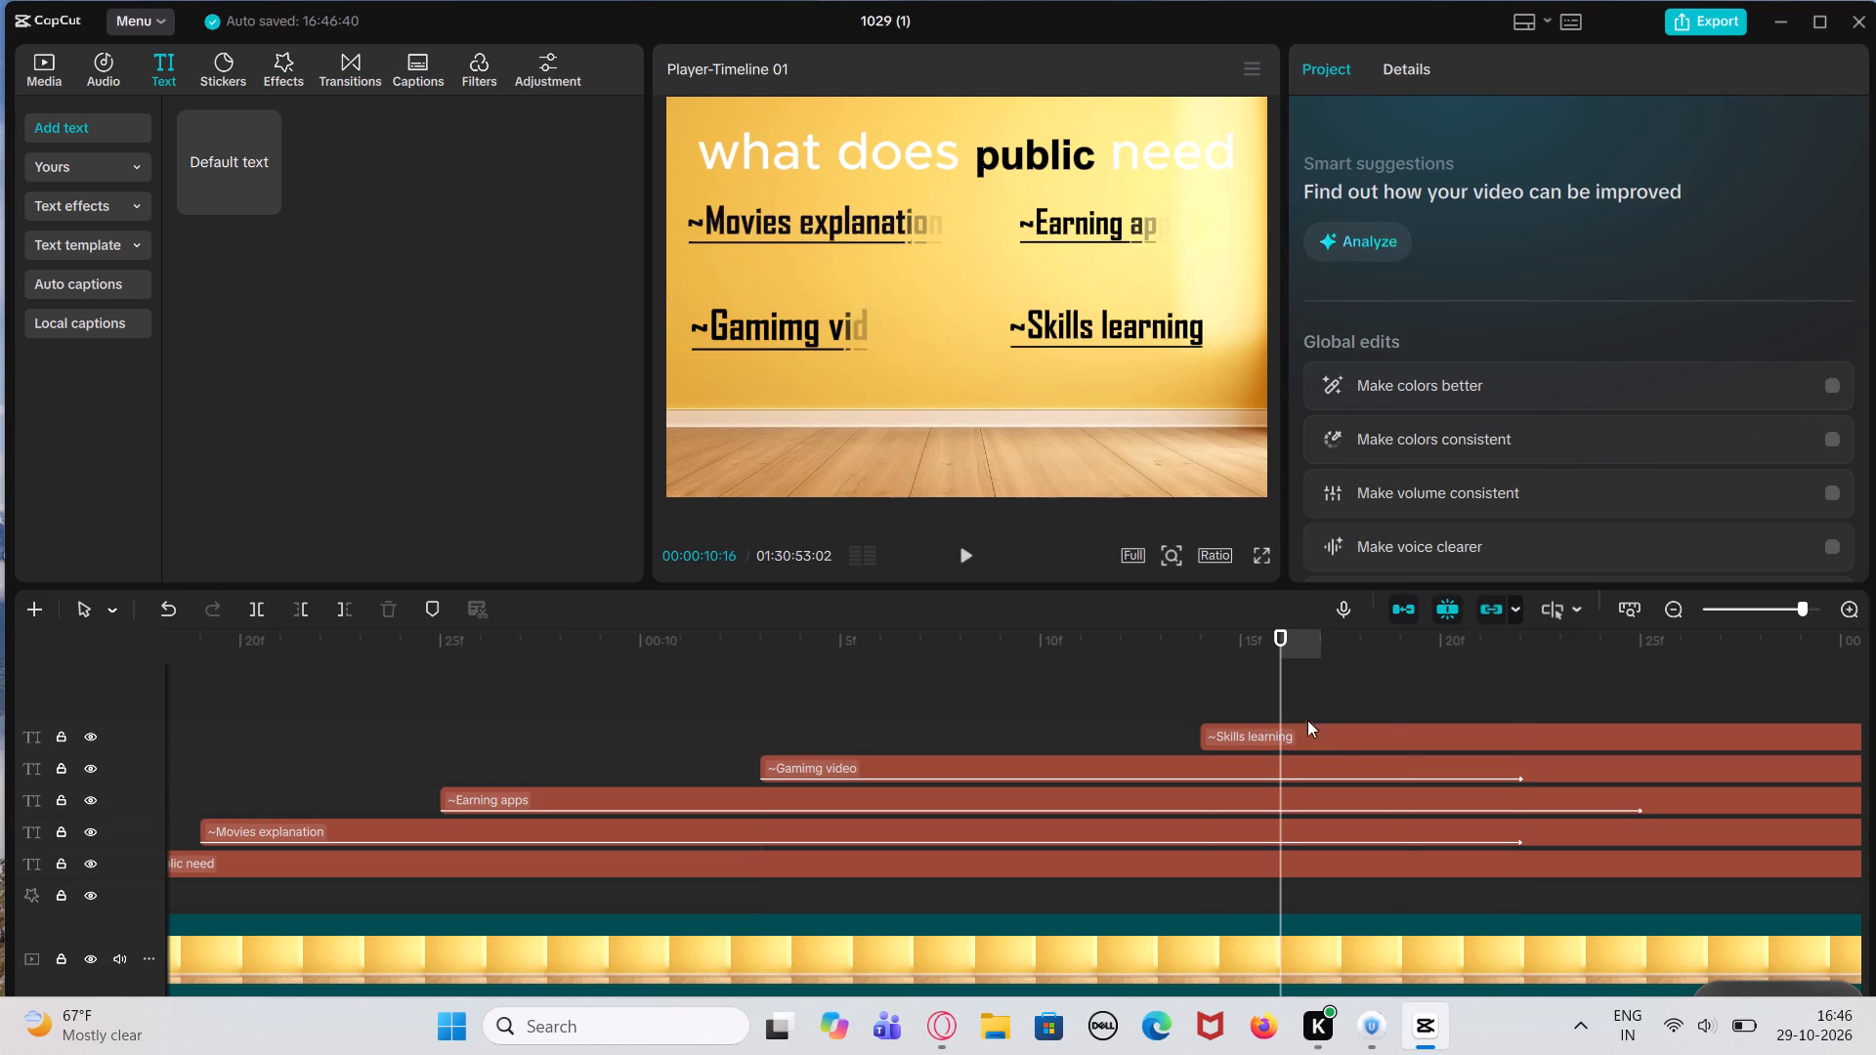
left_click(1338, 736)
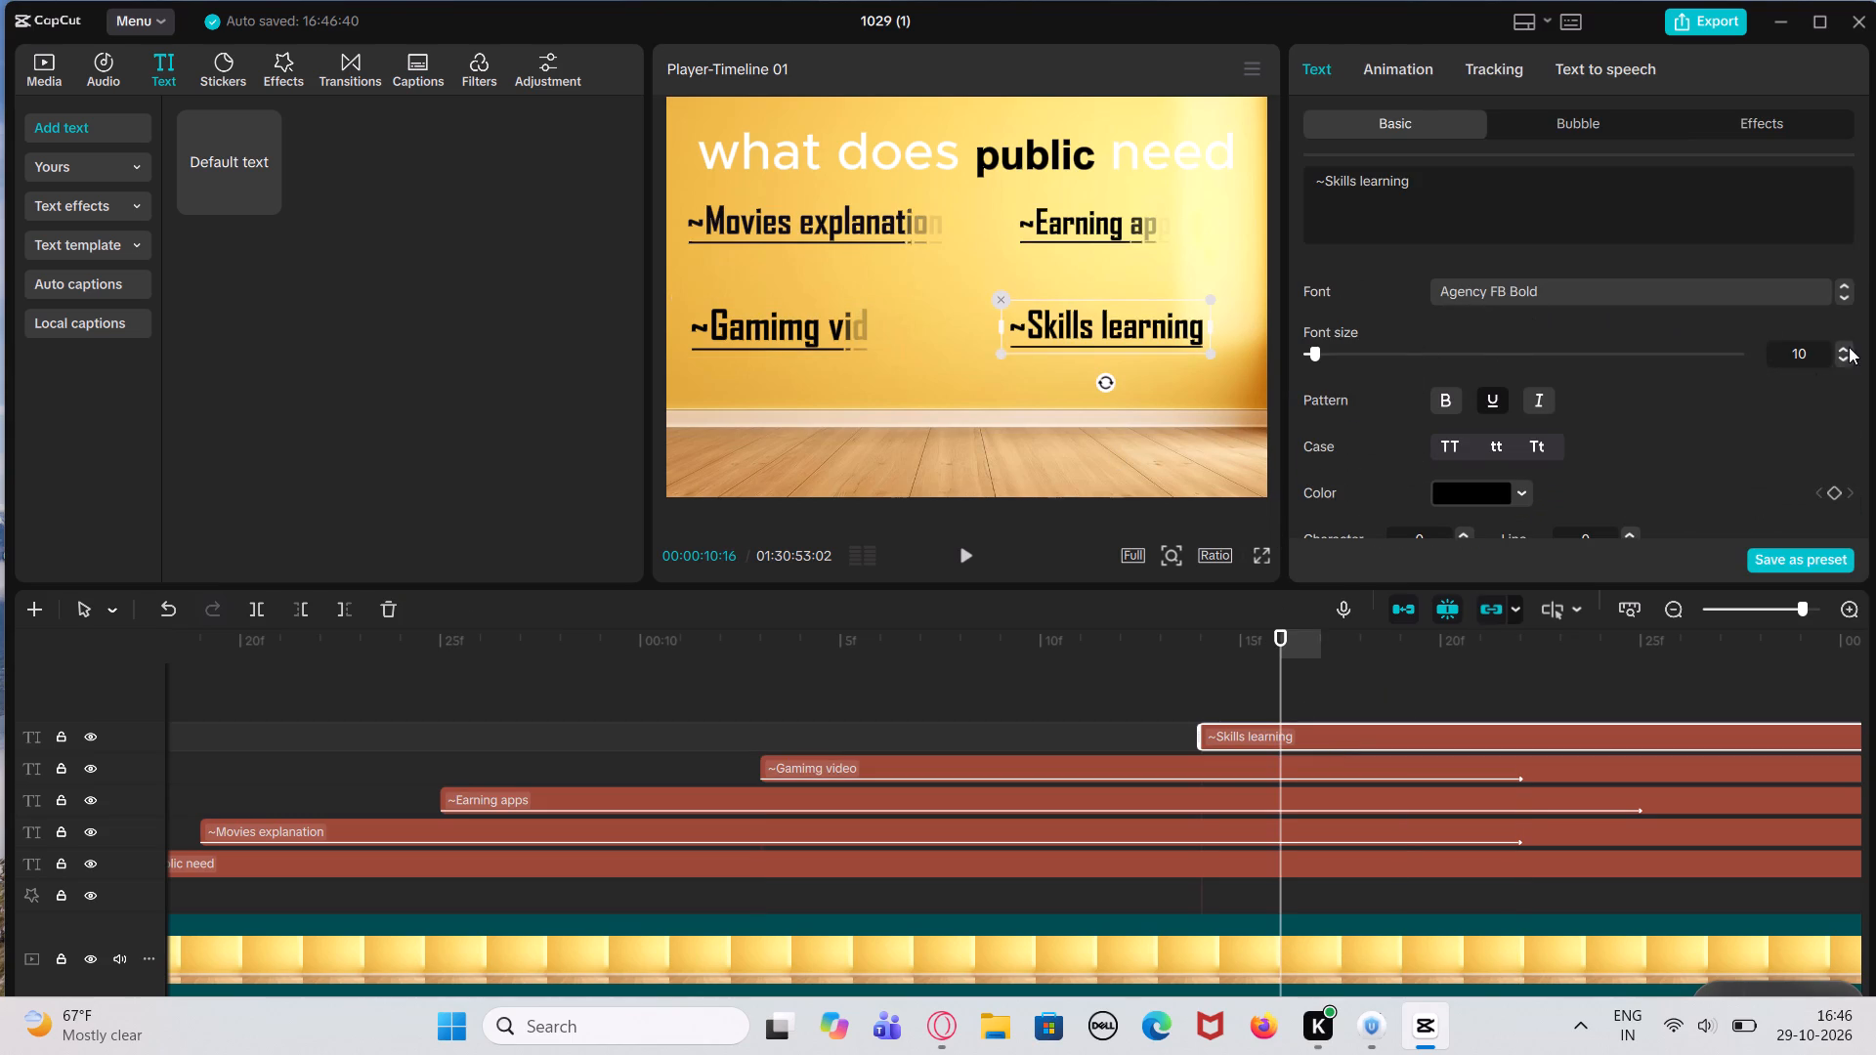
left_click(1396, 64)
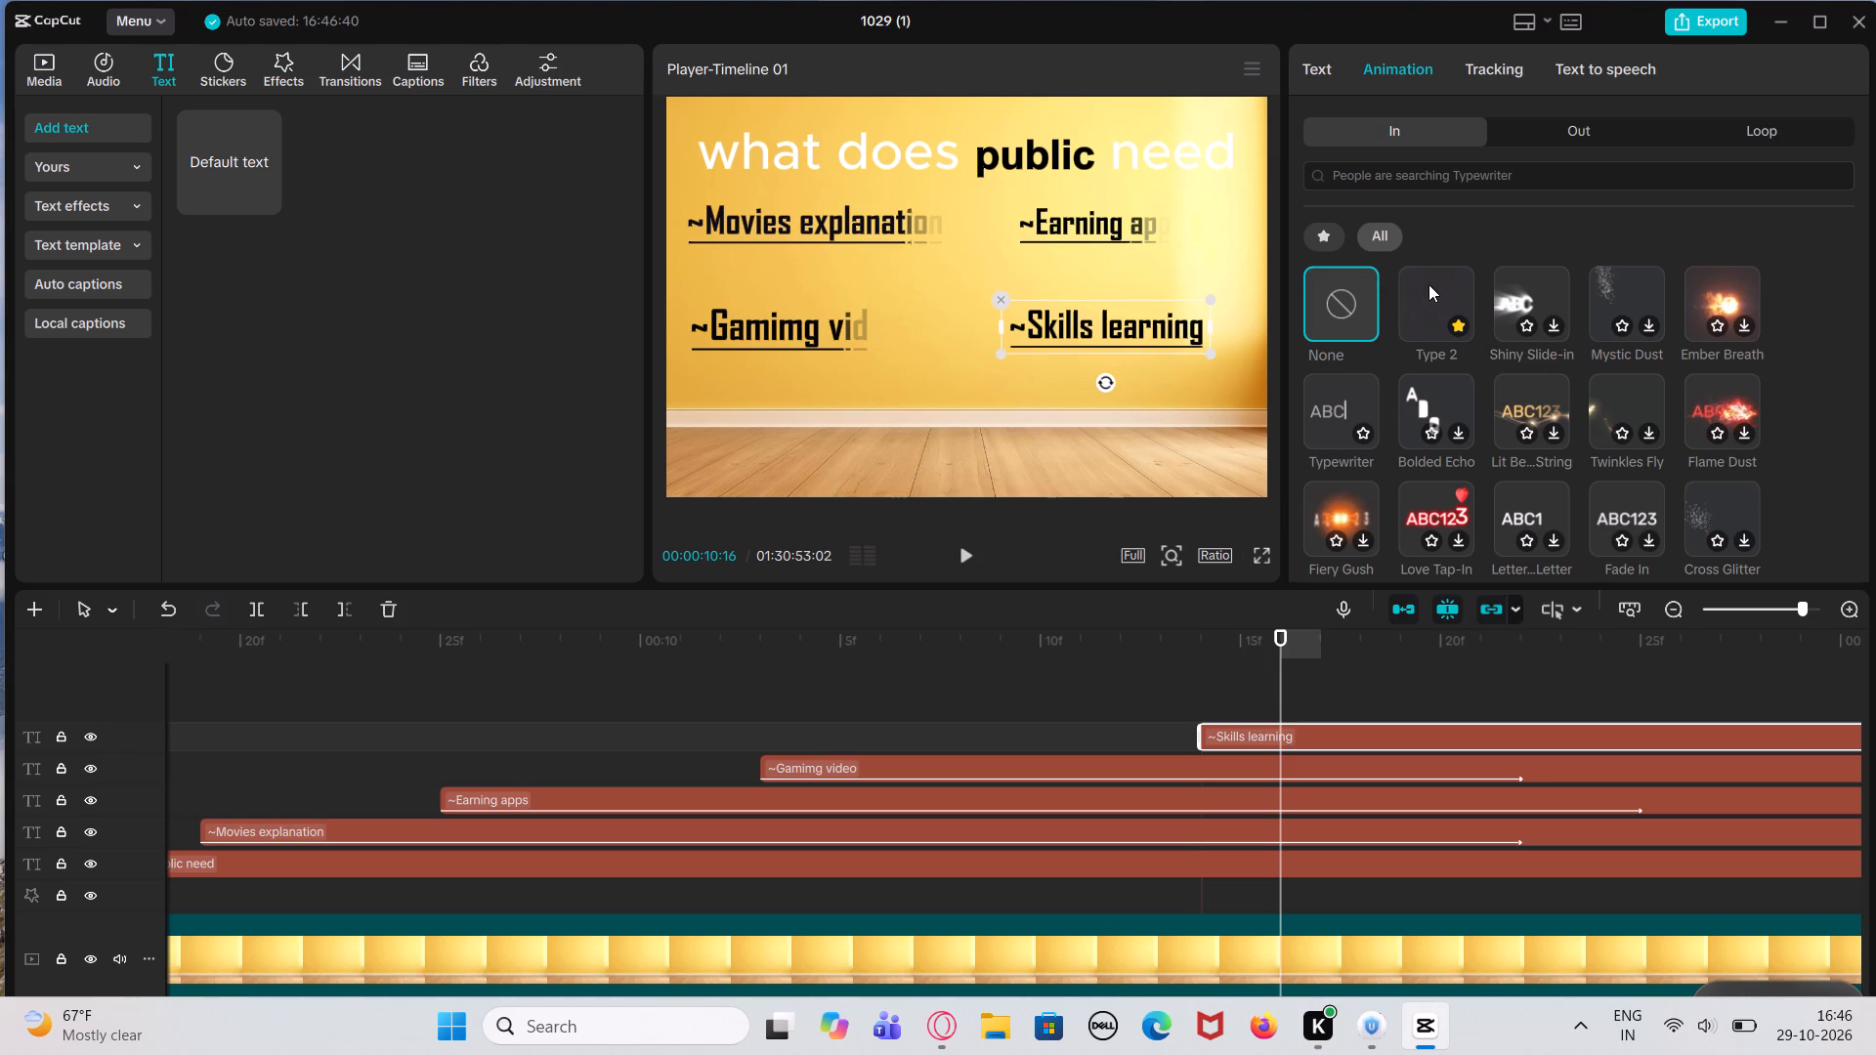
left_click(1429, 285)
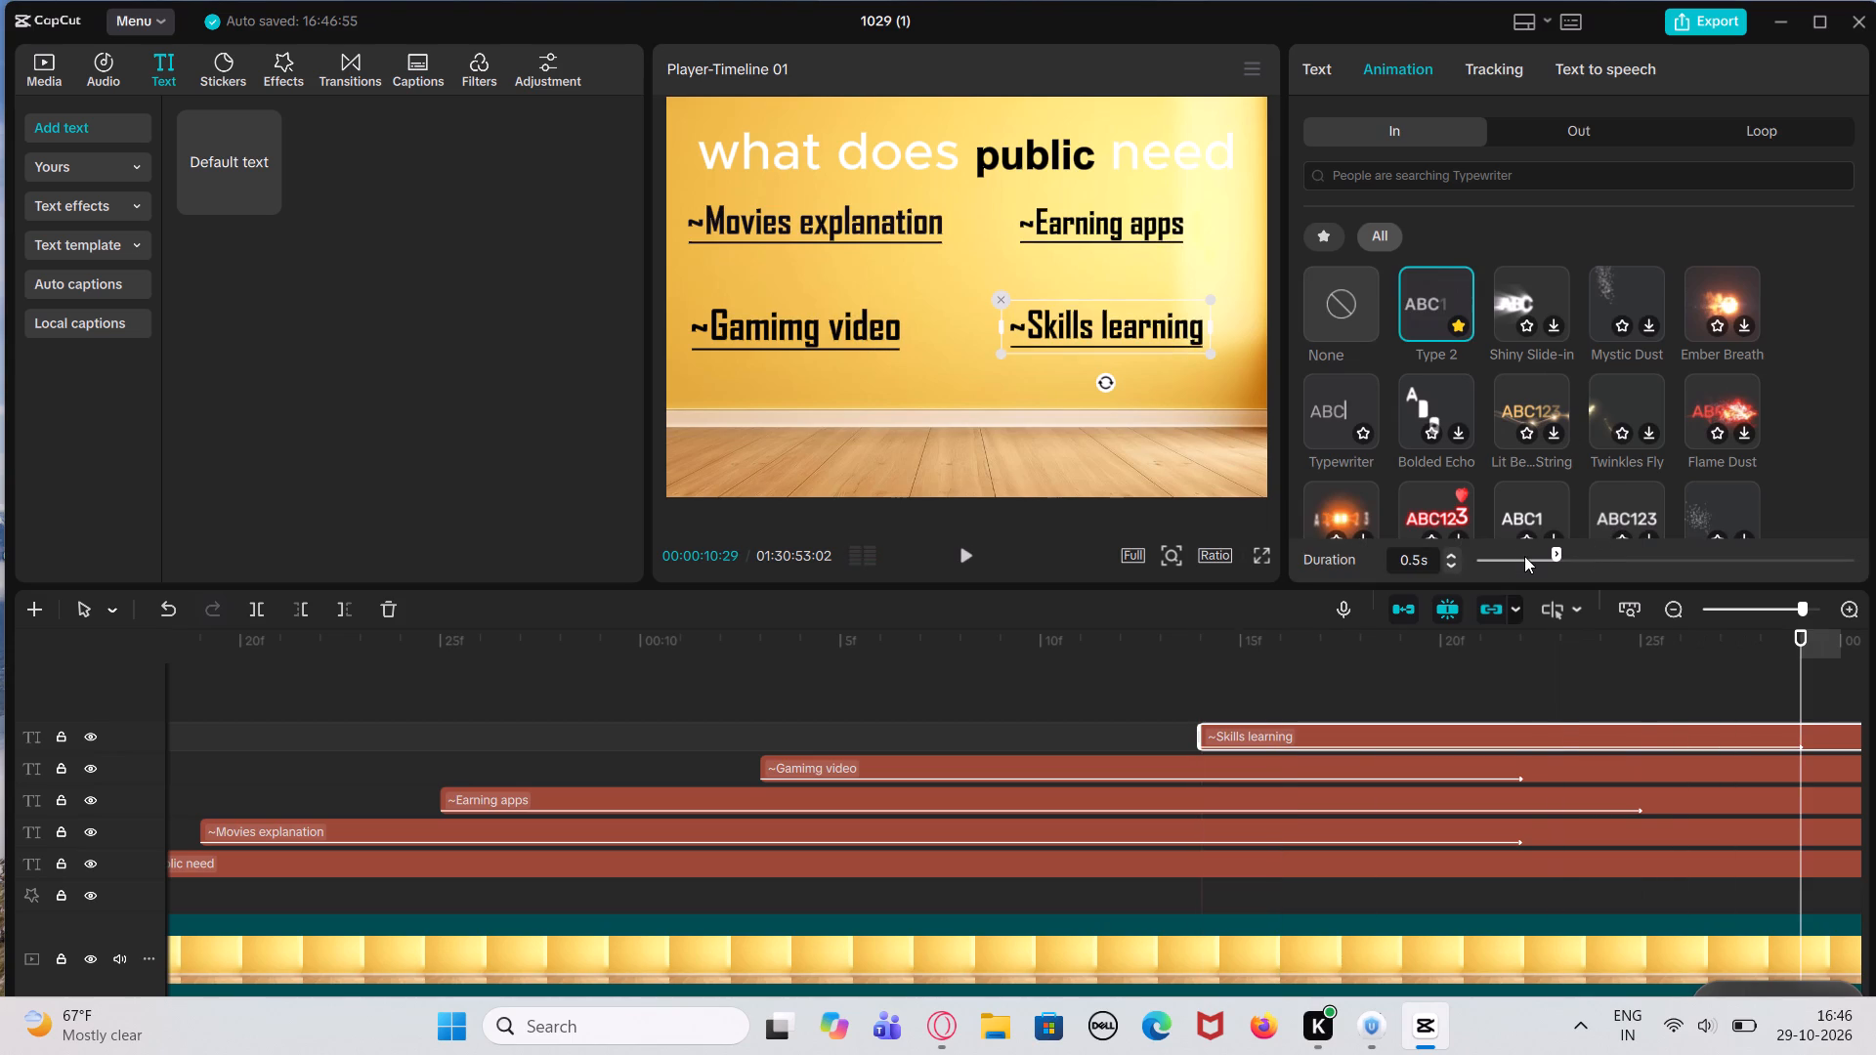
left_click(1524, 556)
left_click(1578, 561)
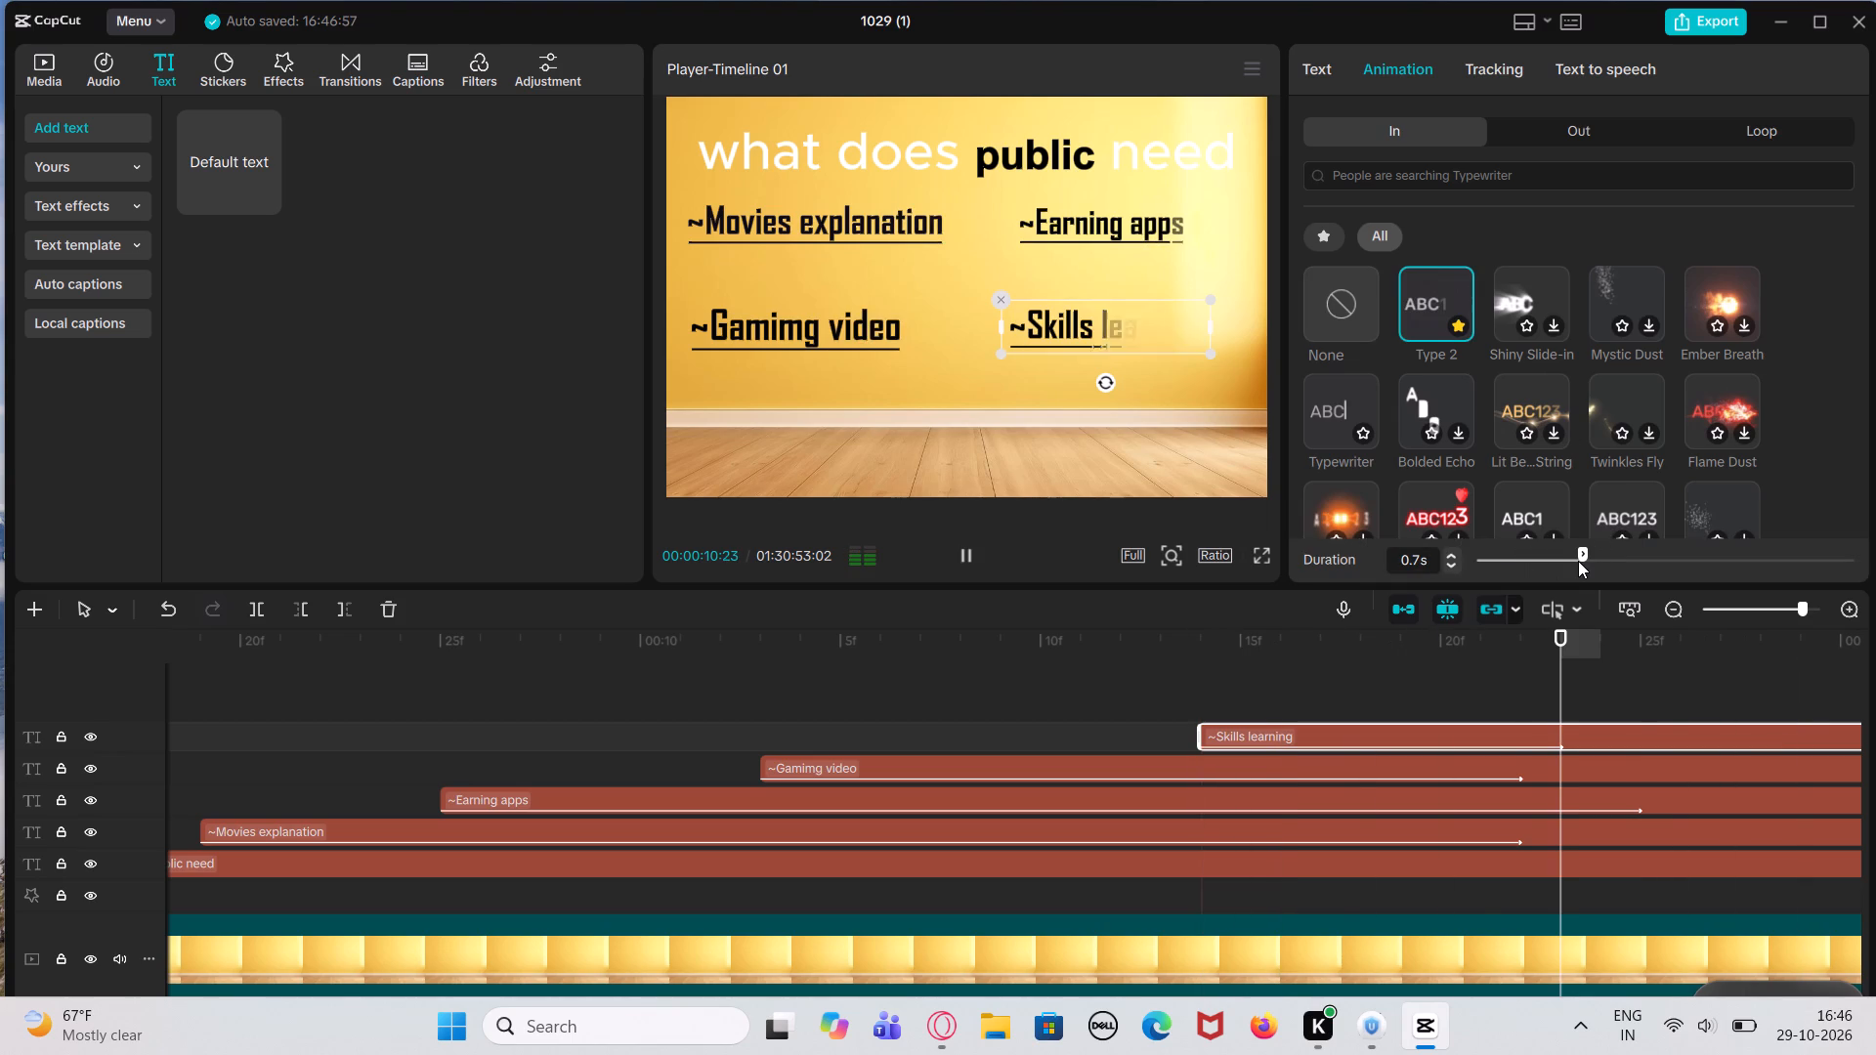
left_click(1643, 566)
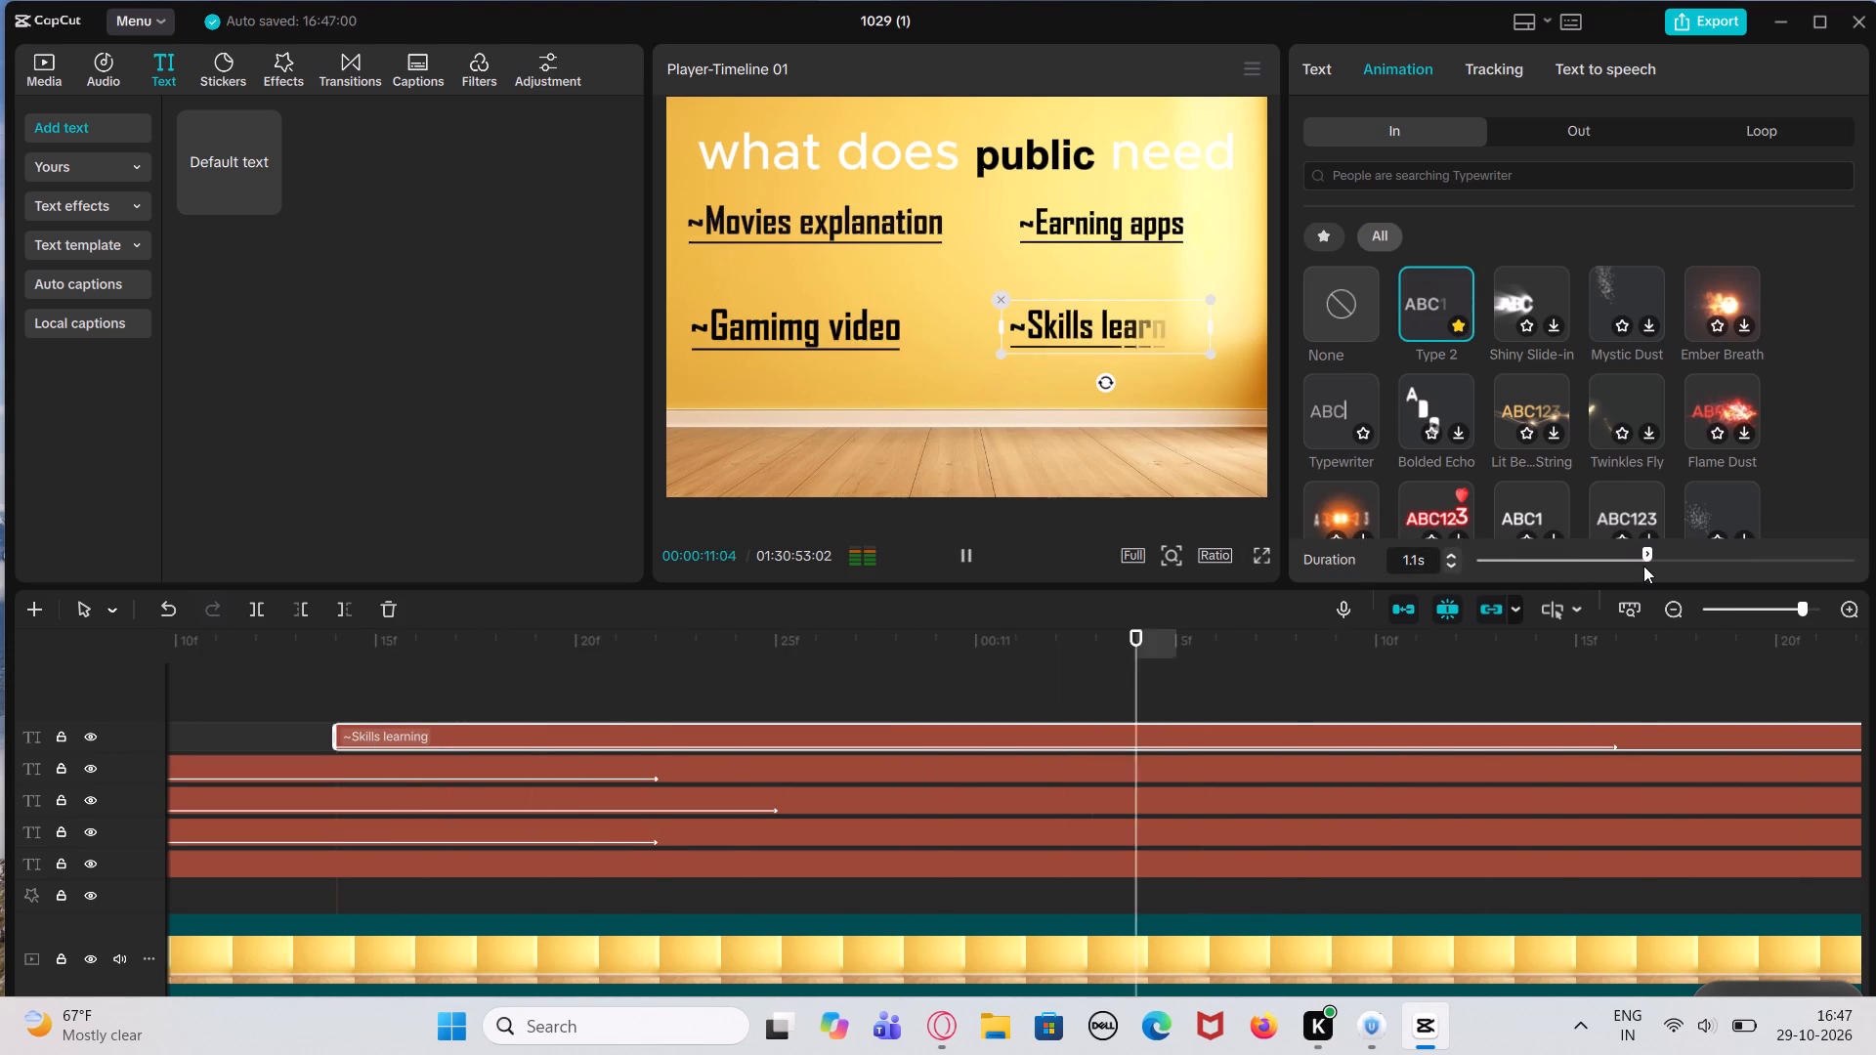
Split the yellow-room background clip at 00:00:12:03, shortly before the list texts end.
scroll(0, 671, "right", 7)
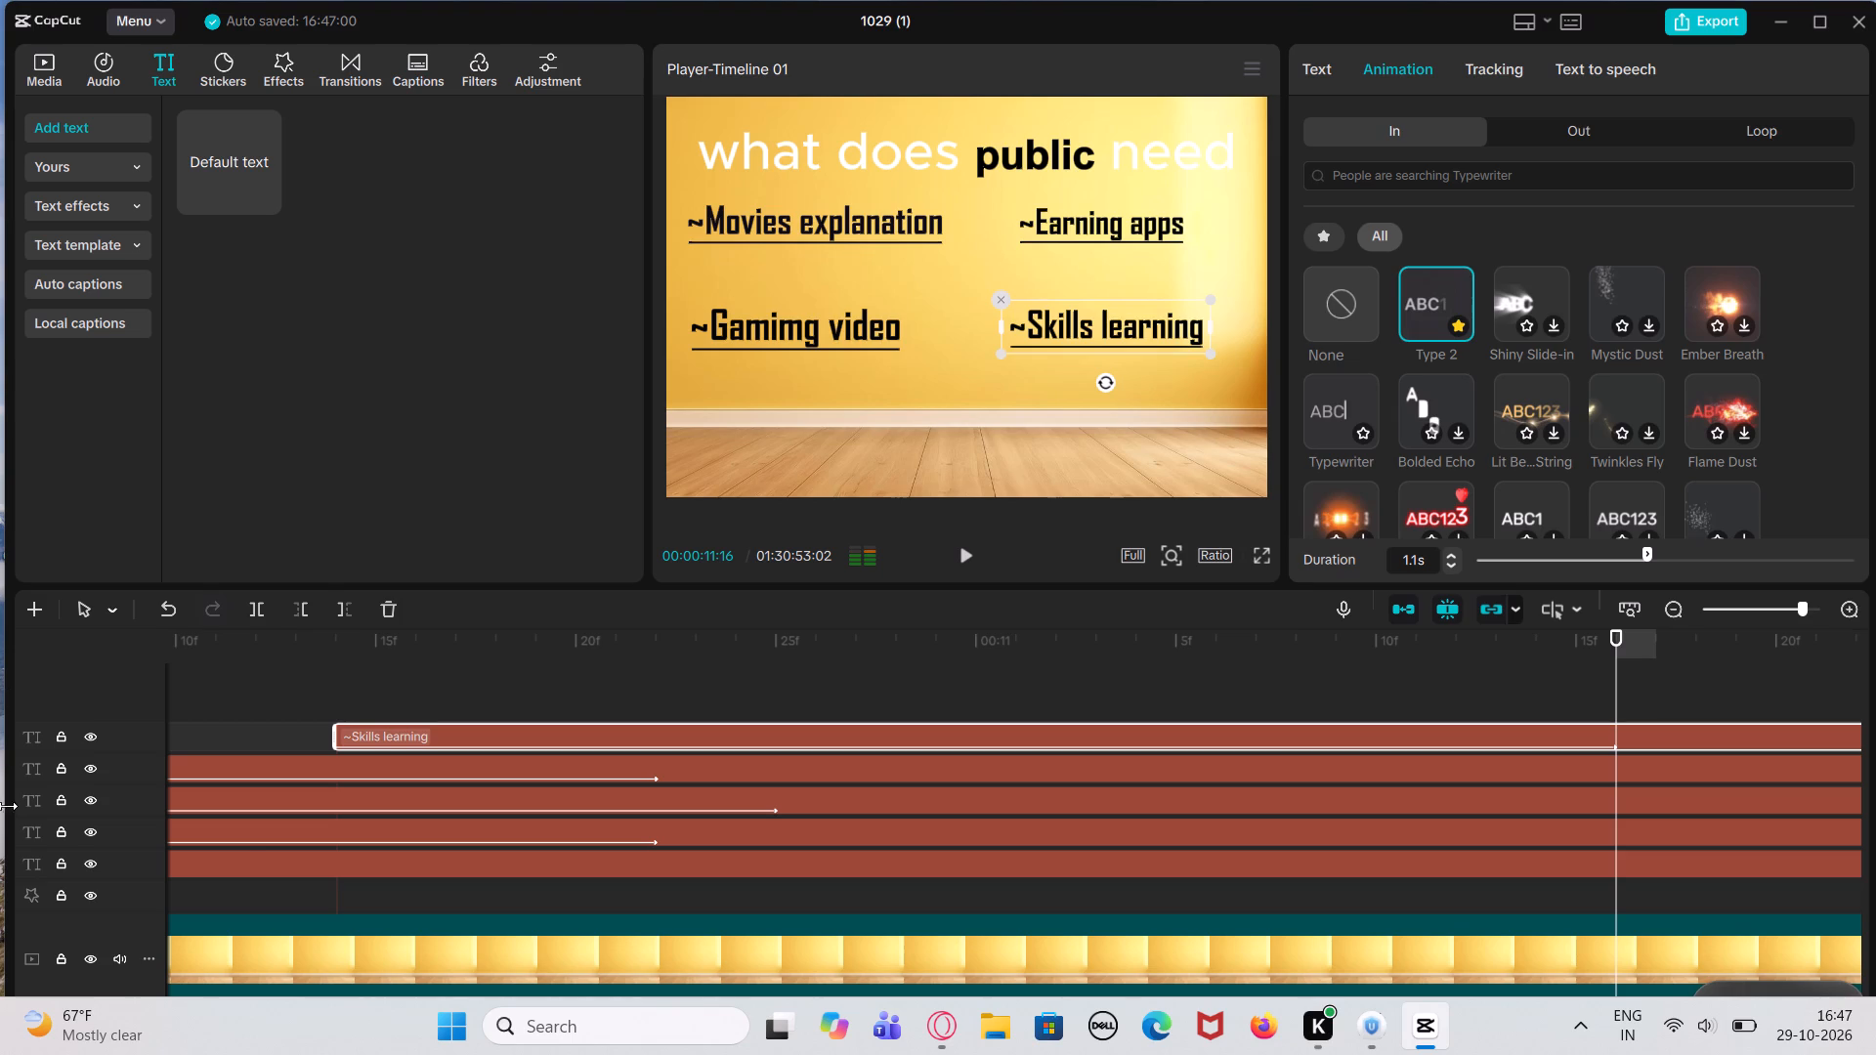
scroll(864, 726, "left", 3)
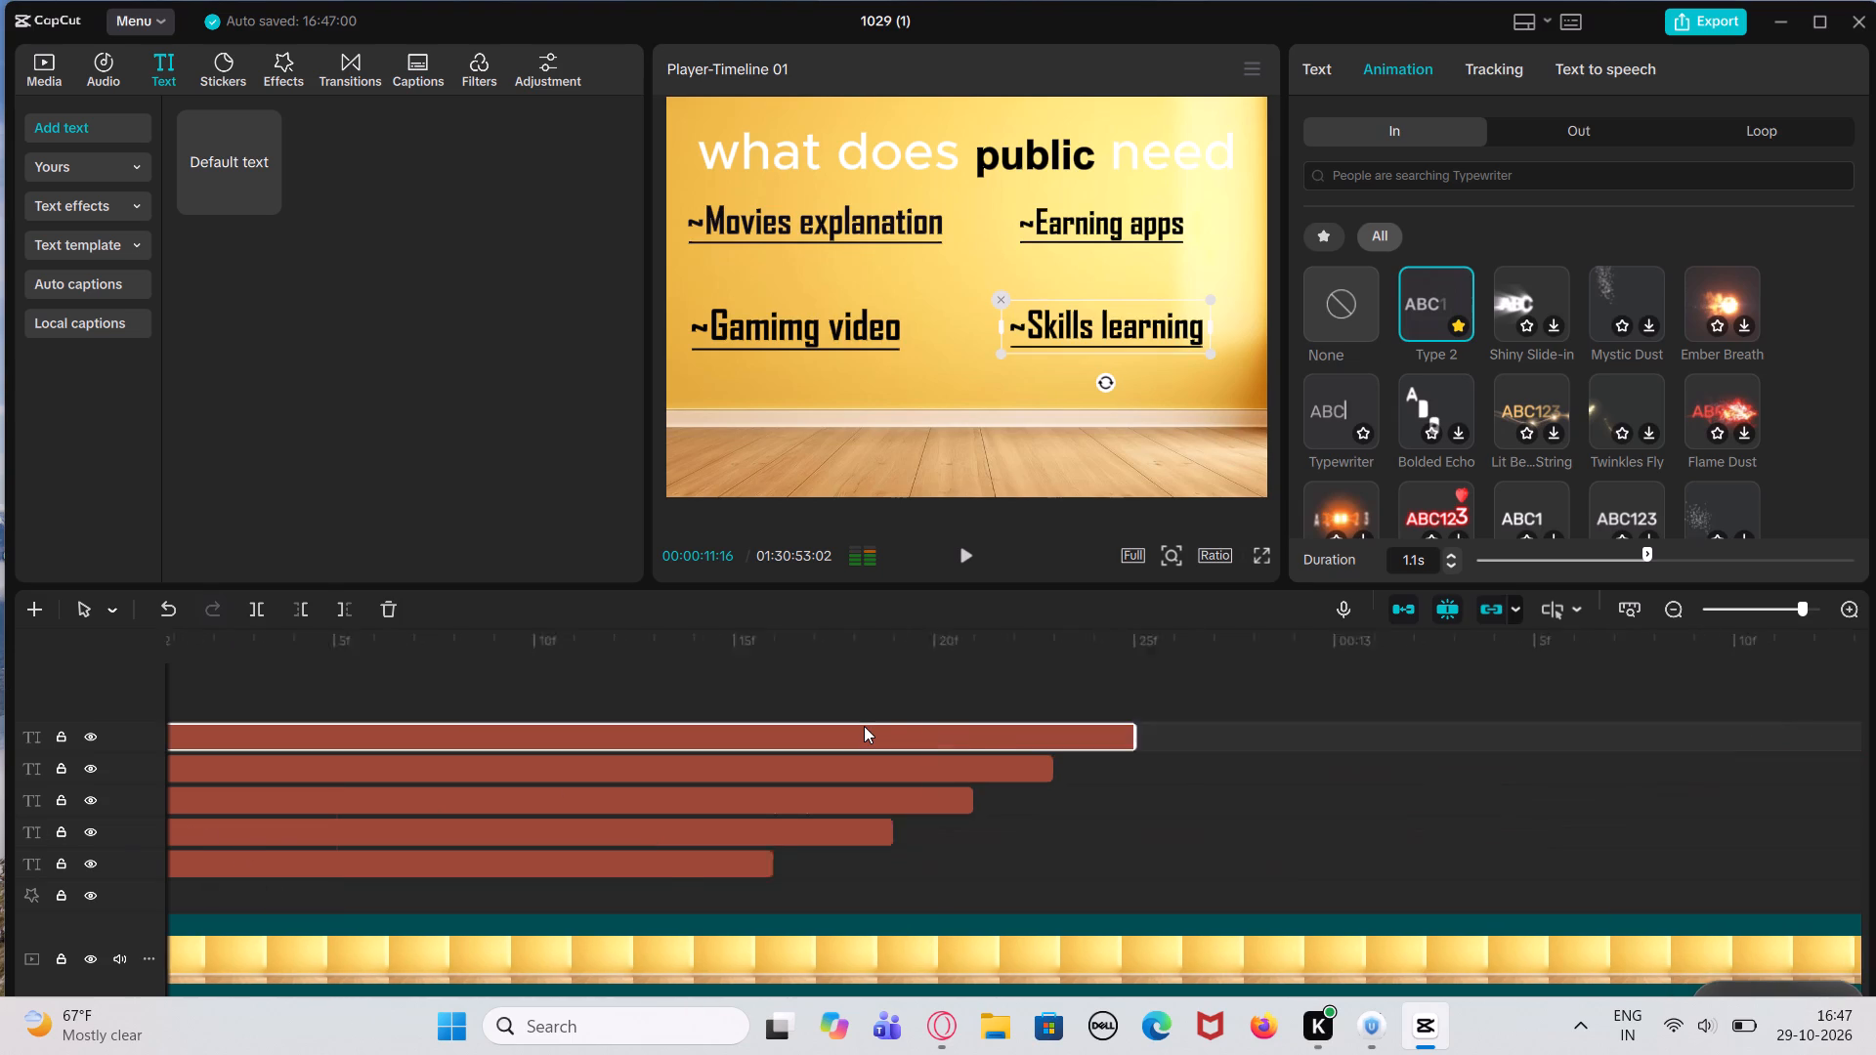
scroll(864, 726, "left", 1)
scroll(864, 726, "right", 2)
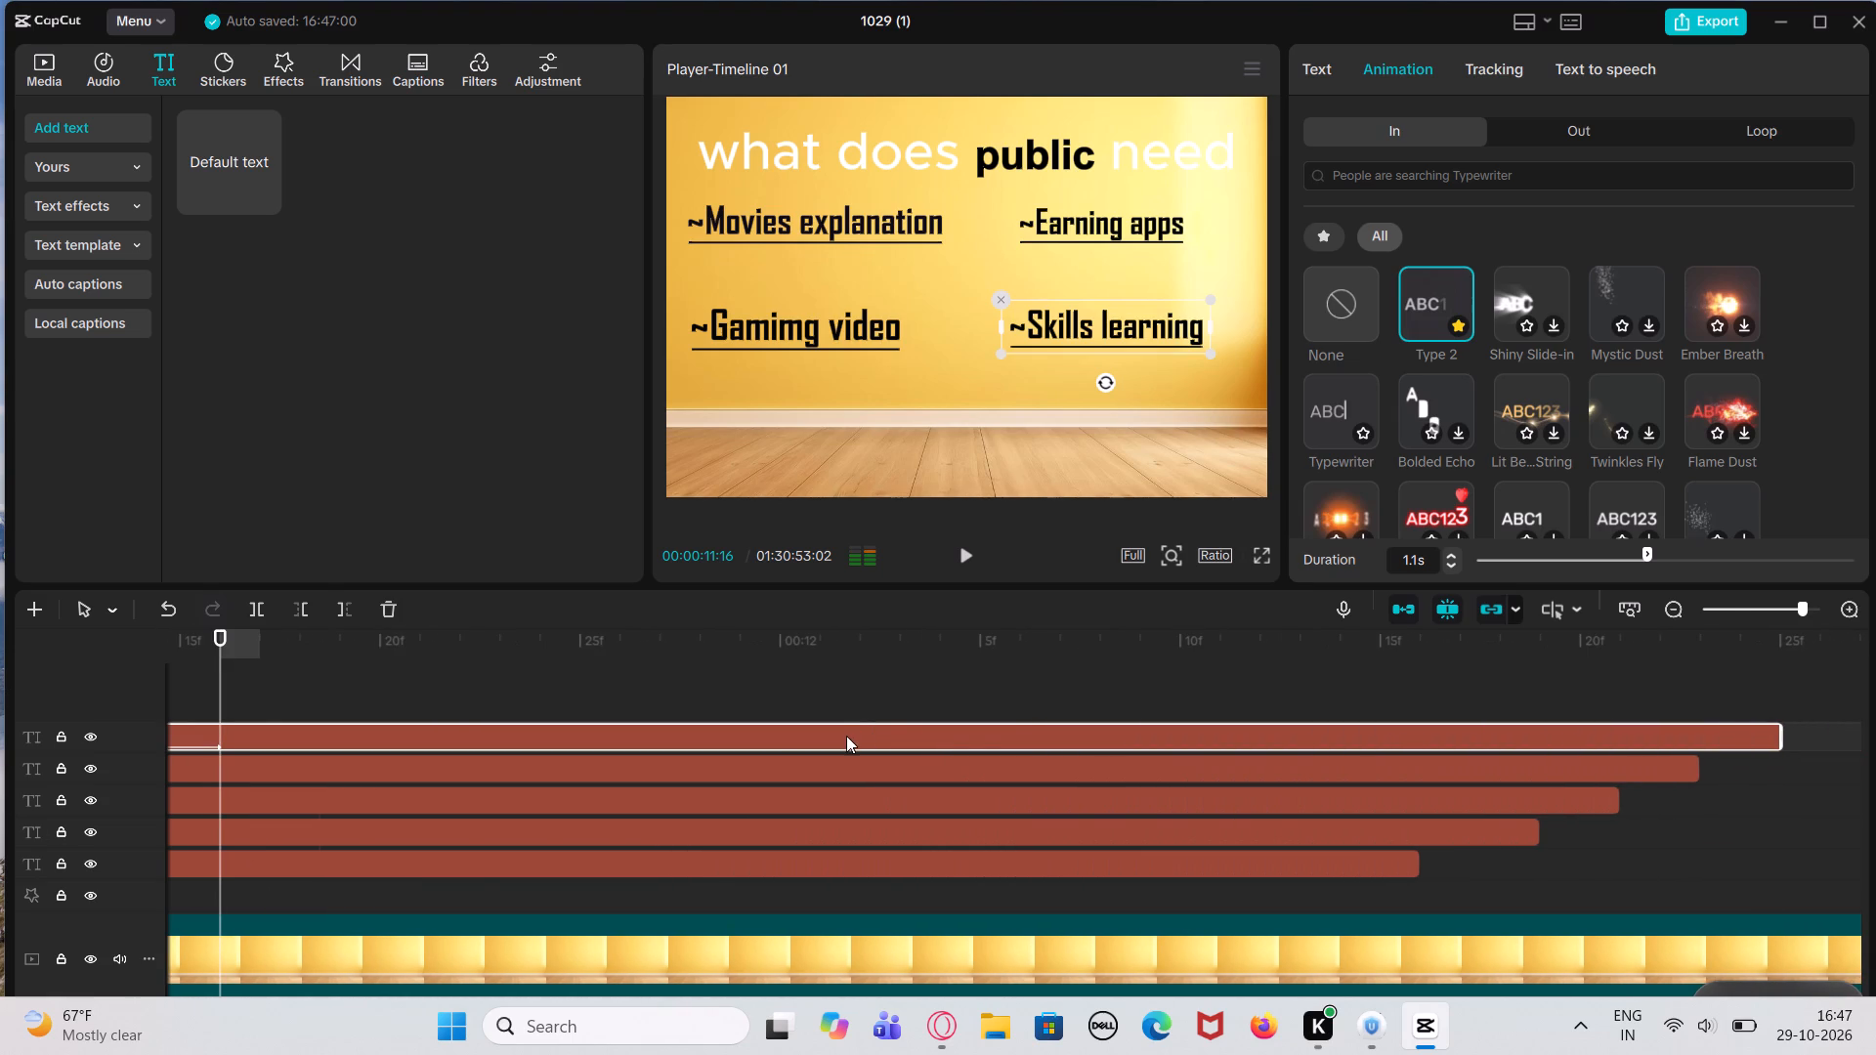
left_click(850, 736)
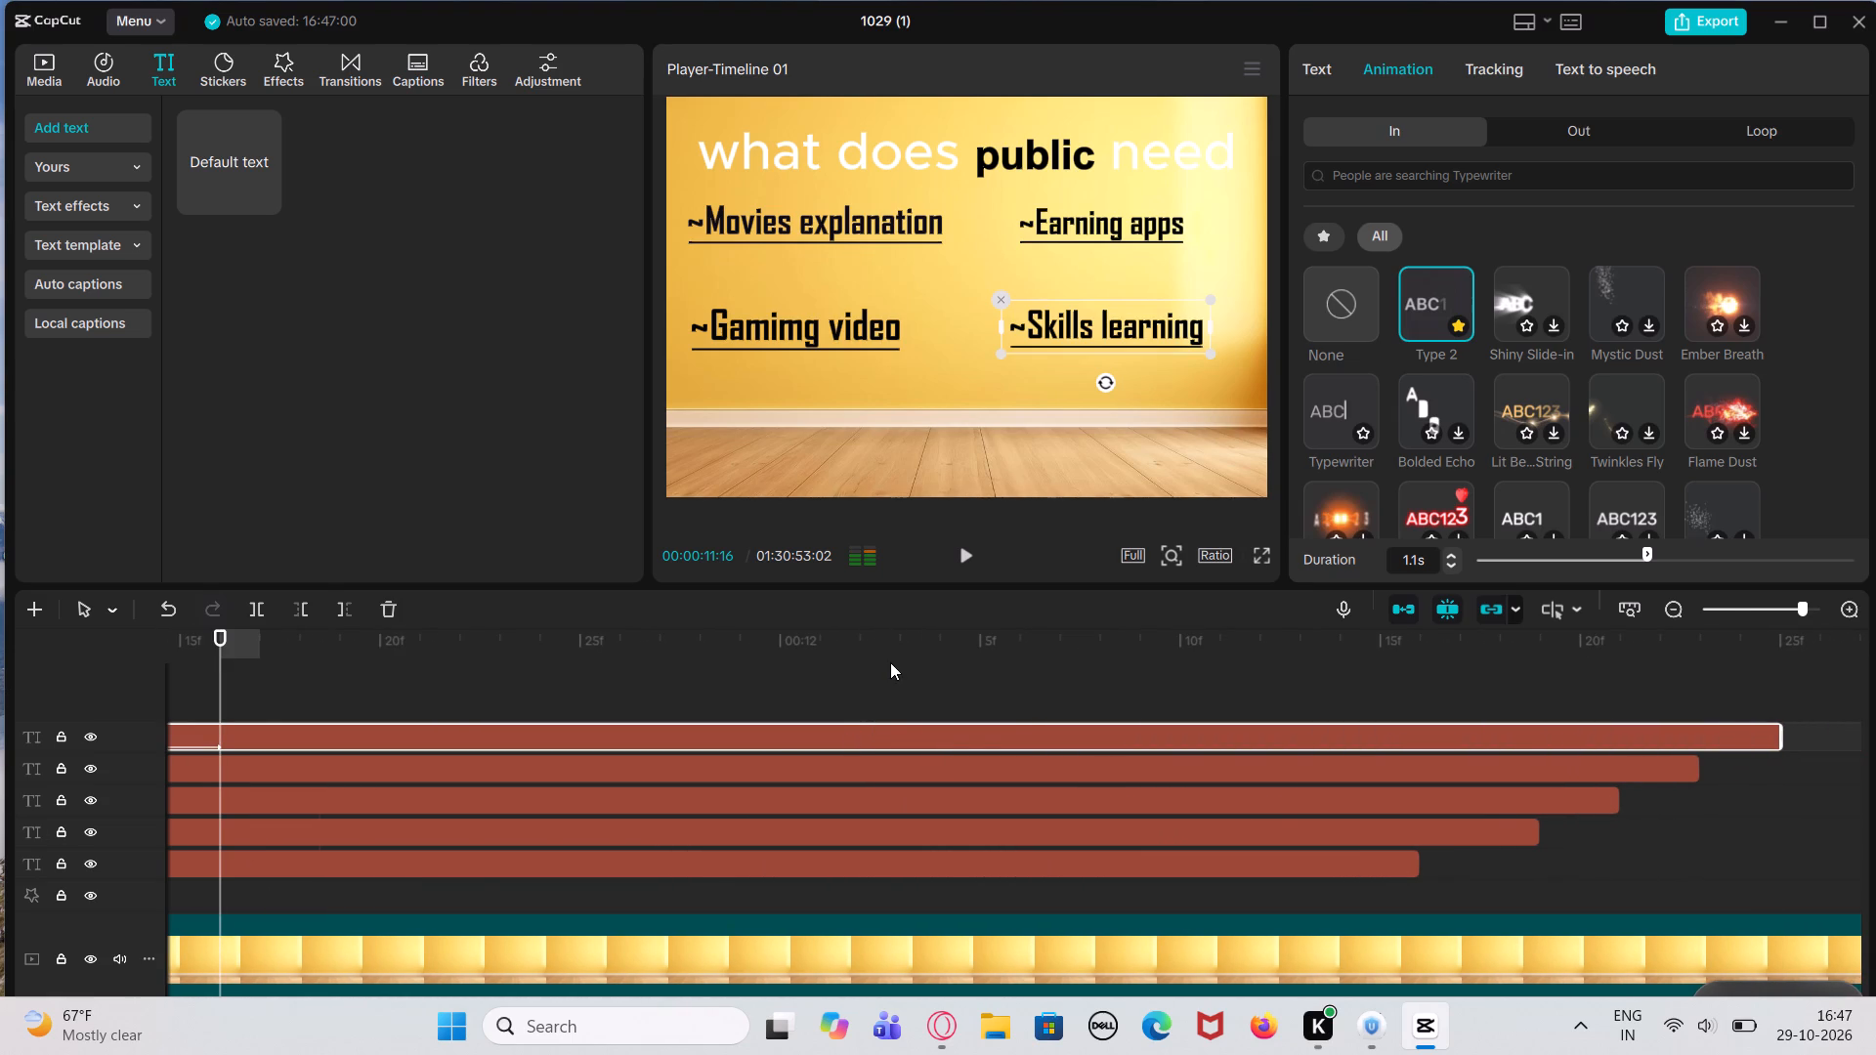
left_click(893, 666)
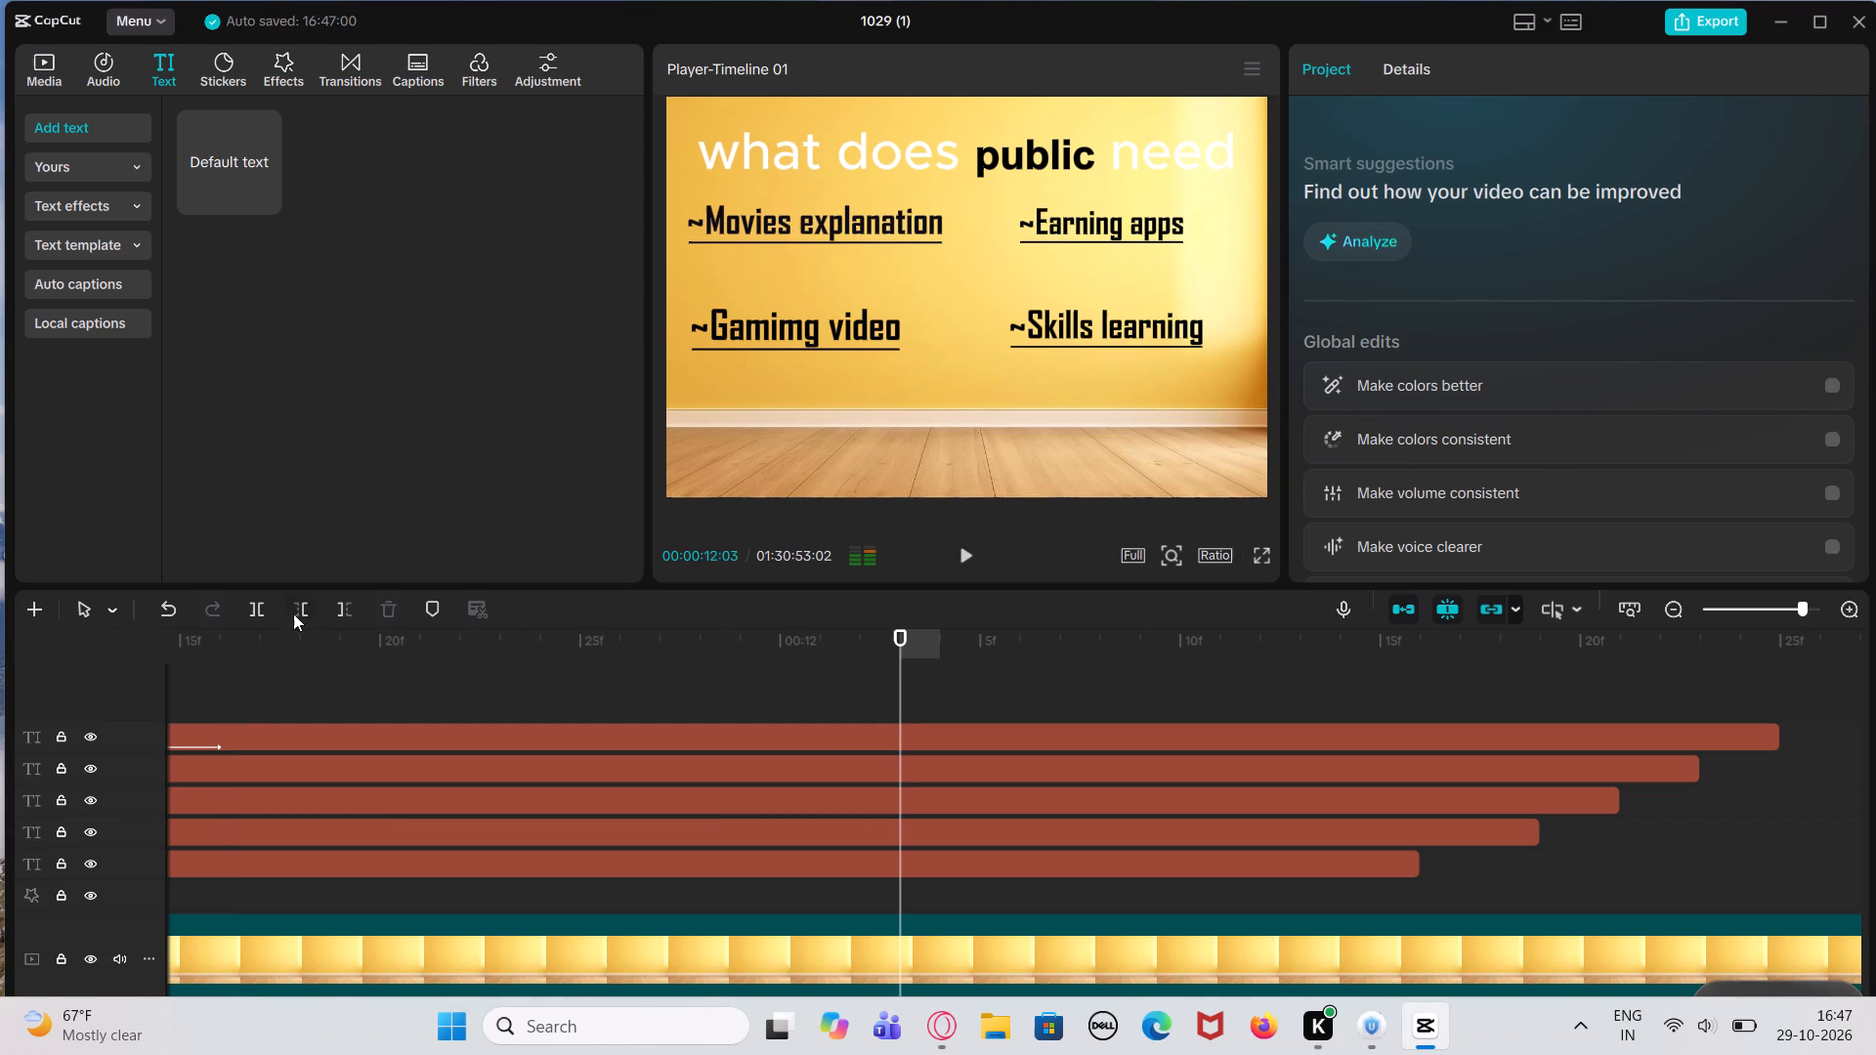
left_click(263, 599)
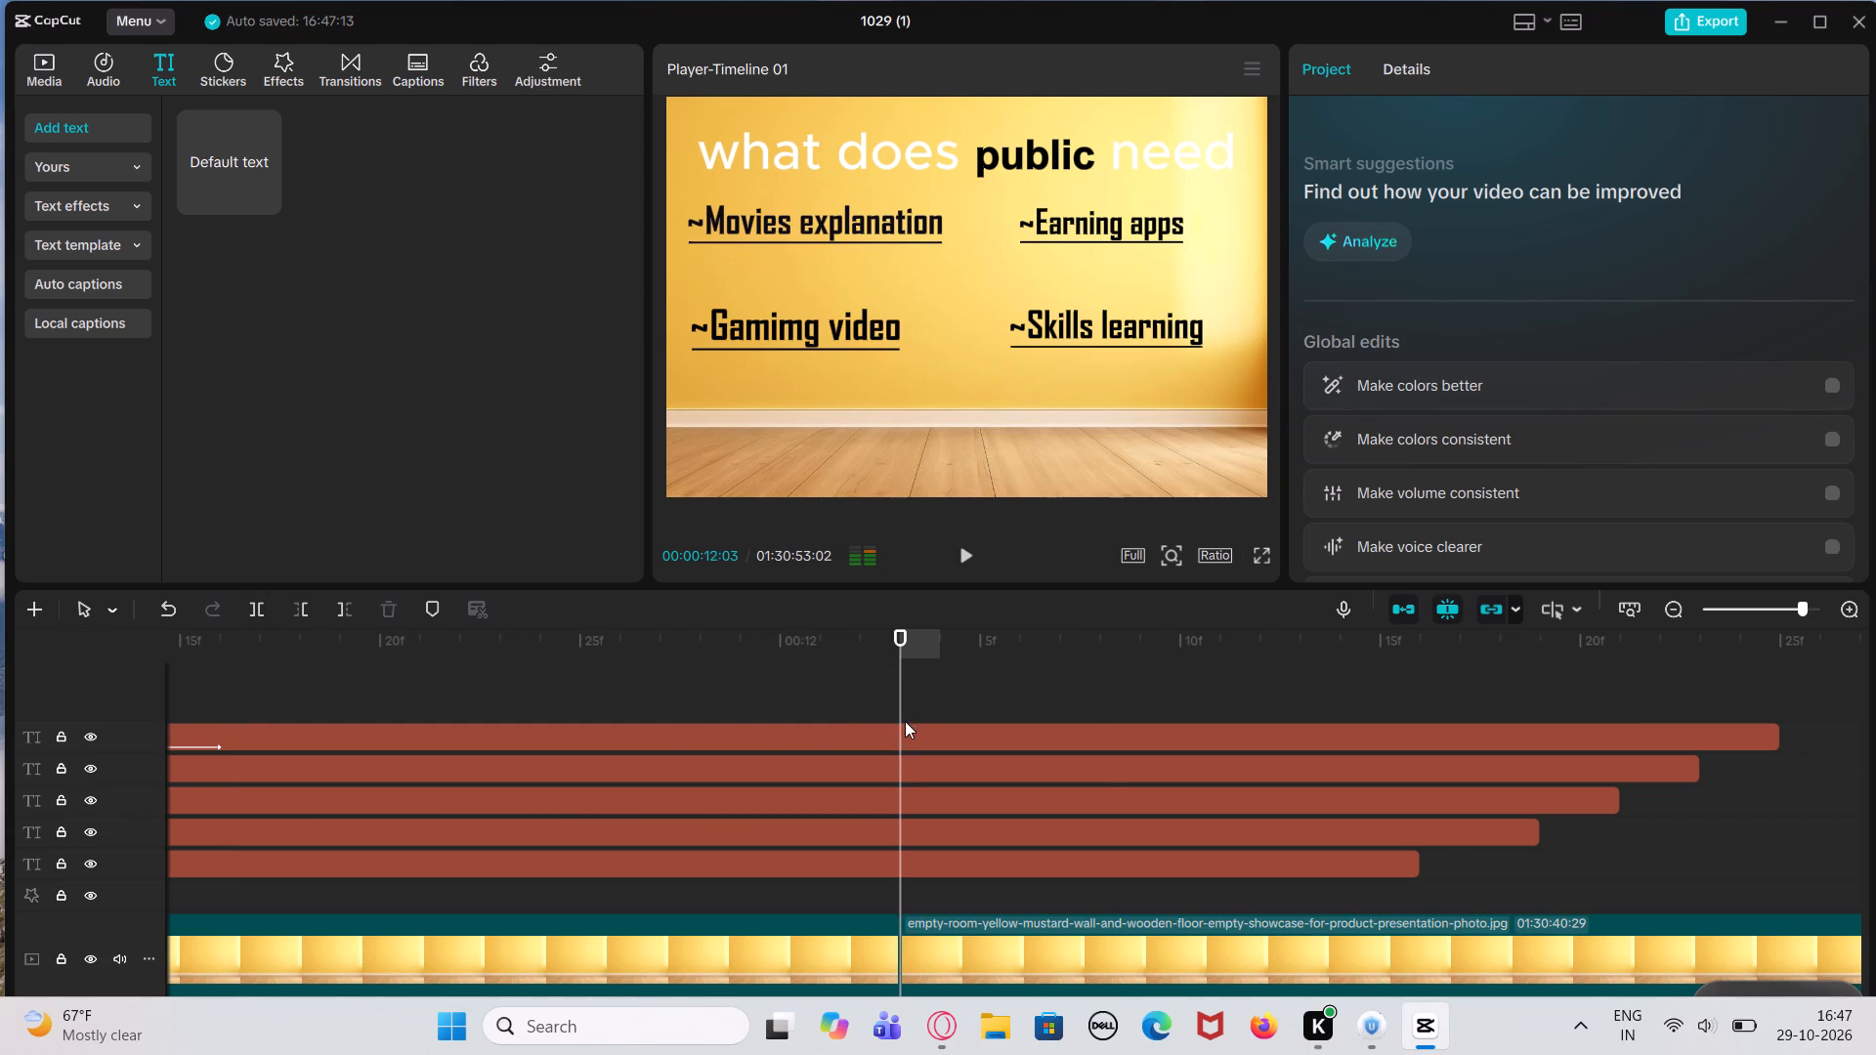
Split the four list text clips and the "what does public need" heading clip at 00:00:12:03.
left_click(917, 729)
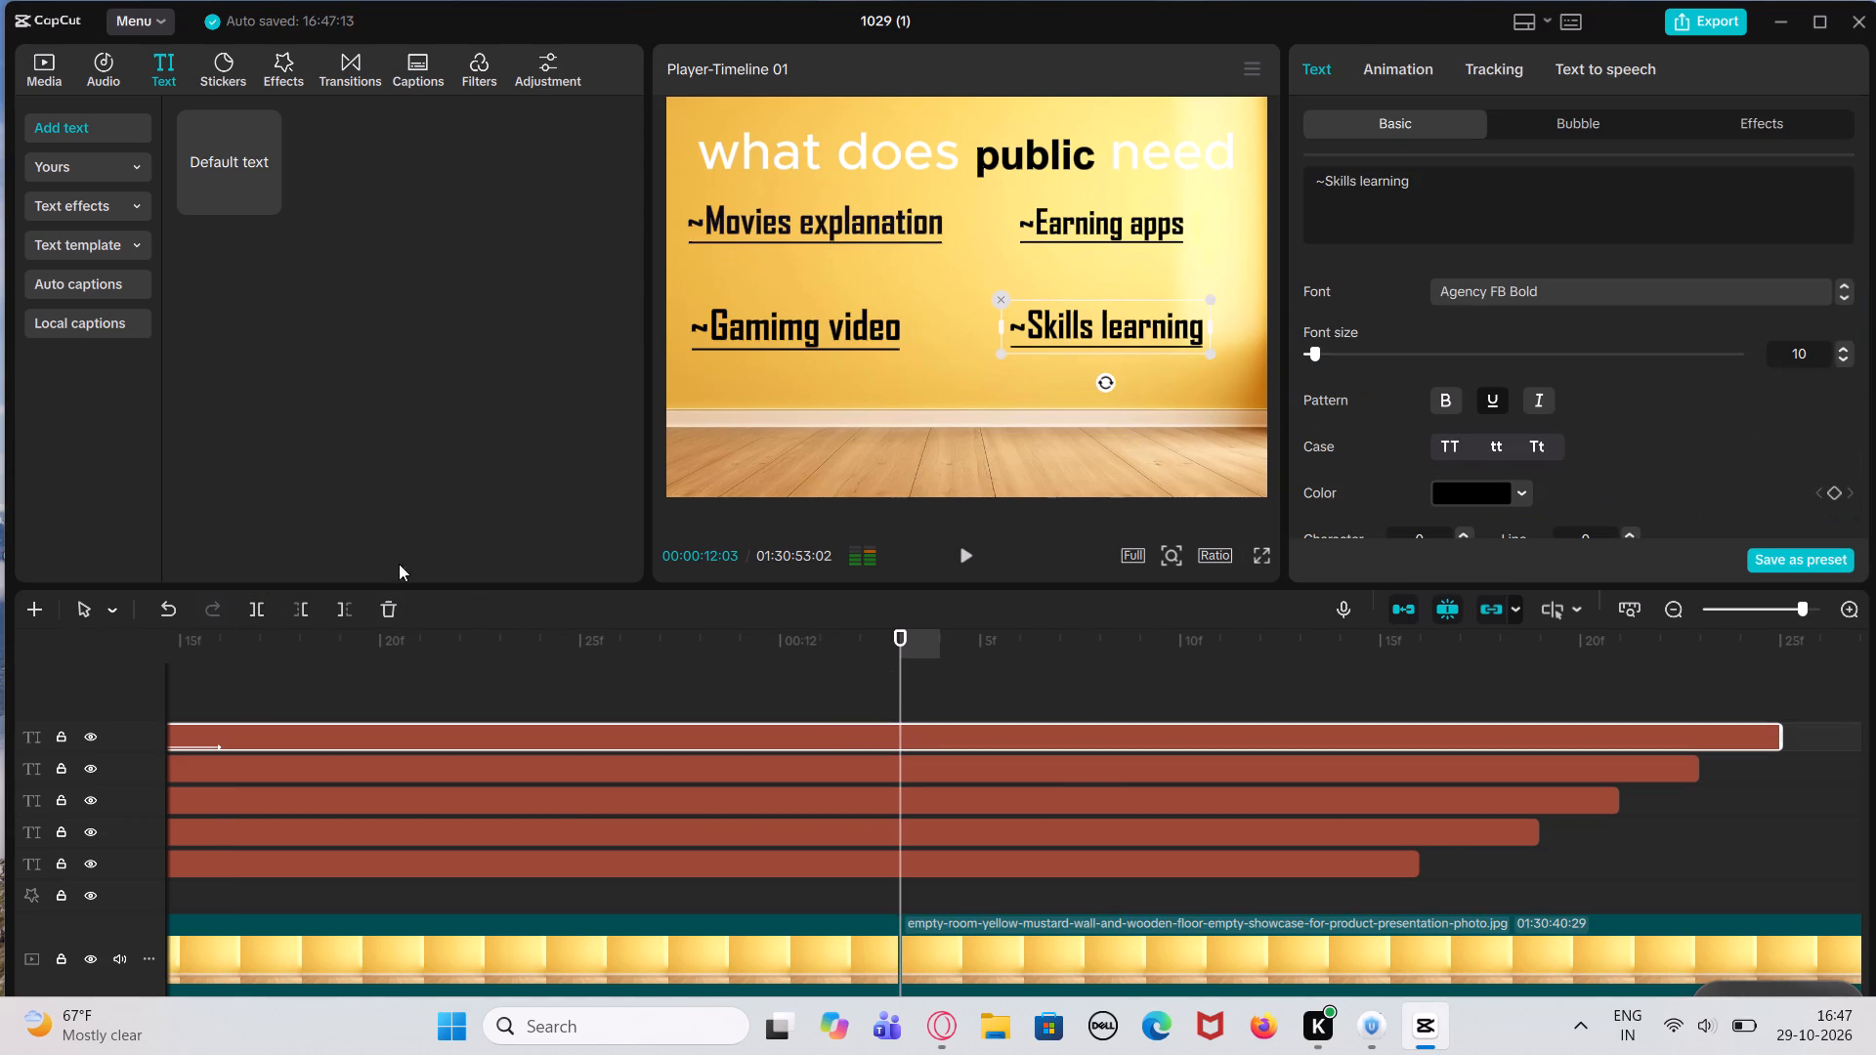
left_click(265, 625)
left_click(261, 606)
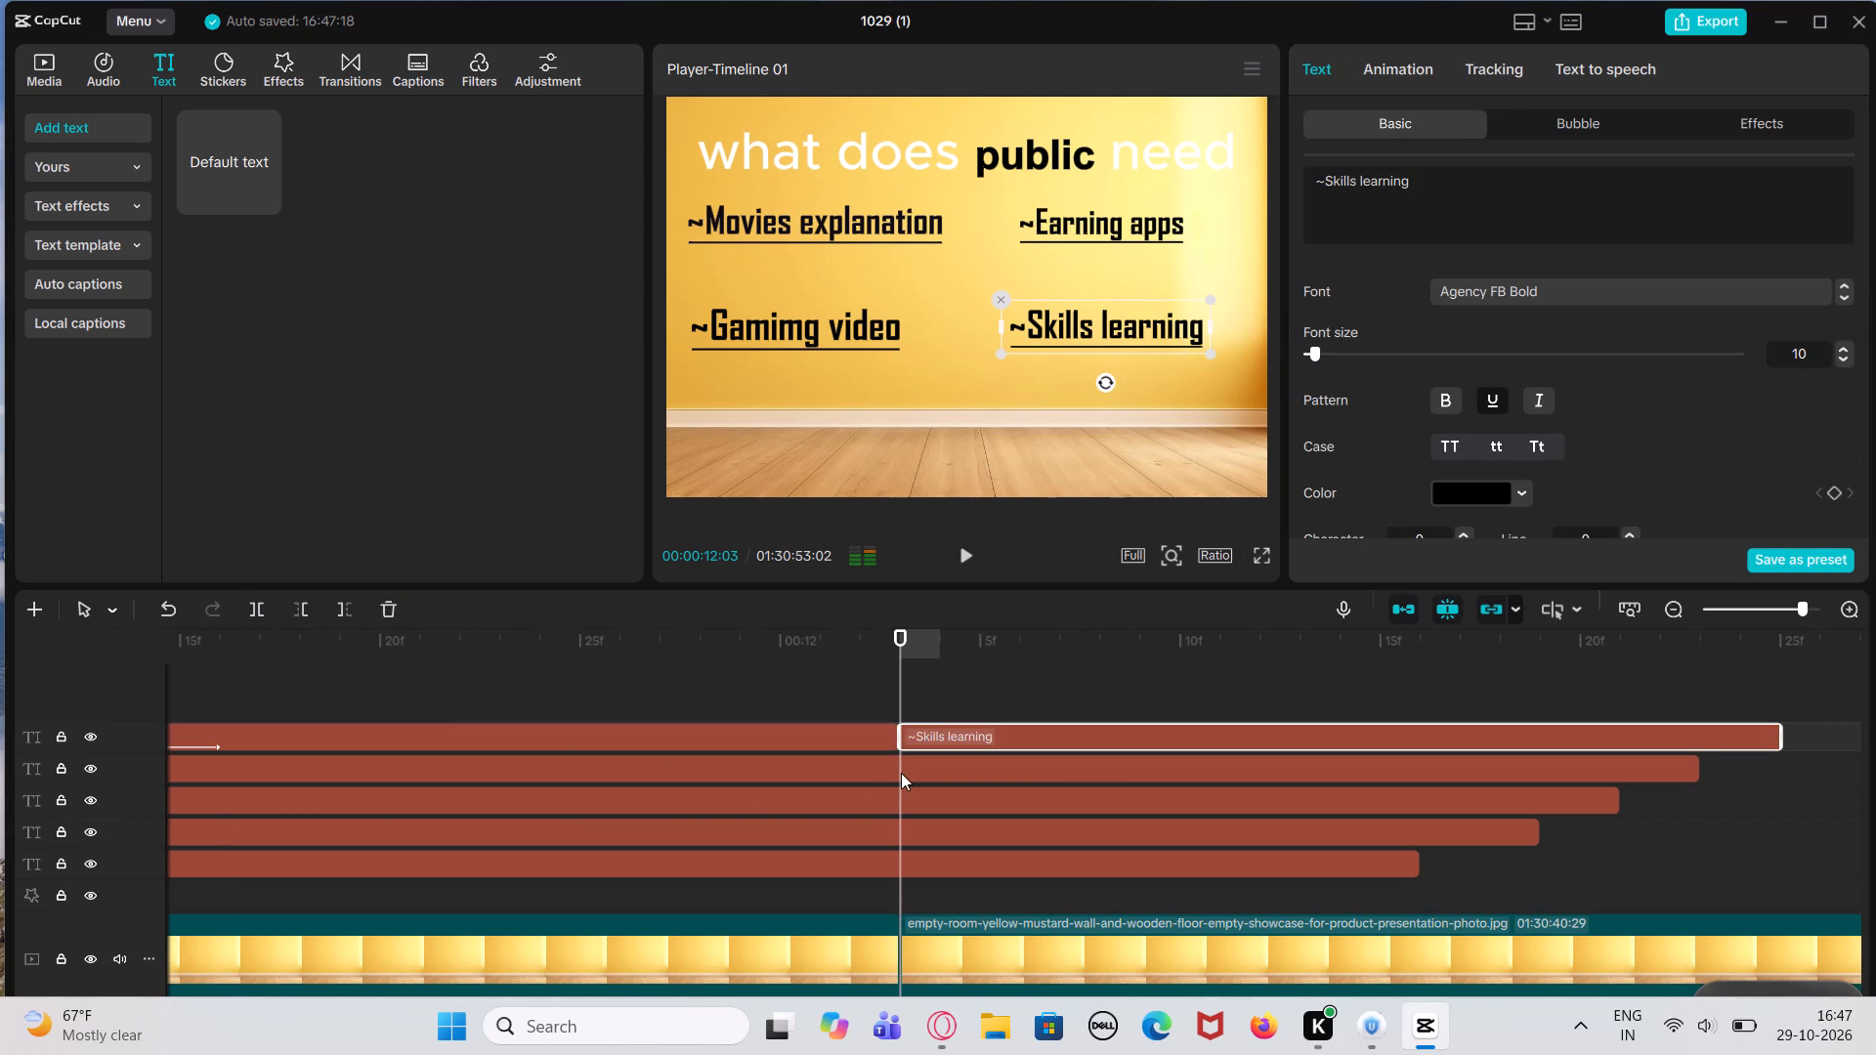
left_click(903, 771)
left_click(259, 620)
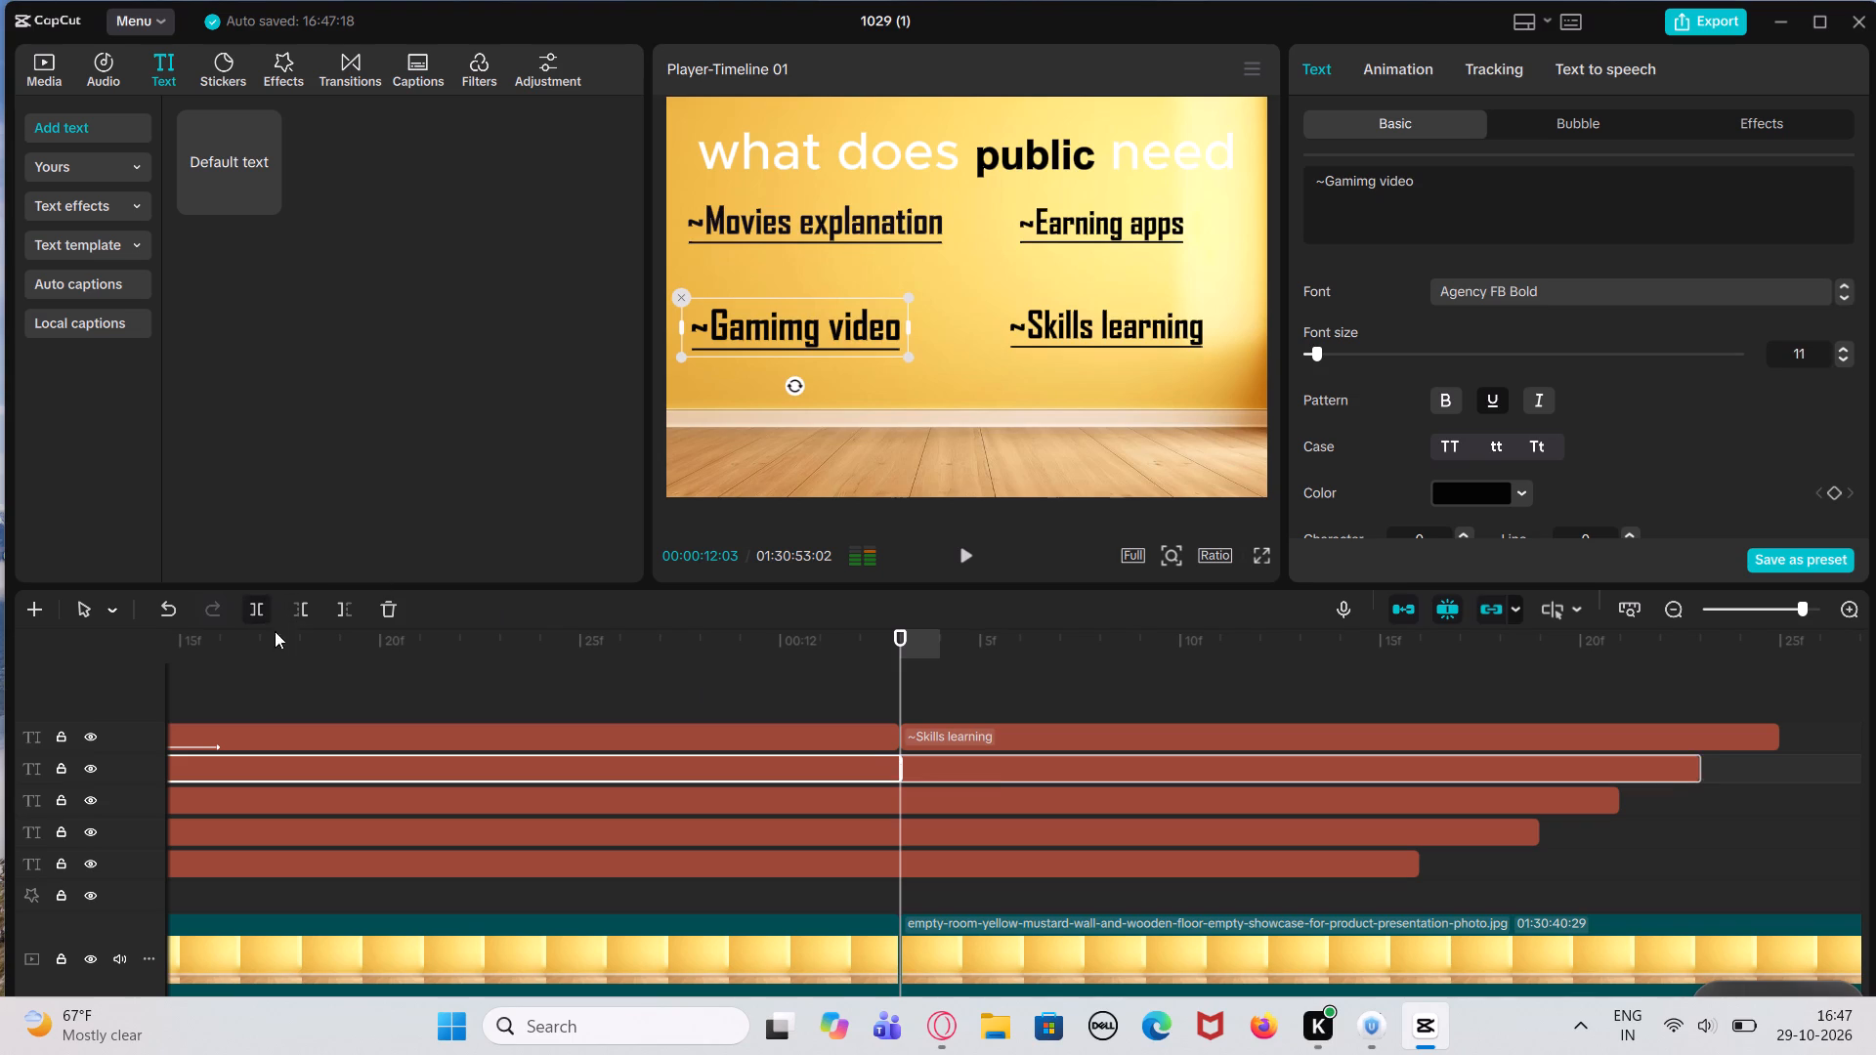
left_click(859, 803)
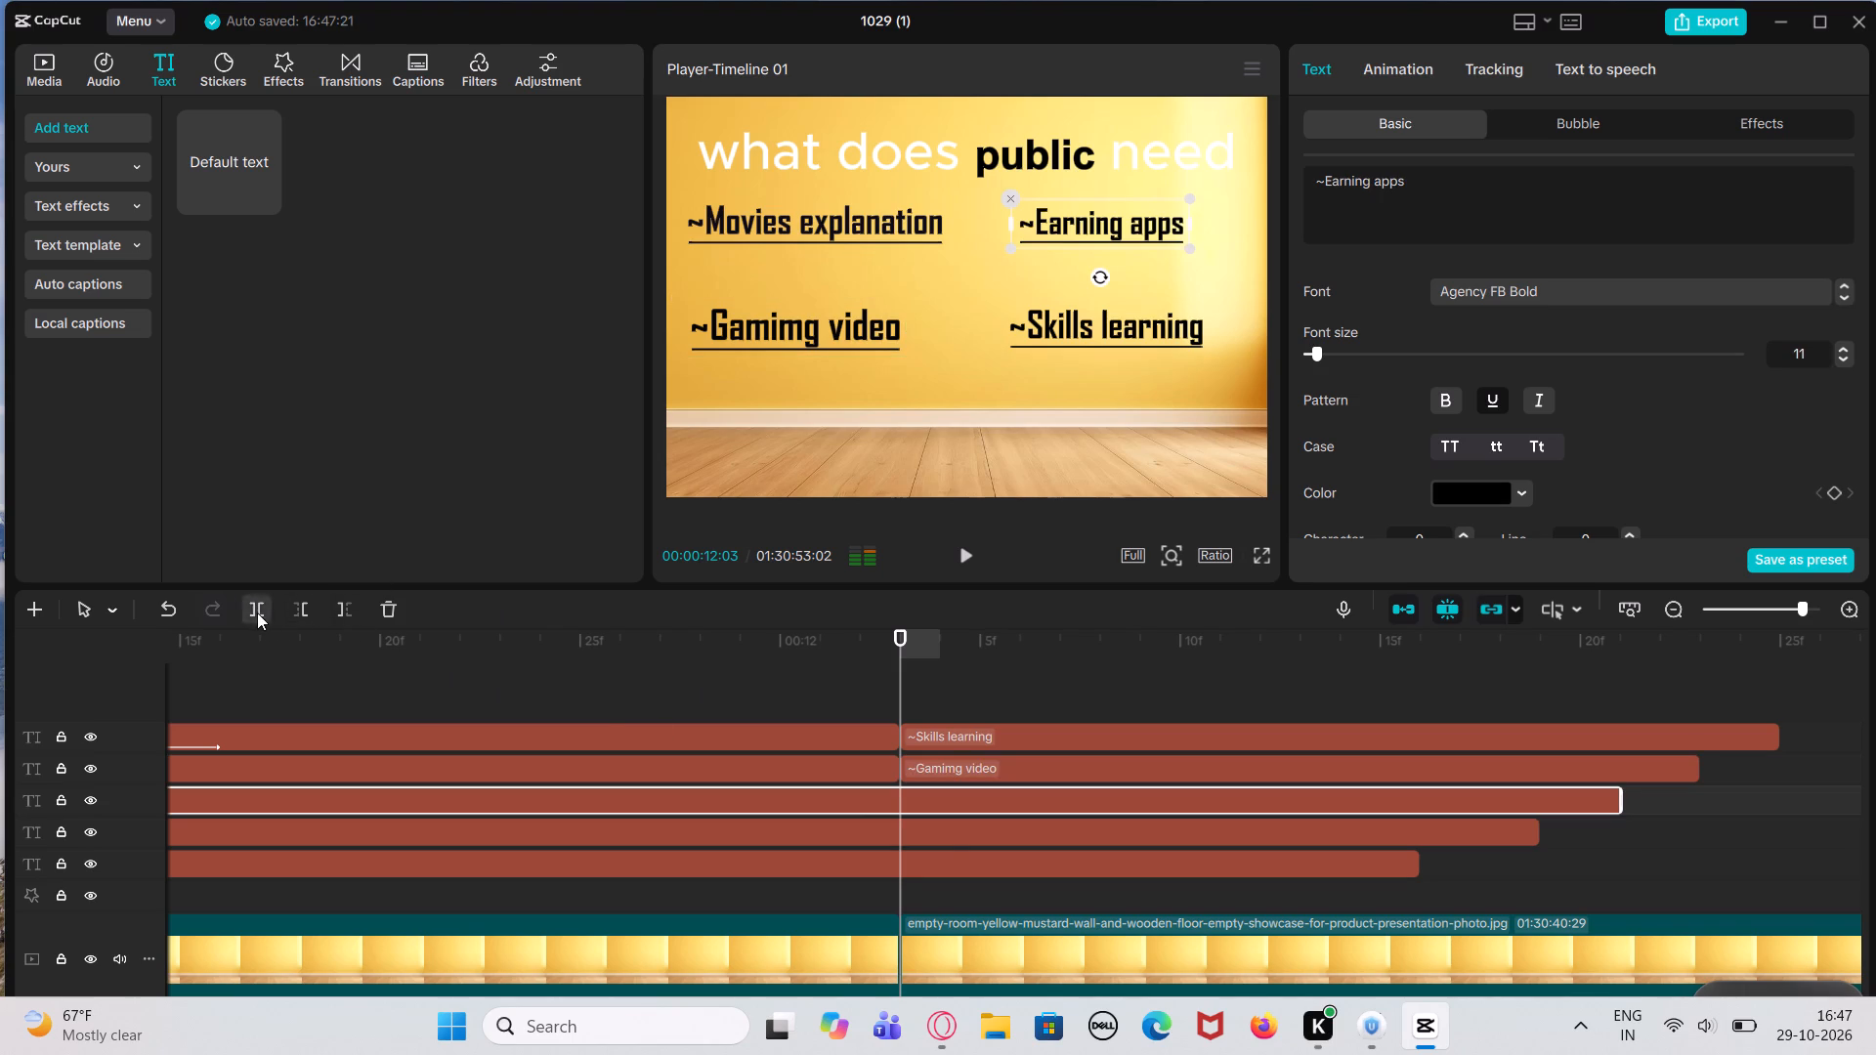
left_click(257, 612)
left_click(931, 844)
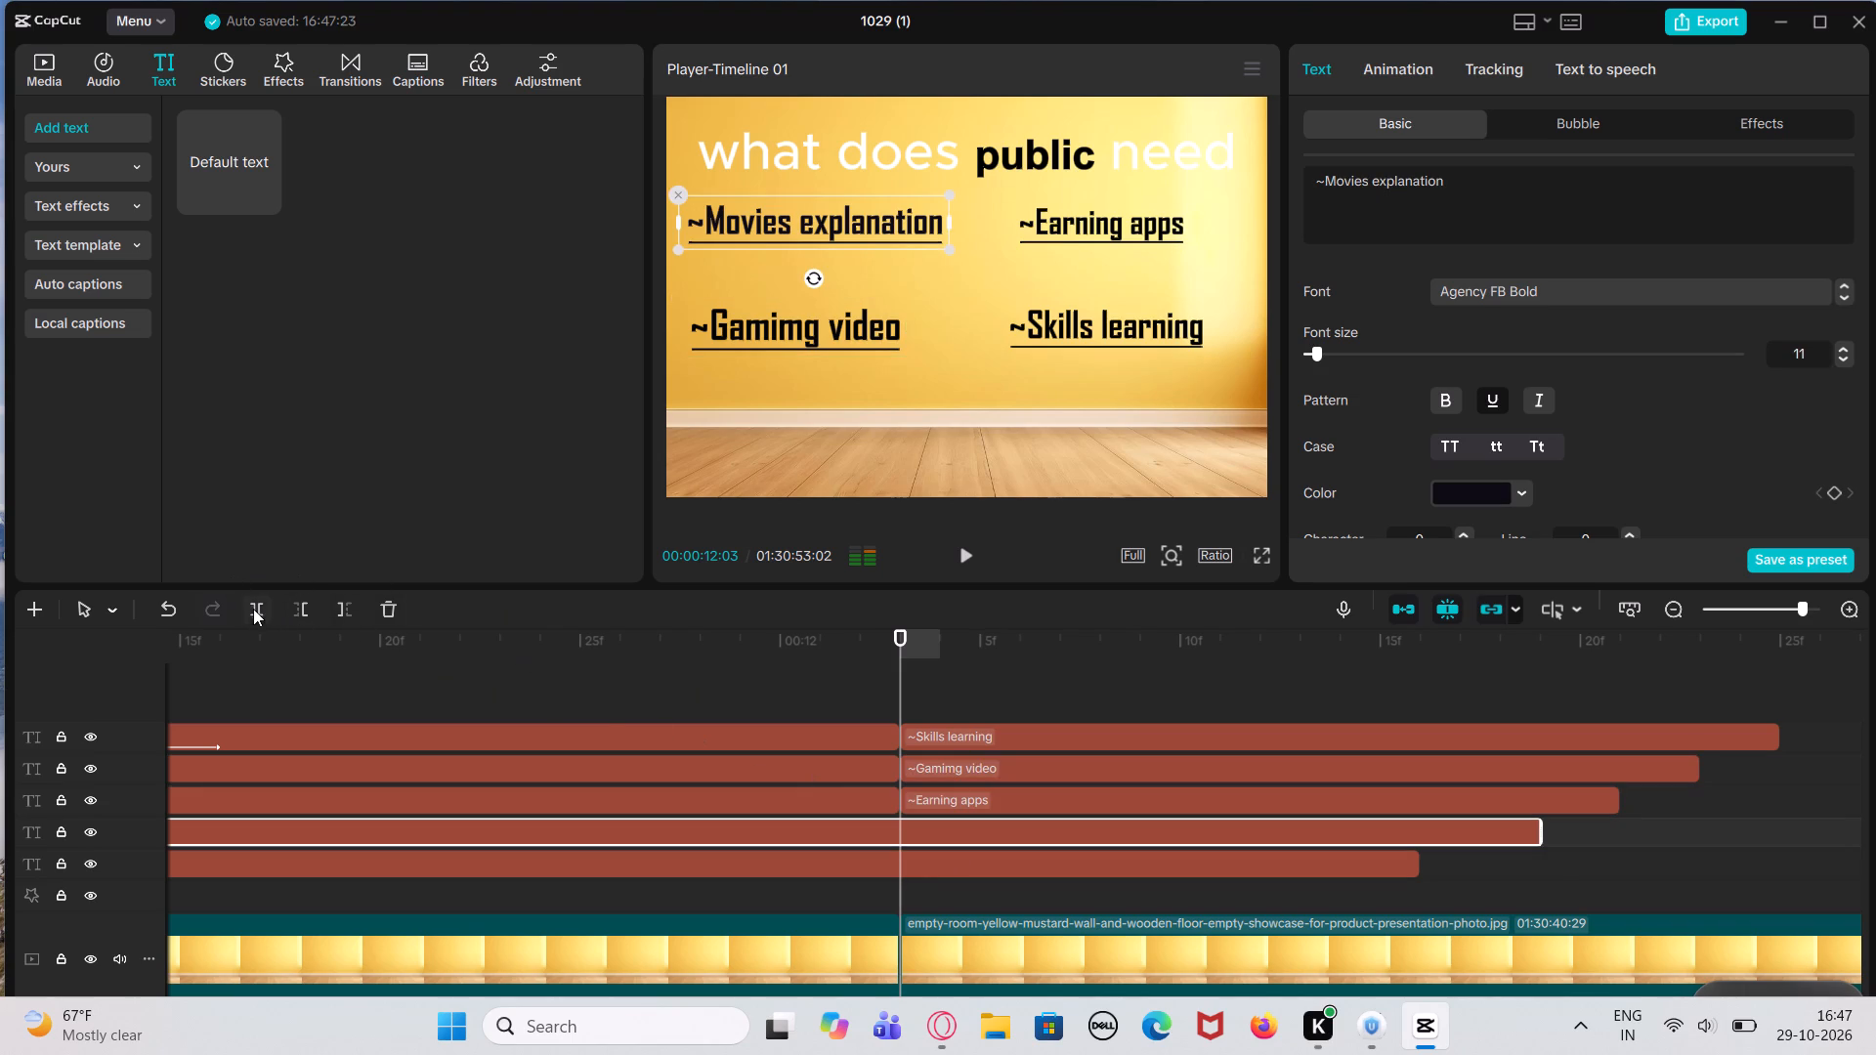
left_click(253, 609)
left_click(750, 860)
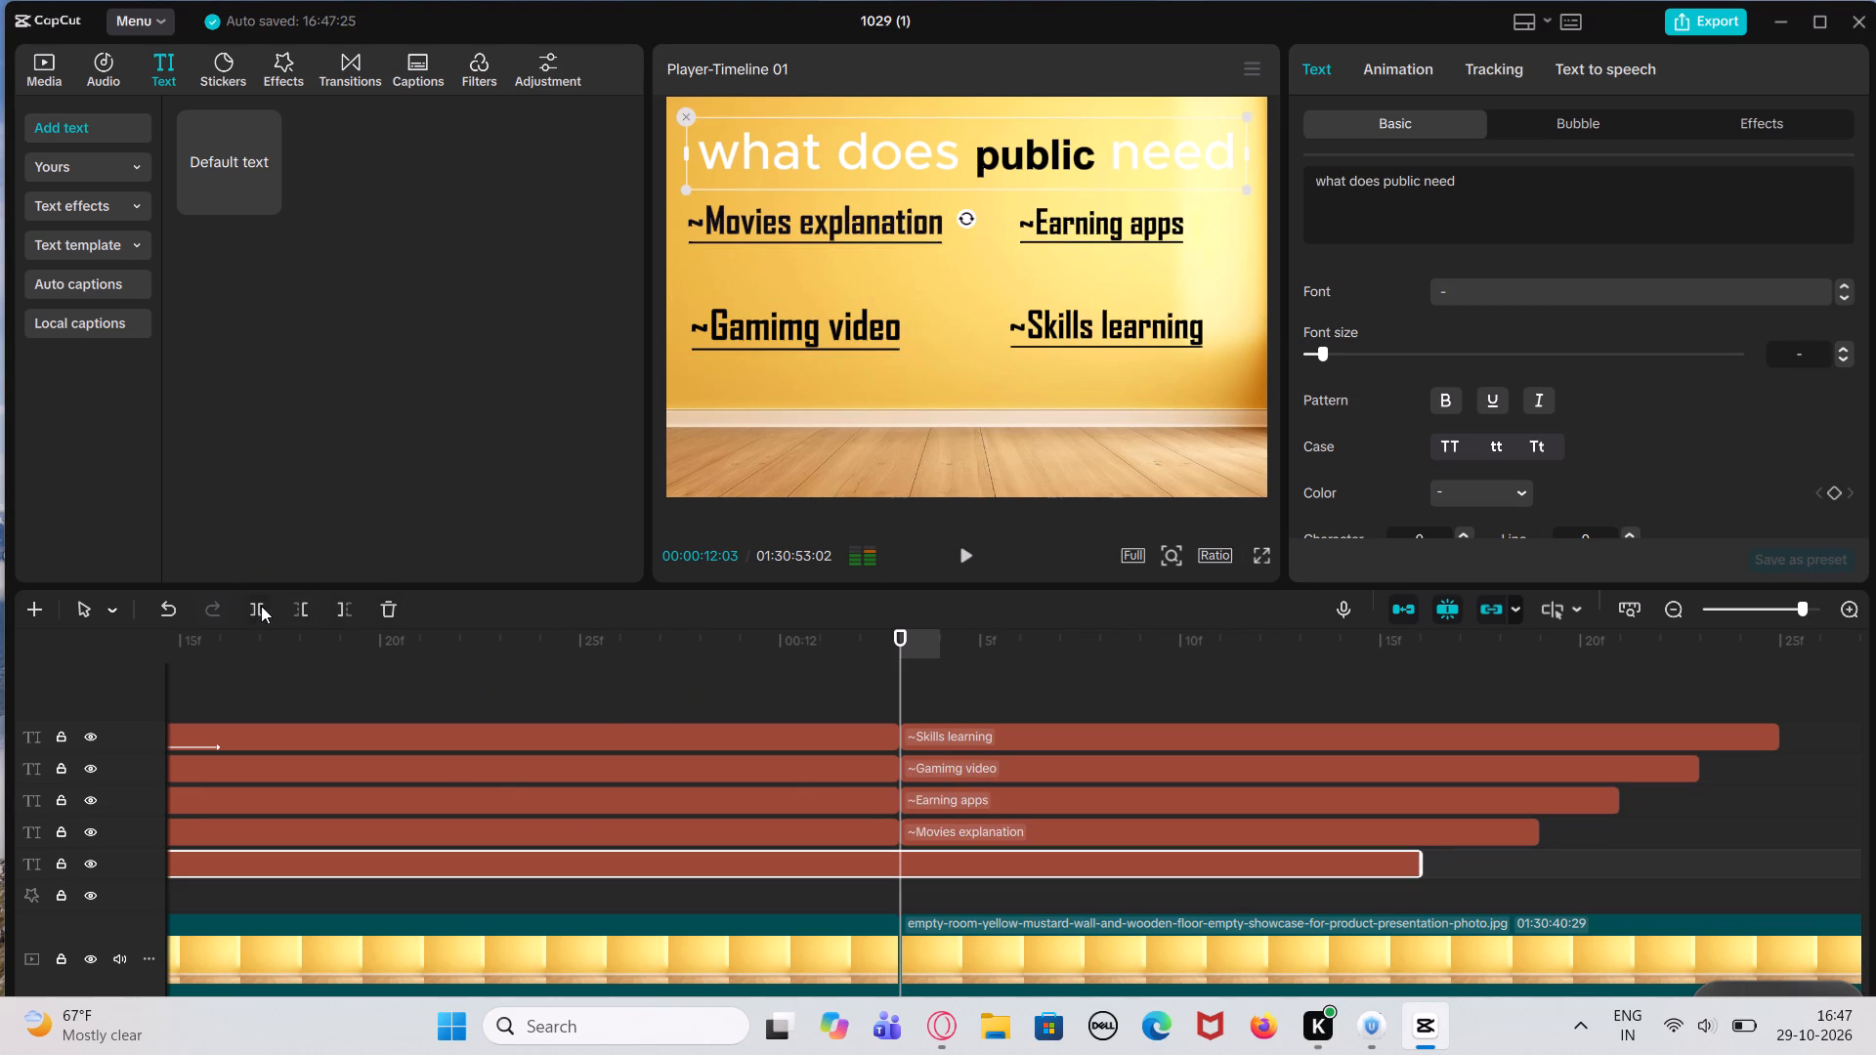
left_click(261, 606)
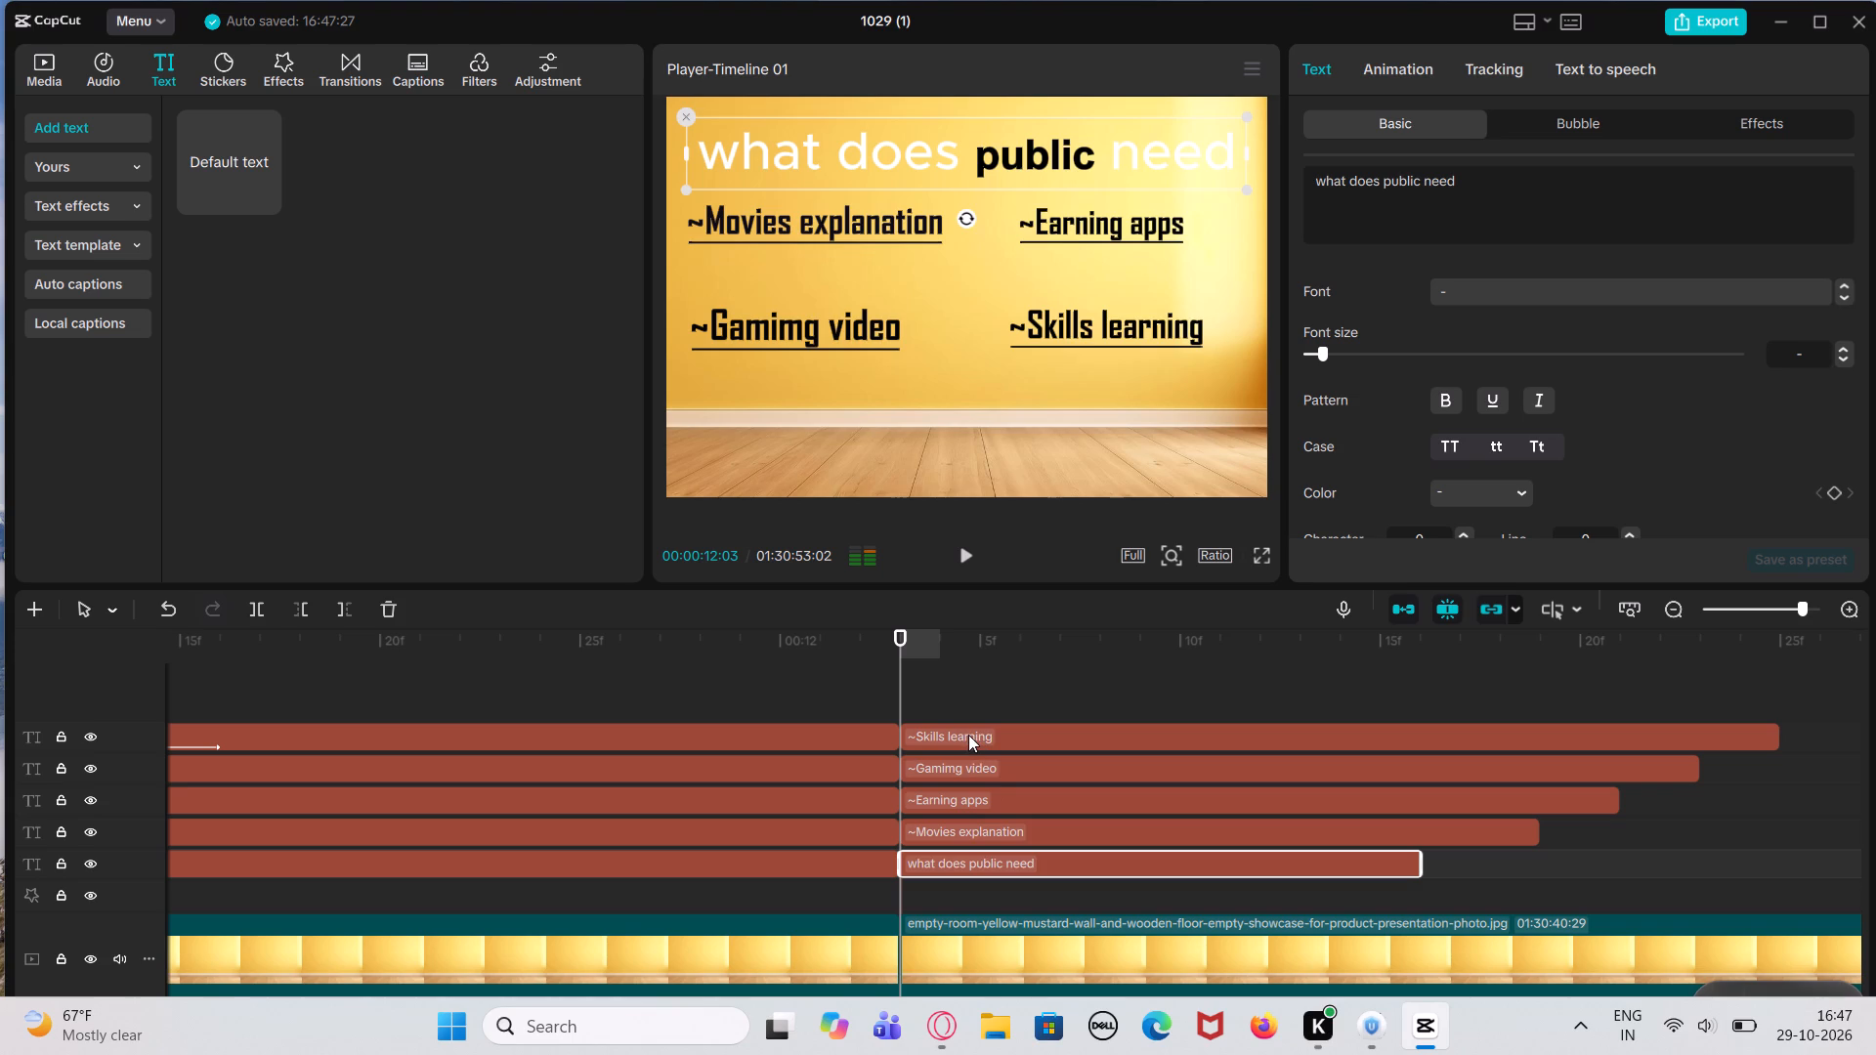
Delete the piece of the "~Skills learning" clip after the 00:00:12:03 split.
left_click(968, 735)
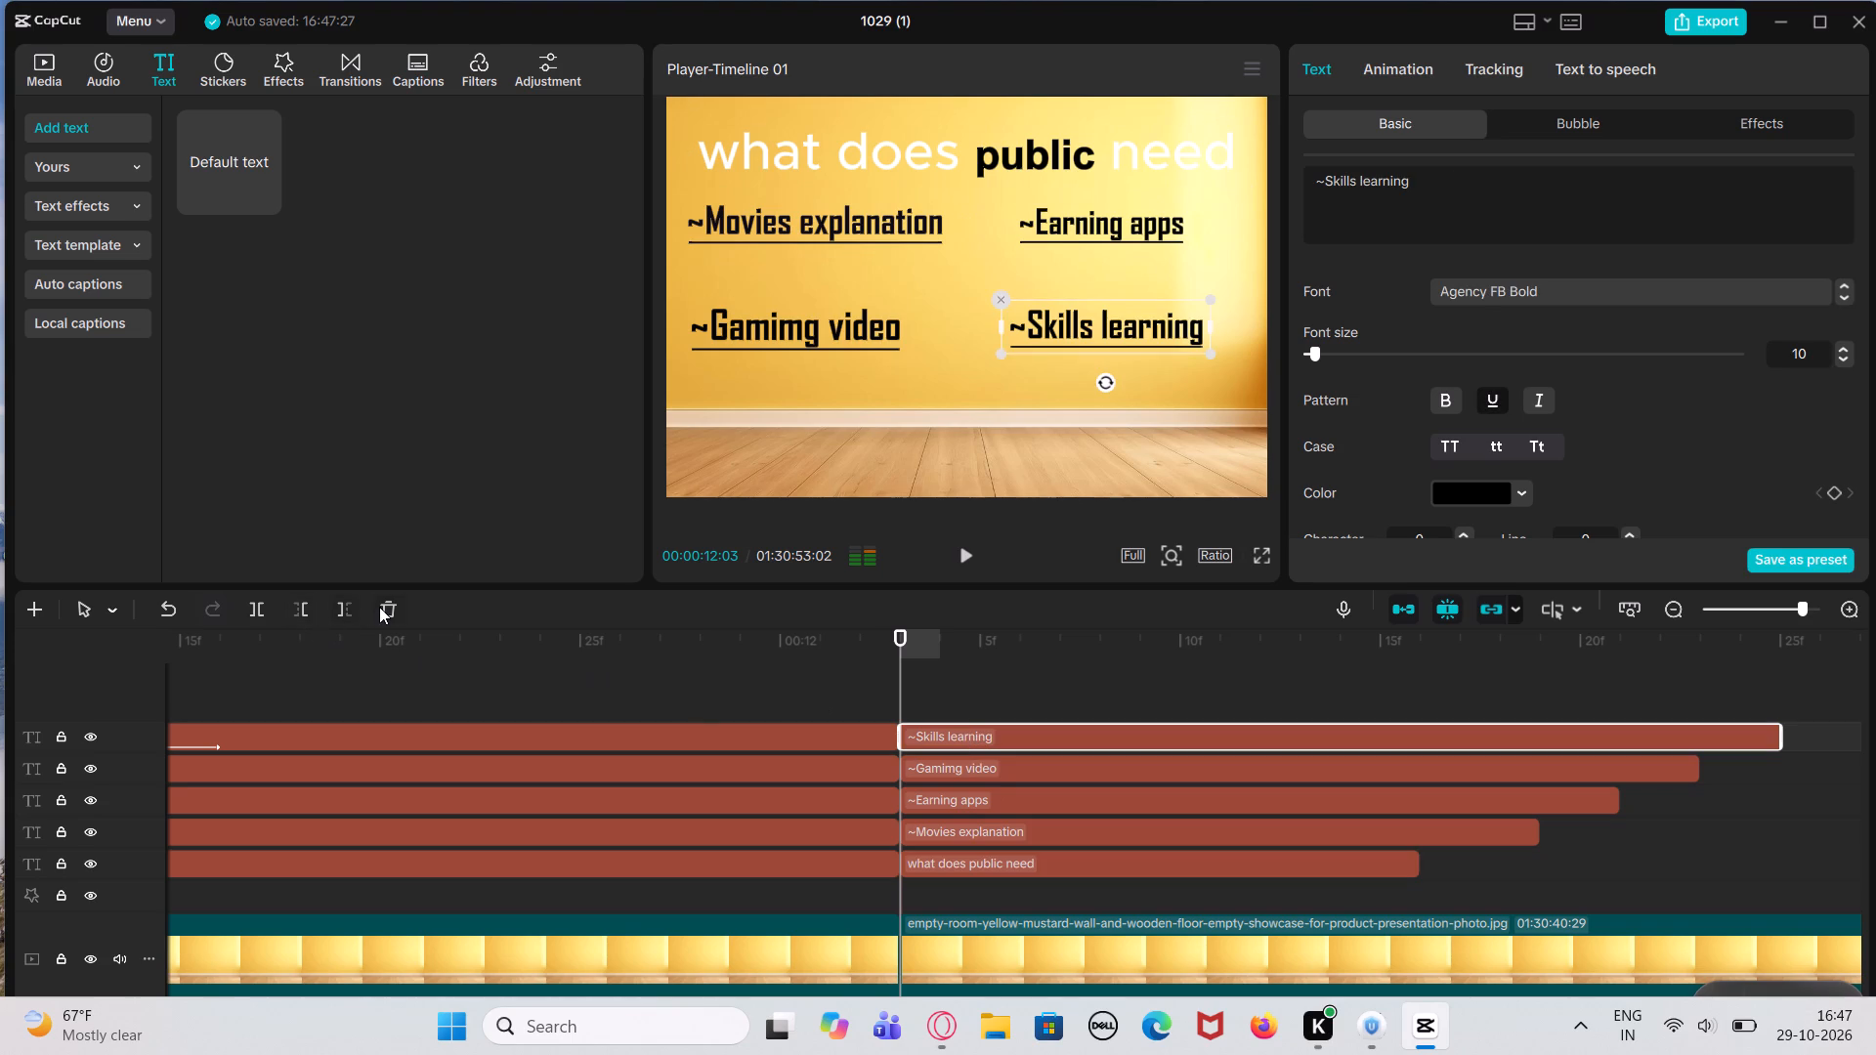
left_click(380, 607)
Delete the leftover pieces of the other three list texts and the "what does public need" heading after 00:00:12:03.
left_click_drag(945, 734, 1032, 782)
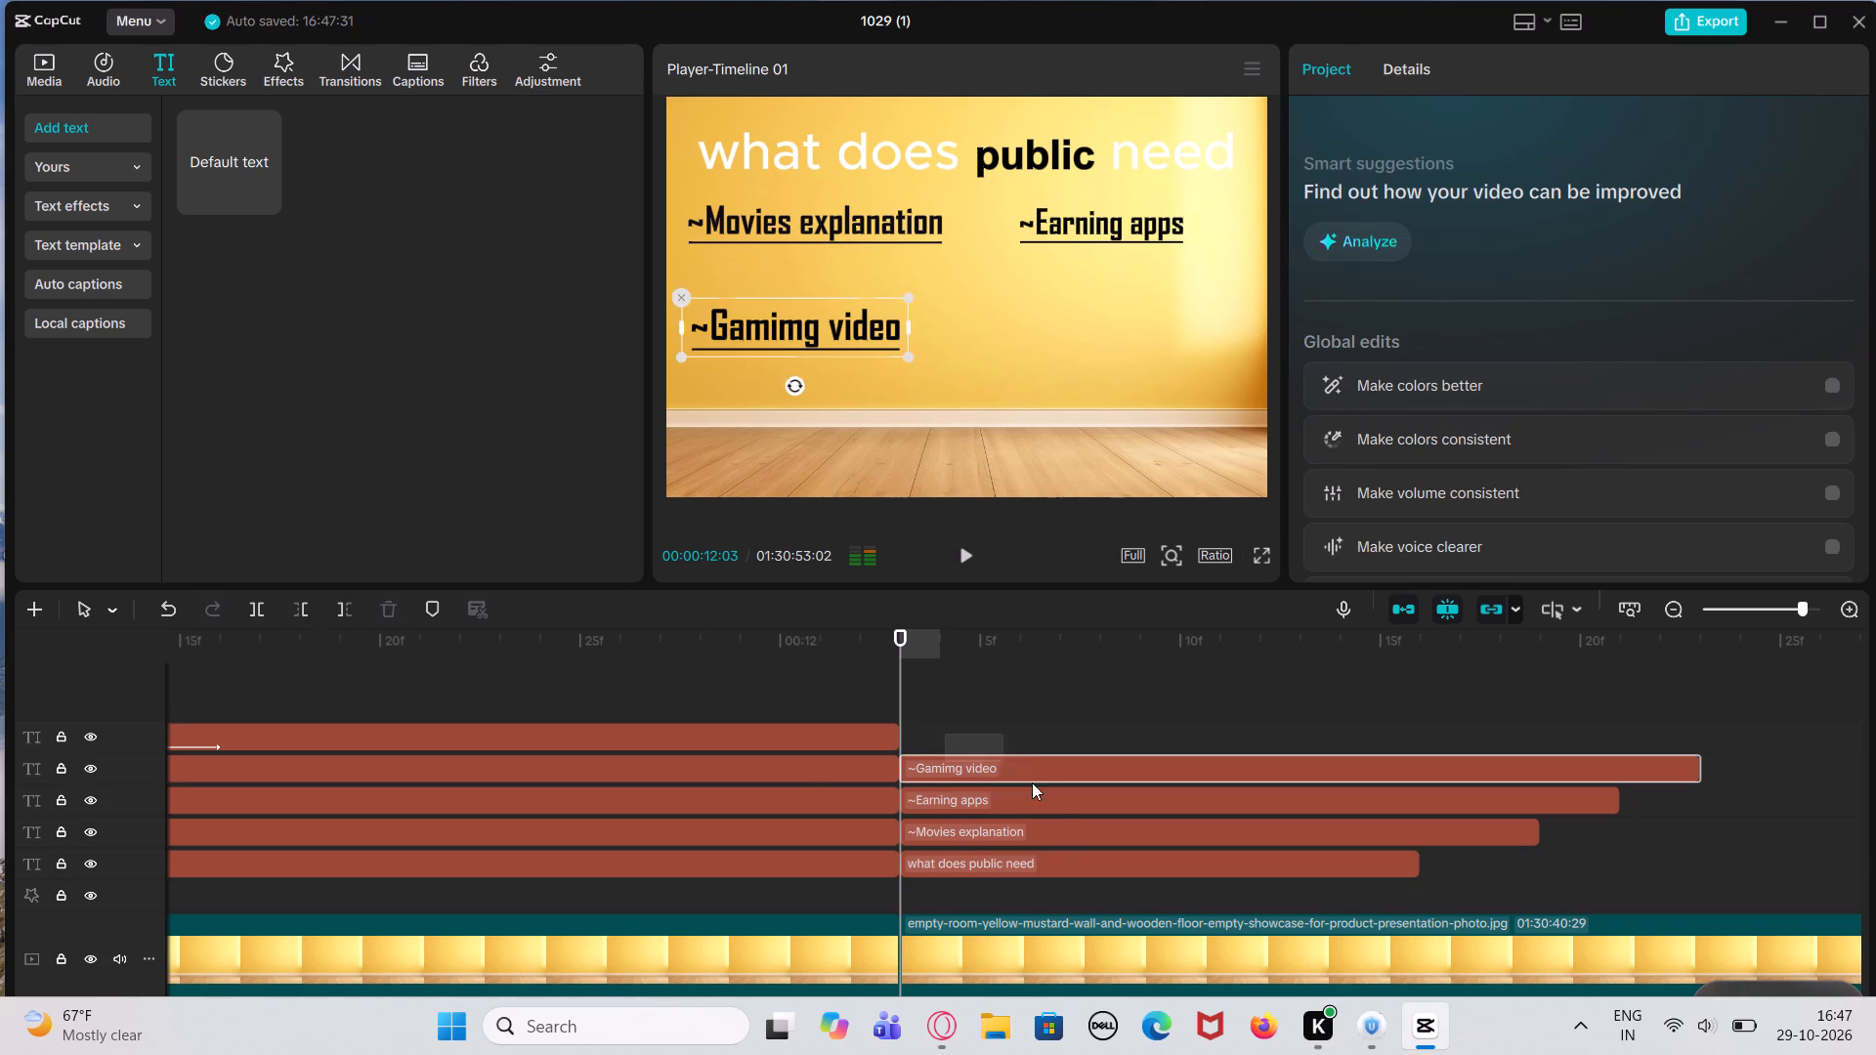
left_click_drag(1032, 782, 1143, 907)
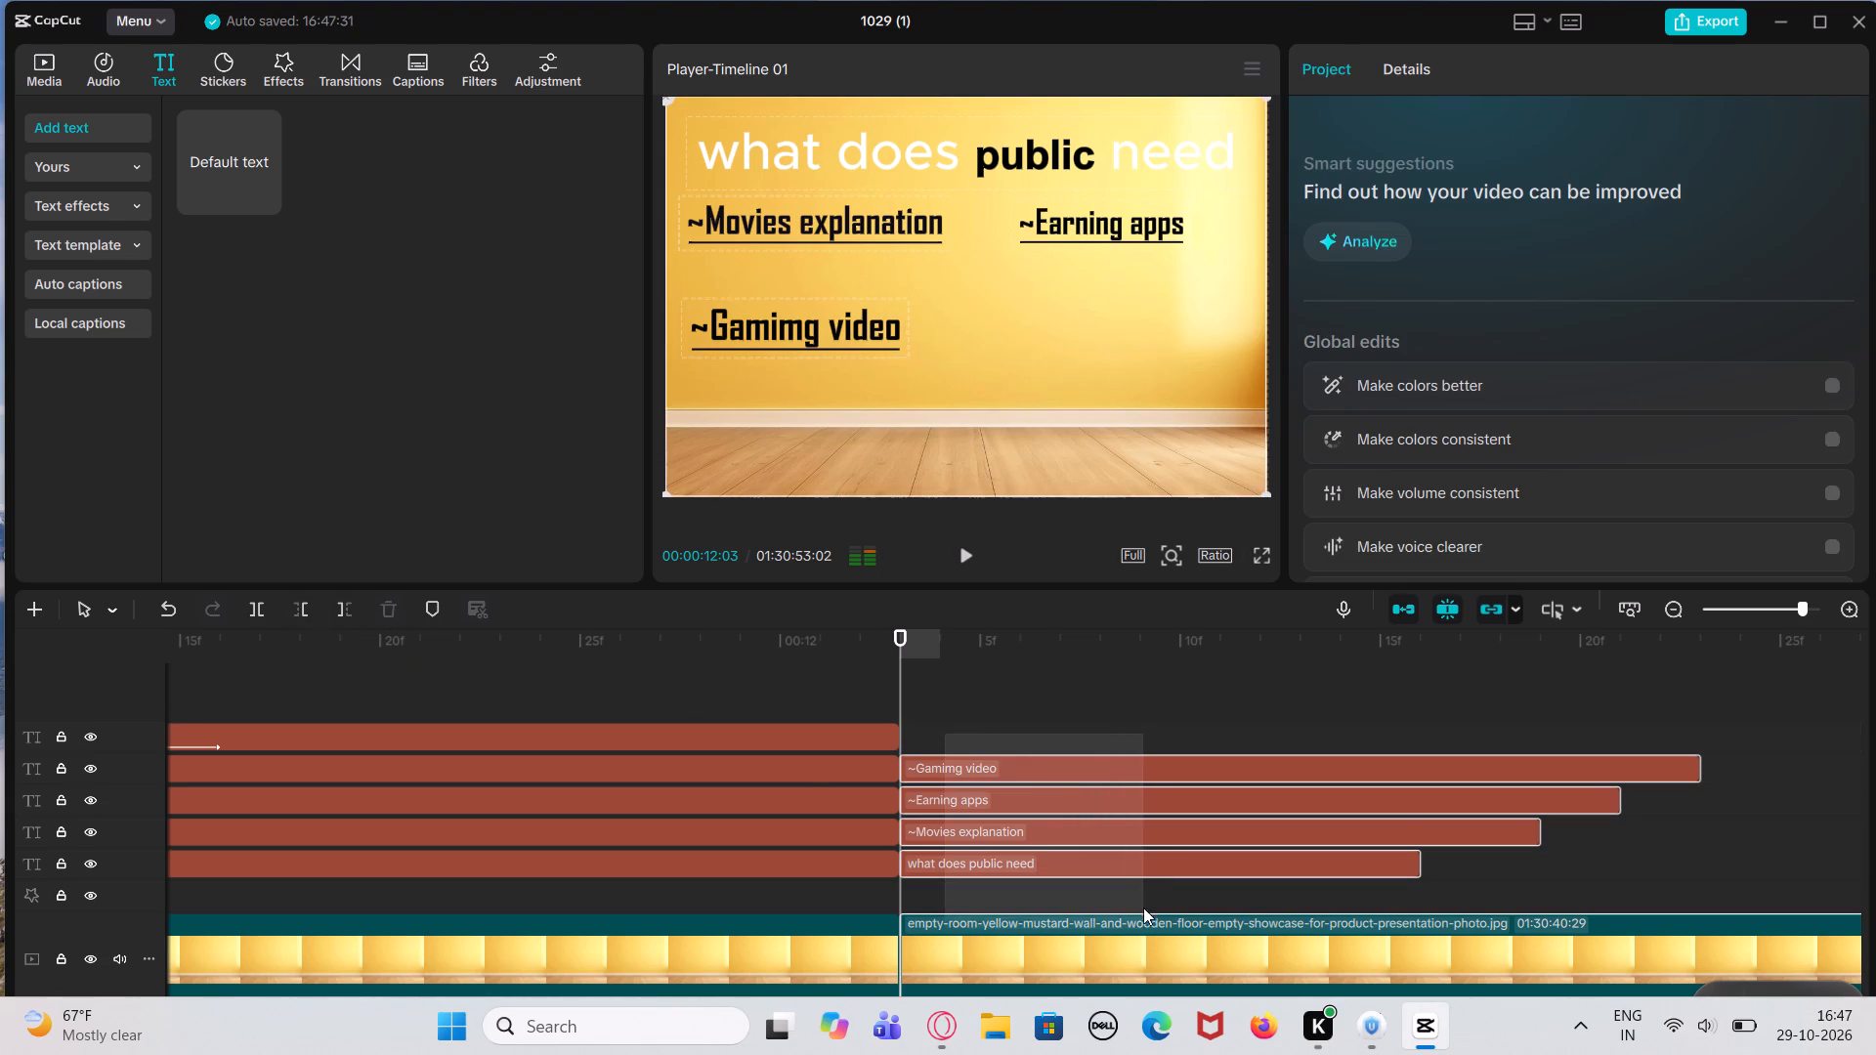
left_click_drag(1143, 907, 1139, 881)
left_click(394, 605)
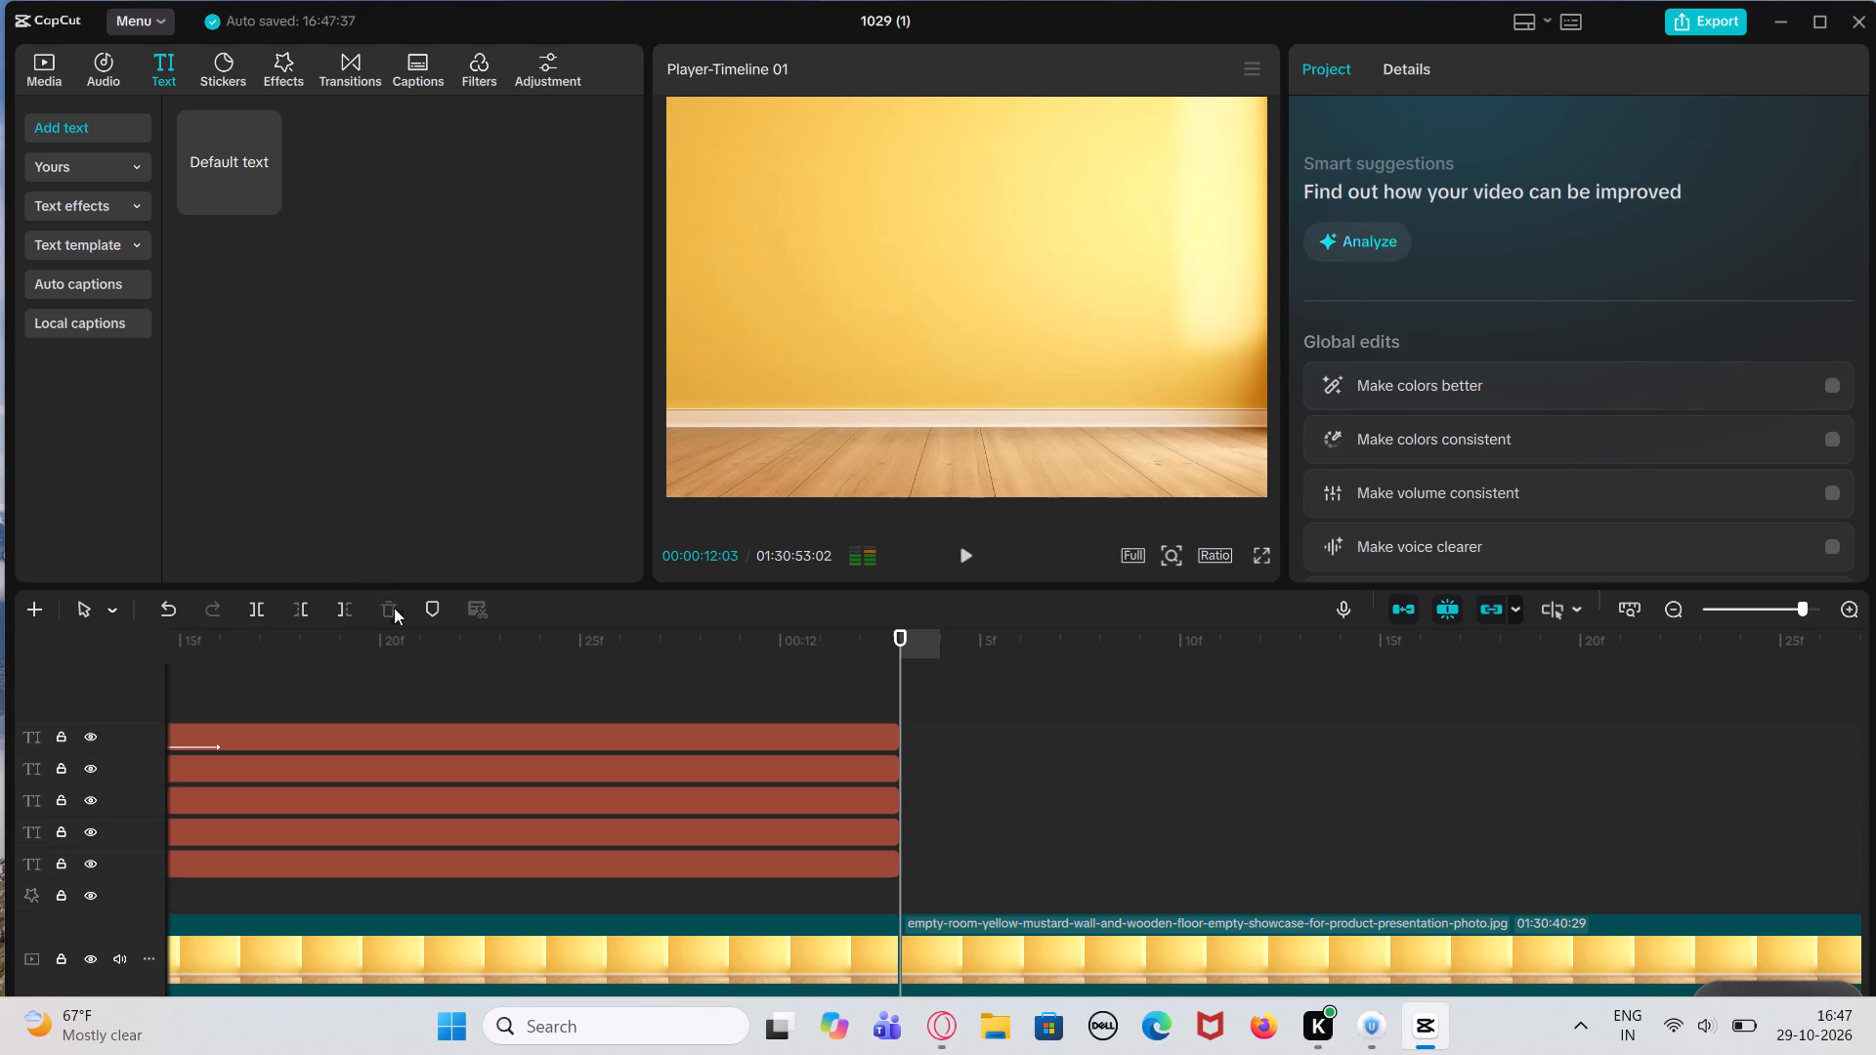
Add a default text clip at 00:00:12:04, just after the end of the heading and list texts.
scroll(1035, 789, "right", 1)
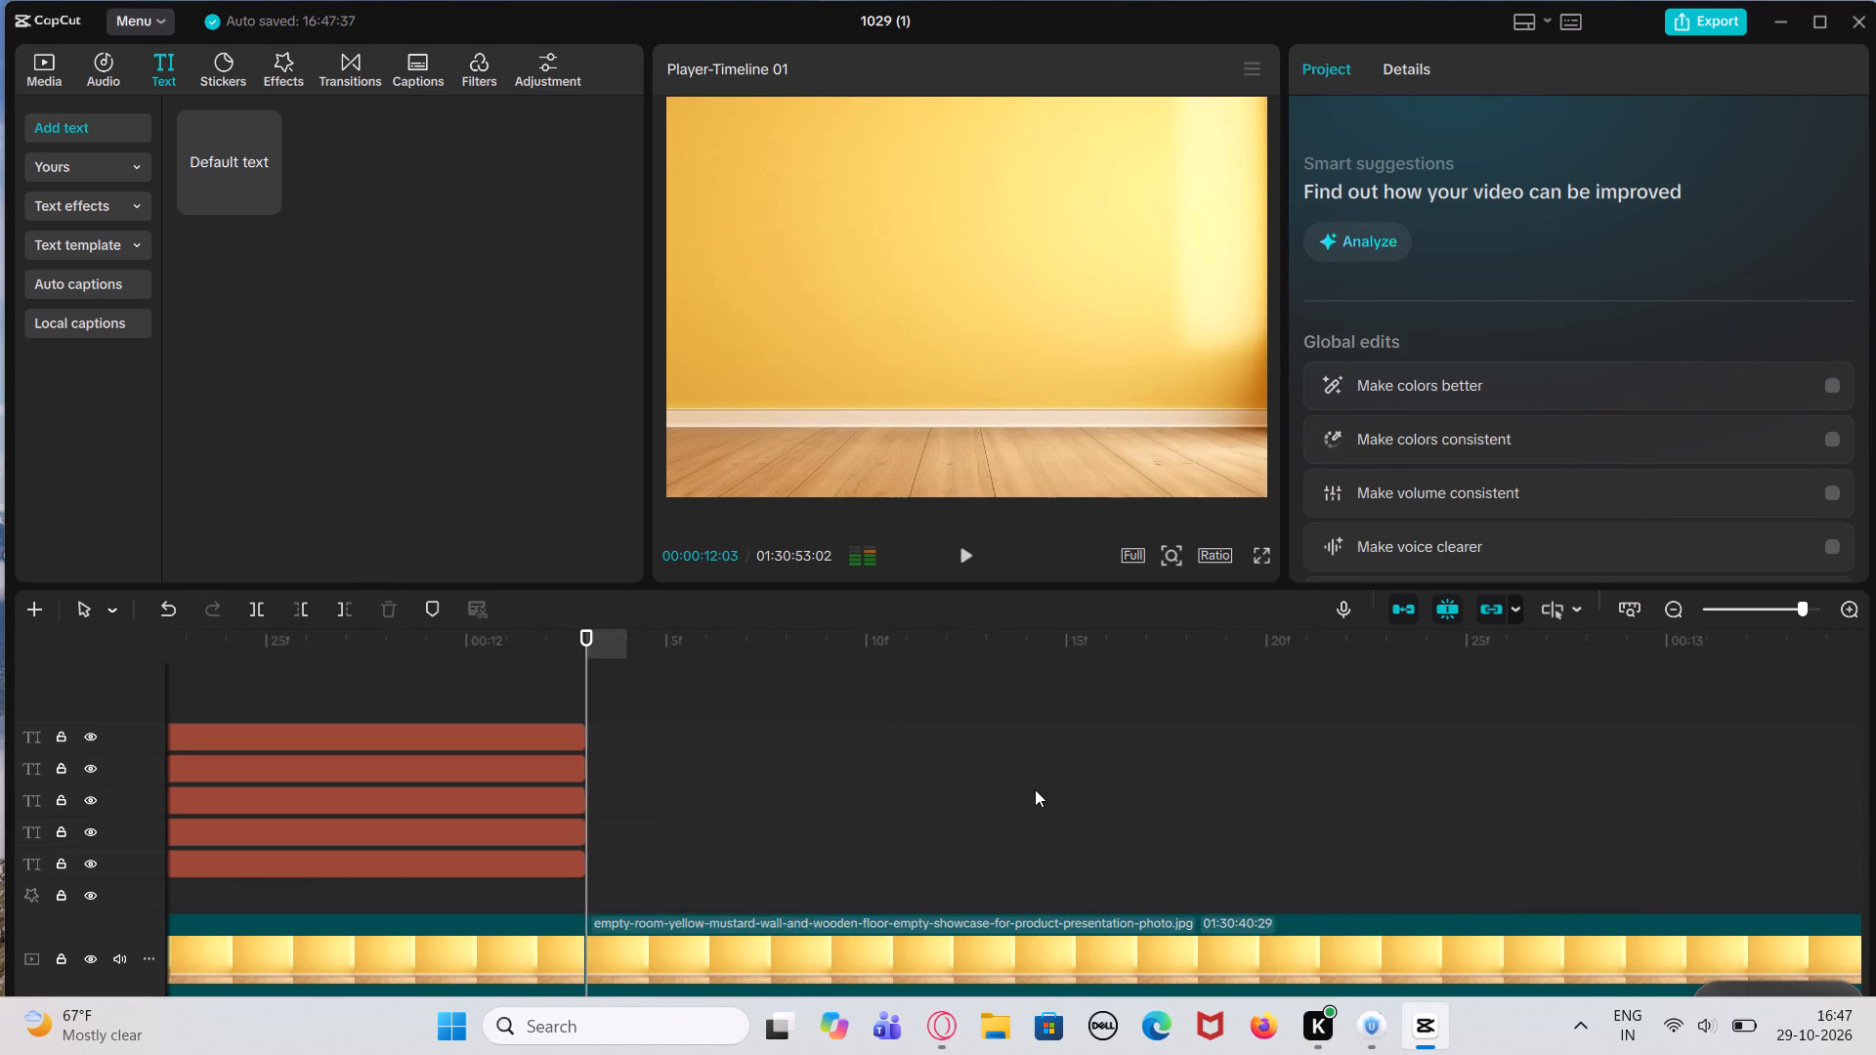
scroll(1035, 789, "right", 1)
left_click(1133, 754)
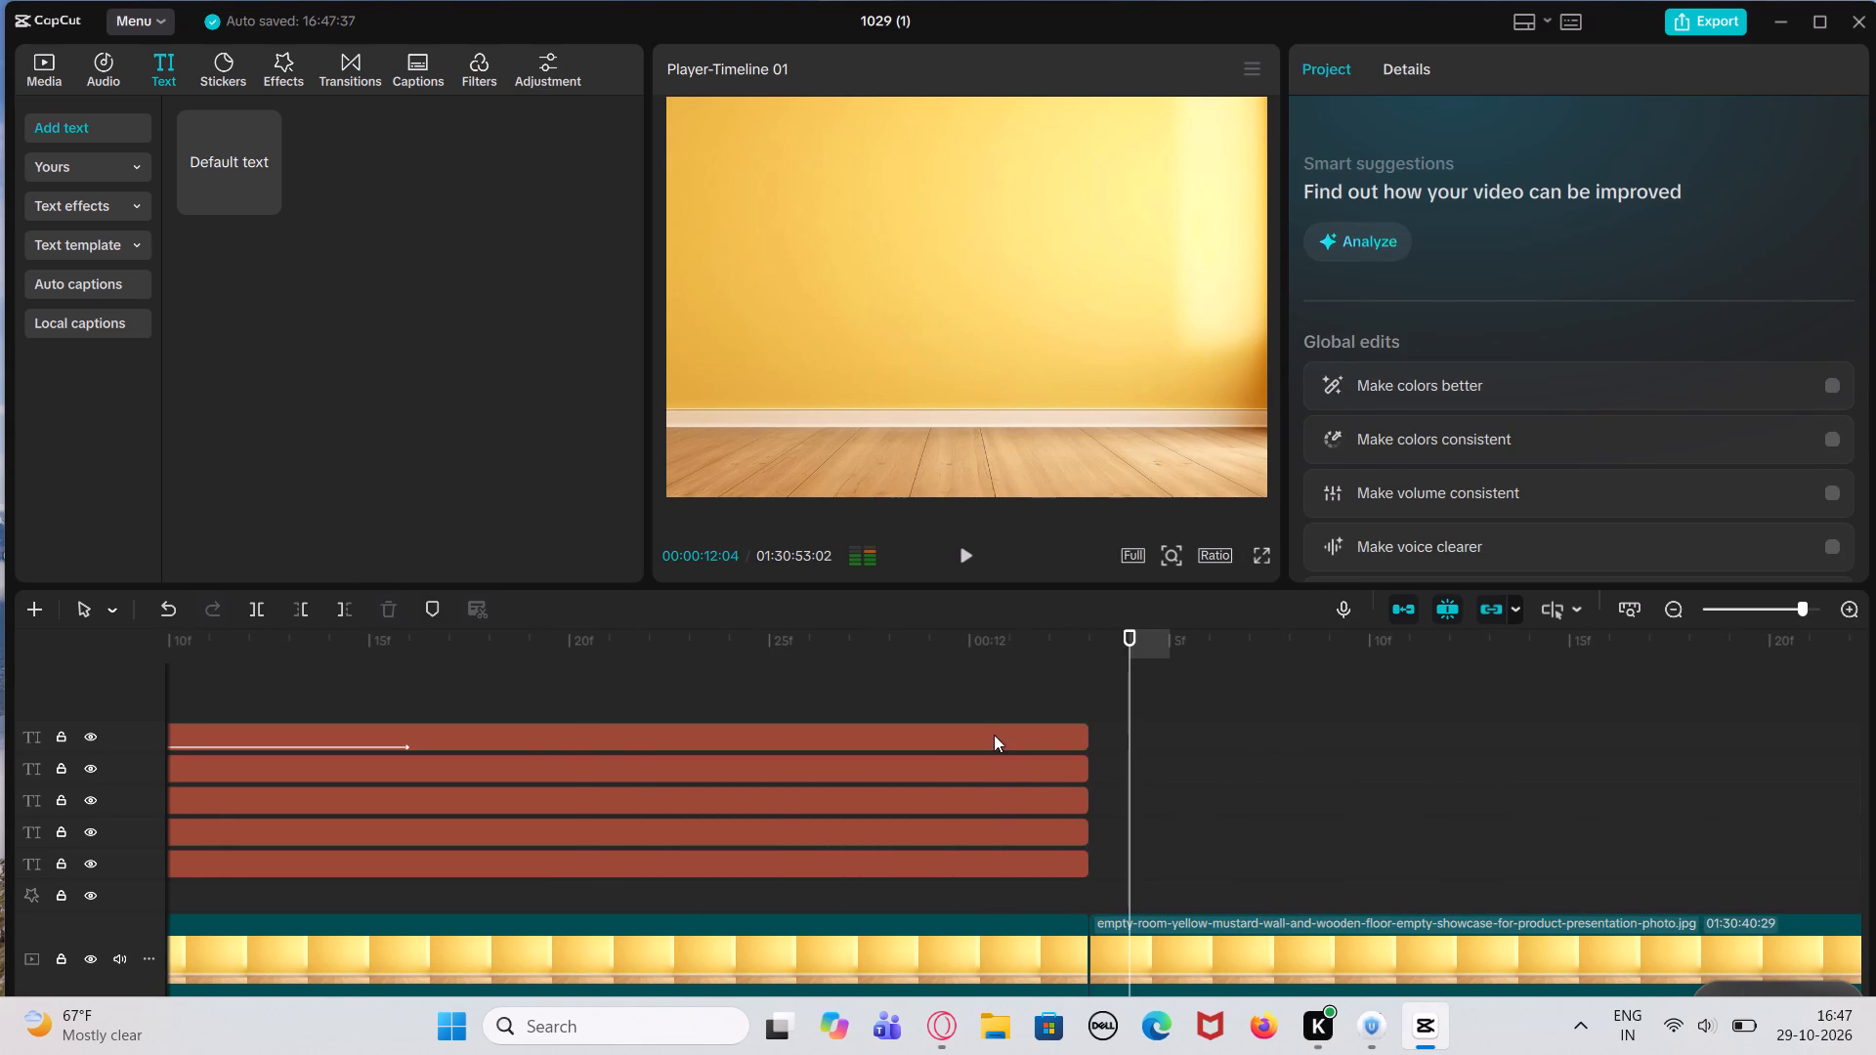
left_click(512, 699)
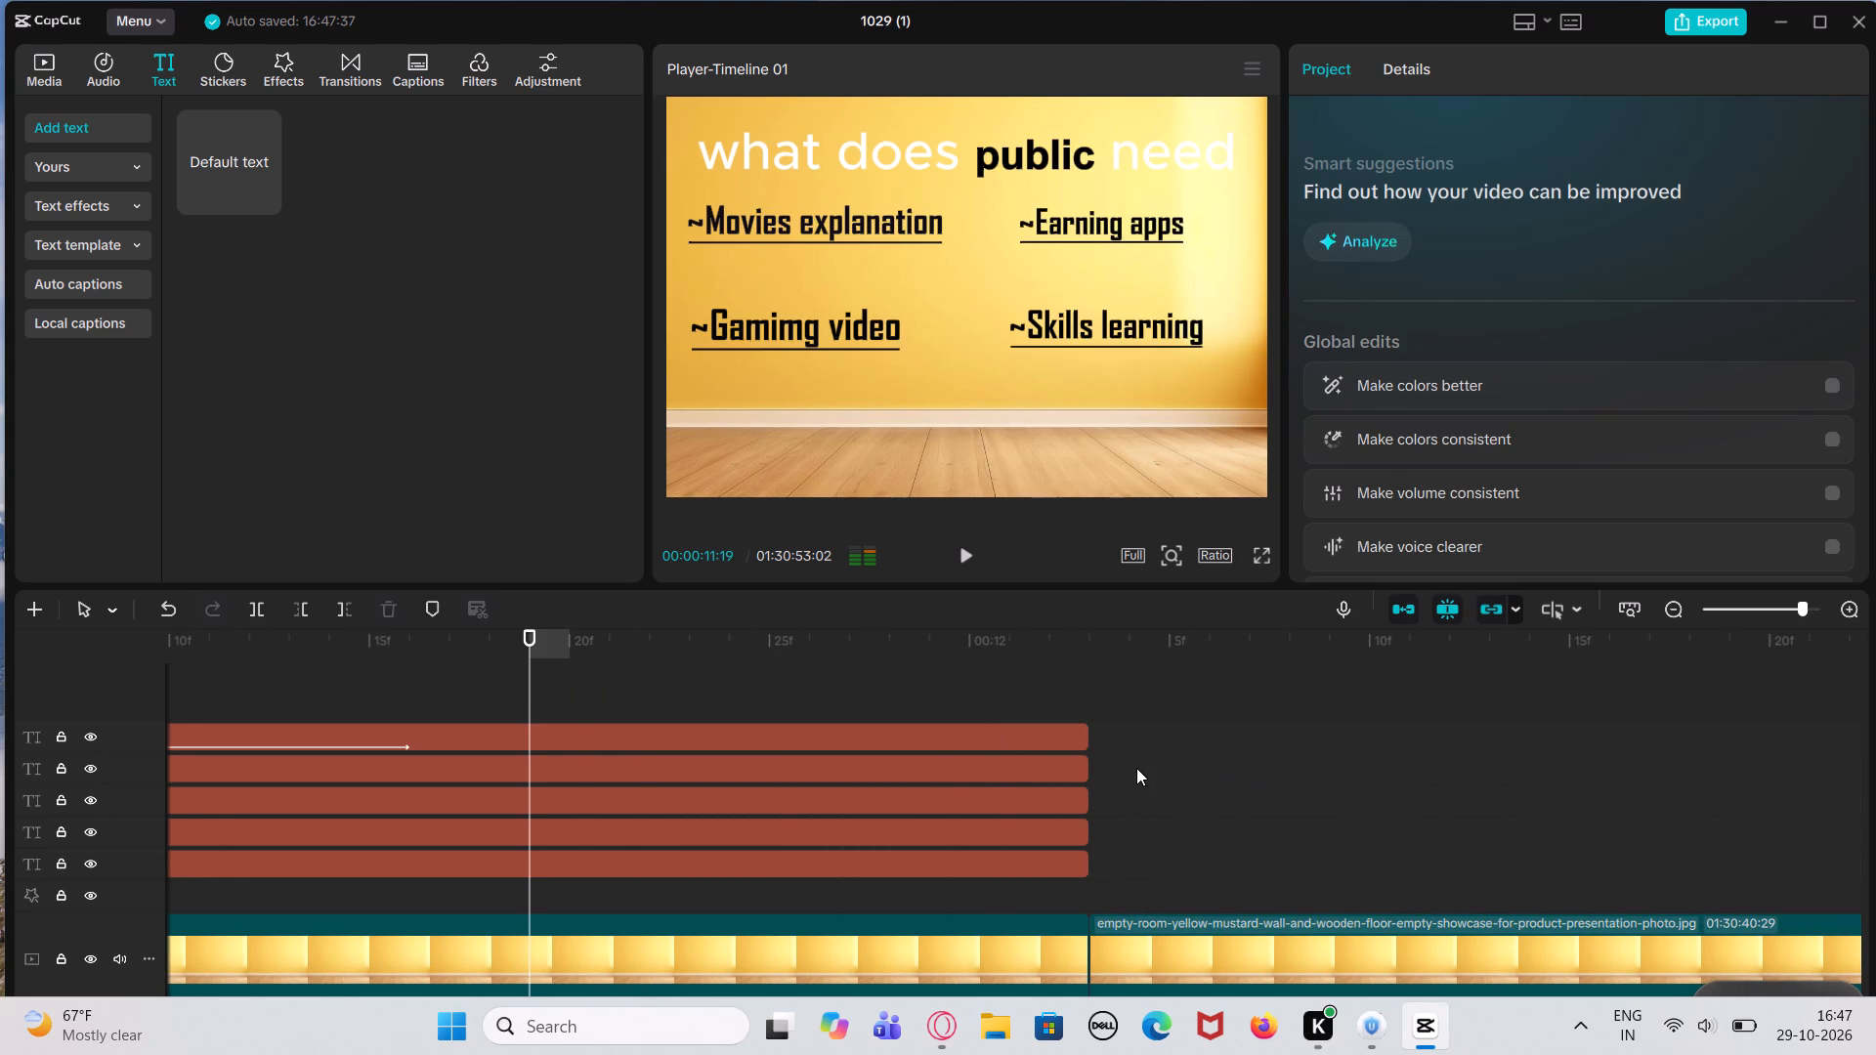
left_click(1136, 768)
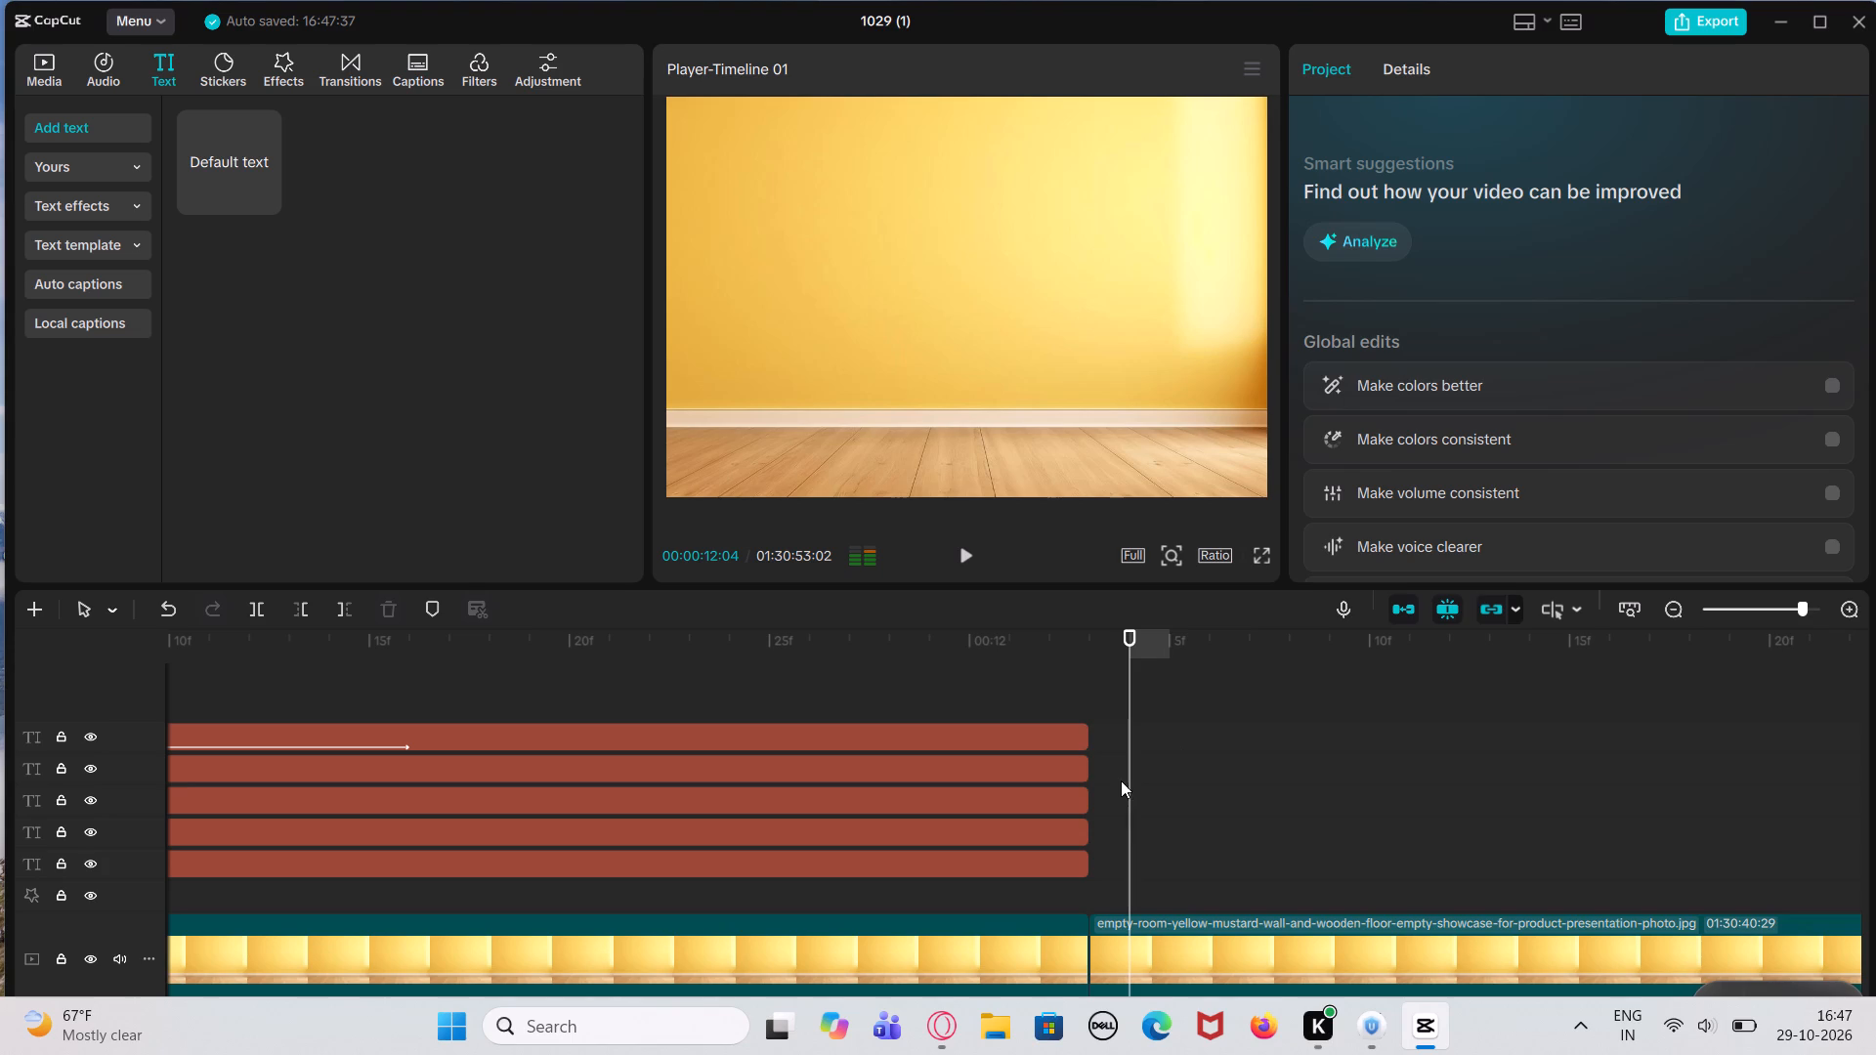
left_click(1110, 781)
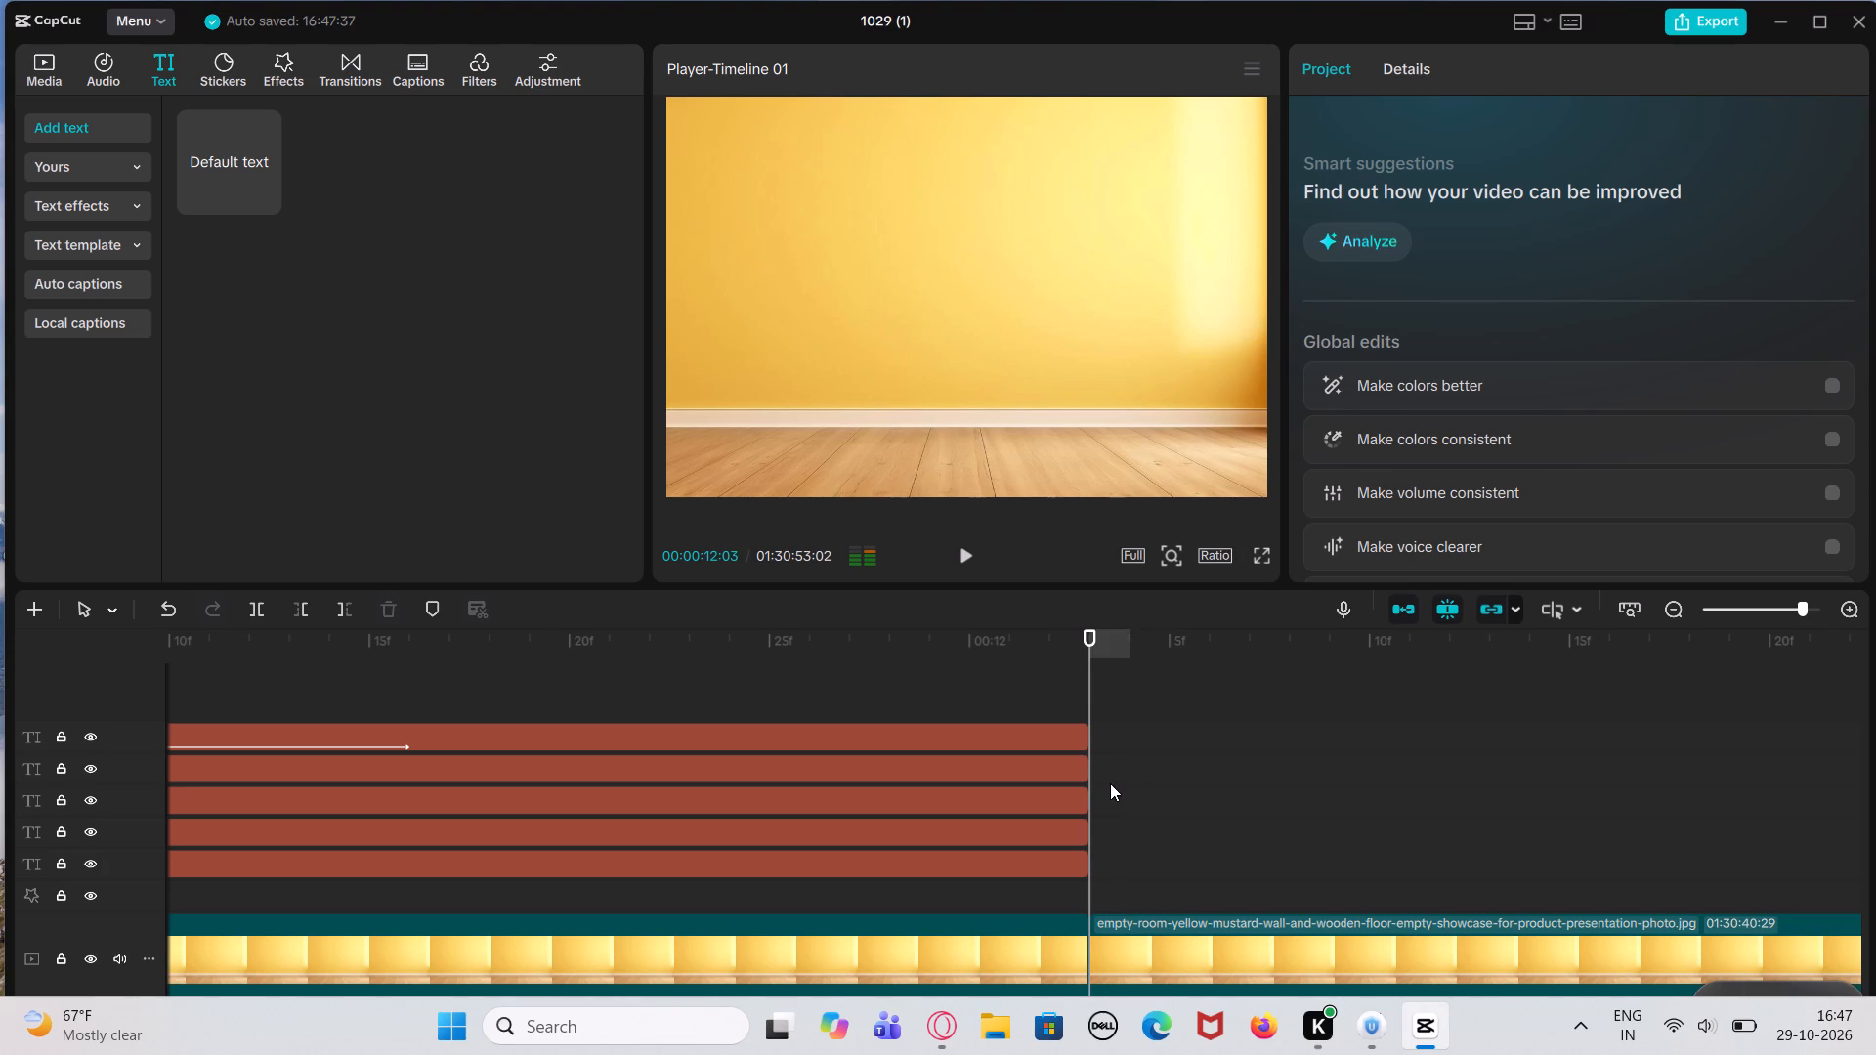
left_click(1110, 787)
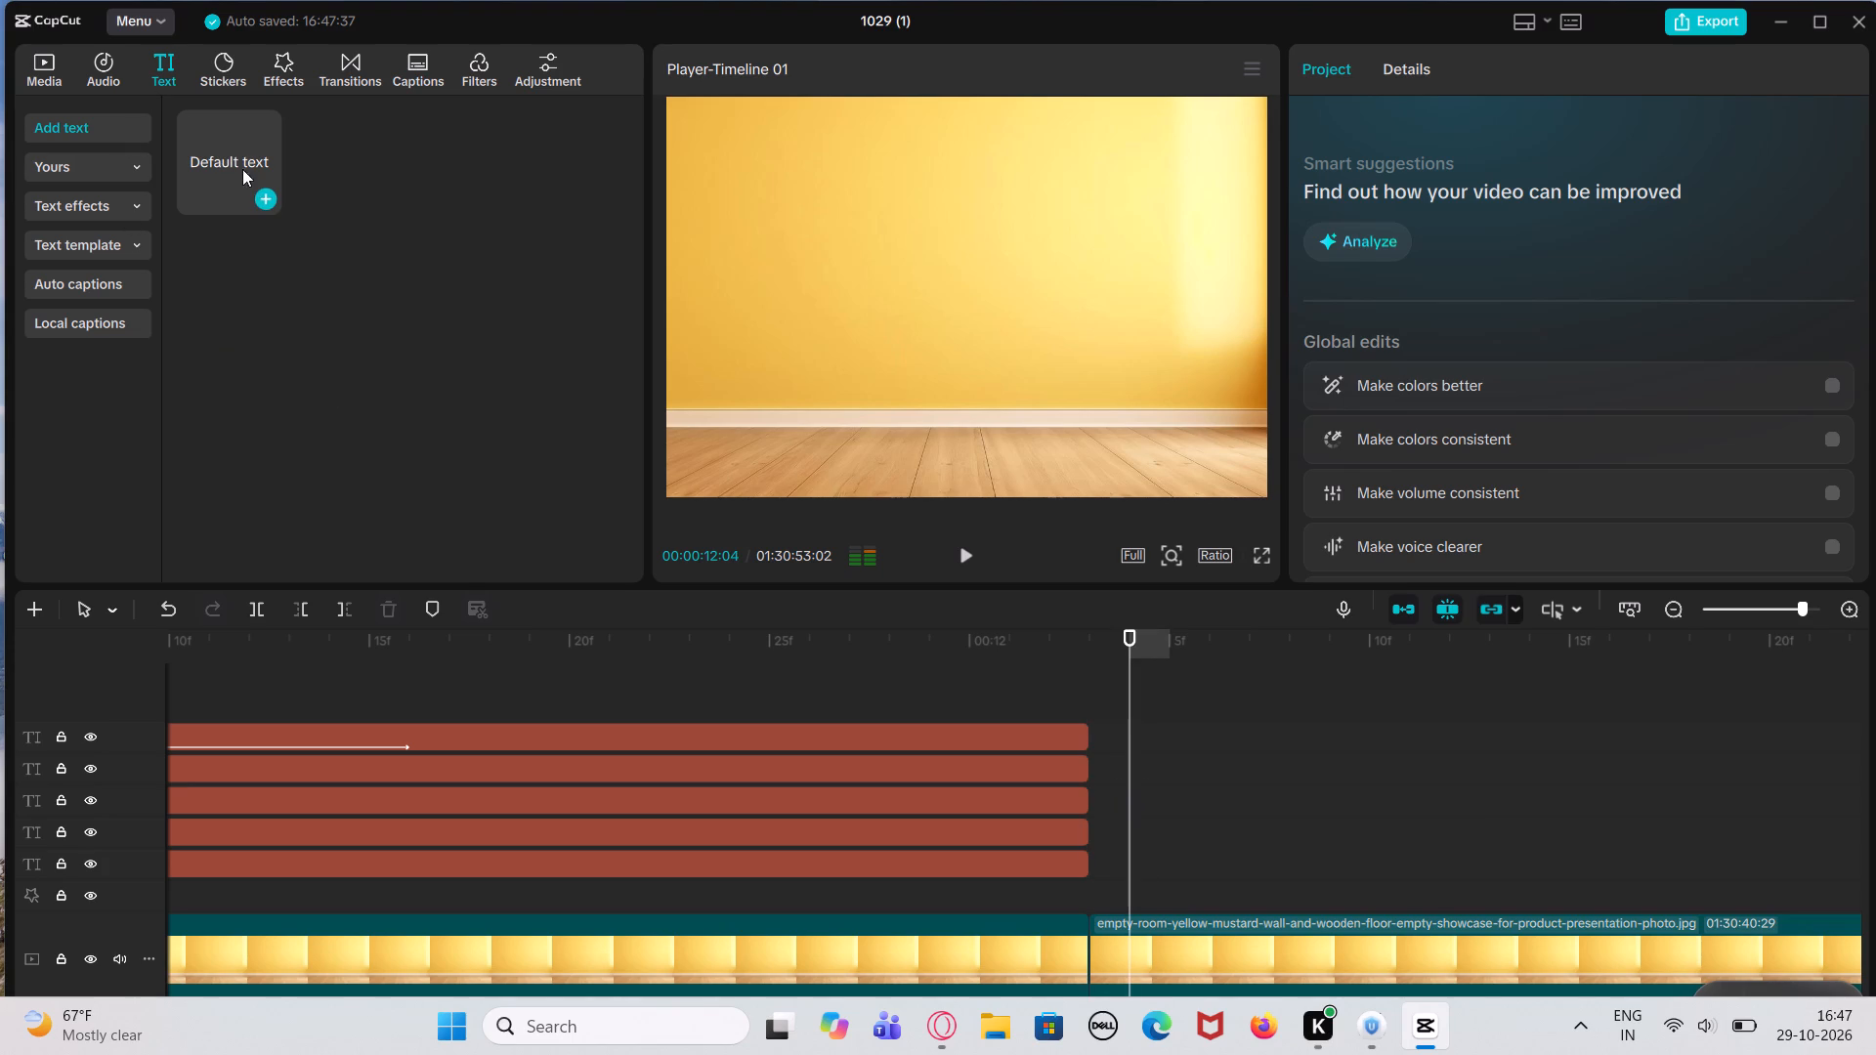
left_click(269, 191)
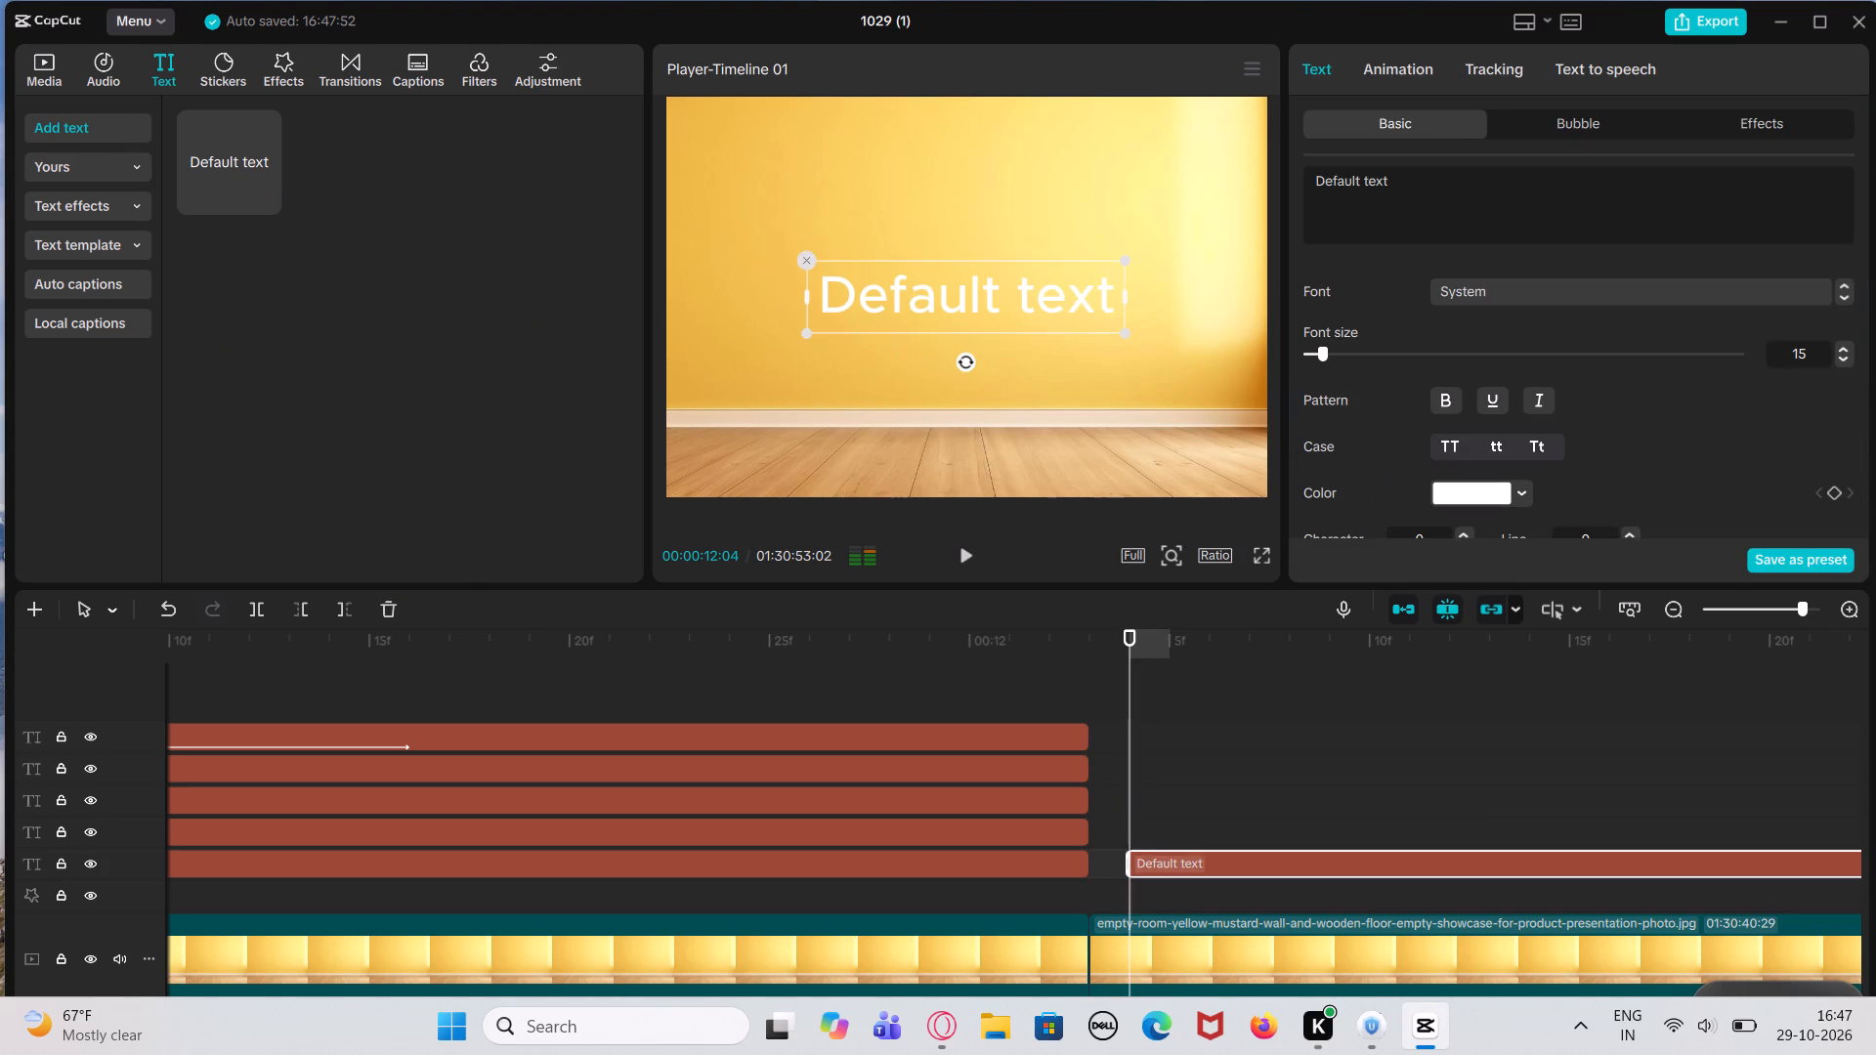
Replace the new clip's placeholder wording with "So,if you tell me".
left_click(1445, 185)
key("BackSpace")
key("BackSpace")
key("BackSpace")
key("BackSpace")
key("BackSpace")
key("BackSpace")
key("BackSpace")
key("BackSpace")
key("BackSpace")
key("BackSpace")
key("BackSpace")
key("BackSpace")
key("BackSpace")
key("BackSpace")
key("BackSpace")
key("BackSpace")
key("BackSpace")
key("BackSpace")
key("BackSpace")
key("BackSpace")
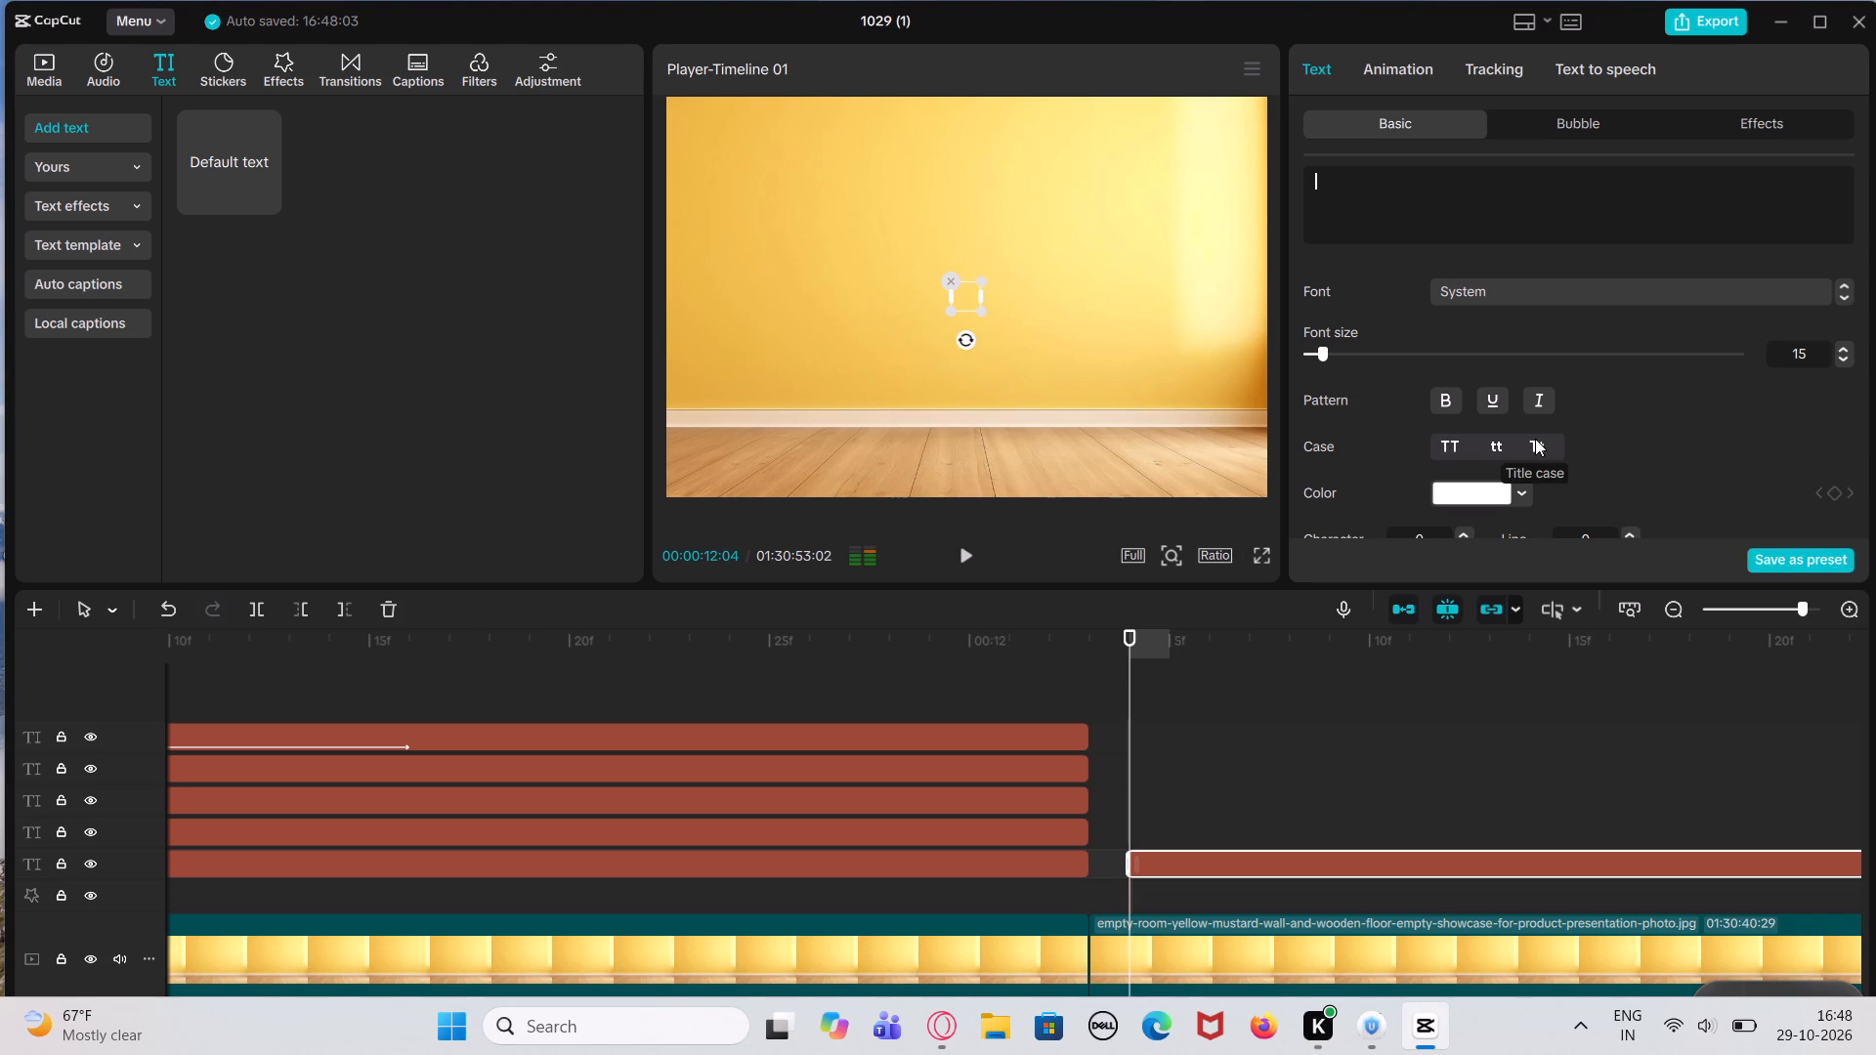
type("so")
key("space")
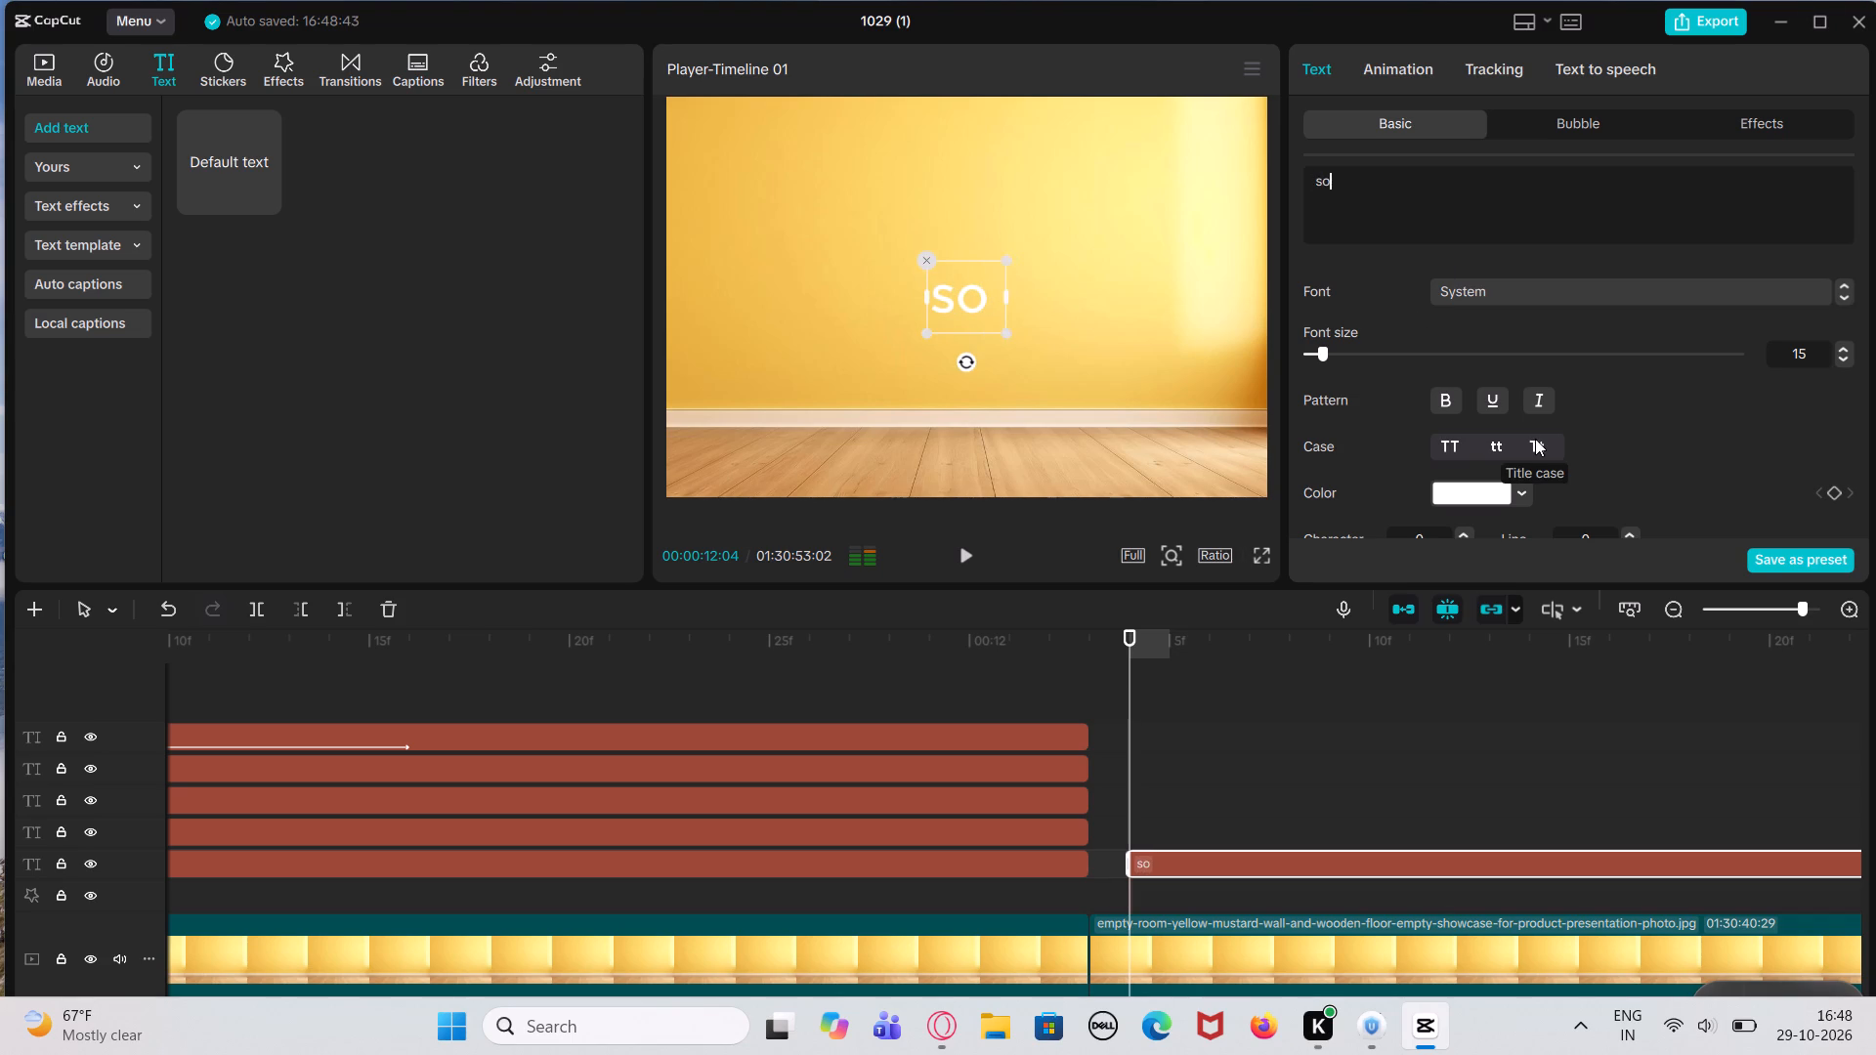
key("BackSpace")
key("BackSpace")
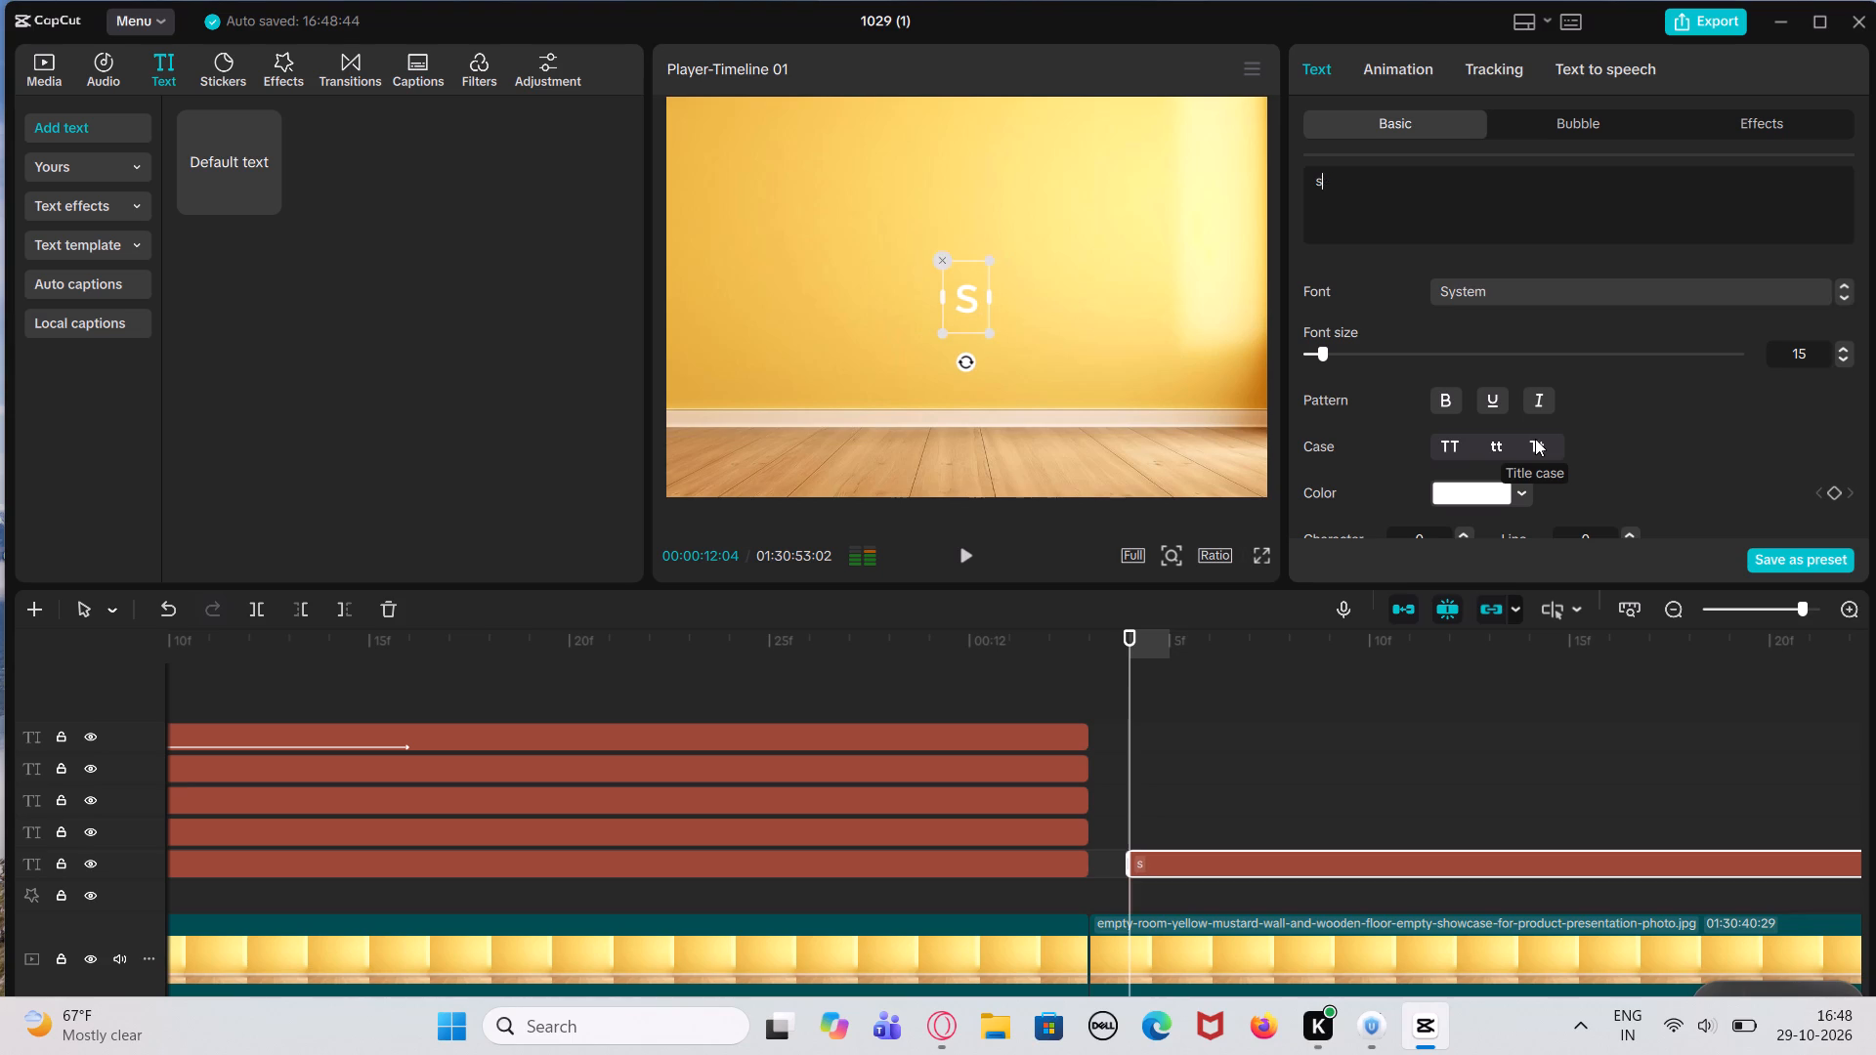
key("BackSpace")
key("BackSpace")
key("s")
key("BackSpace")
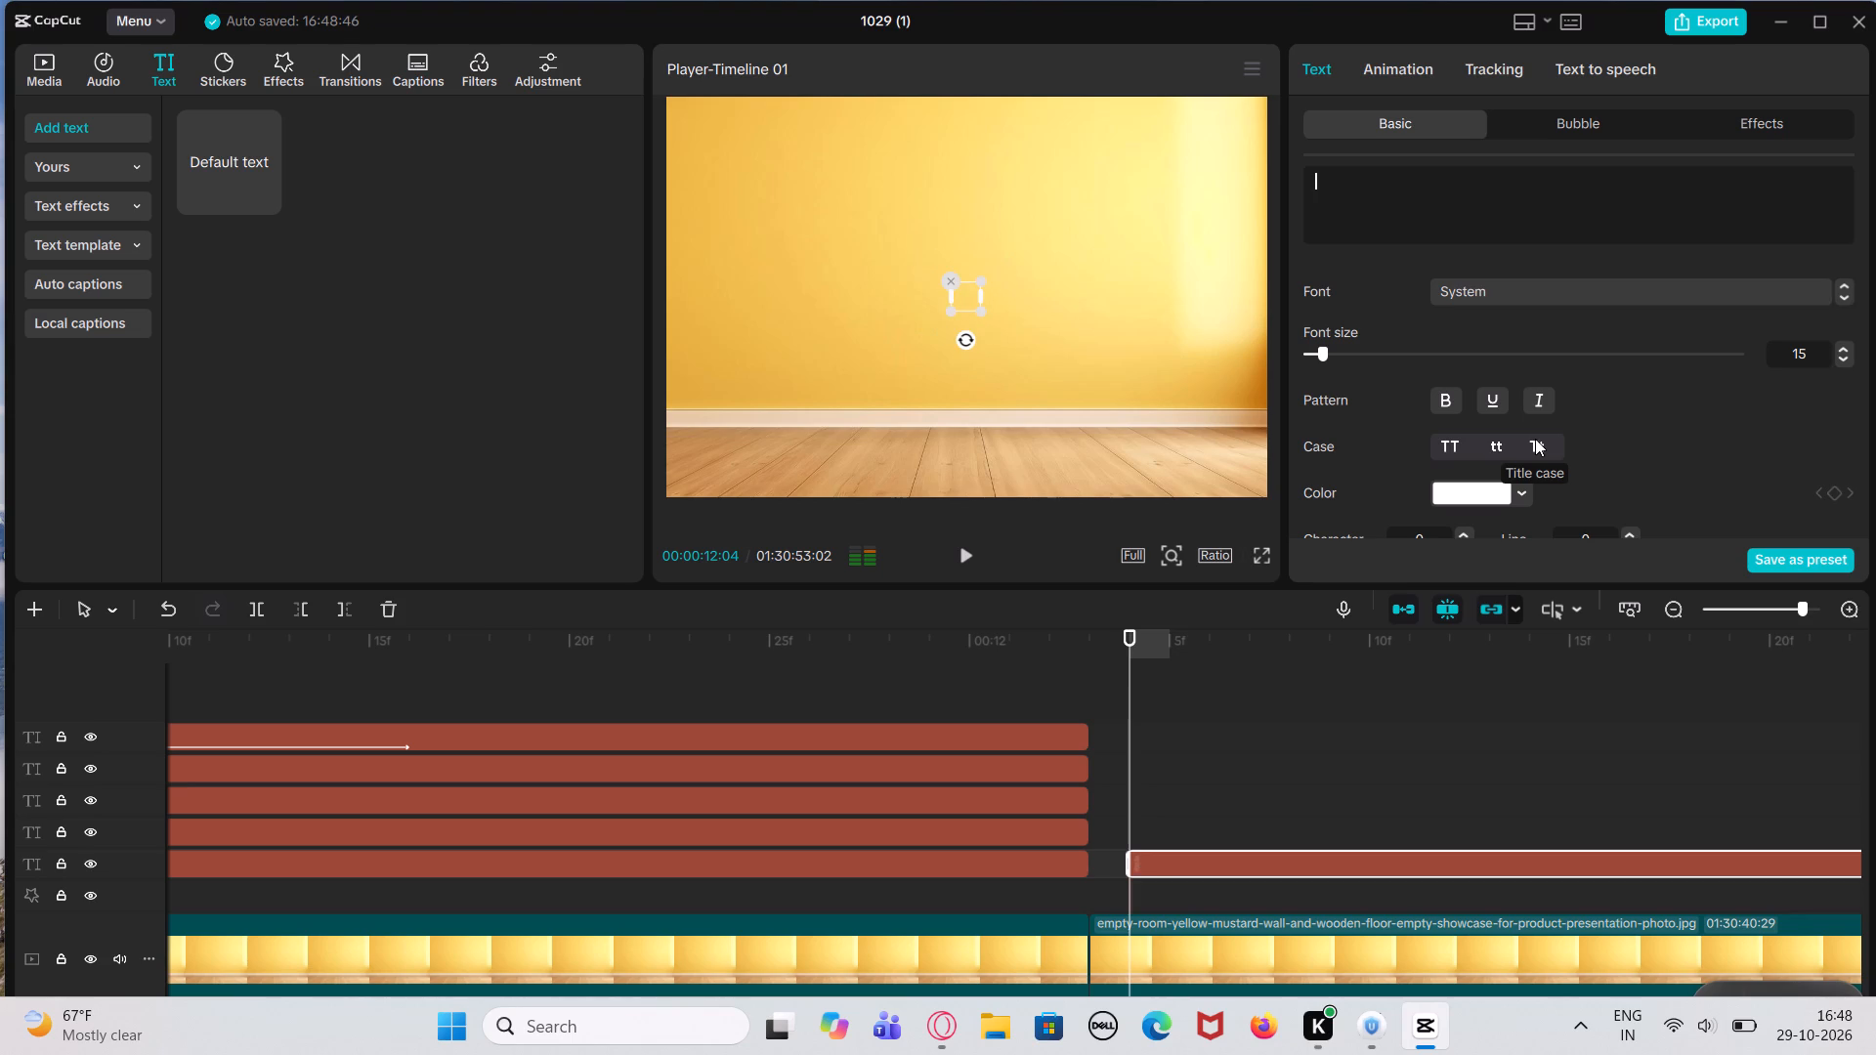
key("s")
type("o if")
key("BackSpace")
key("BackSpace")
key("BackSpace")
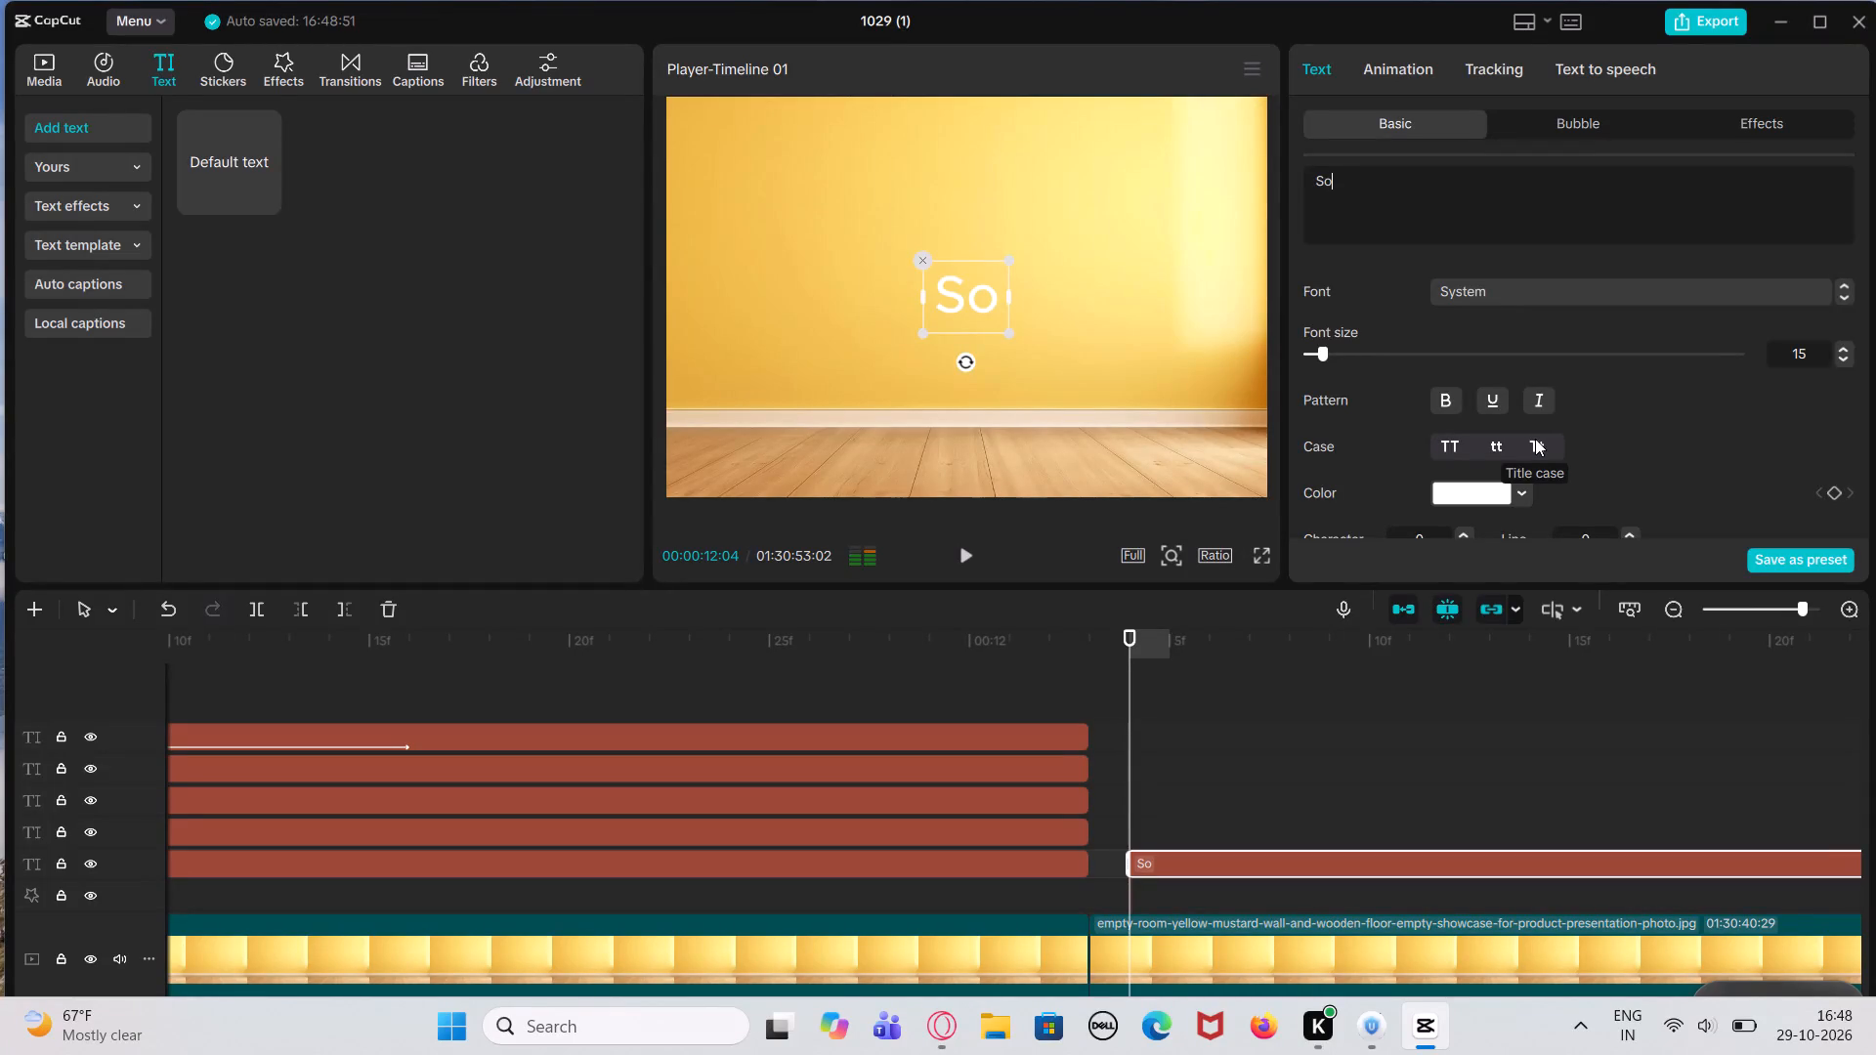
key("shift+less")
key("BackSpace")
key("comma")
type("if")
key("space")
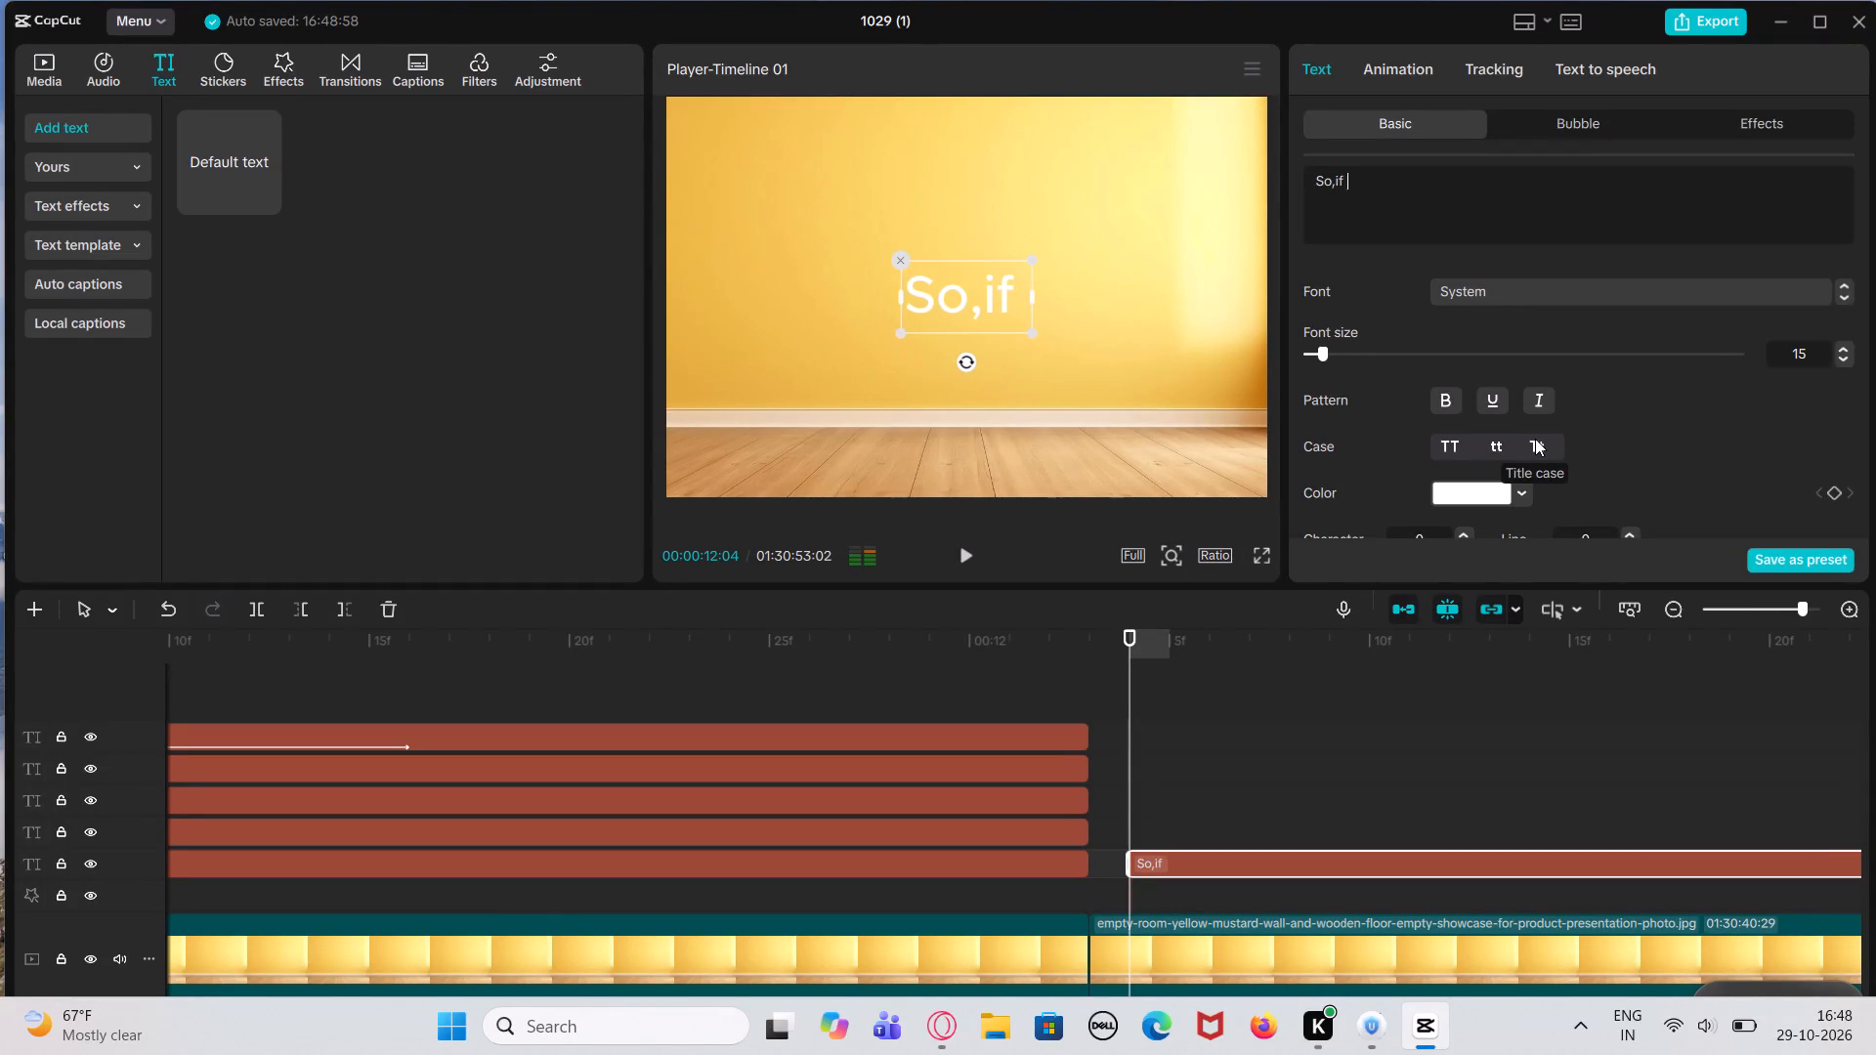
type("you tell ,e")
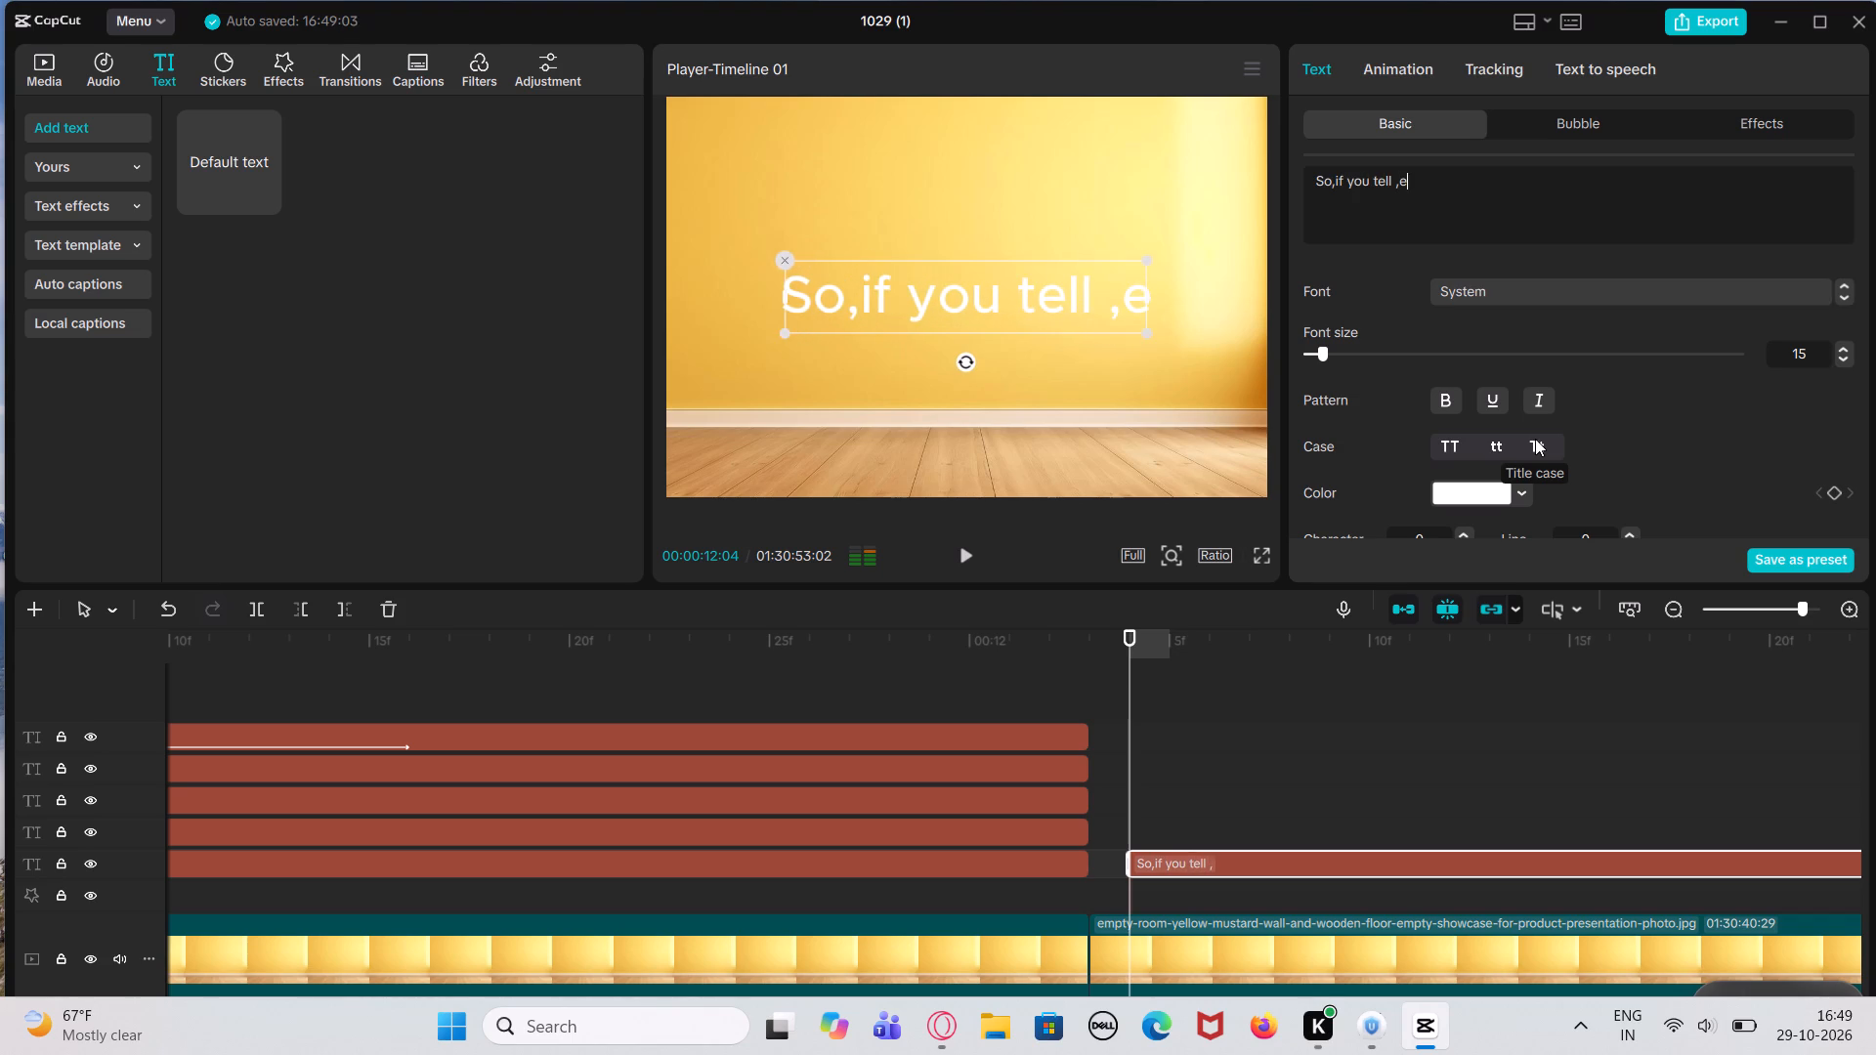
key("space")
key("BackSpace")
key("BackSpace")
key("BackSpace")
type("me")
key("space")
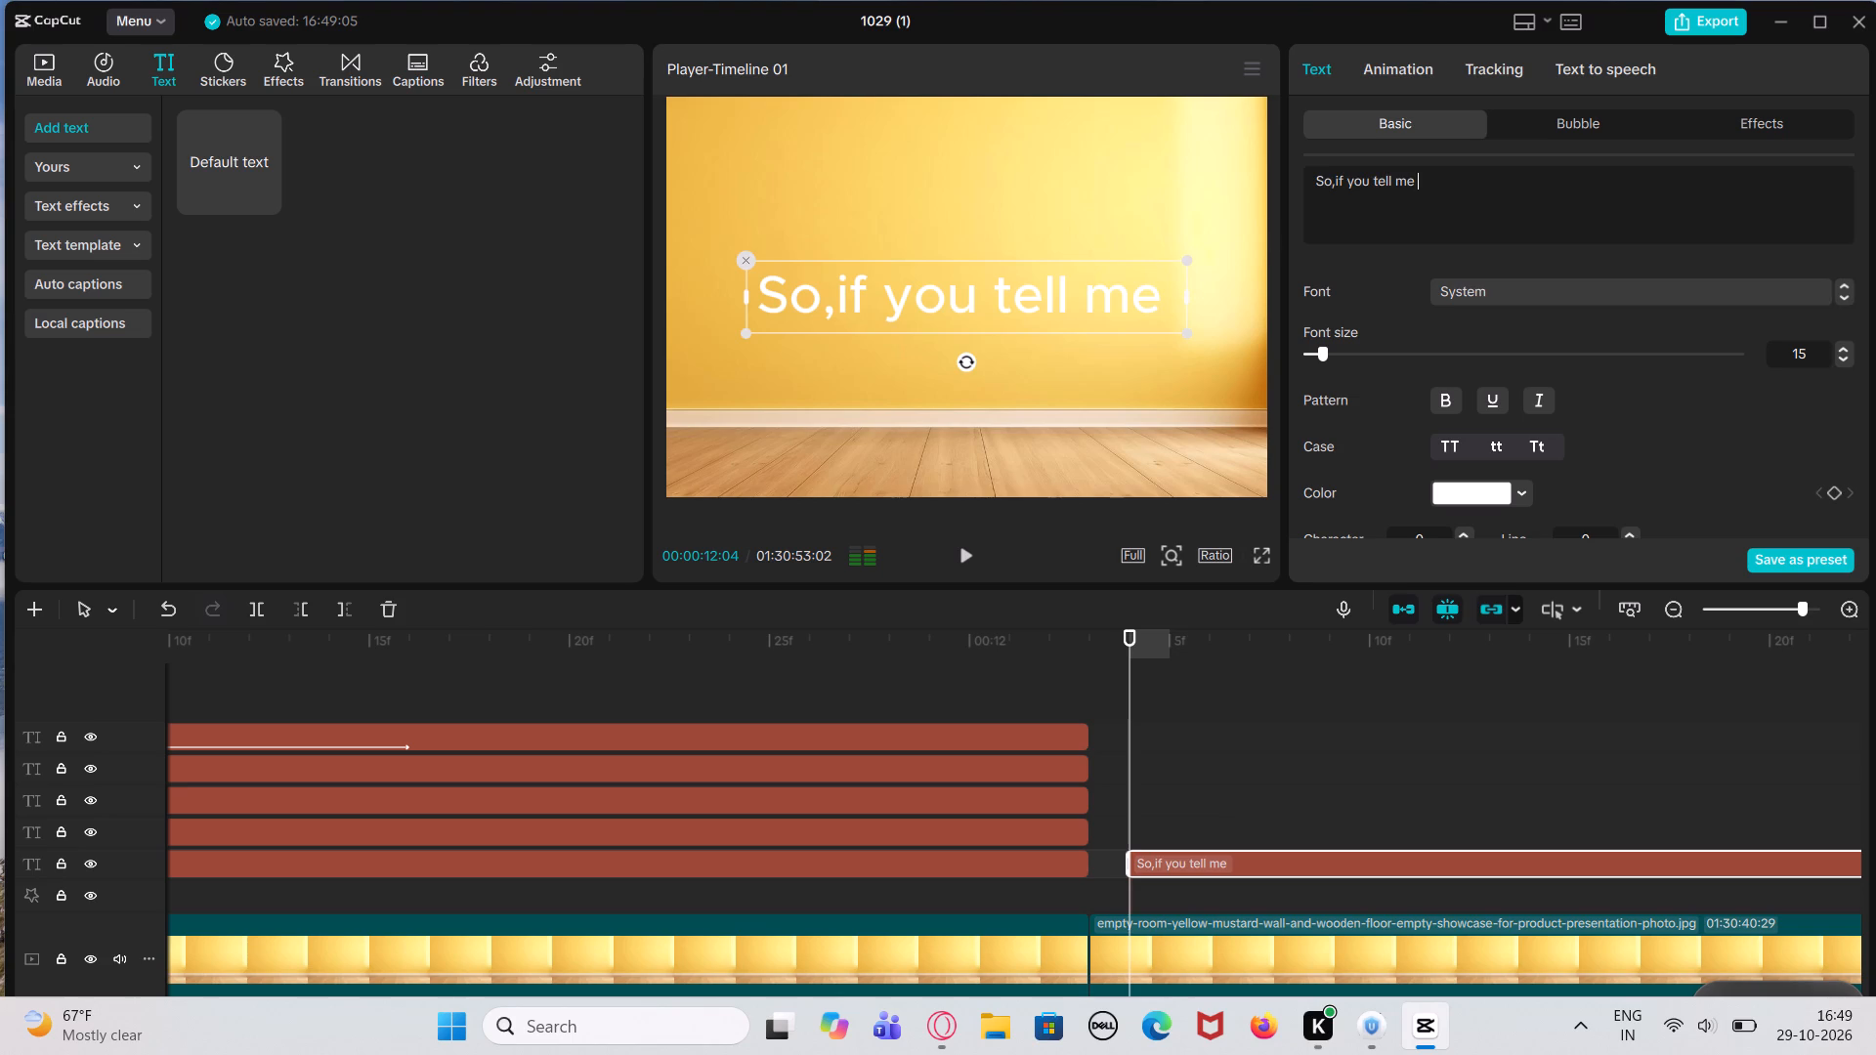
Format the word "you" in the "So,if you tell me" text in black (000000) with the Agency FB Bold font.
left_click_drag(1347, 177, 1369, 178)
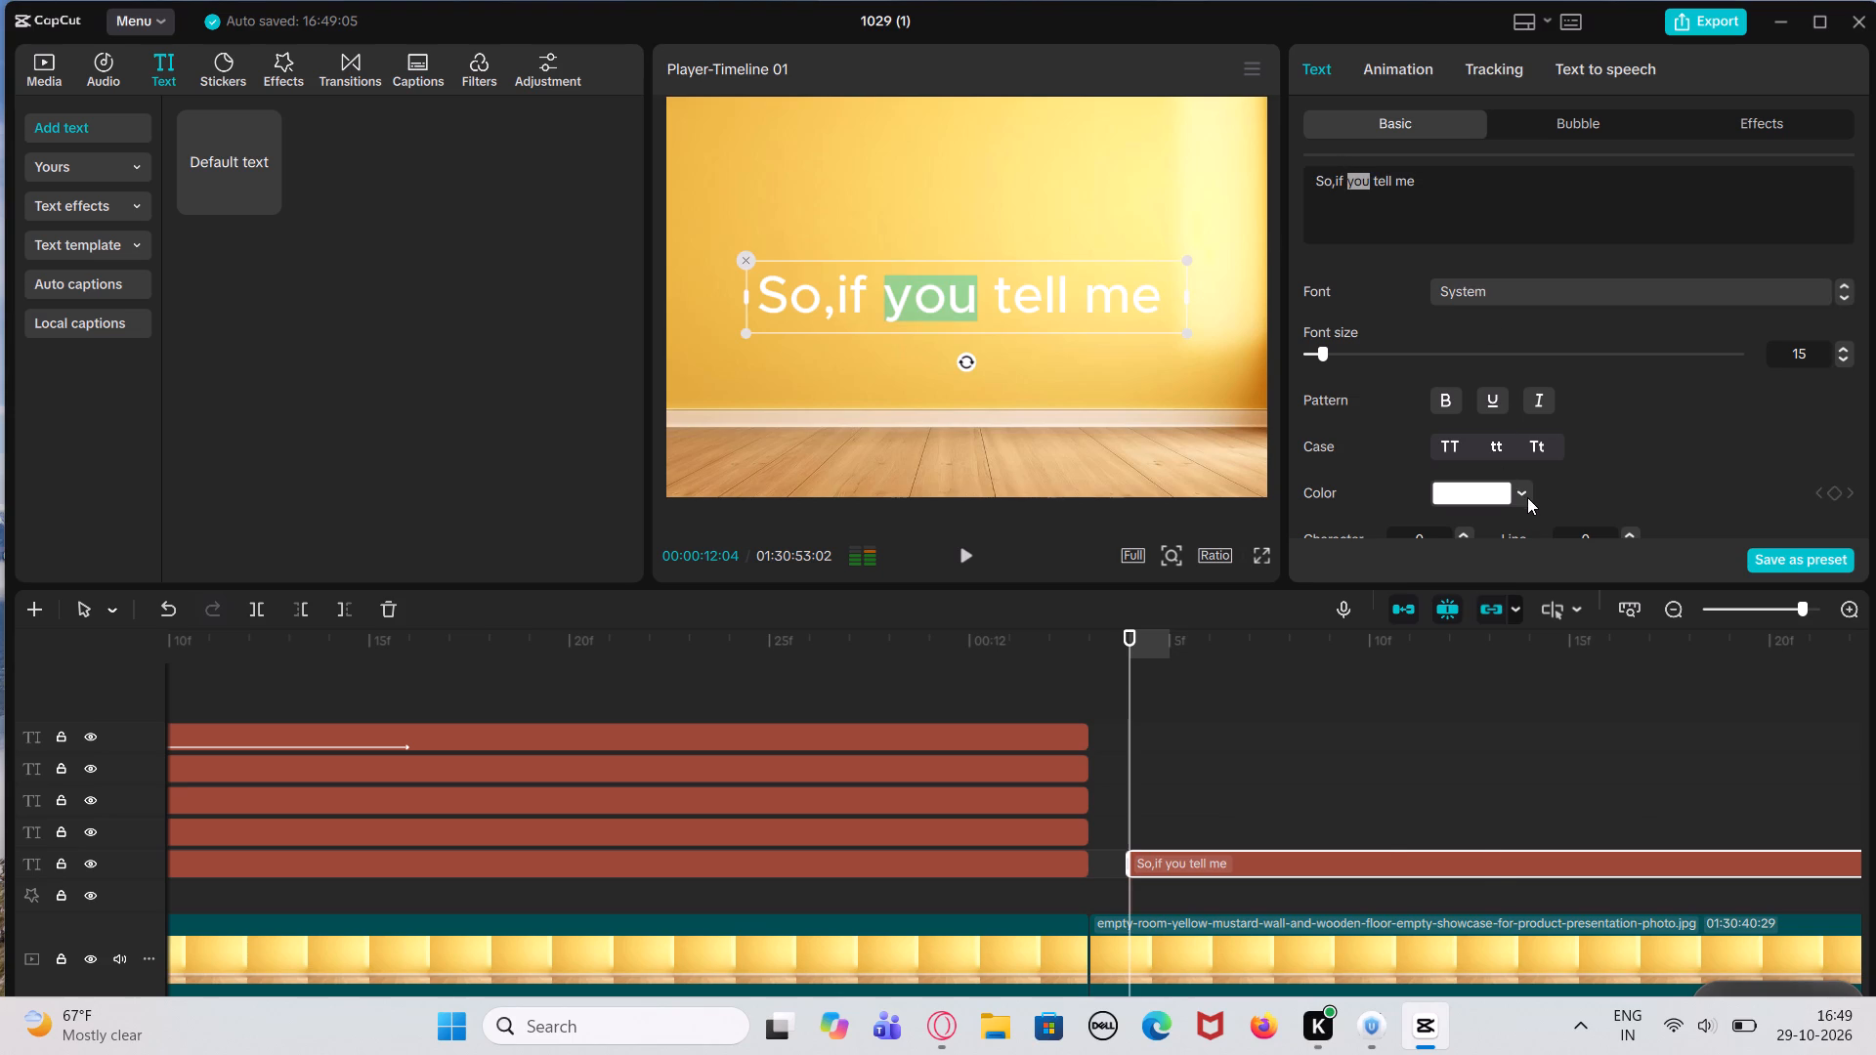
left_click(1527, 497)
left_click_drag(1486, 570, 1453, 696)
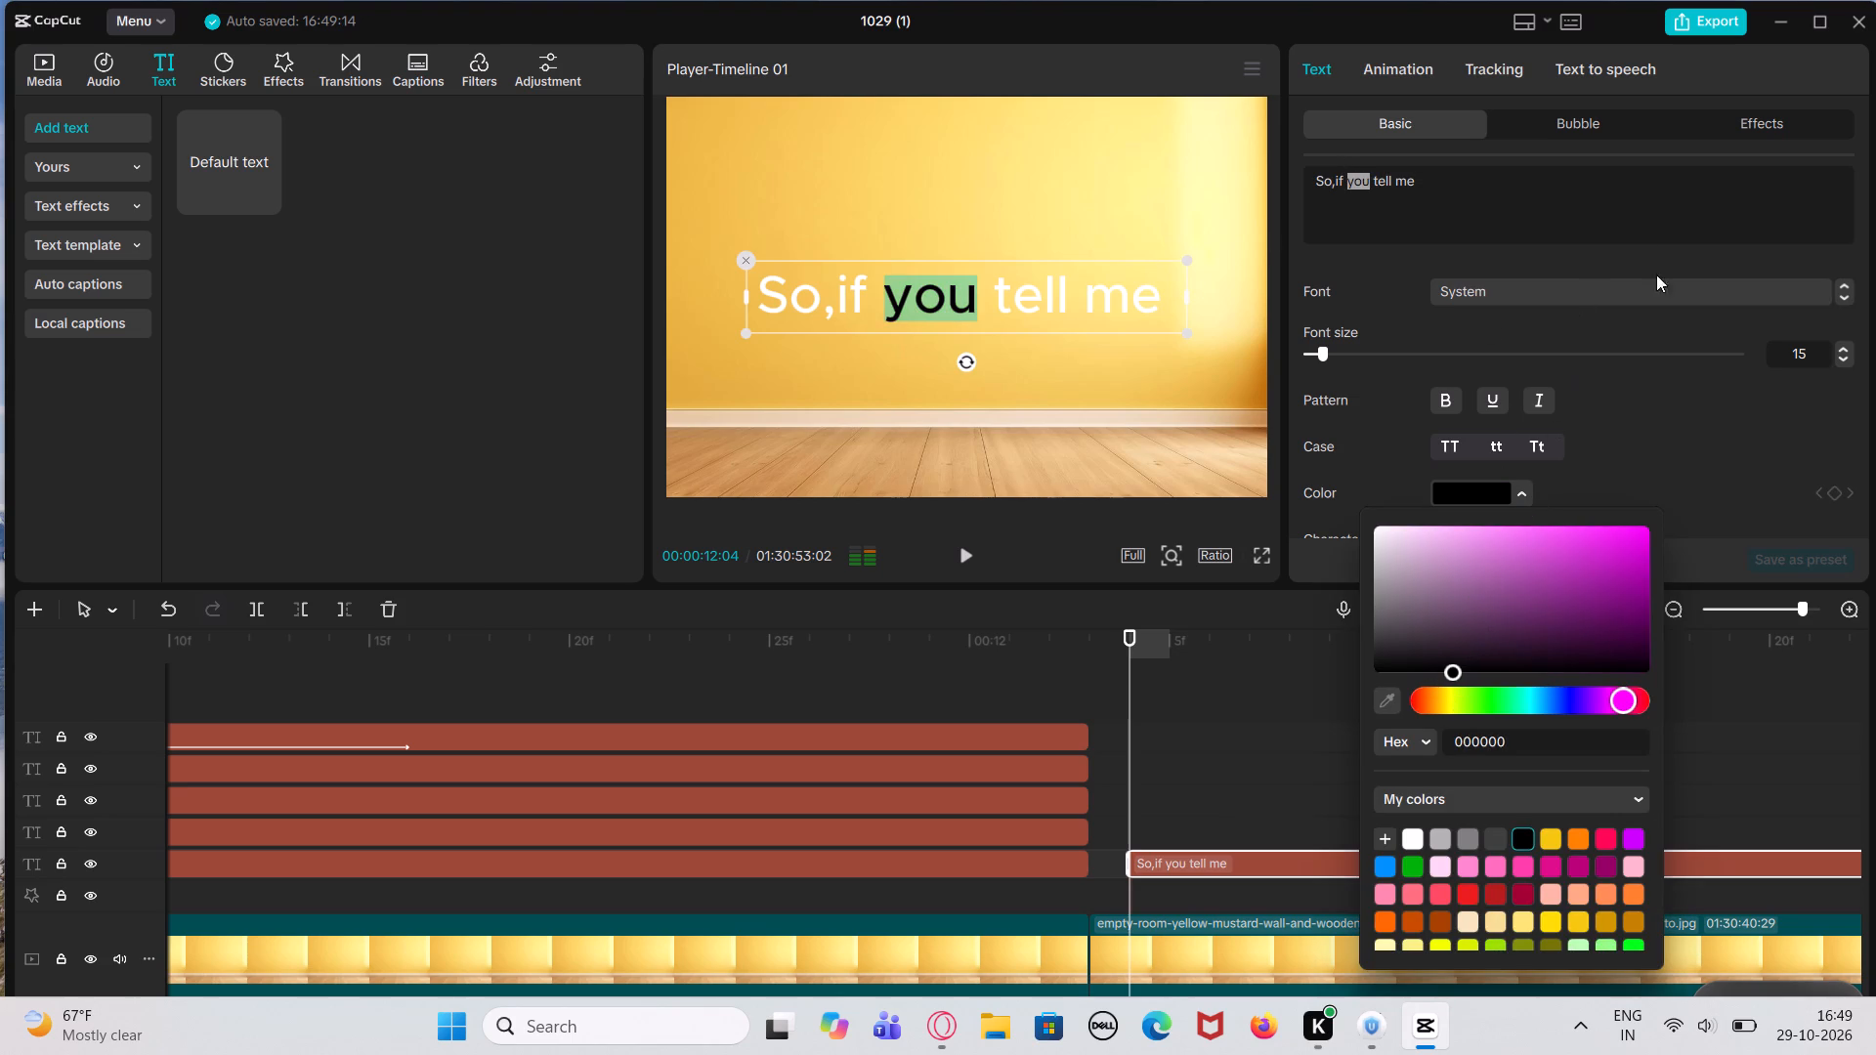
left_click(1841, 301)
left_click(1841, 301)
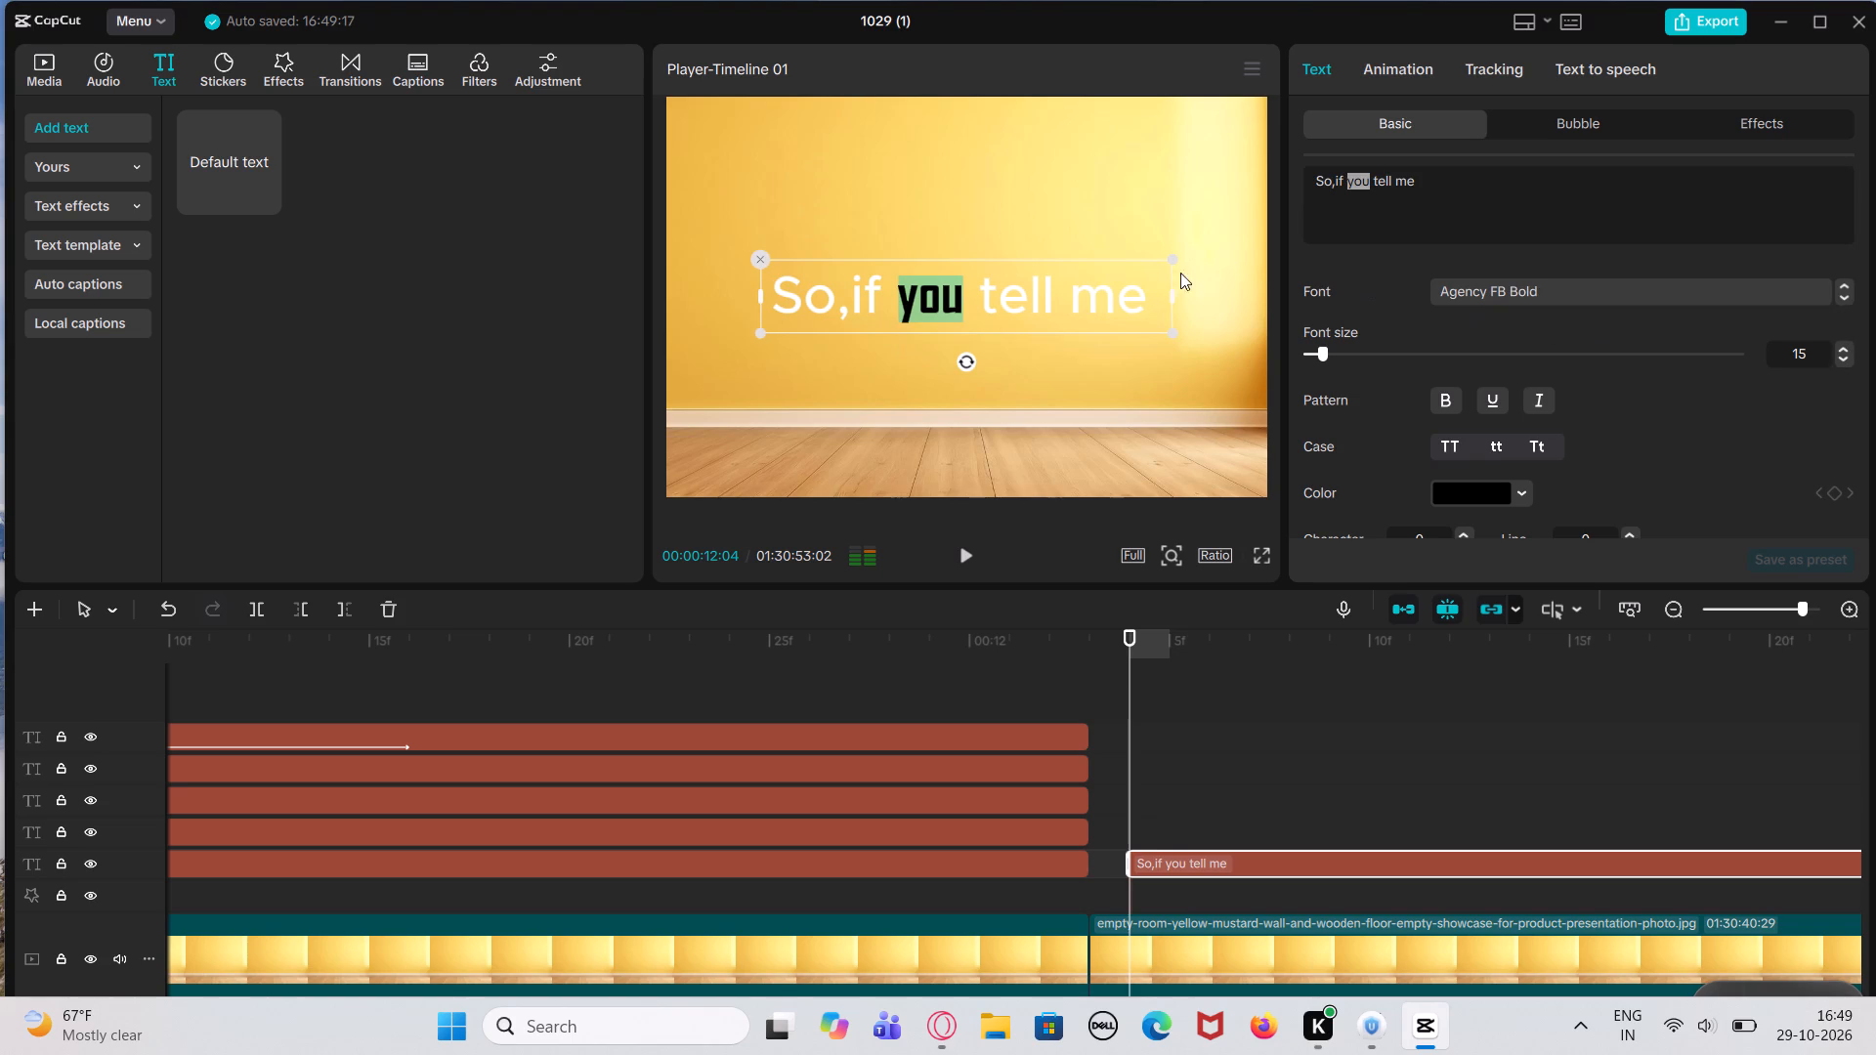
Move the "So,if you tell me" text up into the upper part of the video frame.
left_click_drag(1119, 302, 1110, 208)
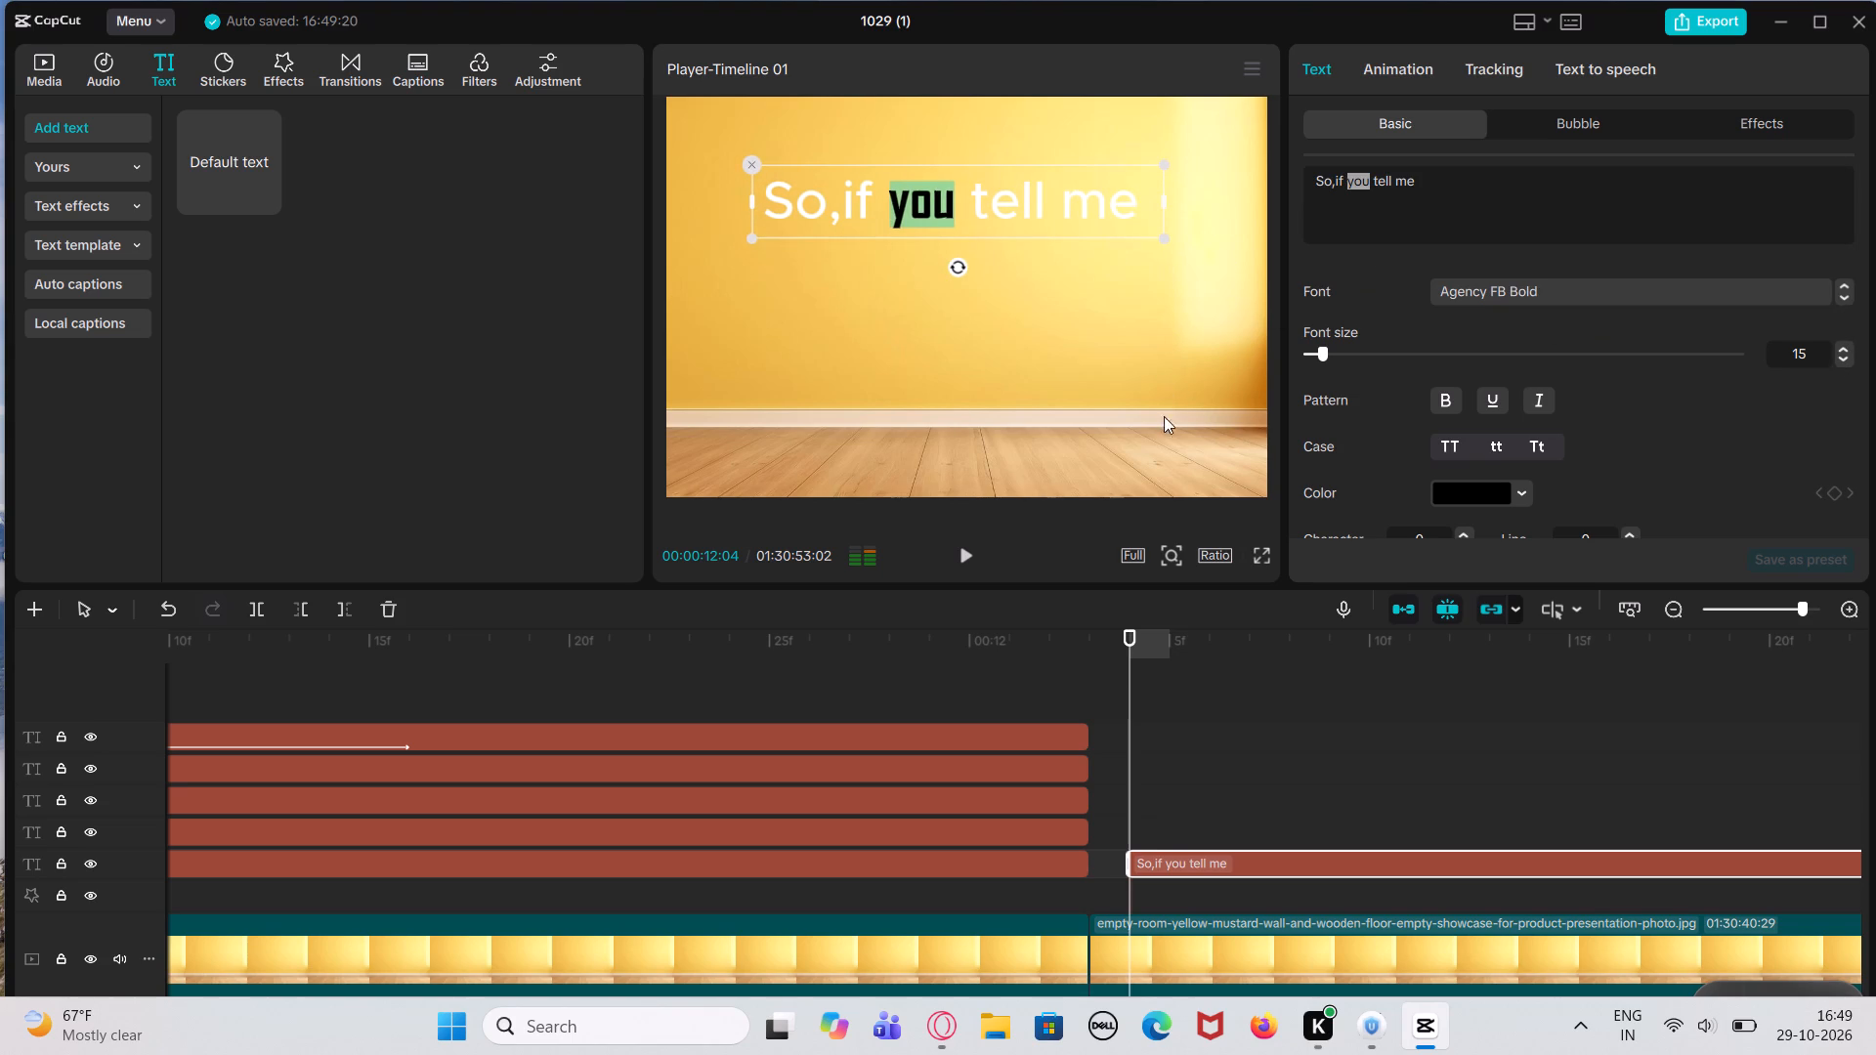
Apply the Type 2 entrance animation to the "So,if you tell me" text with a duration of 1.0 s.
left_click(1400, 75)
left_click(1441, 278)
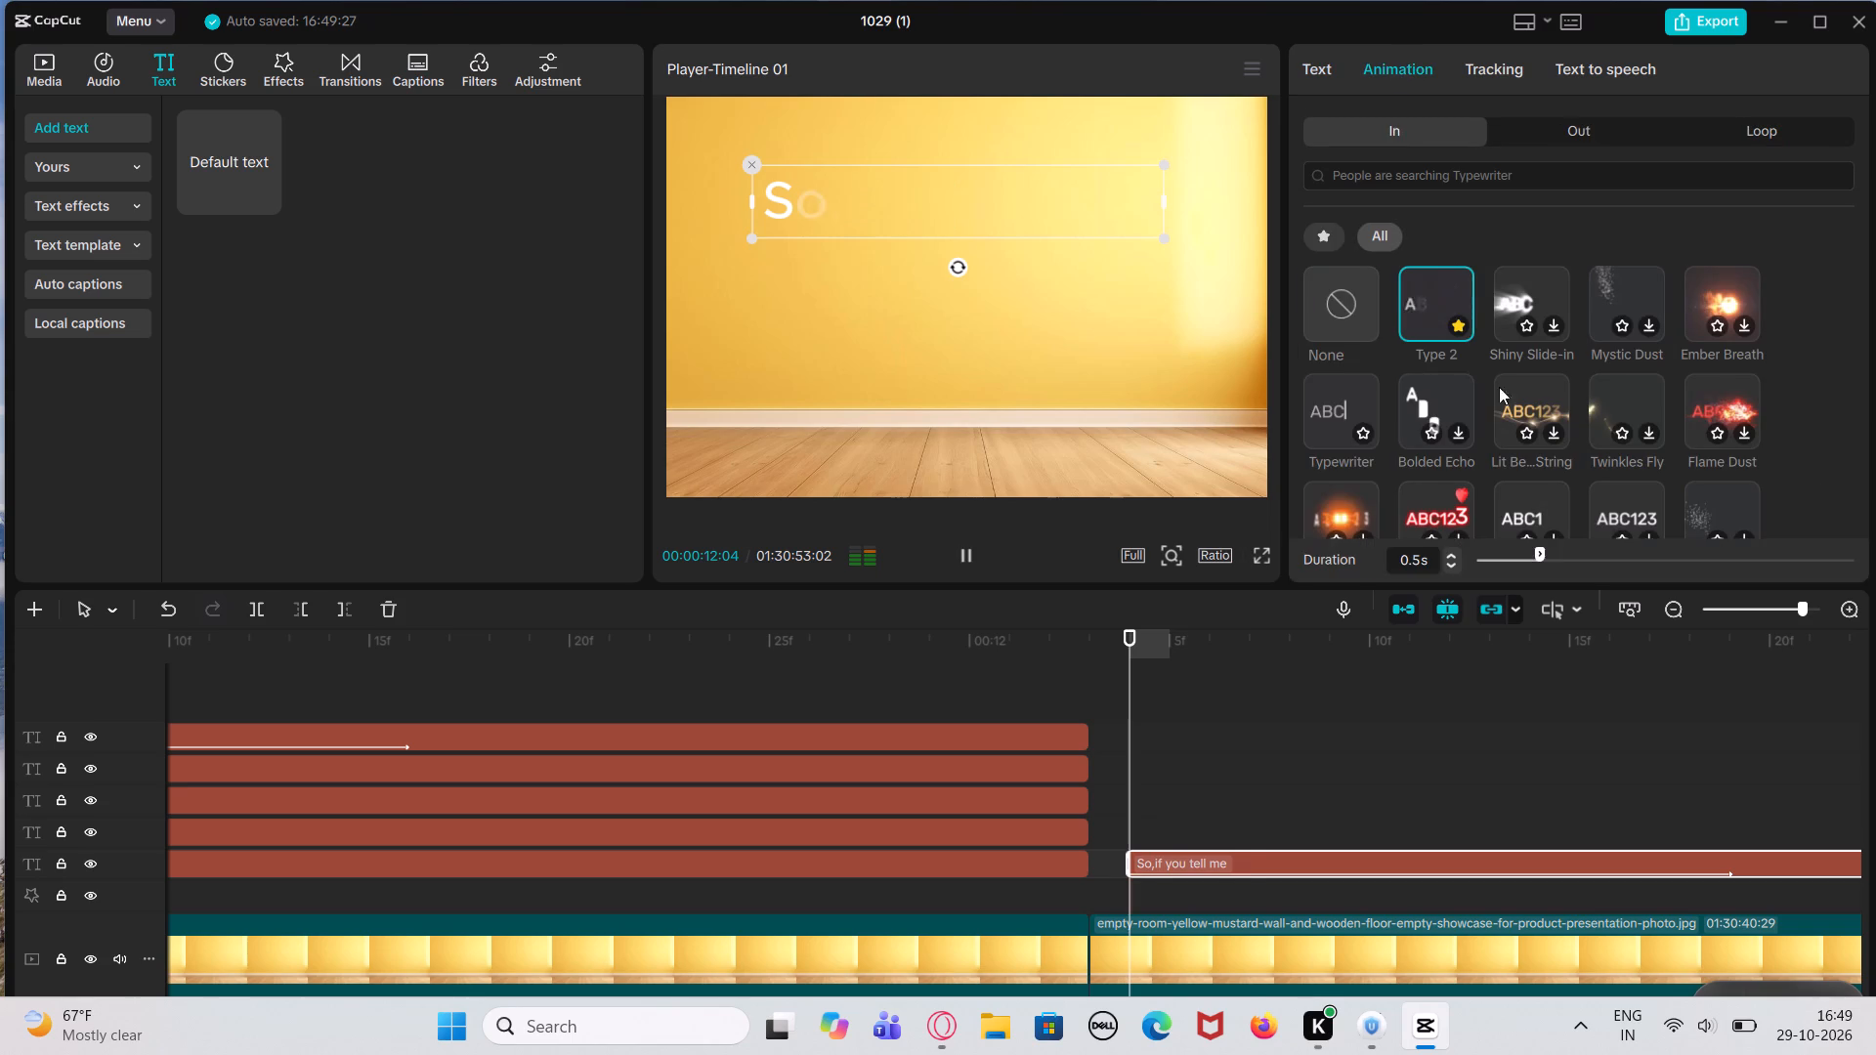
left_click(1560, 548)
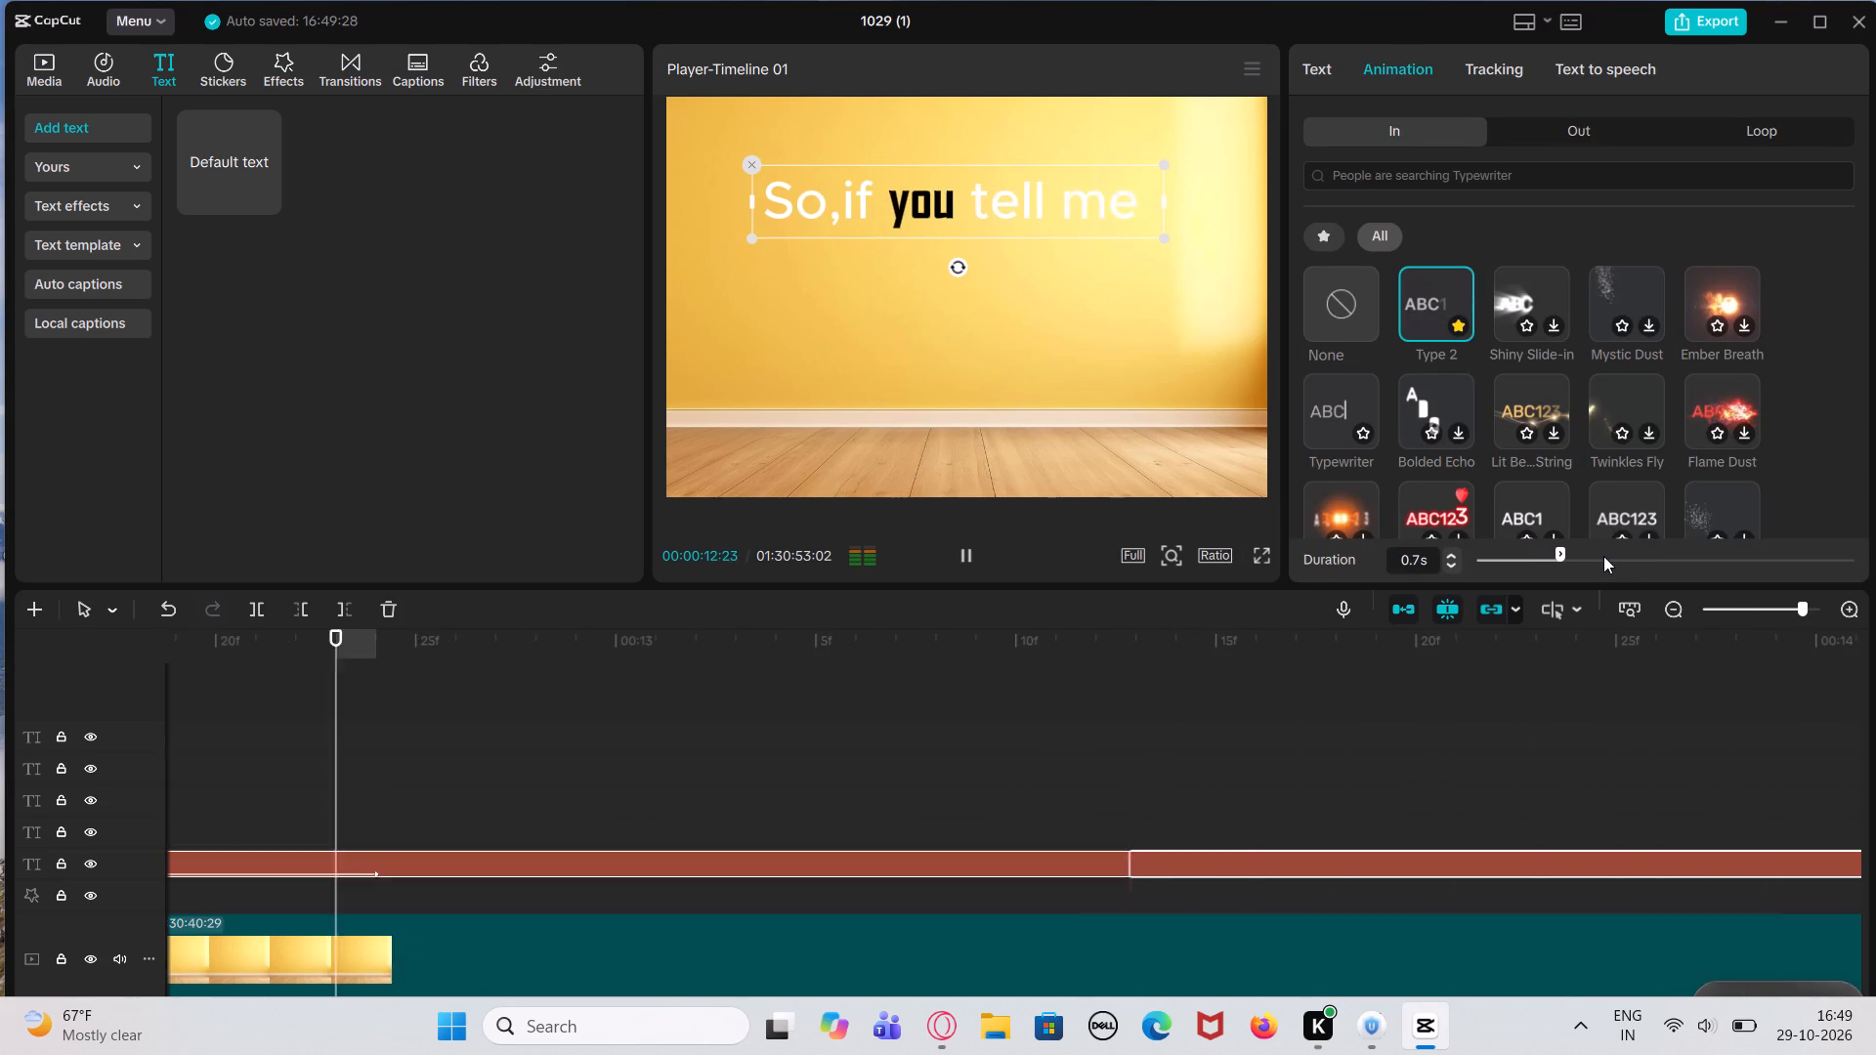
left_click(1602, 556)
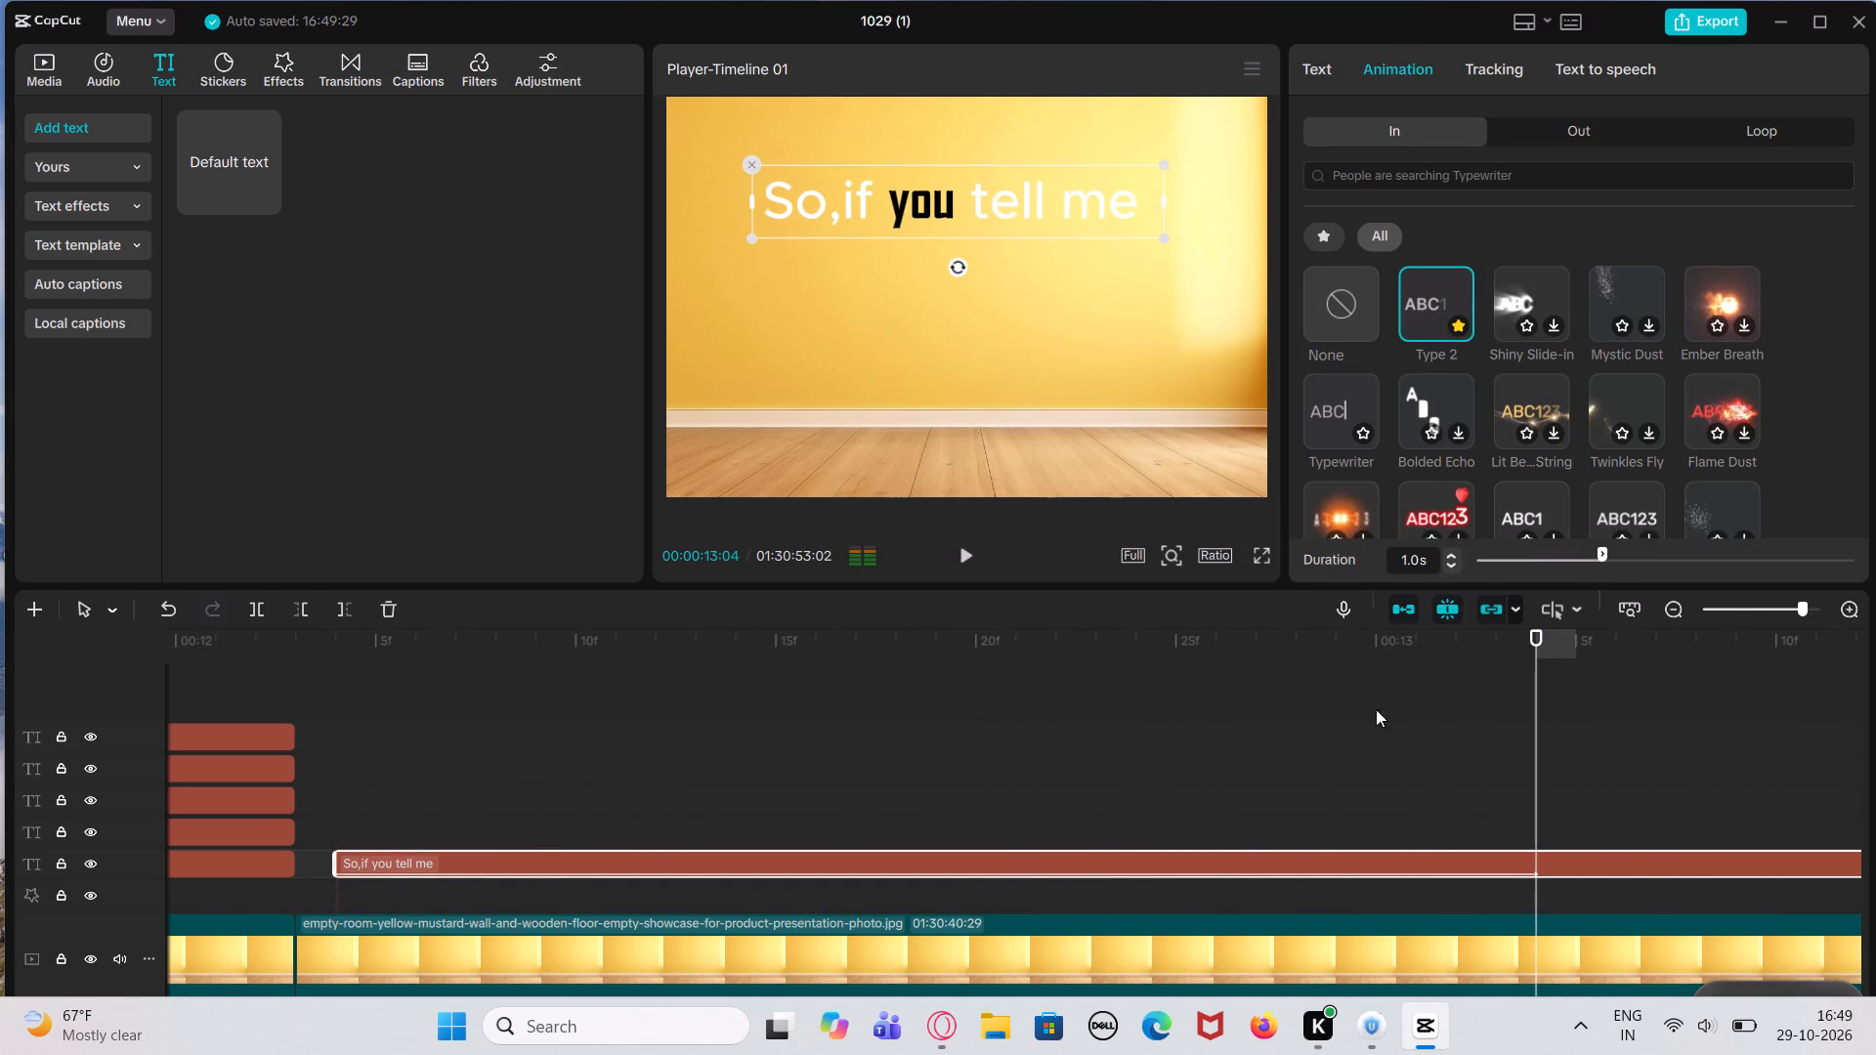
Add a second default text clip at 00:00:13:04, where the "So,if you tell me" entrance animation ends.
left_click(1549, 714)
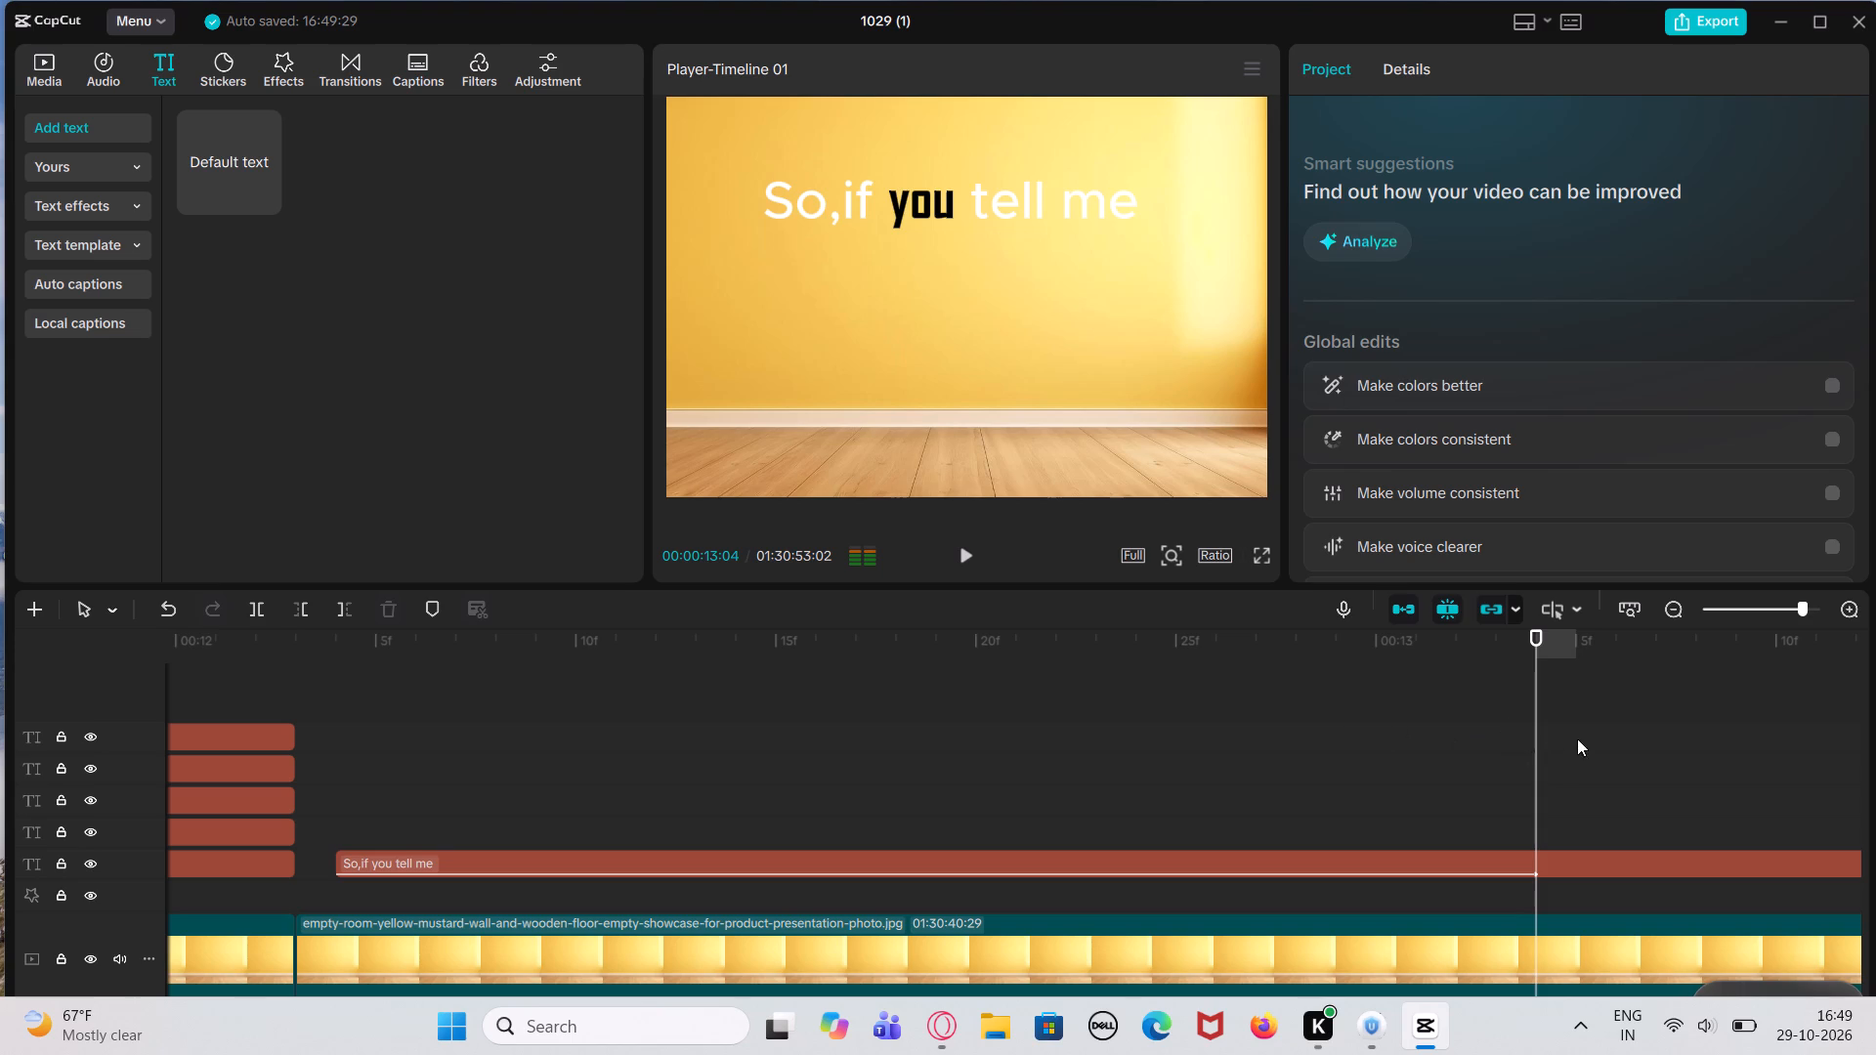
left_click(1556, 731)
left_click(1547, 735)
left_click(259, 197)
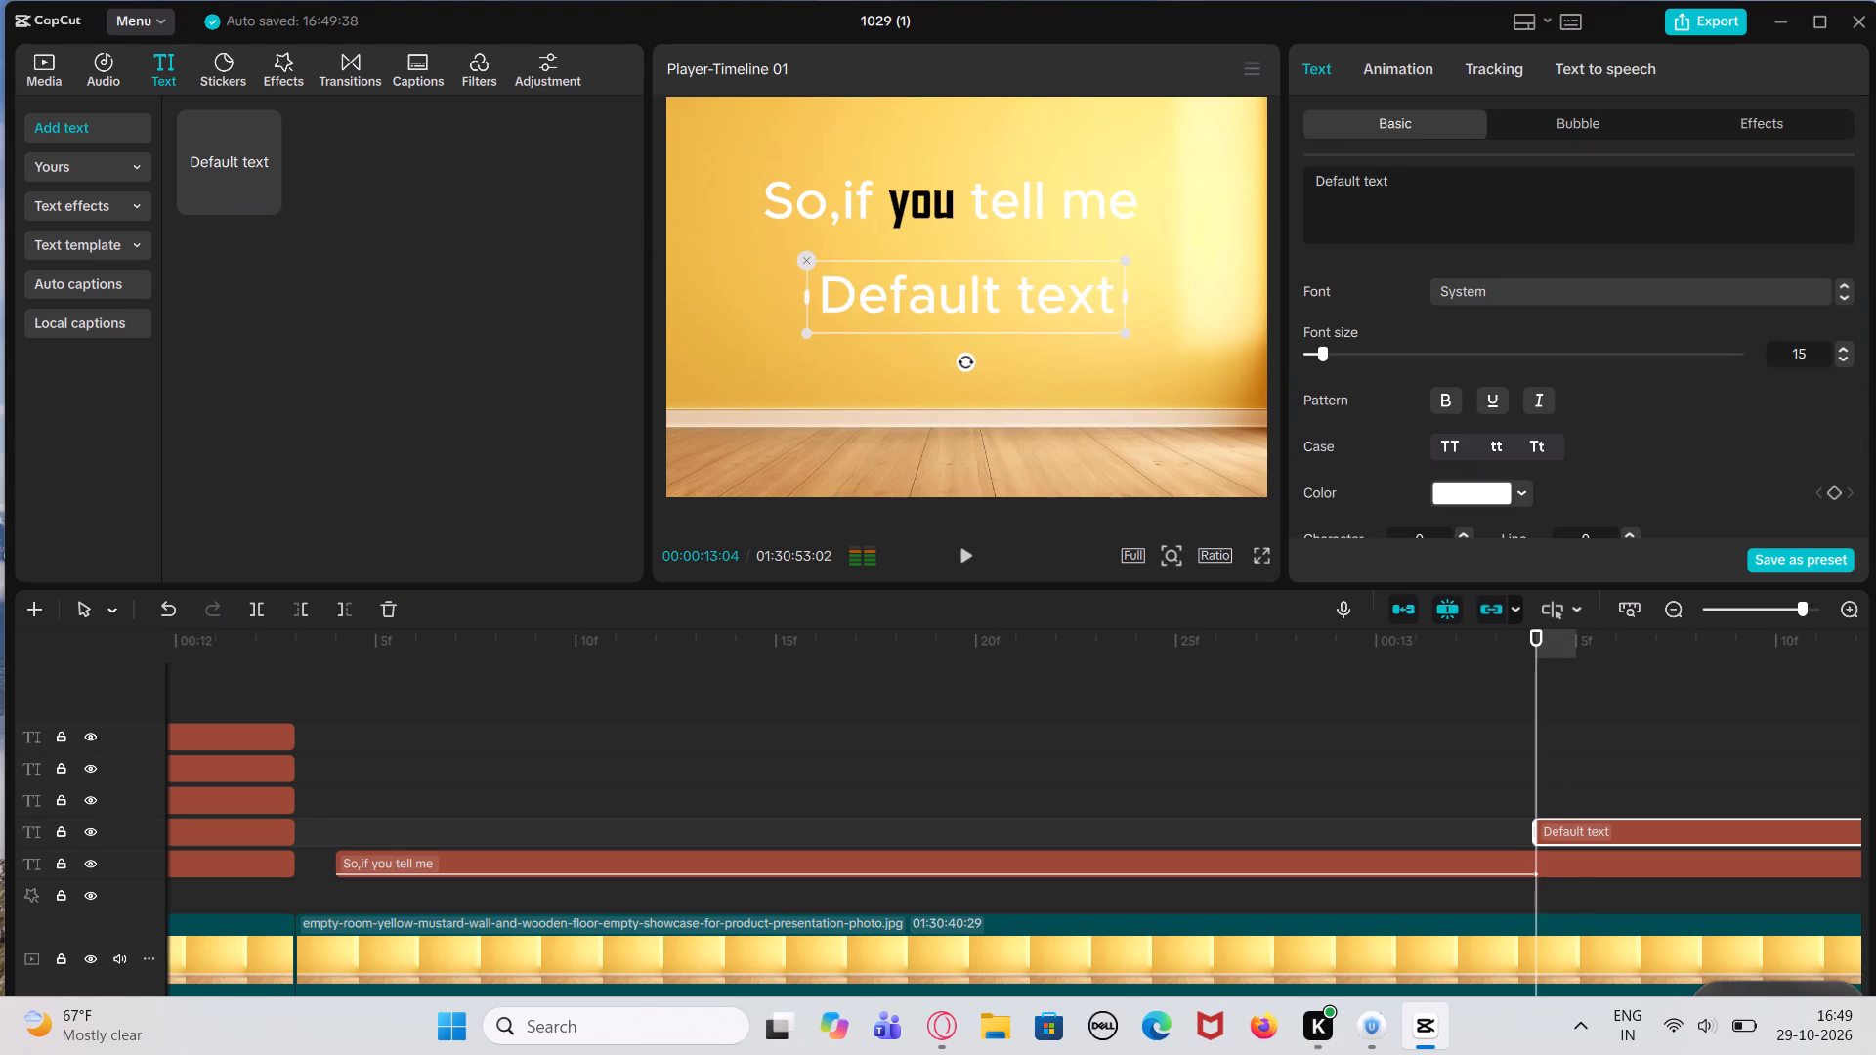
Replace the second clip's placeholder wording with "what do you want".
left_click(1418, 175)
key("BackSpace")
key("BackSpace")
key("BackSpace")
key("BackSpace")
key("BackSpace")
key("BackSpace")
key("BackSpace")
key("BackSpace")
key("BackSpace")
key("BackSpace")
key("BackSpace")
key("BackSpace")
key("BackSpace")
key("BackSpace")
key("BackSpace")
key("BackSpace")
key("BackSpace")
key("BackSpace")
key("BackSpace")
key("BackSpace")
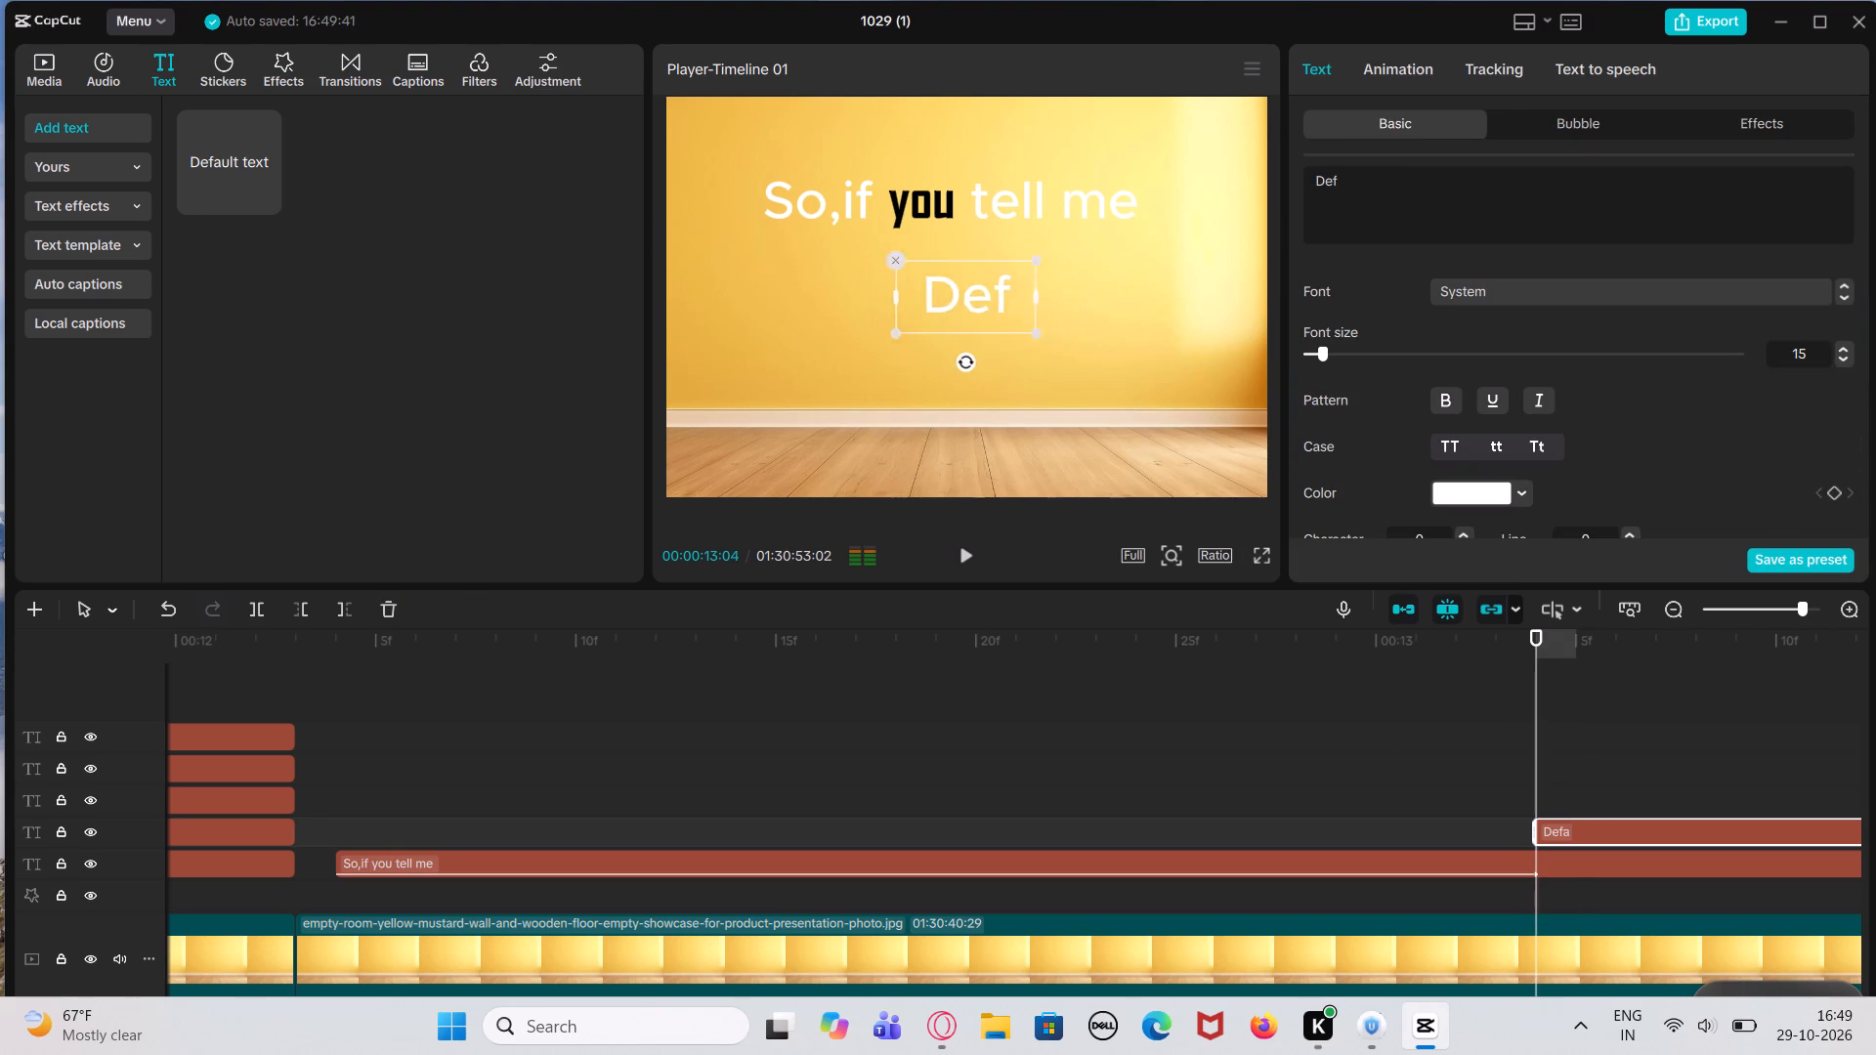
key("w")
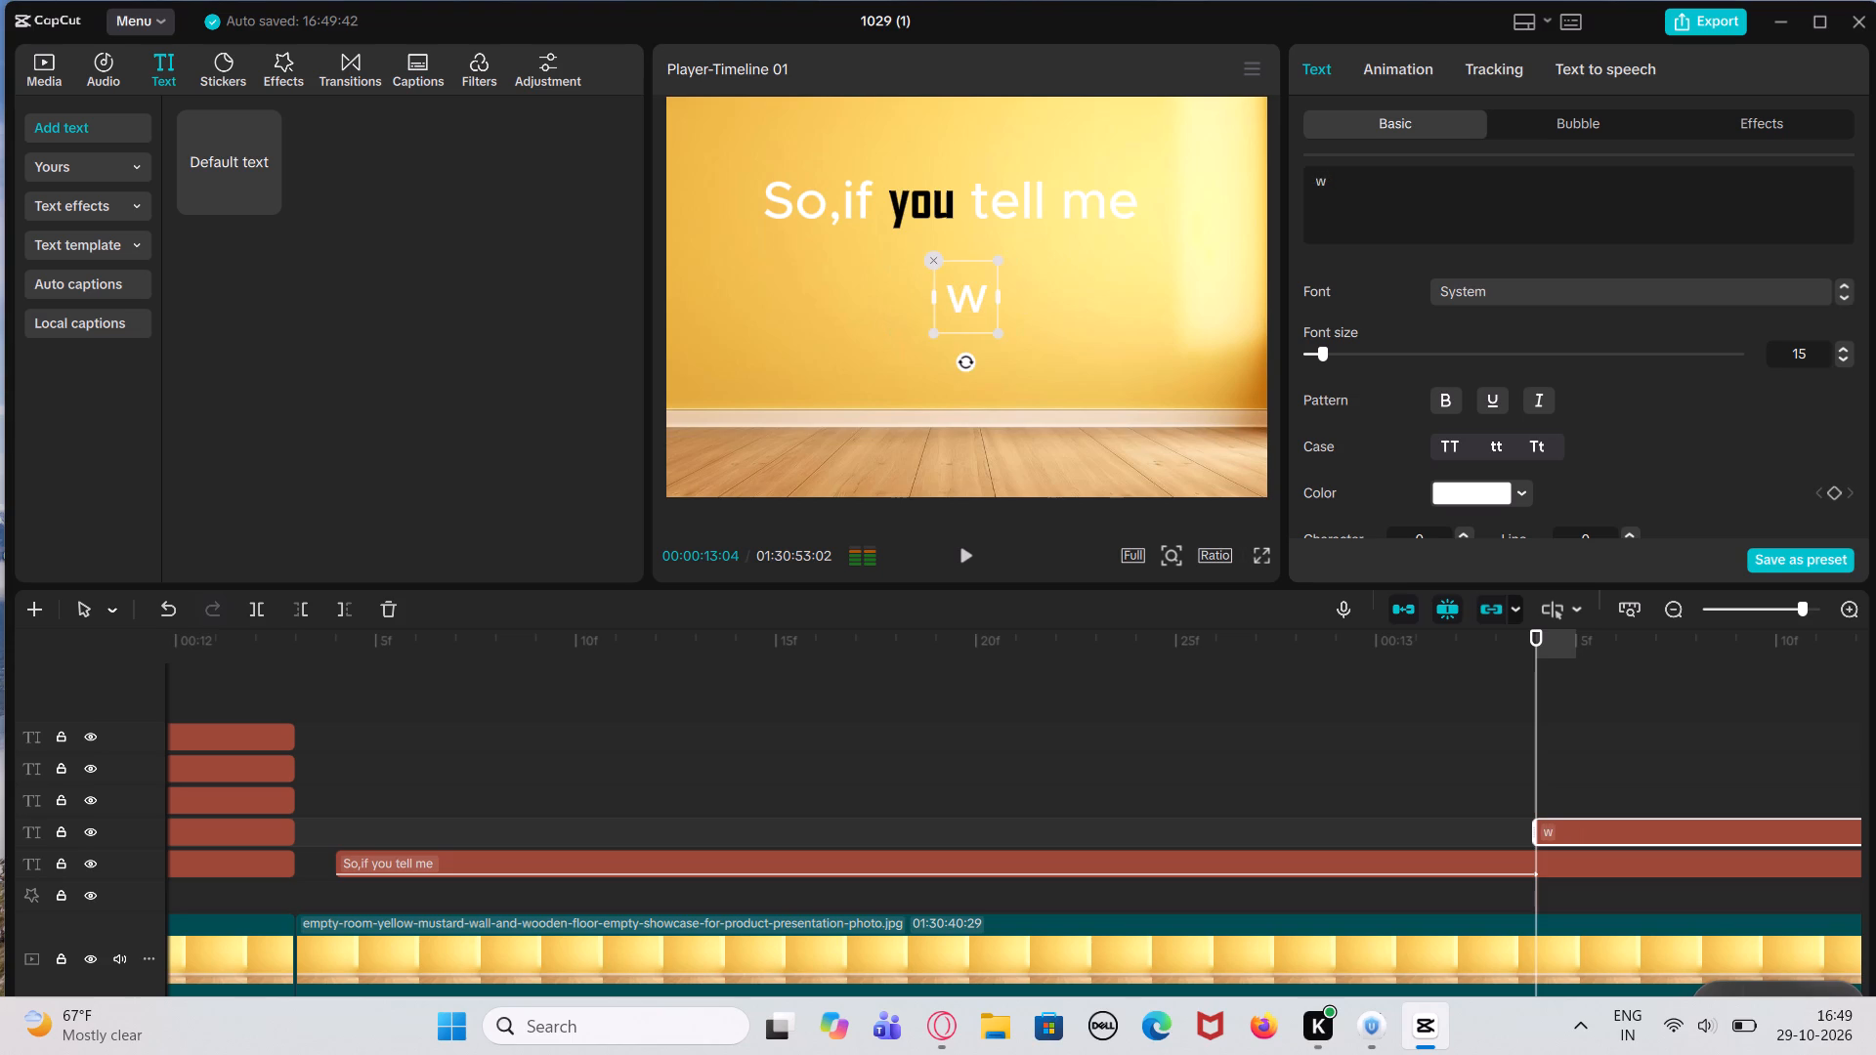
type("hat")
key("space")
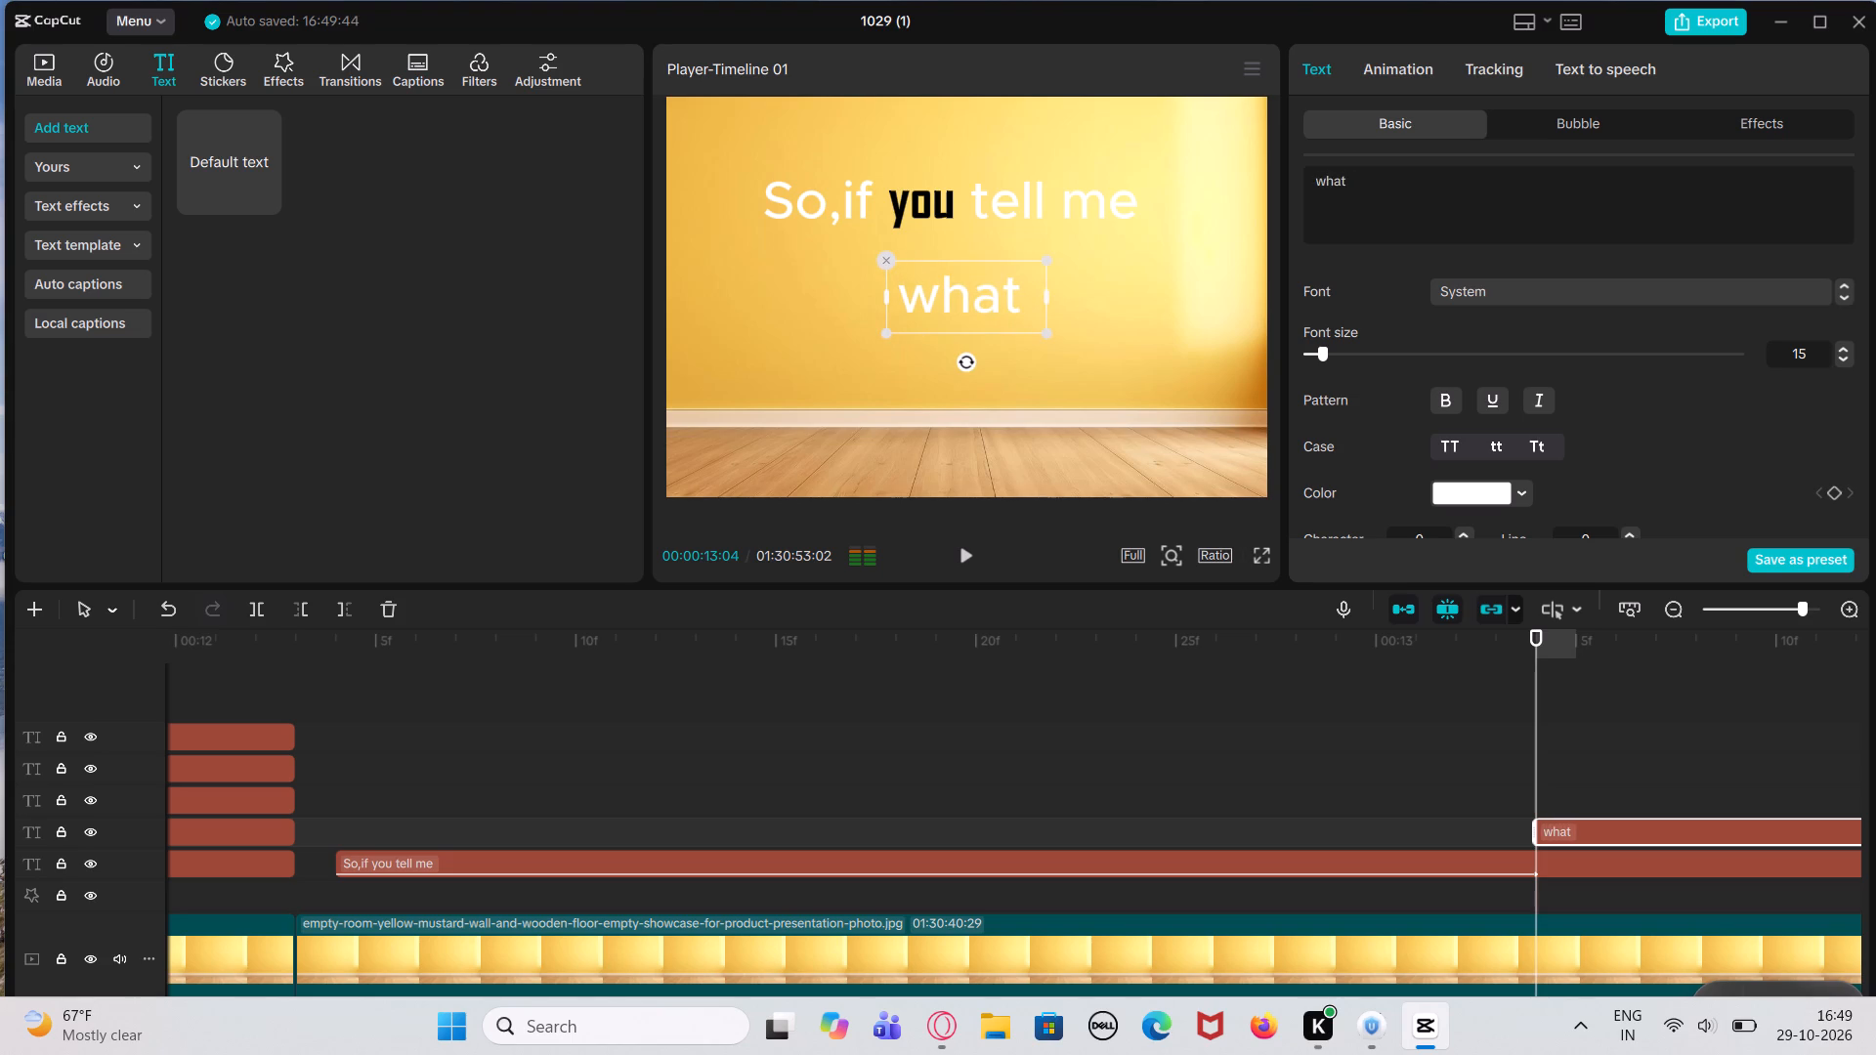
type("do")
key("space")
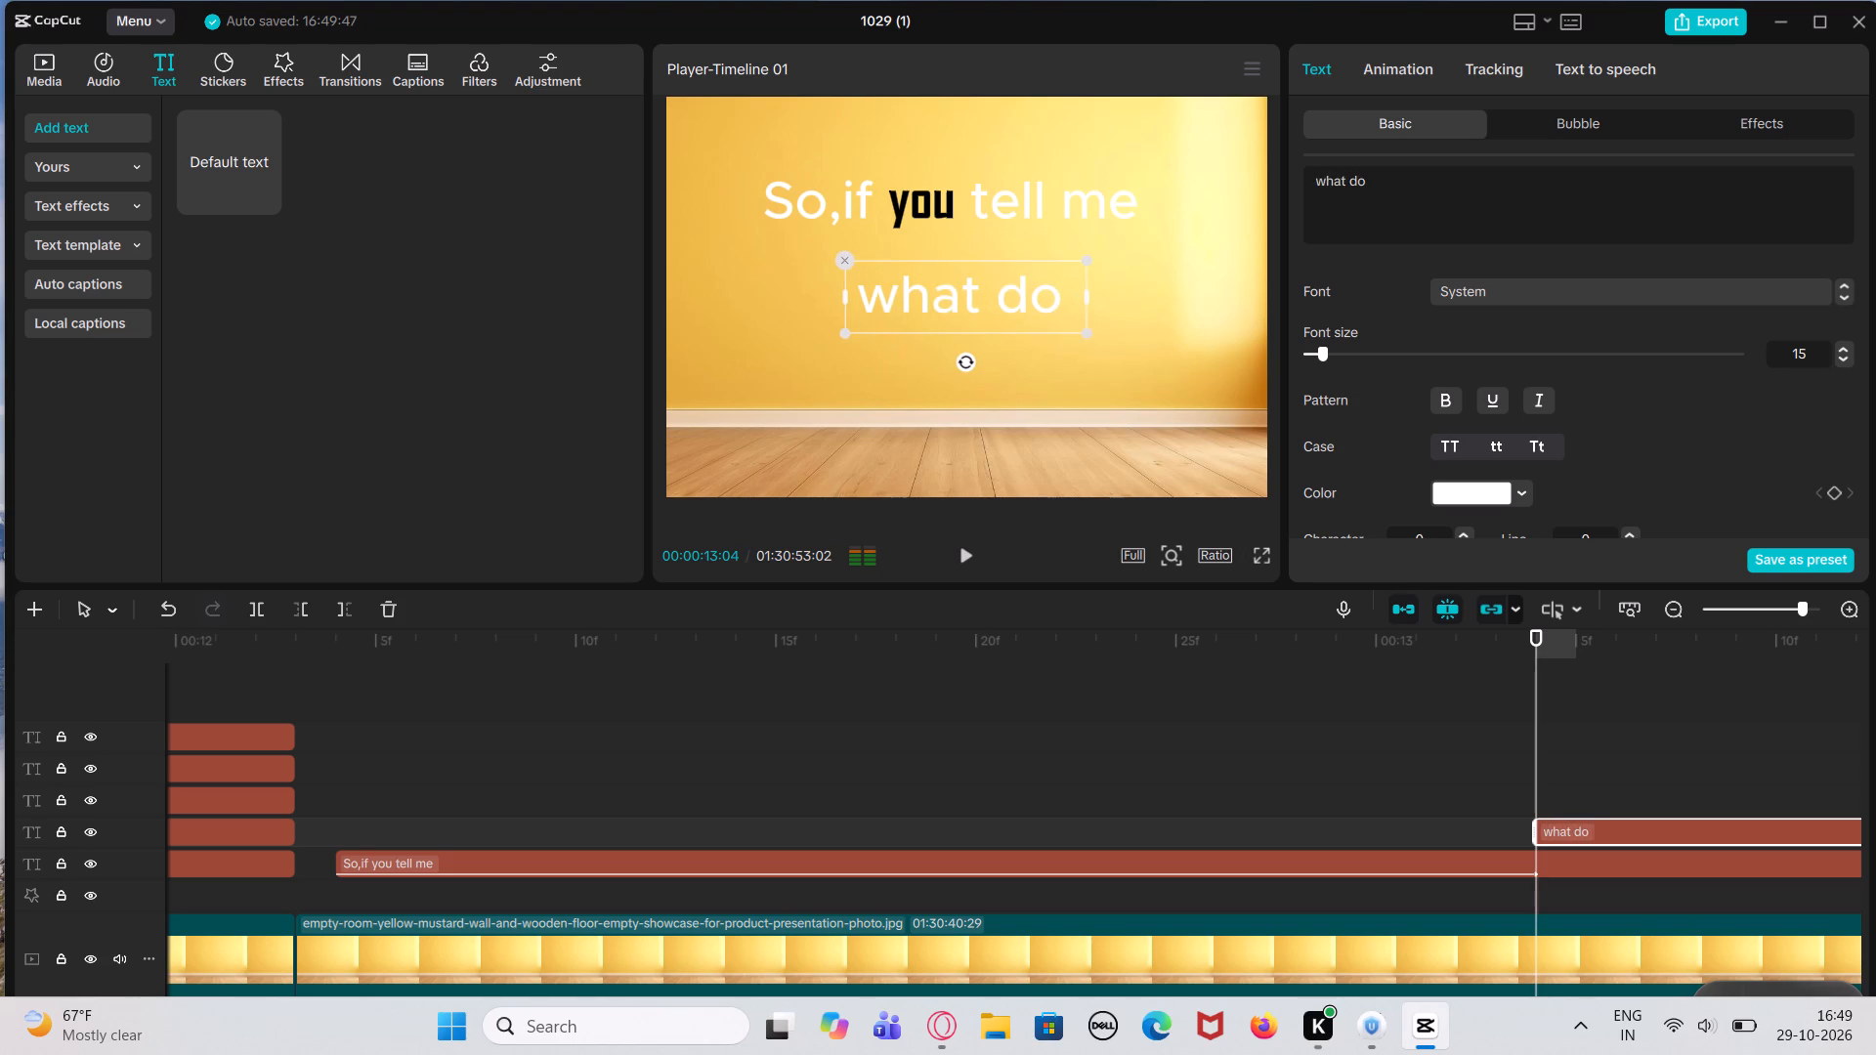
type("you want")
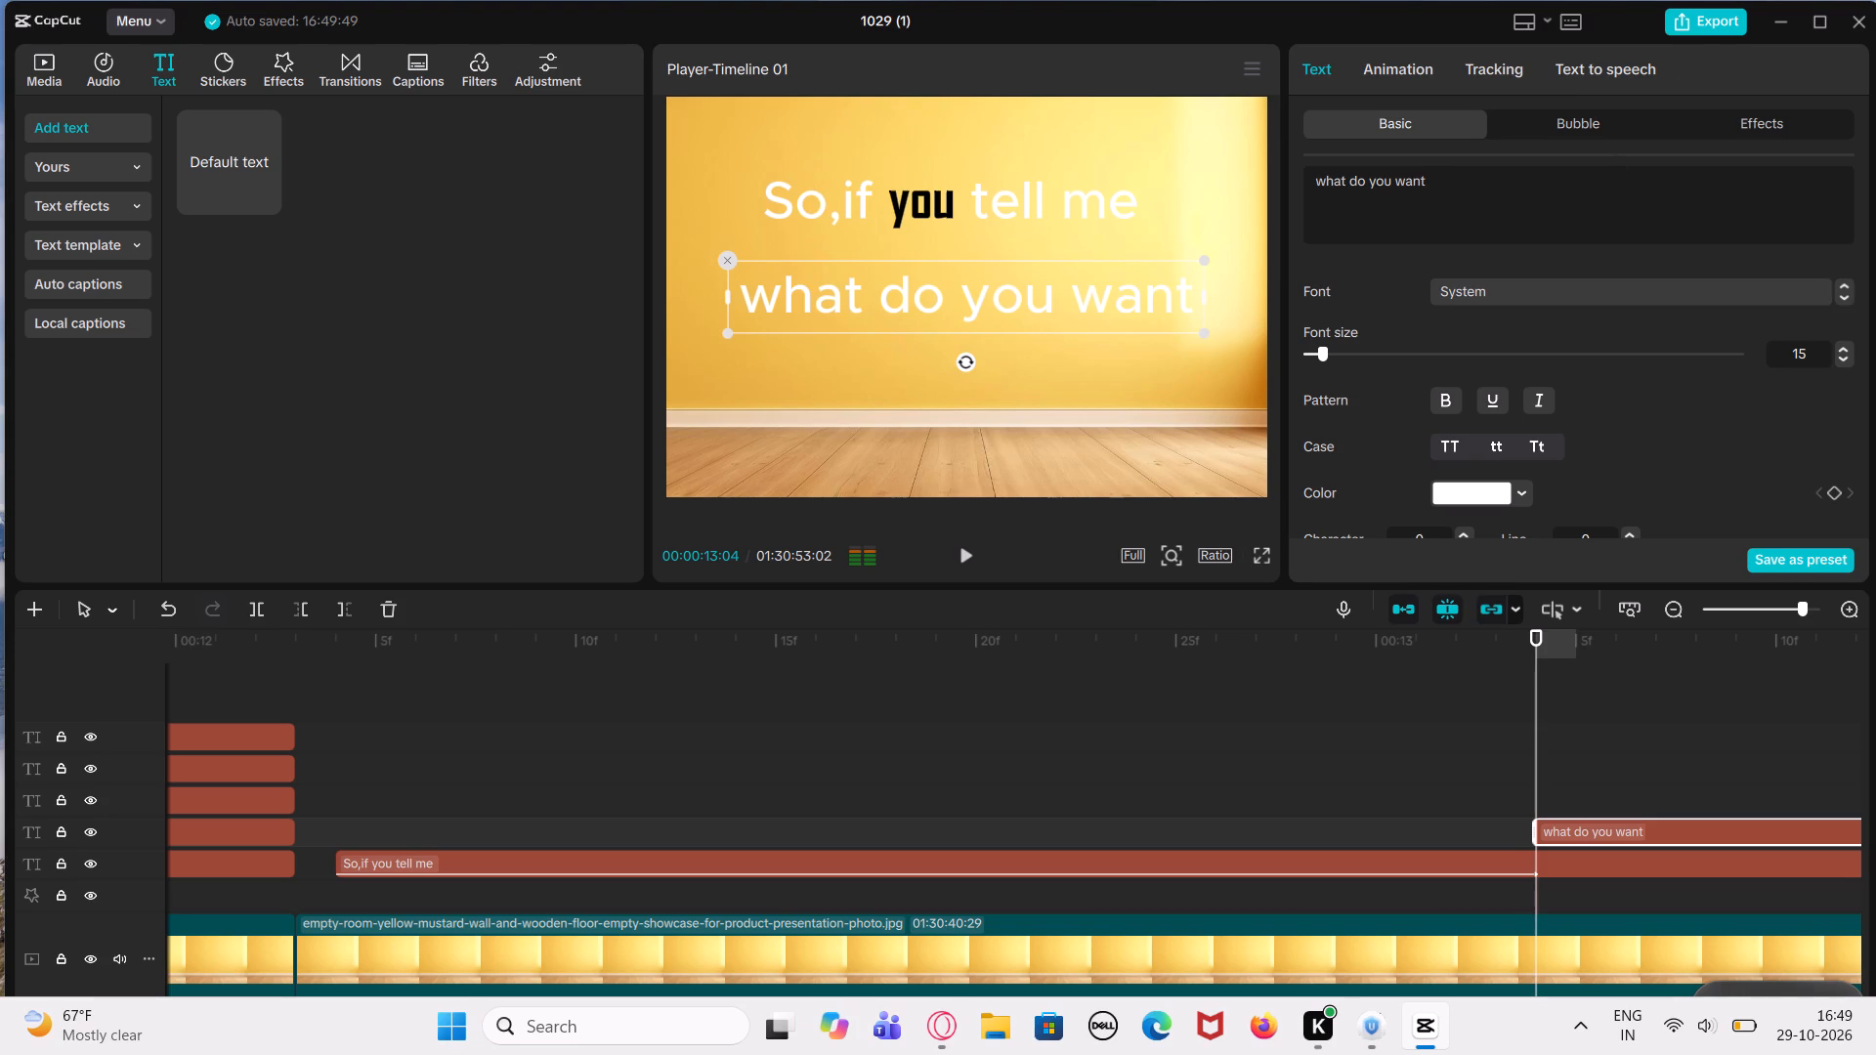
Format the word "want" in the "what do you want" text as black (000000), bold, in the Agency FB Bold font.
left_click_drag(1394, 181, 1434, 188)
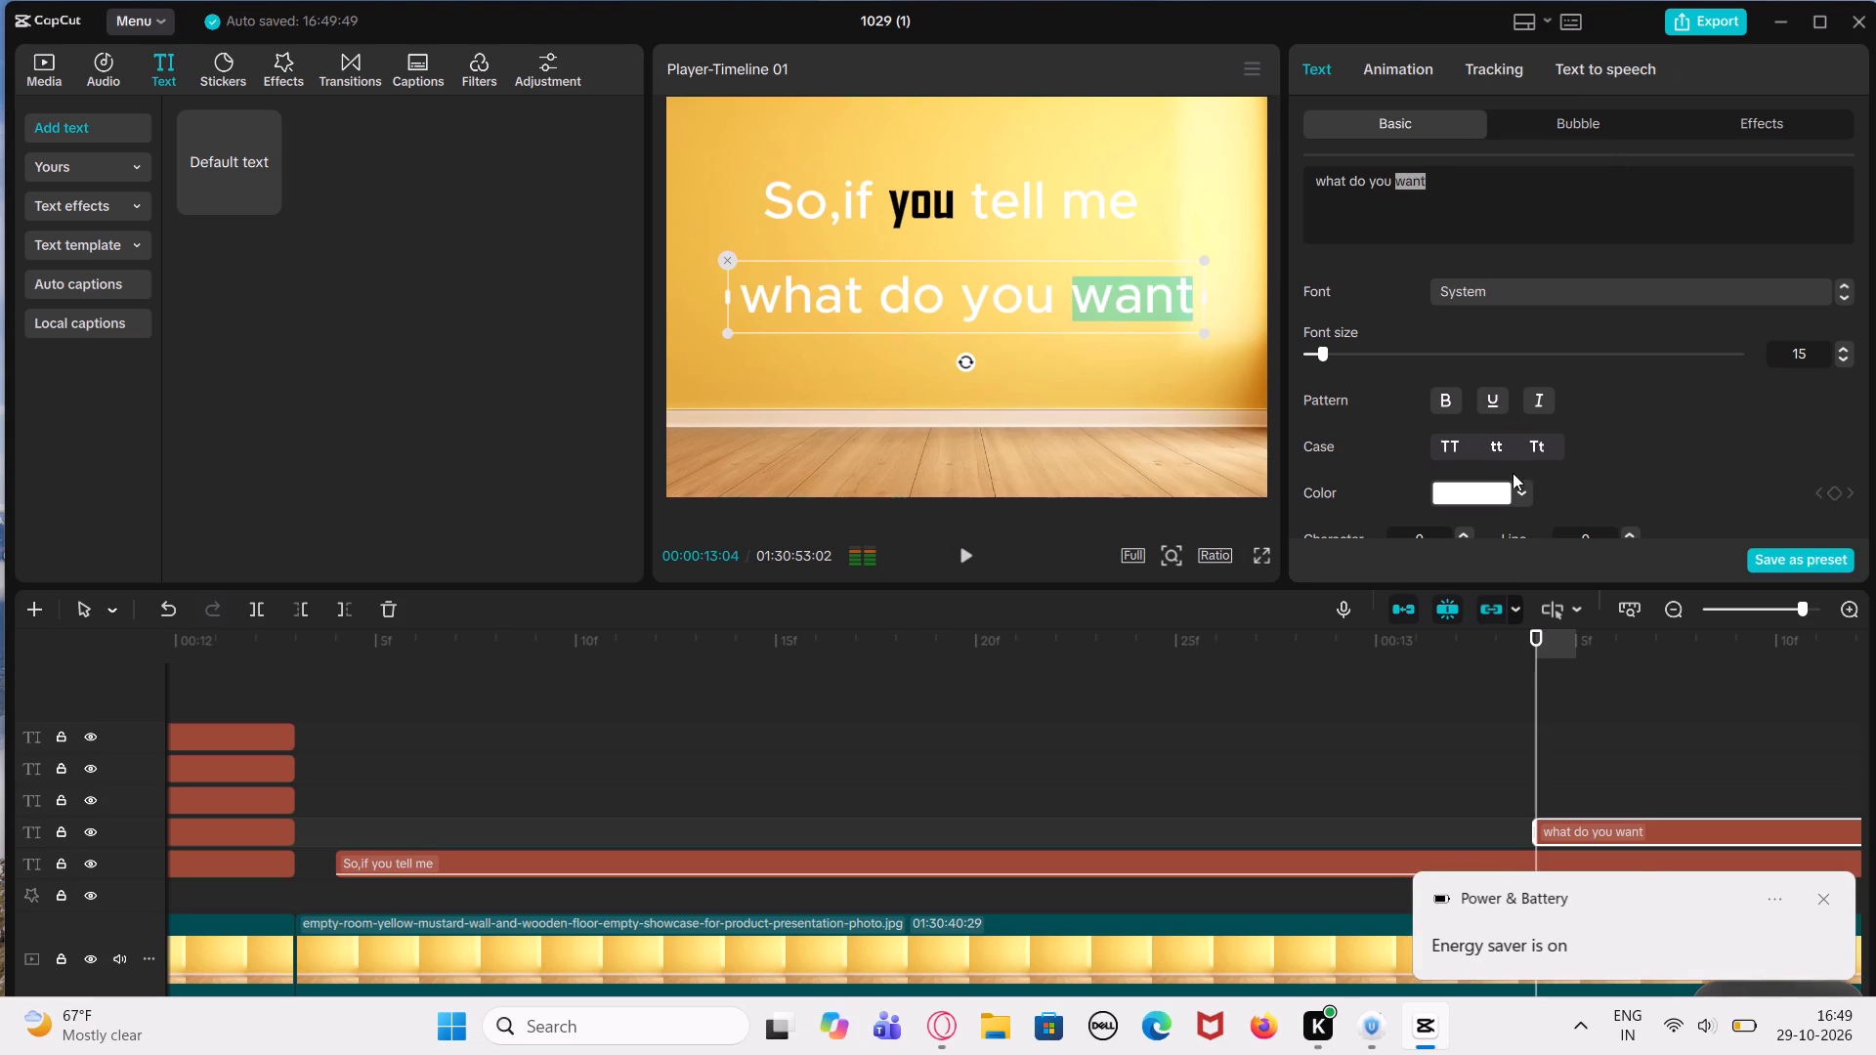
left_click(1519, 496)
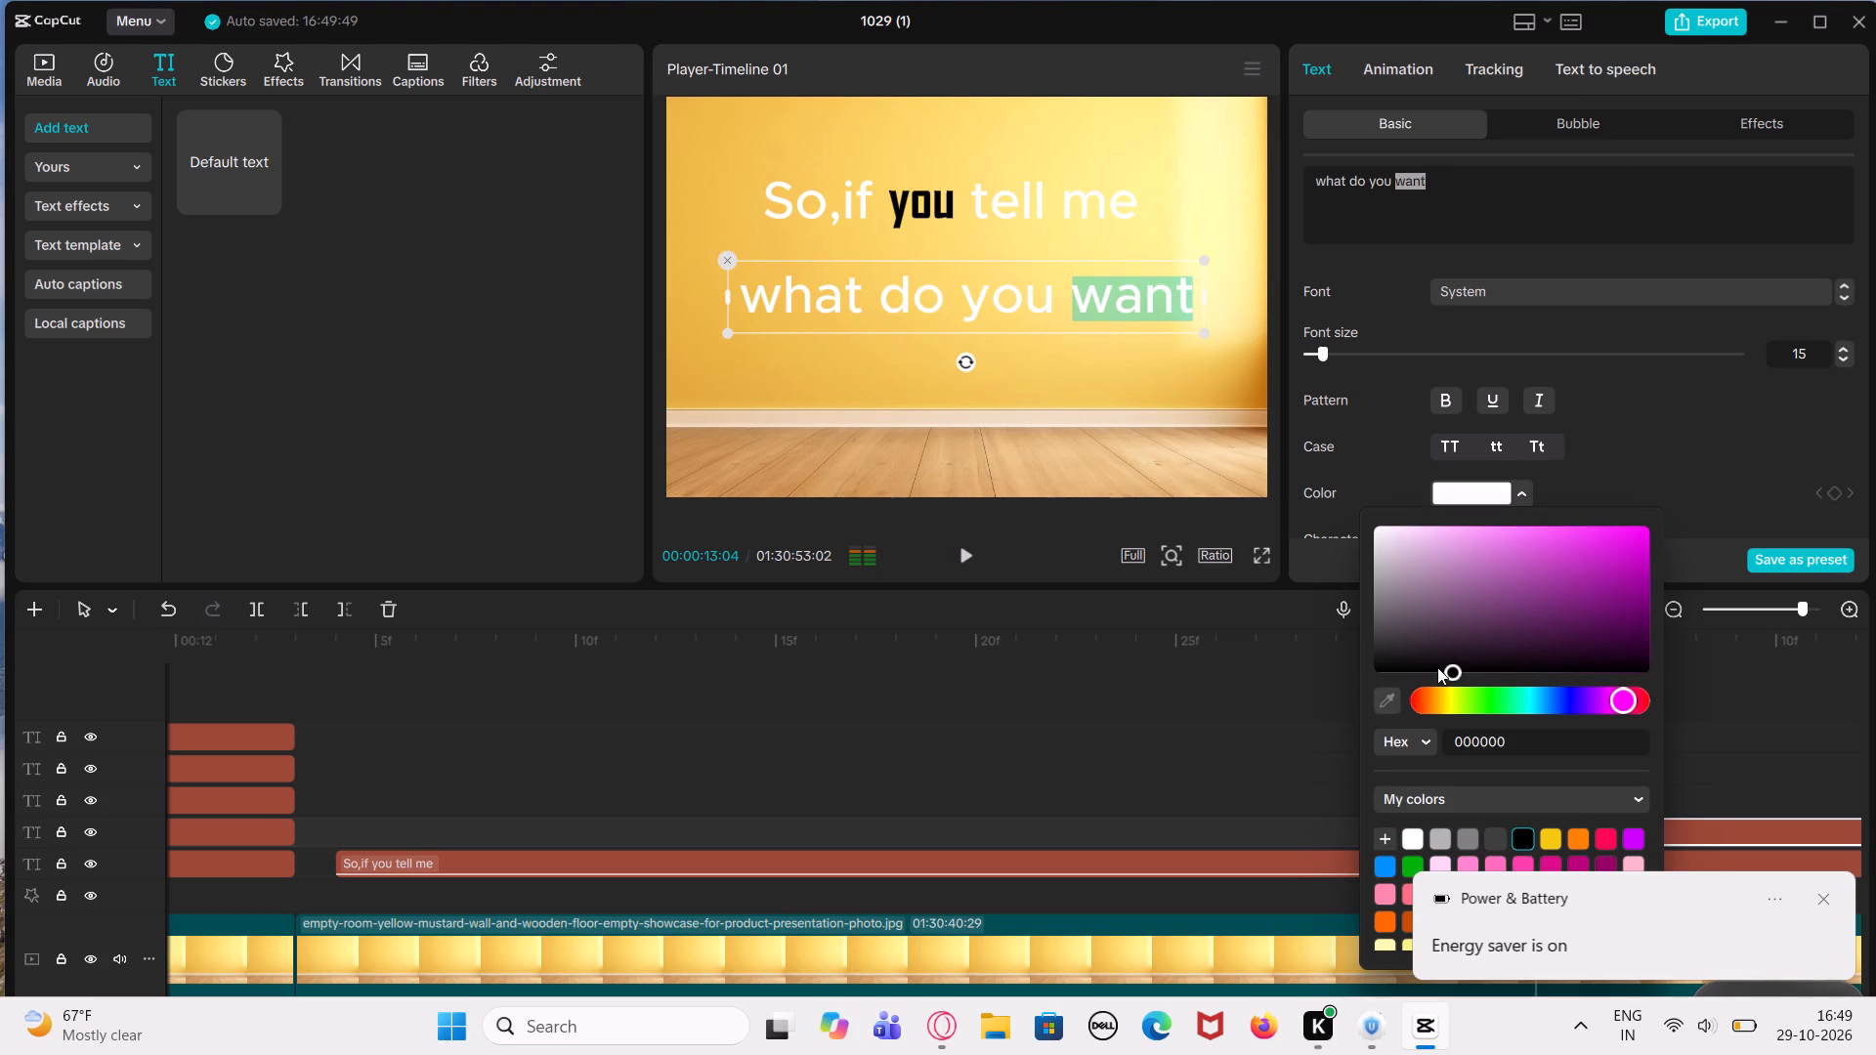
left_click_drag(1437, 656, 1444, 673)
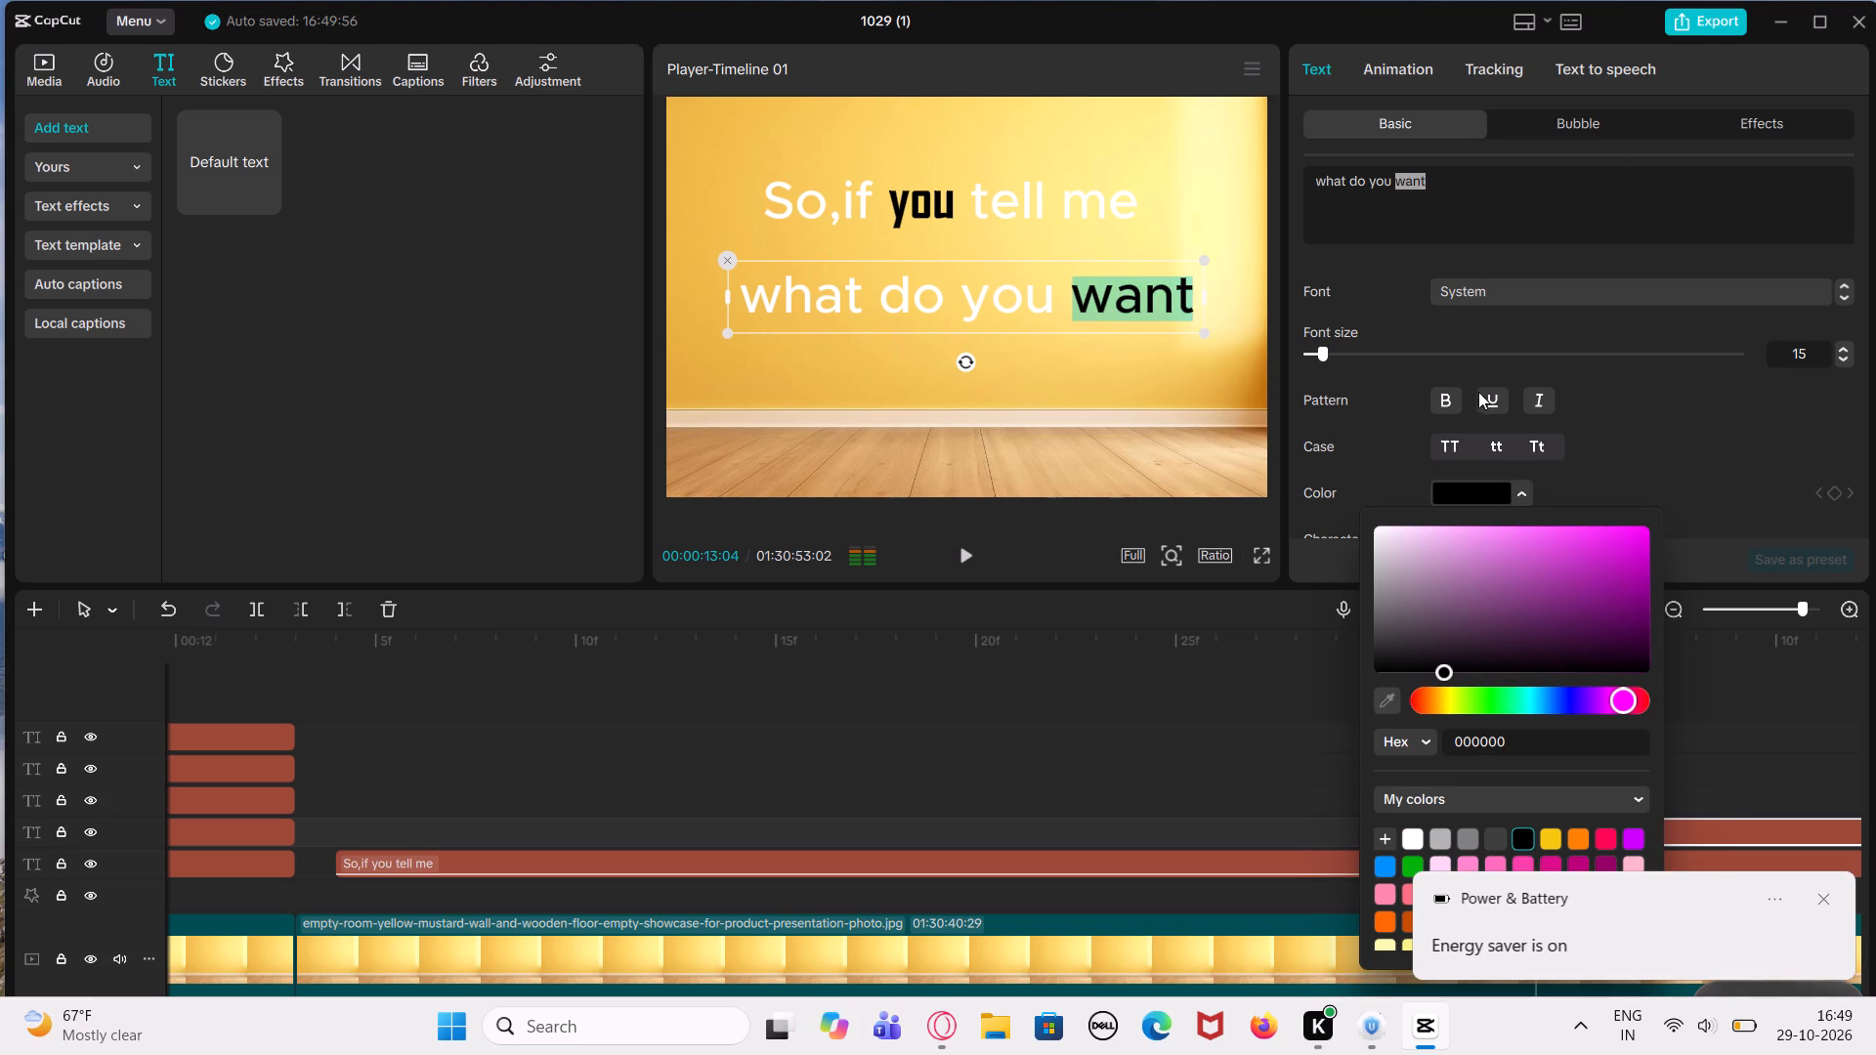
left_click(1447, 392)
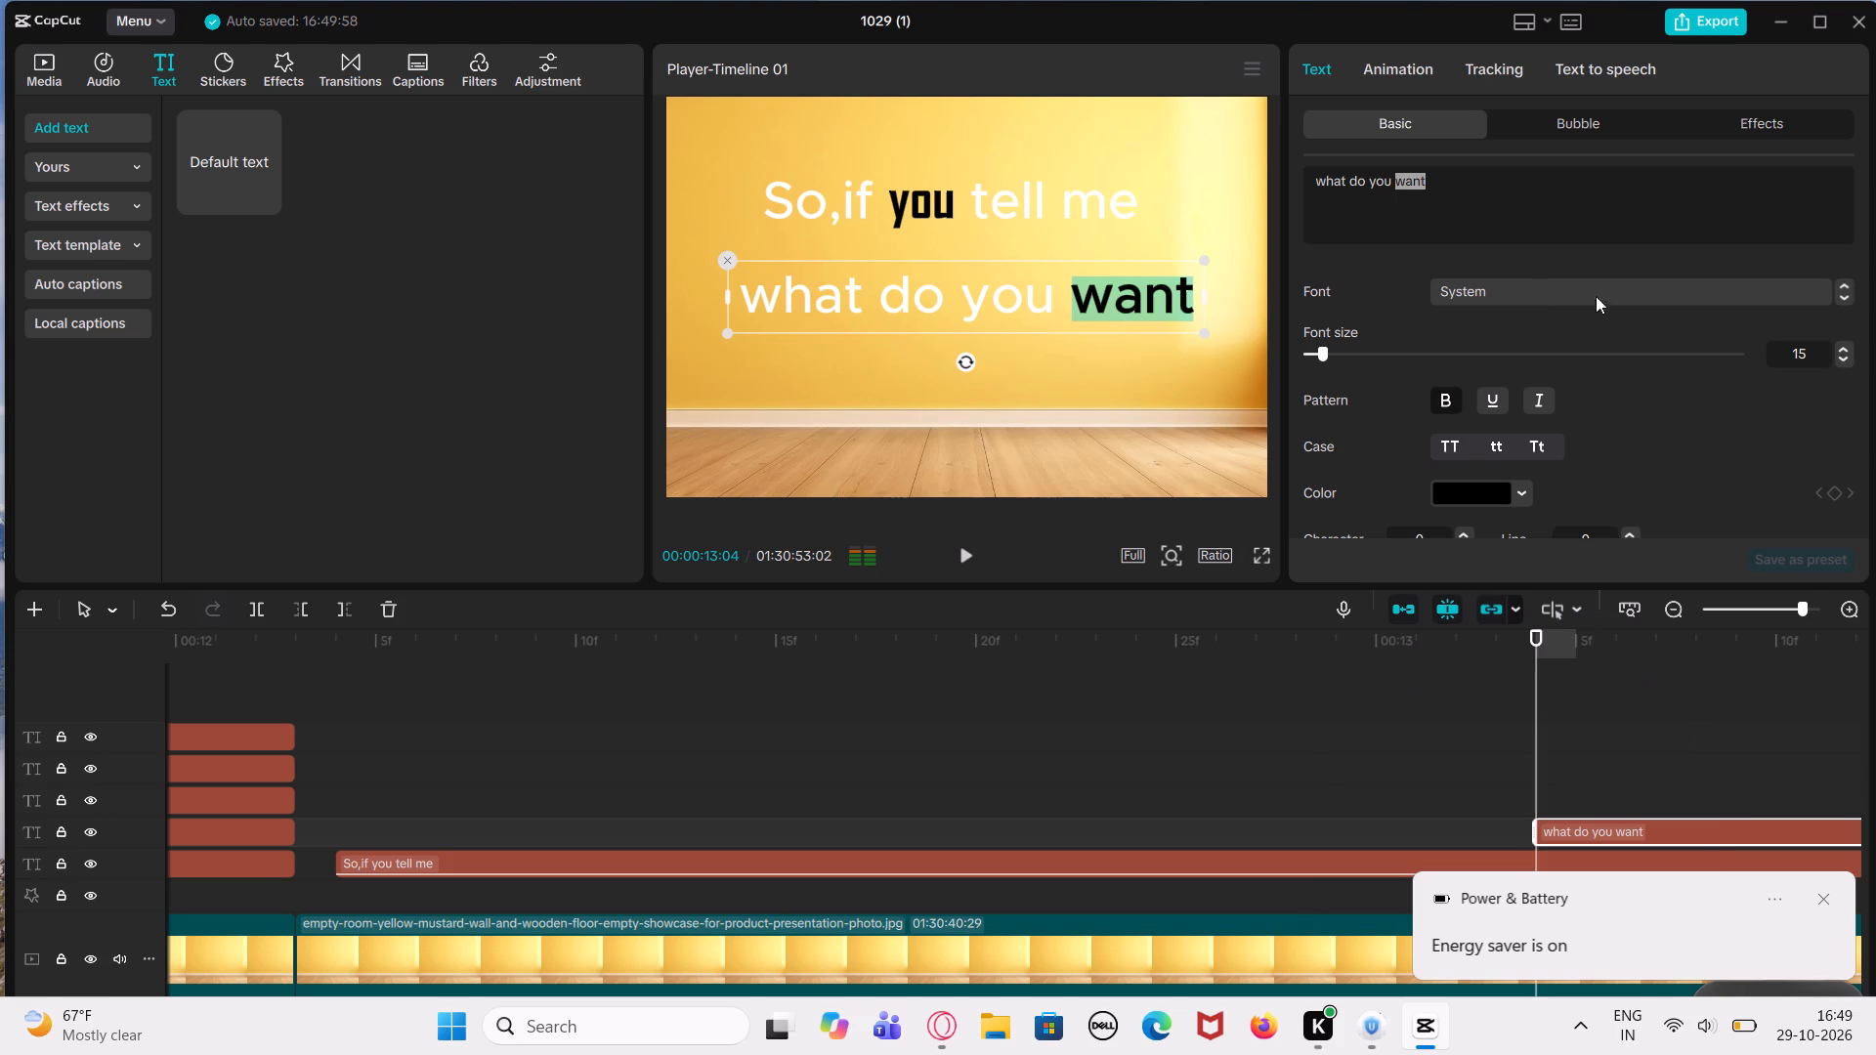
triple_click(1844, 299)
left_click(1844, 299)
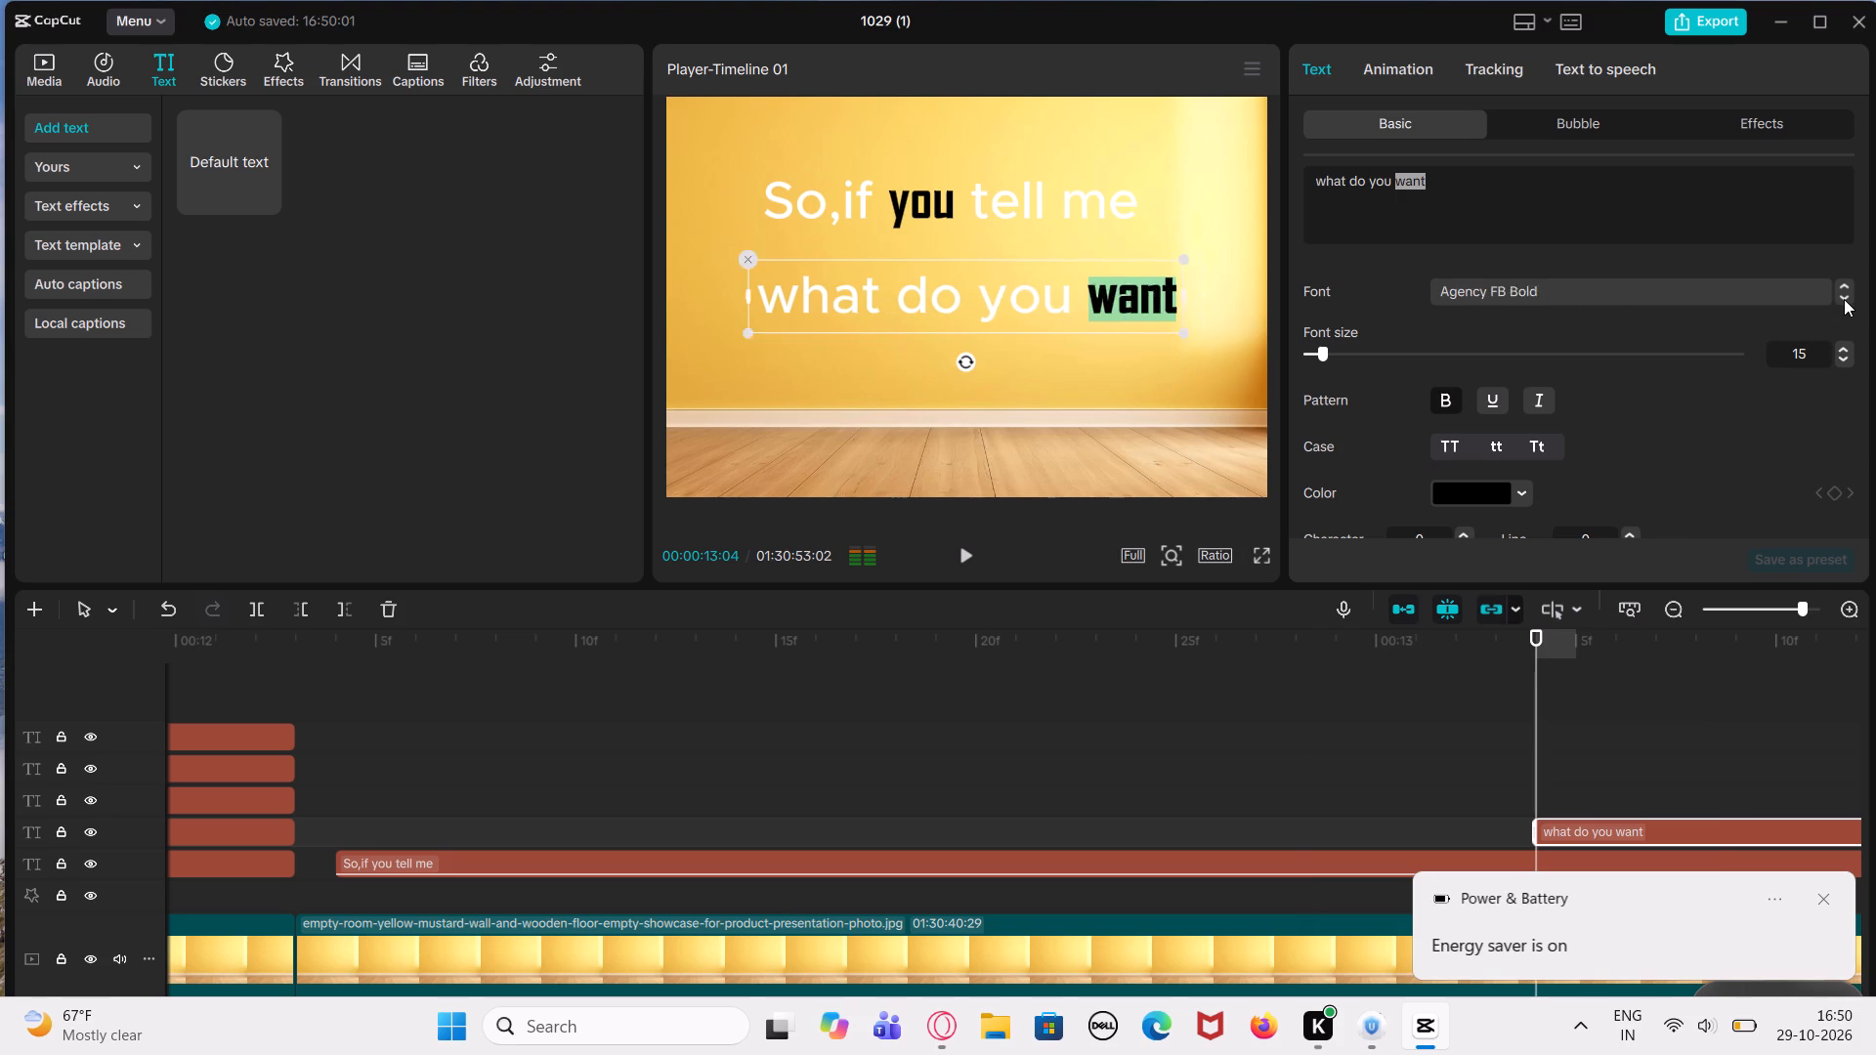
double_click(1846, 285)
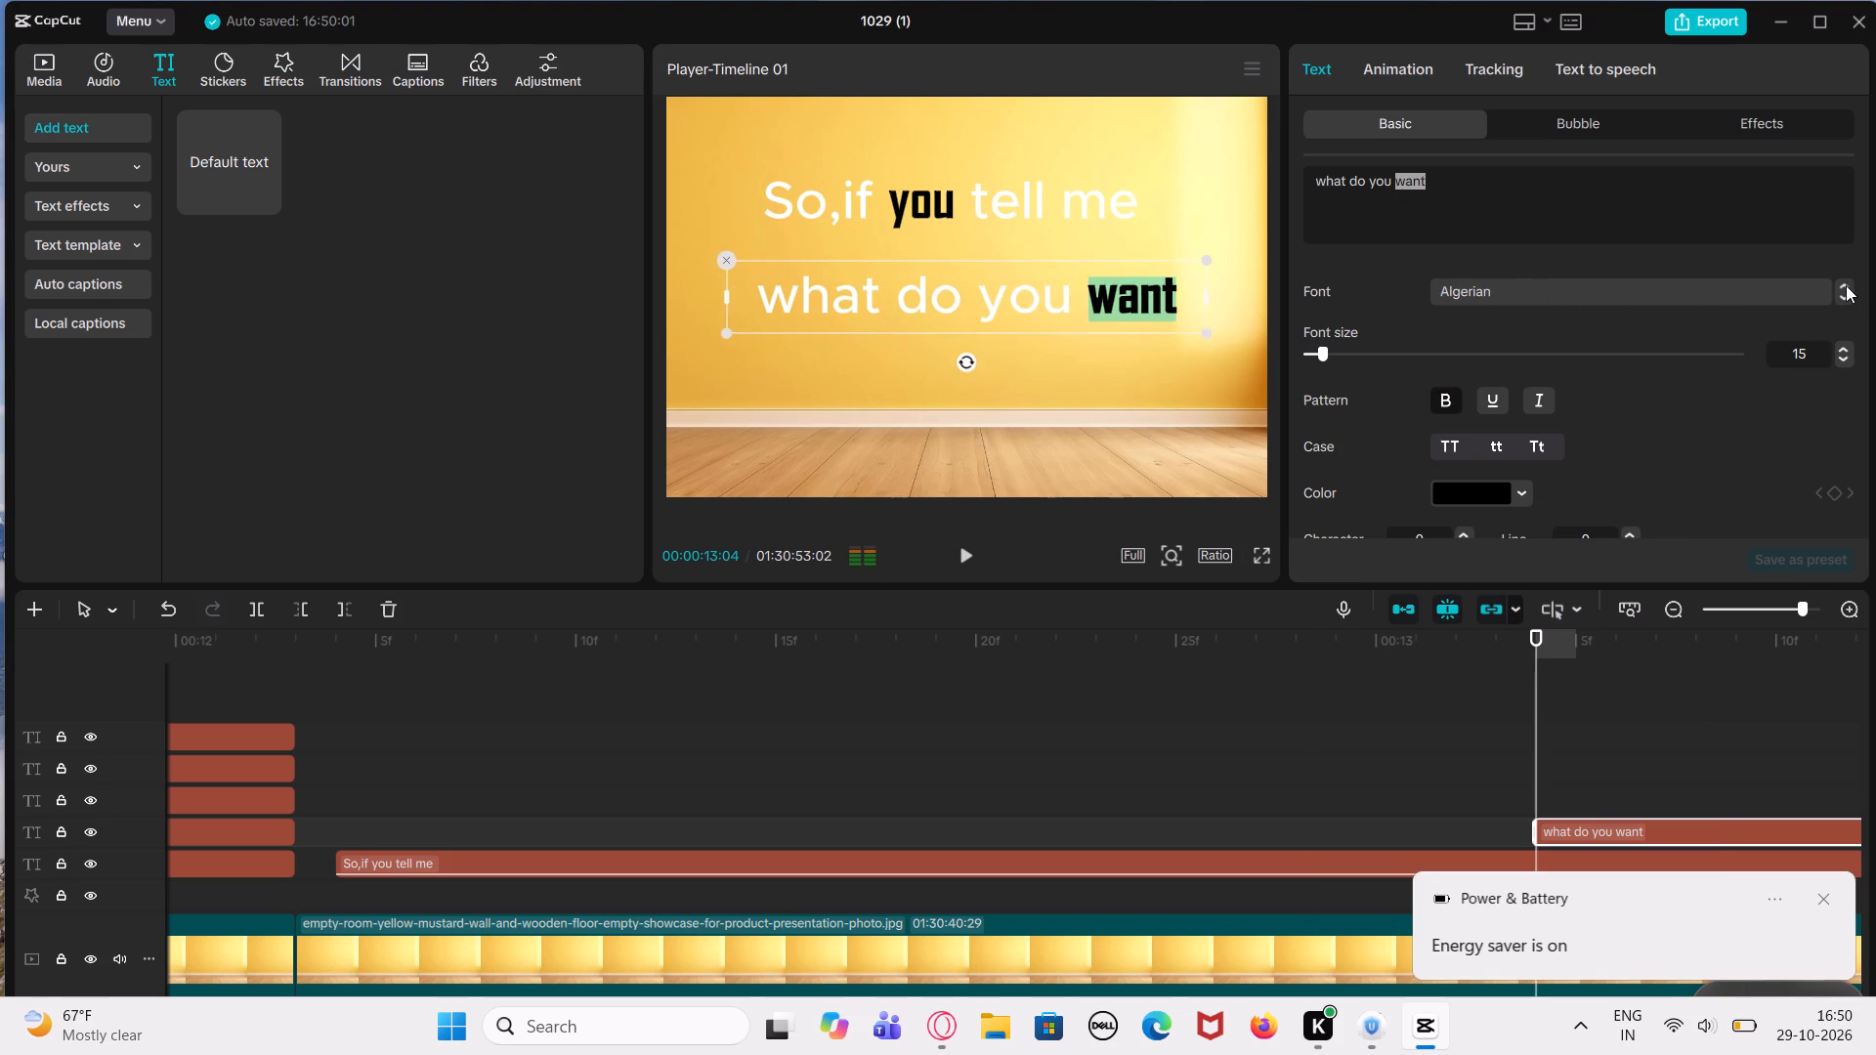
Move the "what do you want" text slightly up and sideways so it sits just beneath the "So,if you tell me" line.
left_click_drag(1030, 320, 1010, 312)
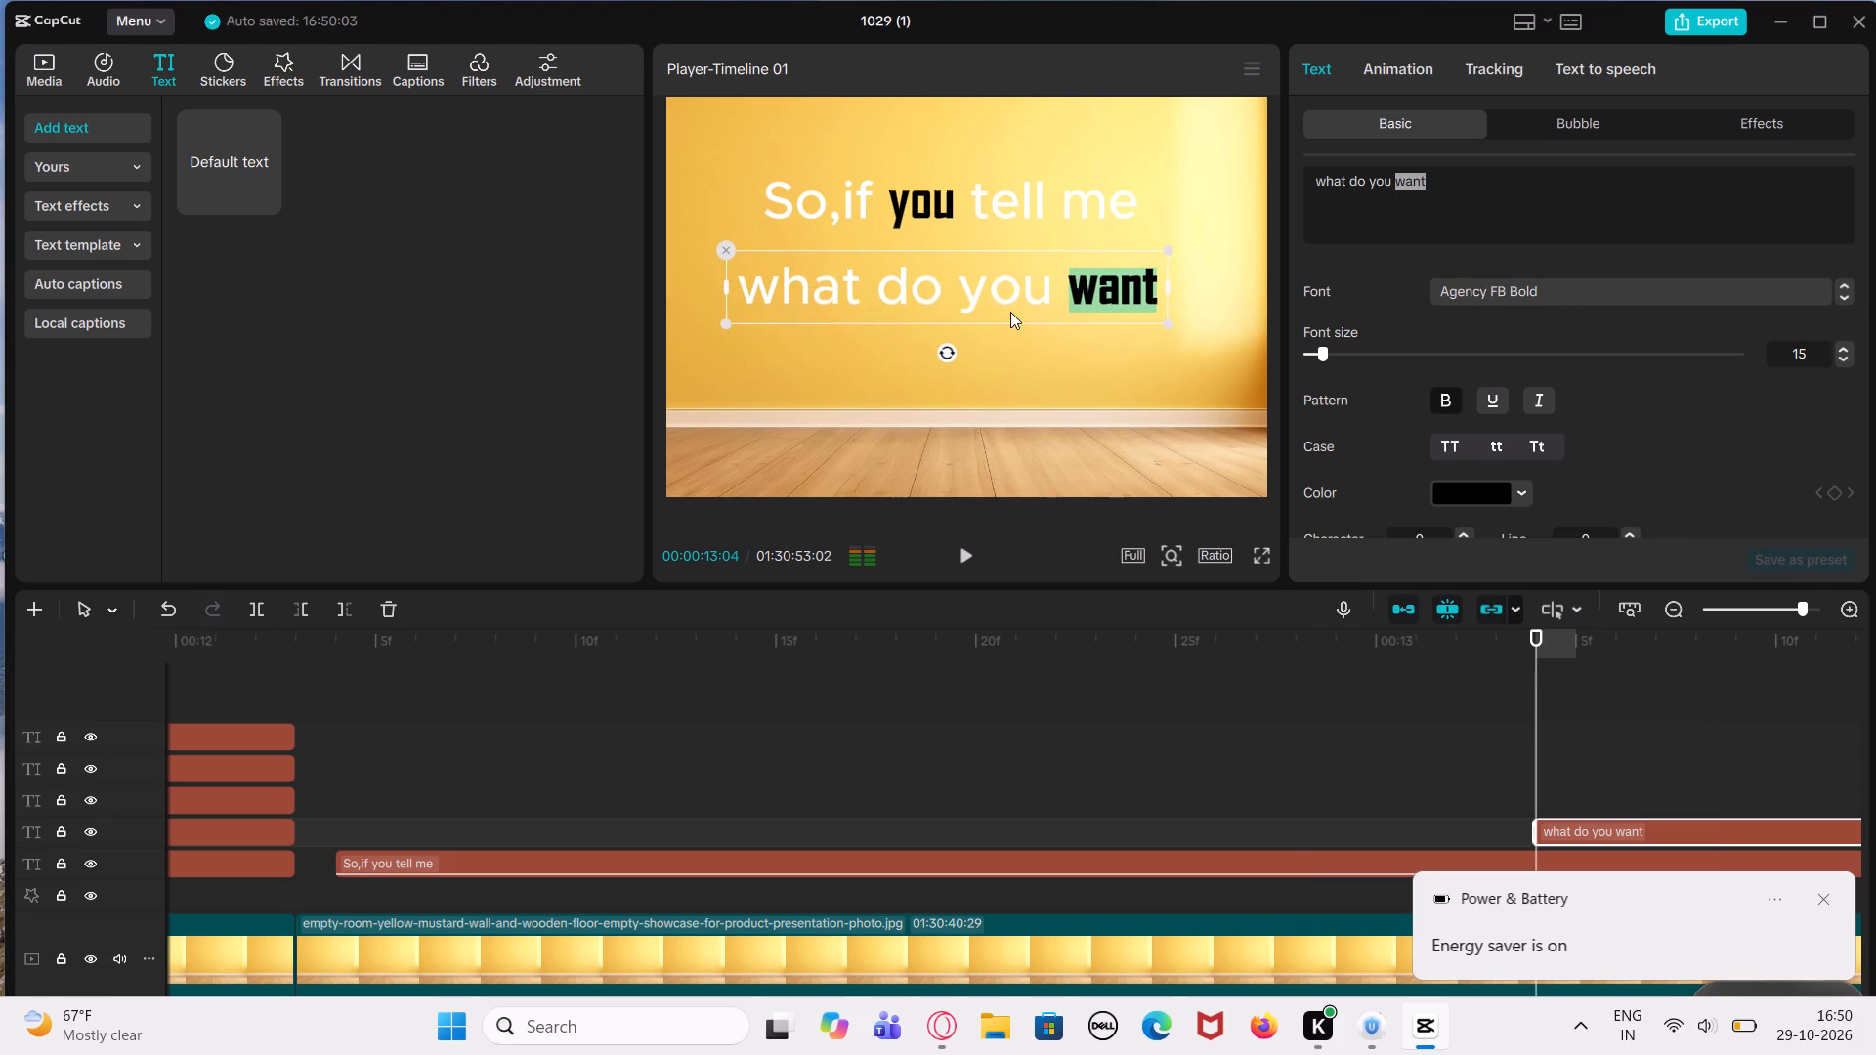
left_click_drag(1010, 312, 1010, 311)
left_click(1132, 410)
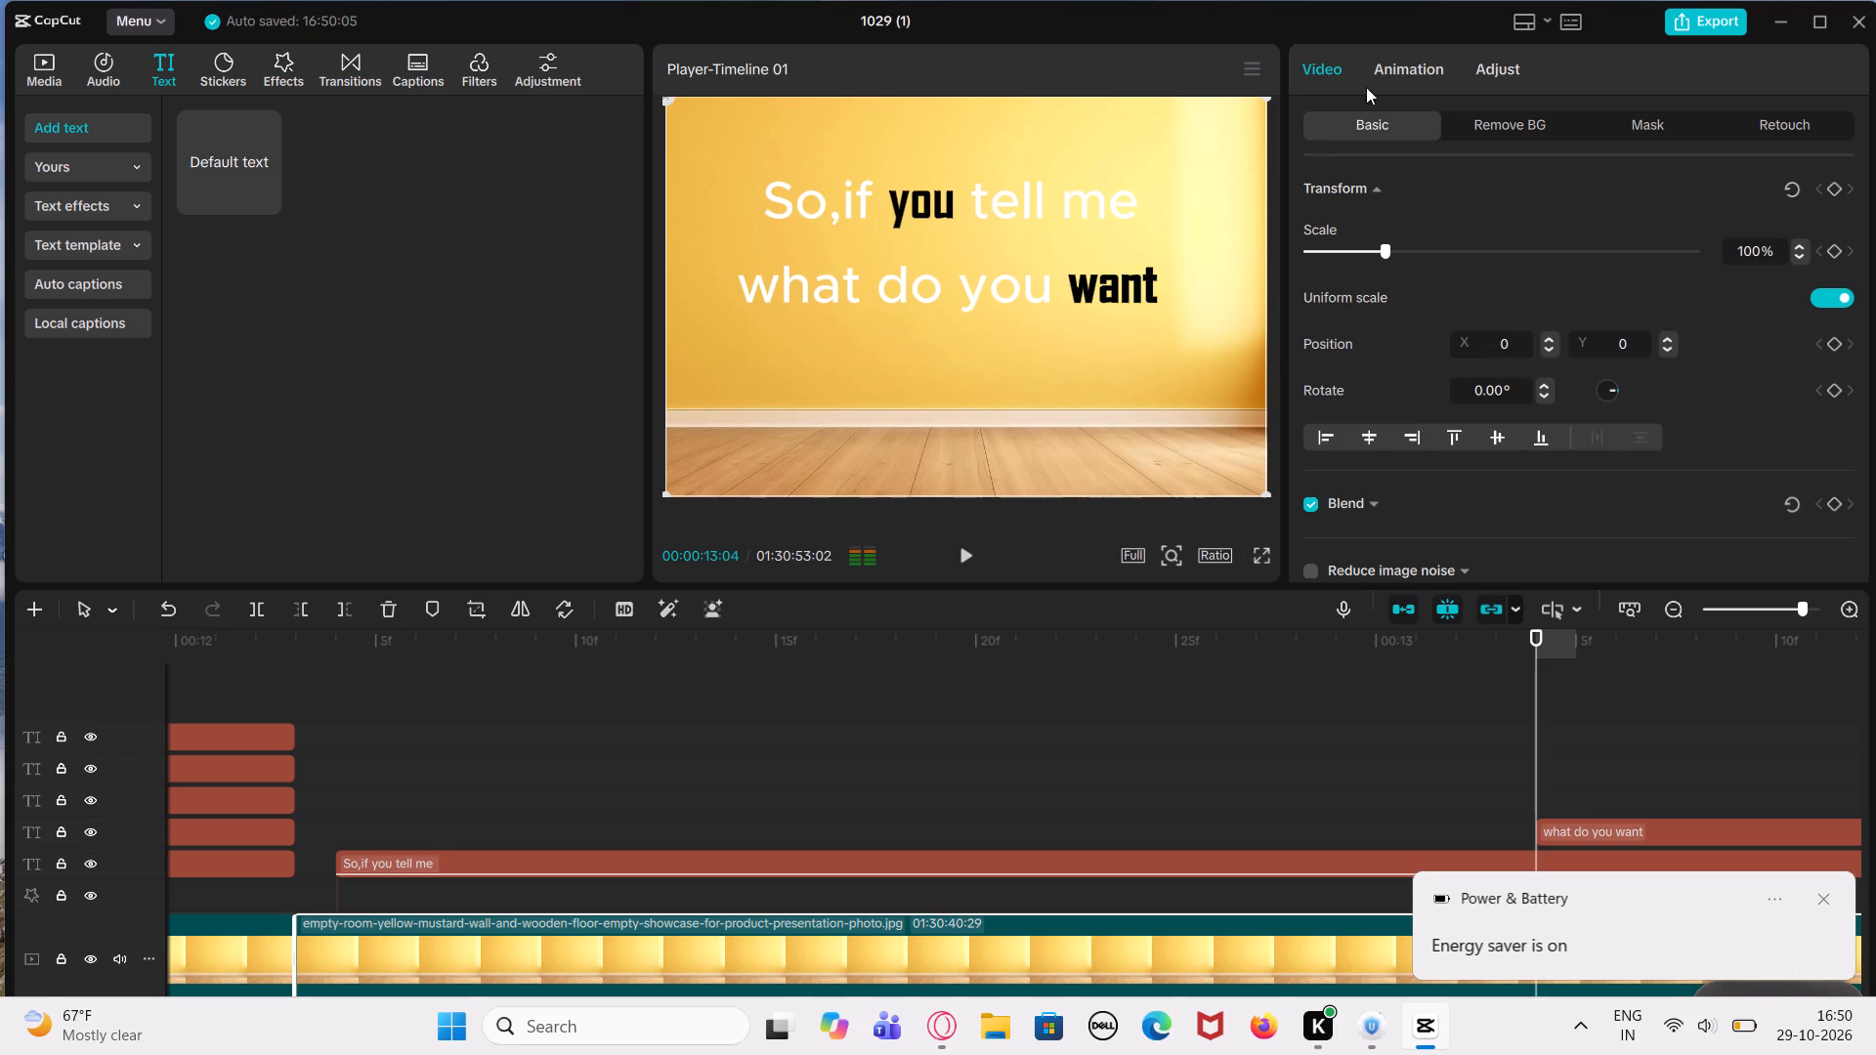
Apply the Type 2 entrance animation to the "what do you want" text with a duration of 0.9 s.
left_click(1386, 75)
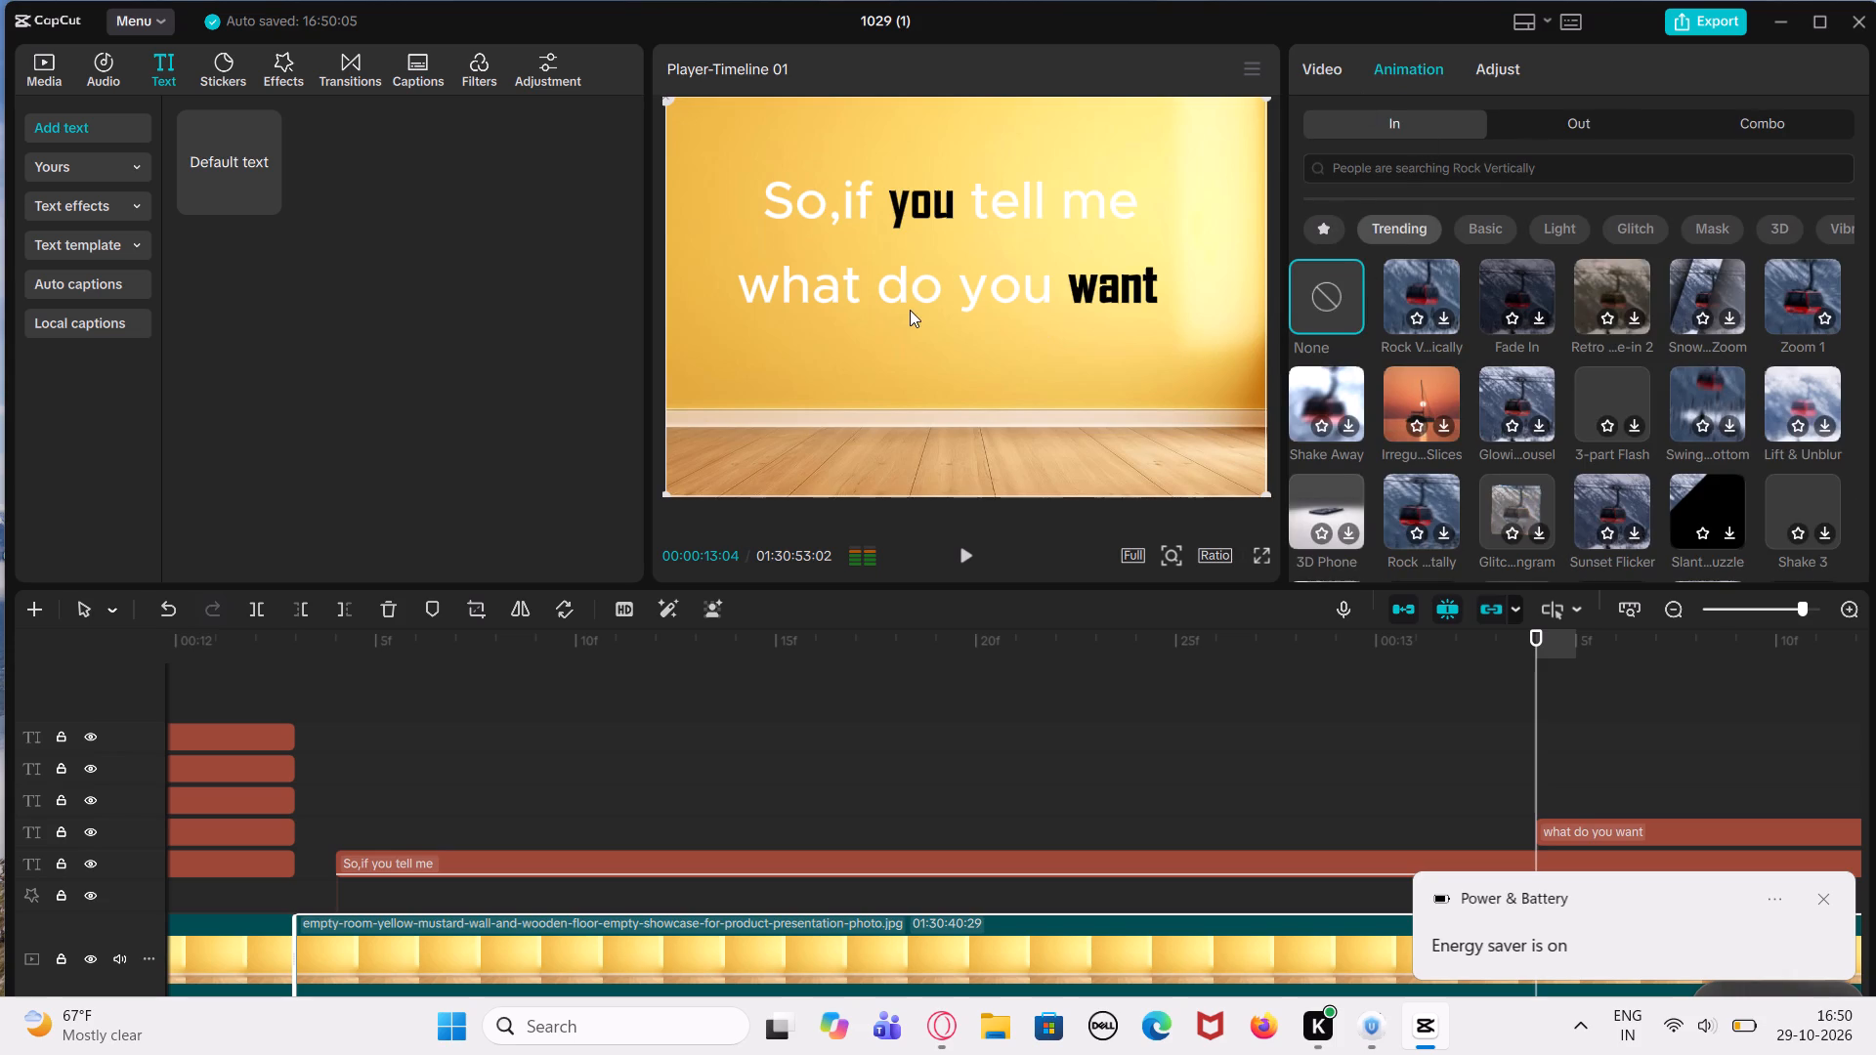
left_click(910, 310)
left_click(1379, 70)
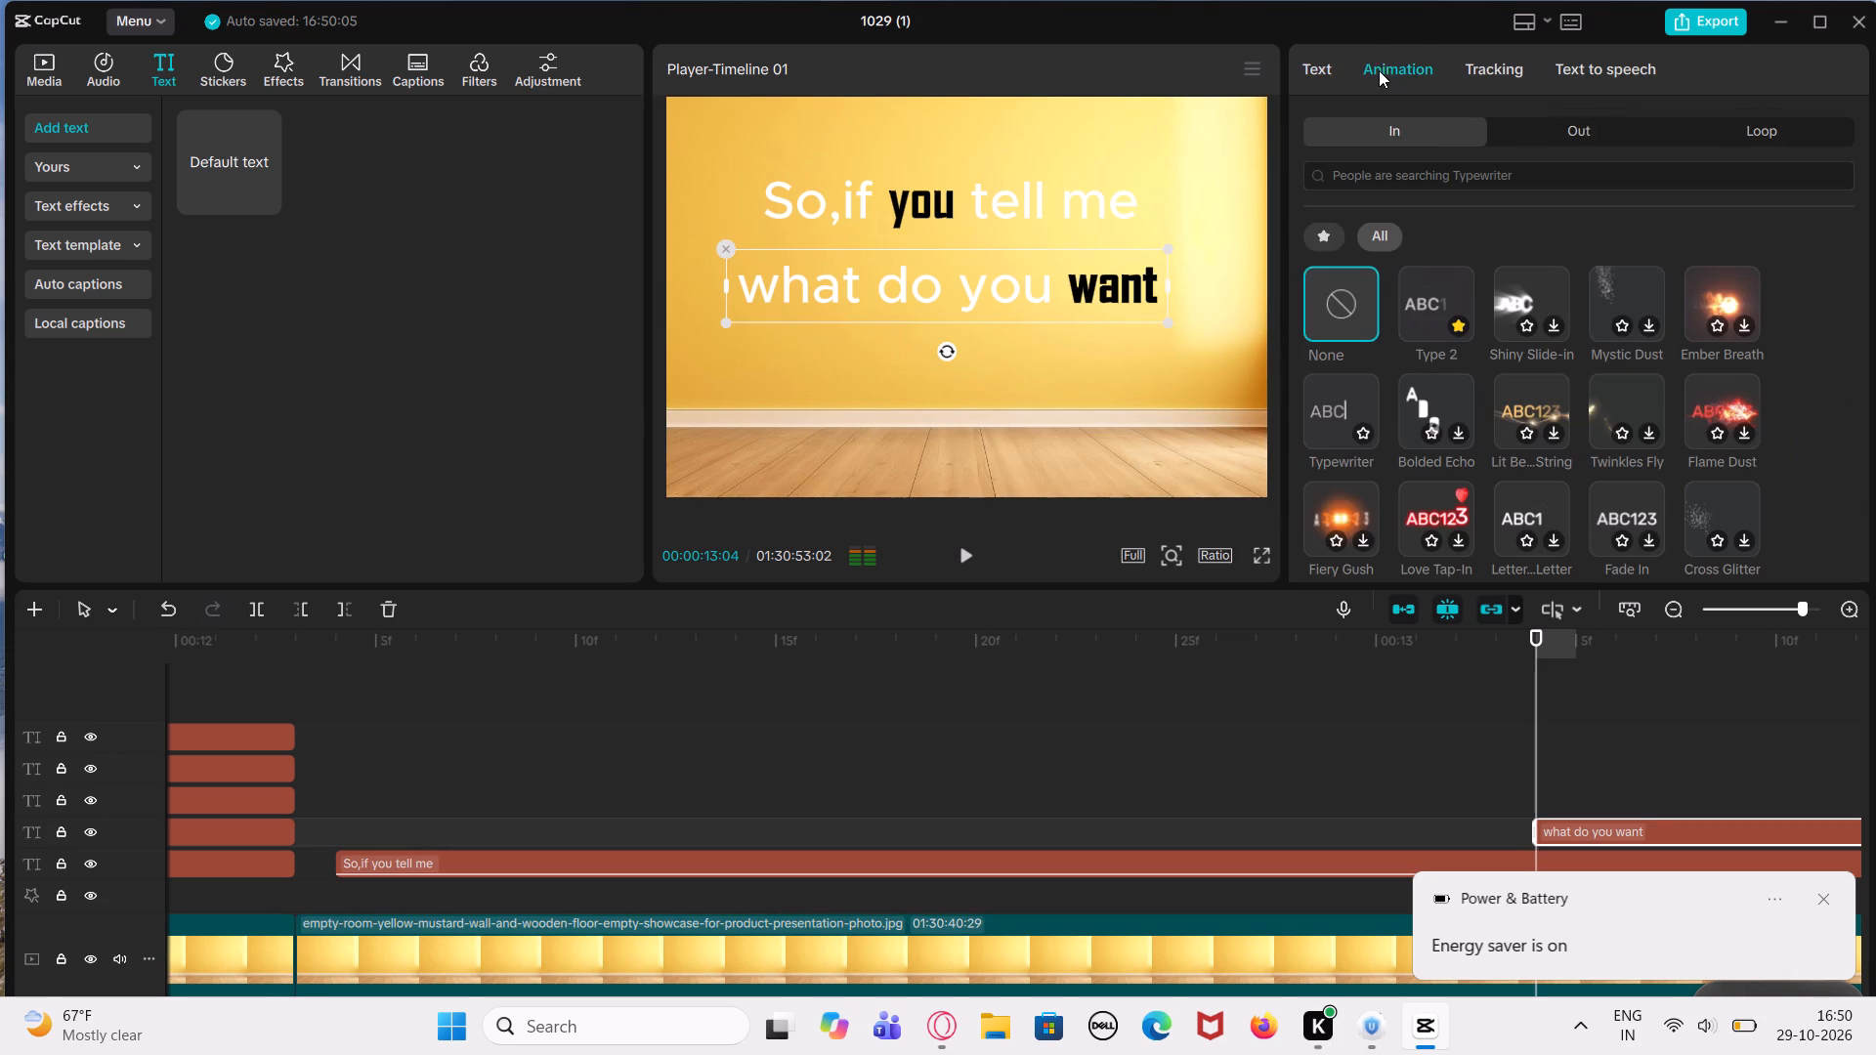
left_click(1432, 268)
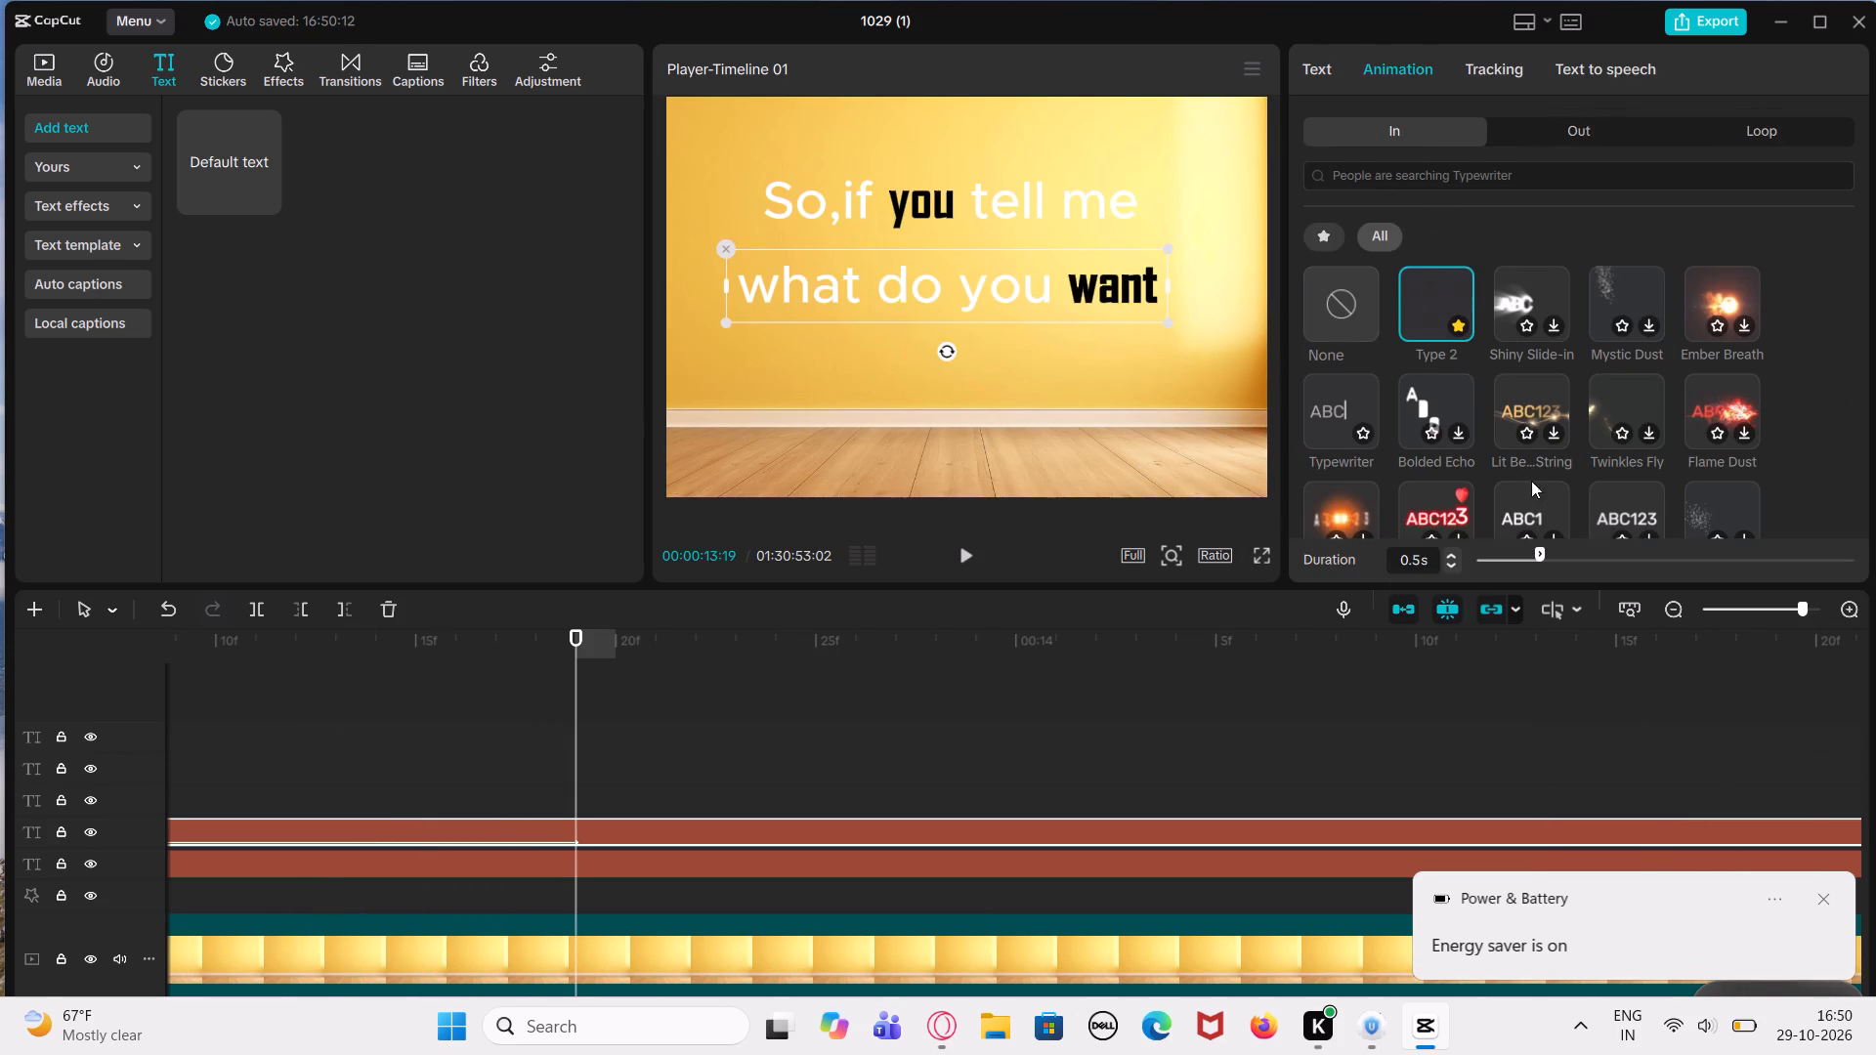
left_click(1592, 552)
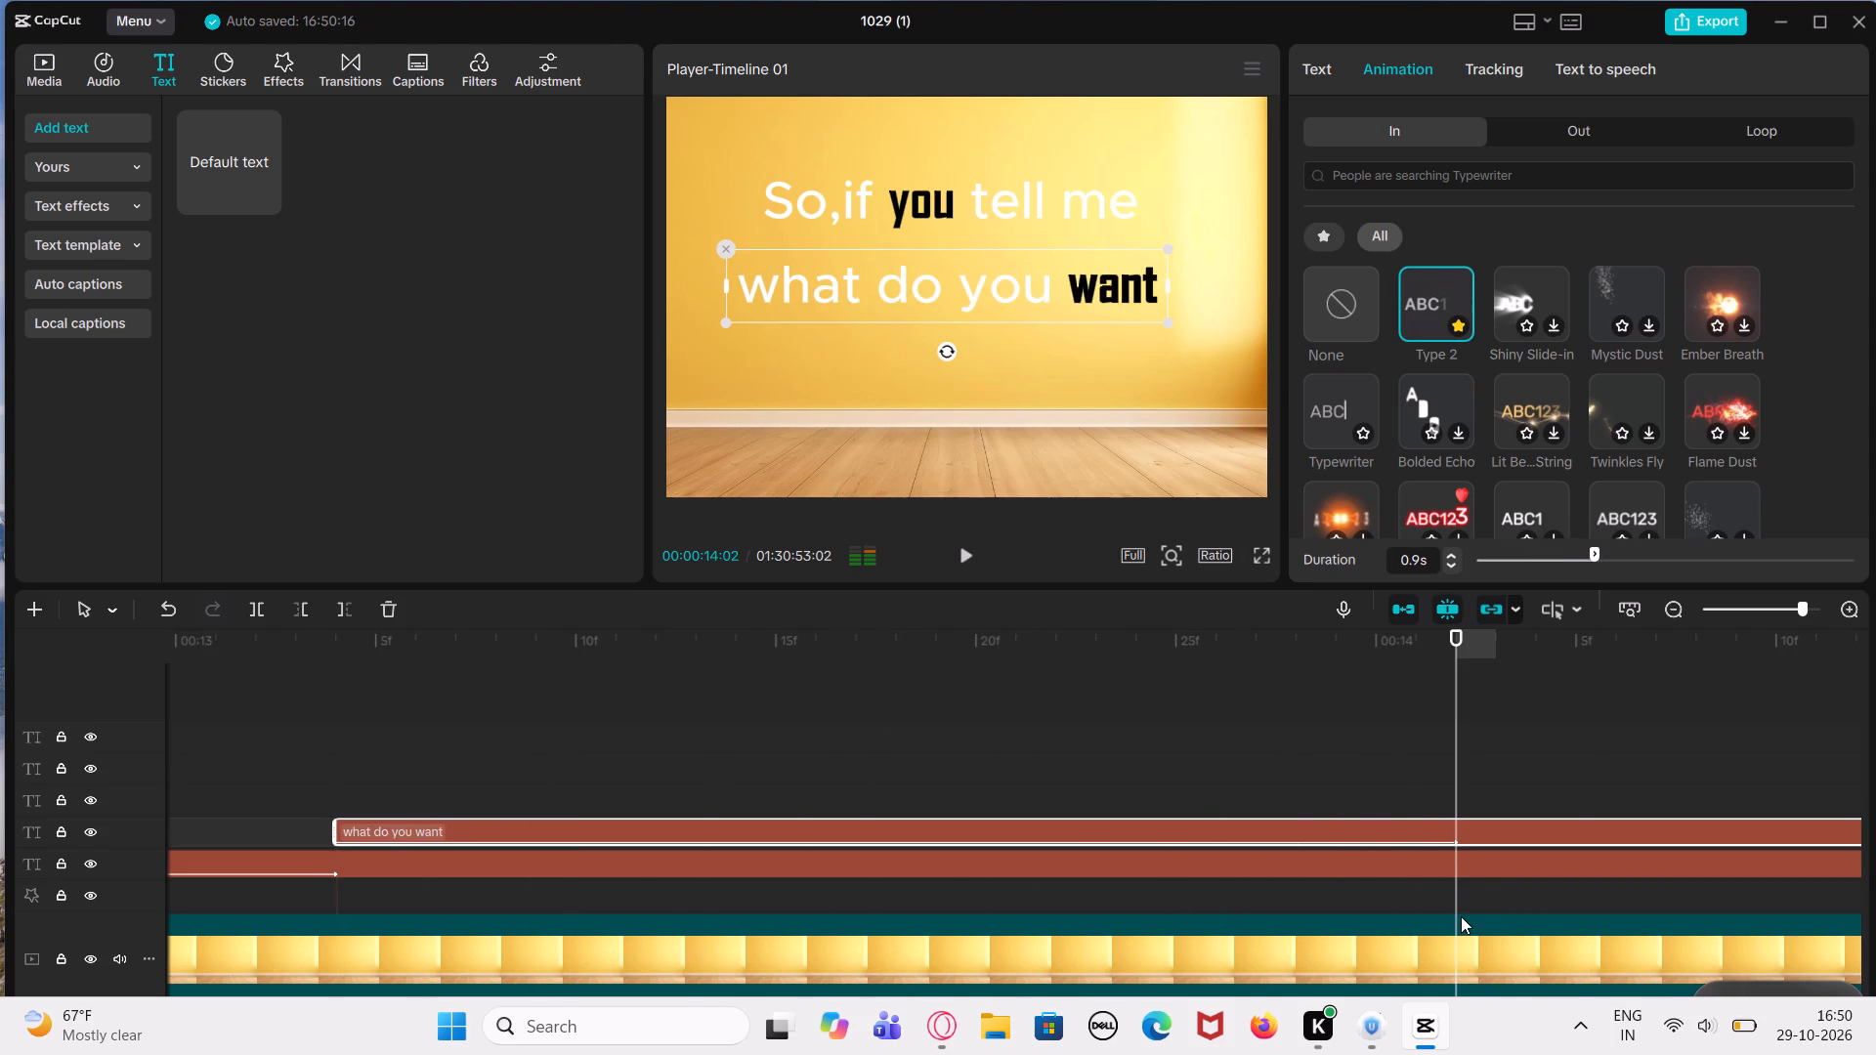
Add a third default text clip at 00:00:14:03, just past the "what do you want" entrance animation, and clear its placeholder wording.
left_click(1476, 763)
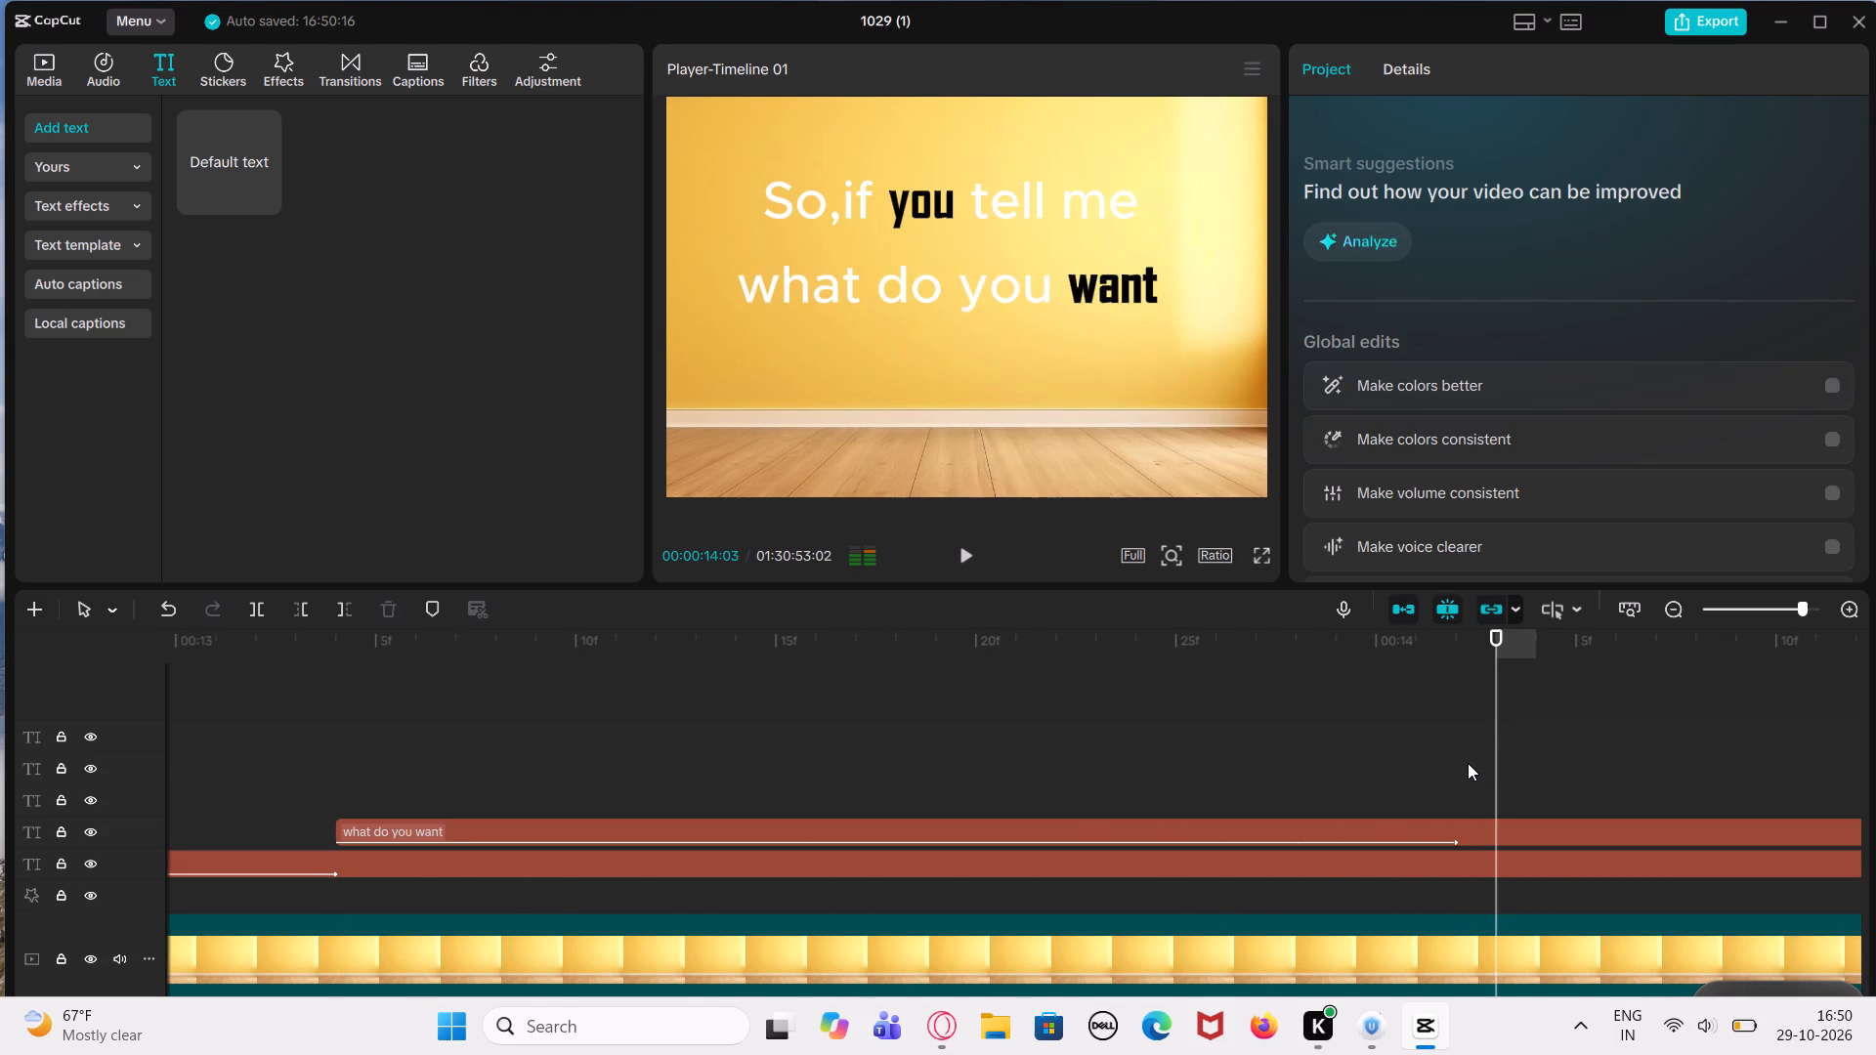
left_click(1468, 763)
left_click(1478, 758)
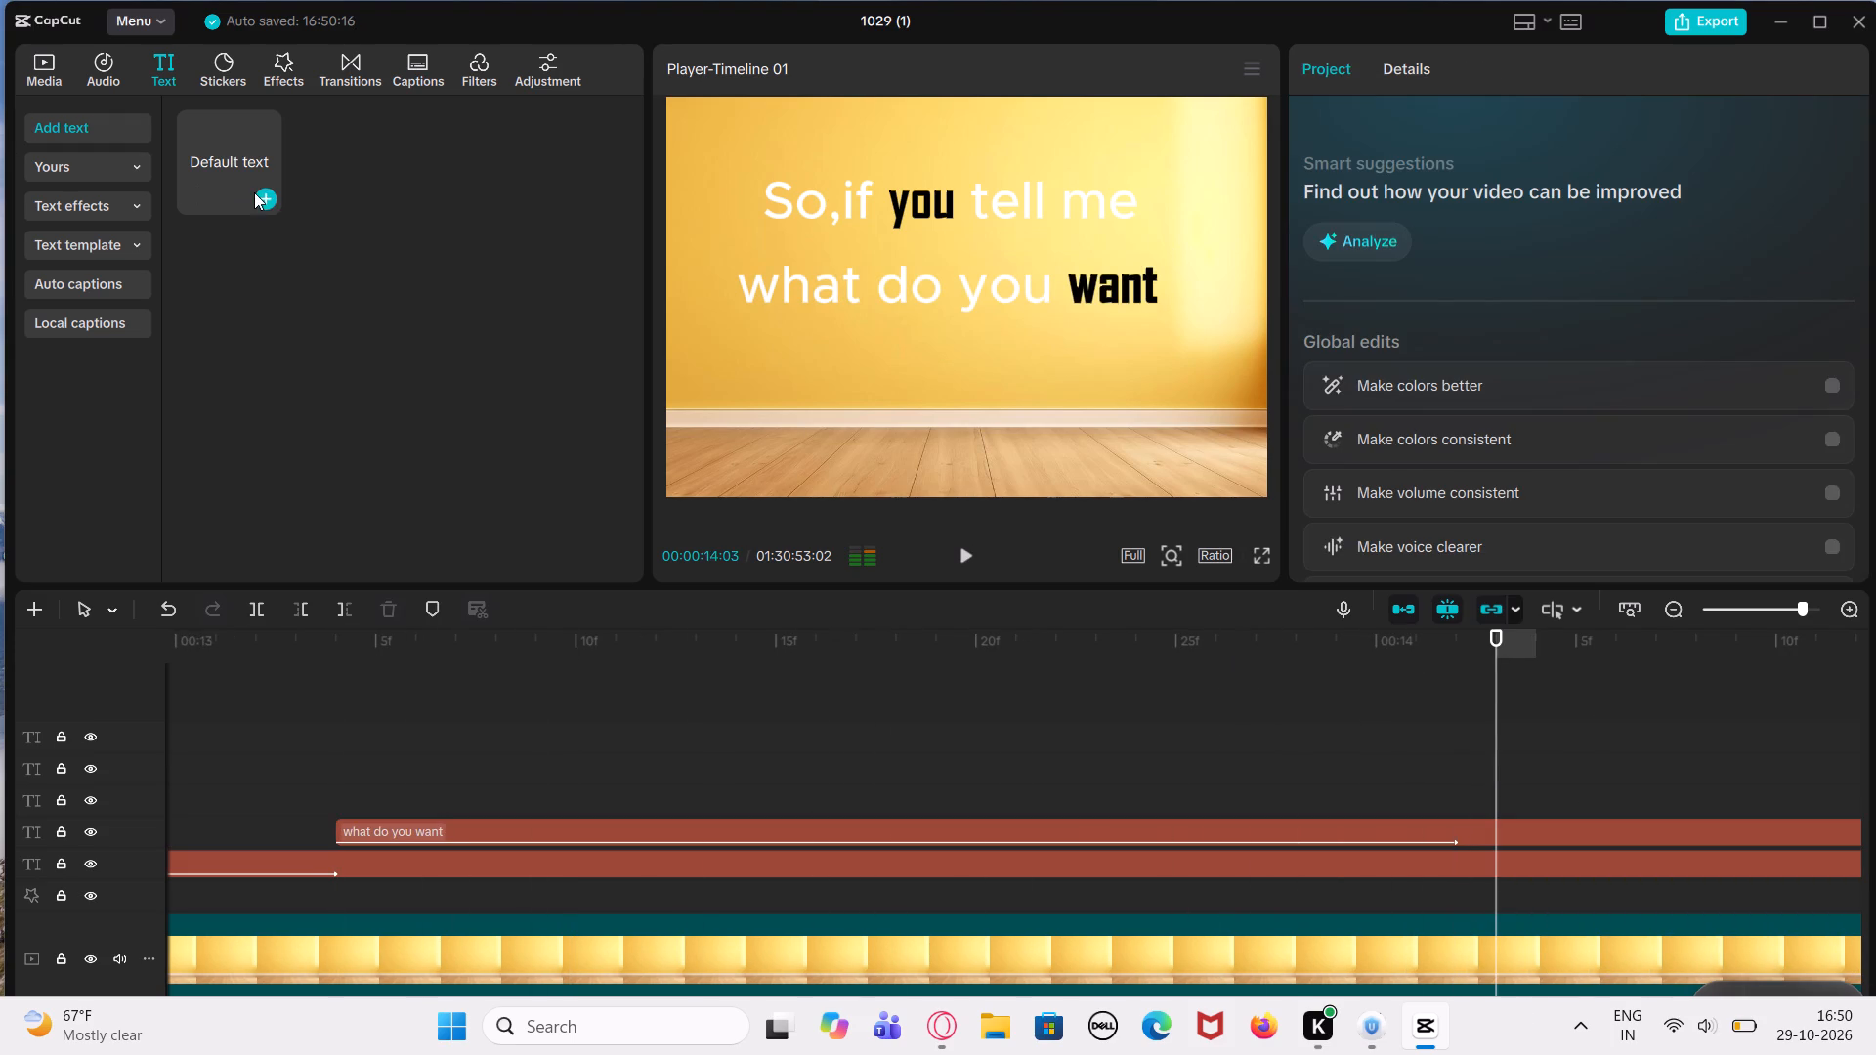
left_click(261, 195)
left_click(1518, 195)
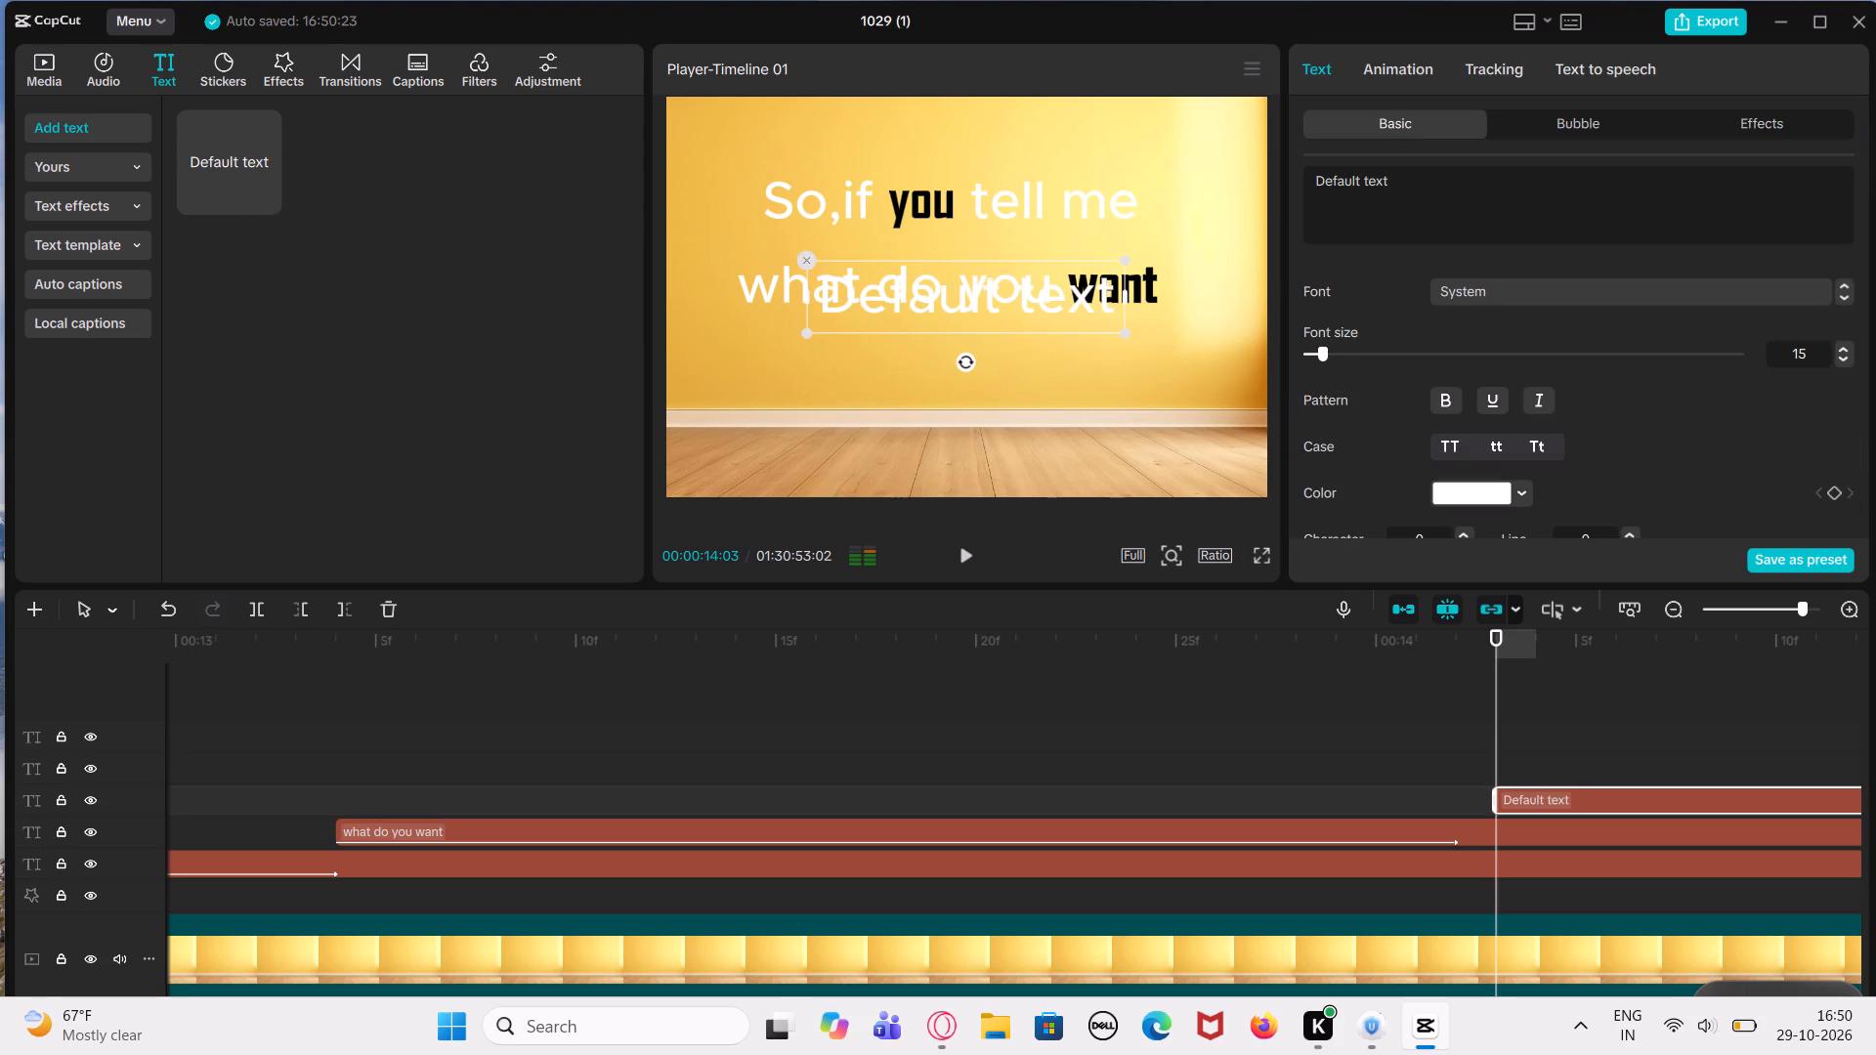
key("BackSpace")
key("BackSpace")
key("BackSpace")
key("BackSpace")
key("BackSpace")
key("BackSpace")
key("BackSpace")
key("BackSpace")
key("BackSpace")
key("BackSpace")
key("BackSpace")
key("BackSpace")
key("BackSpace")
key("BackSpace")
key("BackSpace")
key("BackSpace")
key("BackSpace")
key("BackSpace")
key("BackSpace")
key("BackSpace")
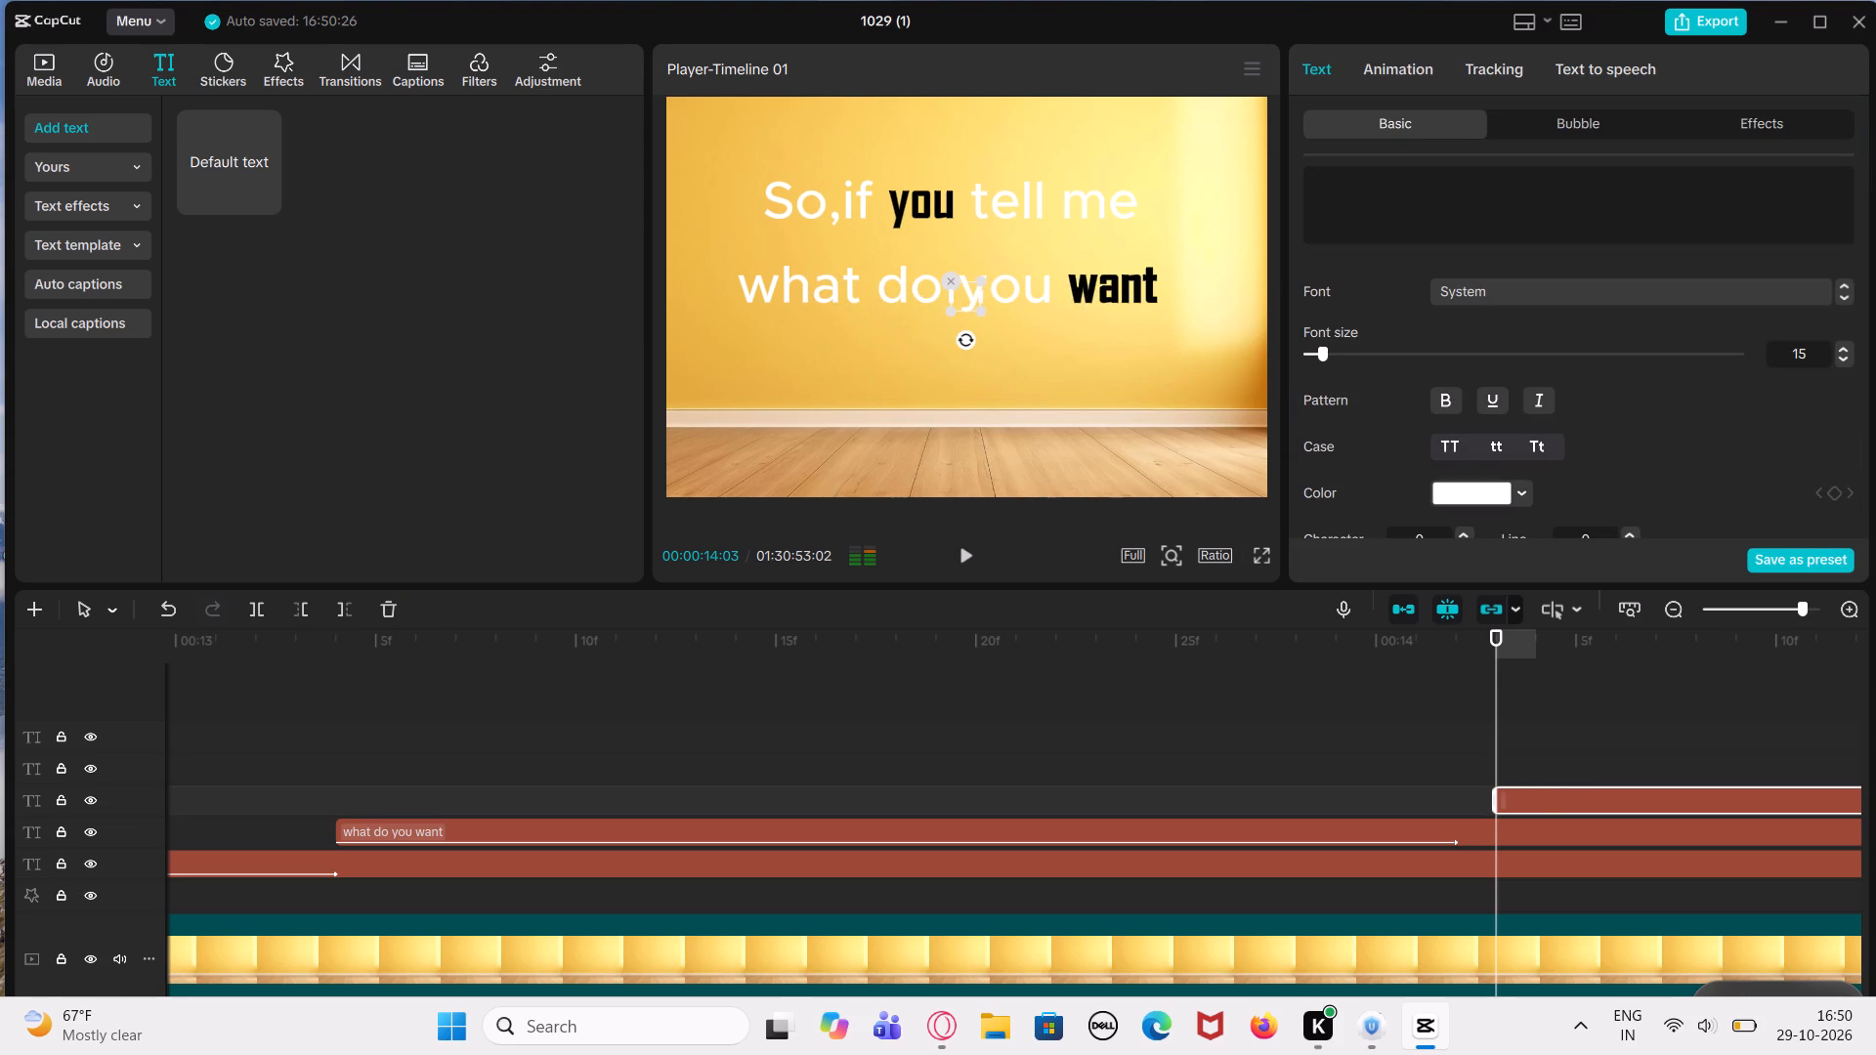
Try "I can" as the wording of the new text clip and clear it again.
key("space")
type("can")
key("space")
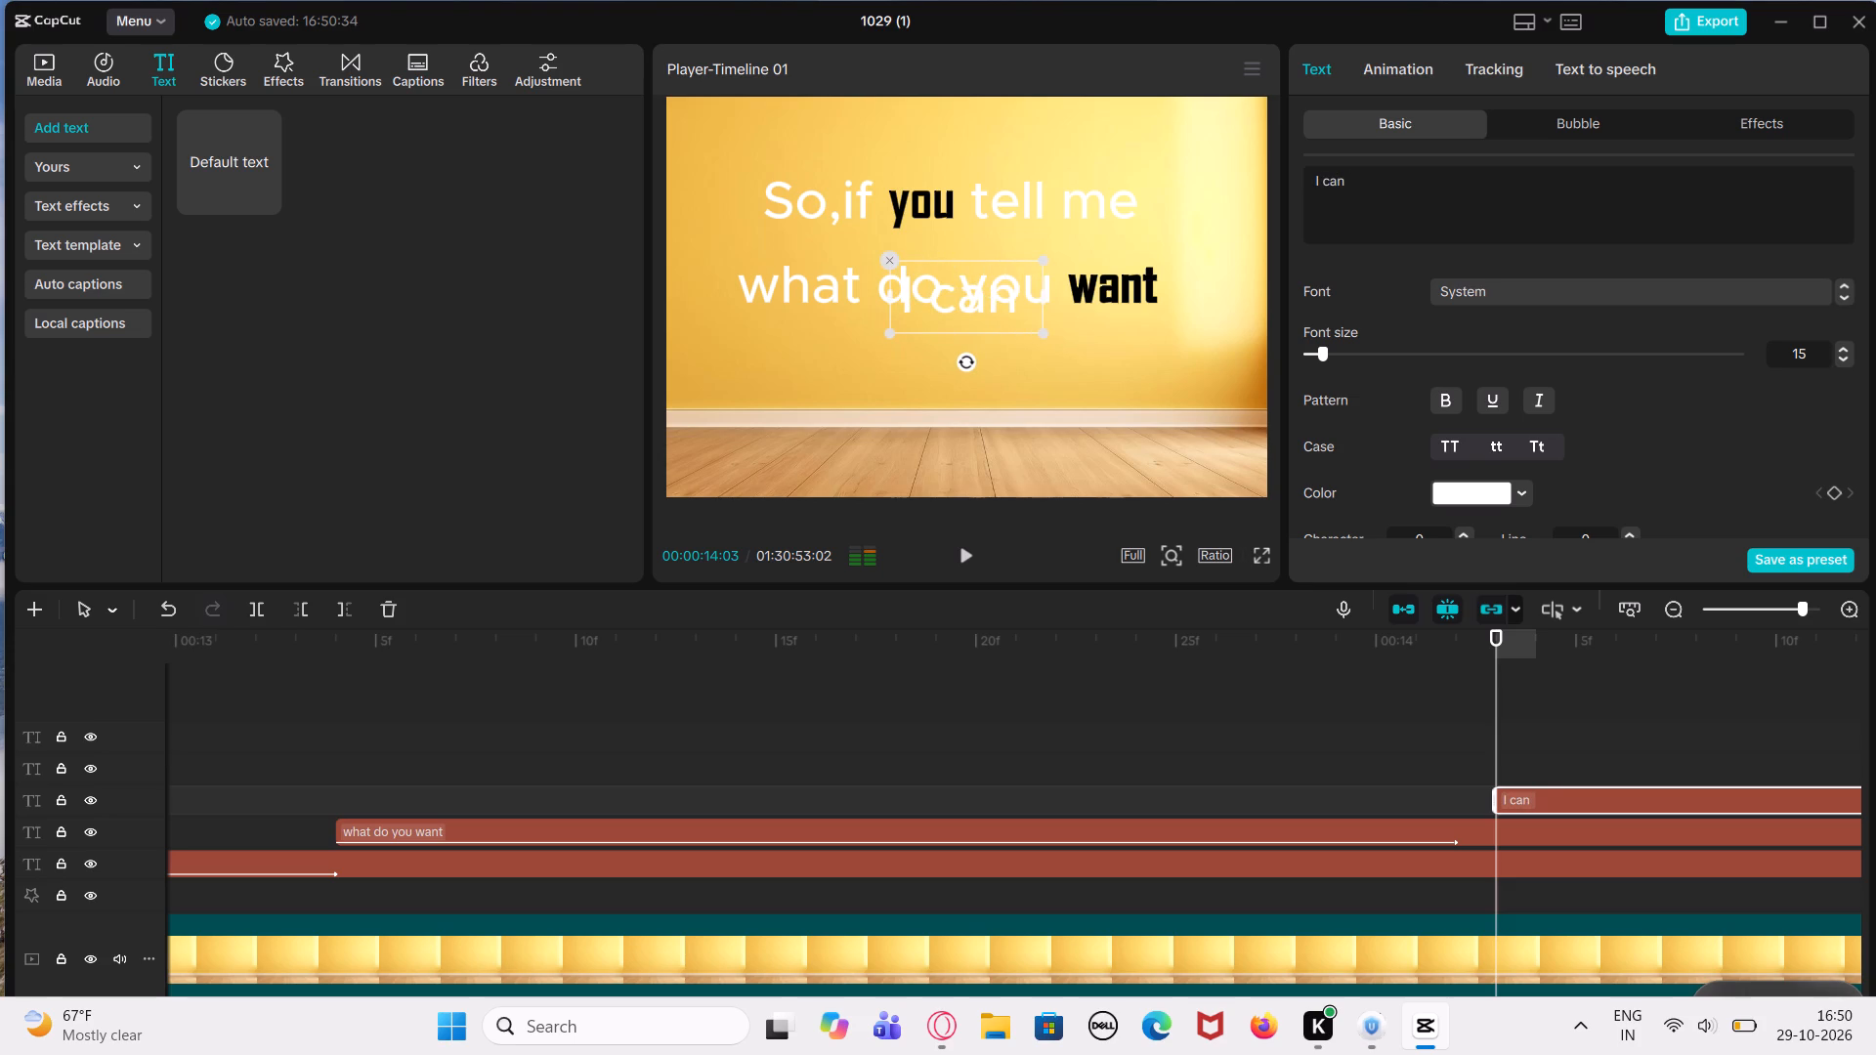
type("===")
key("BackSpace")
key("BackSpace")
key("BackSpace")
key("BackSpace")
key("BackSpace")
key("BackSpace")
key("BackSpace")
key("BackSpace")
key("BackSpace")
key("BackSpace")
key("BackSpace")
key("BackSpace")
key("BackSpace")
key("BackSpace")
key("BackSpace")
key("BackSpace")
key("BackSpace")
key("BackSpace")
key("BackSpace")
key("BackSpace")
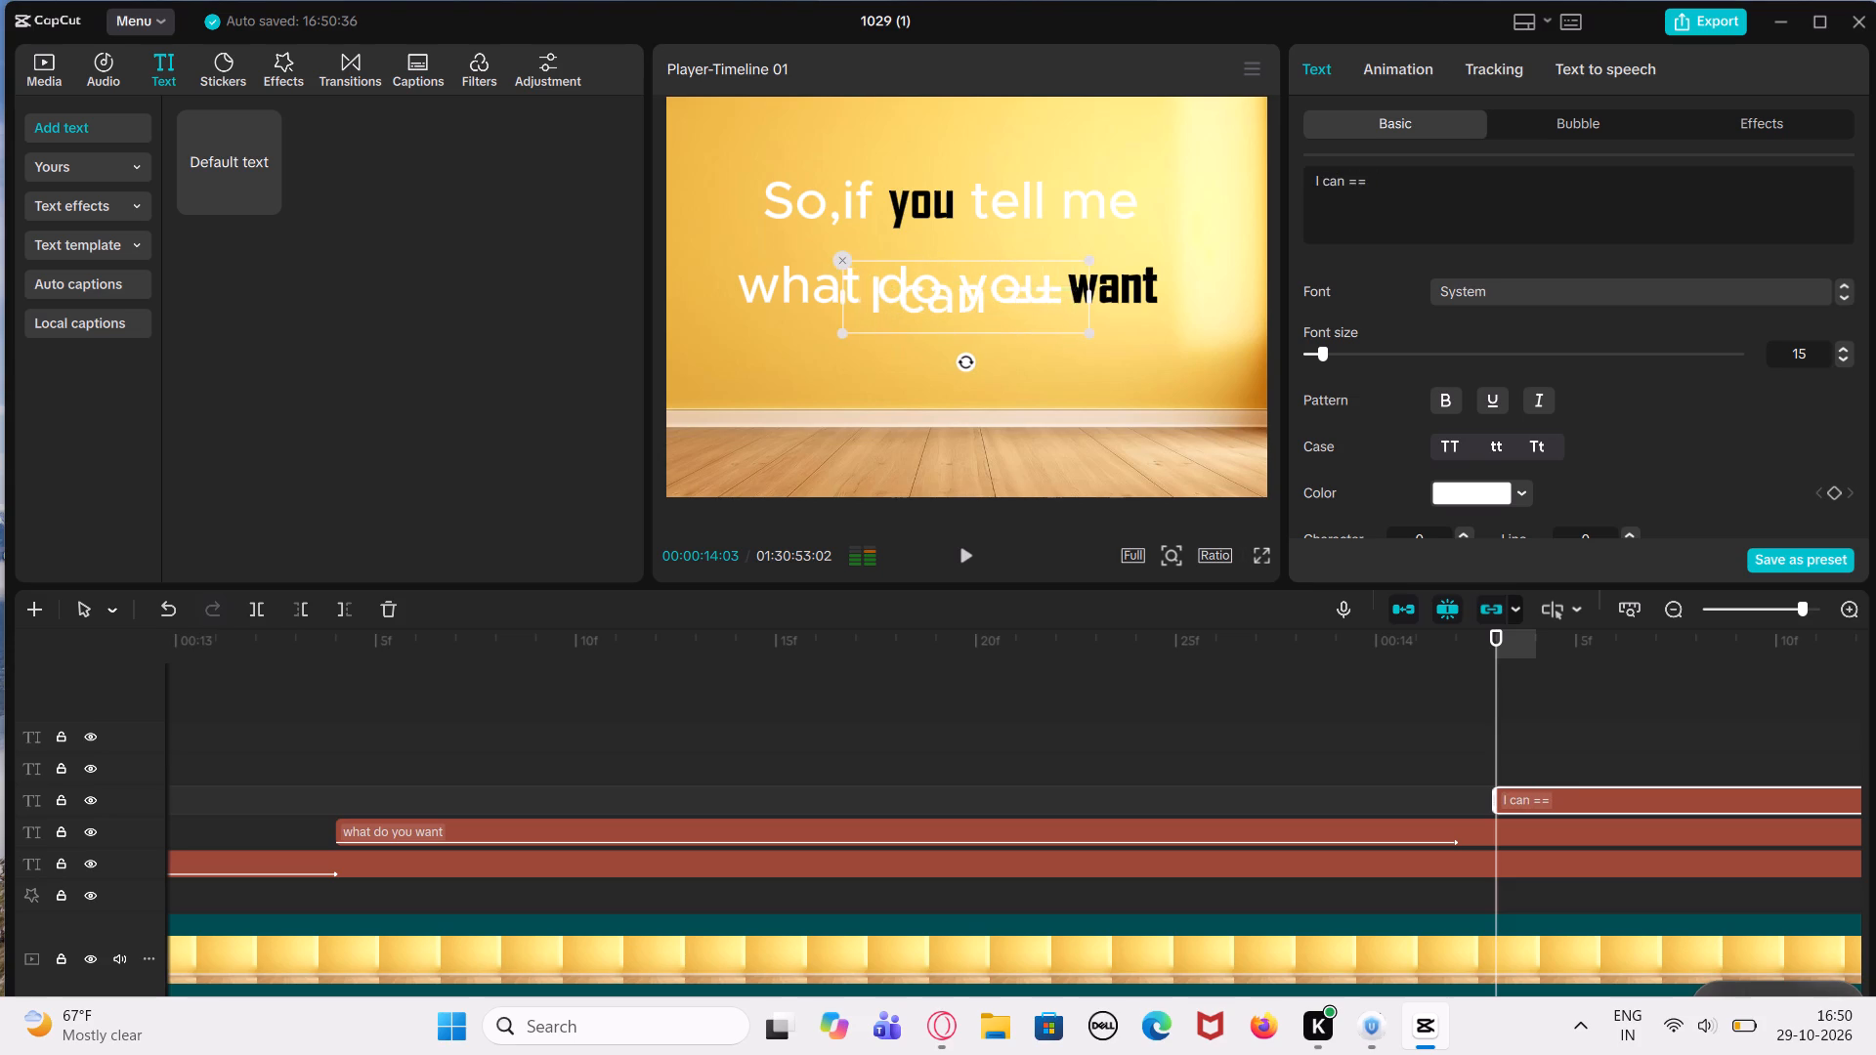
Enter "then i will upload that poic" as the wording of the new text clip.
type("then")
key("space")
type("i will upload that")
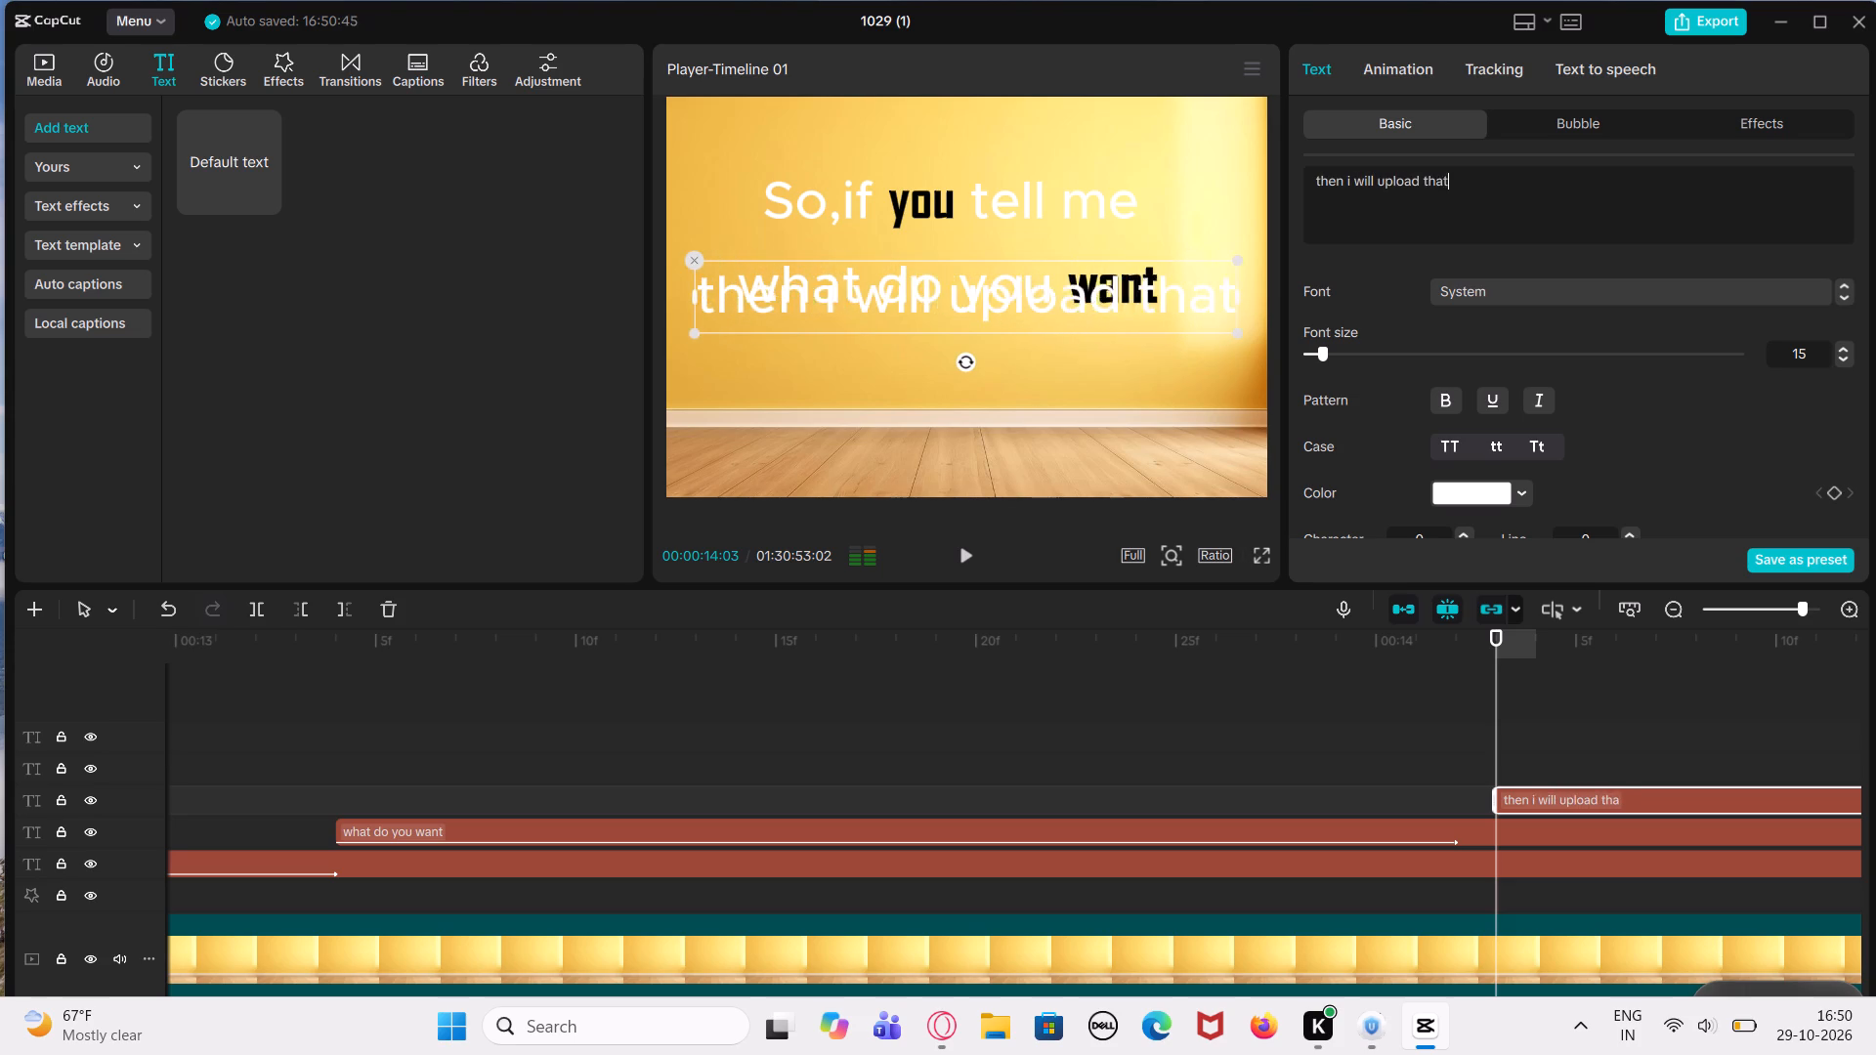
key("space")
type("poic")
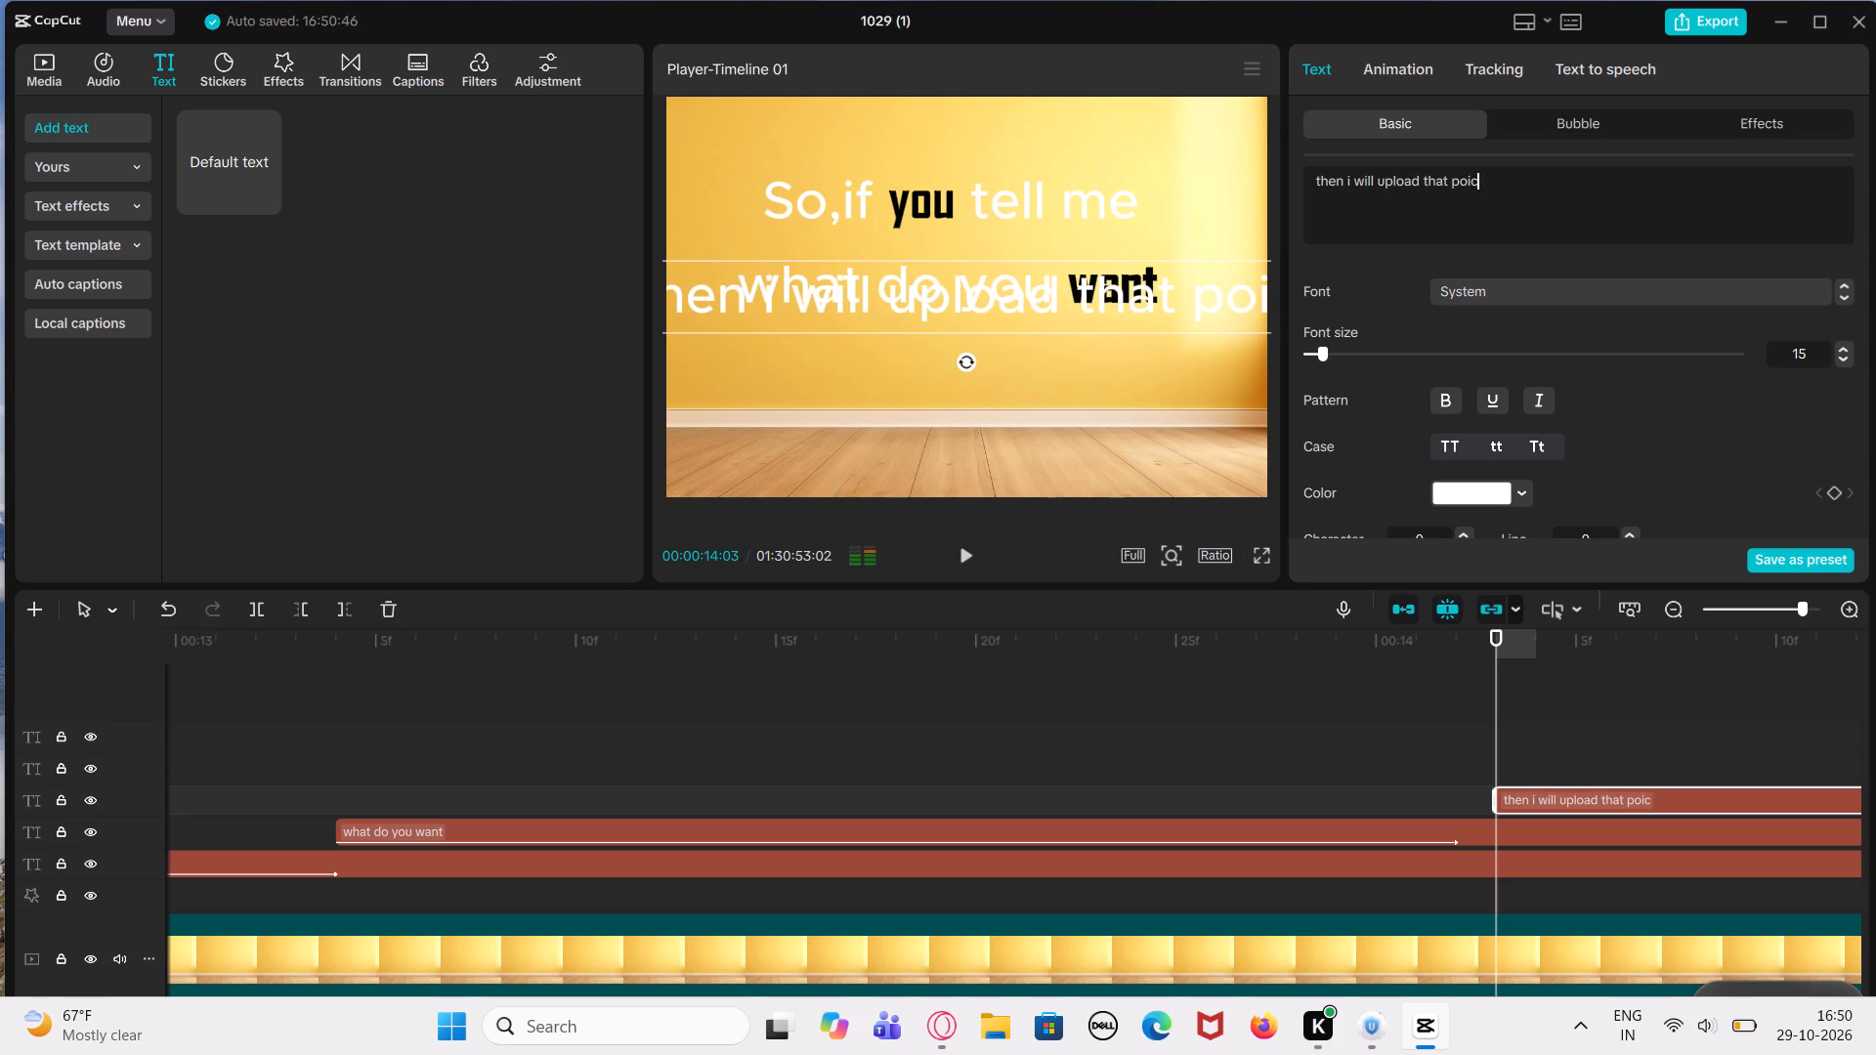
Split the background image and the "what do you want" and "So,if you tell me" text clips at 00:00:14:02.
left_click(1465, 766)
left_click(261, 610)
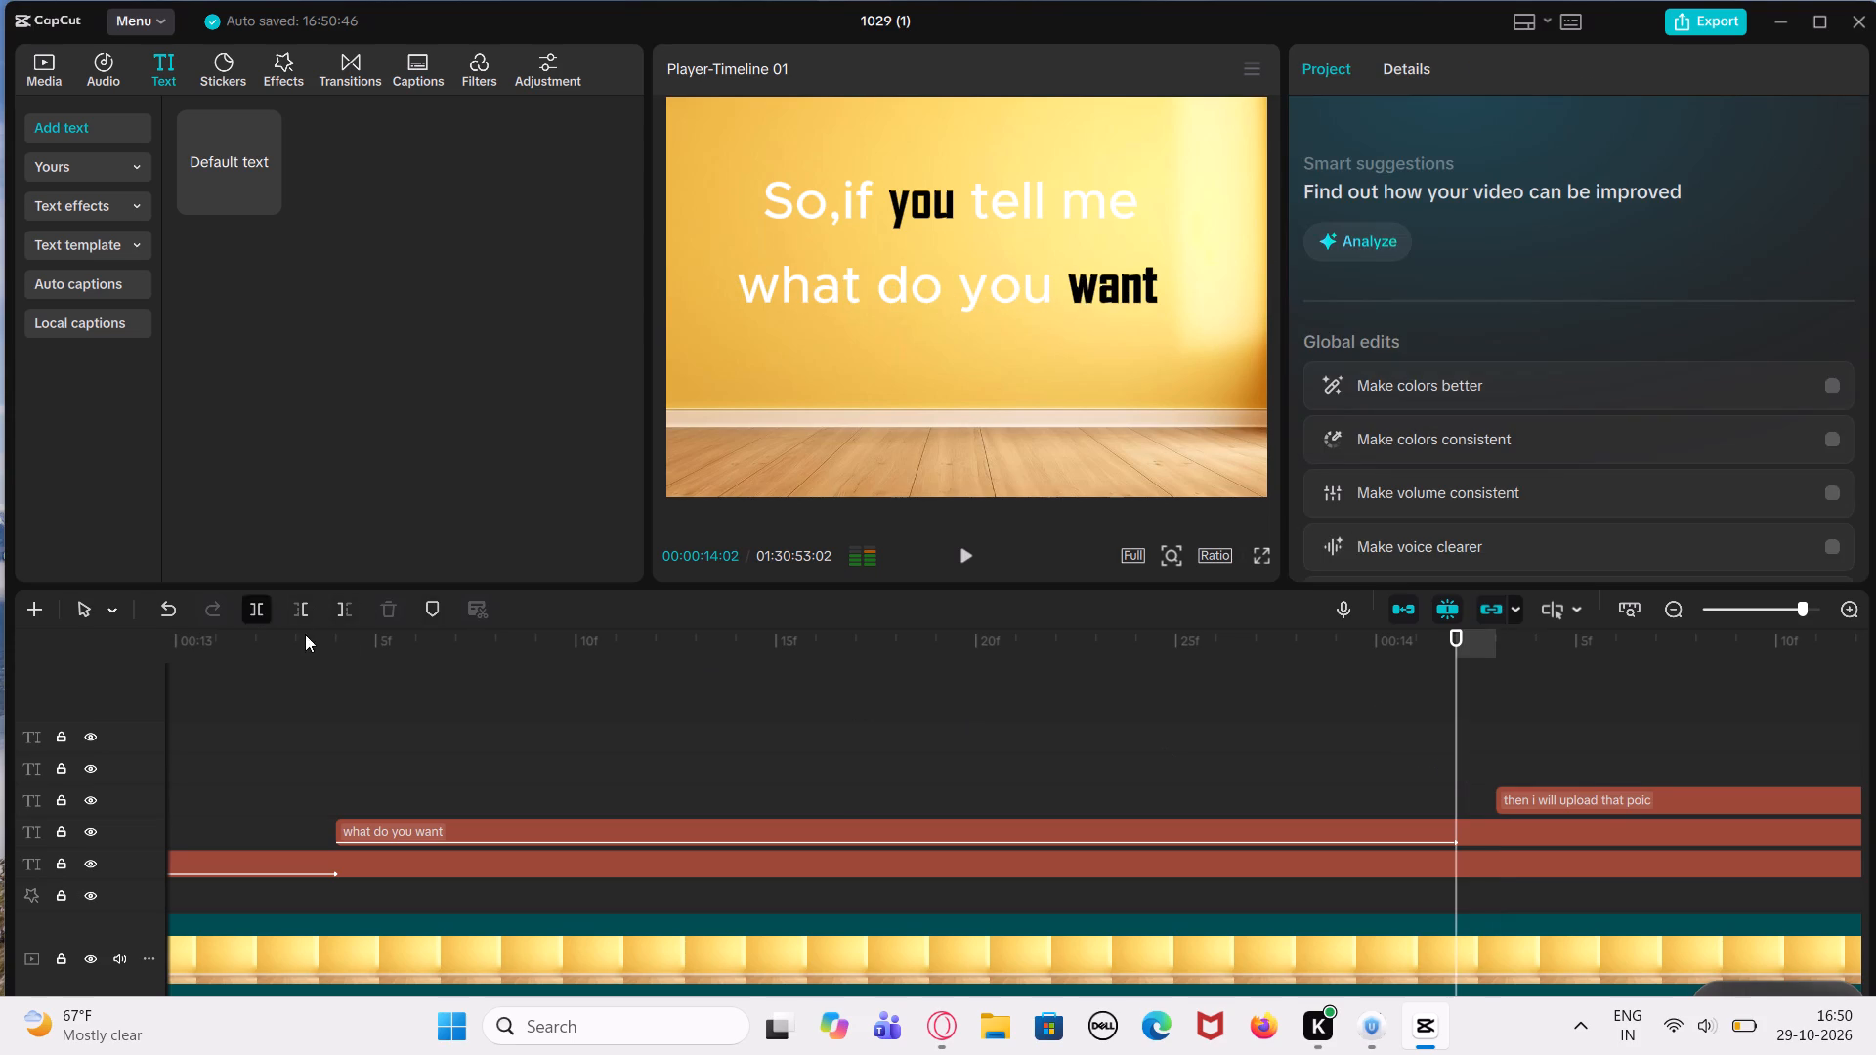
left_click(1497, 837)
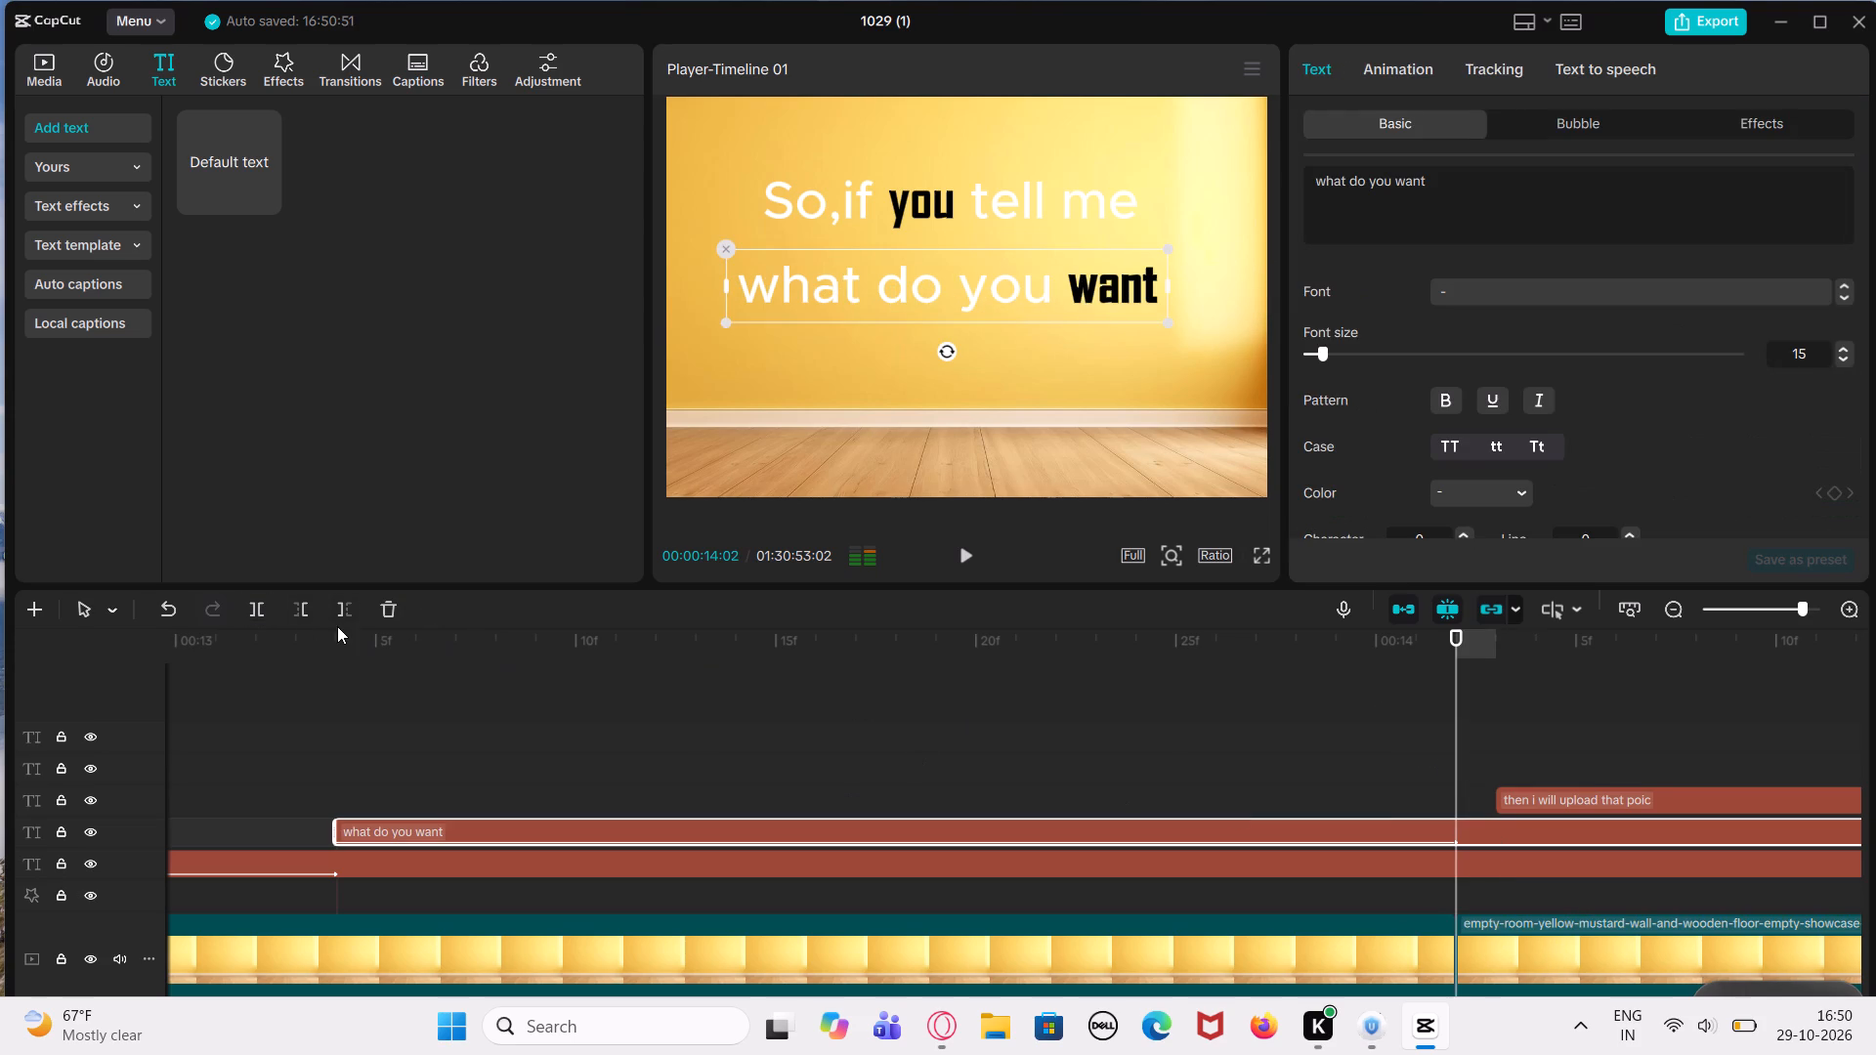
left_click(255, 610)
left_click(1455, 866)
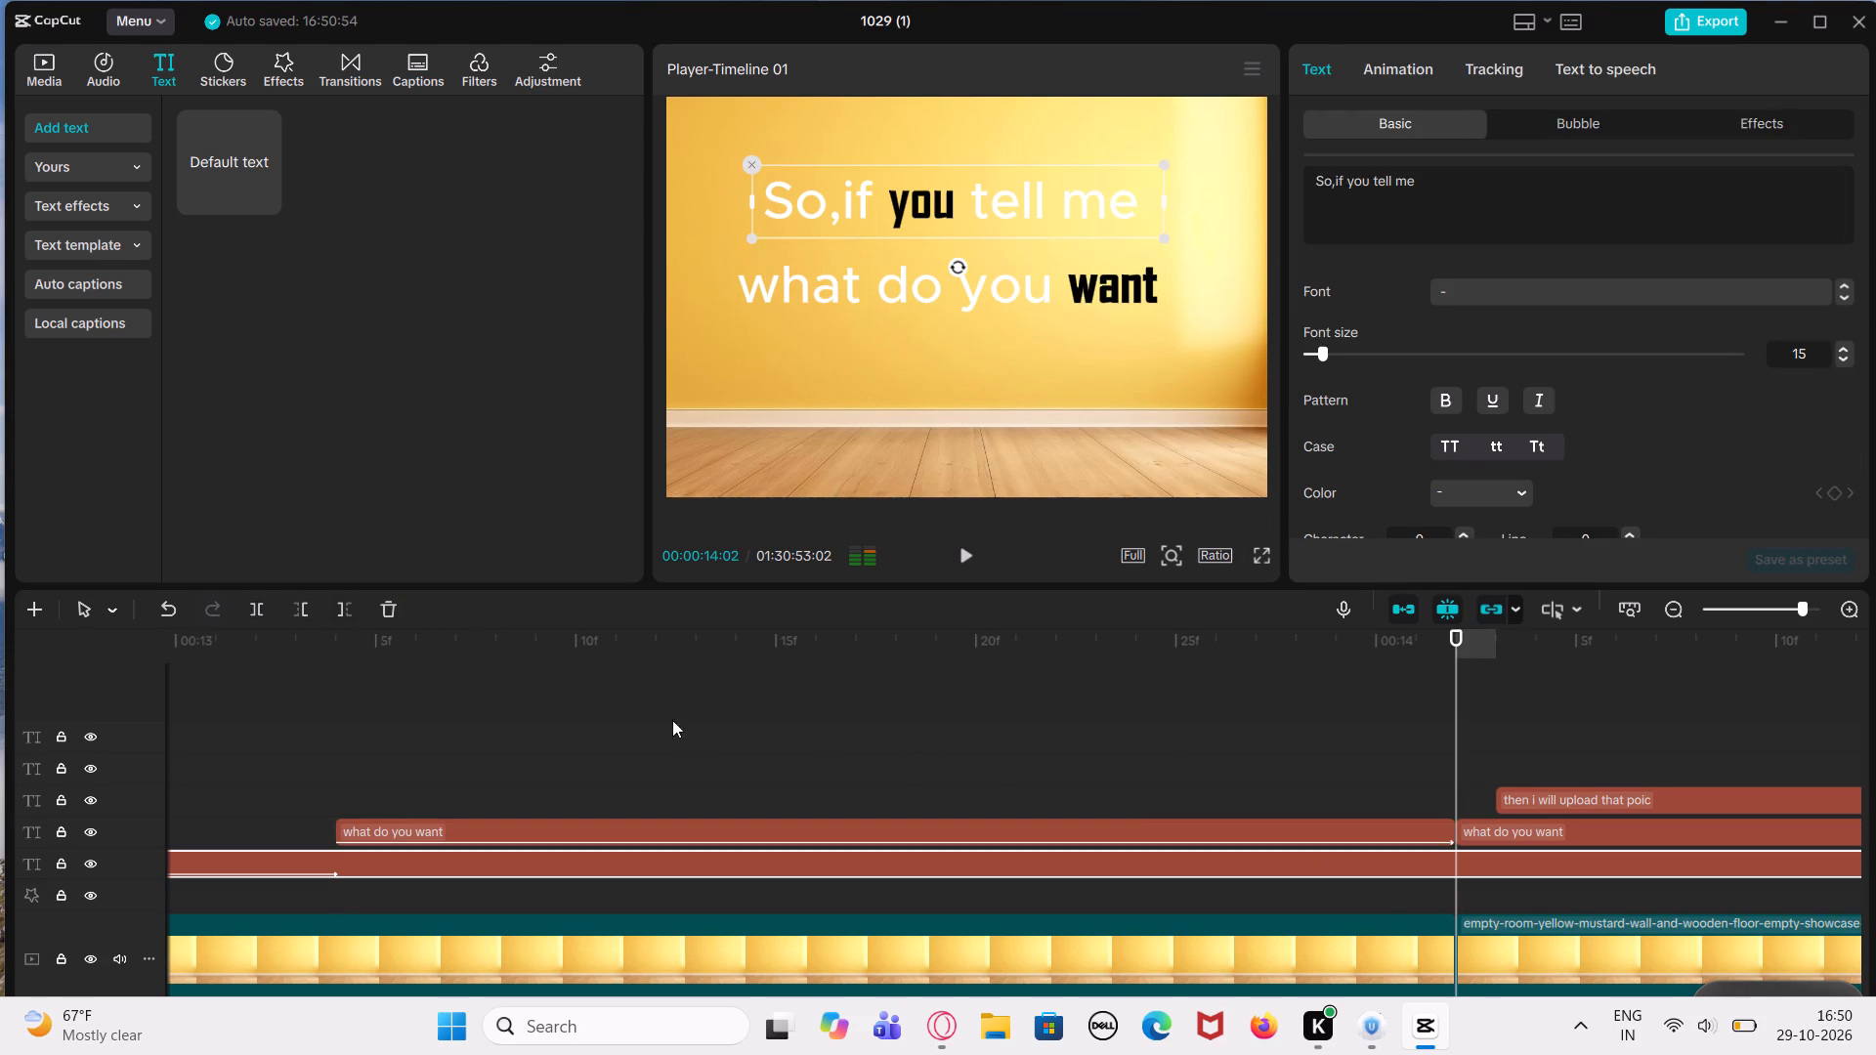
left_click(256, 620)
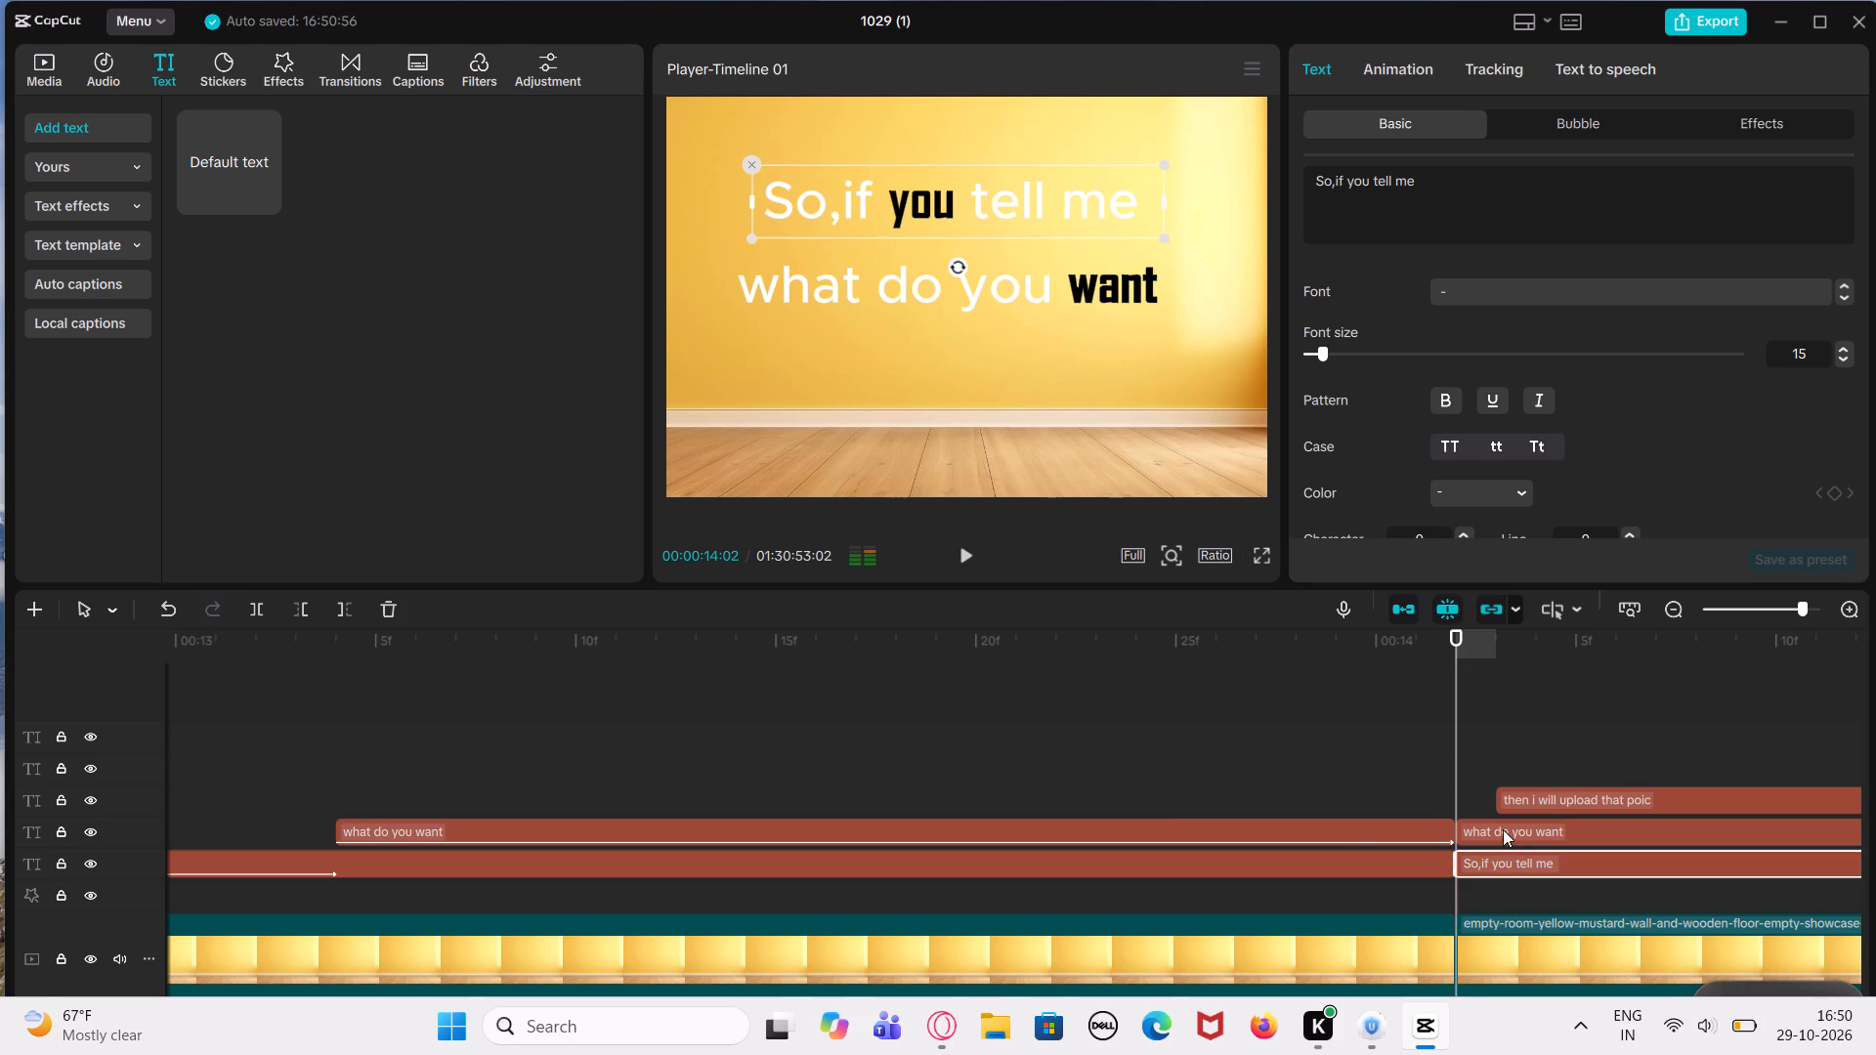
Delete the parts of the "what do you want" and "So,if you tell me" clips that follow the split at 00:00:14:02.
left_click(1503, 829)
left_click(387, 616)
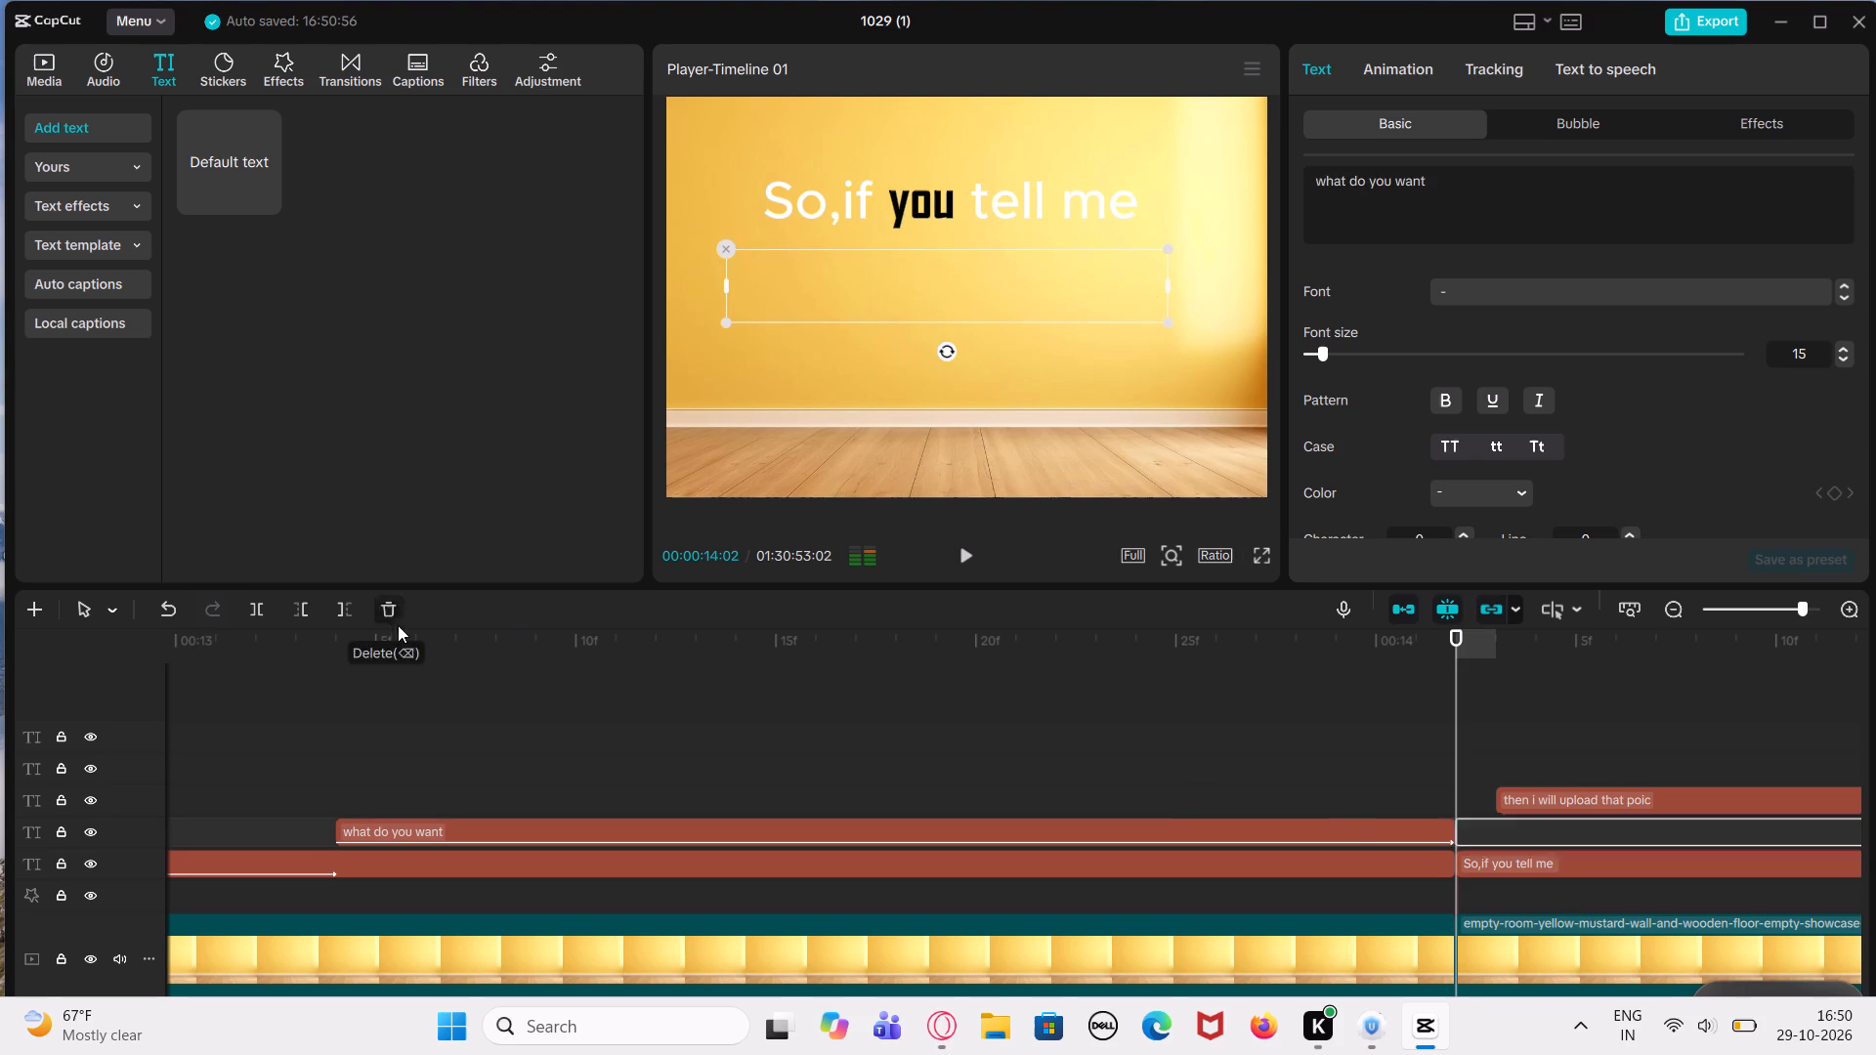
left_click(1534, 867)
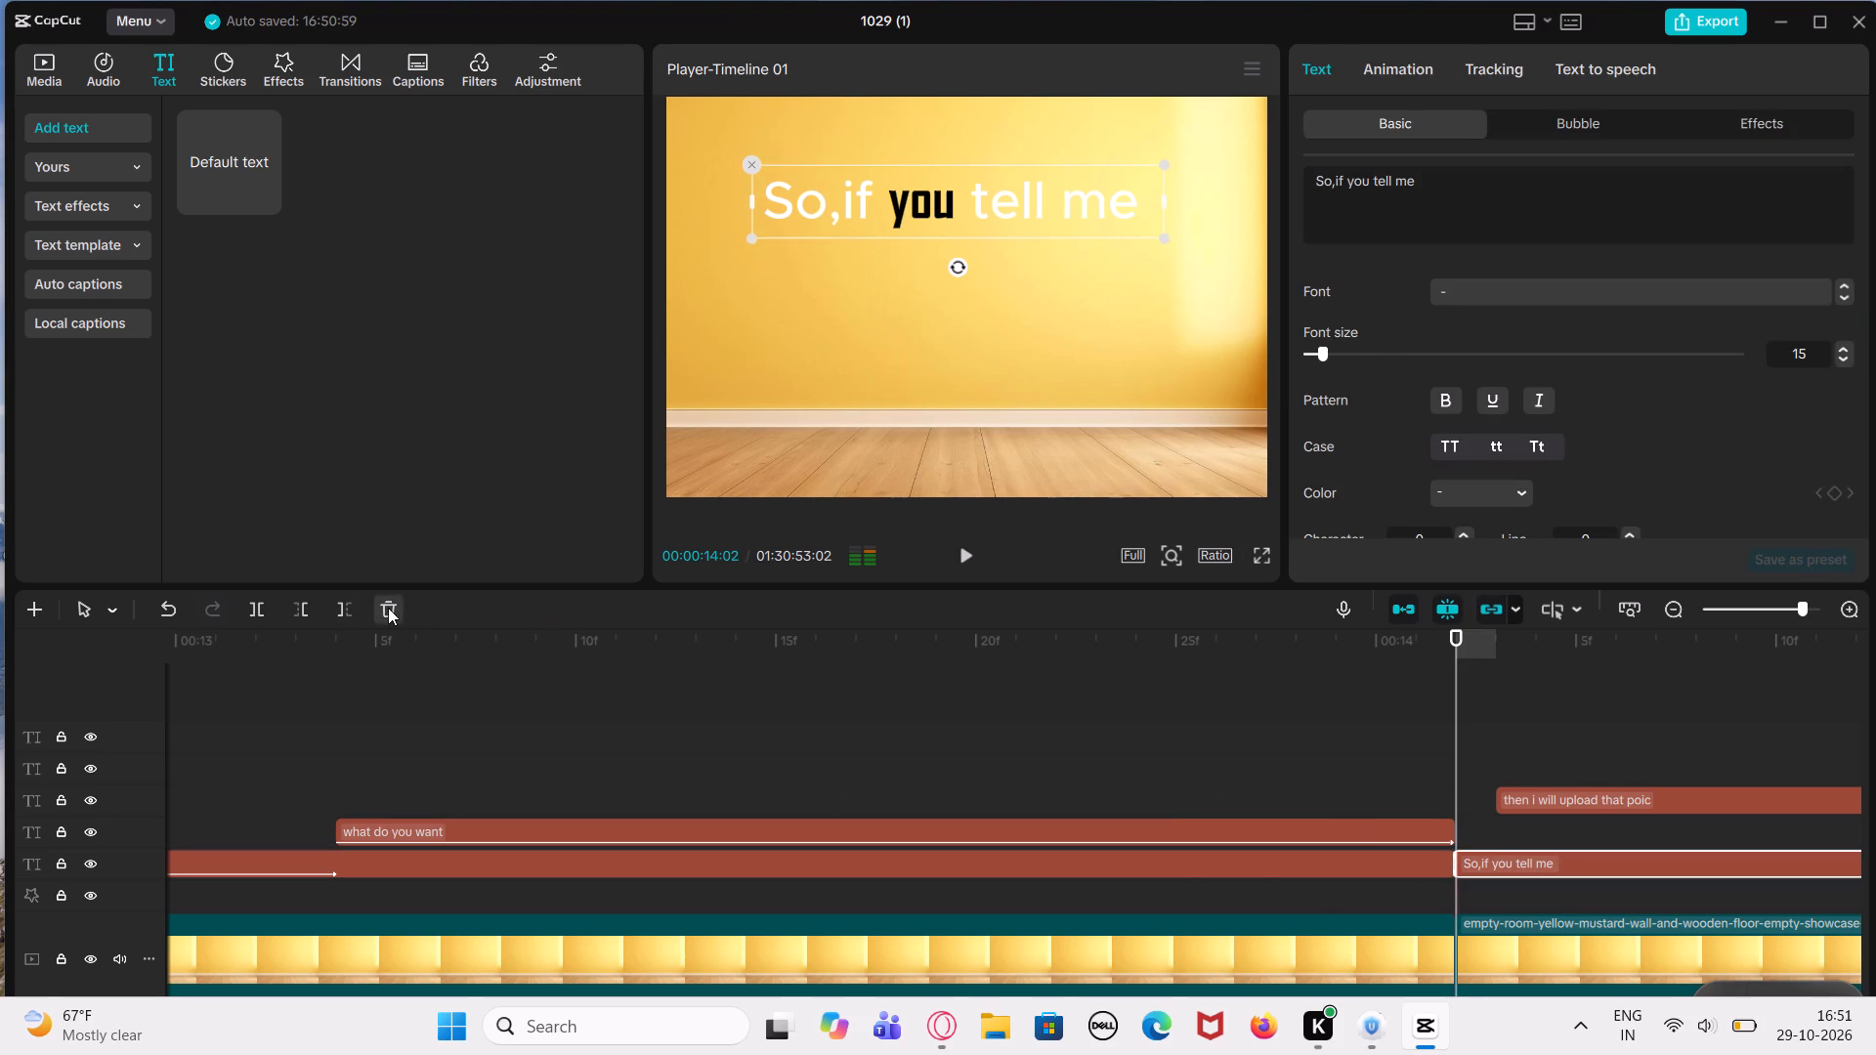
left_click(388, 608)
Move the "then i will upload that poic" clip to start at 00:00:14:02, where the two earlier texts end.
left_click(1612, 808)
left_click_drag(1612, 808, 1576, 814)
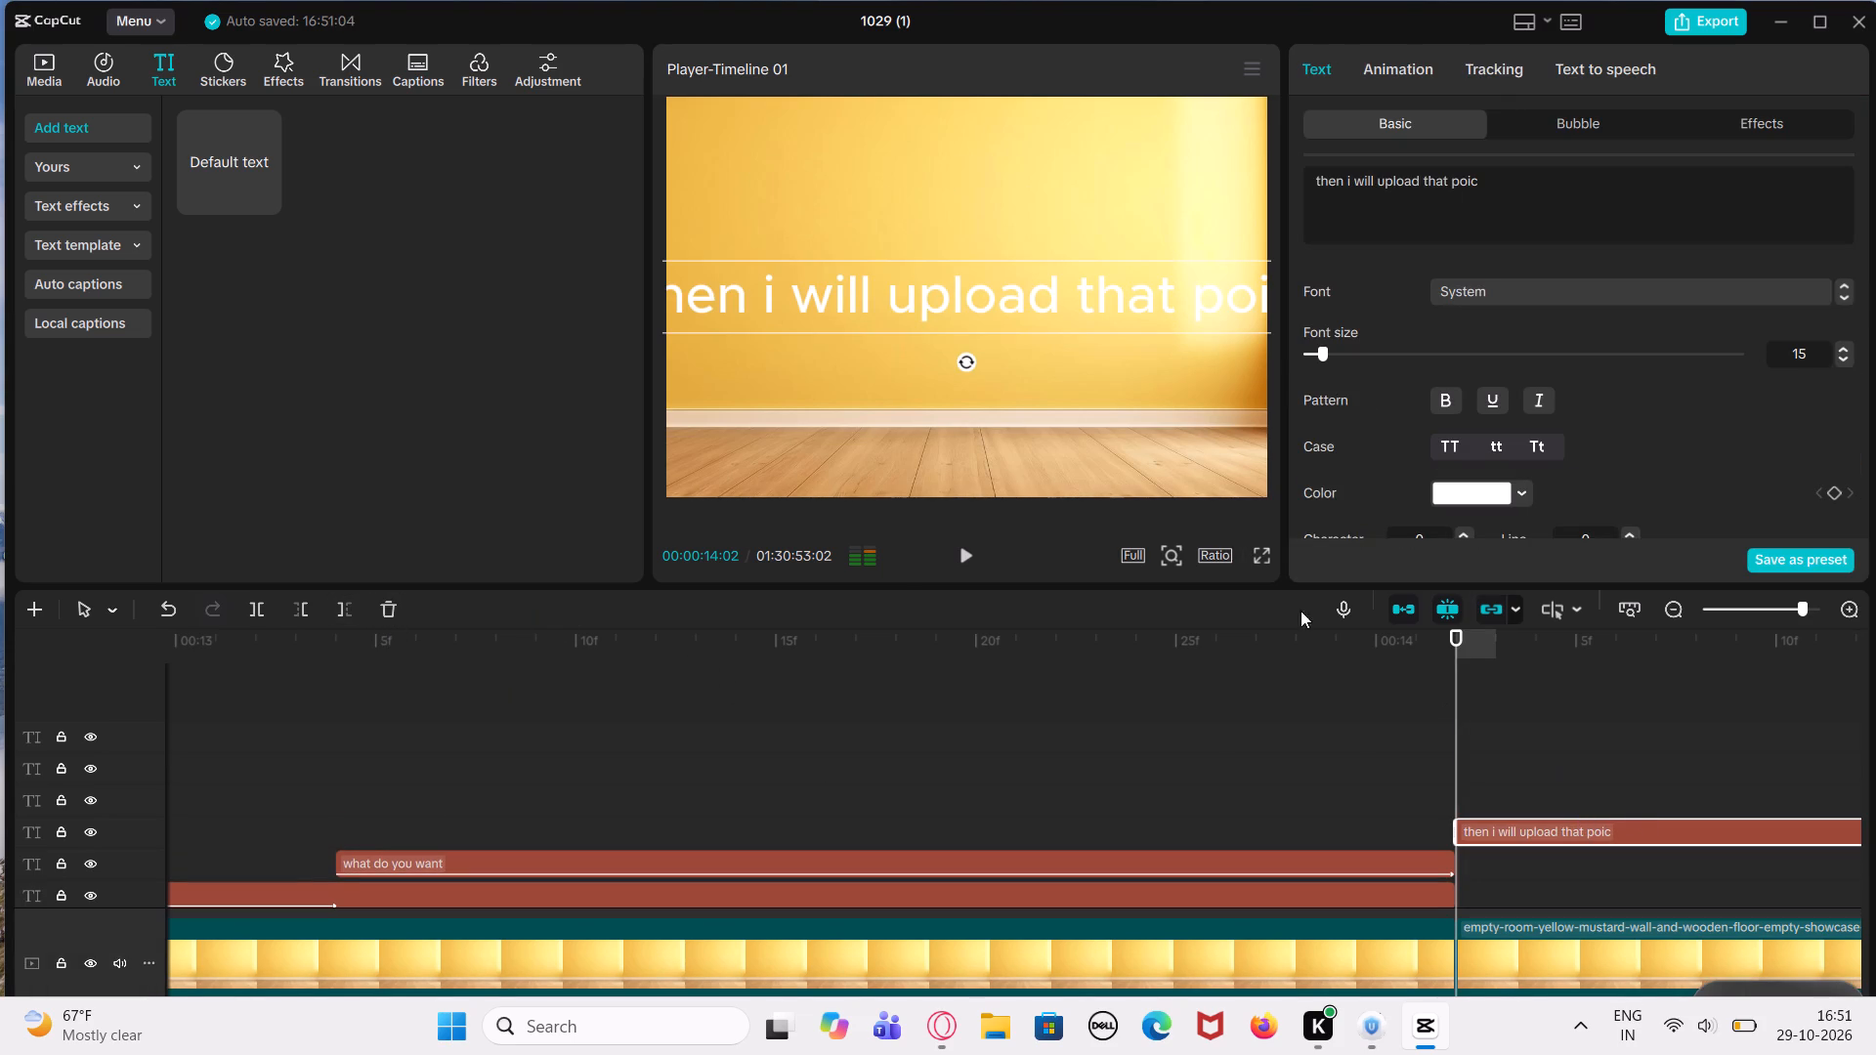
Color the word "upload" black (000000) in the "then i will upload that poic" text.
left_click(1054, 293)
left_click(1045, 277)
left_click_drag(1380, 183, 1422, 175)
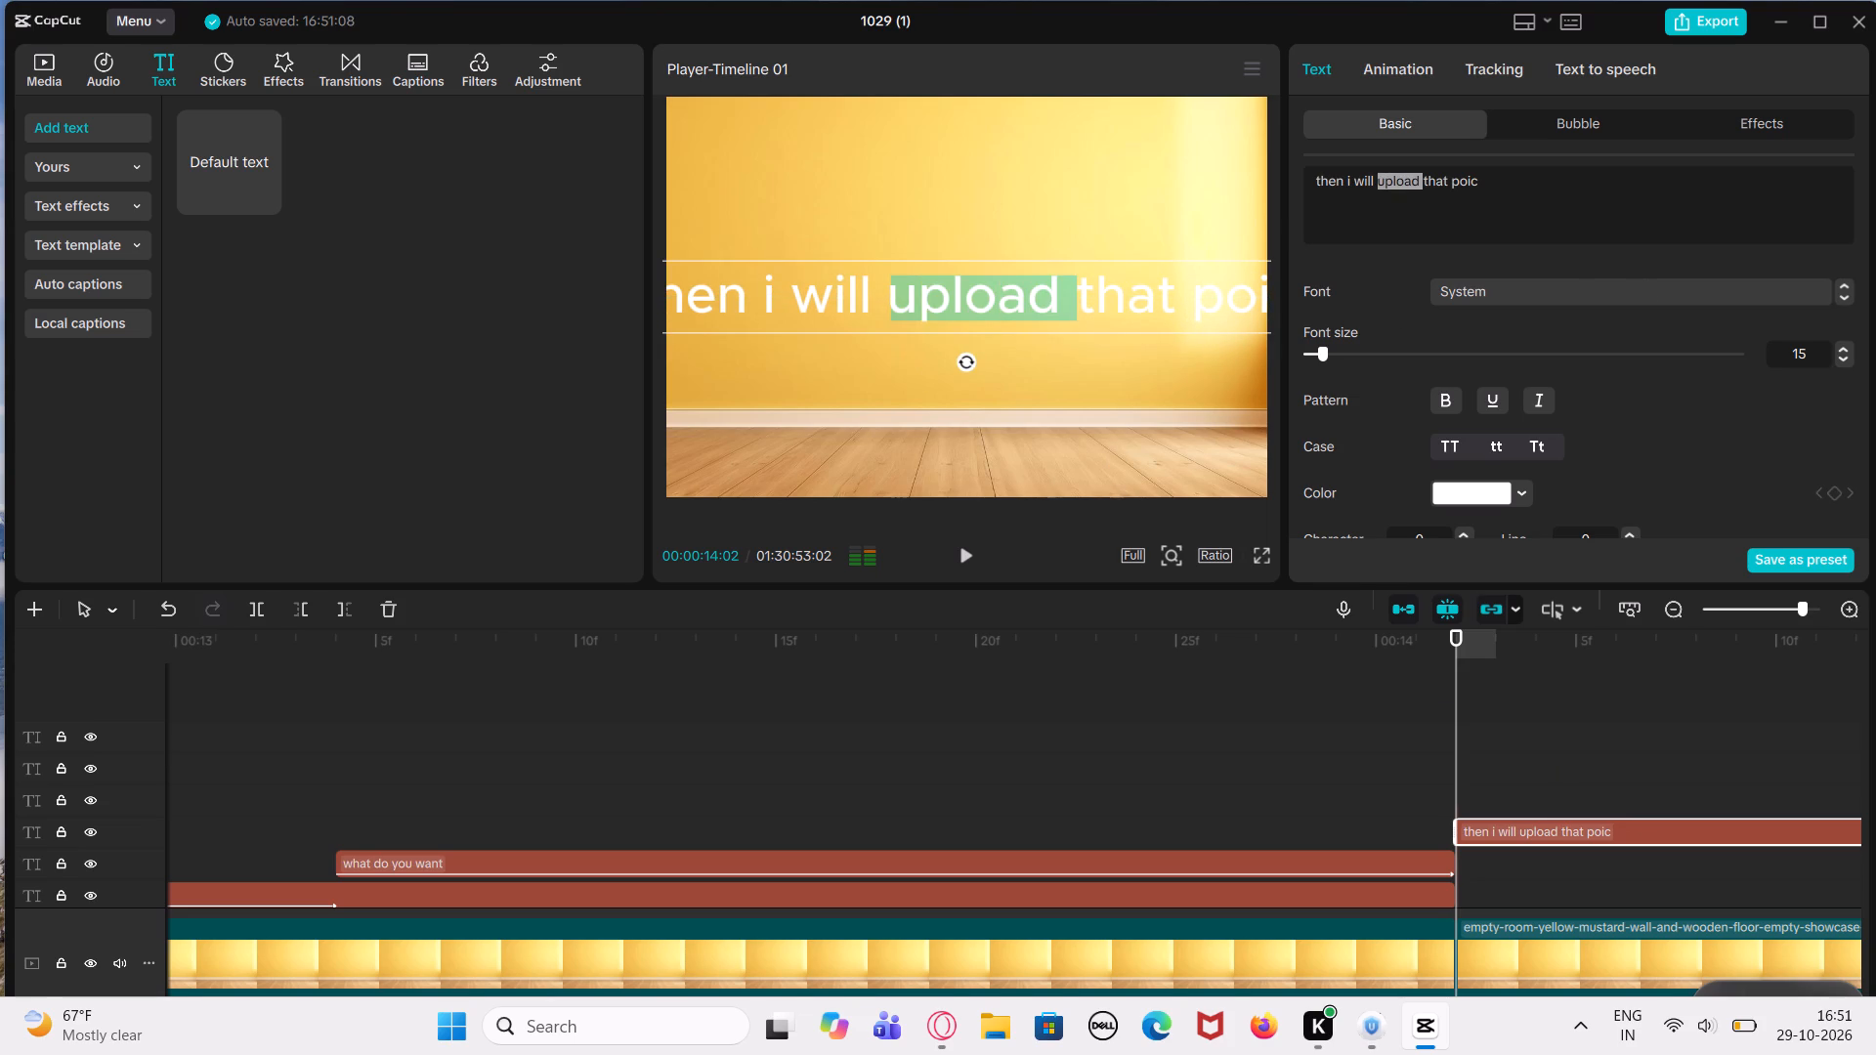
left_click(1528, 471)
left_click(1519, 492)
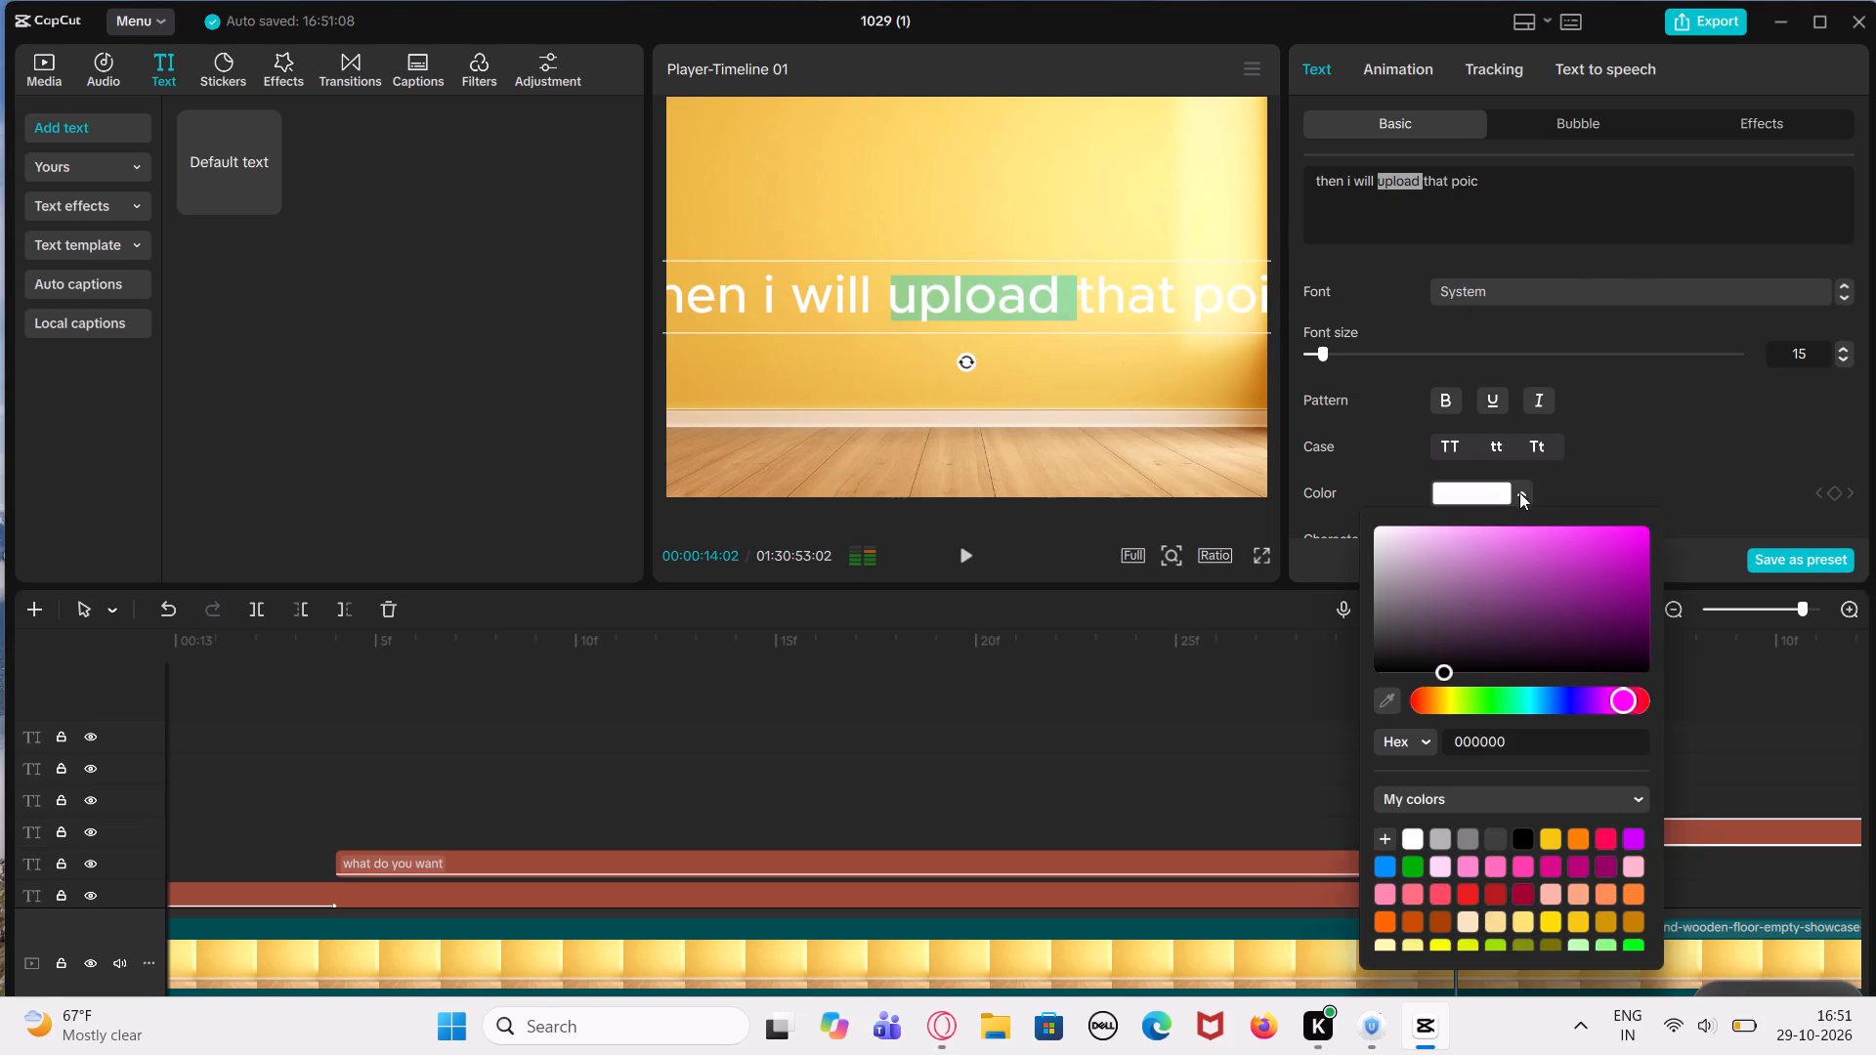
left_click_drag(1483, 564, 1449, 718)
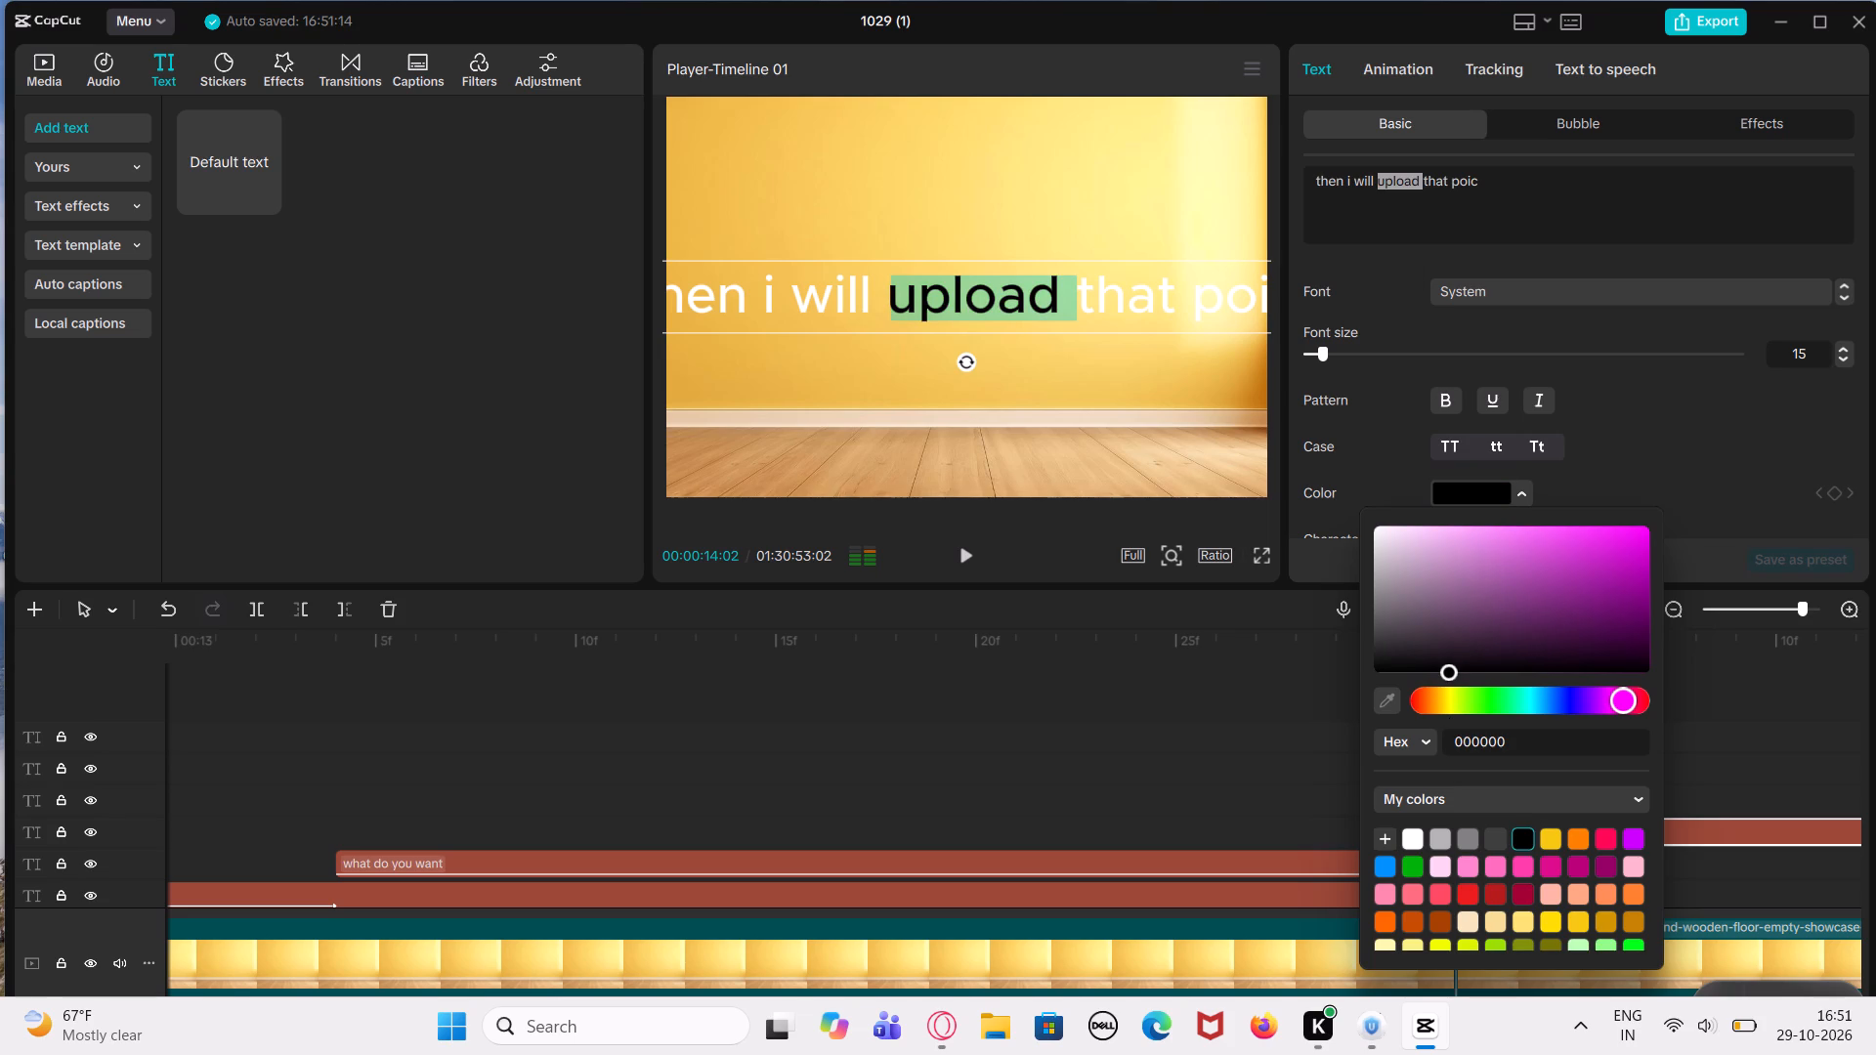
Make the word "i" black (000000) and bold in the "then i will upload that poic" text.
left_click(1350, 178)
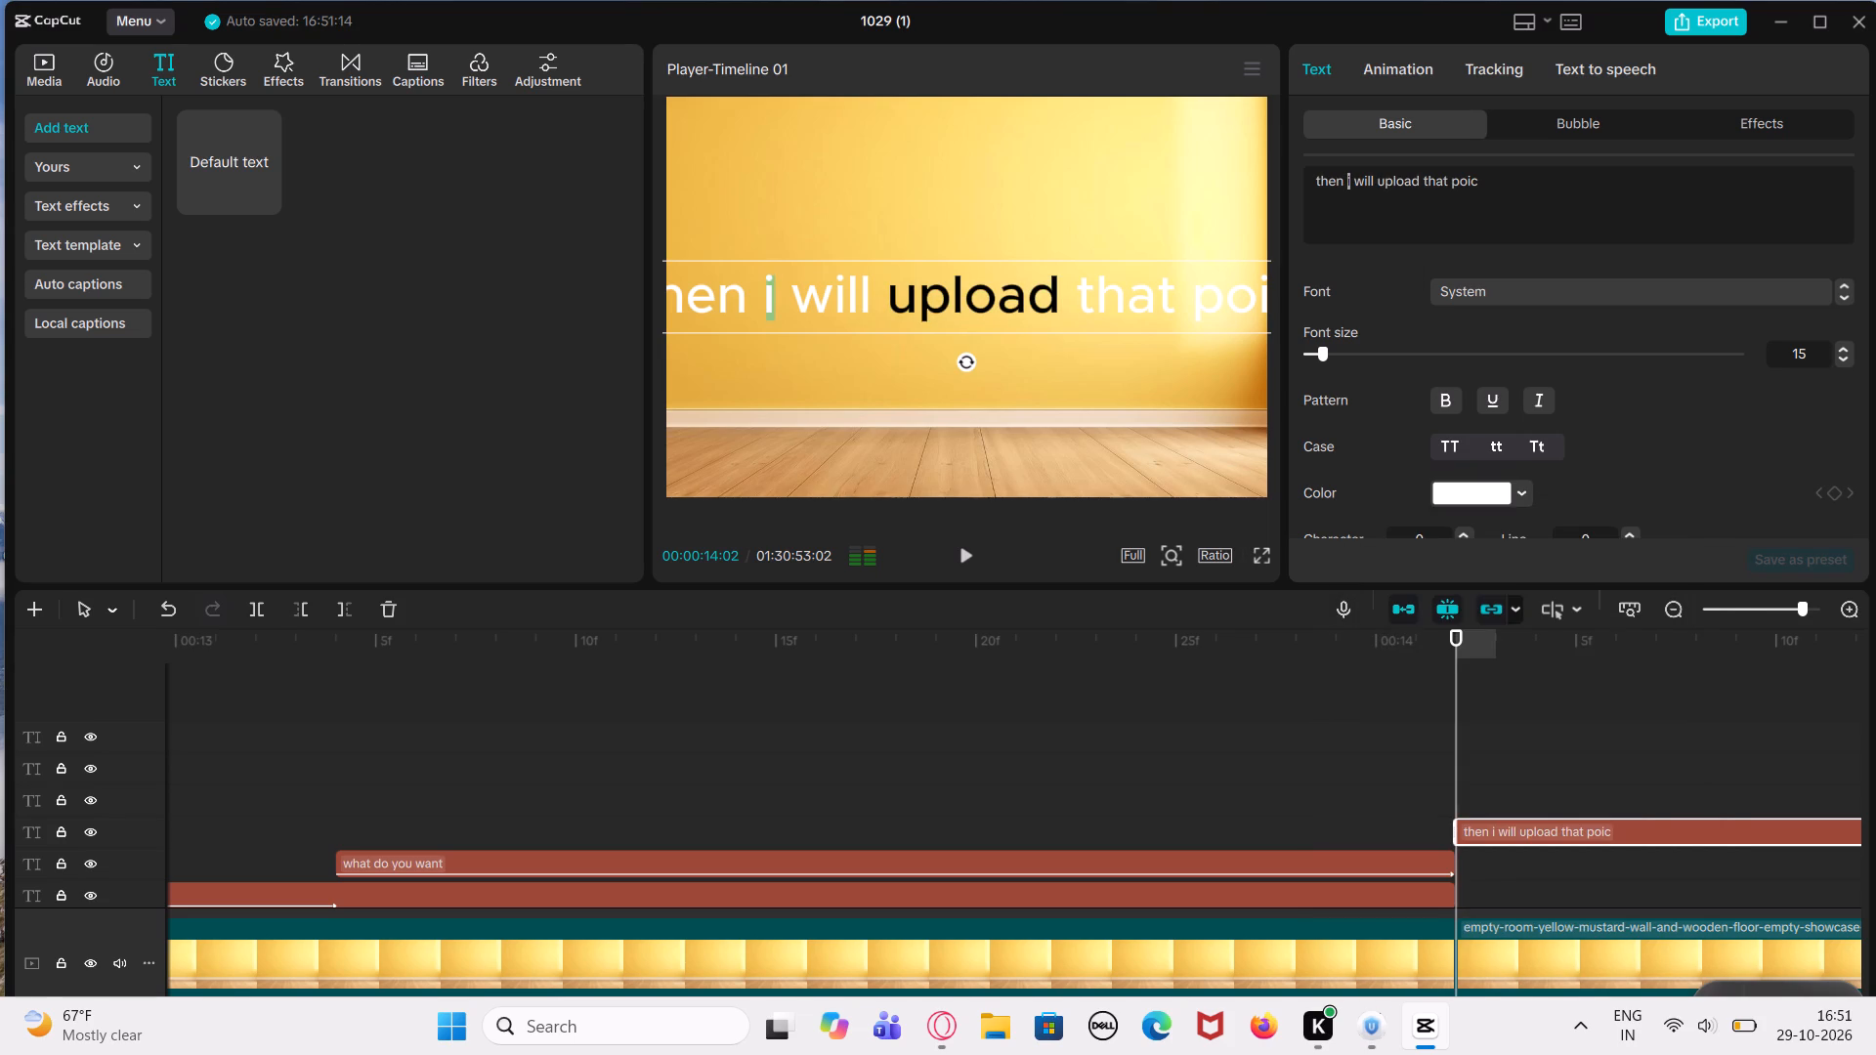
left_click_drag(1352, 183, 1341, 188)
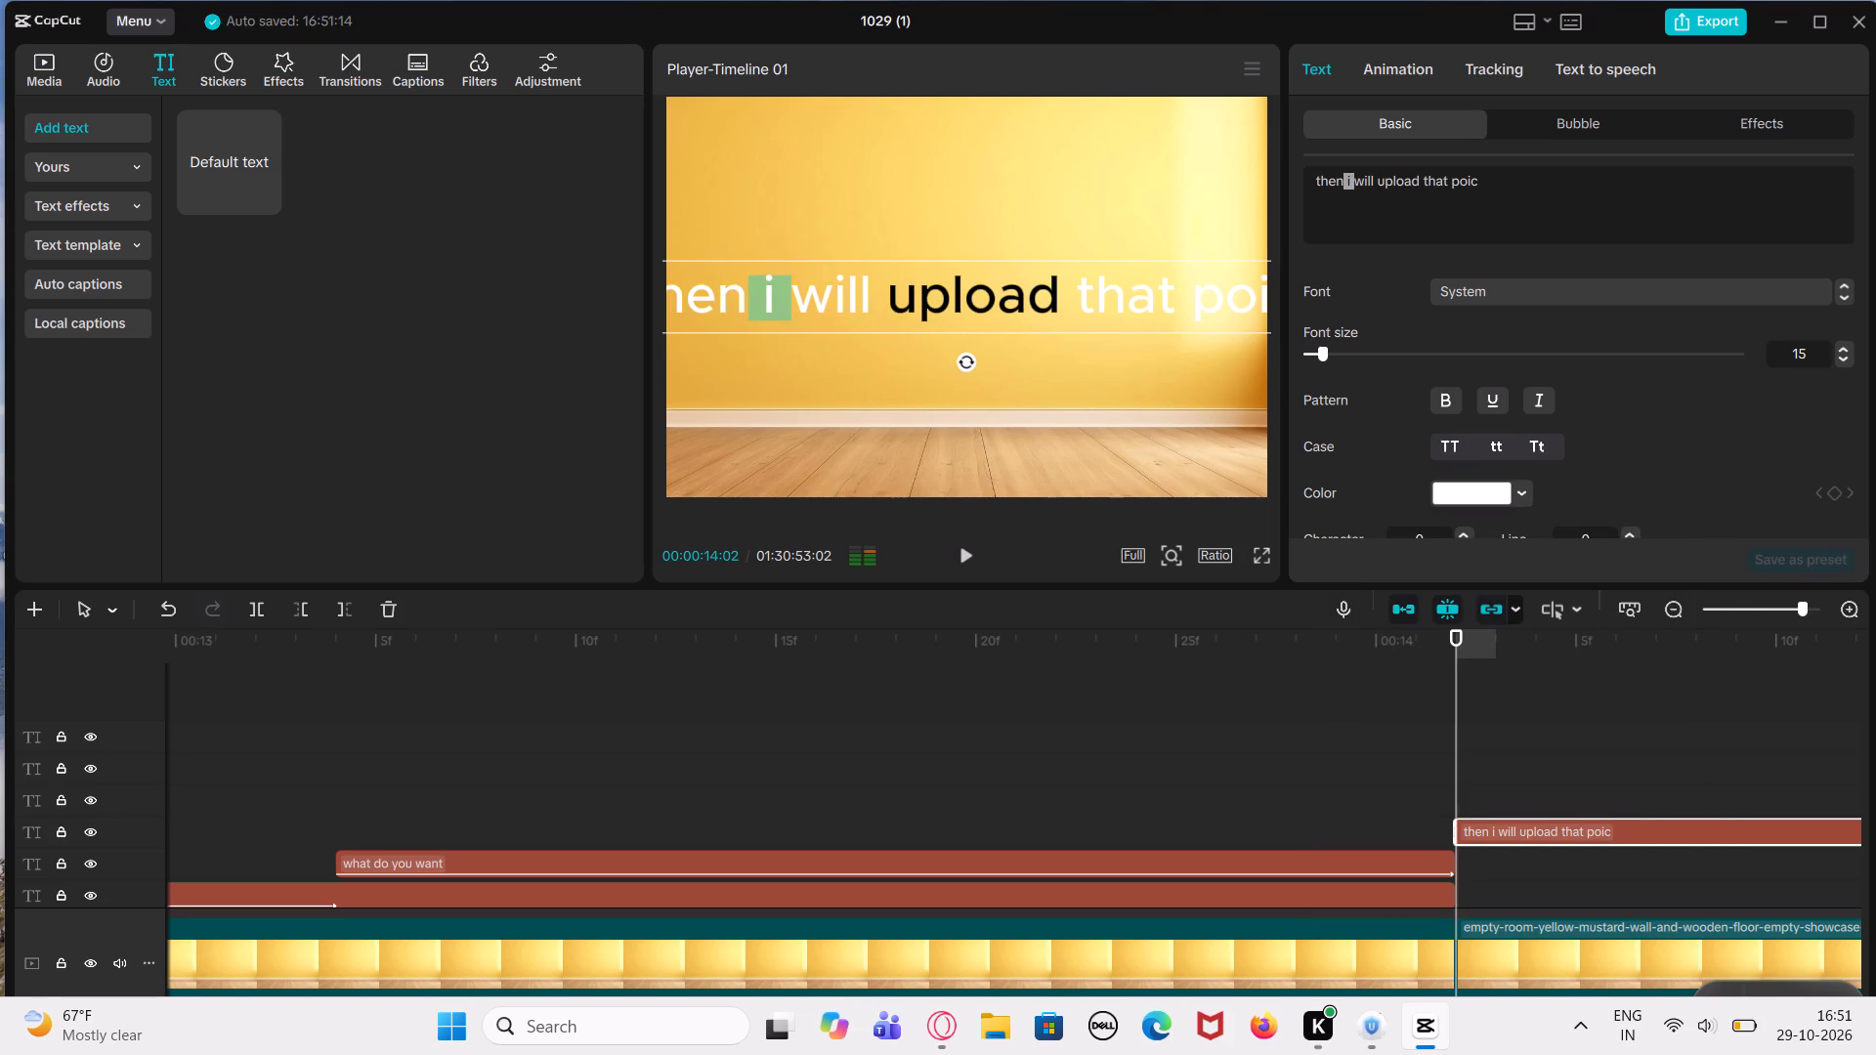
left_click(1522, 502)
left_click_drag(1520, 591, 1514, 690)
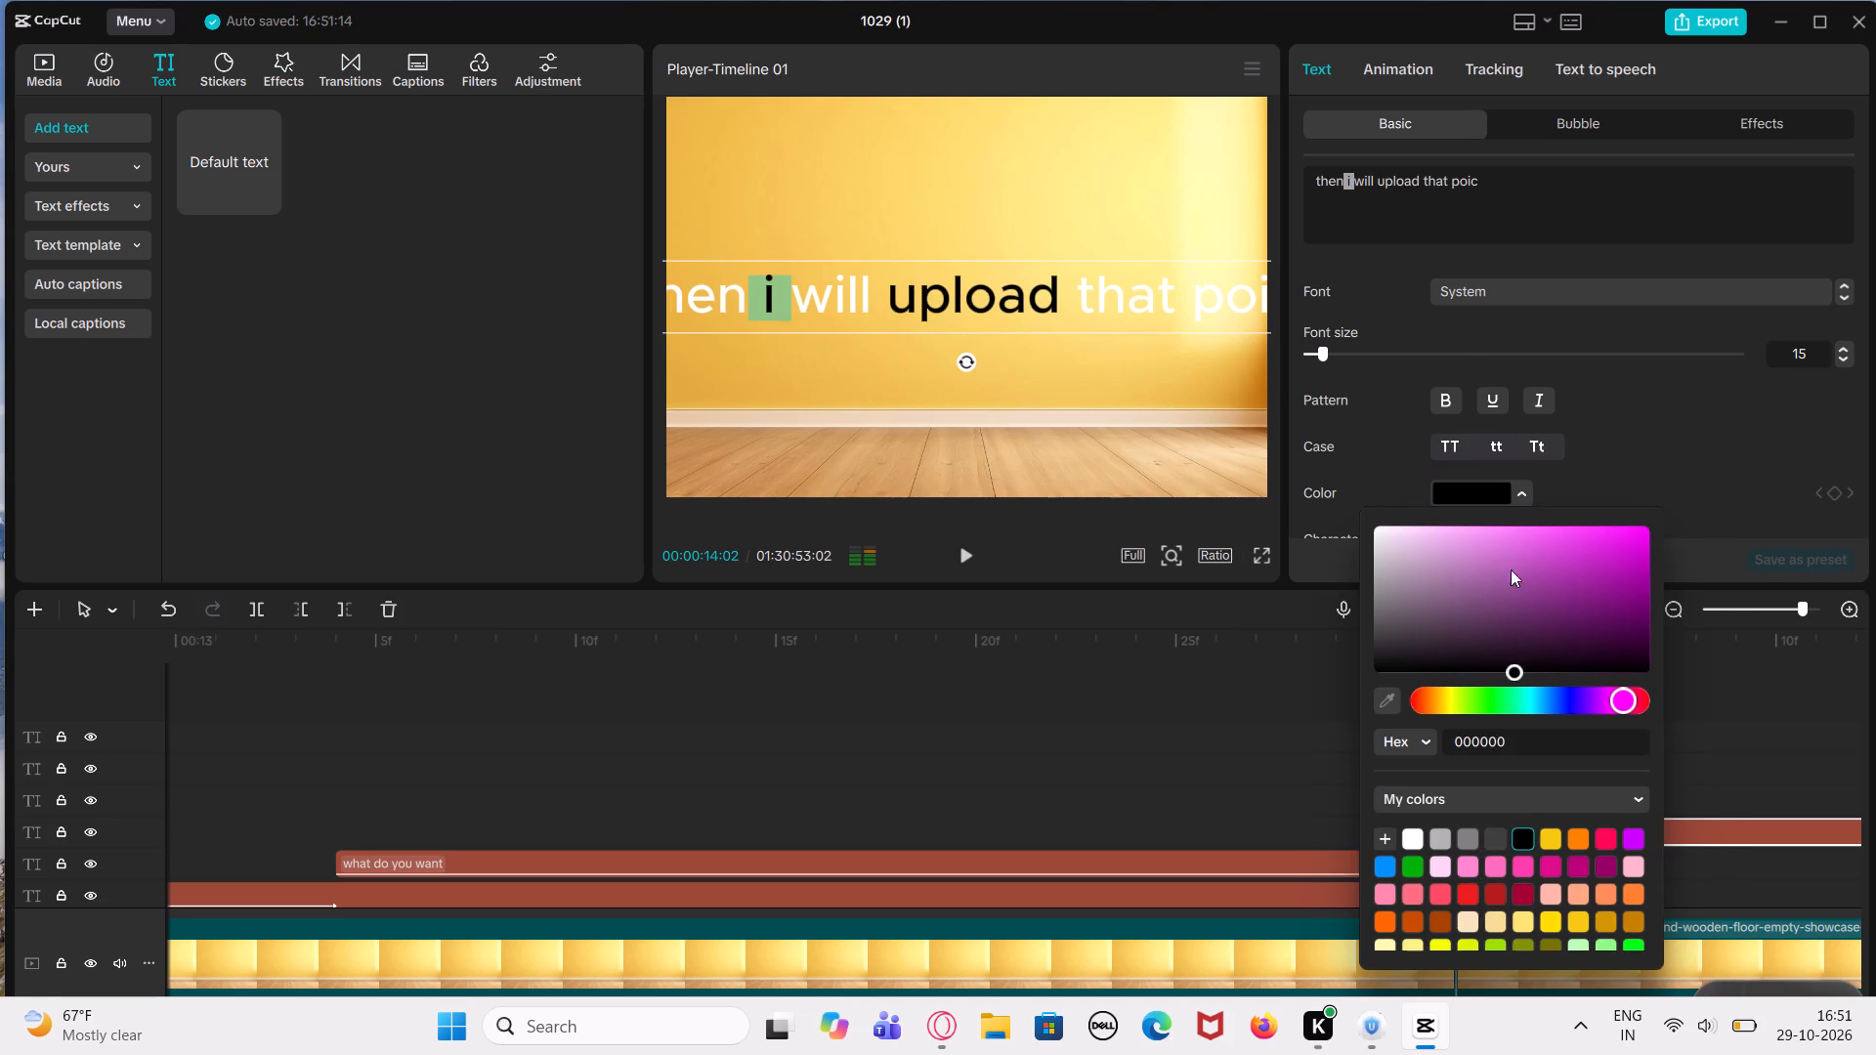
left_click(1450, 403)
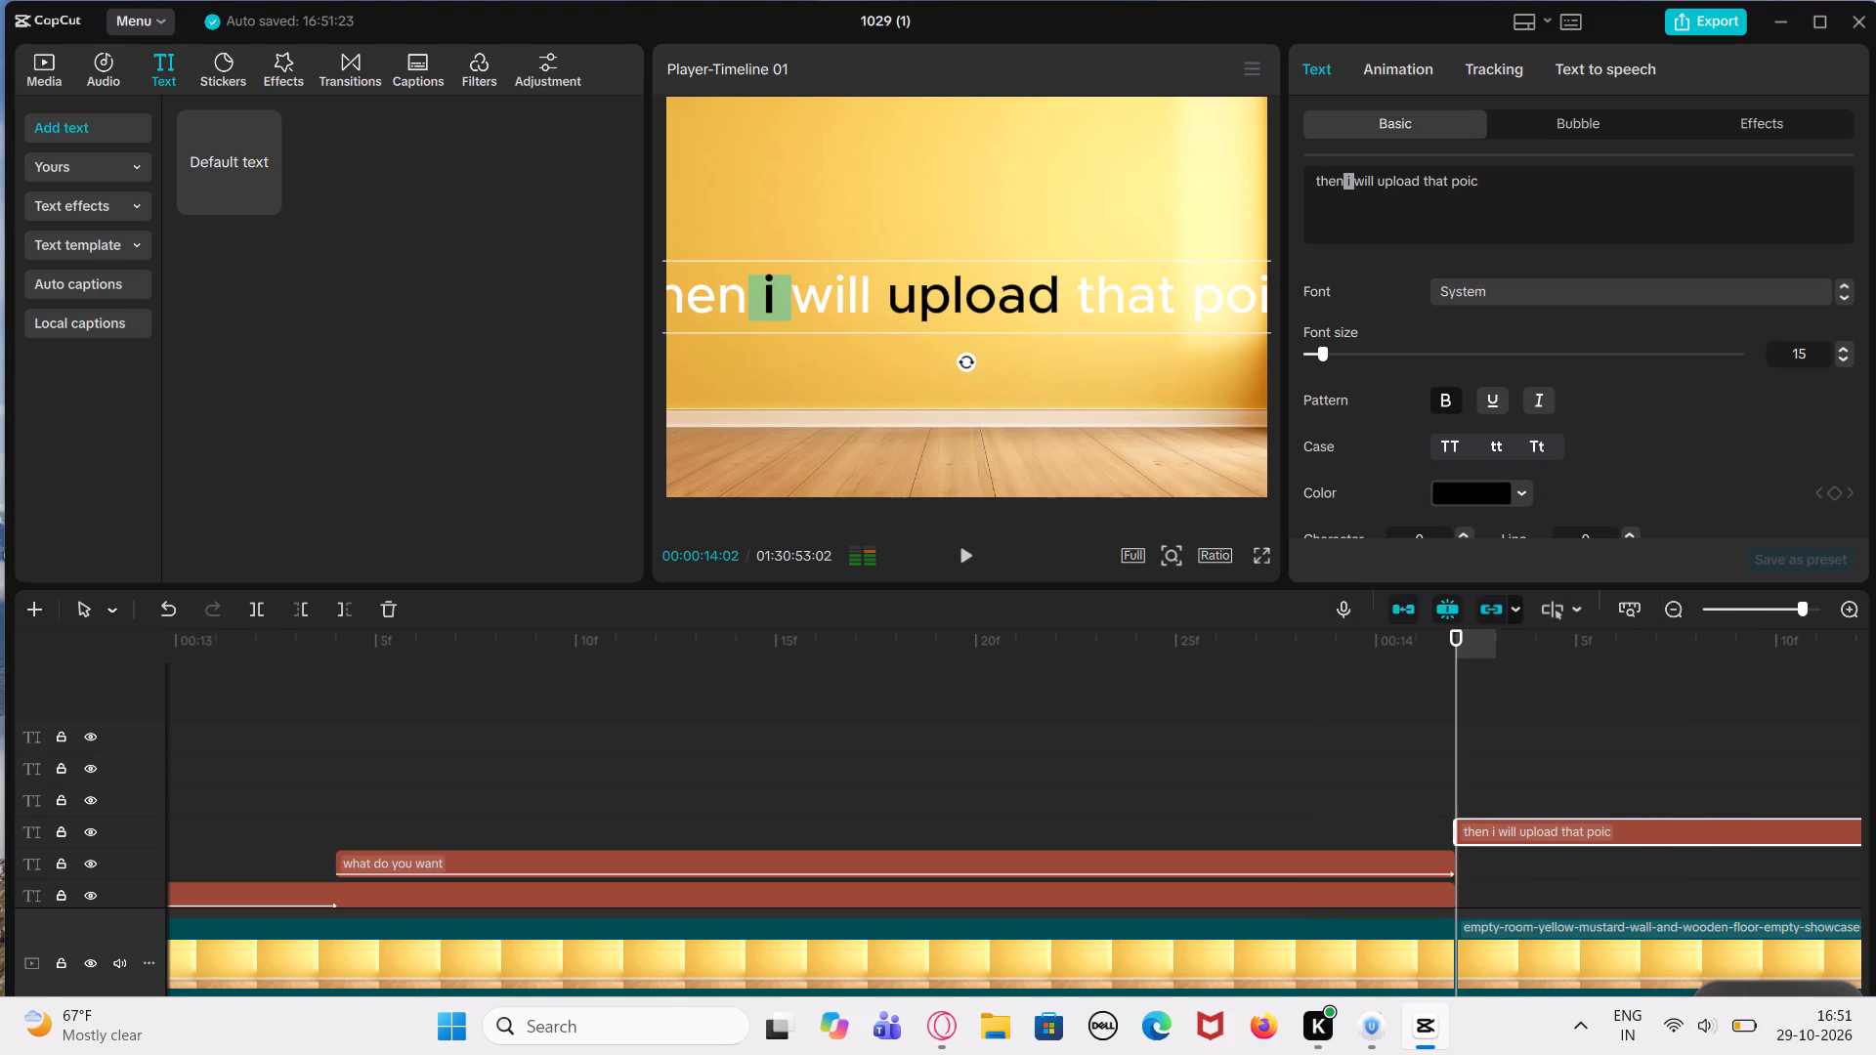
Replace the lowercase "i" with a capital "I" in the "then i will upload that poic" text.
key("BackSpace")
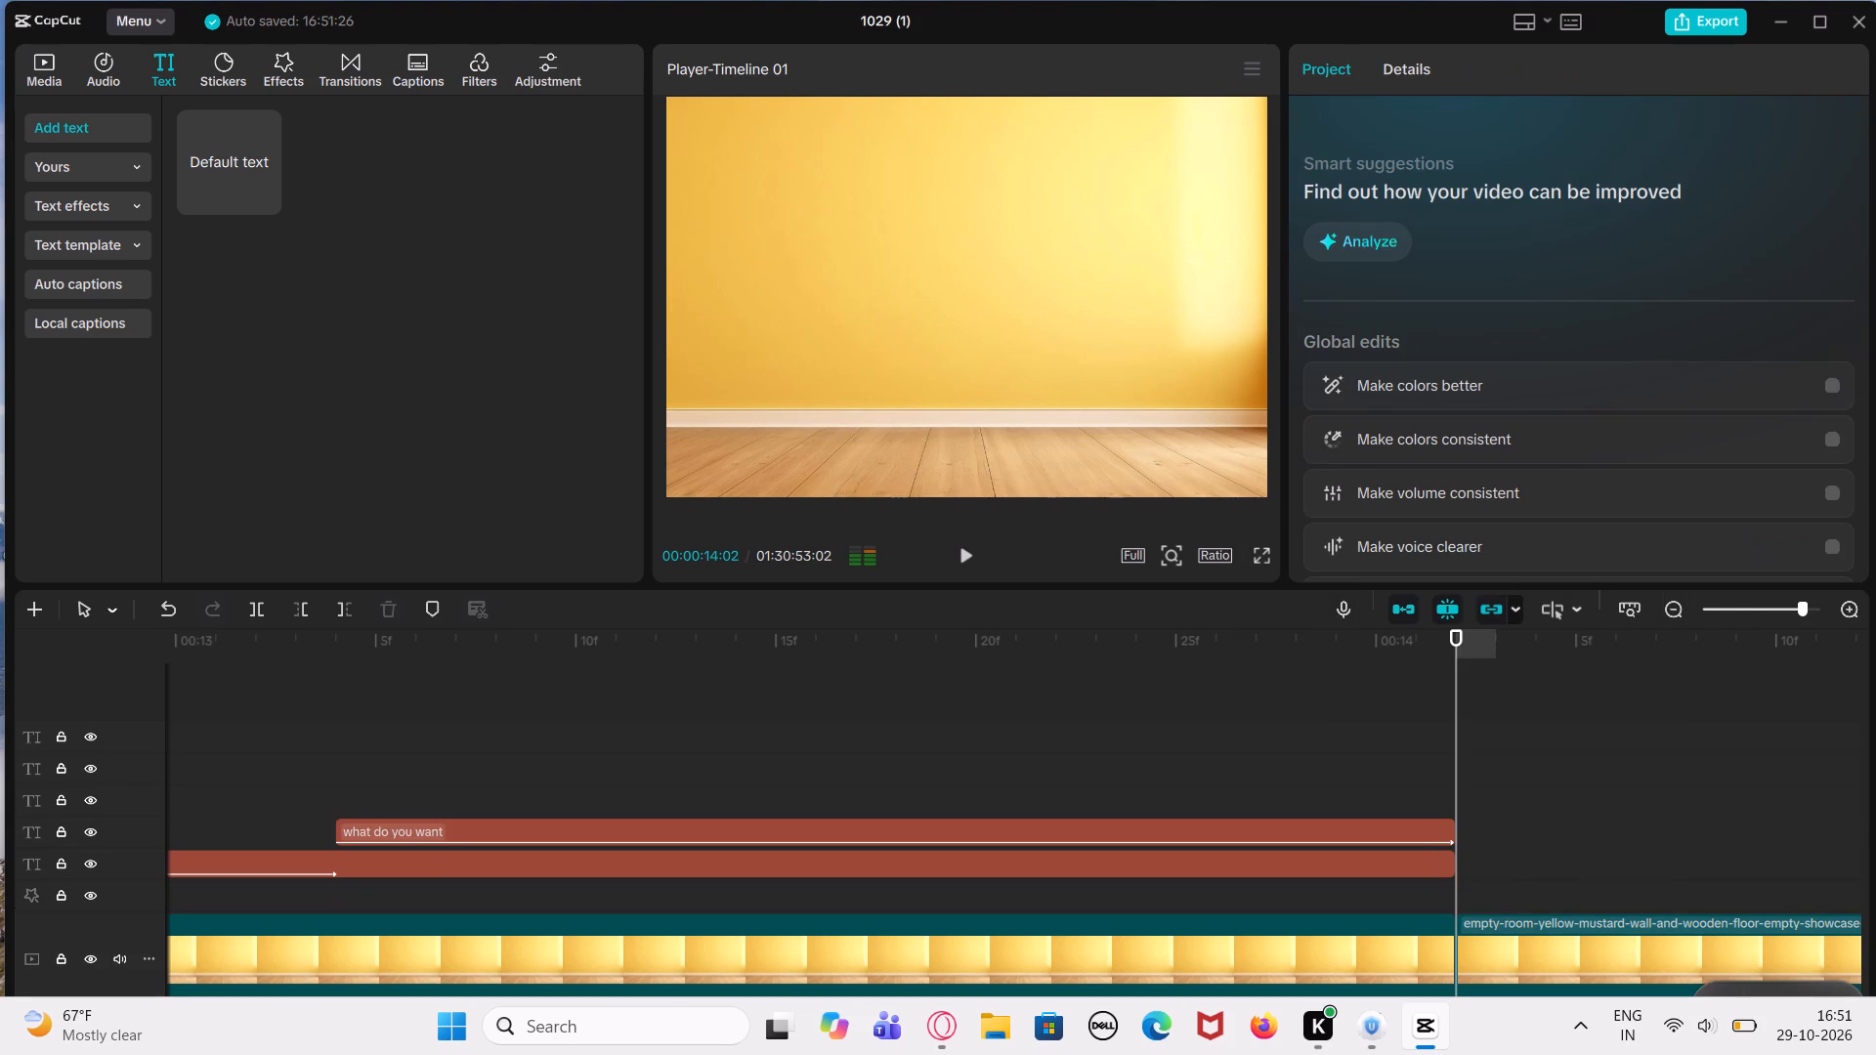
key("ctrl+z")
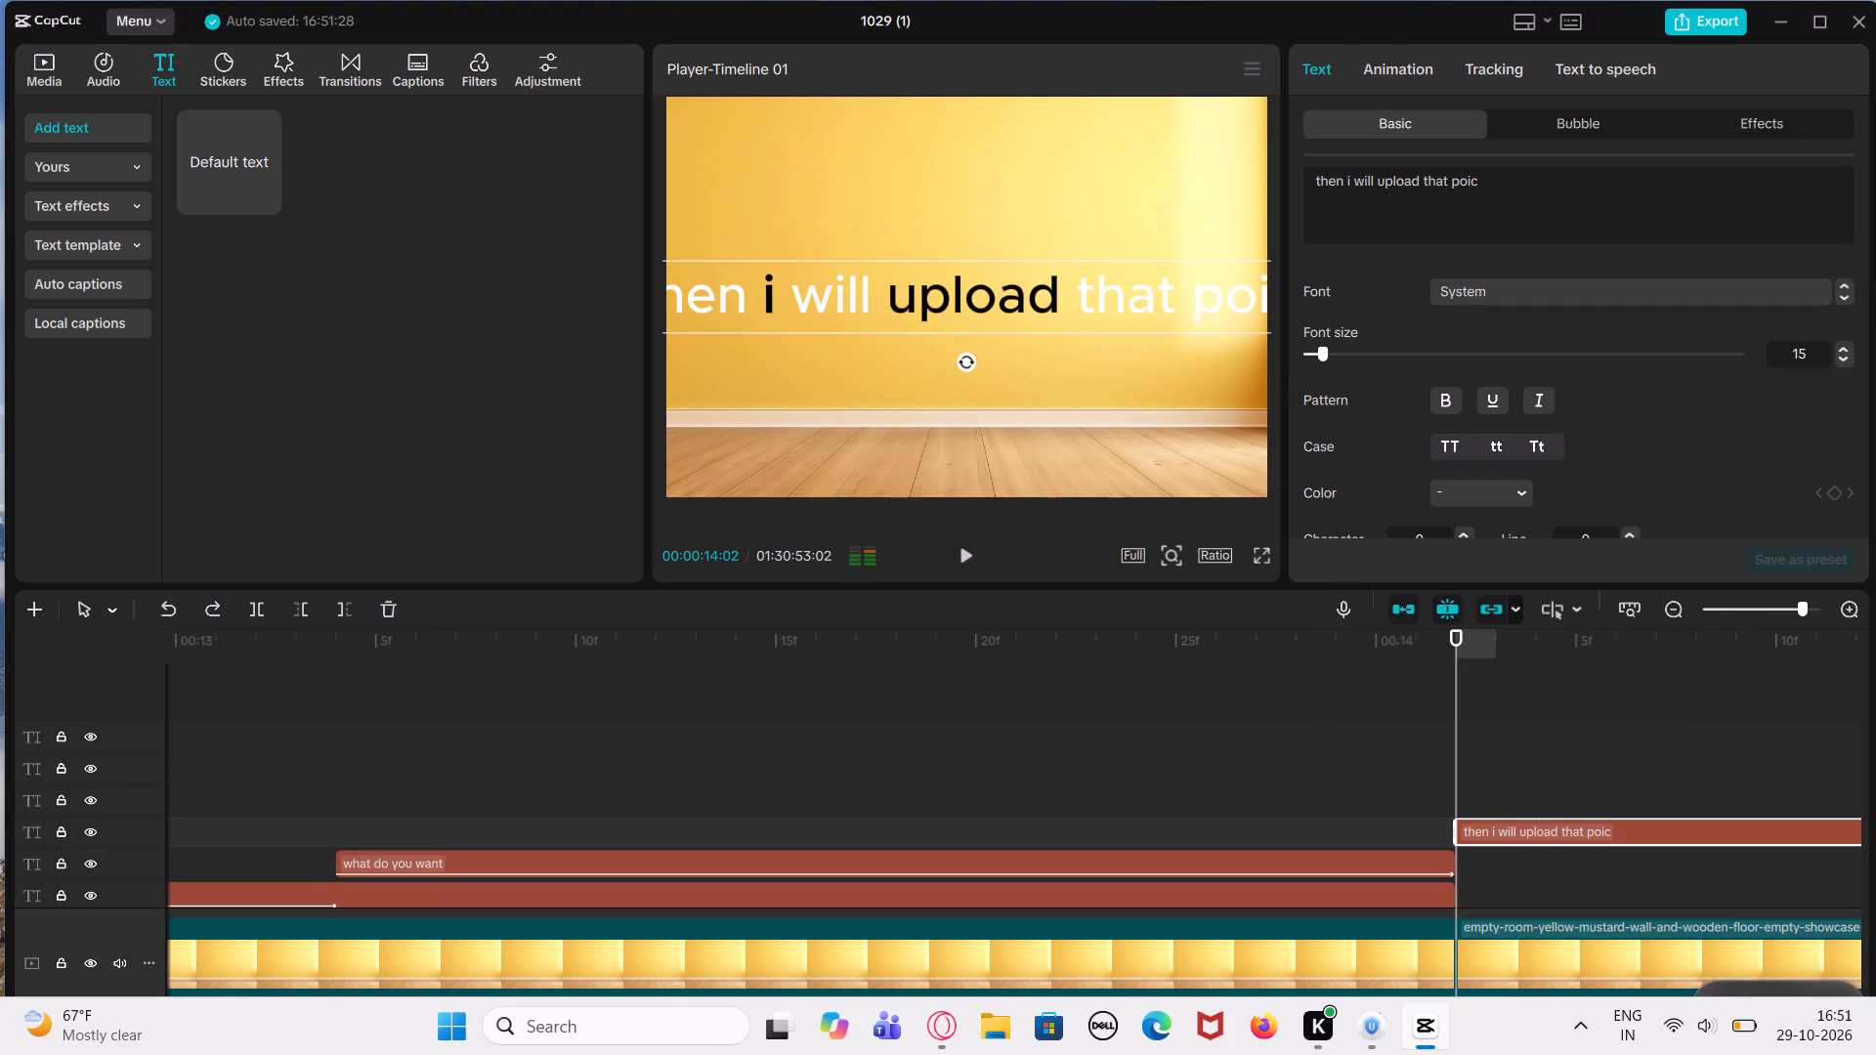
left_click(1349, 184)
key("BackSpace")
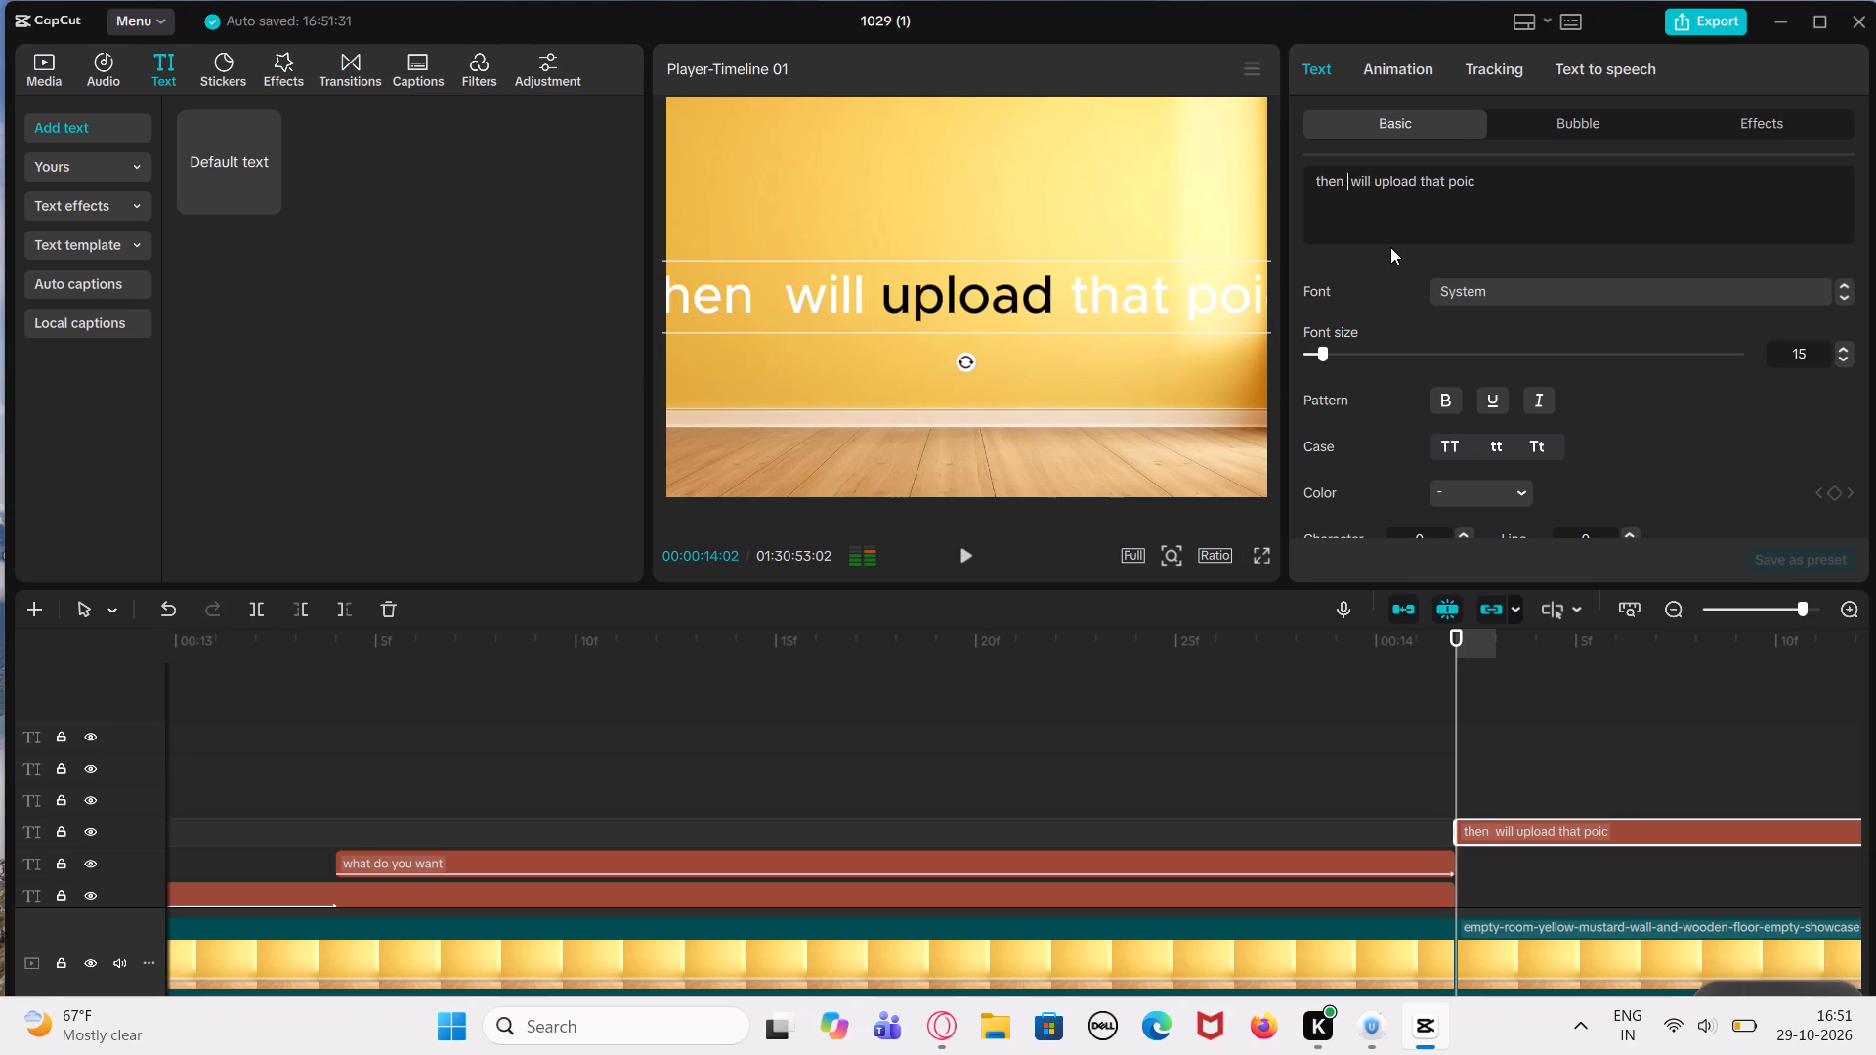
key("i")
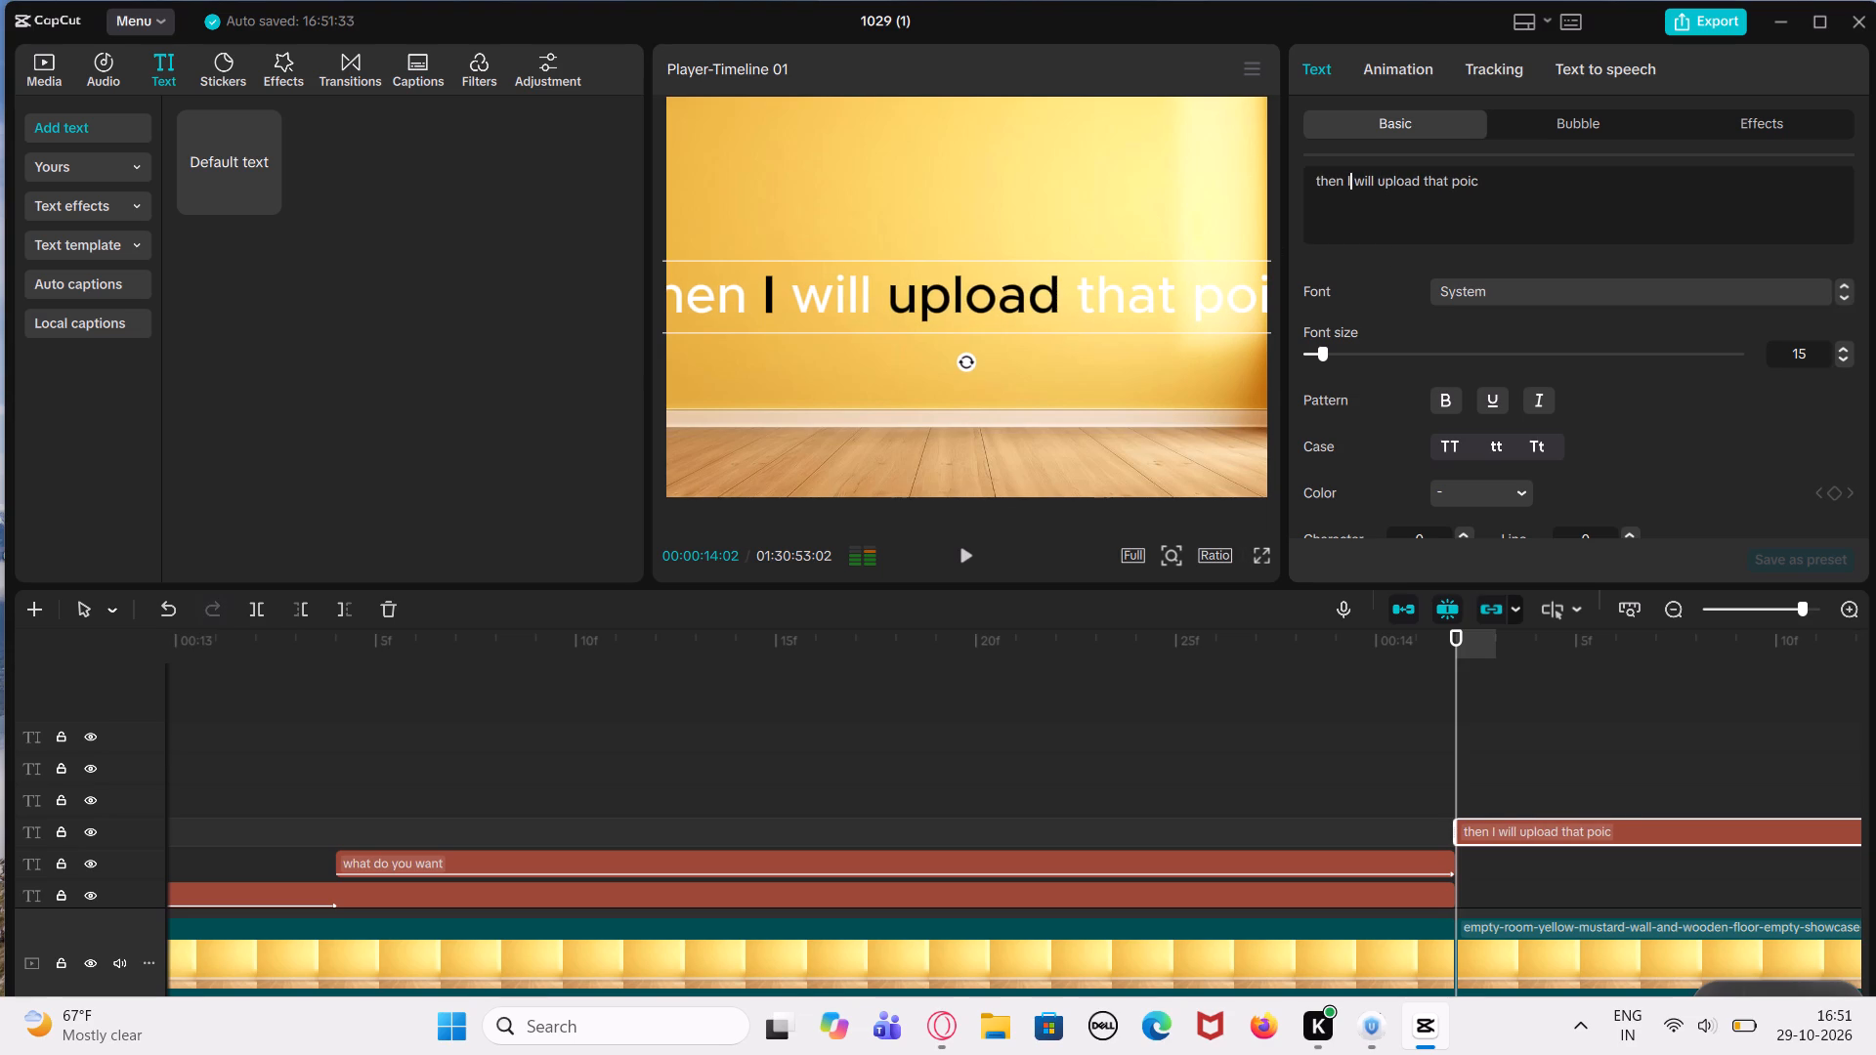
left_click(1485, 401)
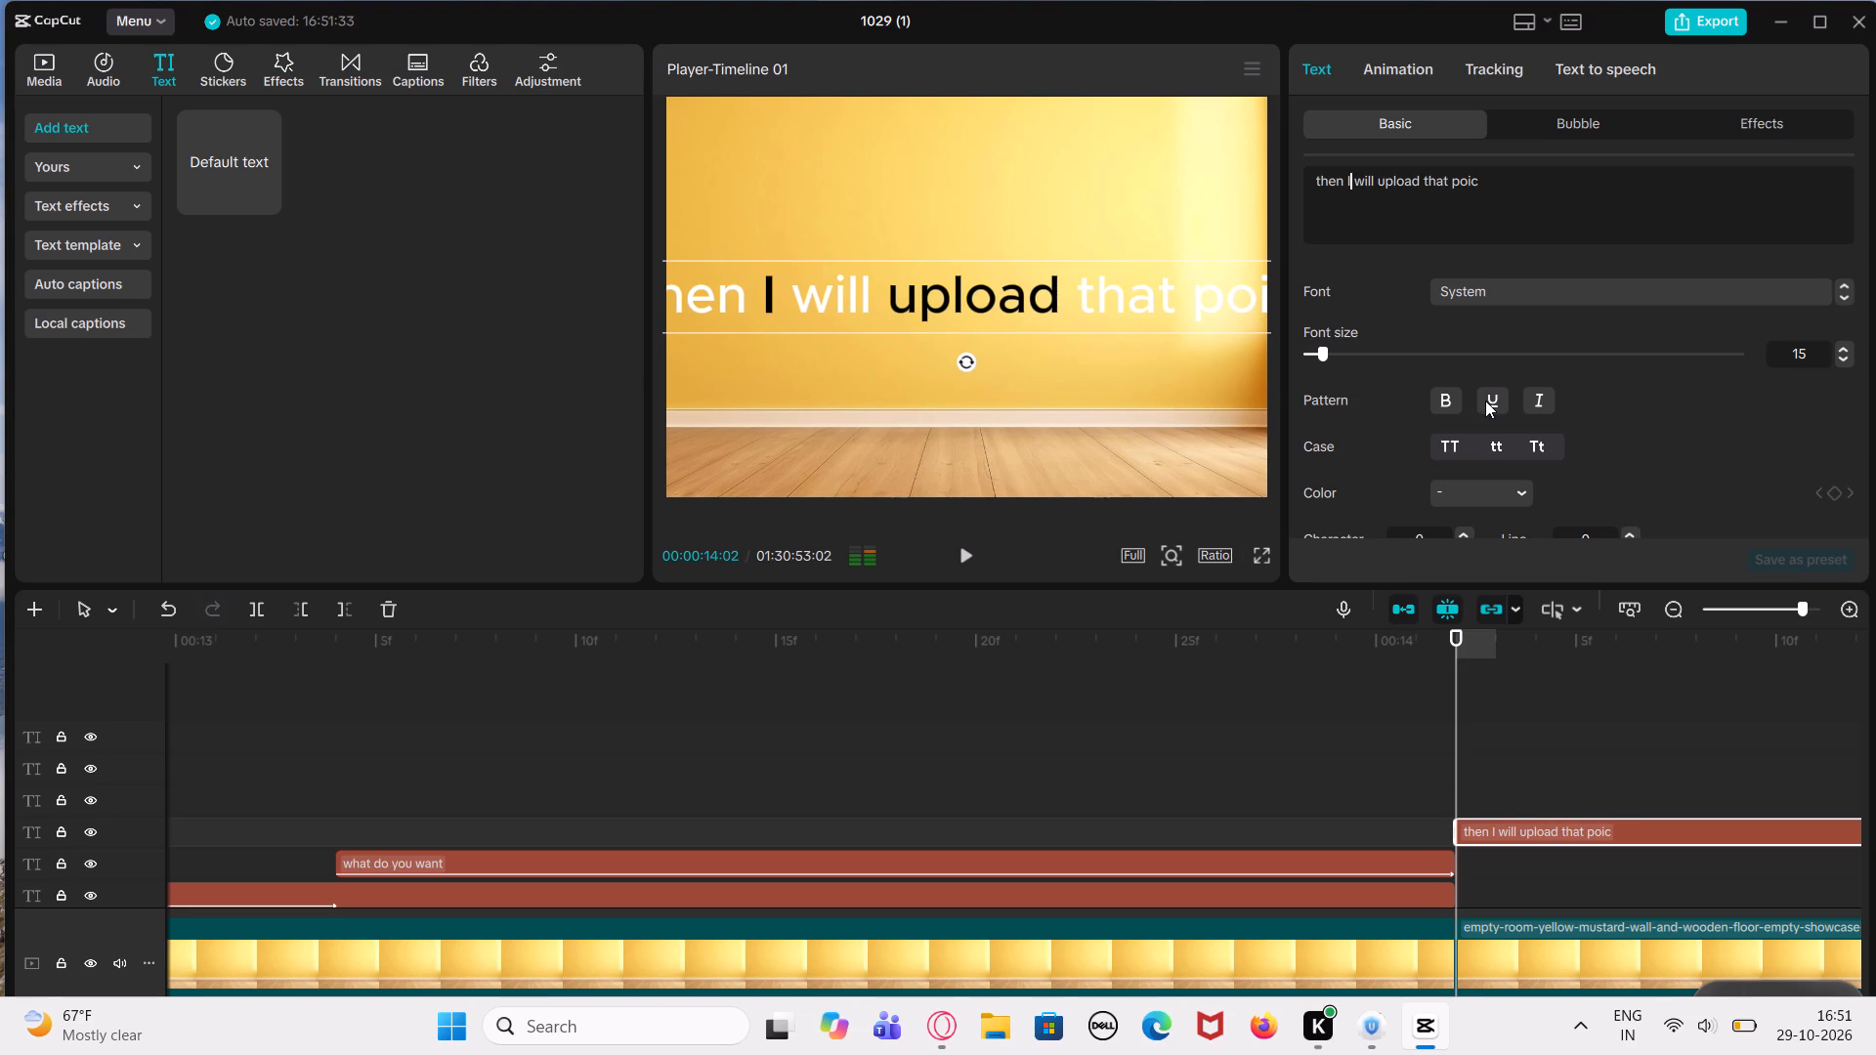
left_click(1485, 401)
Make the word "upload" bold in the "then I will upload that poic" text.
left_click_drag(1417, 178, 1386, 190)
left_click_drag(1377, 184, 1423, 181)
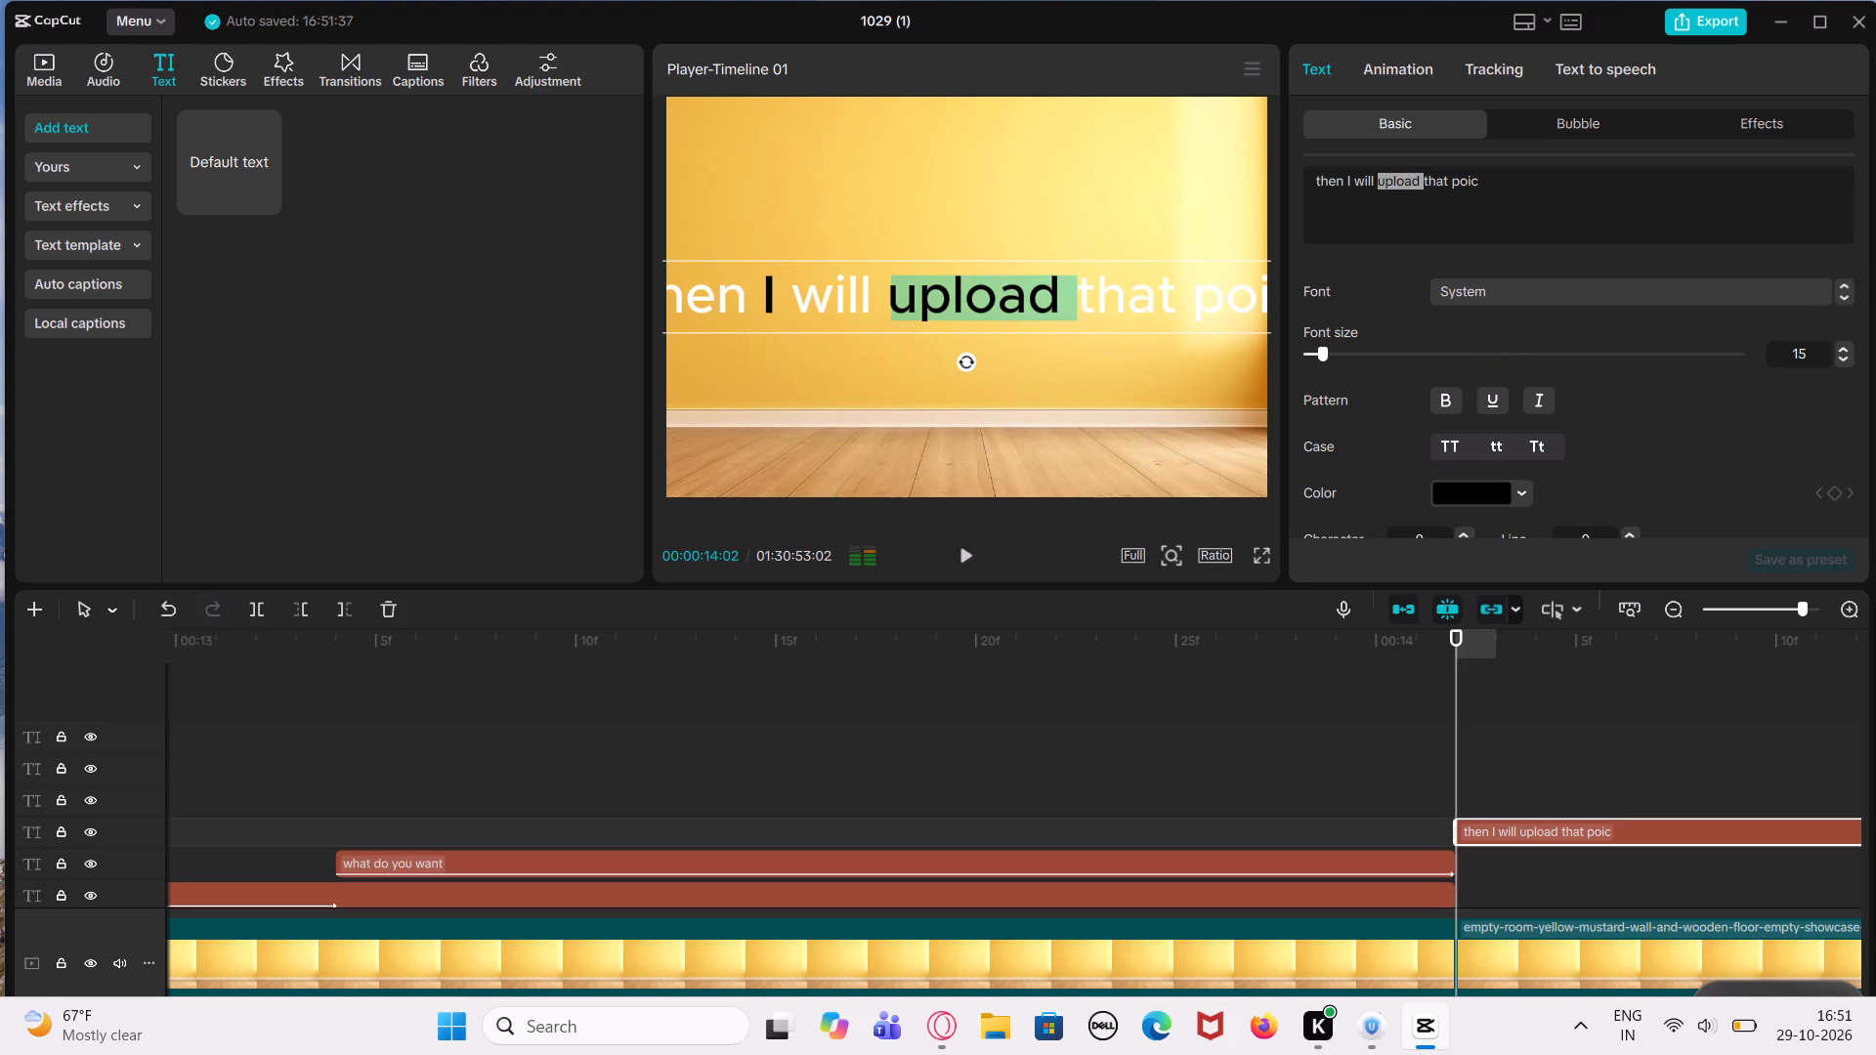
left_click_drag(1423, 181, 1420, 182)
left_click(1494, 484)
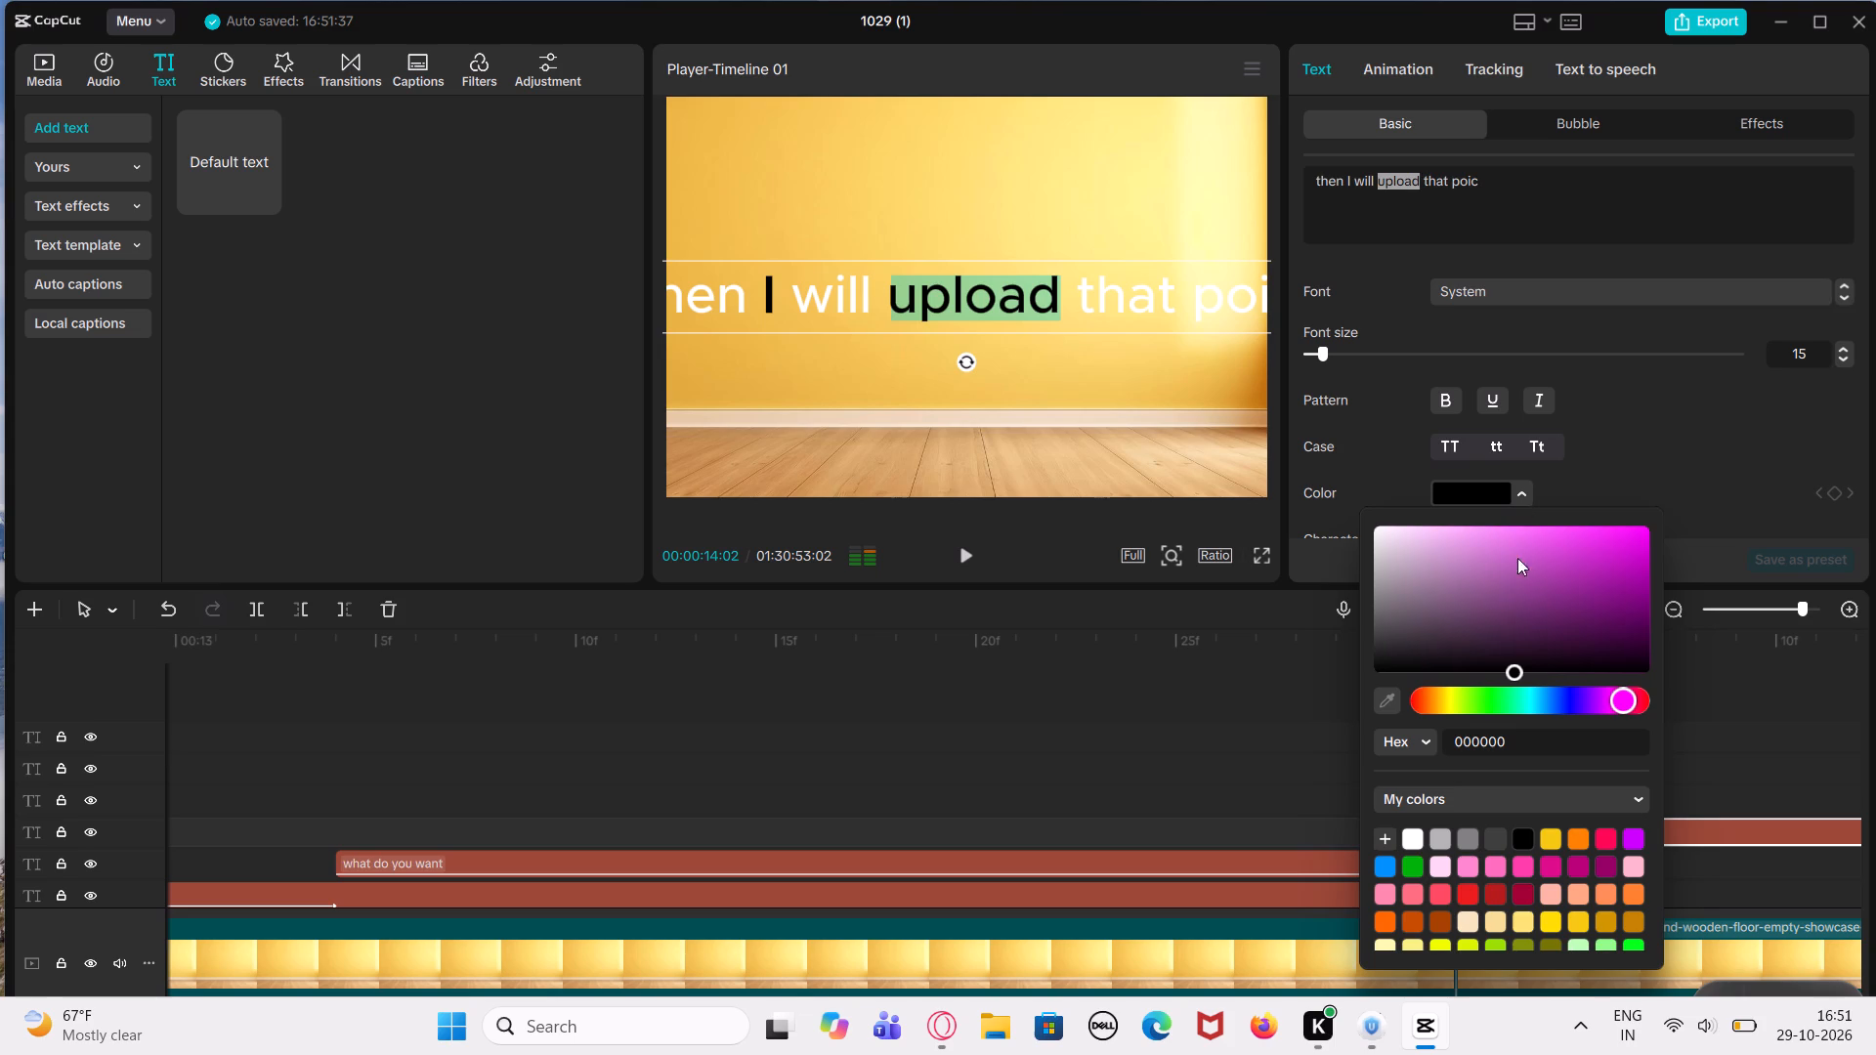
left_click(1452, 393)
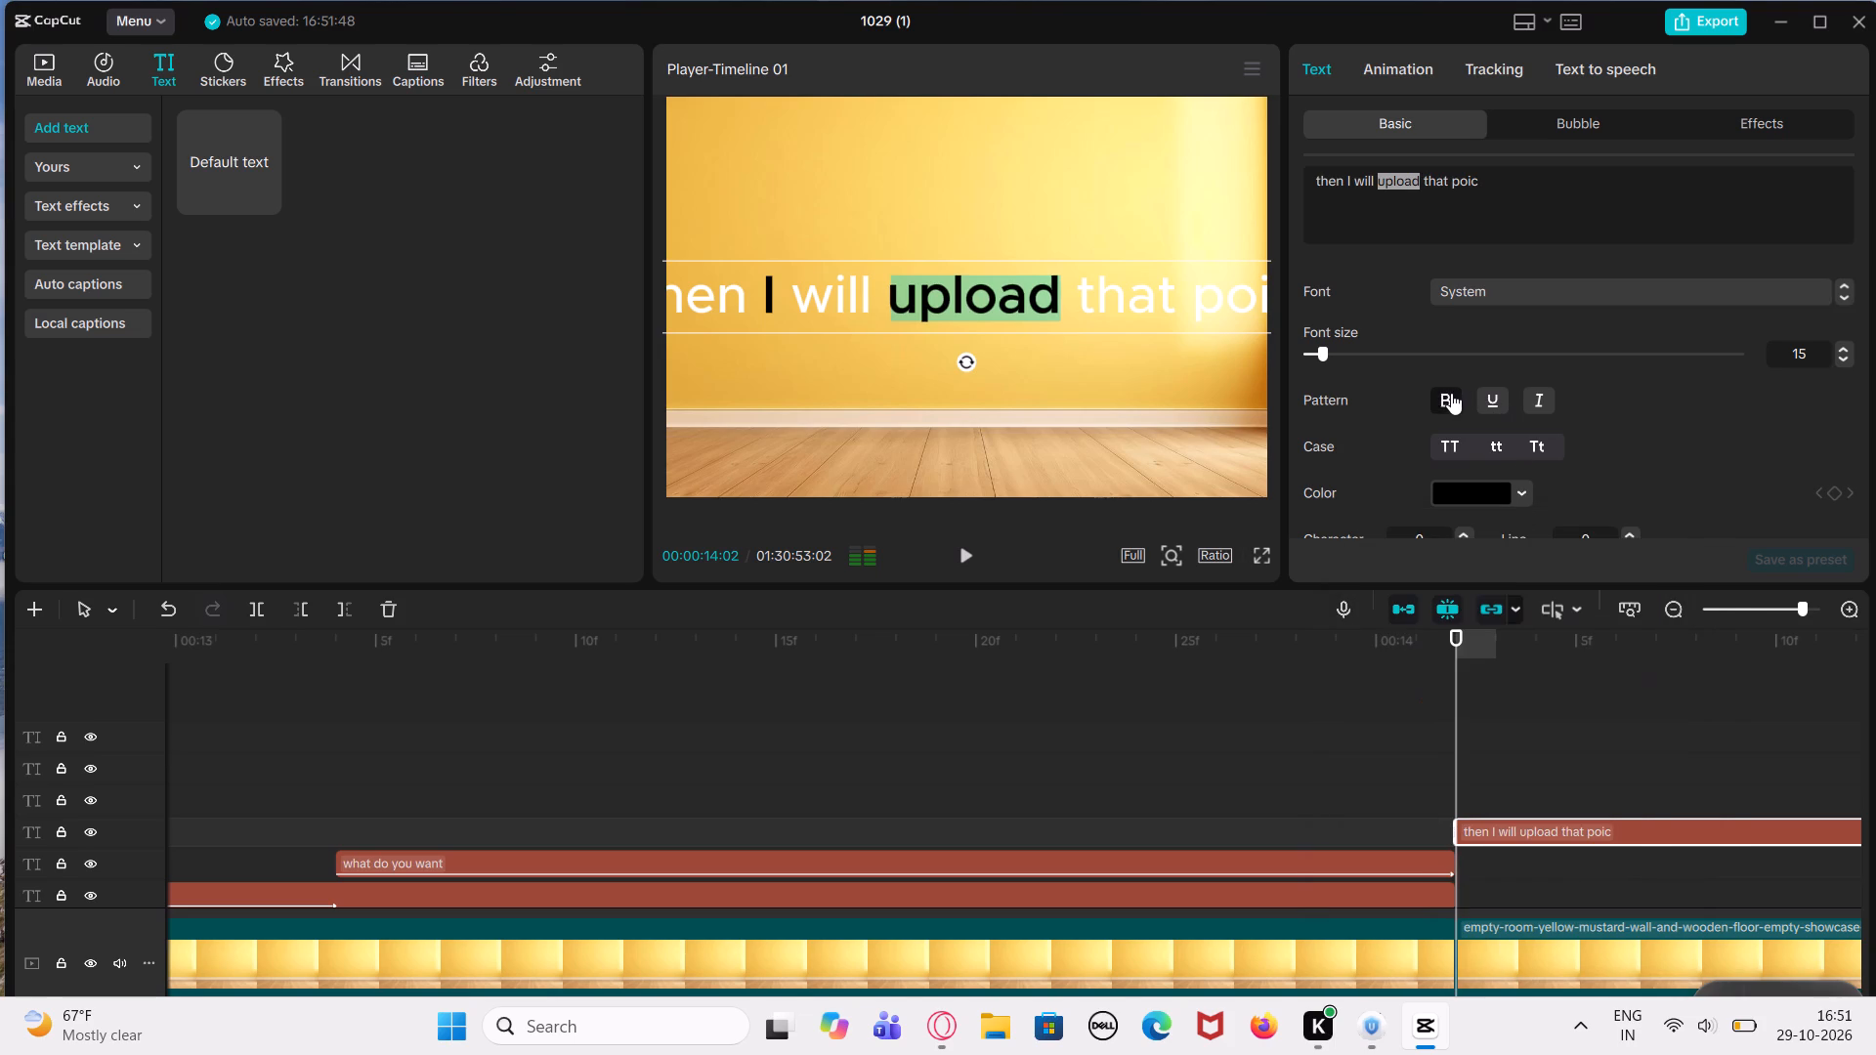
left_click(1393, 221)
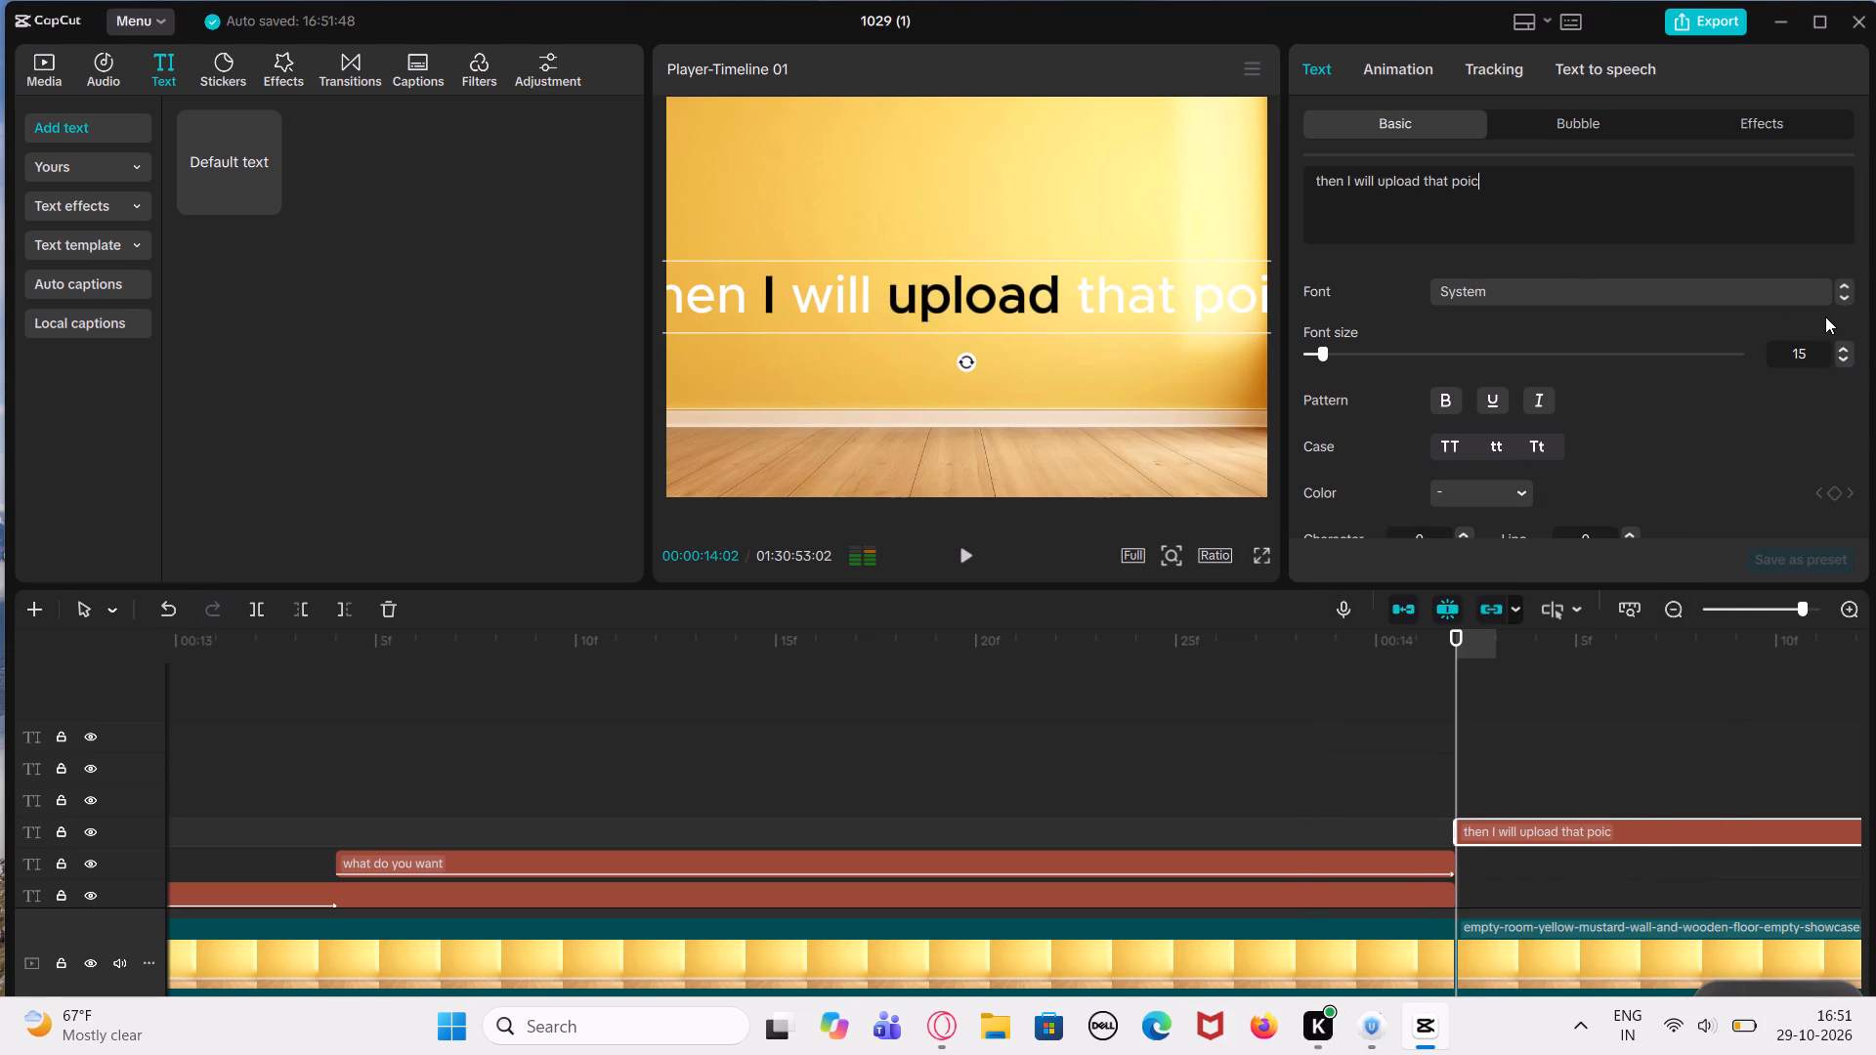
Change the font of the "then I will upload that poic" text to Agency FB Bold.
double_click(1838, 309)
double_click(1839, 299)
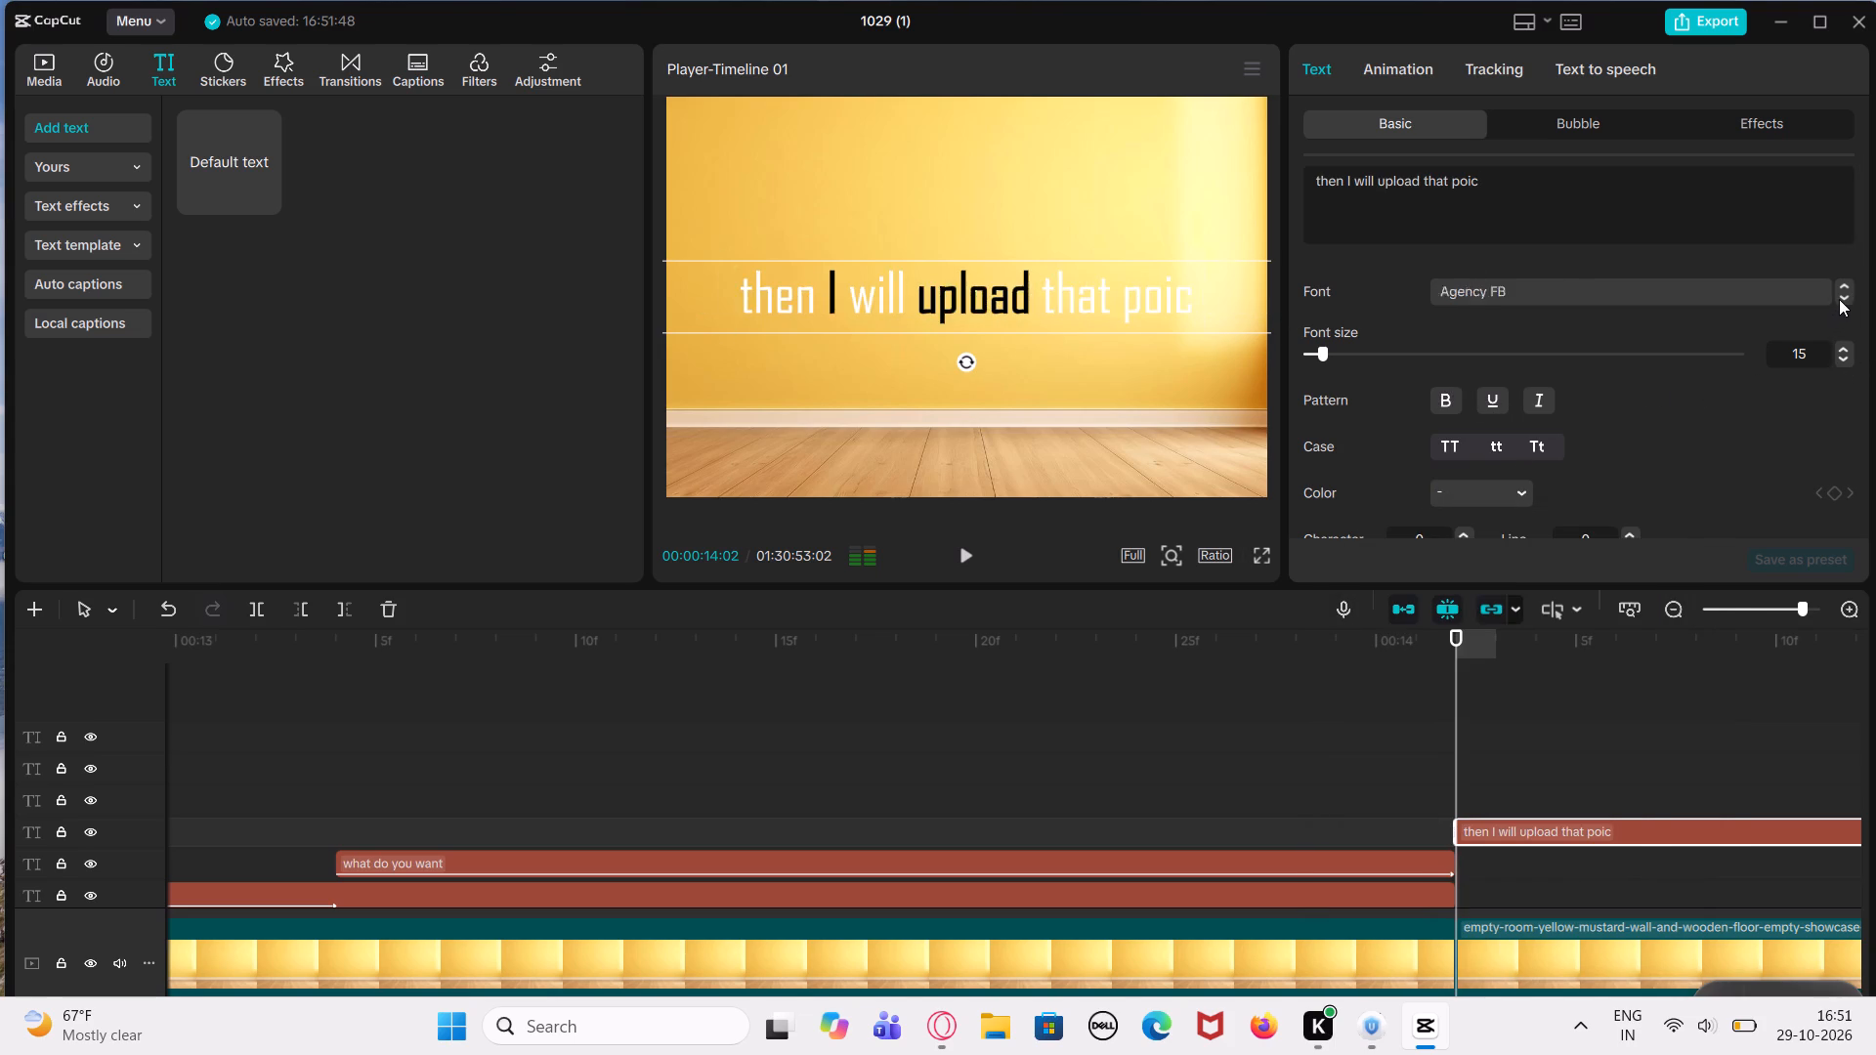
Move the "then I will upload that poic" text up on the wall, slightly left of the frame's centre.
left_click_drag(1163, 304, 1161, 304)
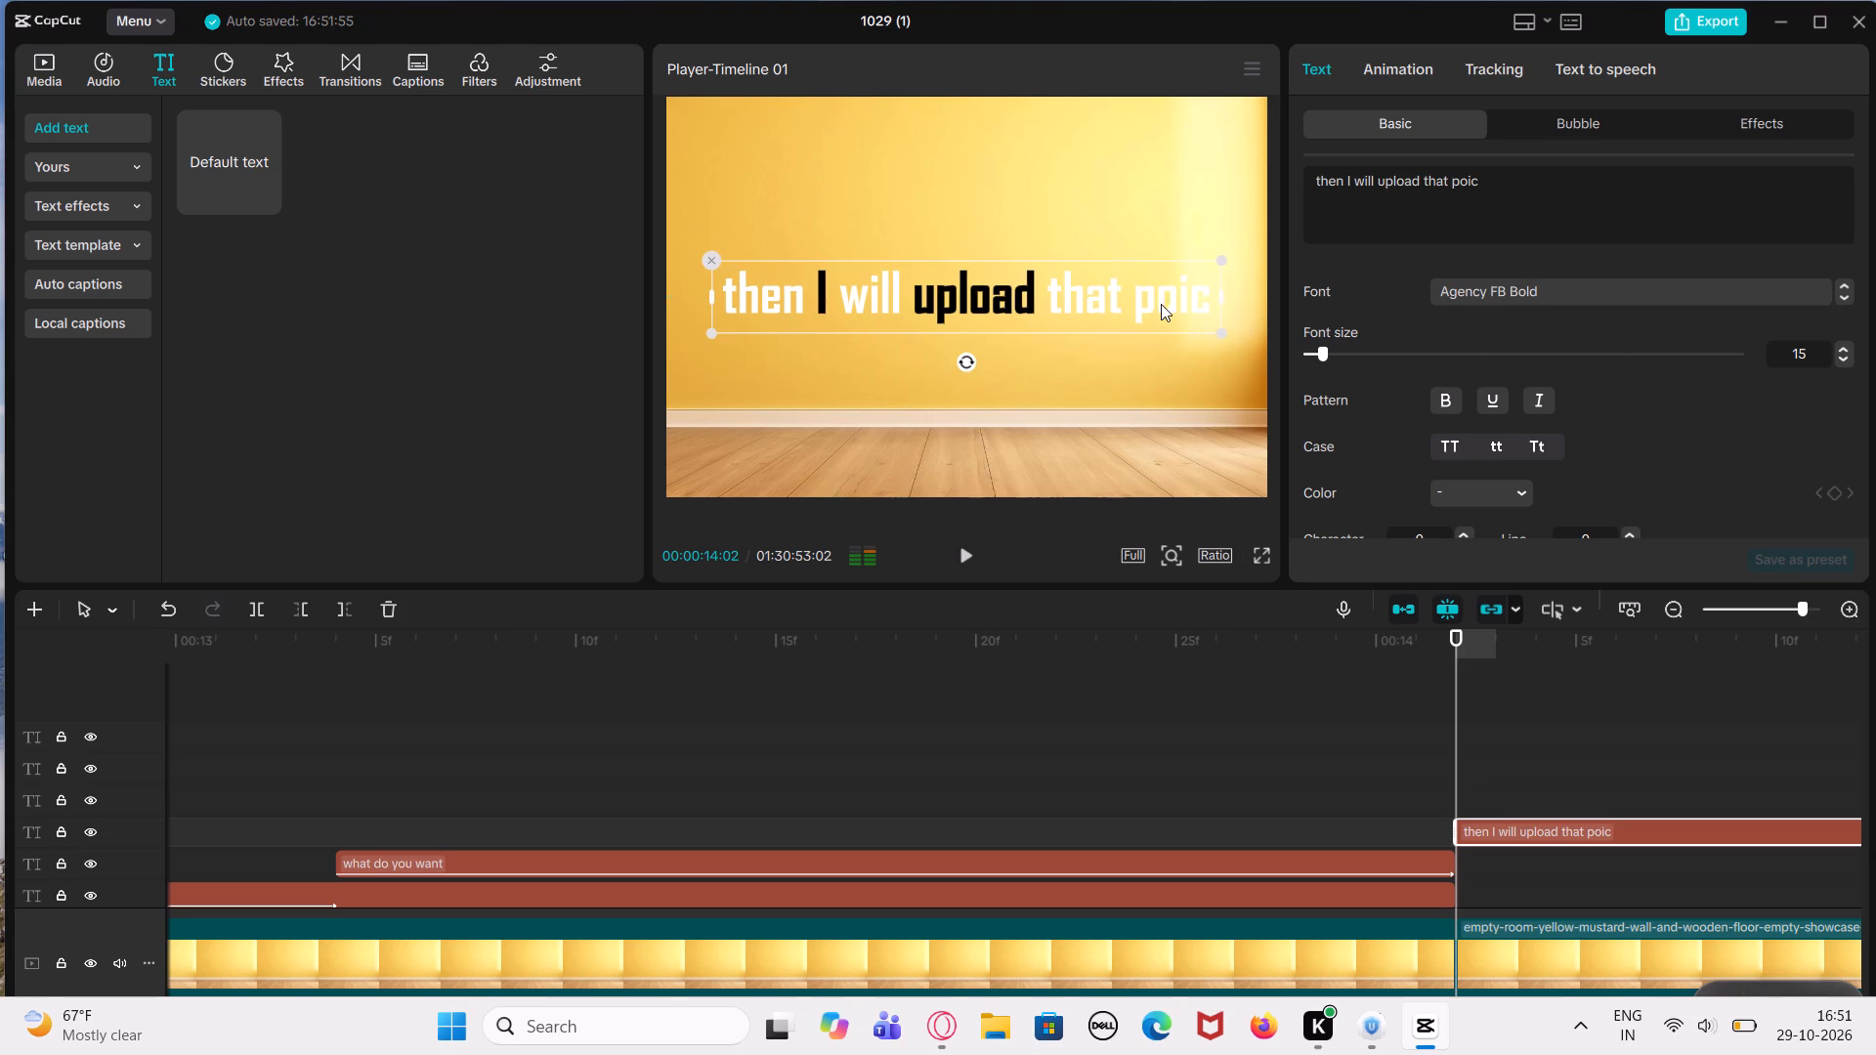
left_click_drag(1161, 304, 1158, 230)
left_click(1158, 230)
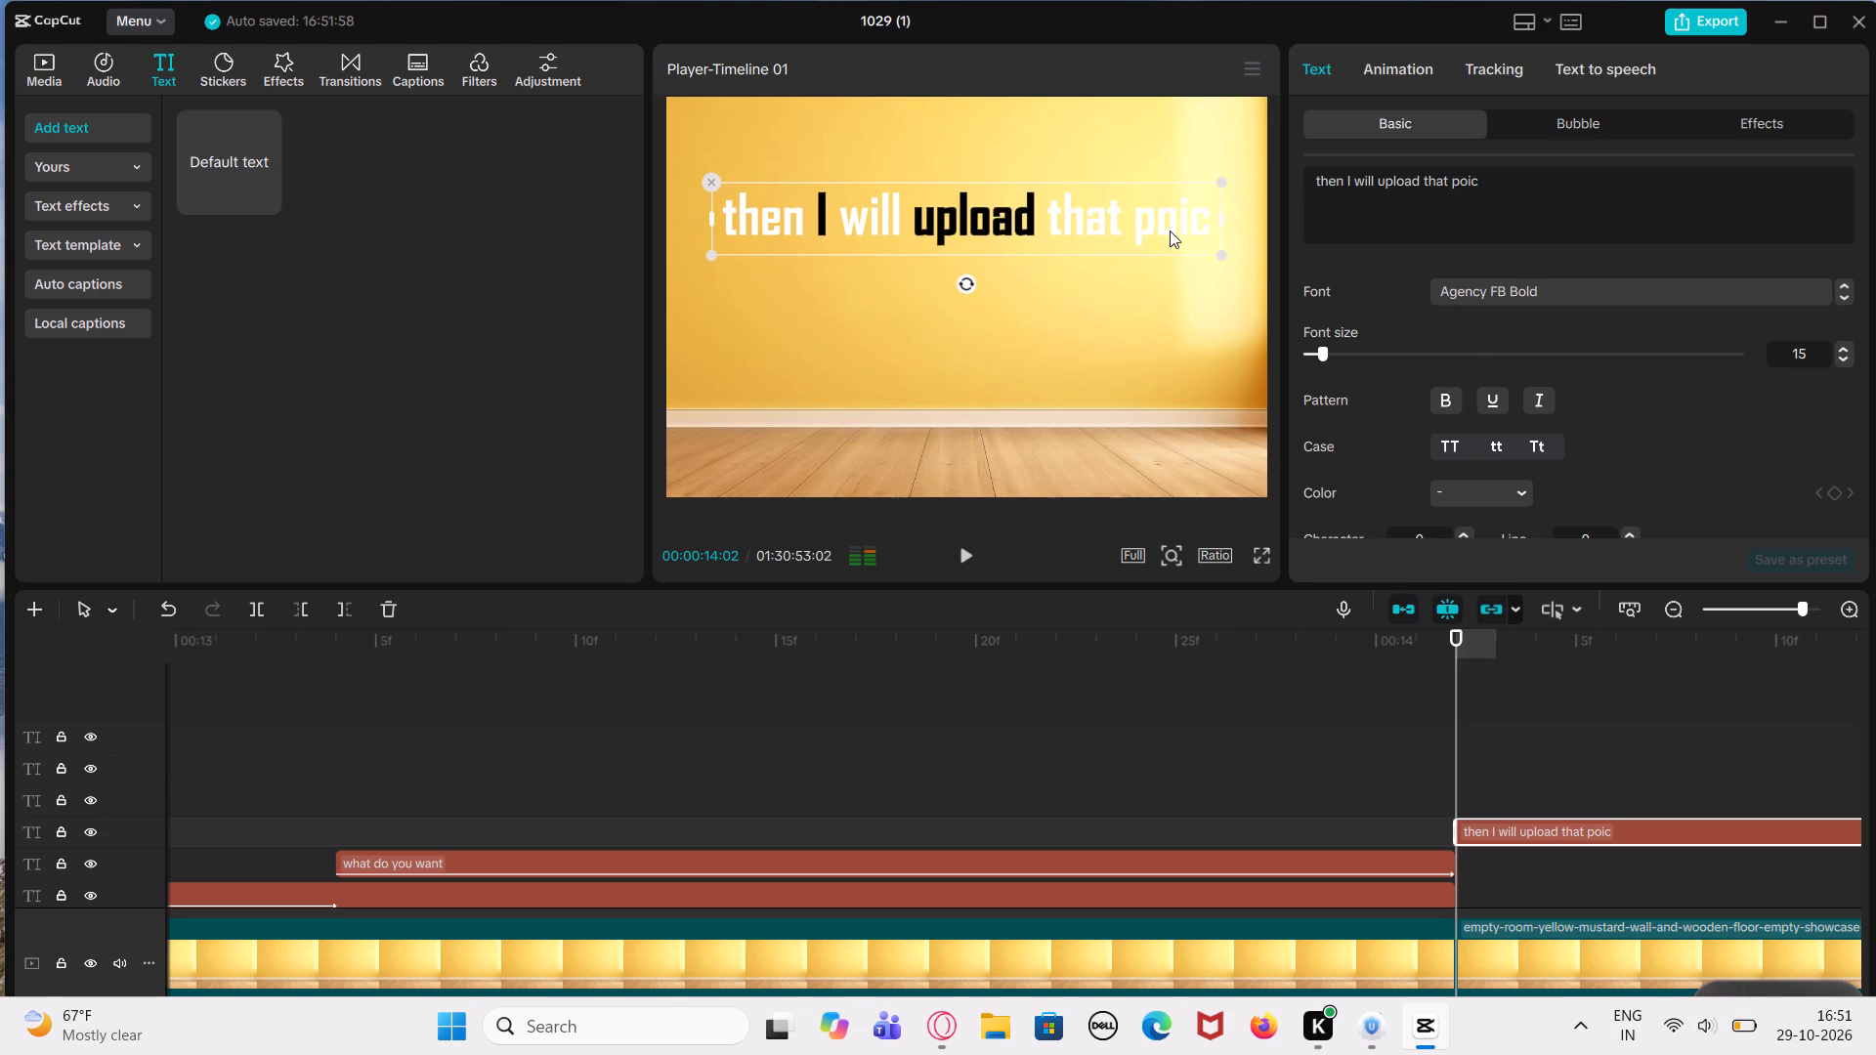
left_click_drag(1170, 231, 1143, 229)
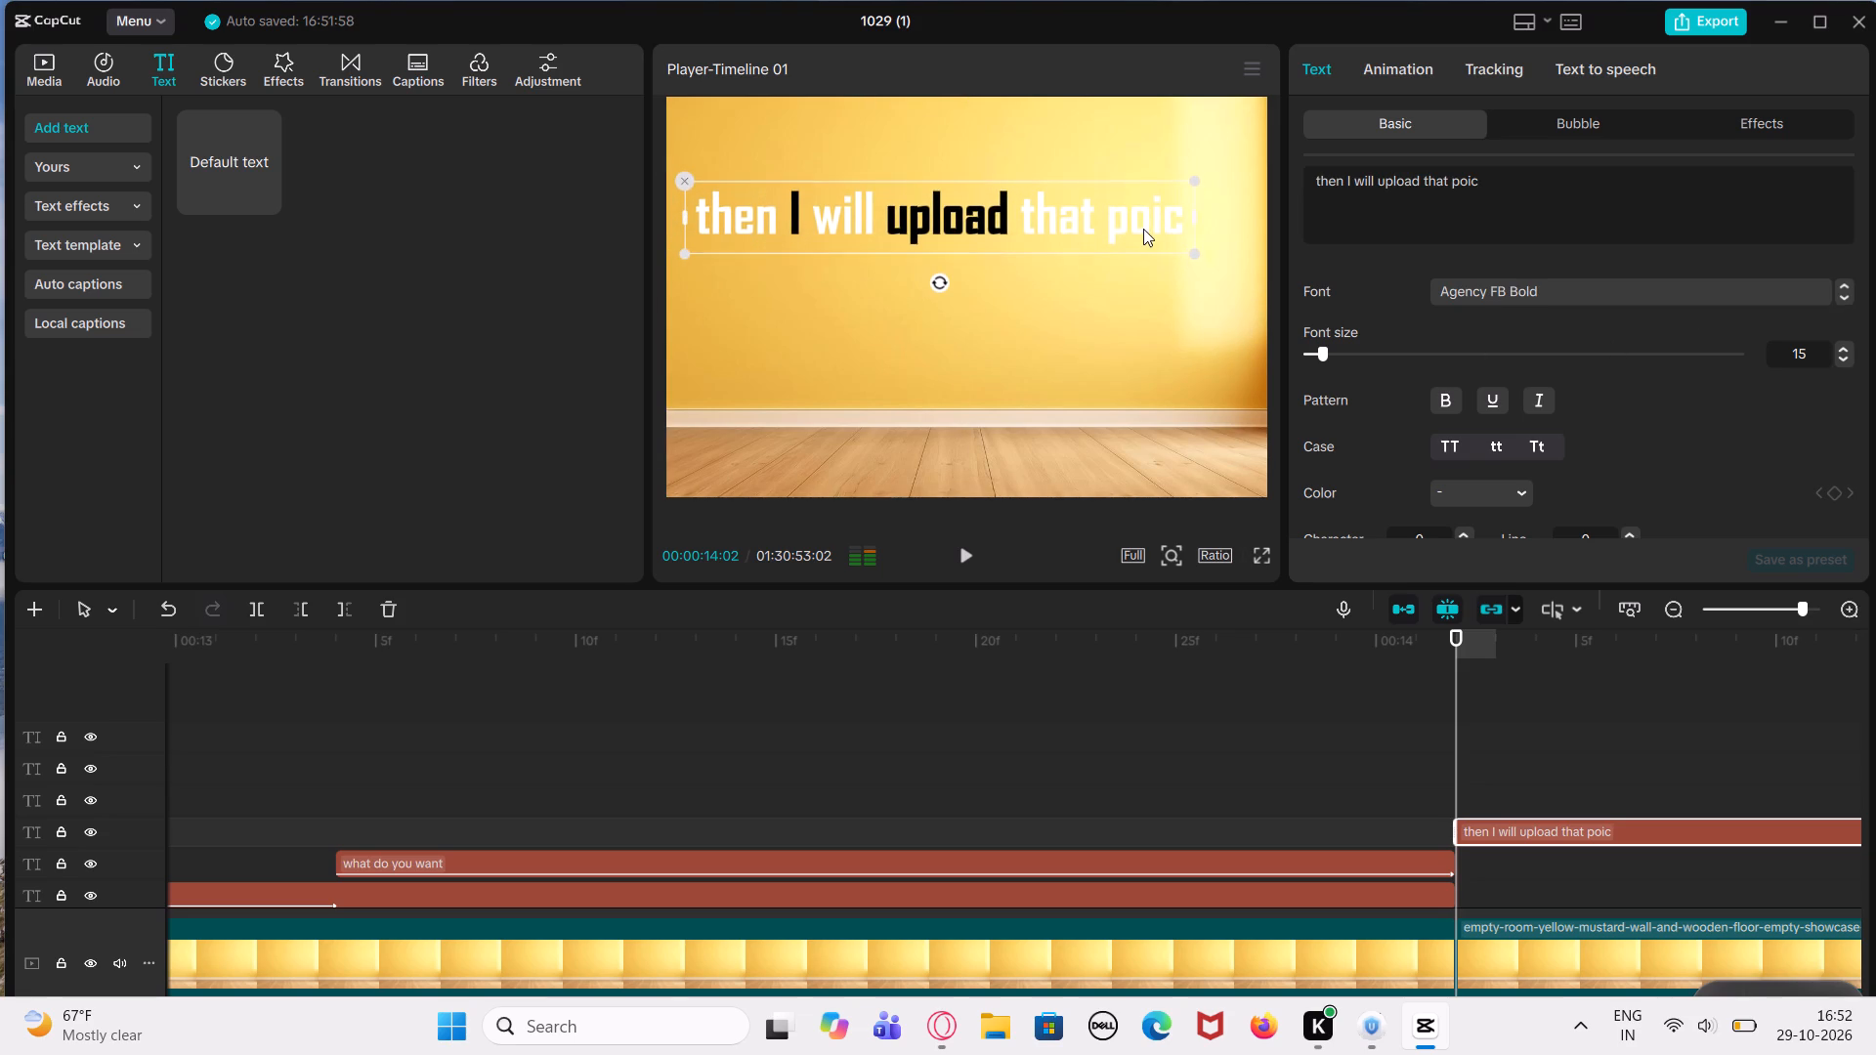
left_click_drag(1143, 229, 1146, 229)
Replace the misspelled word "poic" with "TOPIC" so the text reads "then I will upload that TOPIC".
left_click(1566, 193)
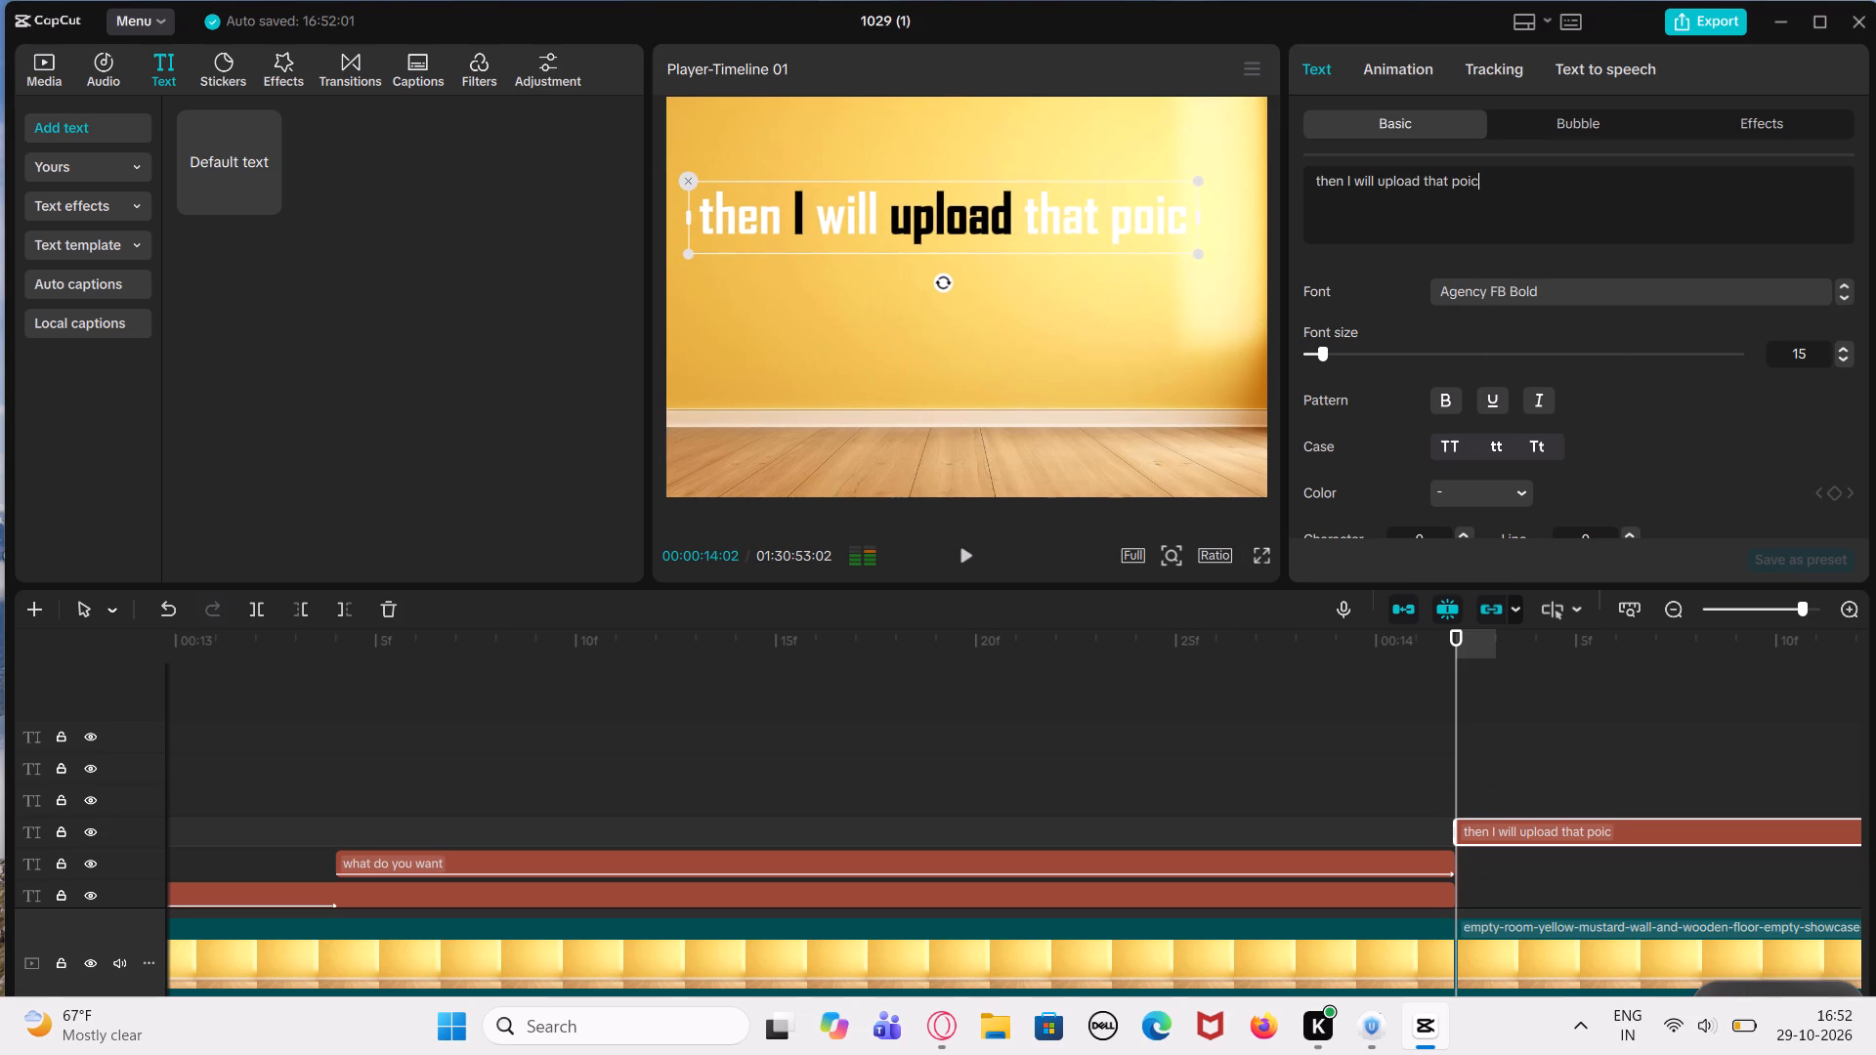
key("BackSpace")
key("BackSpace")
key("BackSpace")
key("BackSpace")
type("TOPIC")
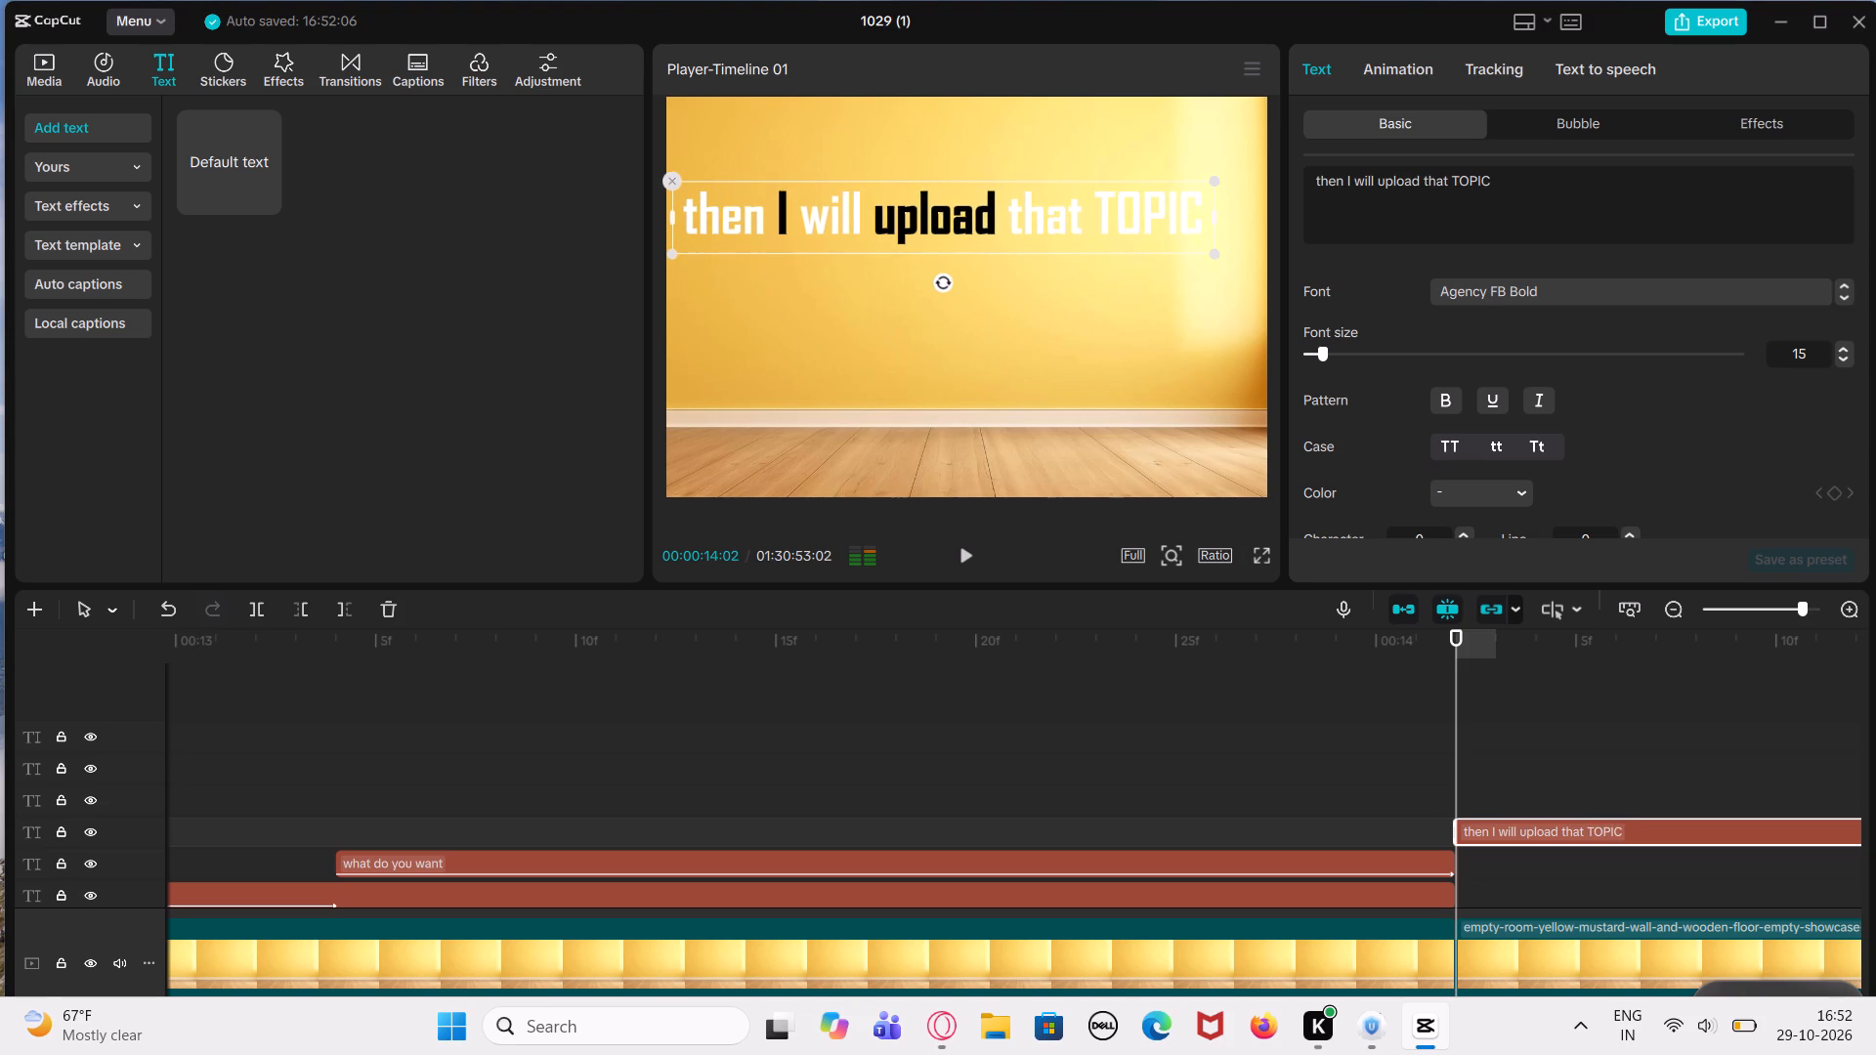
Color the word "TOPIC" near-black (0E080E) in the "then I will upload that TOPIC" text.
left_click_drag(1497, 183, 1472, 195)
left_click_drag(1472, 195, 1455, 196)
left_click_drag(1455, 179, 1497, 171)
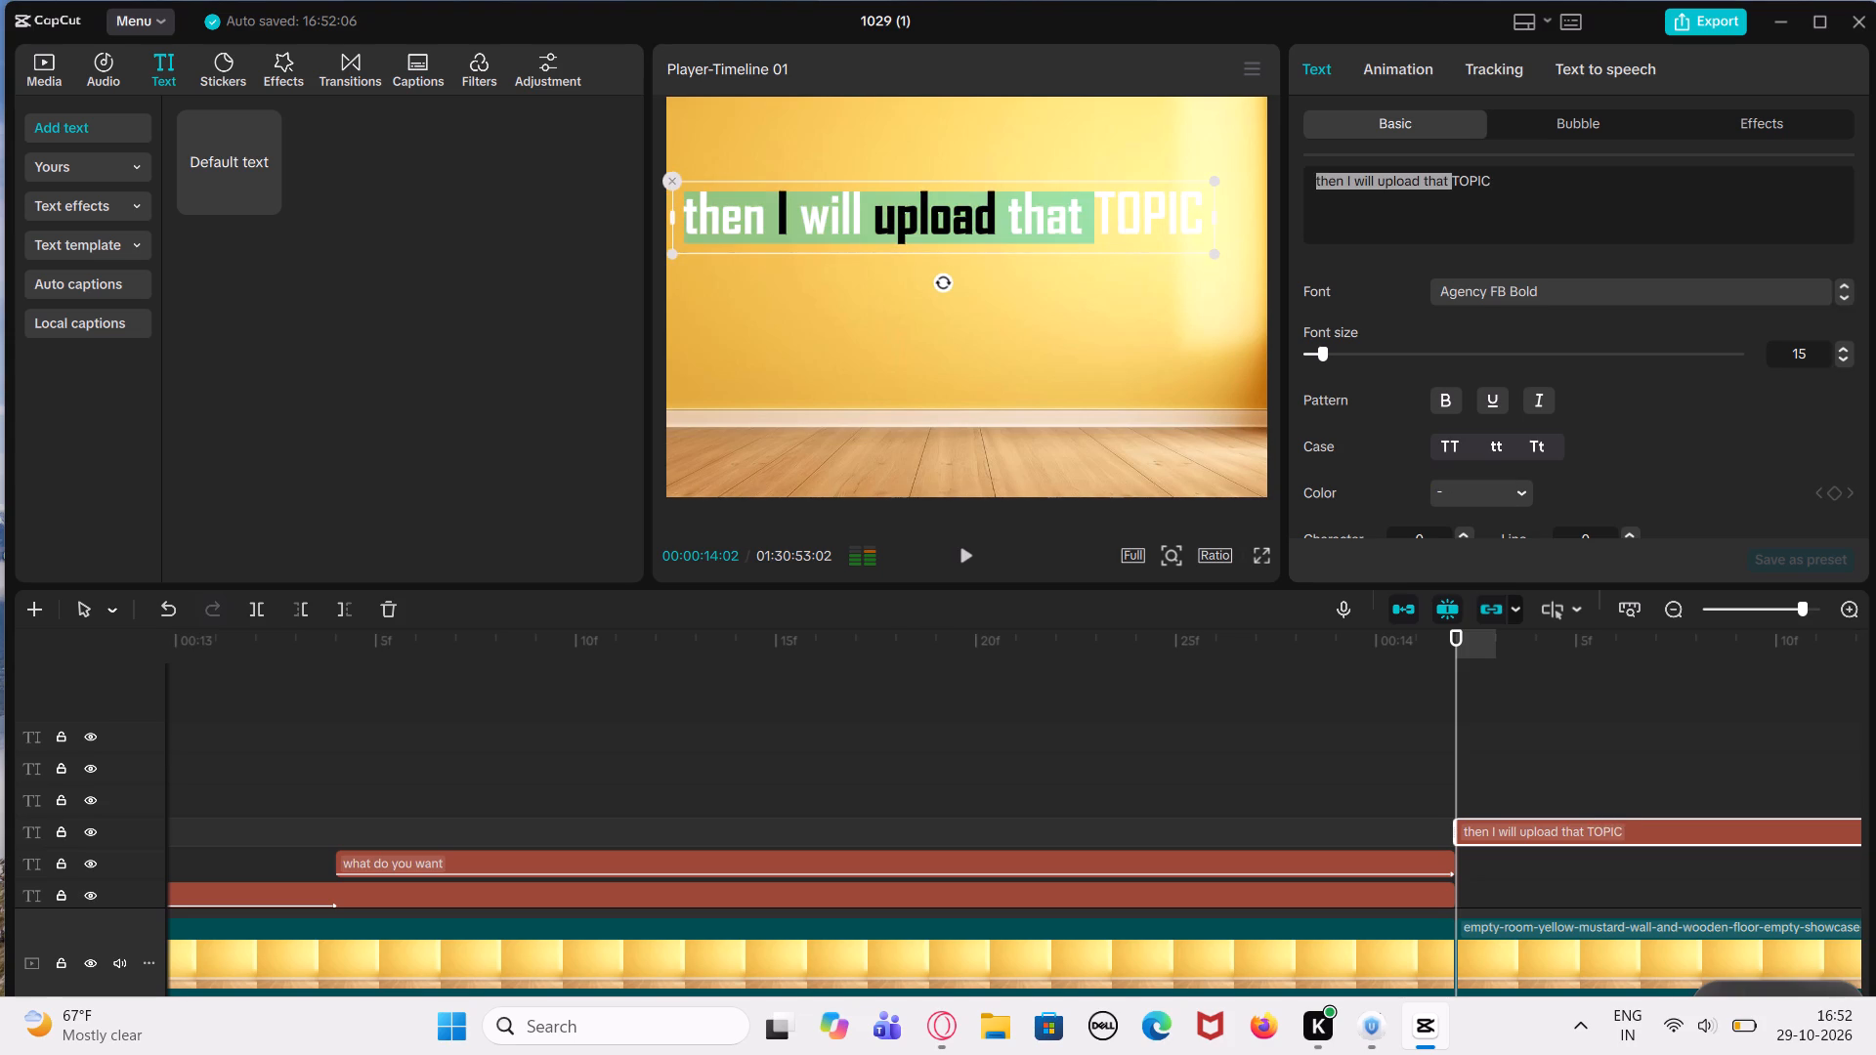
left_click_drag(1497, 171, 1496, 173)
left_click(1494, 189)
left_click_drag(1453, 175, 1495, 175)
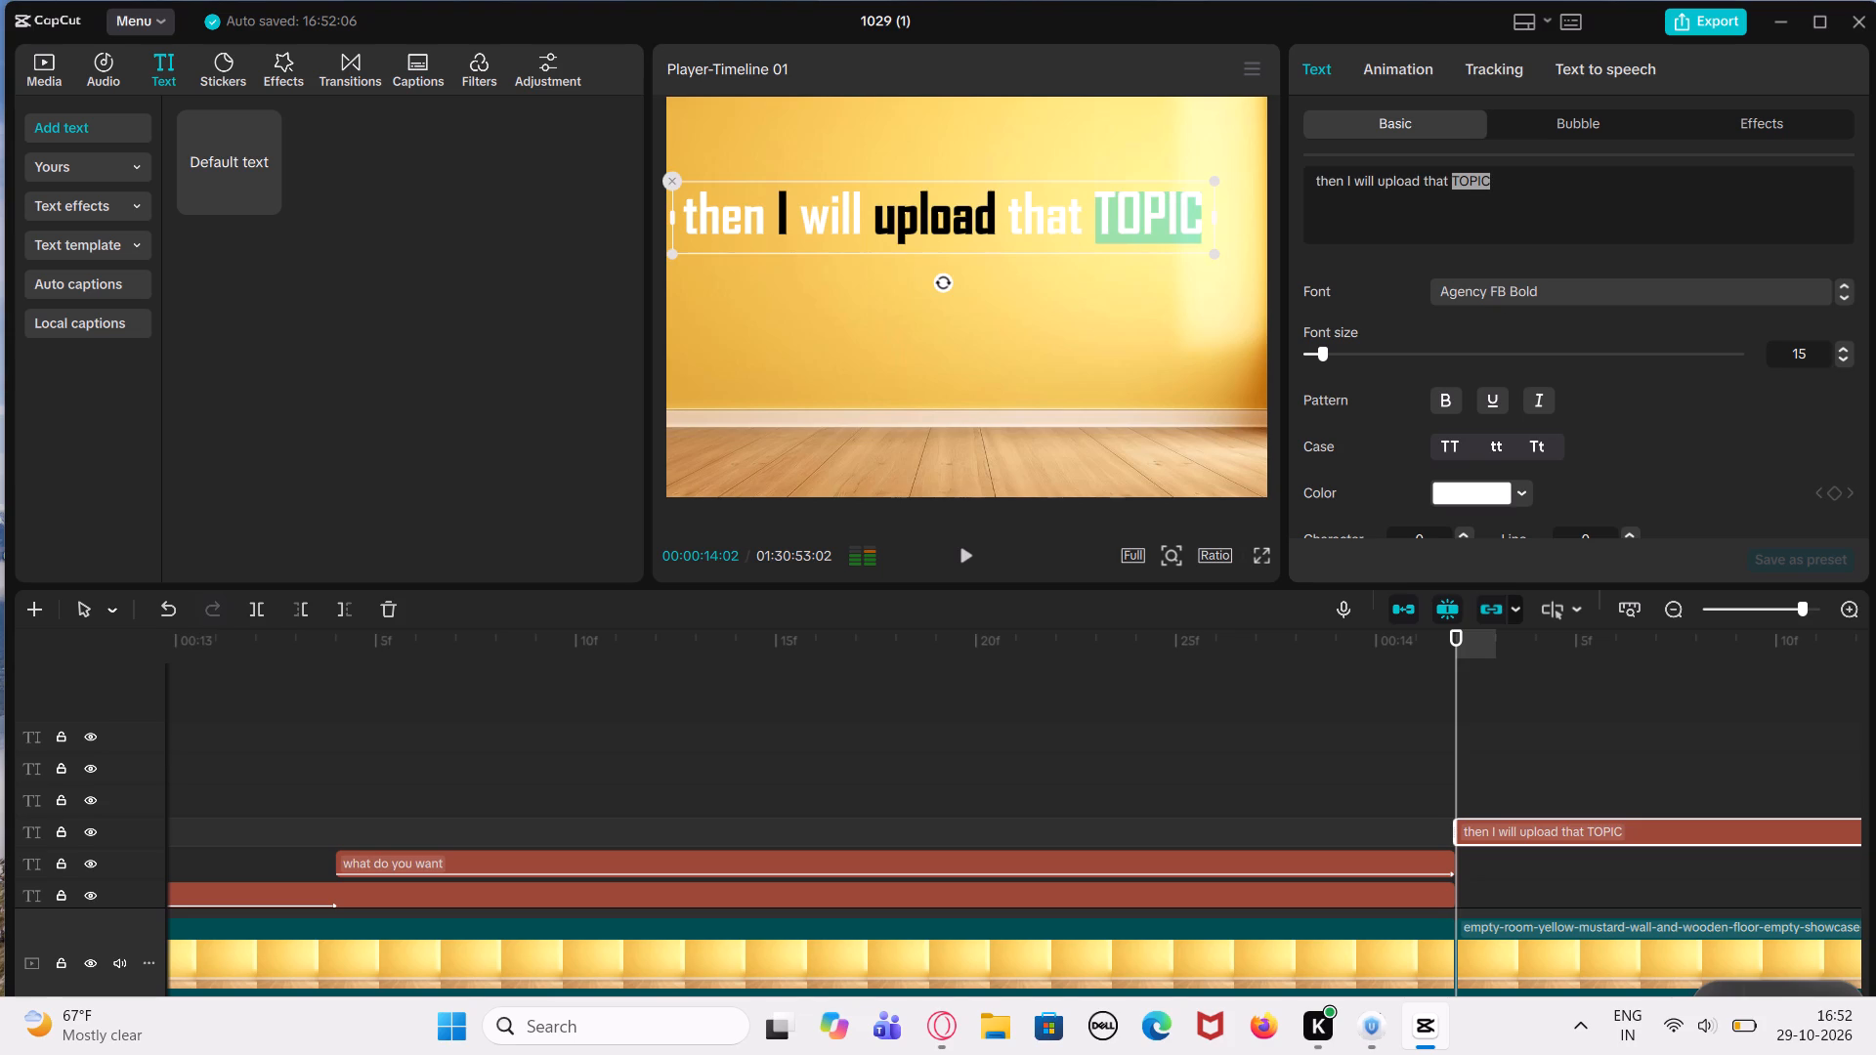
left_click(1525, 501)
left_click_drag(1493, 647, 1497, 664)
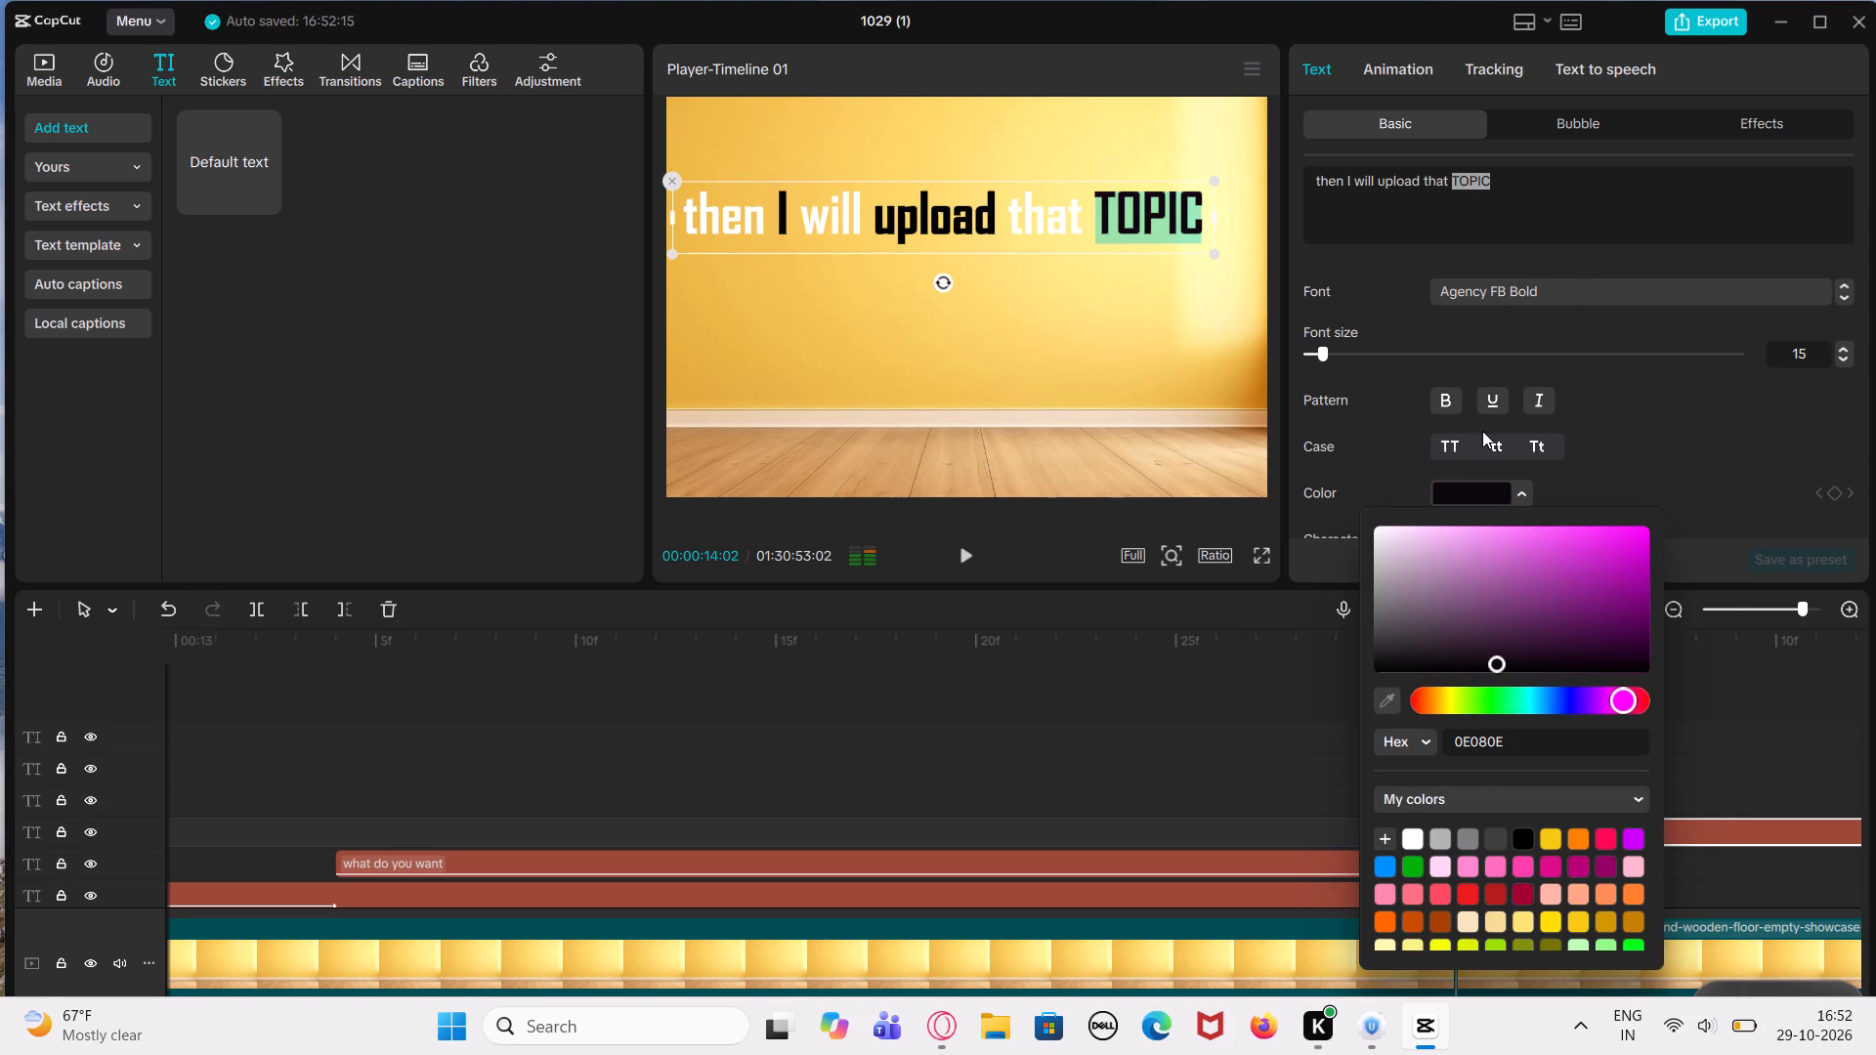
Make the word "TOPIC" bold and underlined.
left_click(1459, 404)
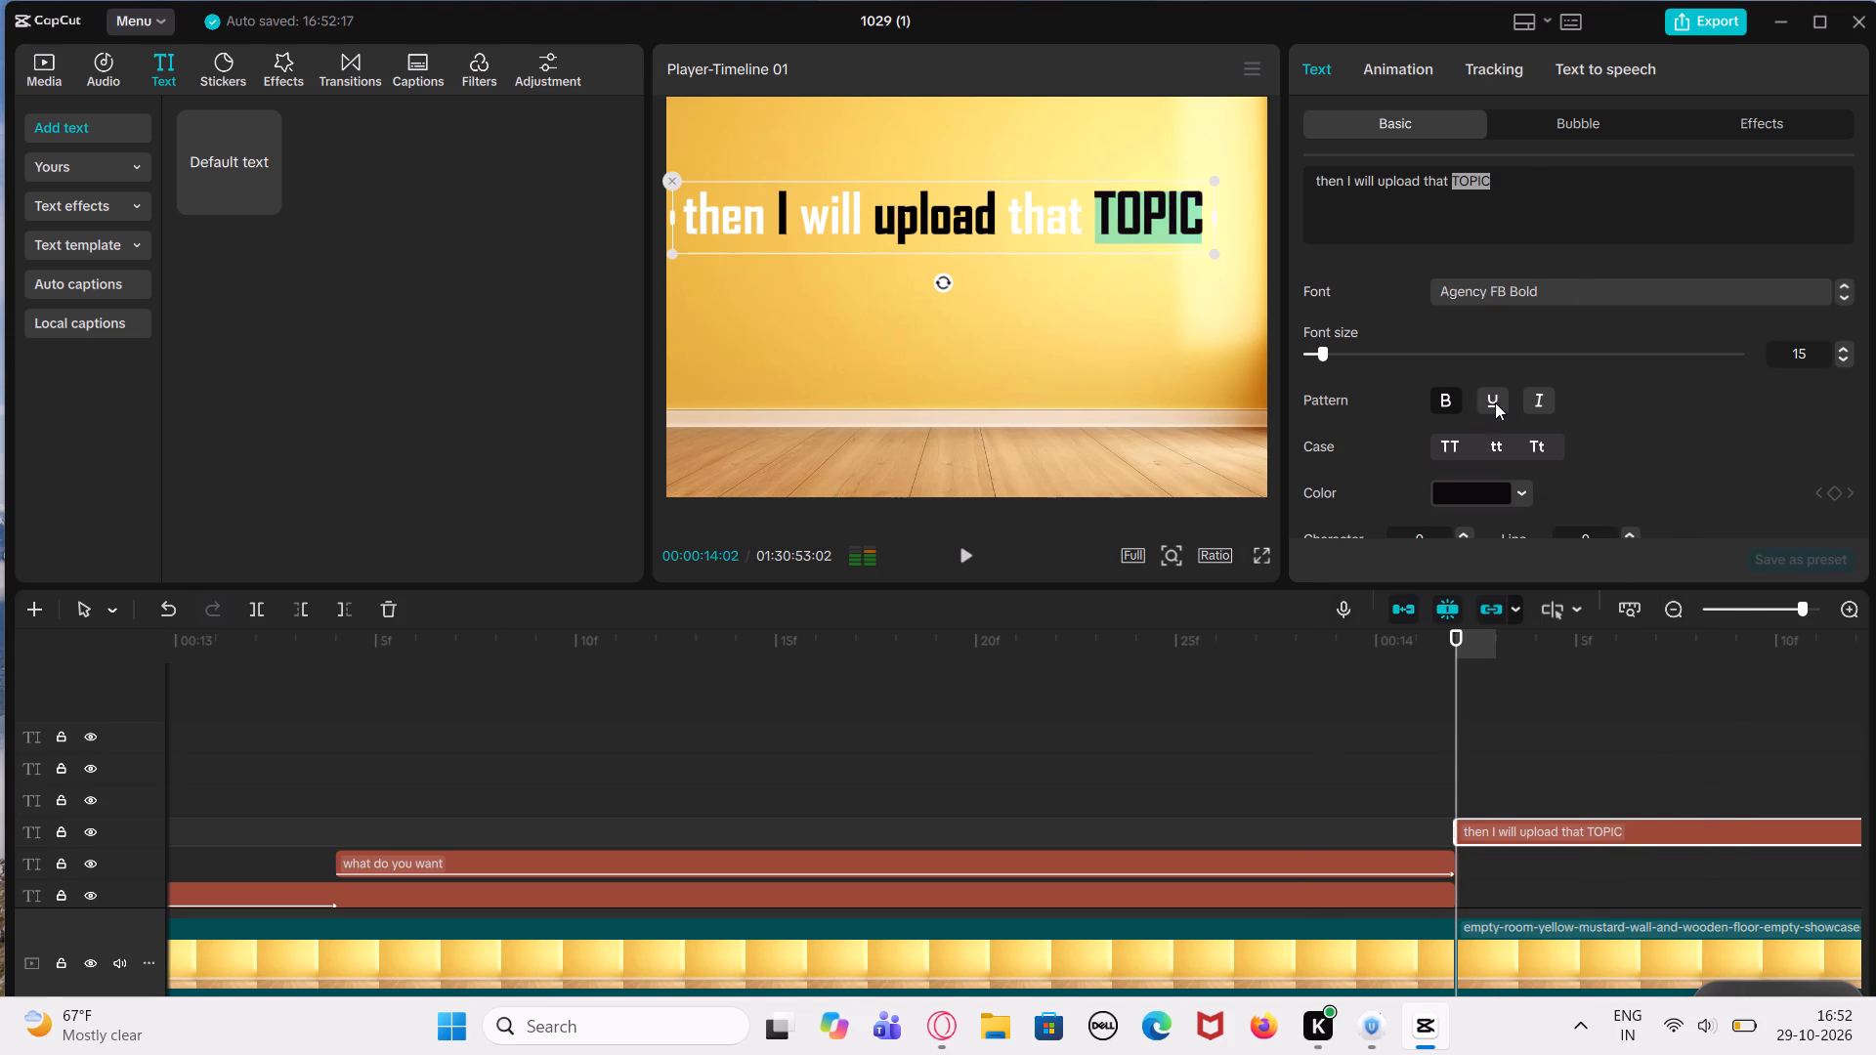
left_click(1496, 402)
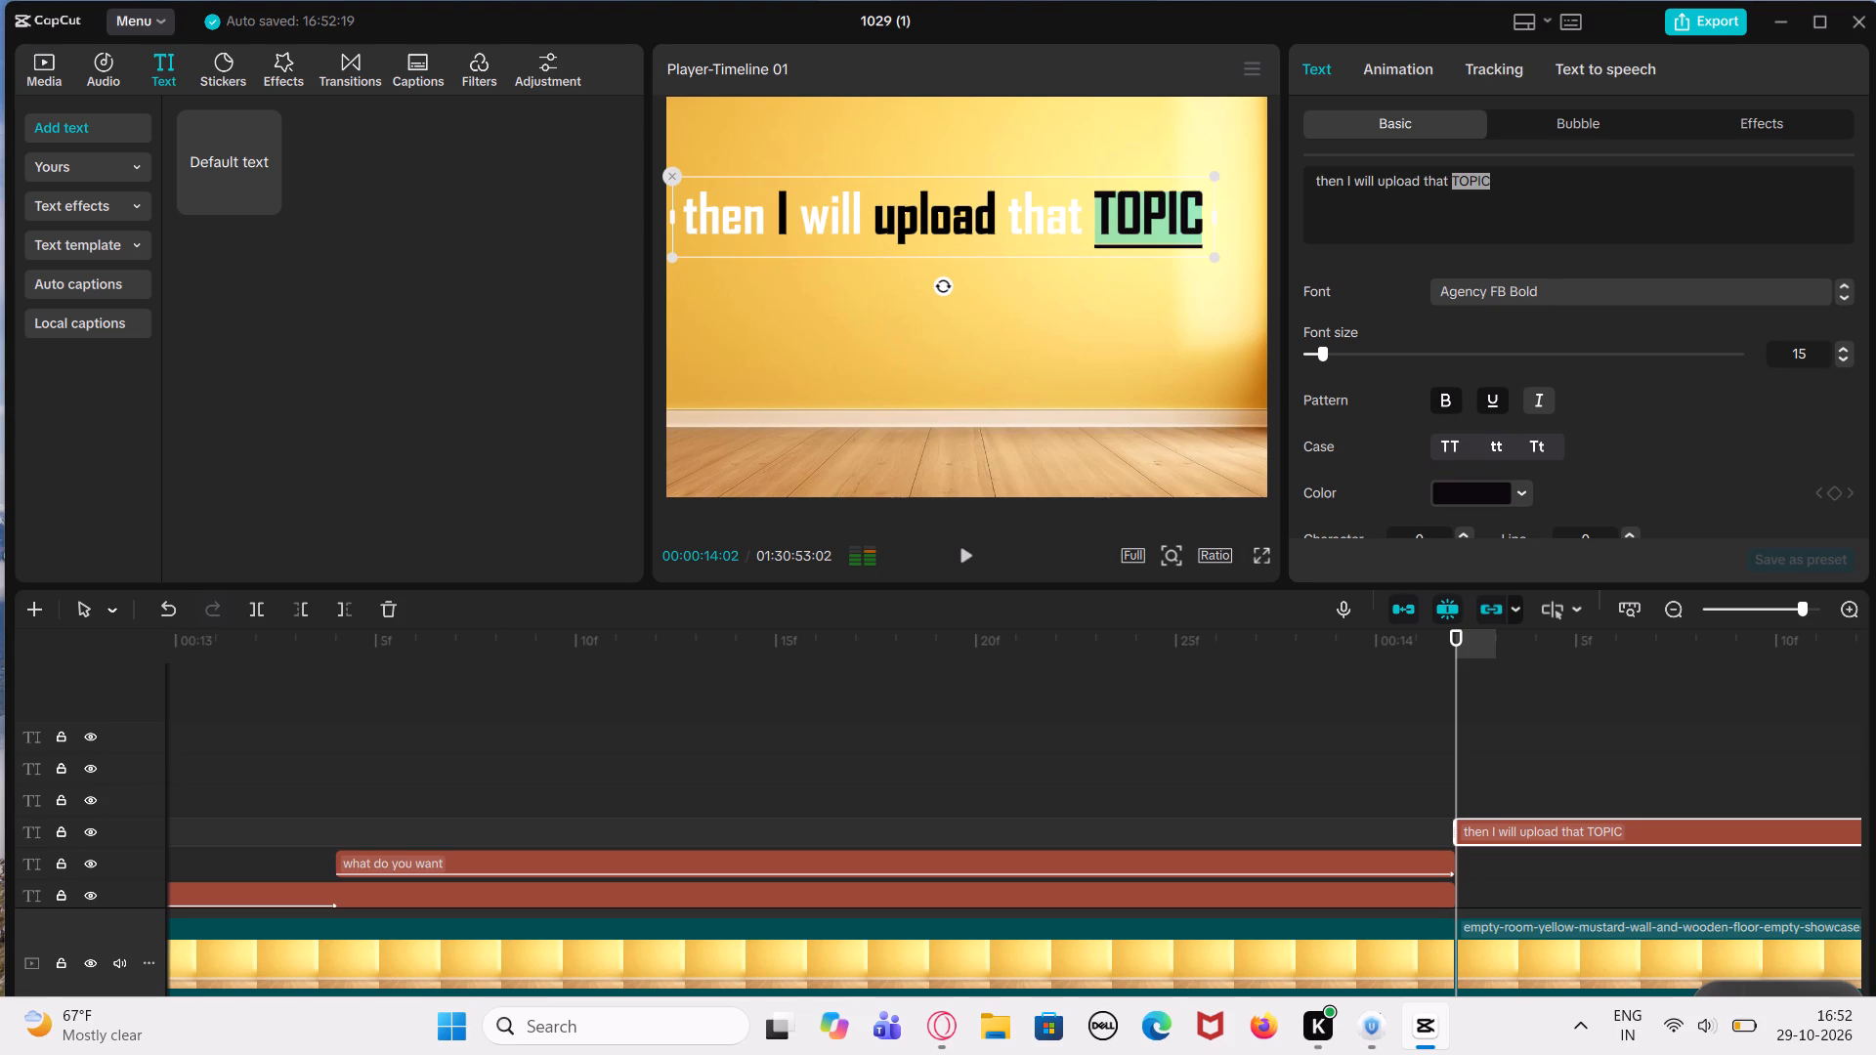
left_click(1555, 233)
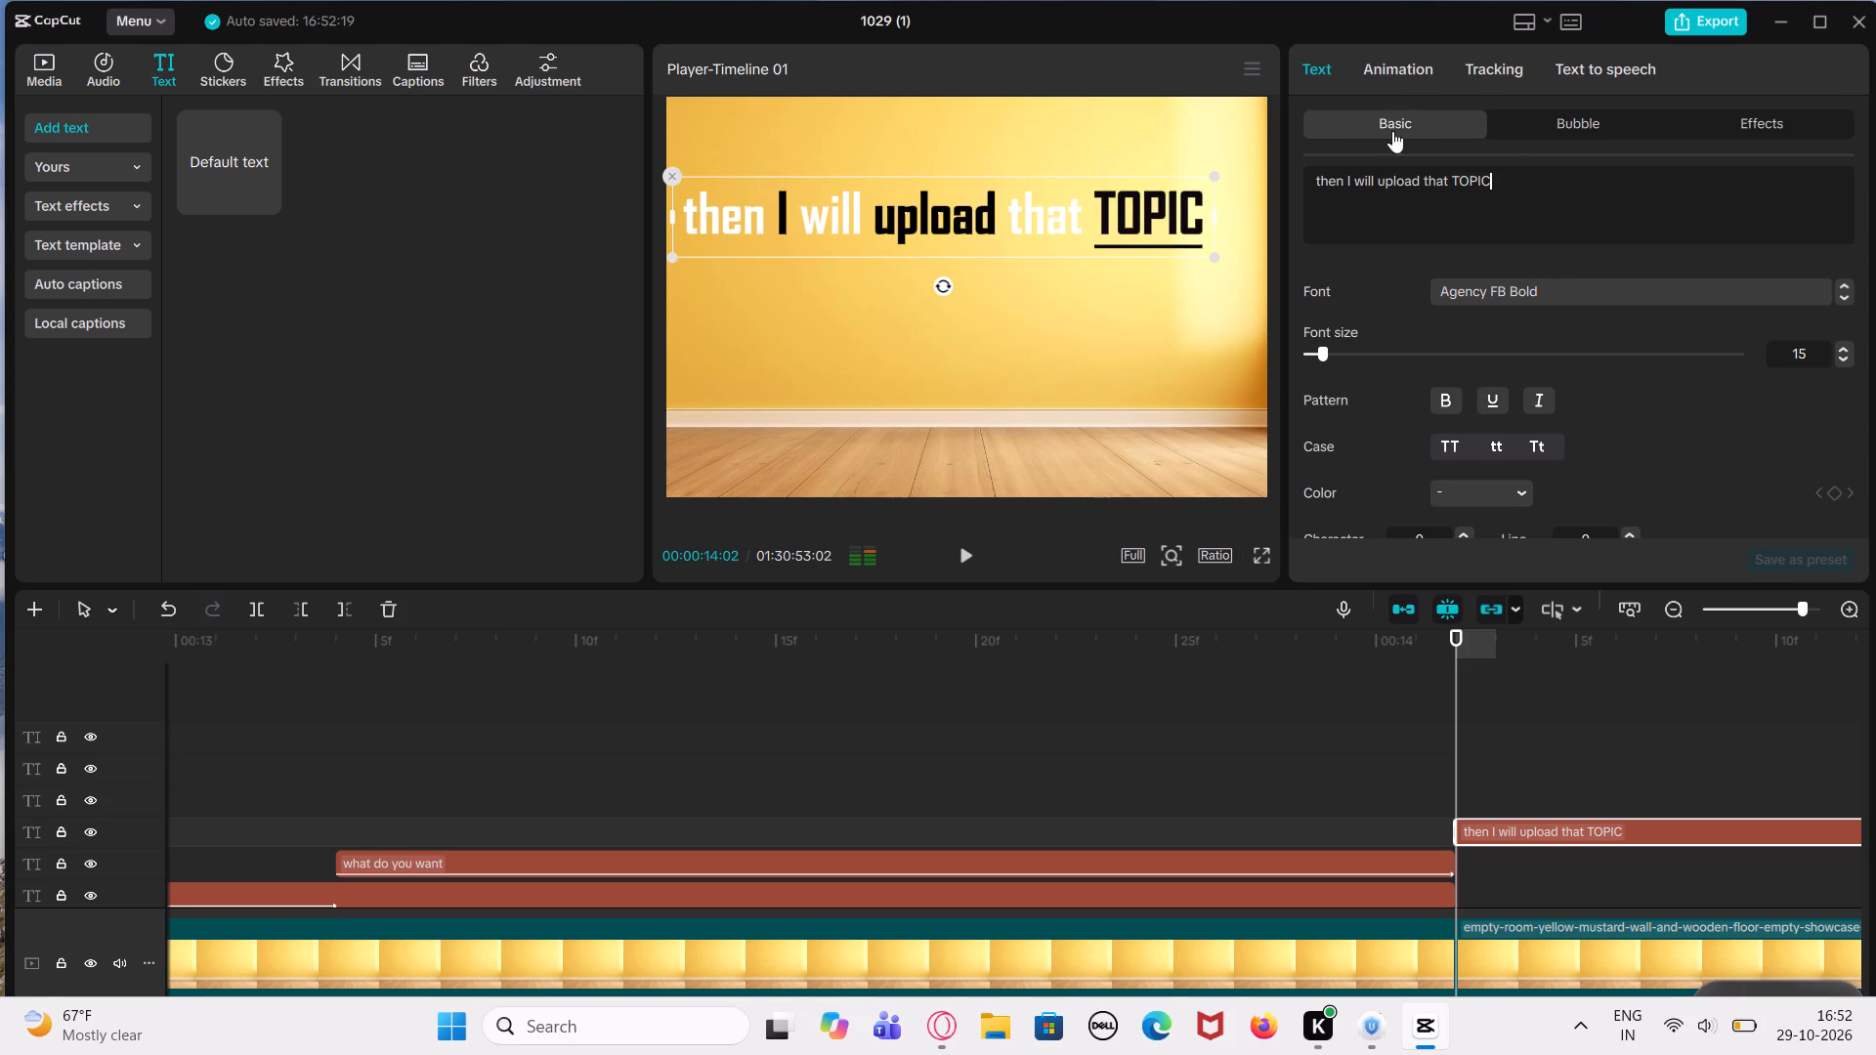
Apply the Type 2 entrance animation to the "then I will upload that TOPIC" text with a 1.2 s duration.
left_click(1398, 67)
left_click(1428, 307)
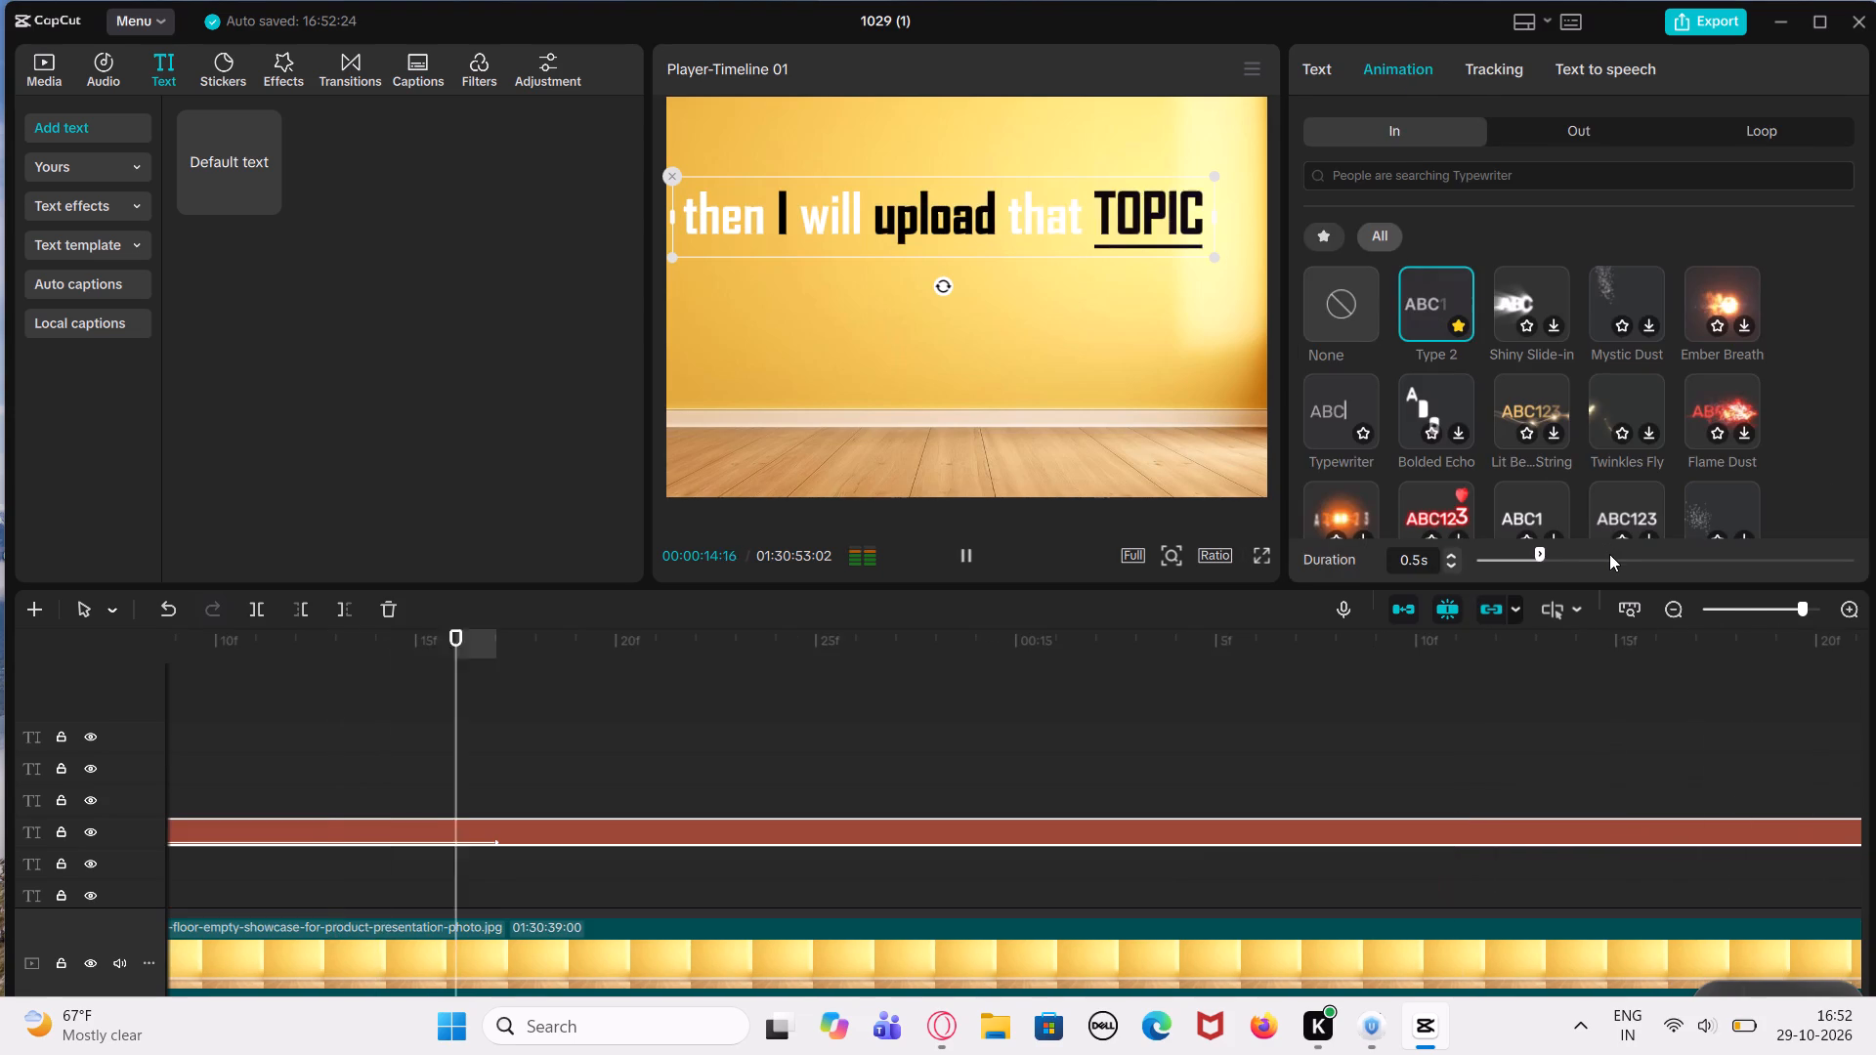
left_click(1616, 555)
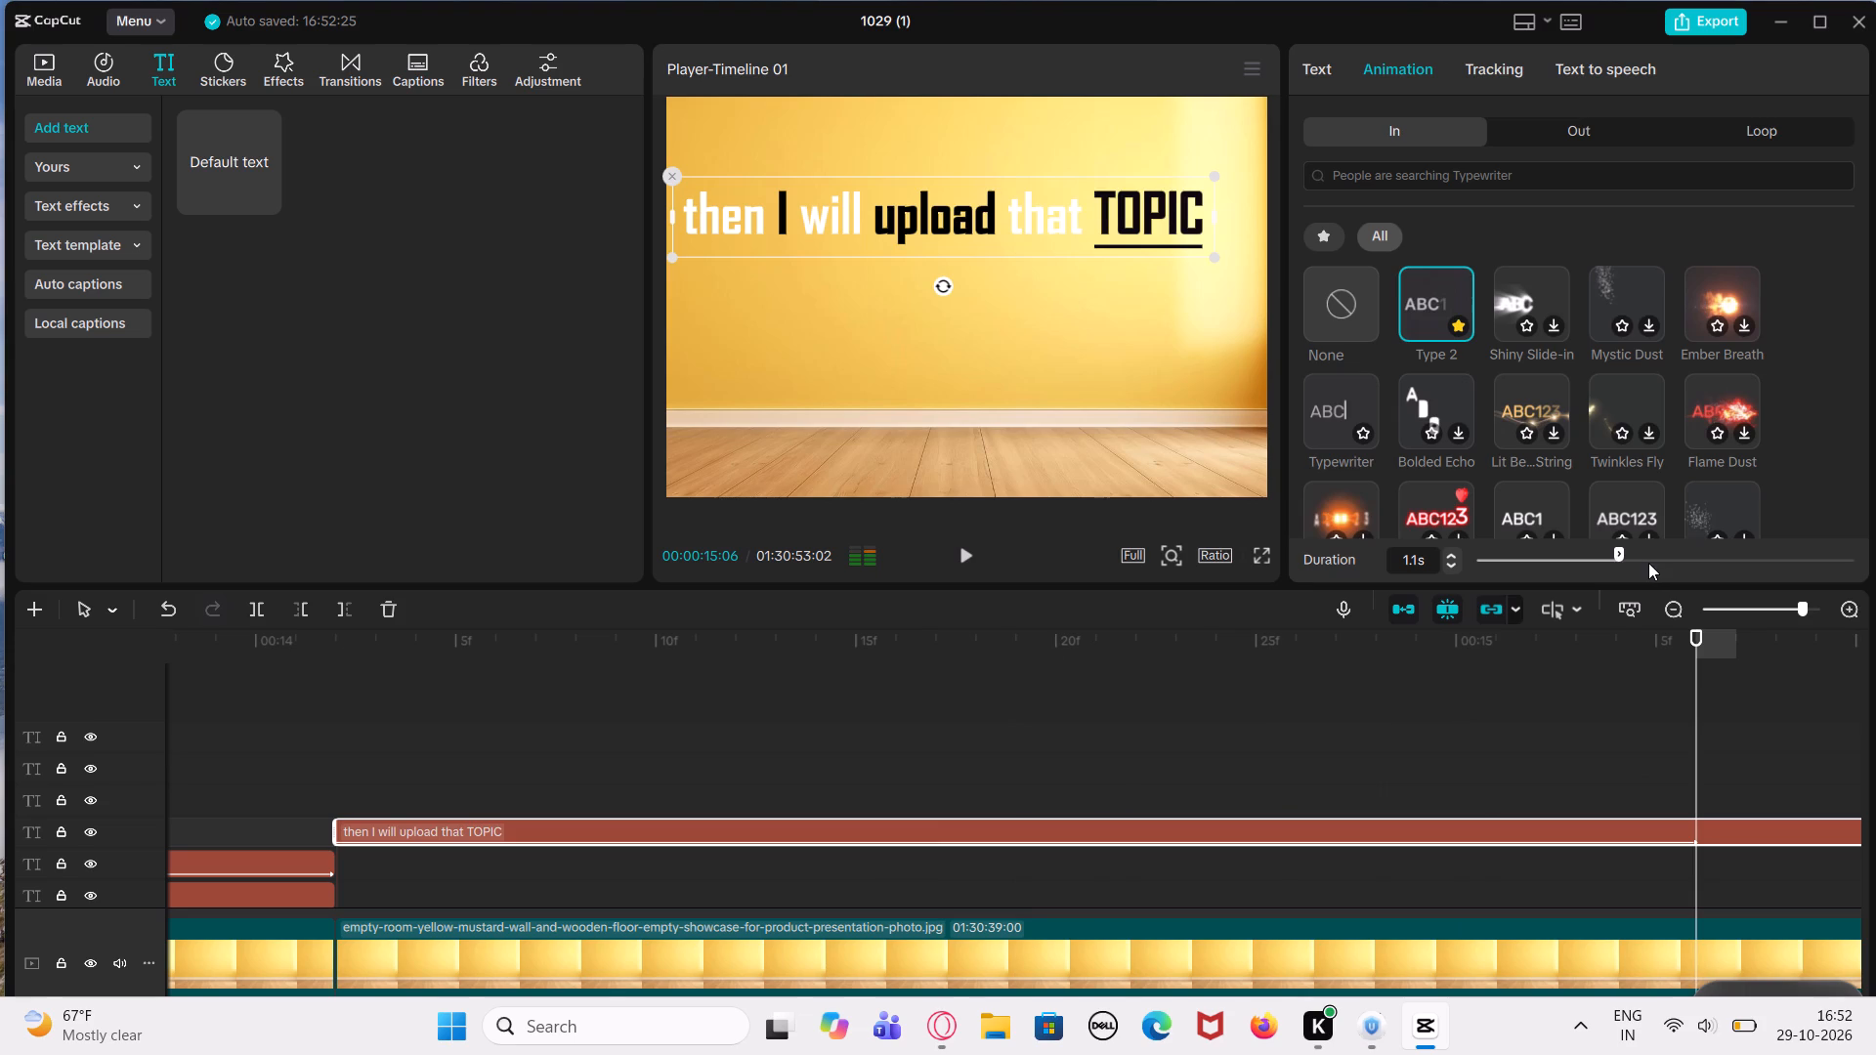
left_click(1631, 560)
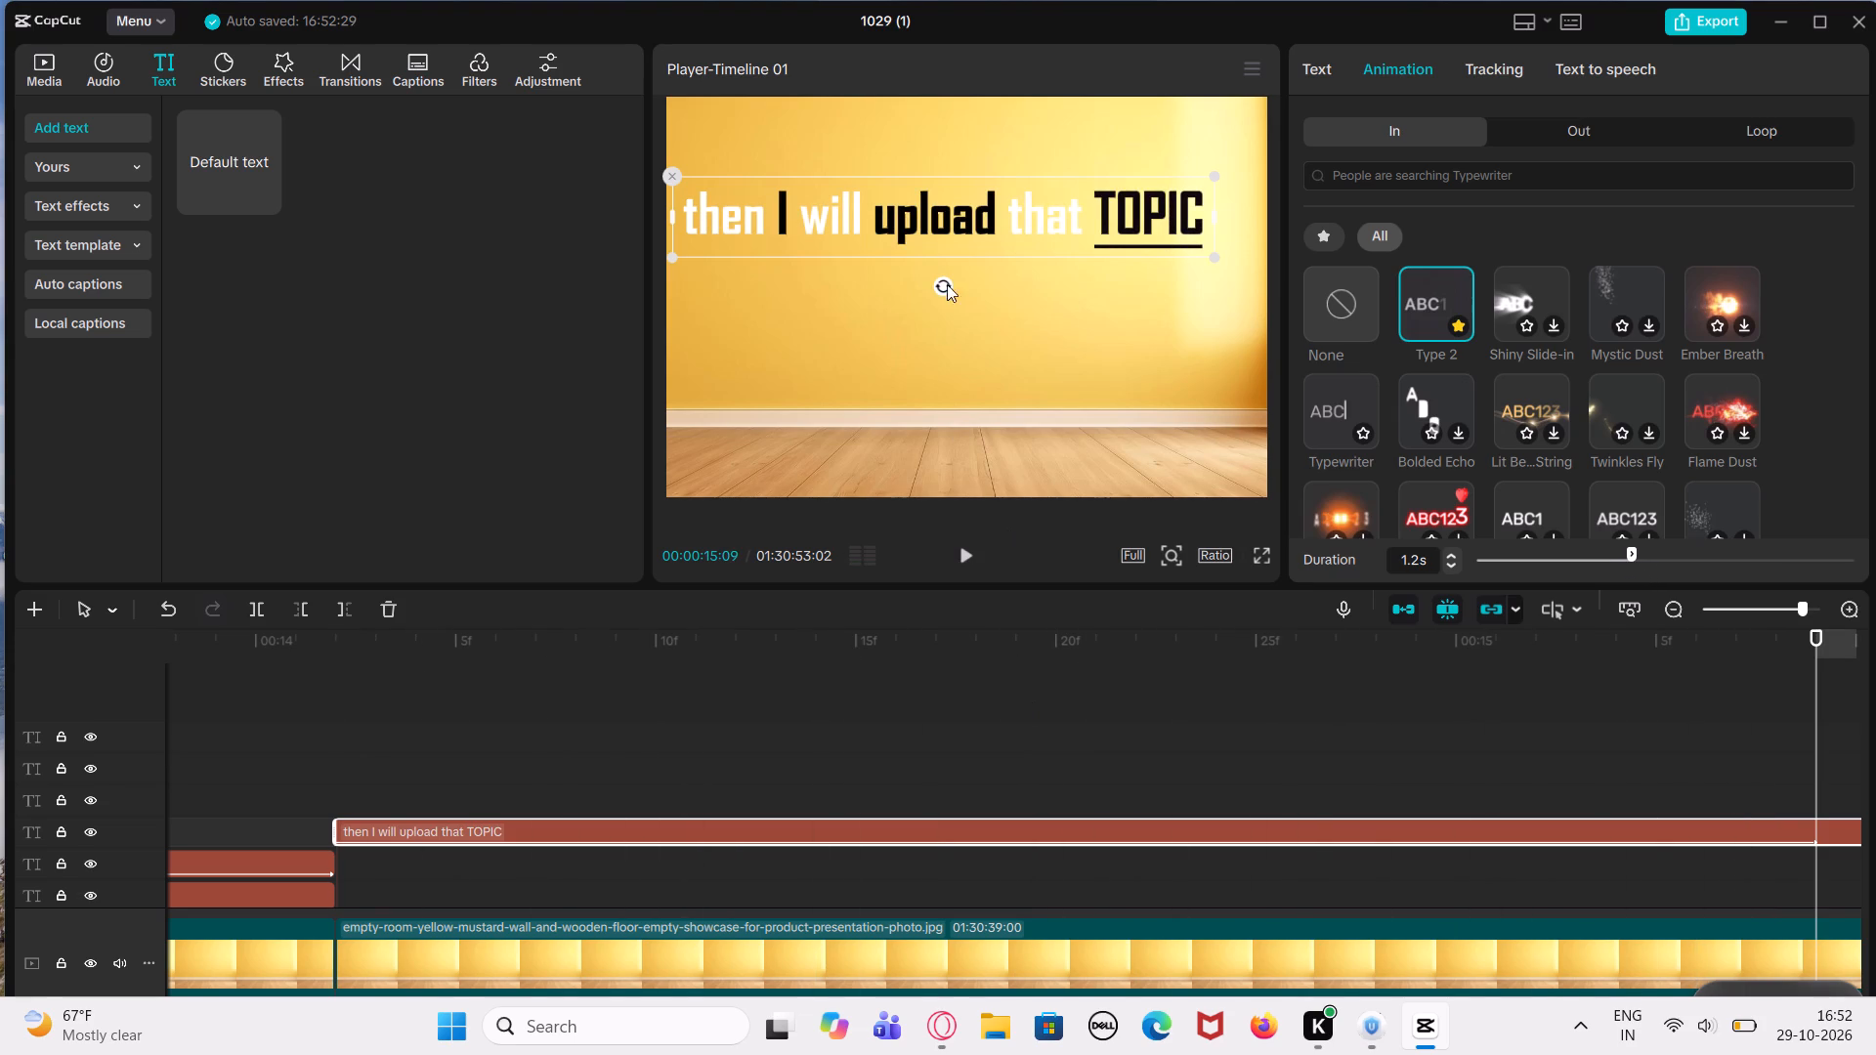
Center the "then I will upload that TOPIC" text horizontally and lower it slightly, keeping the room background in place.
left_click_drag(935, 174, 956, 180)
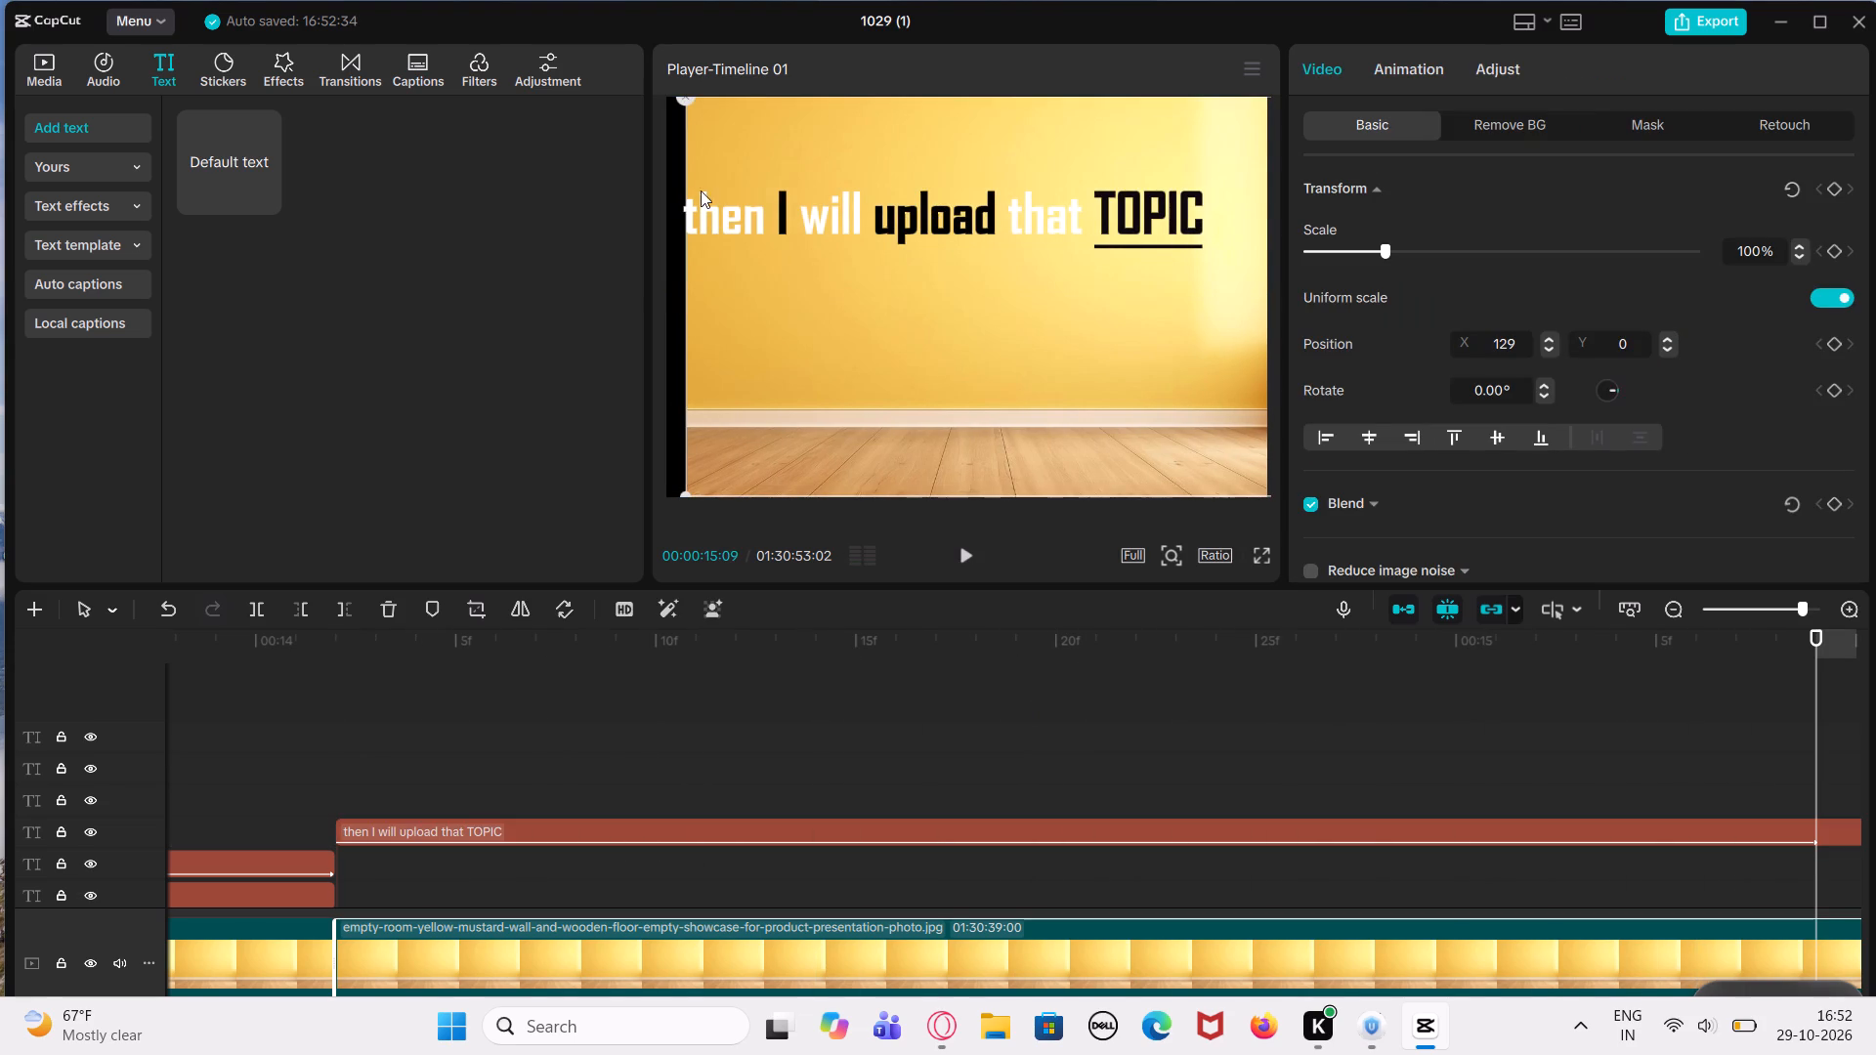
left_click(173, 606)
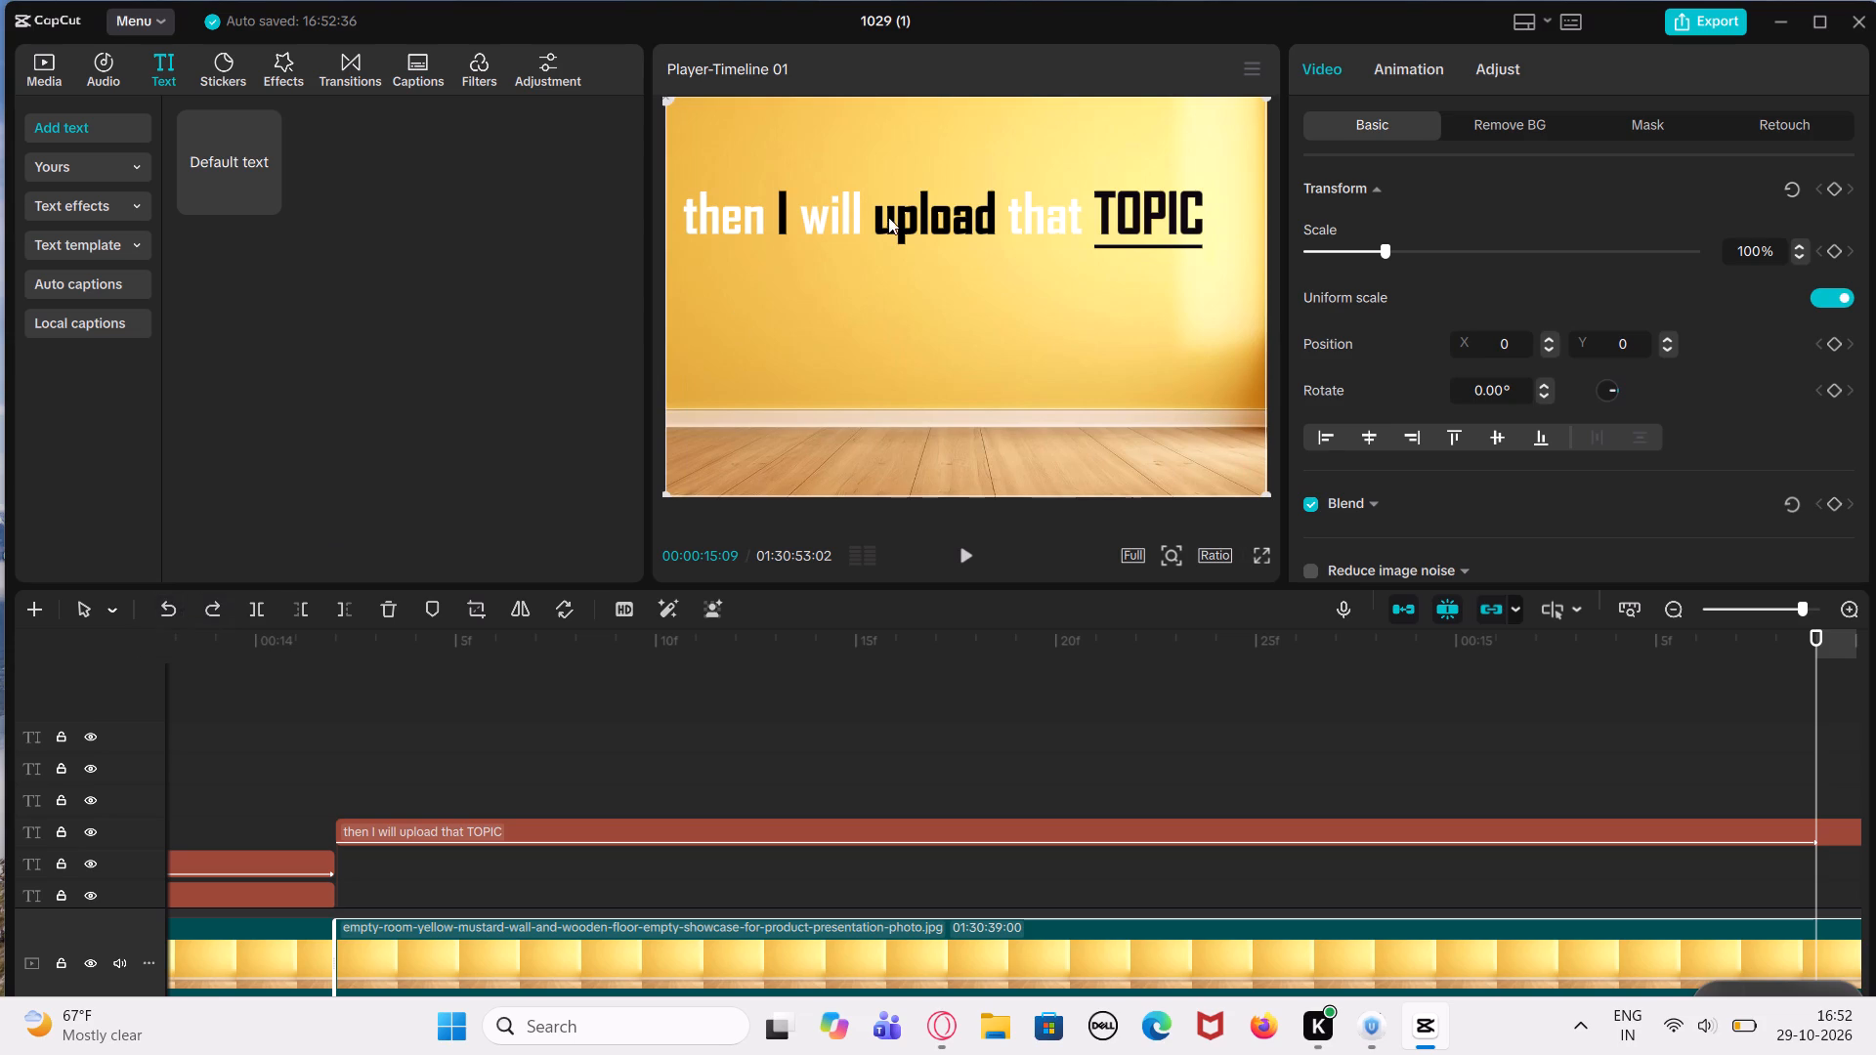
left_click(865, 206)
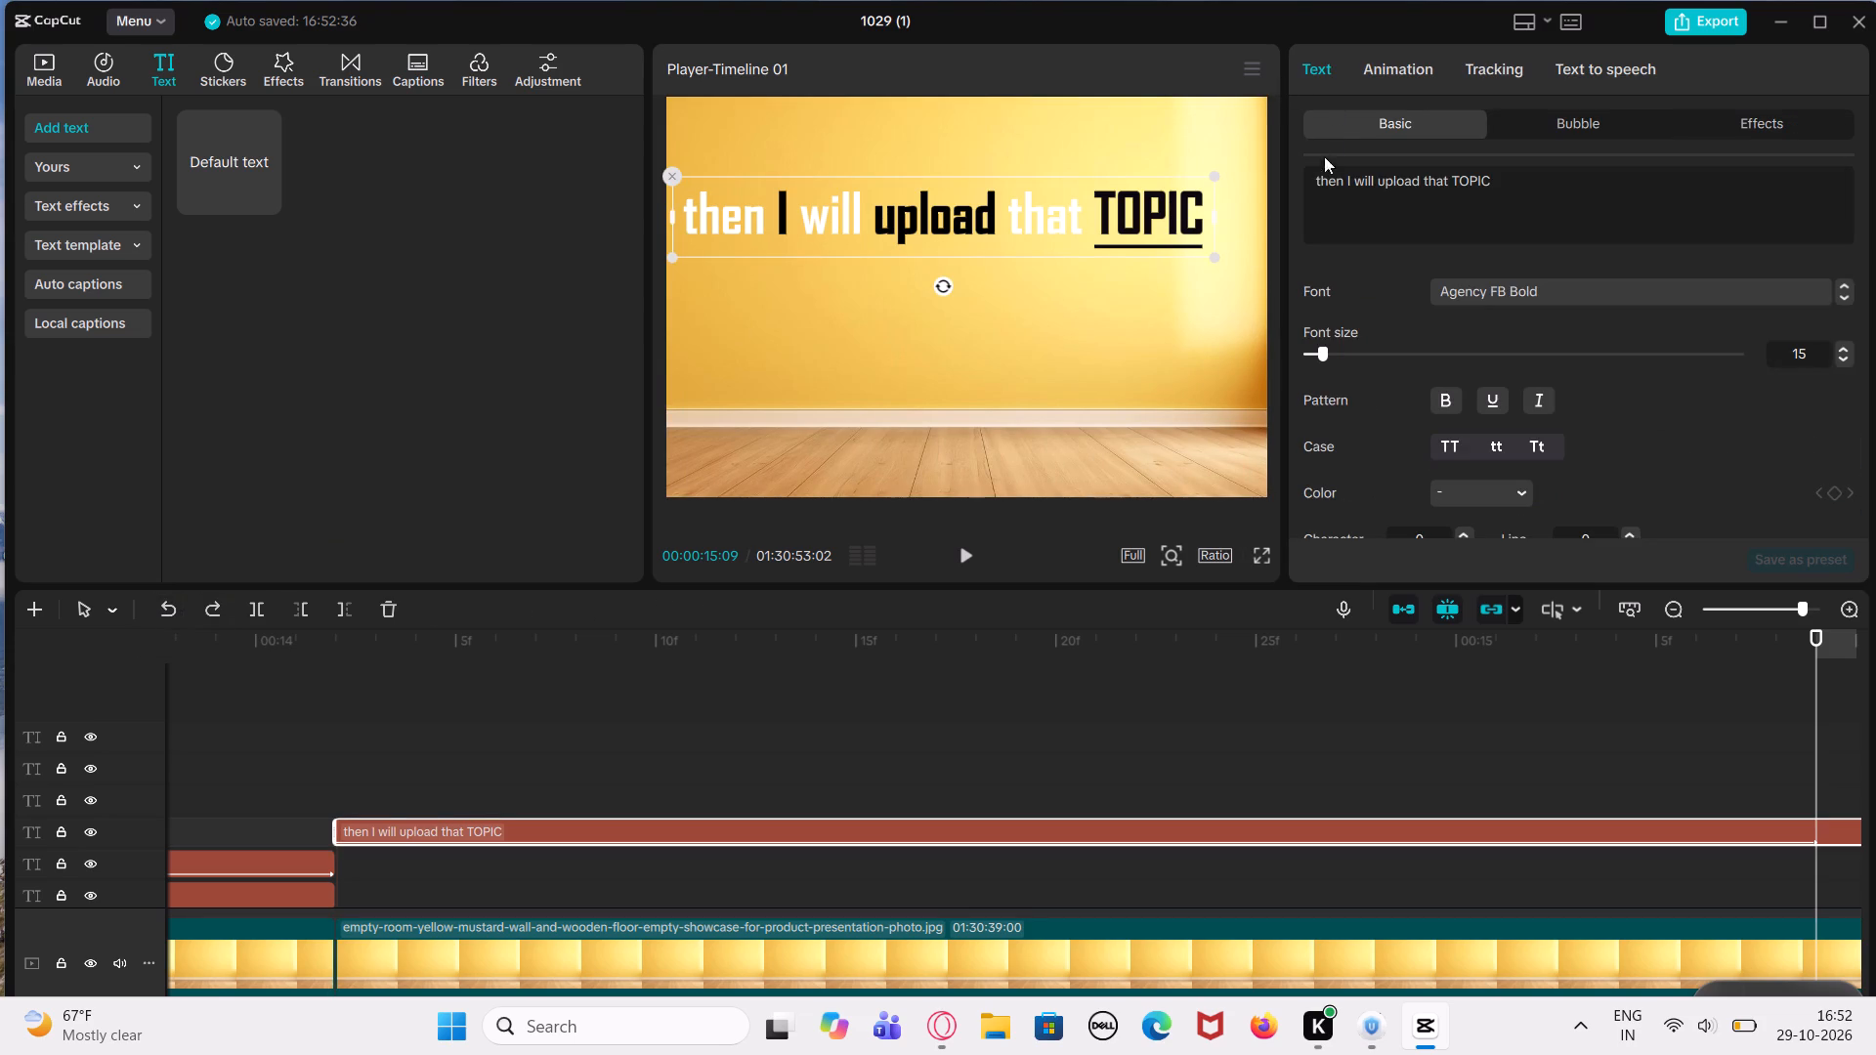
left_click_drag(998, 216, 1013, 214)
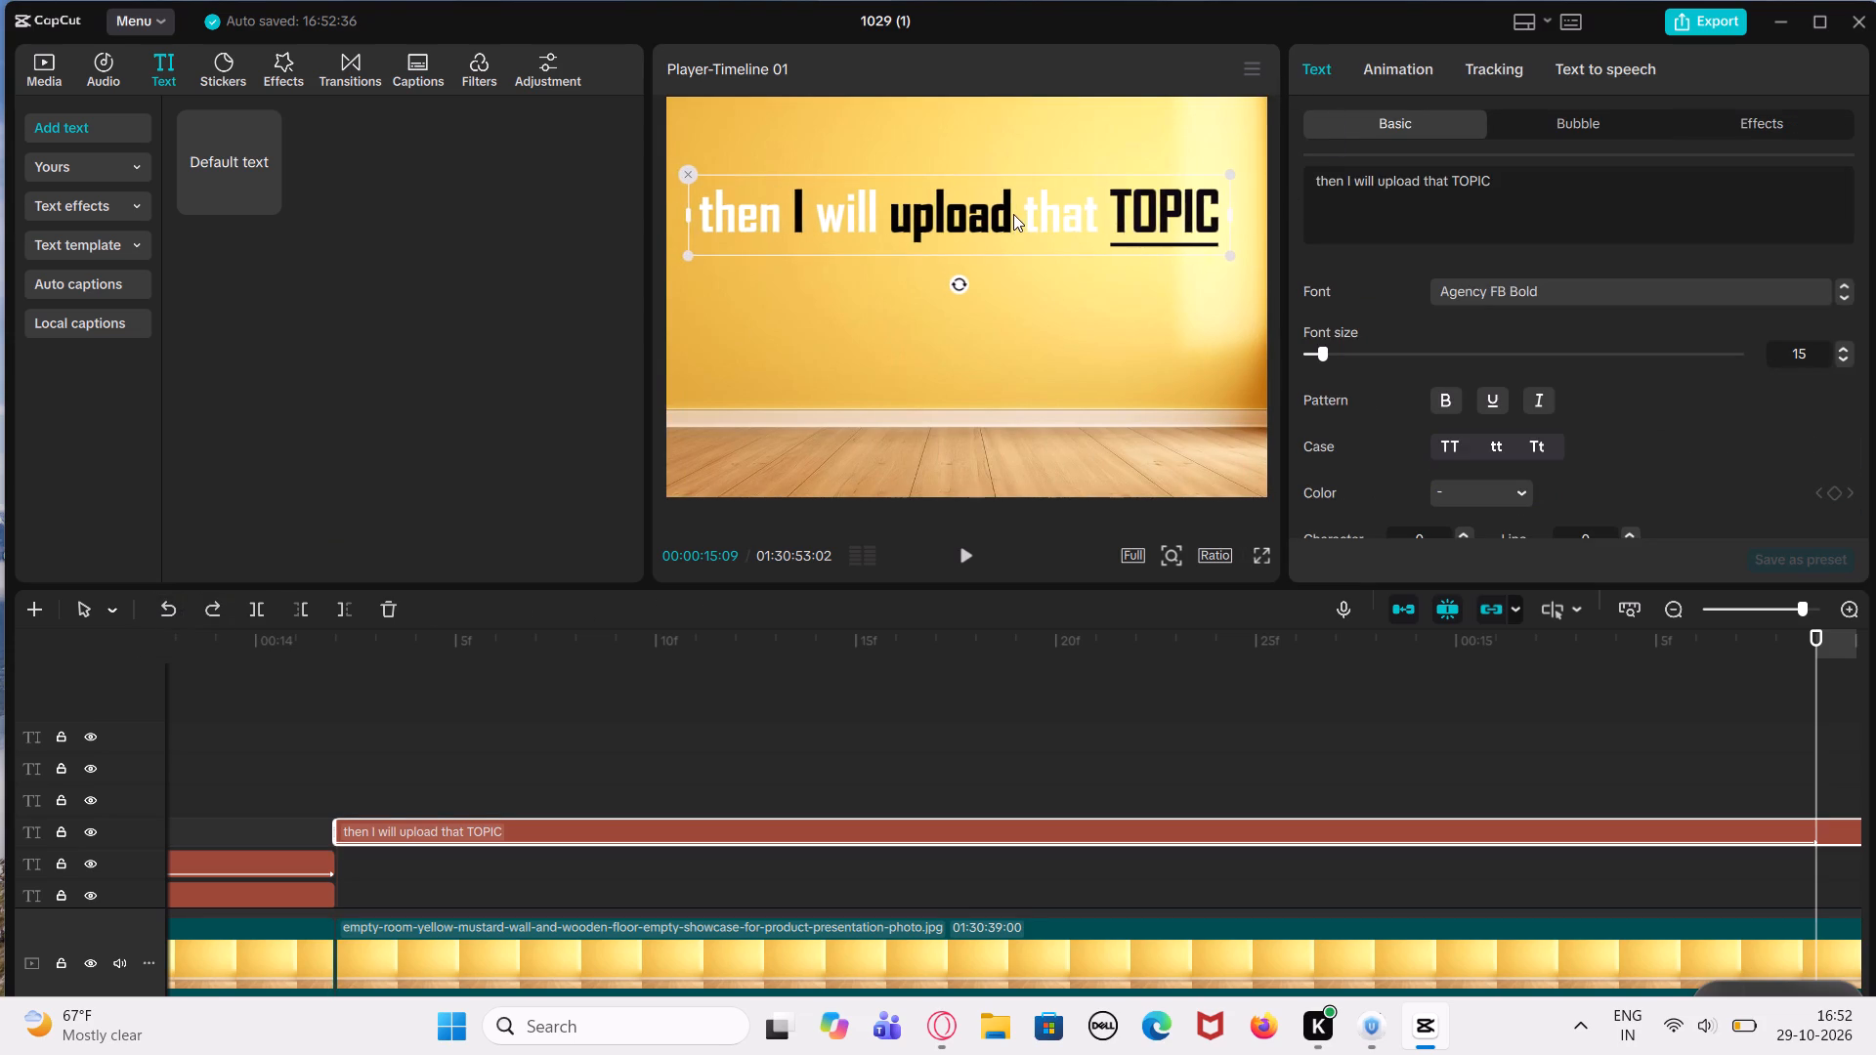
left_click_drag(1013, 214, 1017, 241)
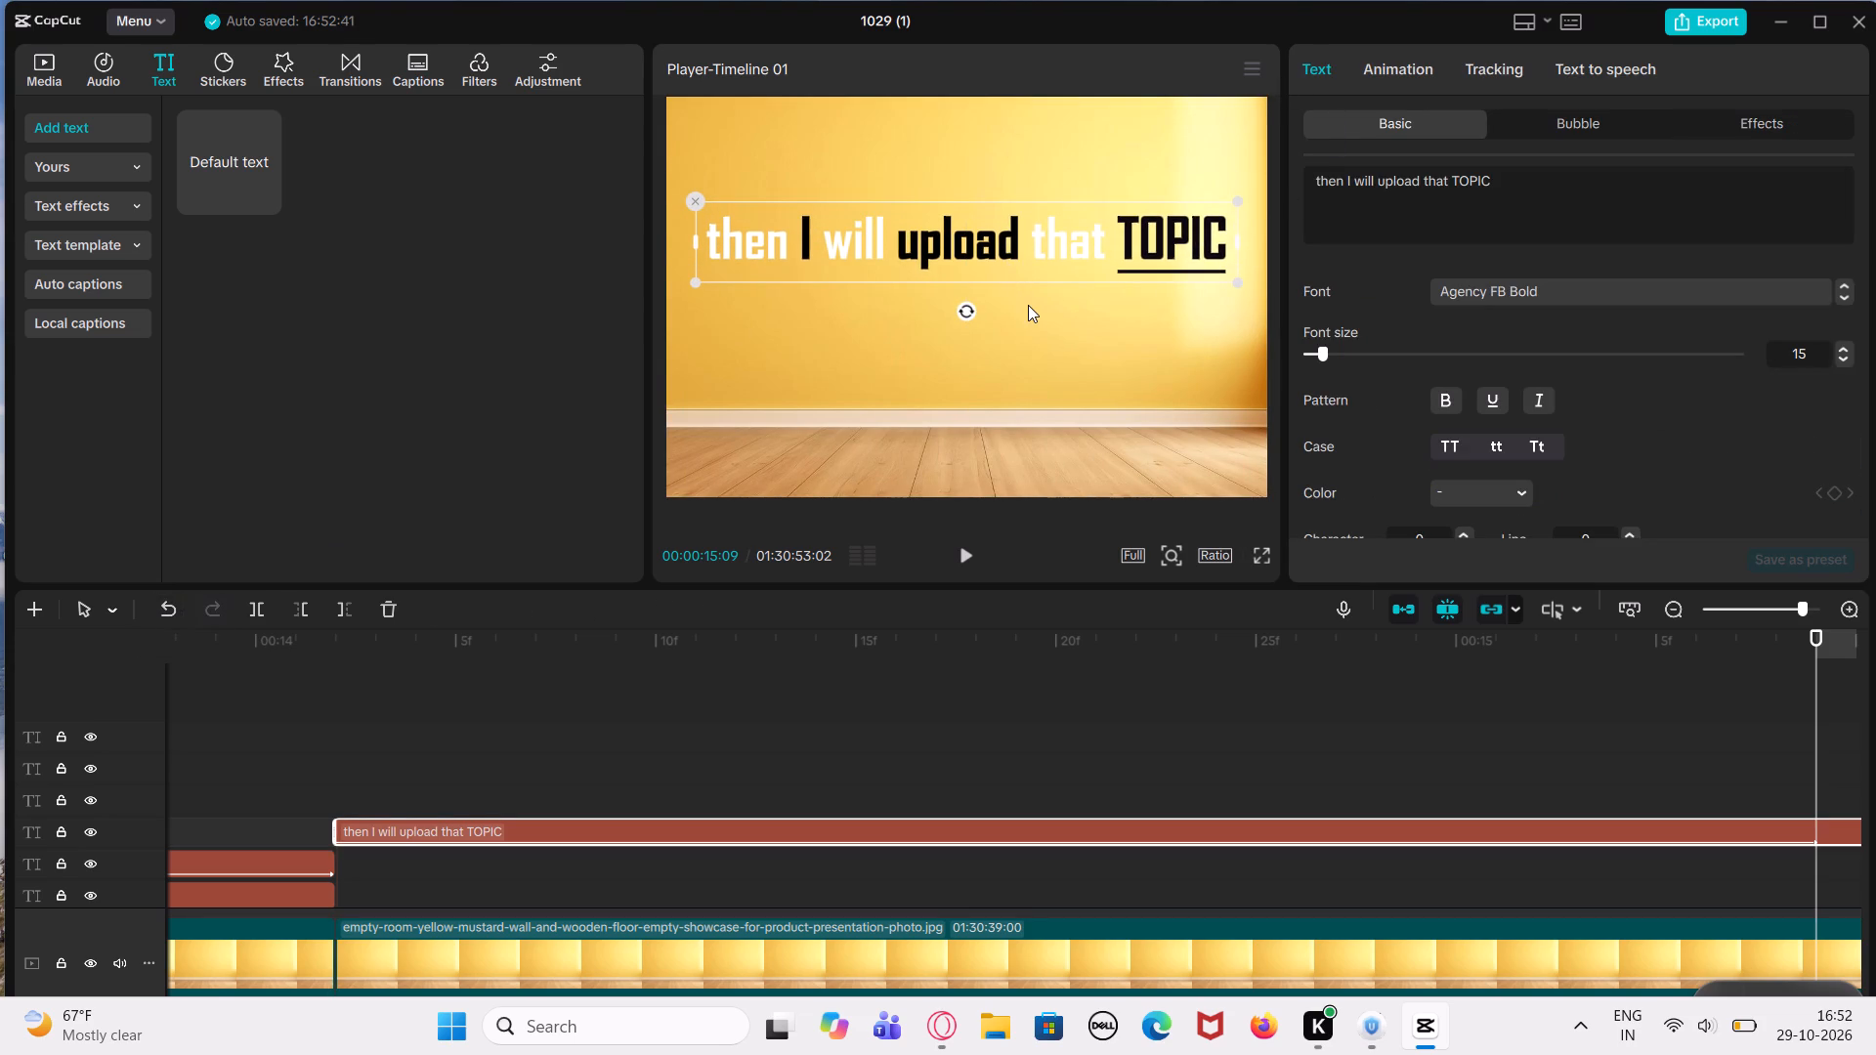
Split the "then I will upload that TOPIC" text clip at 00:00:15:09 and delete the part after the cut.
left_click(1141, 703)
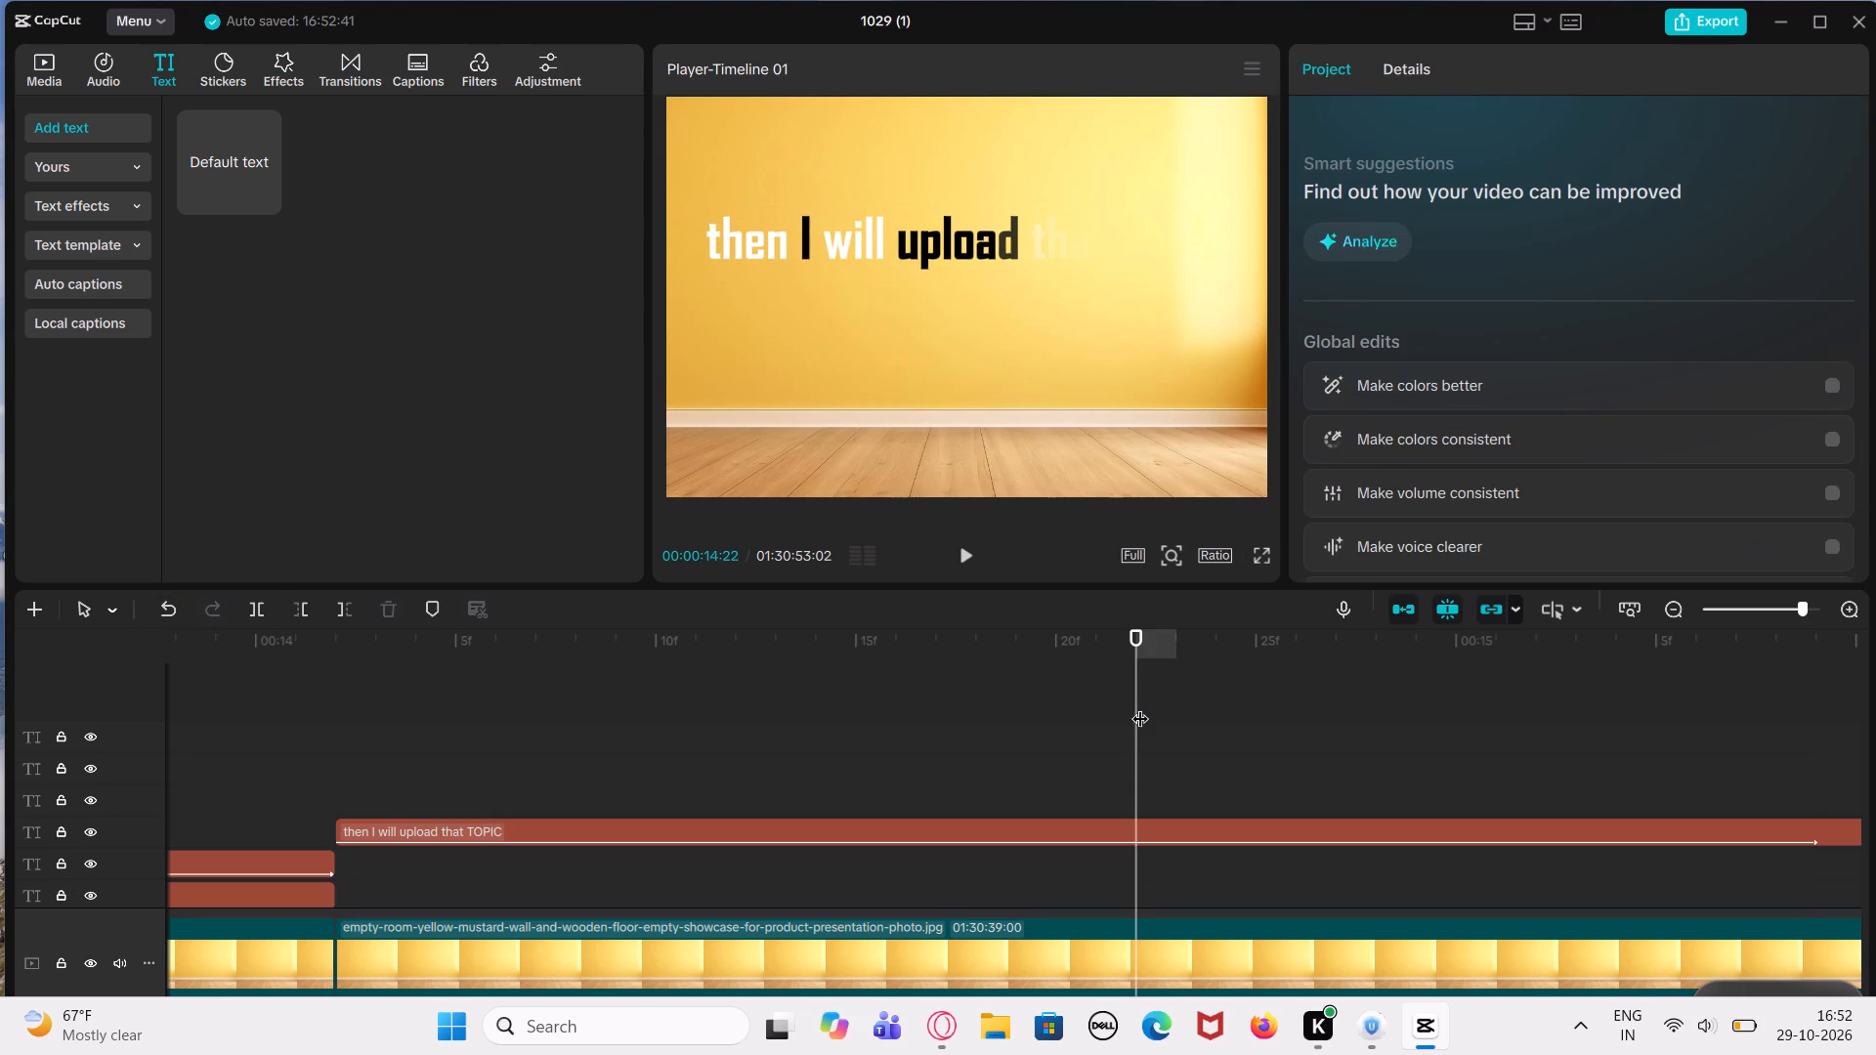
left_click(1852, 752)
left_click(1816, 745)
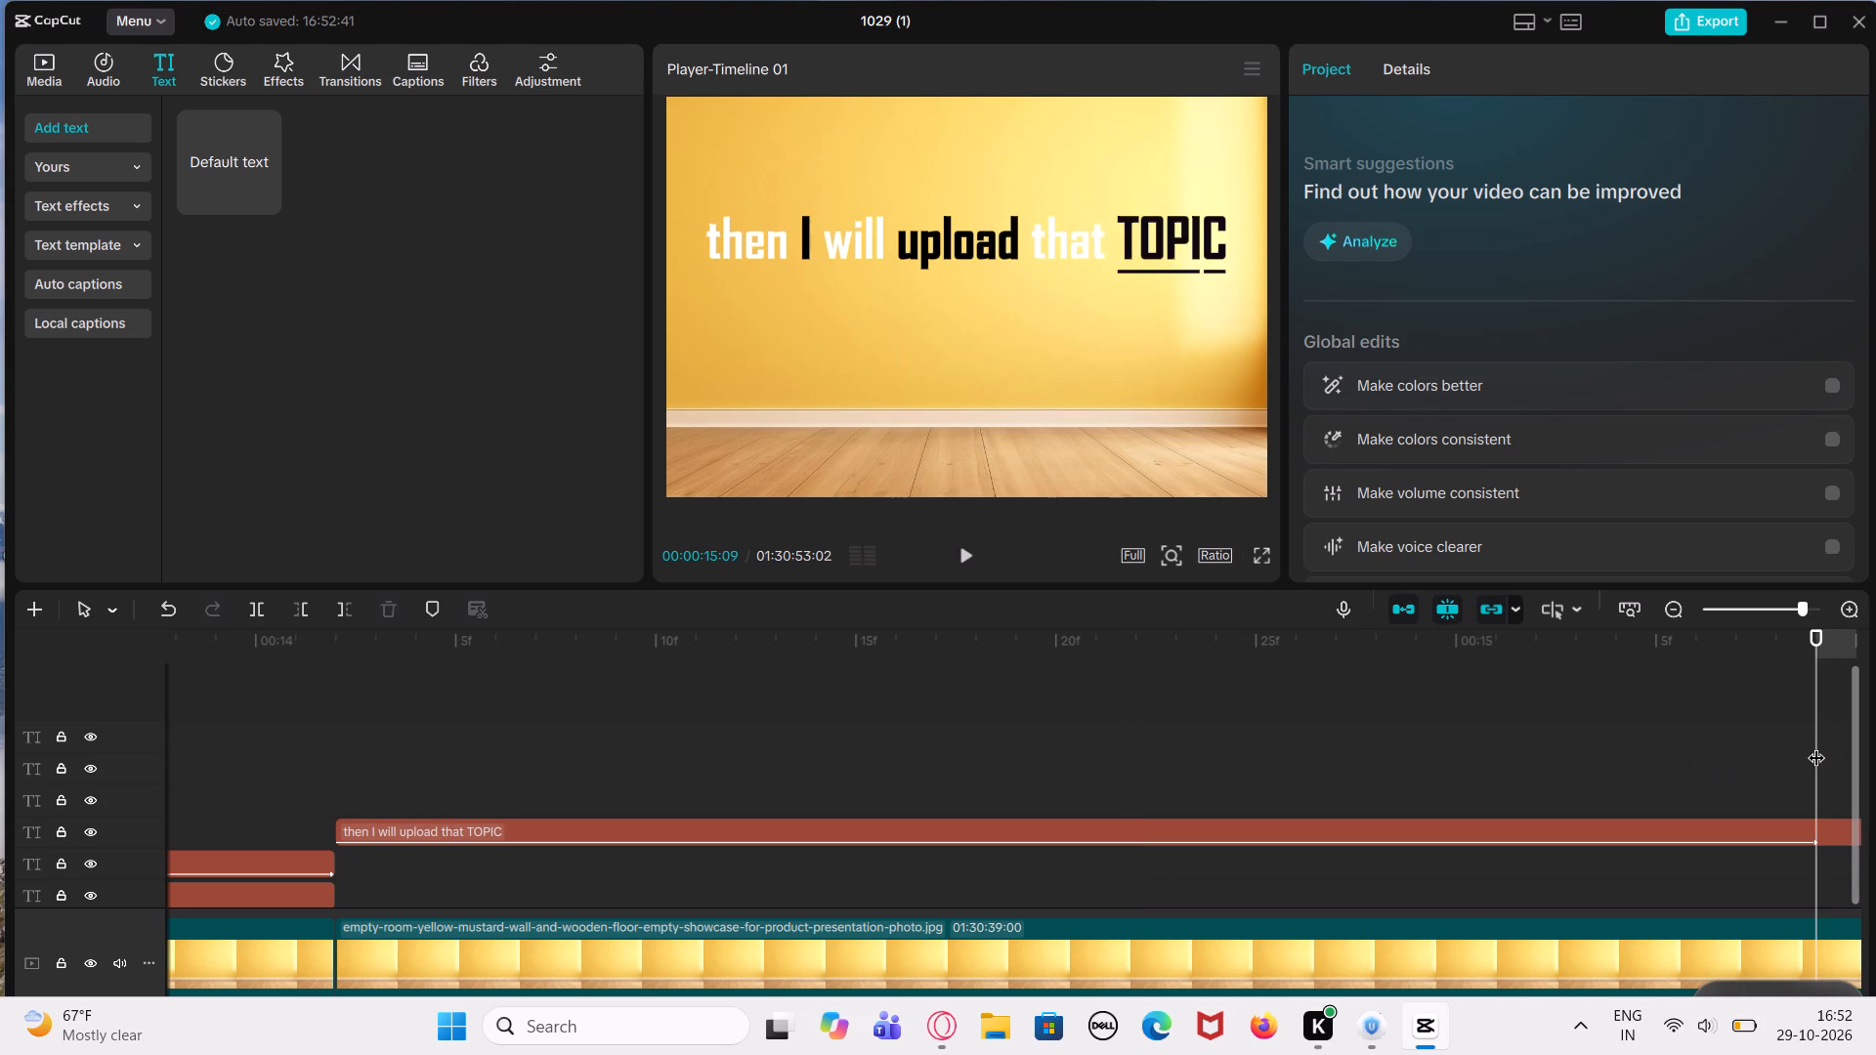
scroll(1816, 745, "left", 2)
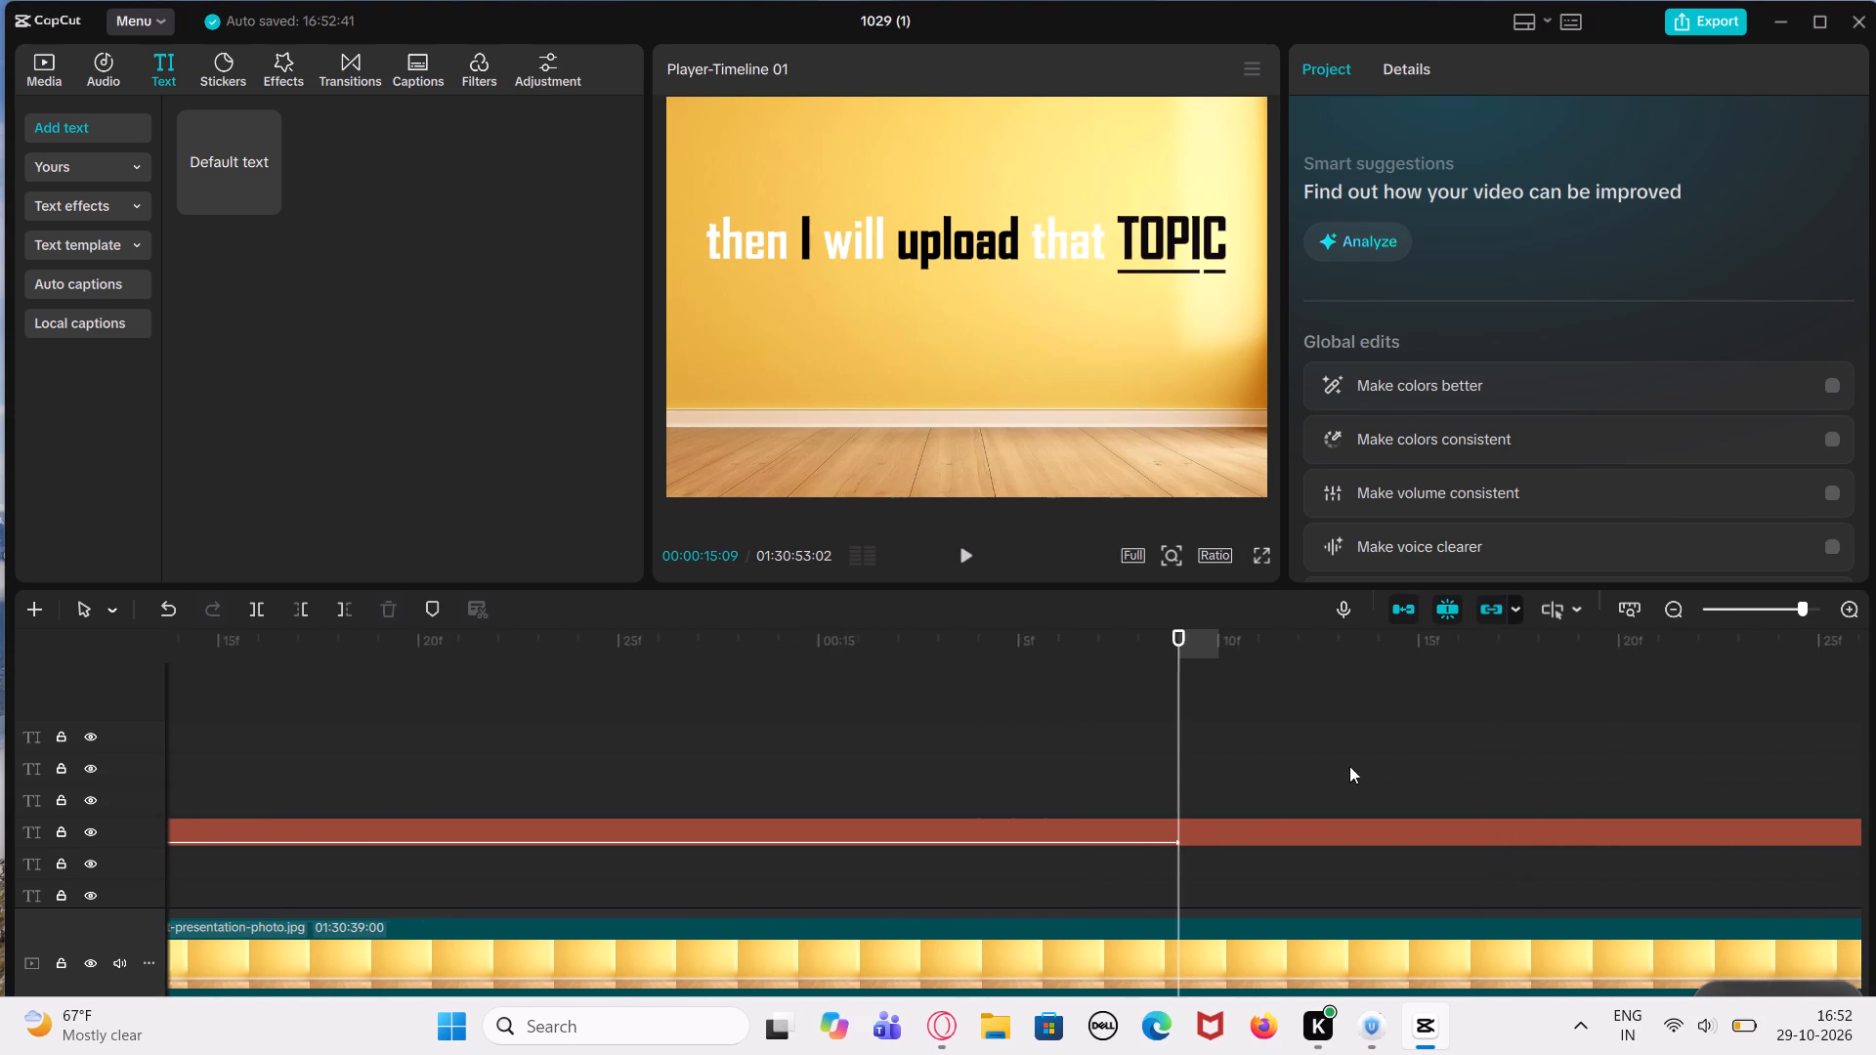
scroll(1349, 766, "left", 1)
left_click(1126, 820)
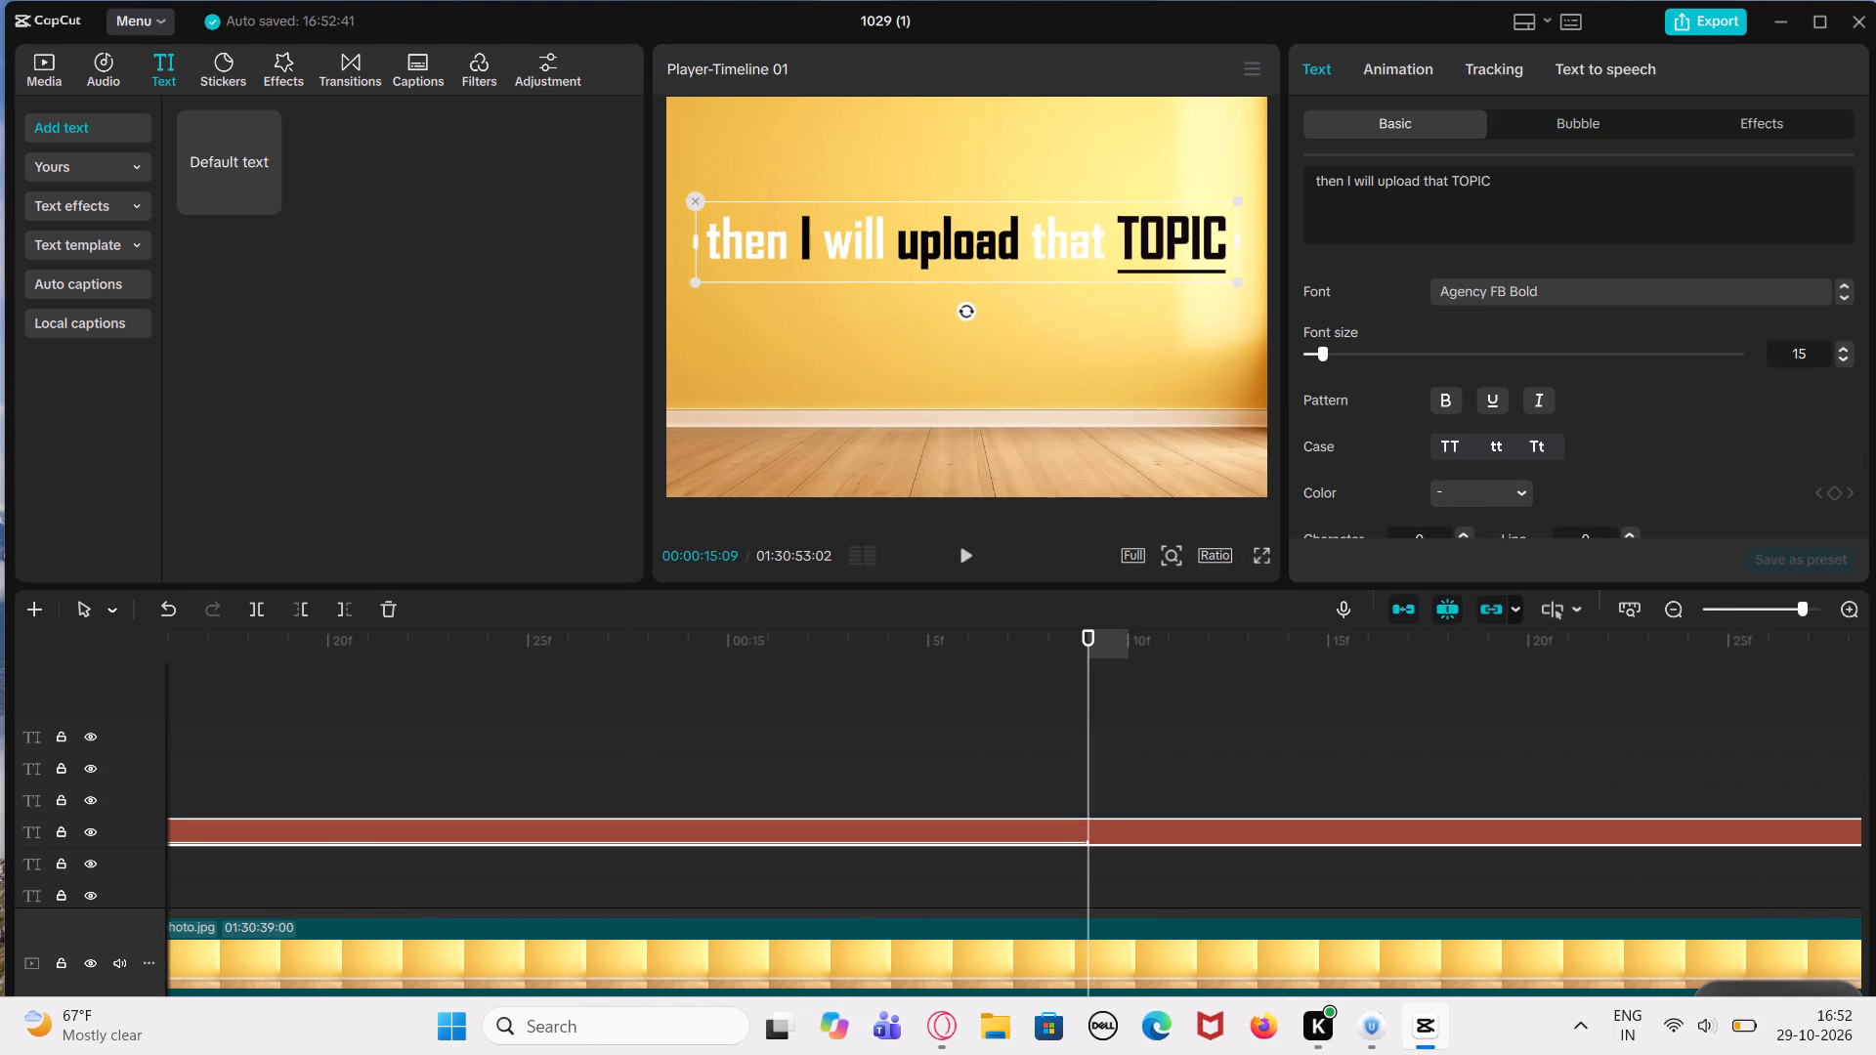
left_click(252, 612)
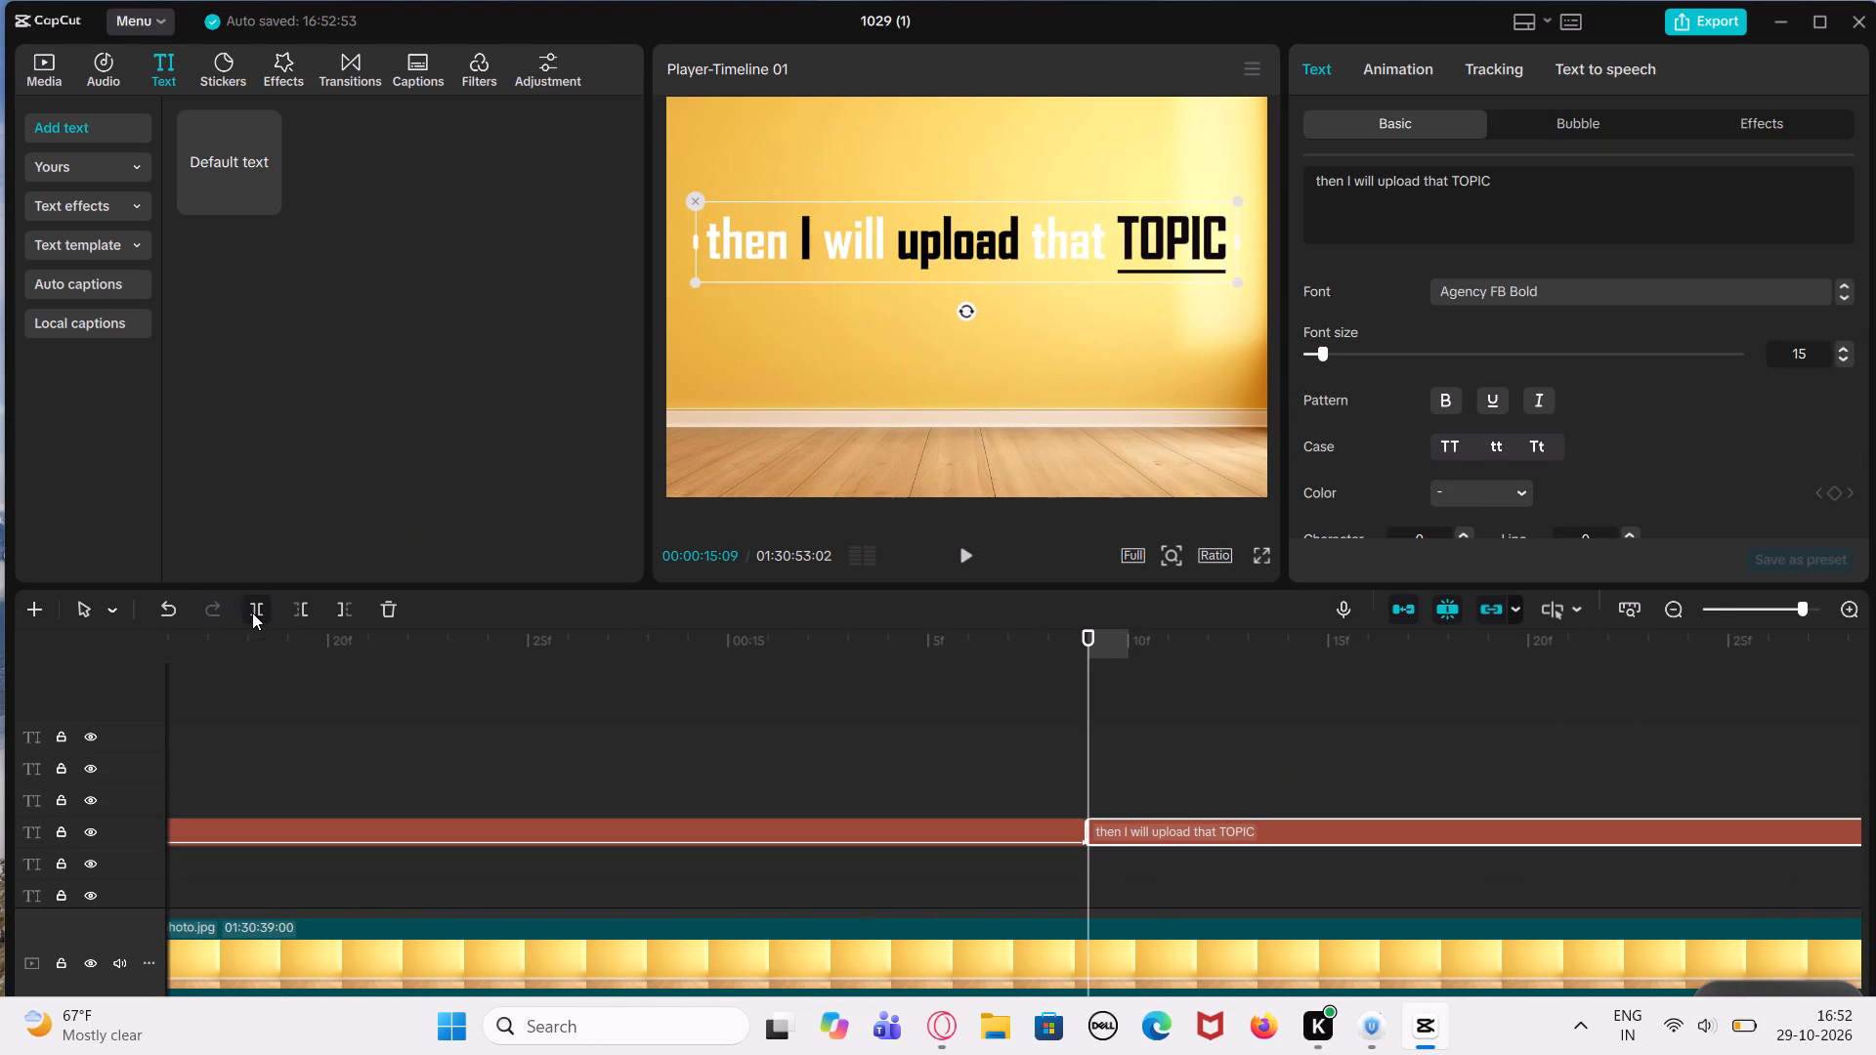
left_click(392, 614)
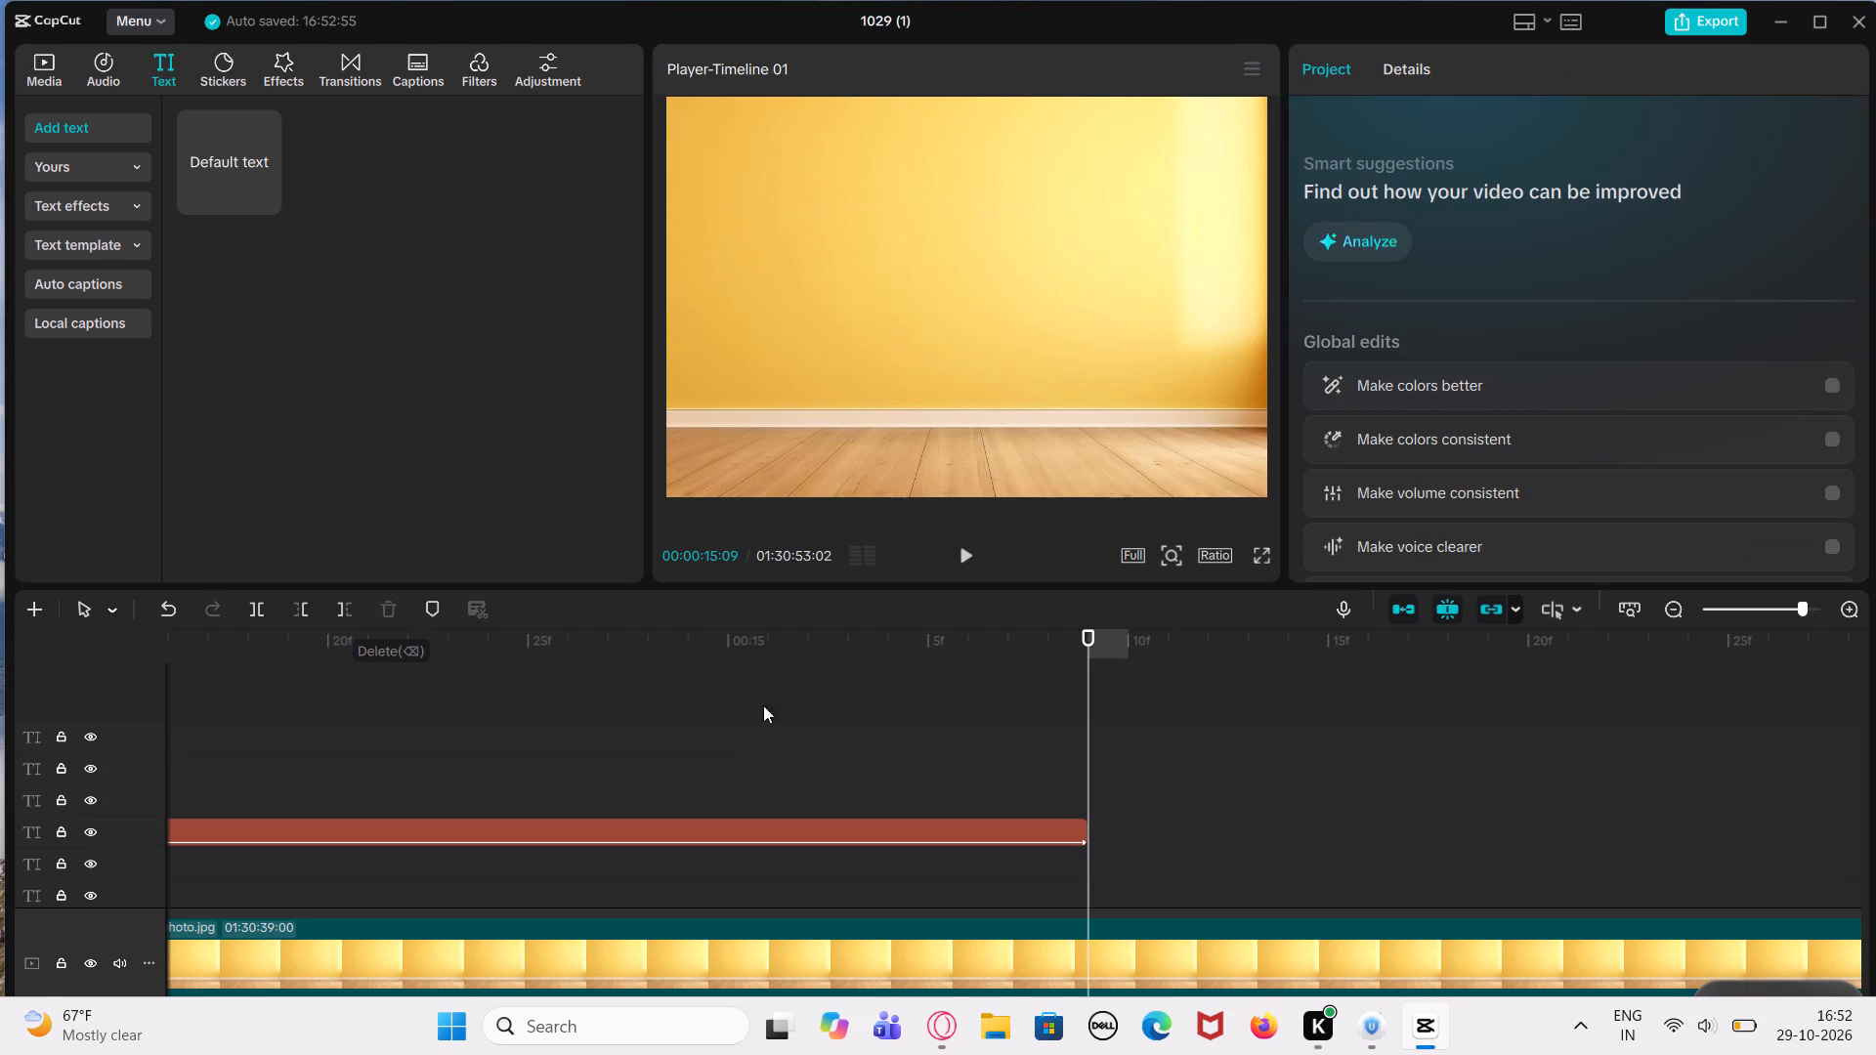
Add a default text at 00:00:15:09 and replace its wording with "SO comment fast guys".
left_click(234, 184)
left_click(265, 200)
left_click(1437, 186)
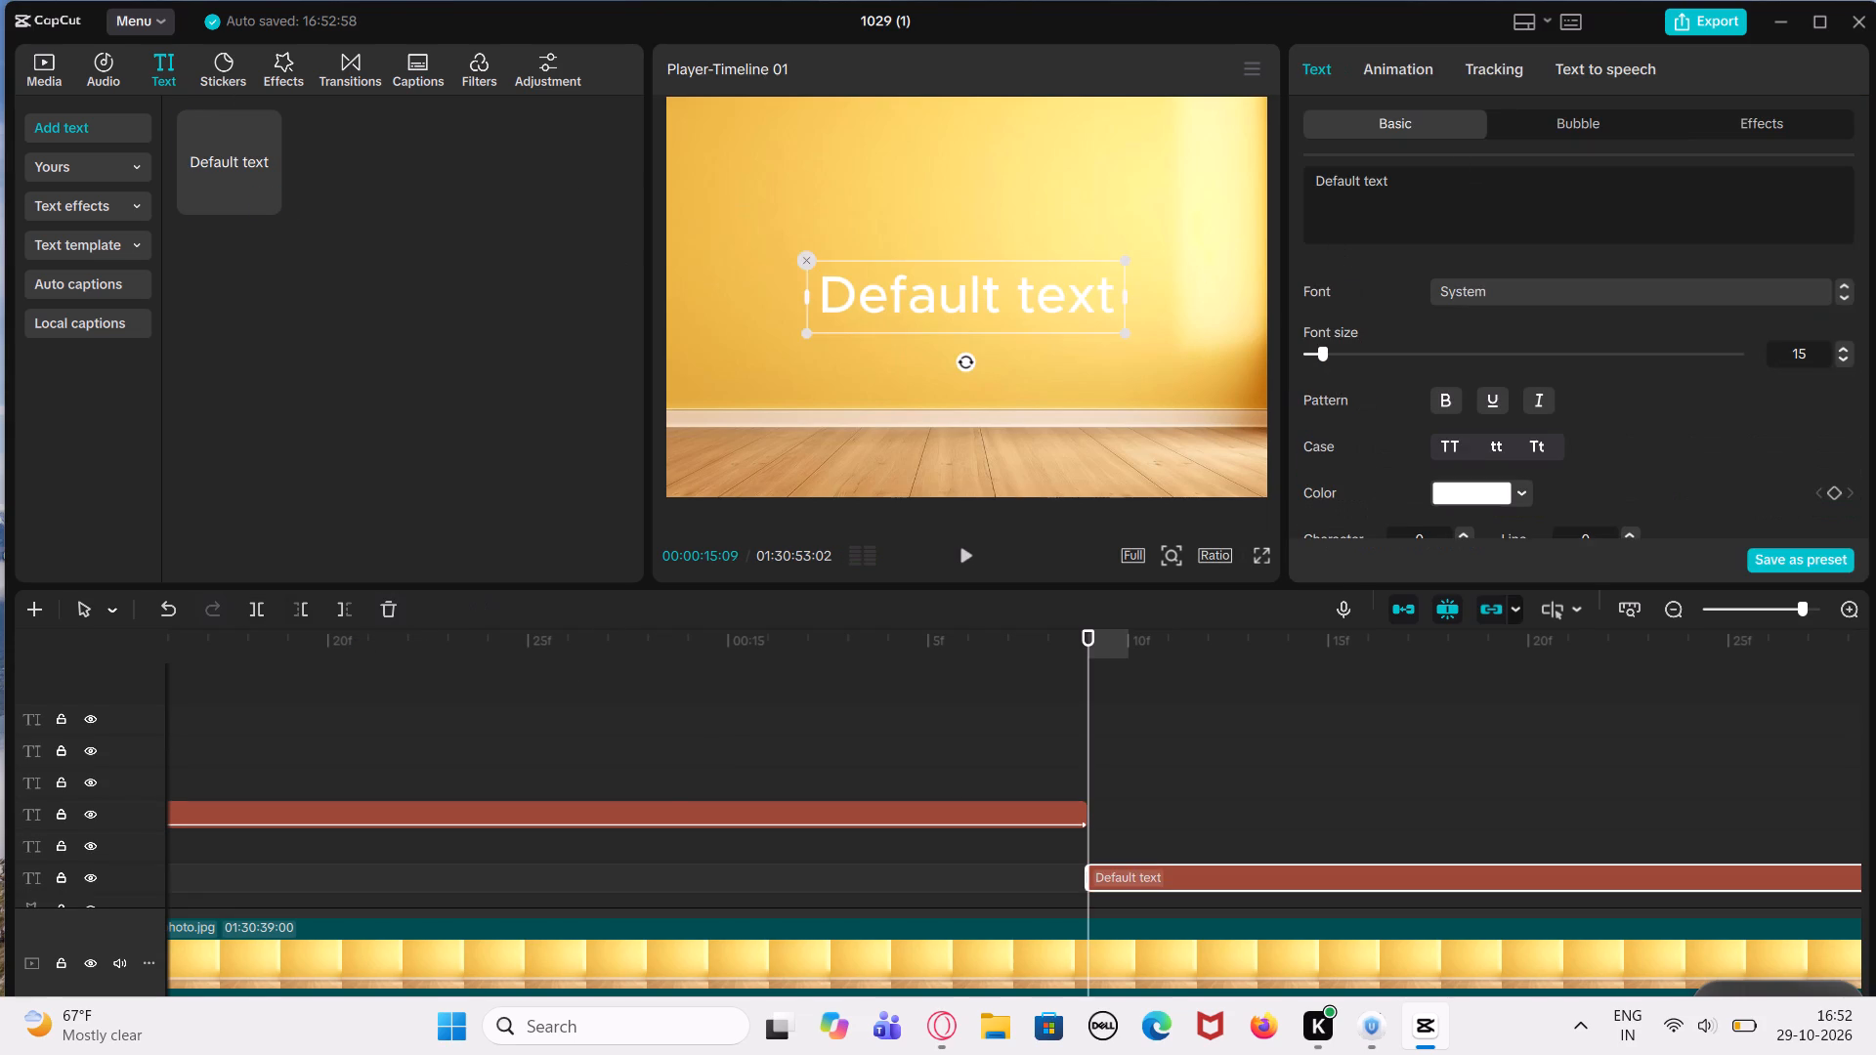
key("BackSpace")
key("BackSpace")
key("BackSpace")
key("BackSpace")
key("BackSpace")
key("BackSpace")
key("BackSpace")
key("BackSpace")
key("BackSpace")
key("BackSpace")
key("BackSpace")
key("BackSpace")
key("BackSpace")
key("BackSpace")
key("BackSpace")
key("BackSpace")
key("BackSpace")
key("BackSpace")
key("BackSpace")
key("BackSpace")
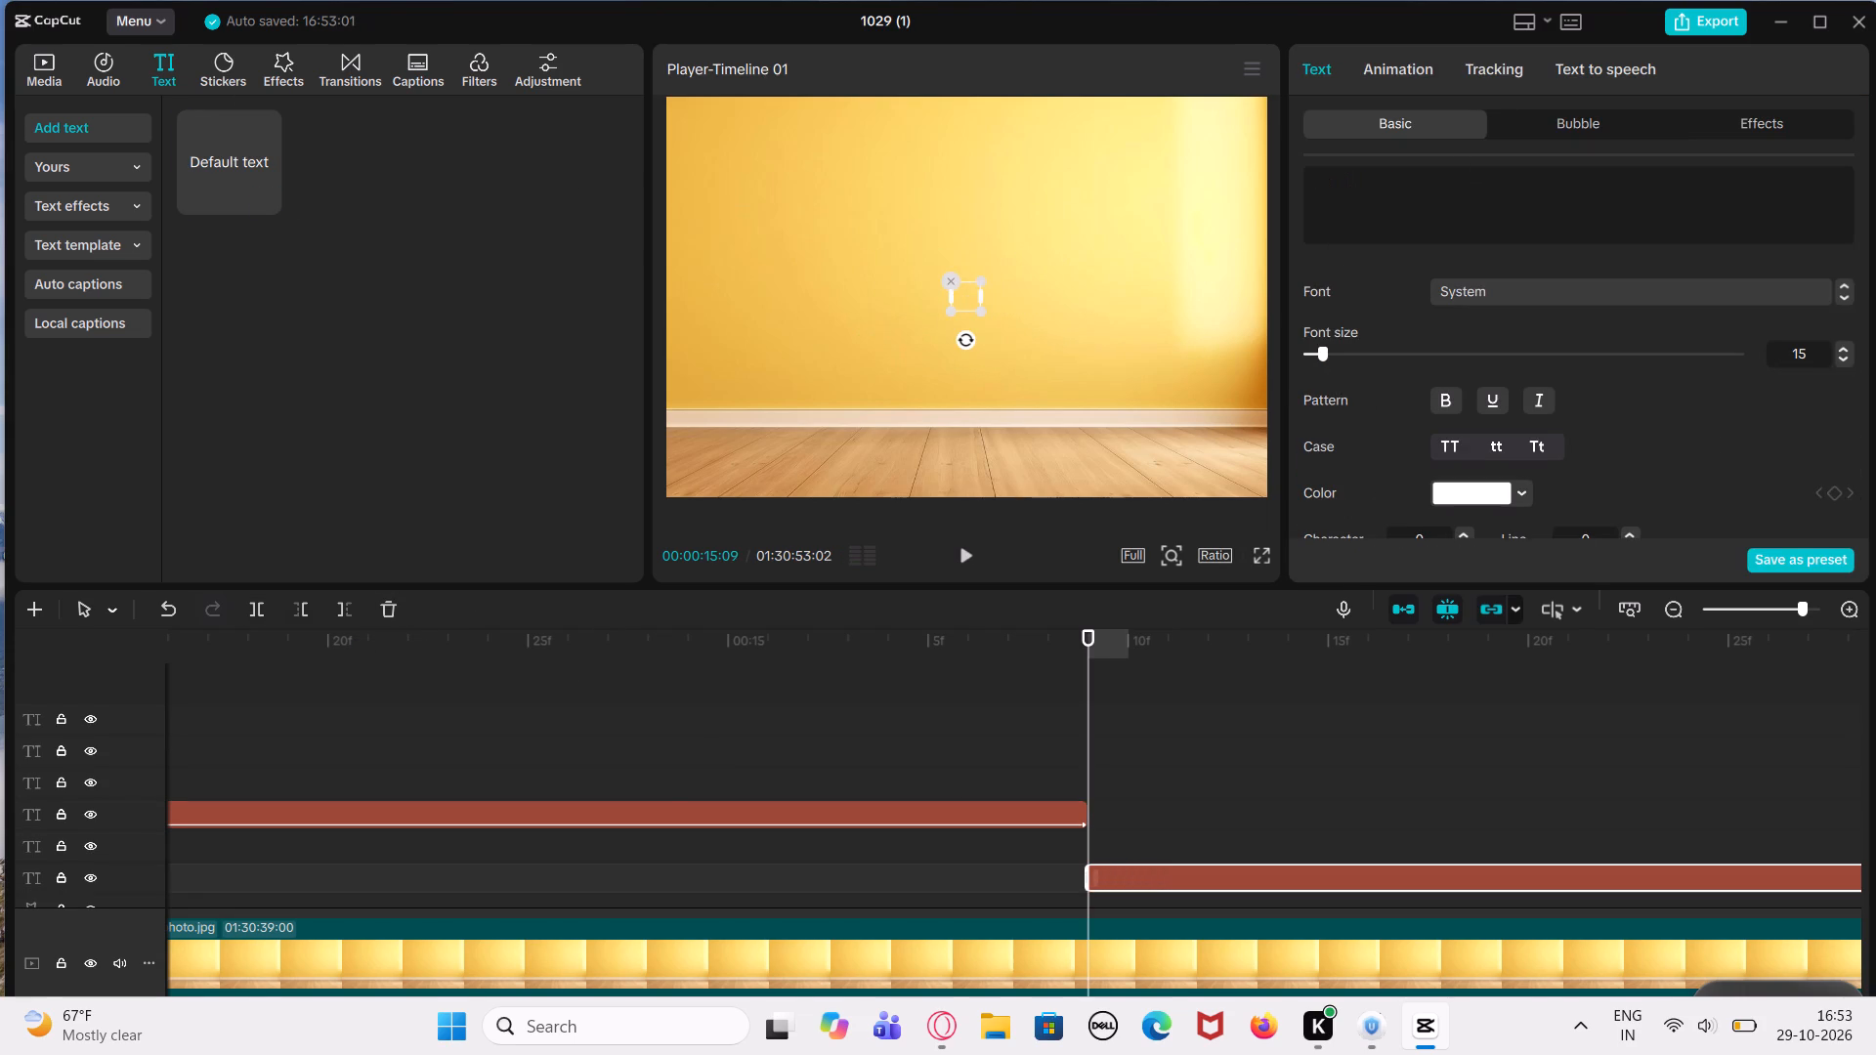
key("t")
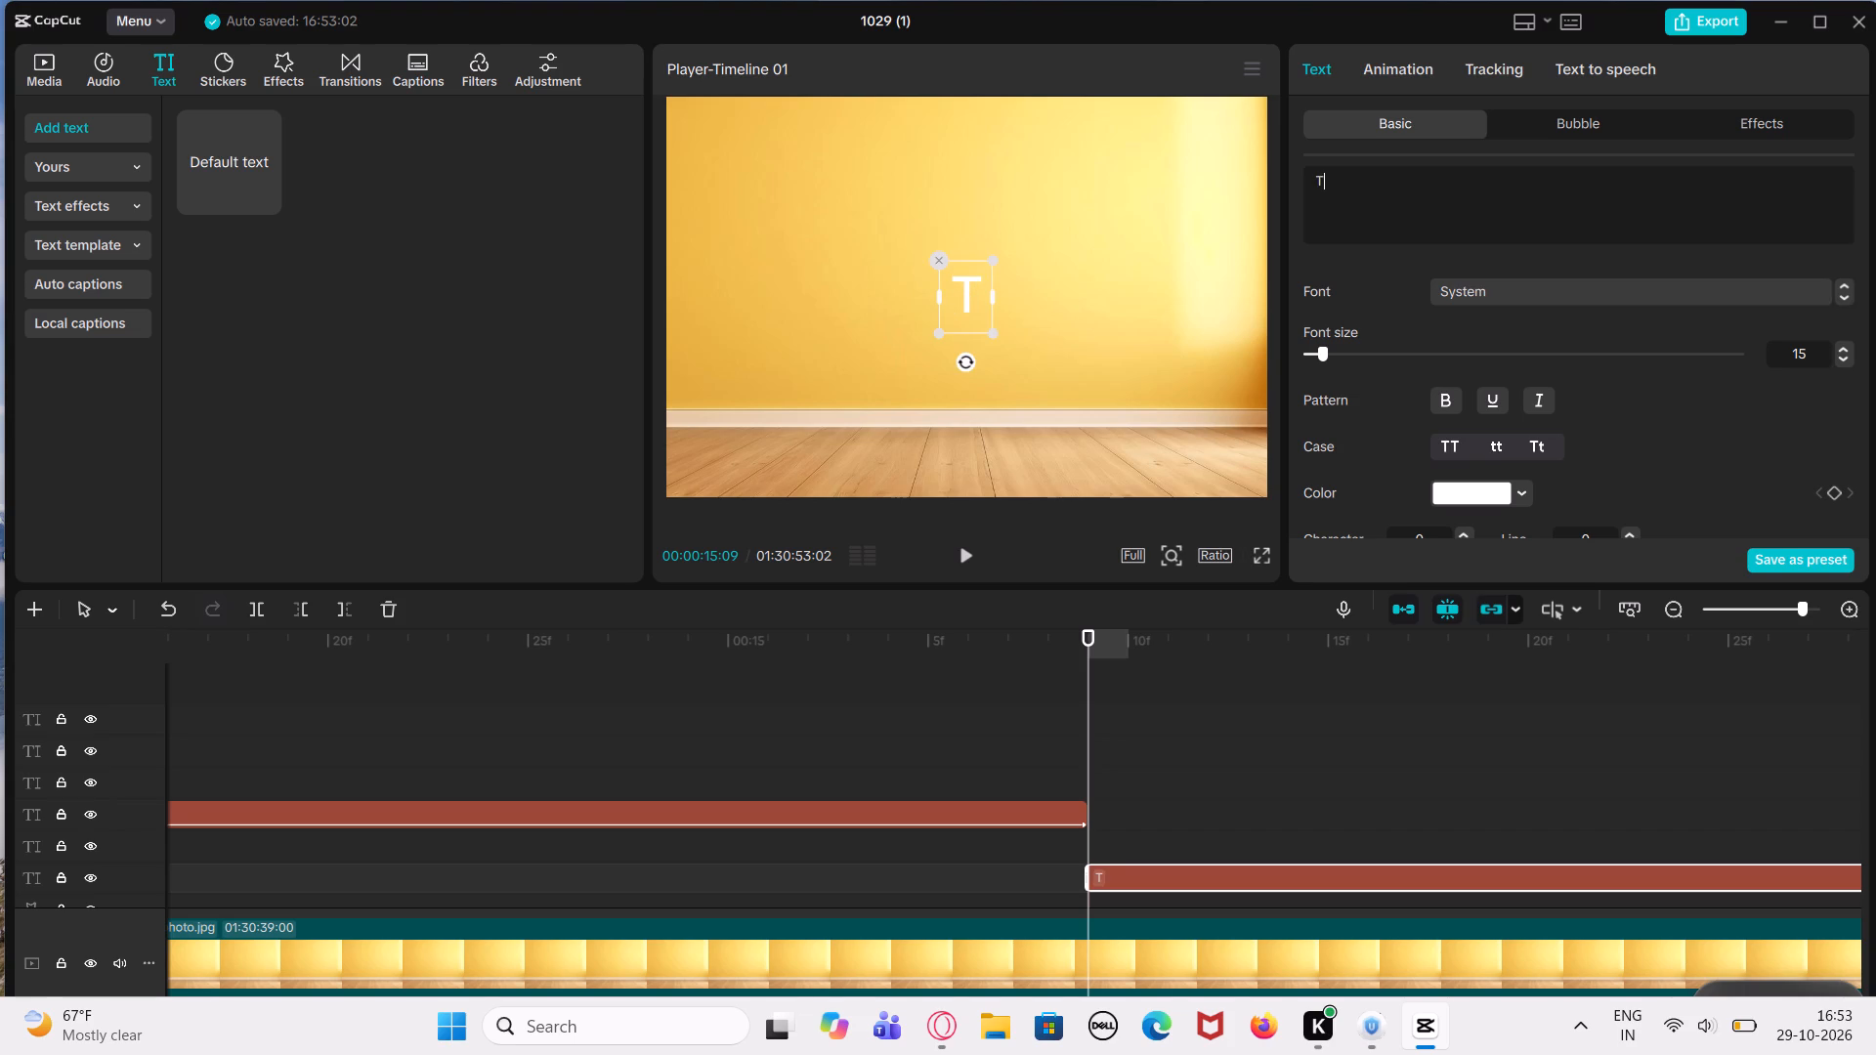
key("BackSpace")
type("SO")
key("space")
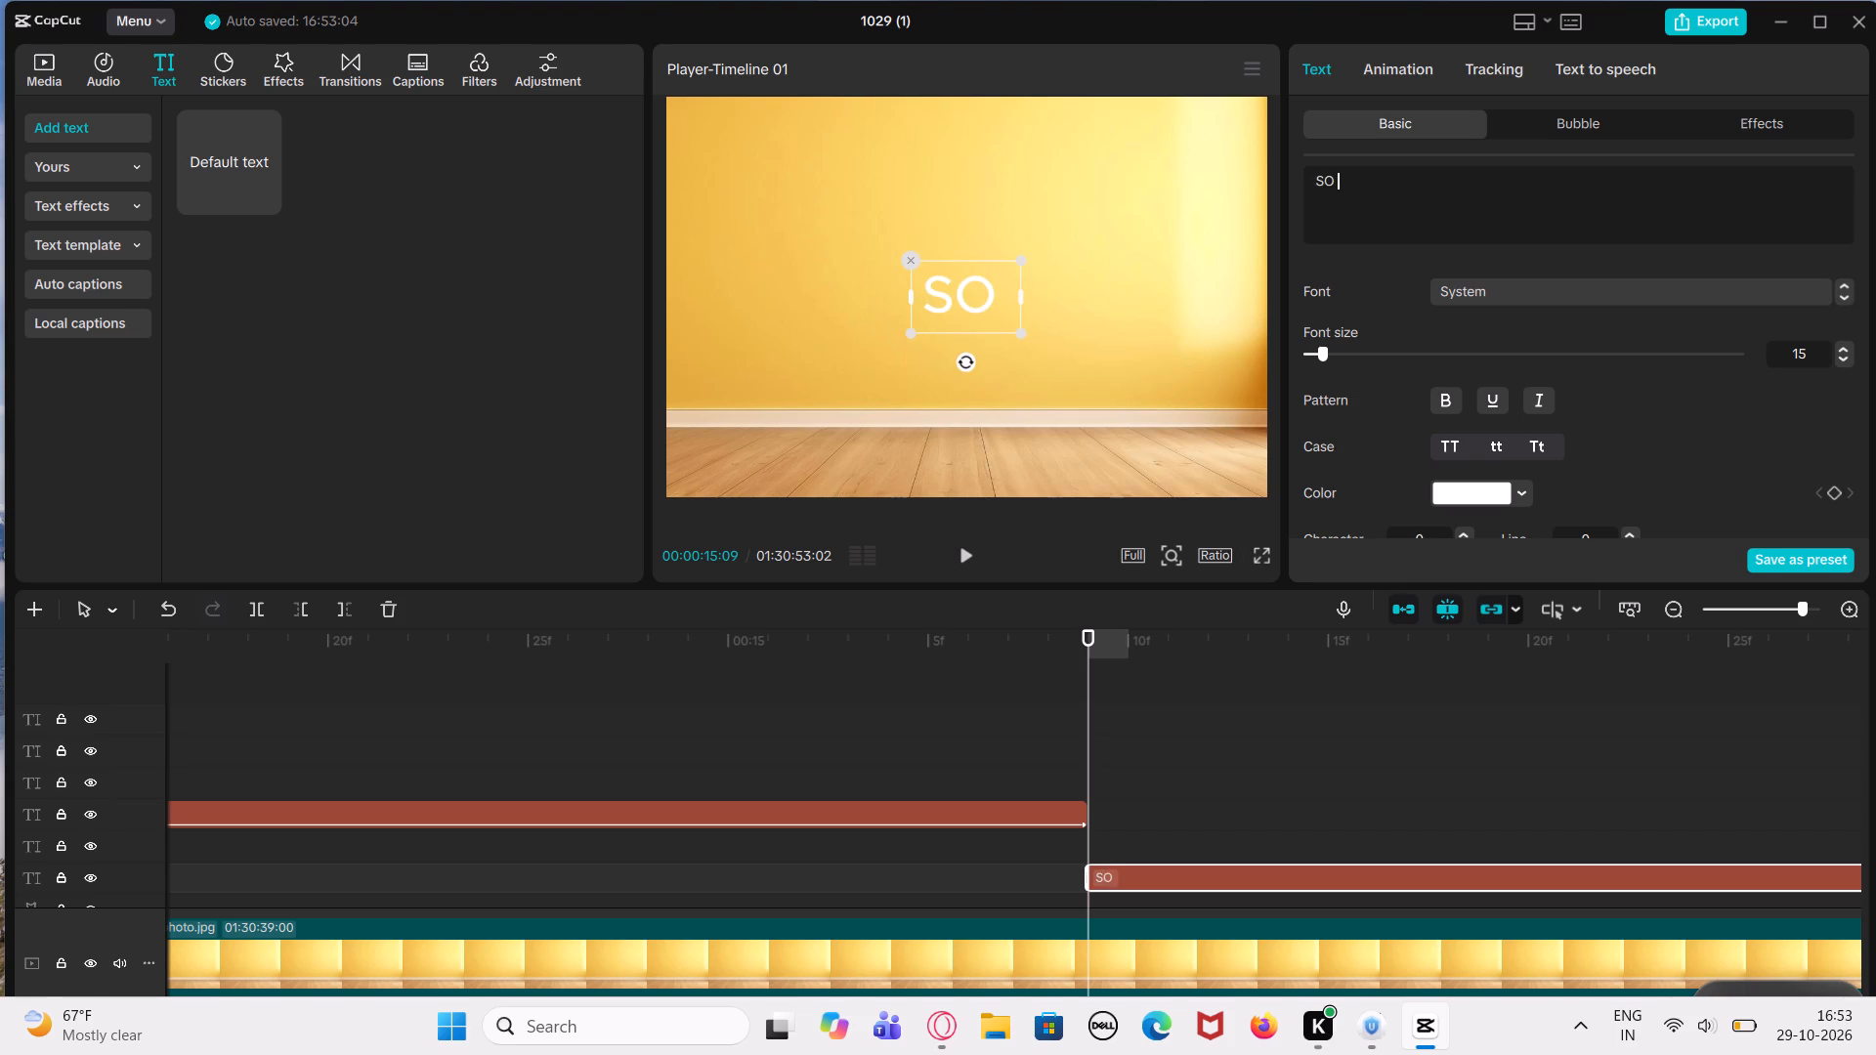
key("BackSpace")
key("BackSpace")
key("o")
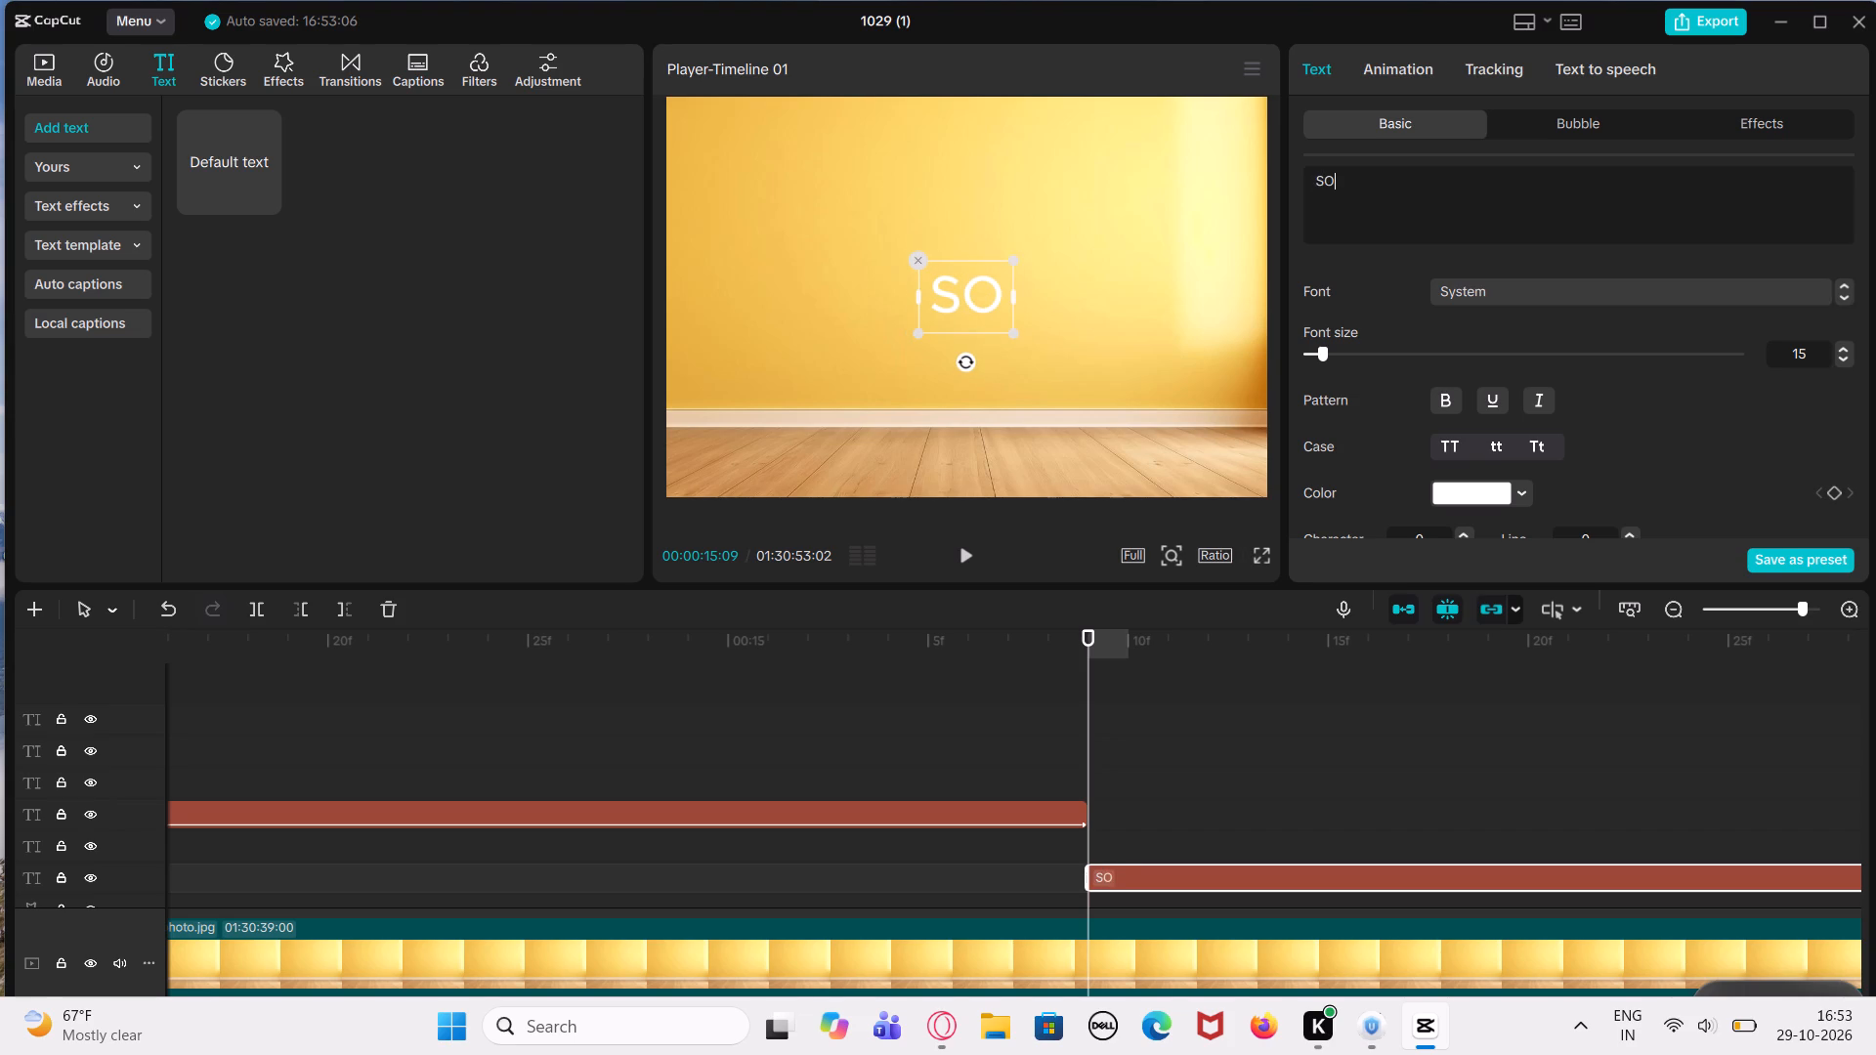
key("space")
type("comment guys")
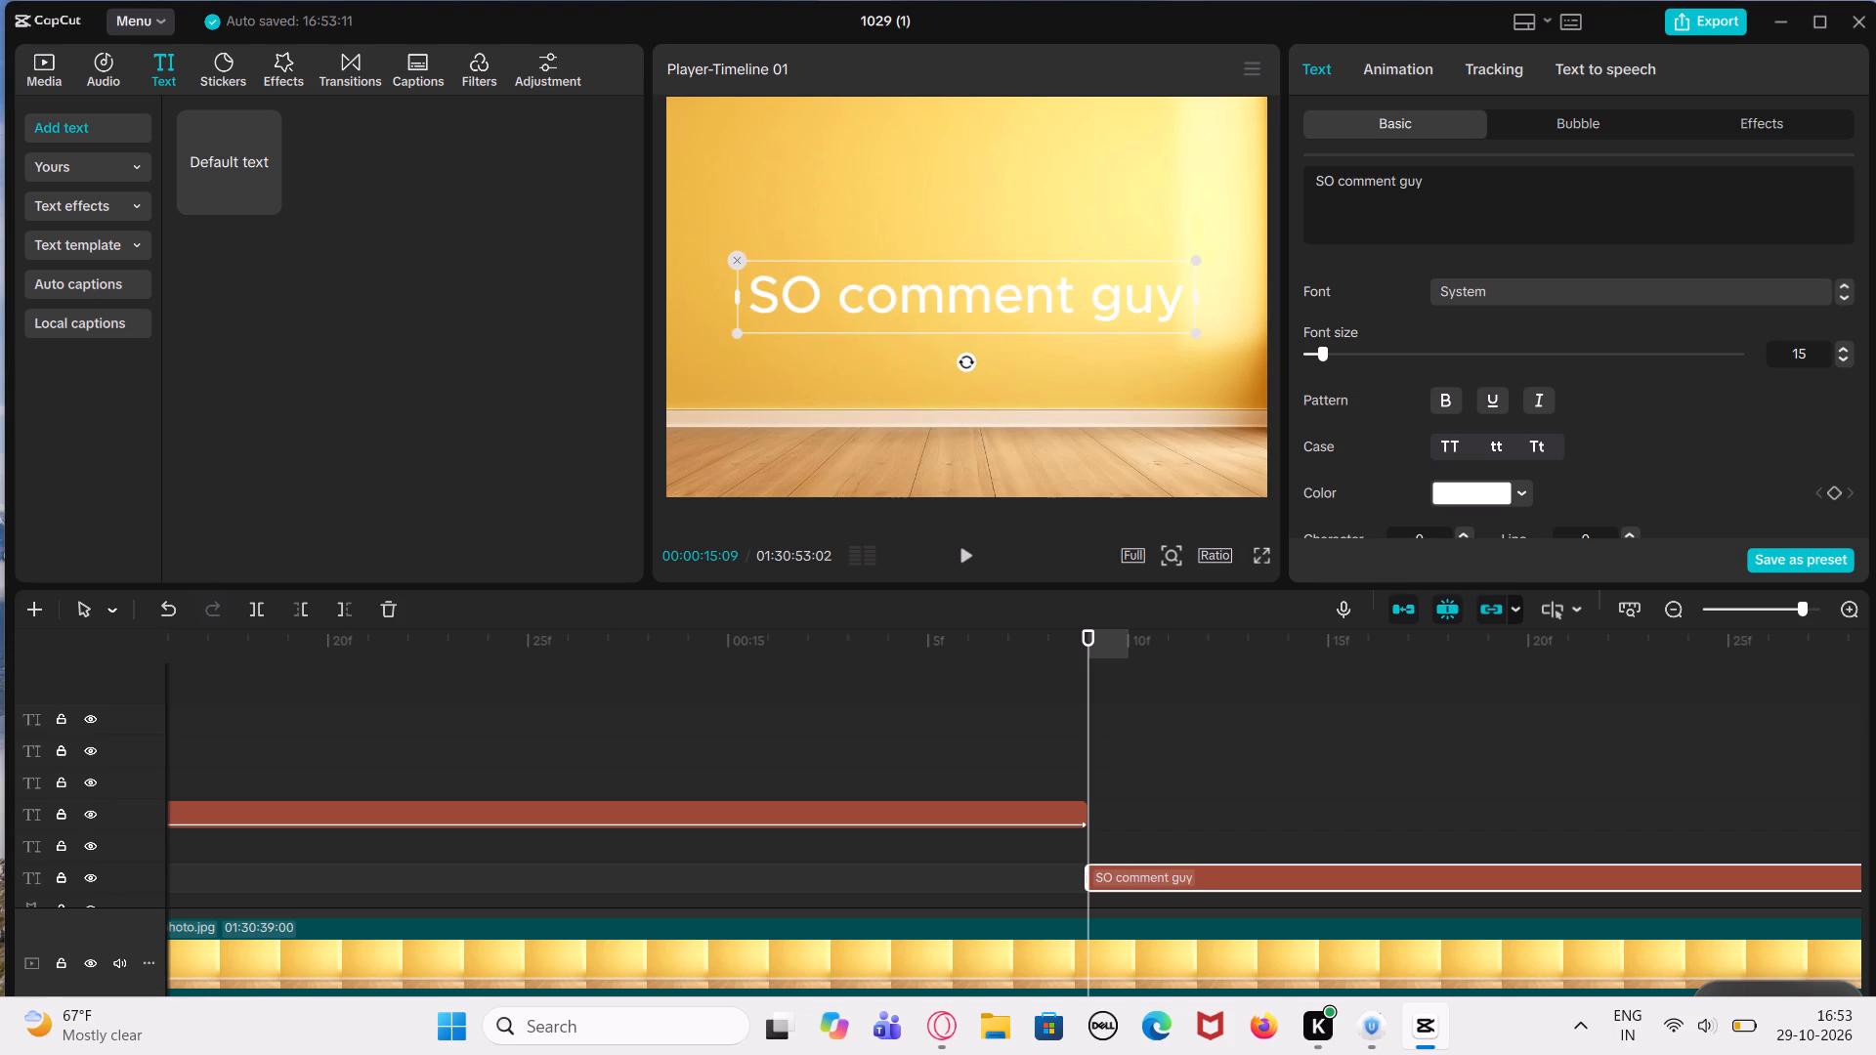
key("space")
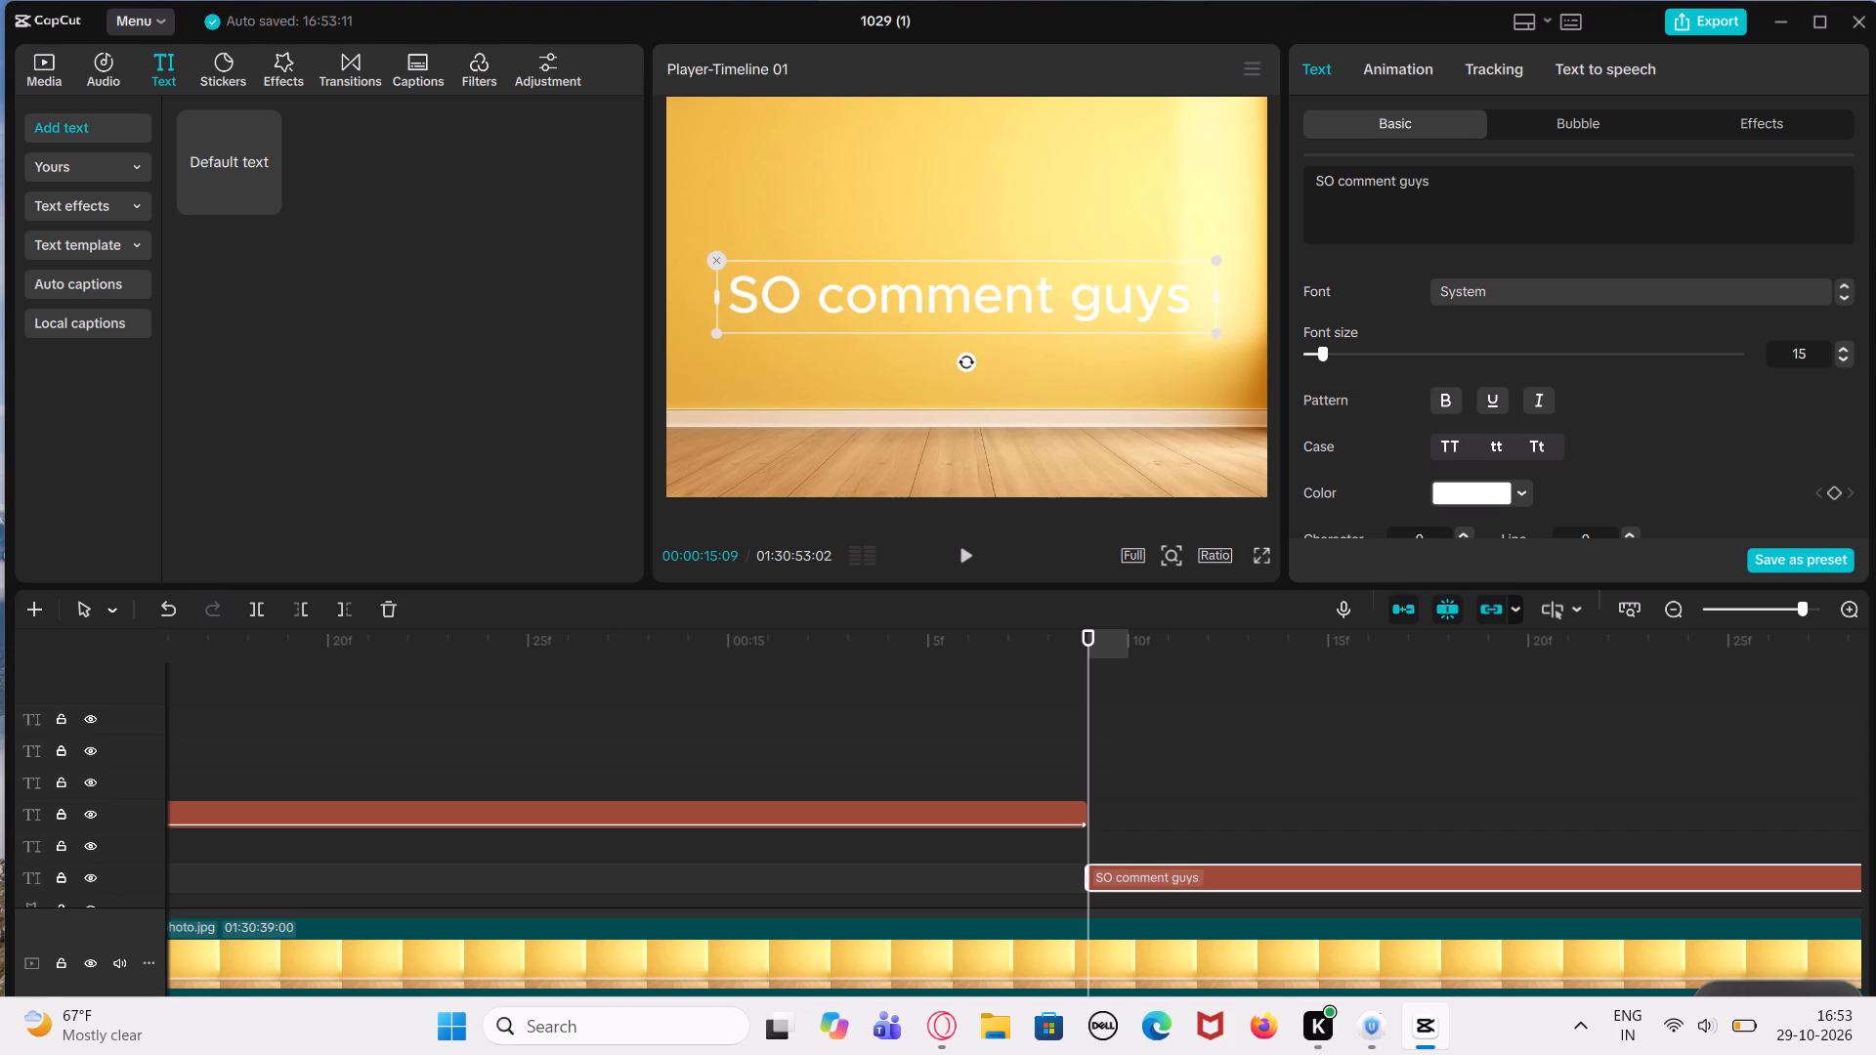
key("BackSpace")
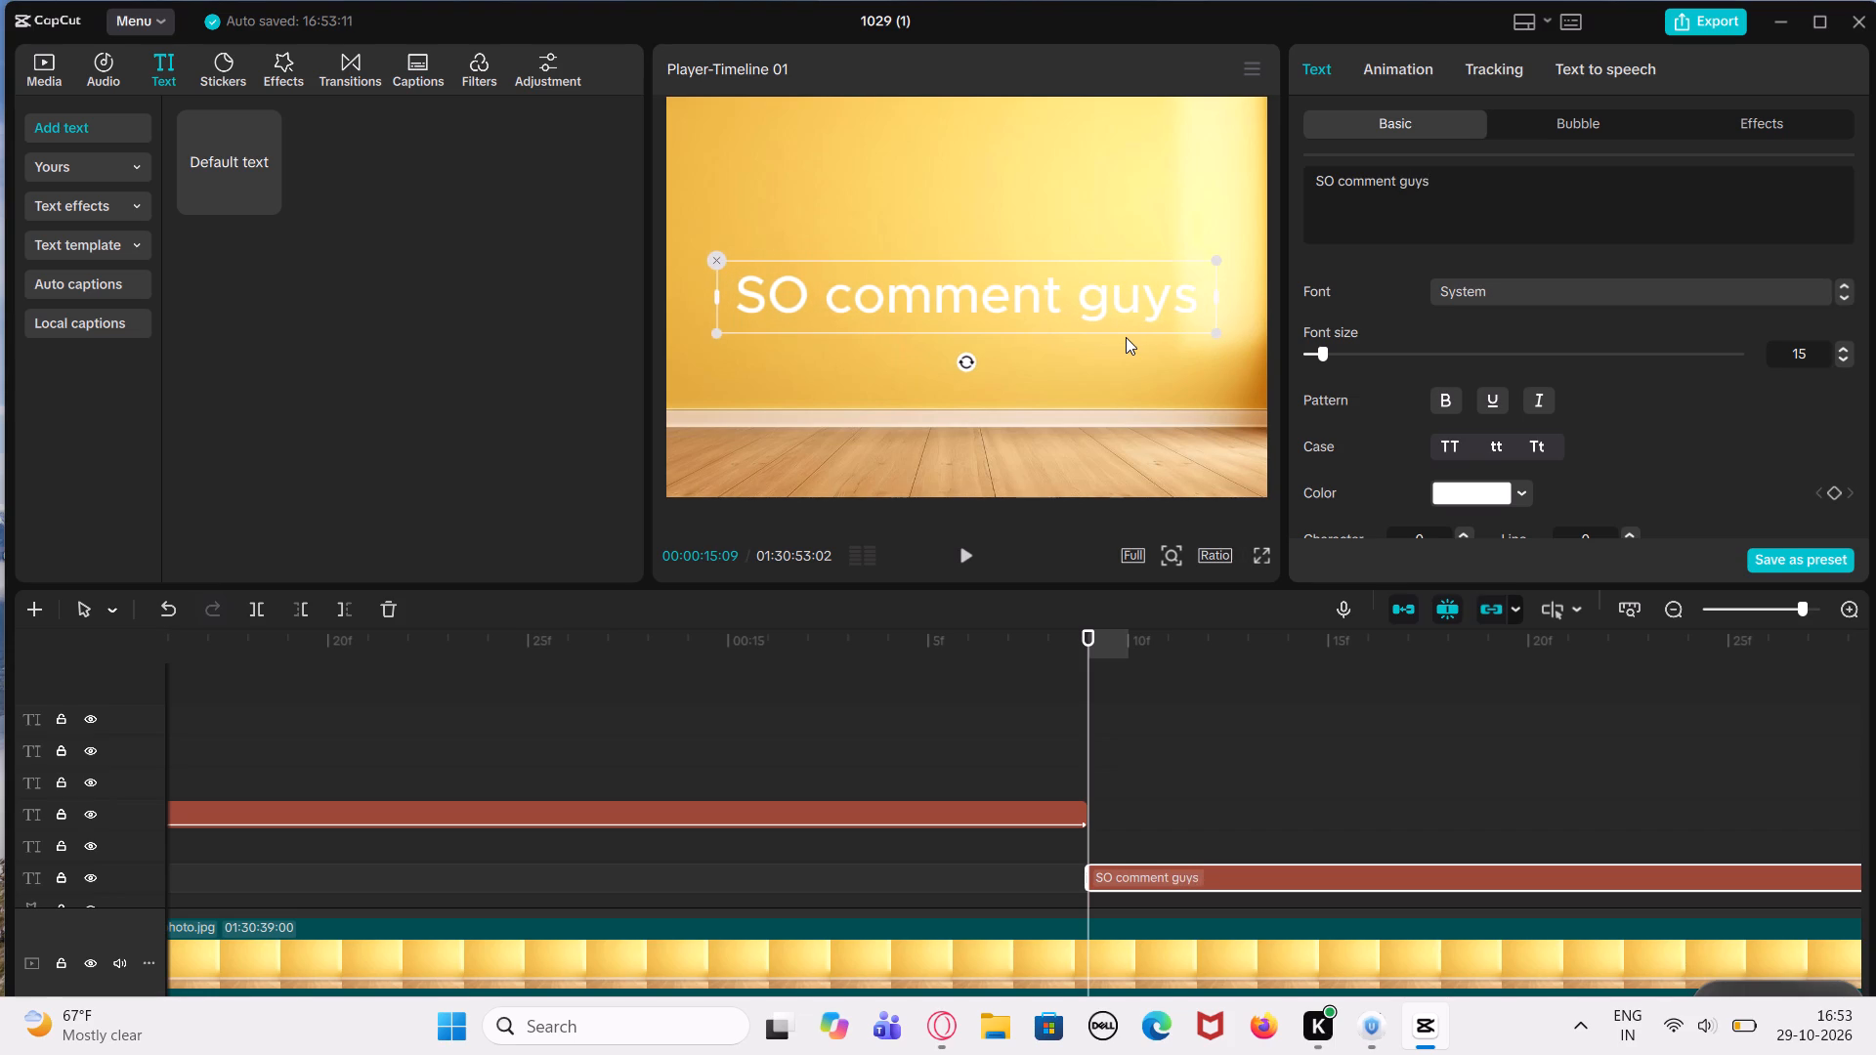
key("BackSpace")
key("BackSpace")
key("BackSpace")
key("BackSpace")
type("fast guys")
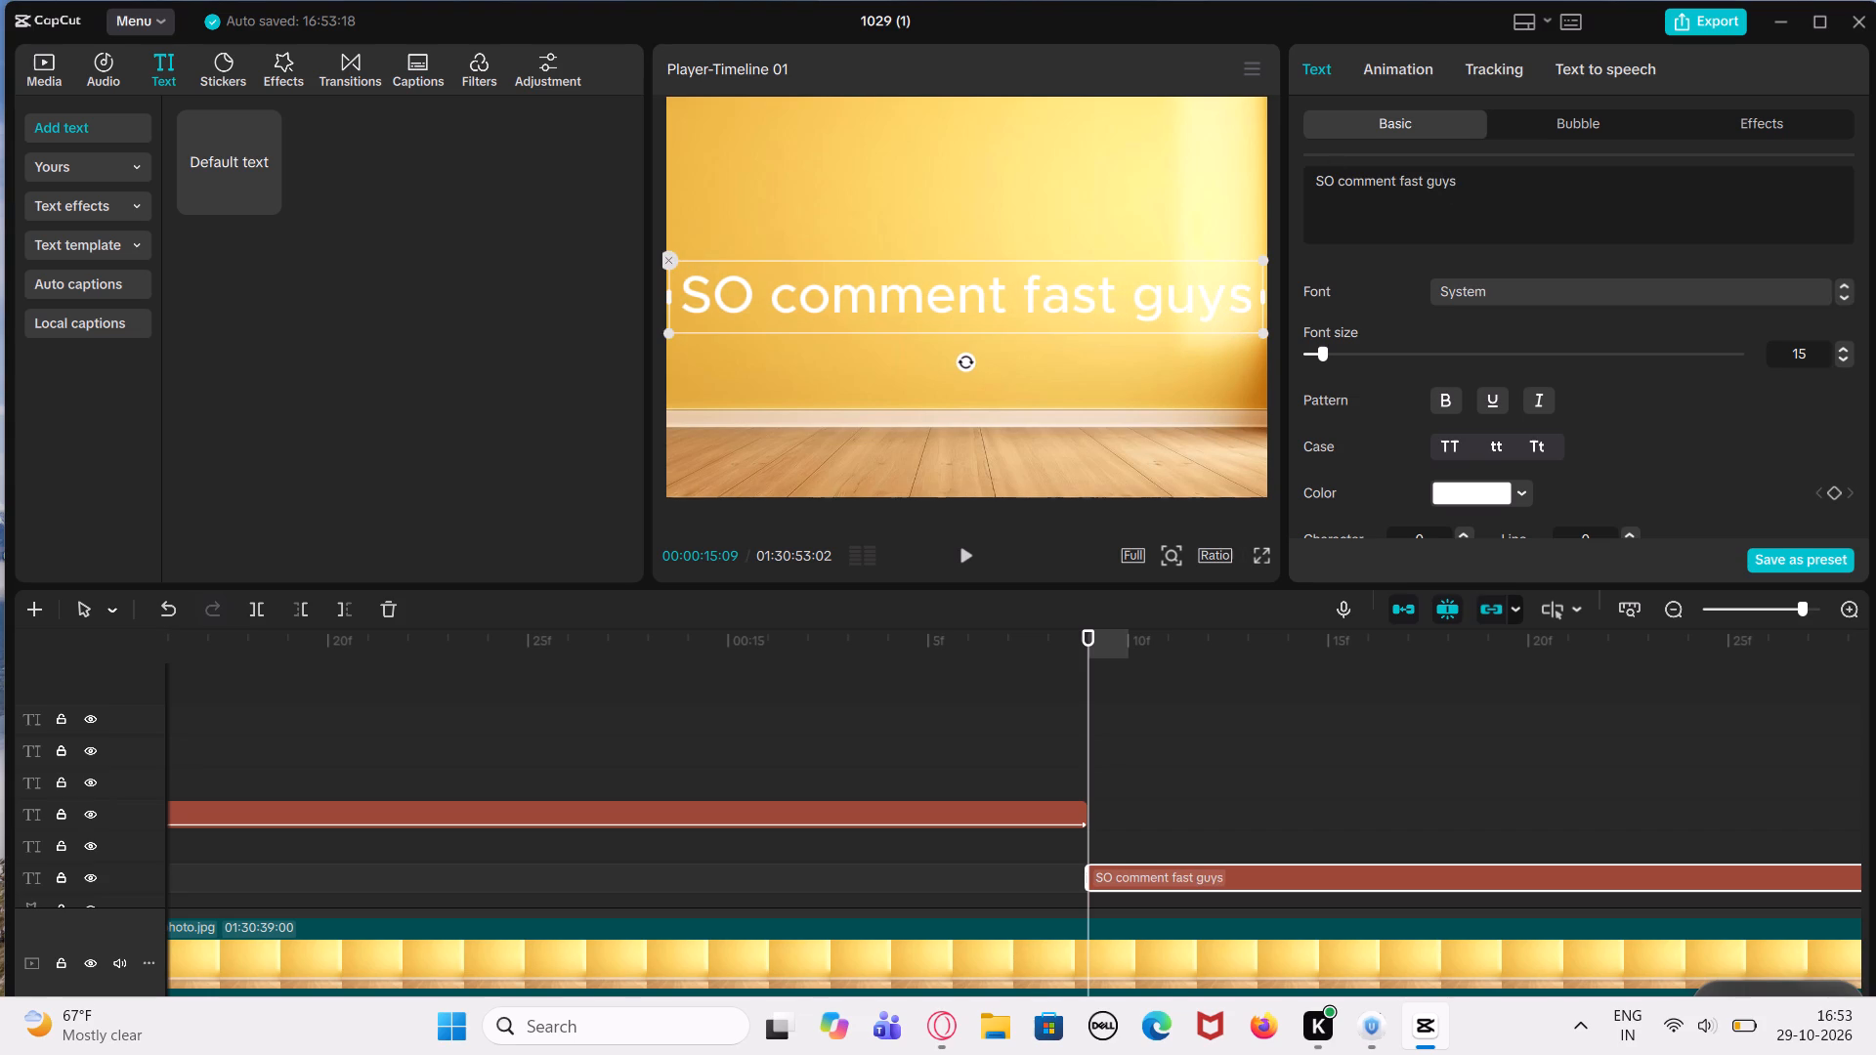
Color the word "fast" near-black (0D080D) in the "SO comment fast guys" text.
left_click_drag(1428, 177, 1453, 169)
left_click(1472, 206)
left_click_drag(1399, 175, 1421, 182)
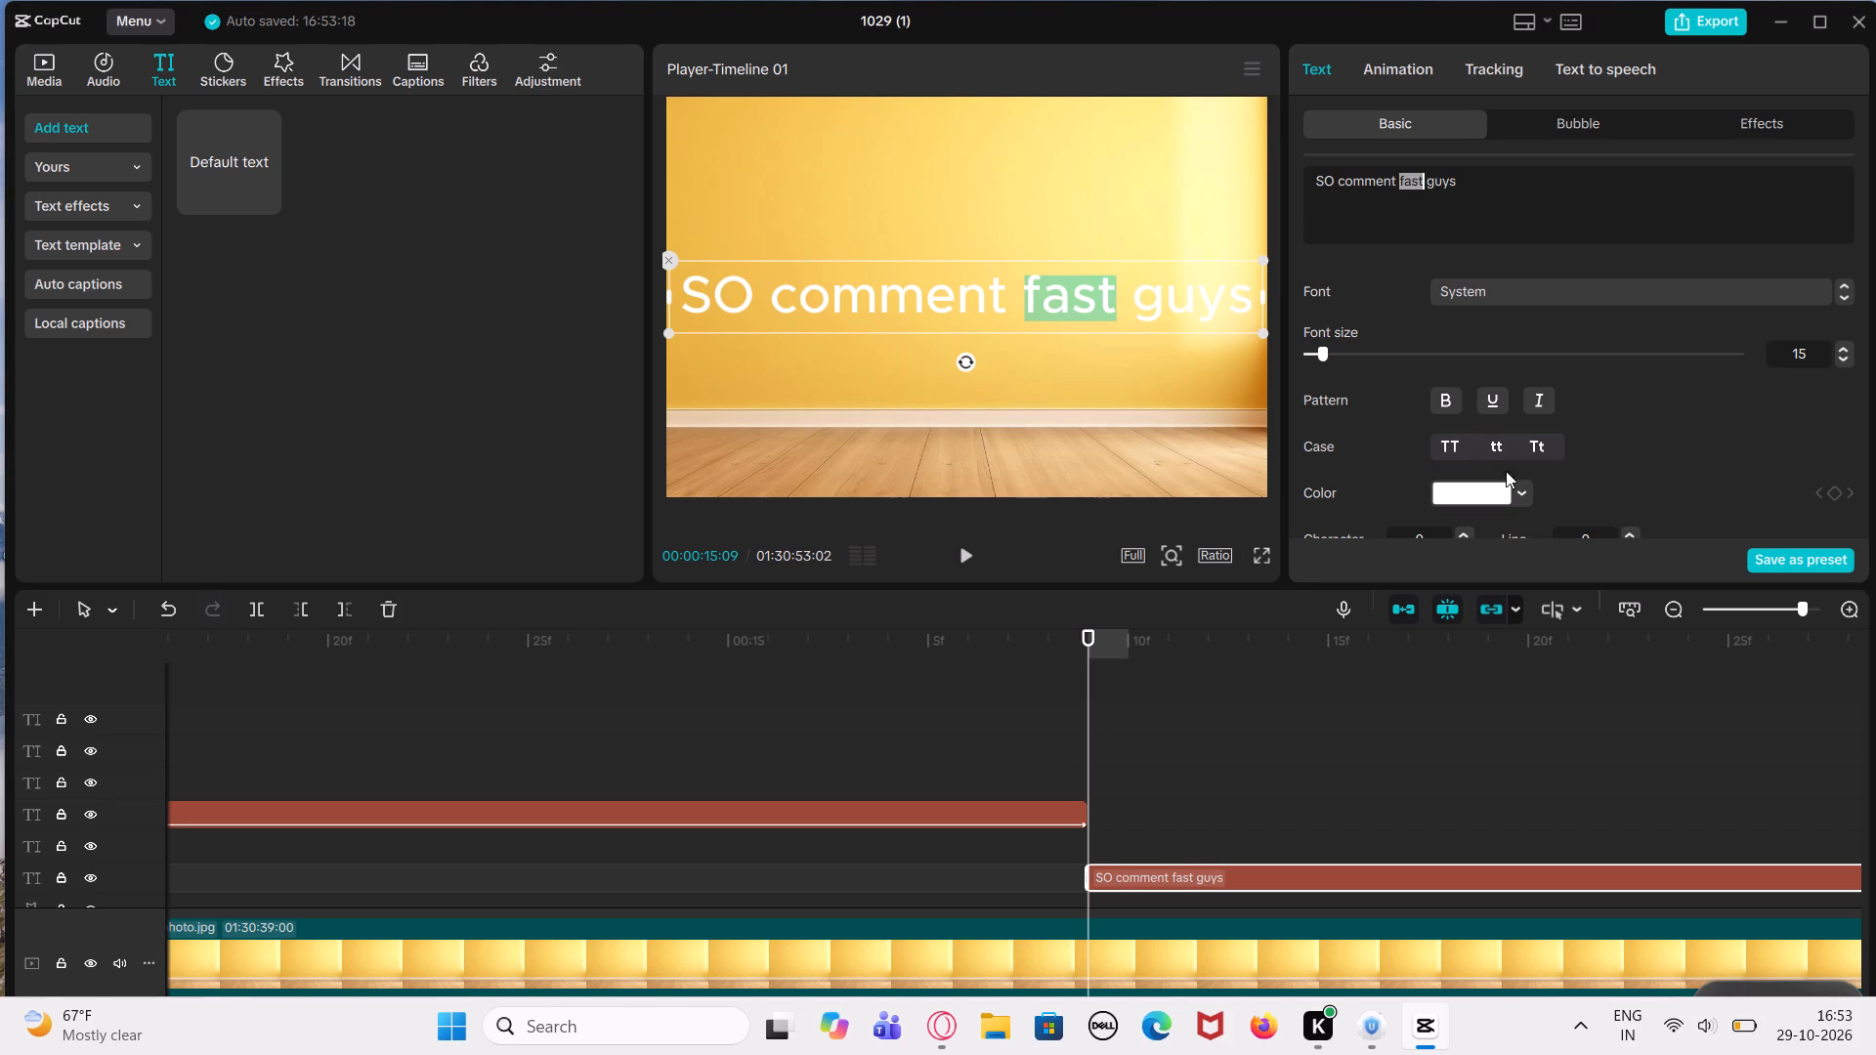
left_click(1514, 484)
left_click_drag(1490, 534, 1473, 665)
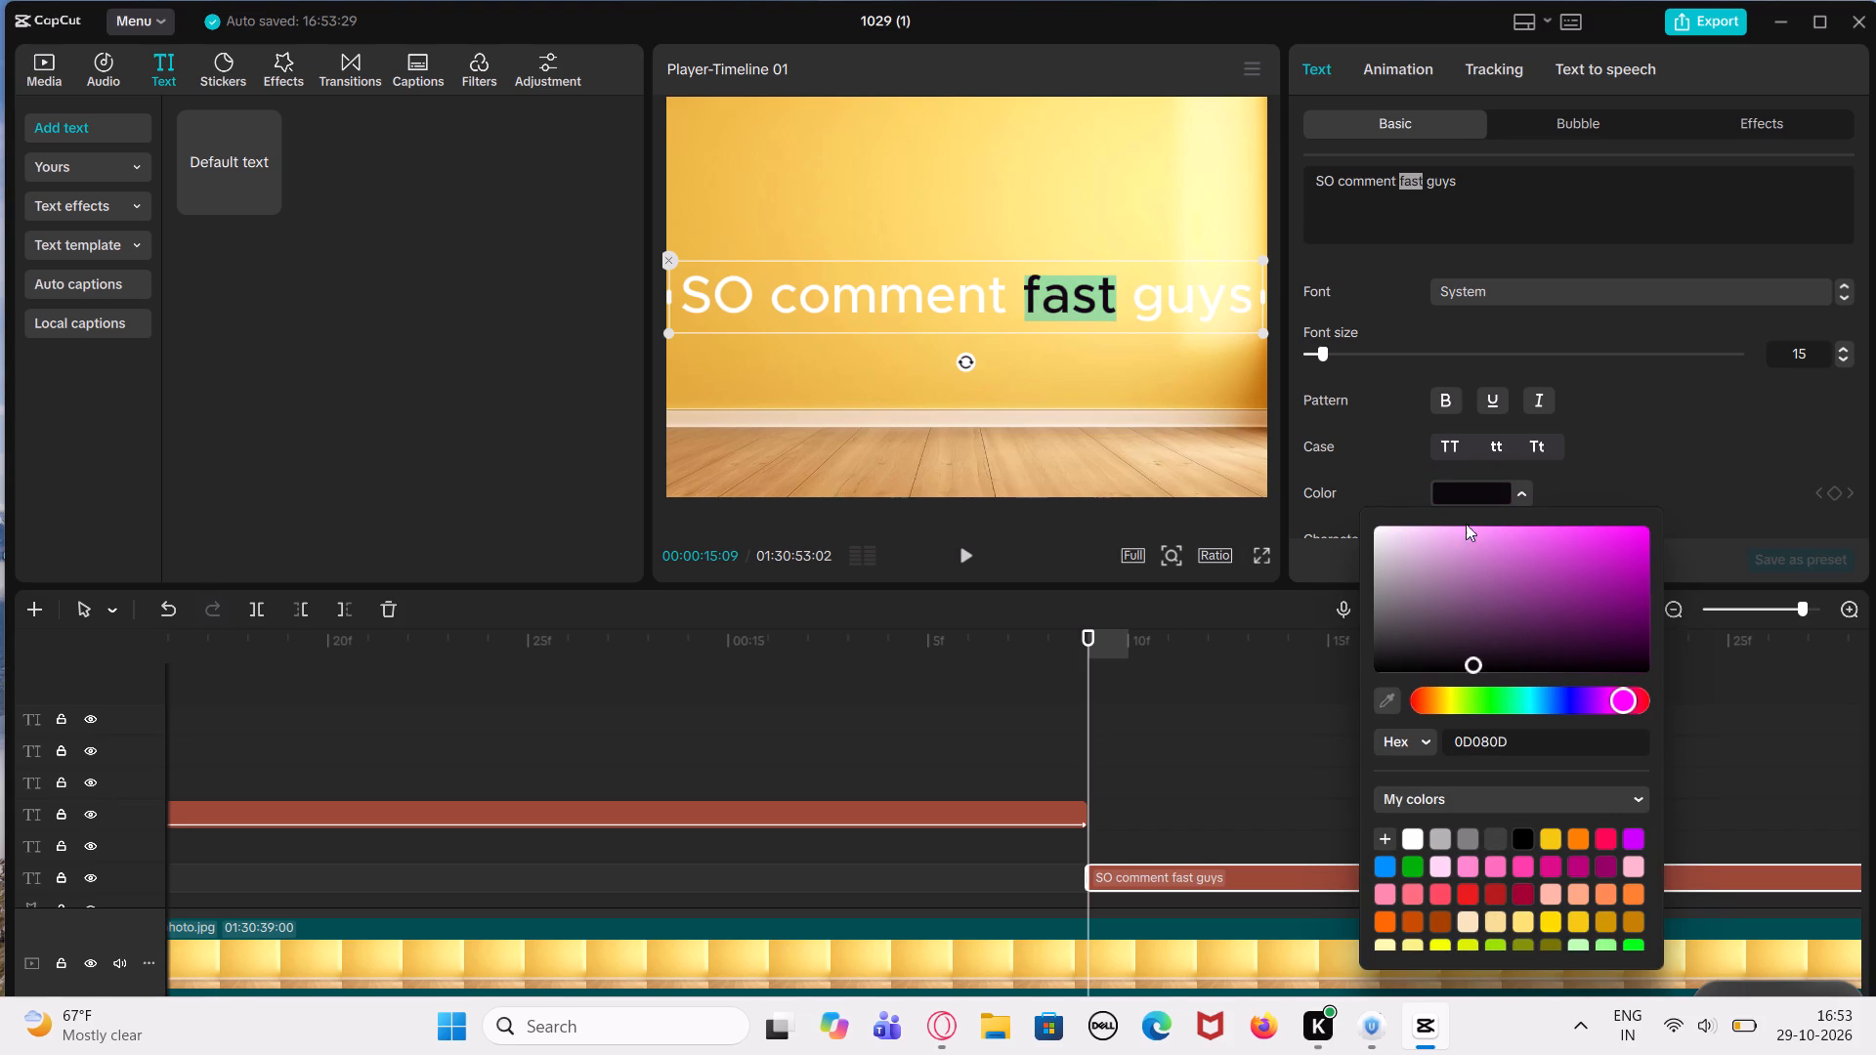
Set the font of the whole "SO comment fast guys" text, including the word "fast", to Agency FB Bold.
left_click(1843, 304)
left_click(1842, 297)
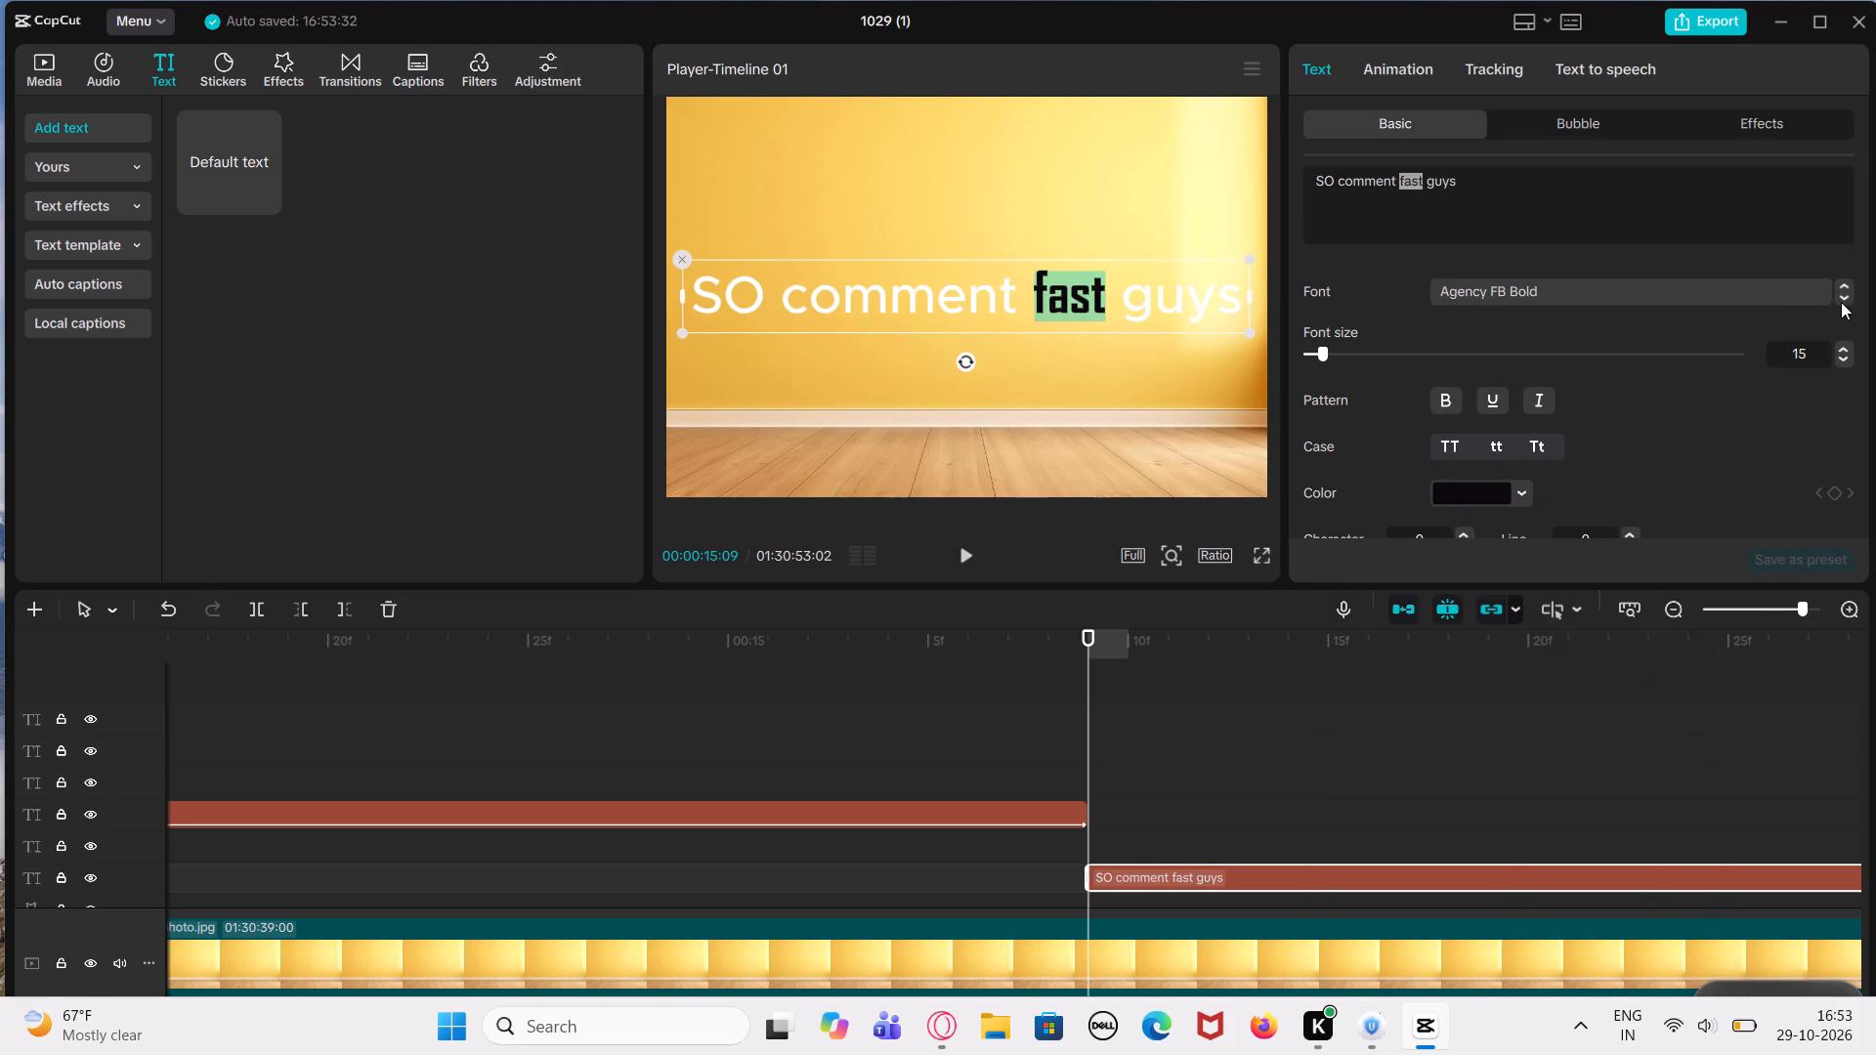
left_click(1533, 238)
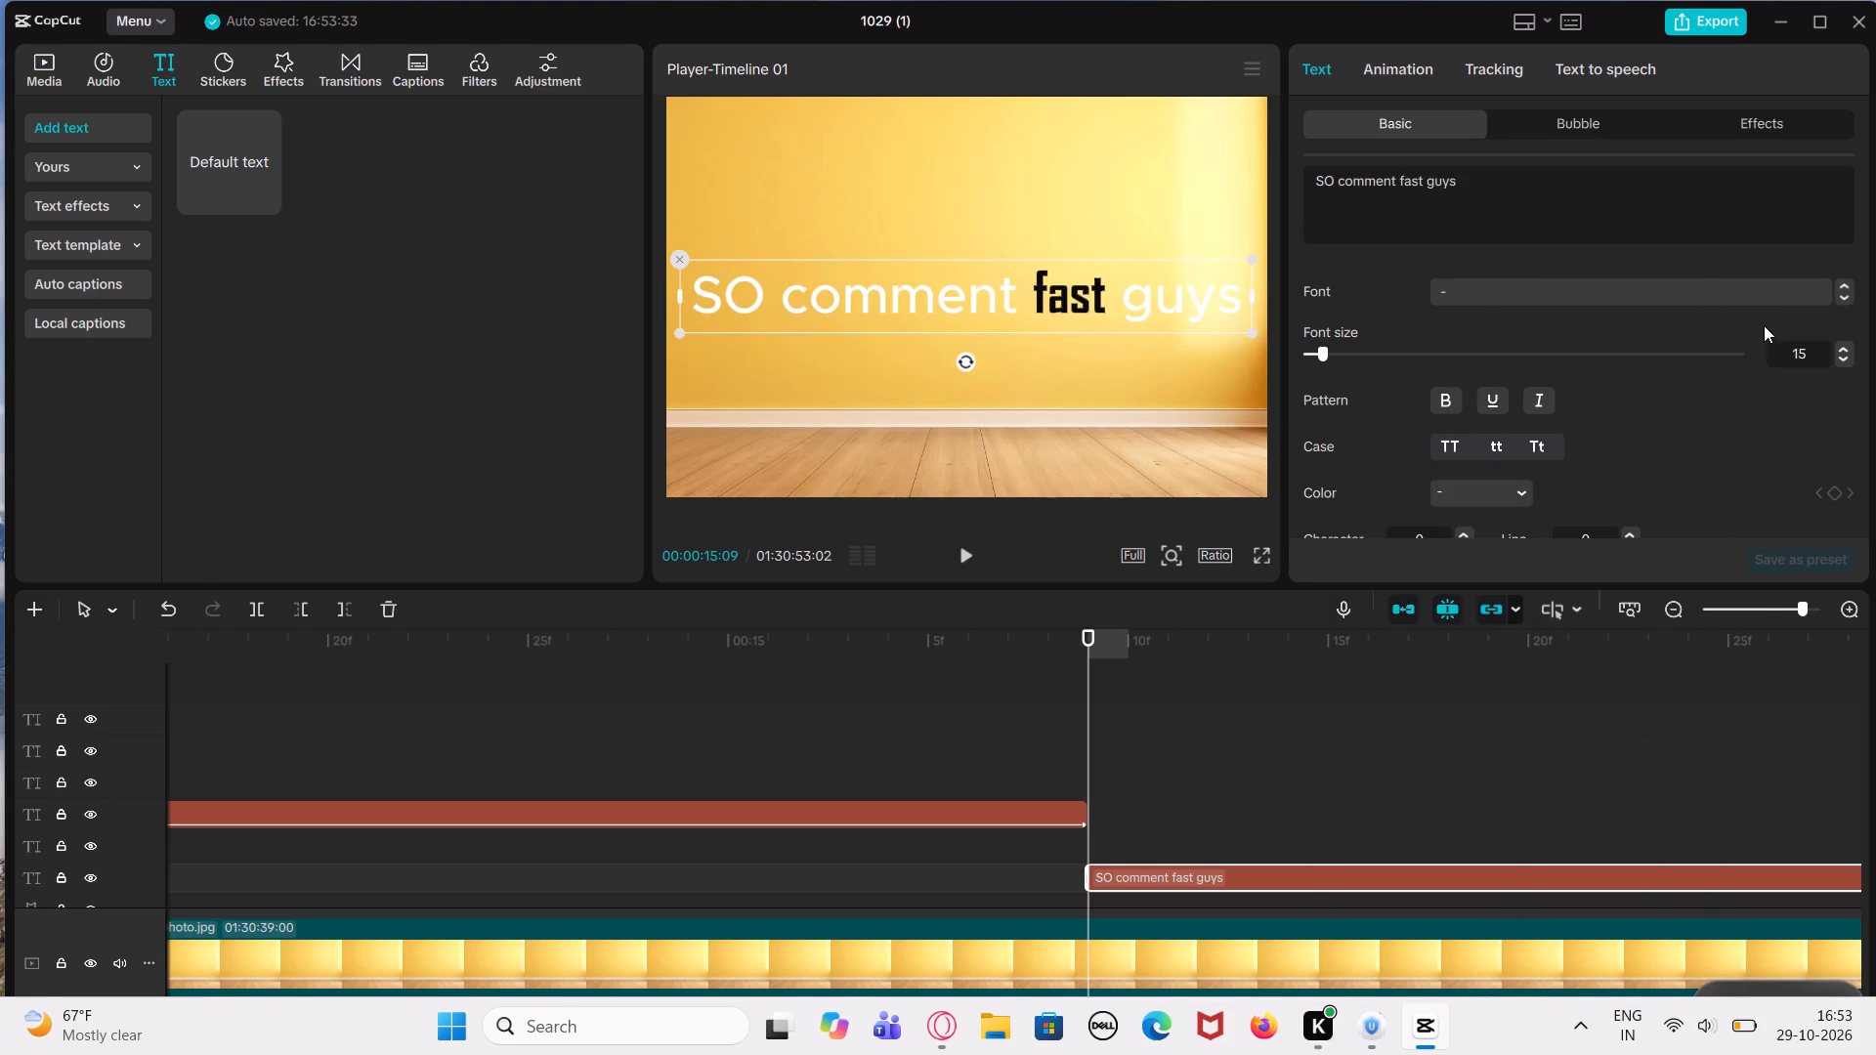
left_click(1846, 300)
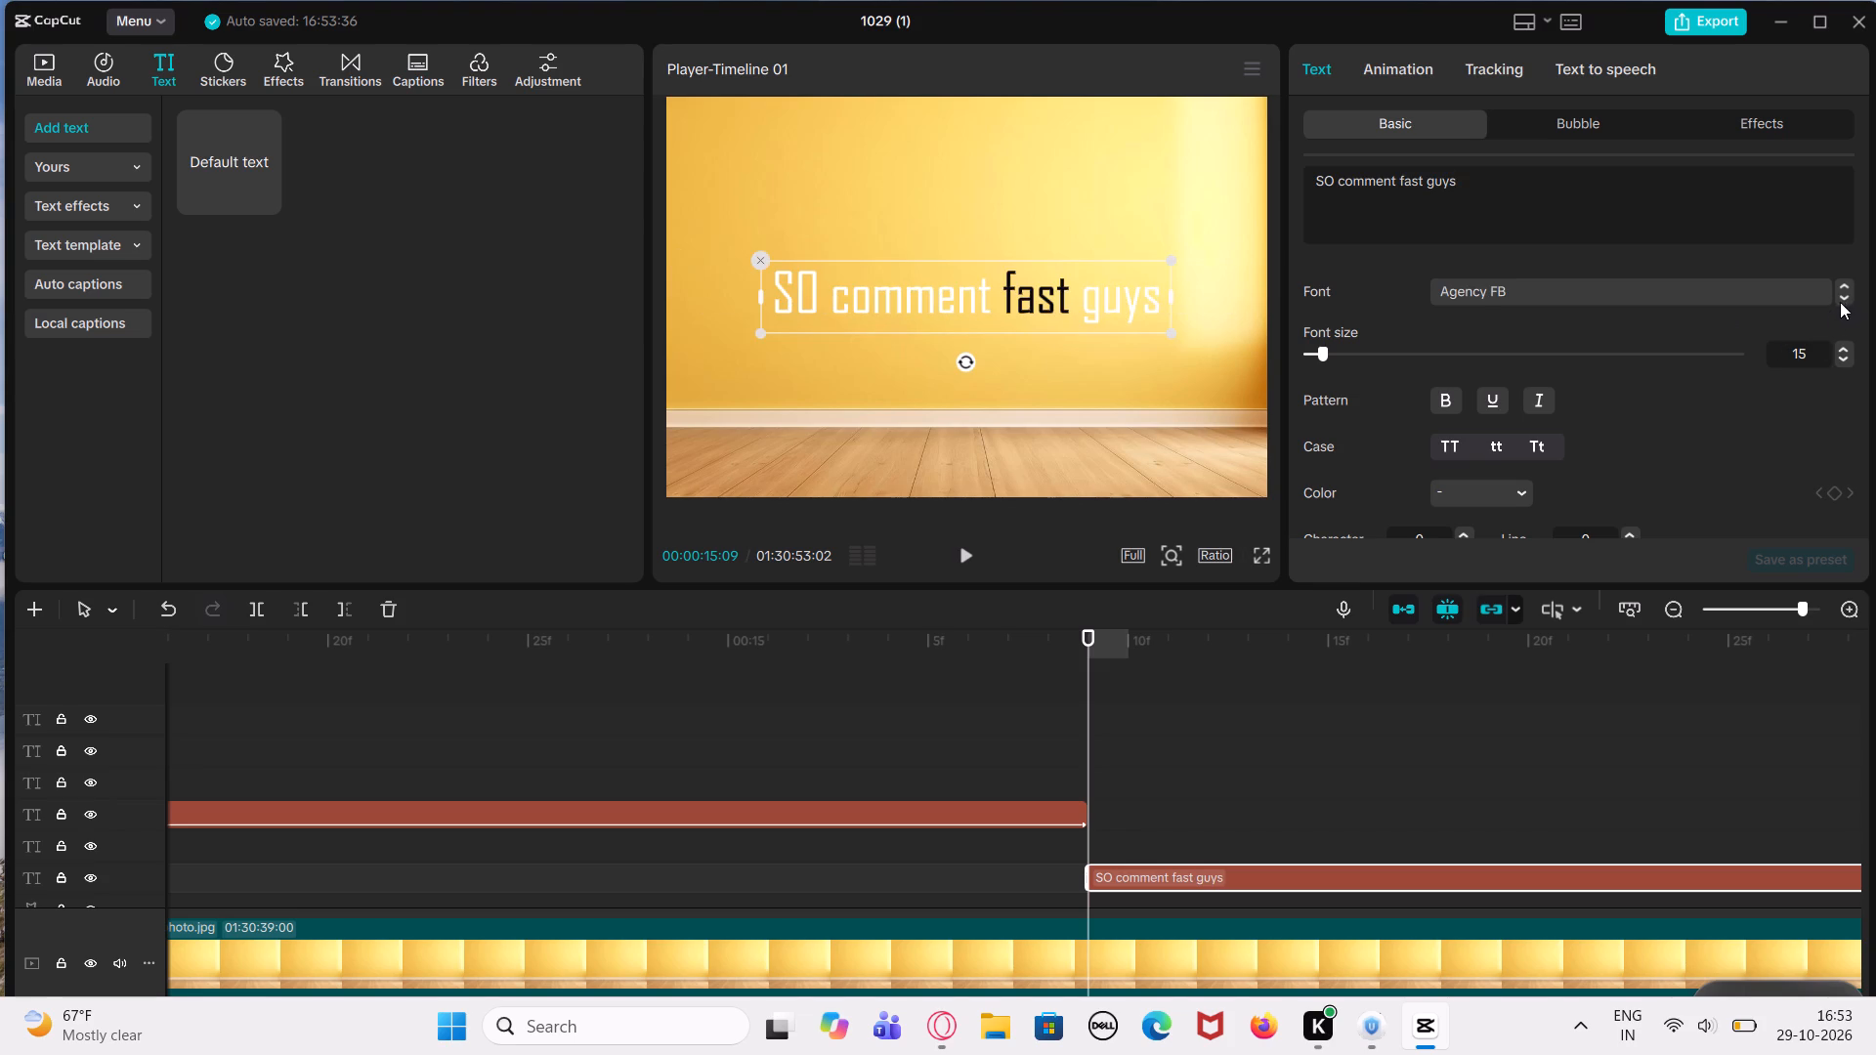
left_click(1834, 305)
left_click(1846, 298)
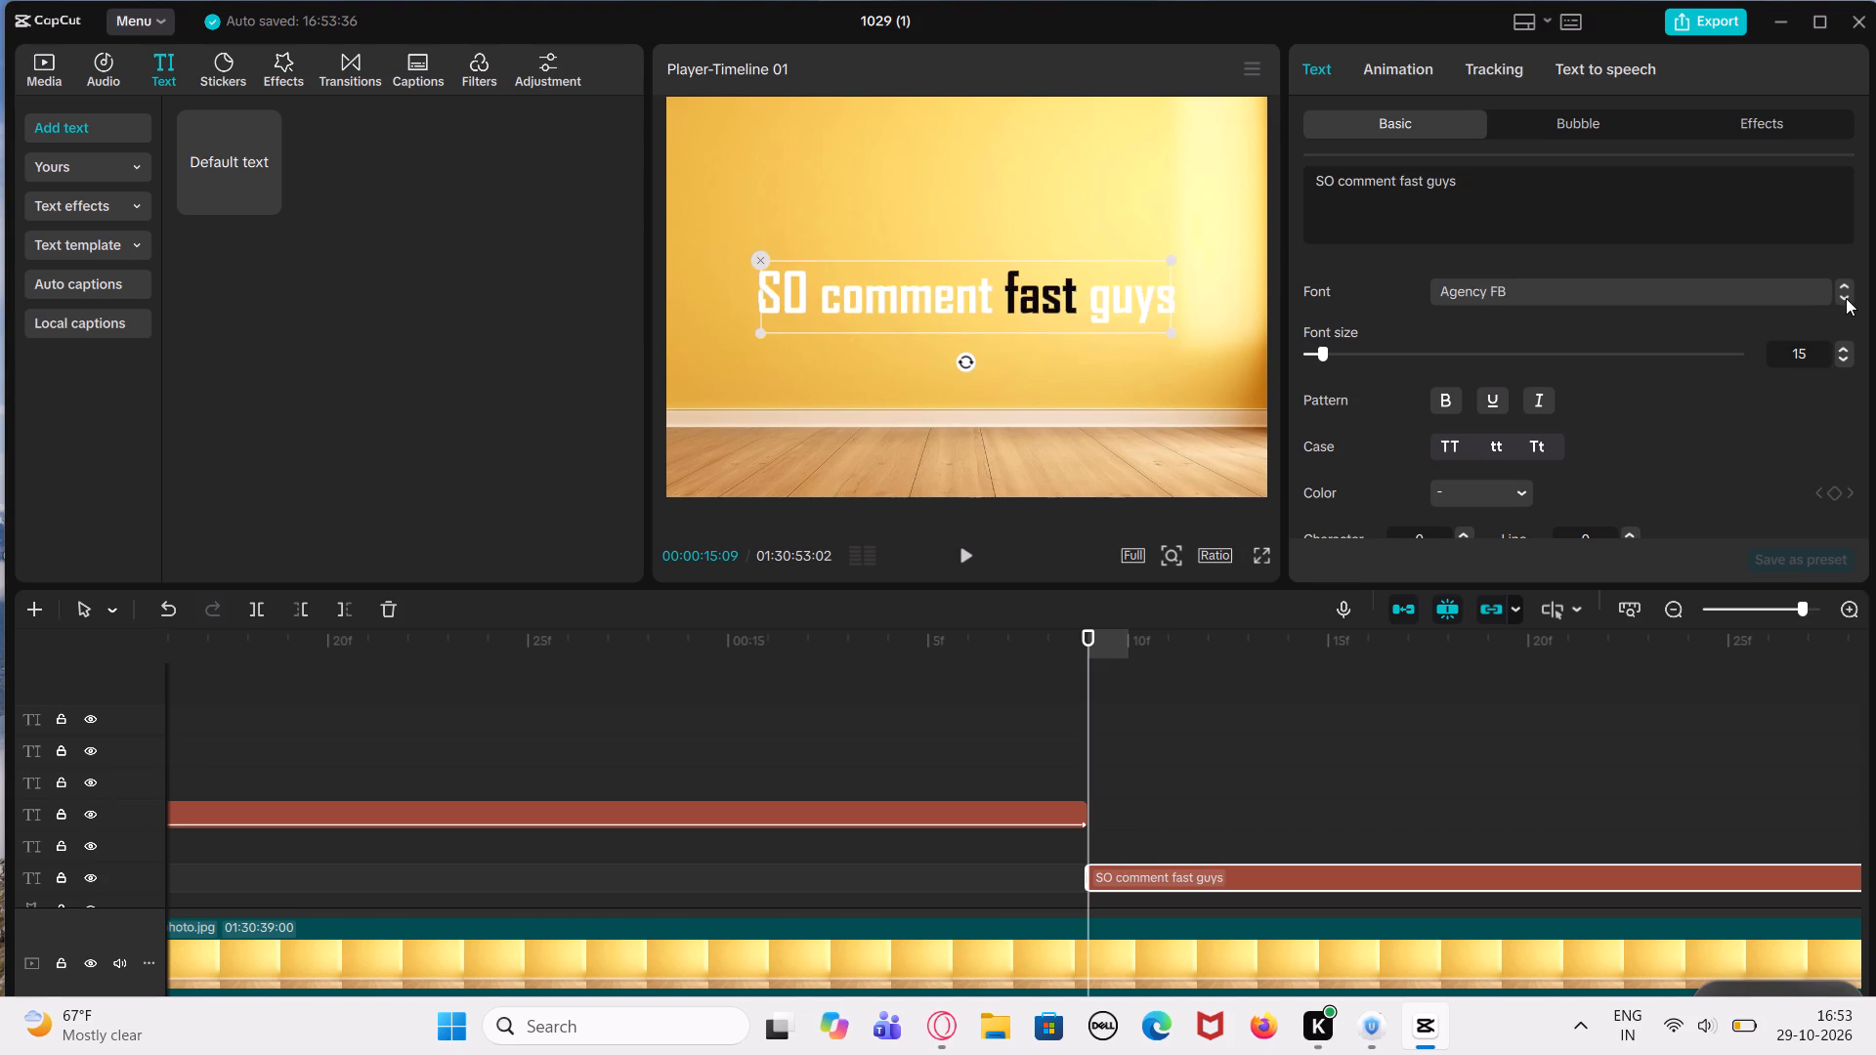
Move the "SO comment fast guys" text up to the upper part of the wall, slightly left of center.
left_click_drag(1128, 318, 1123, 212)
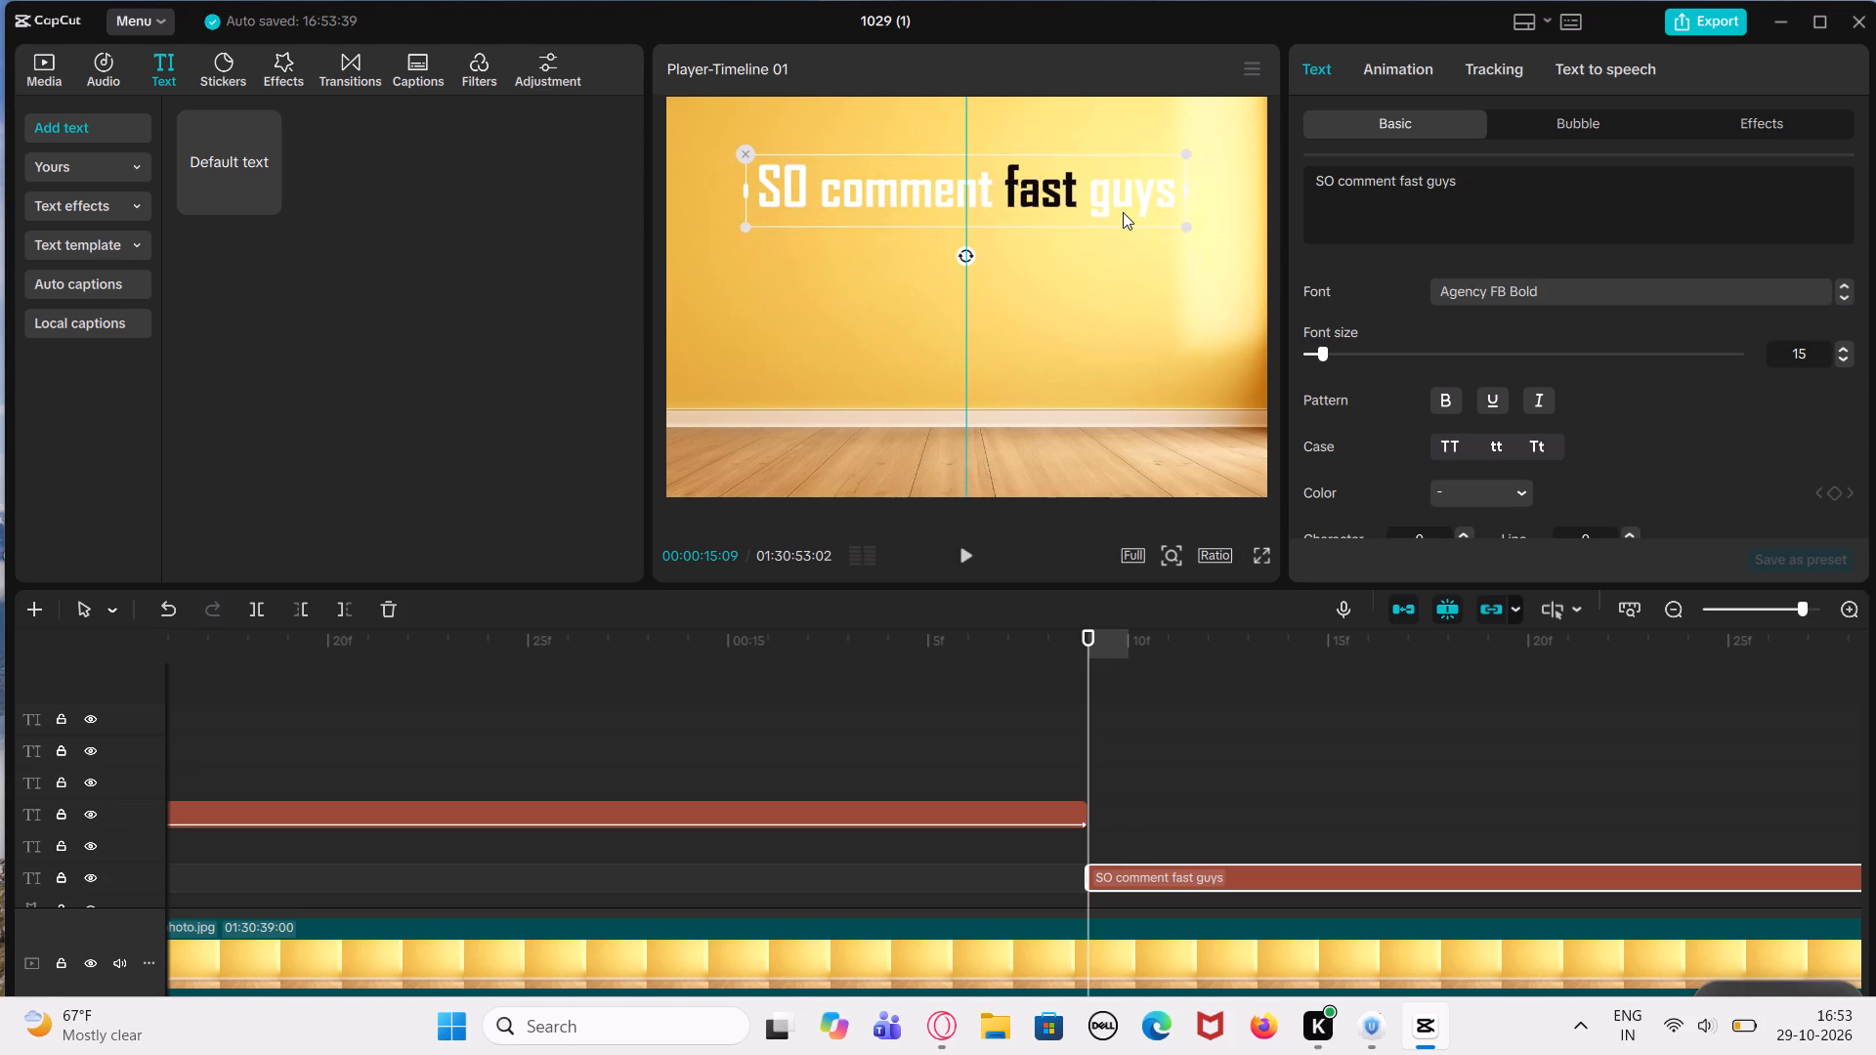
left_click_drag(1123, 212, 1118, 213)
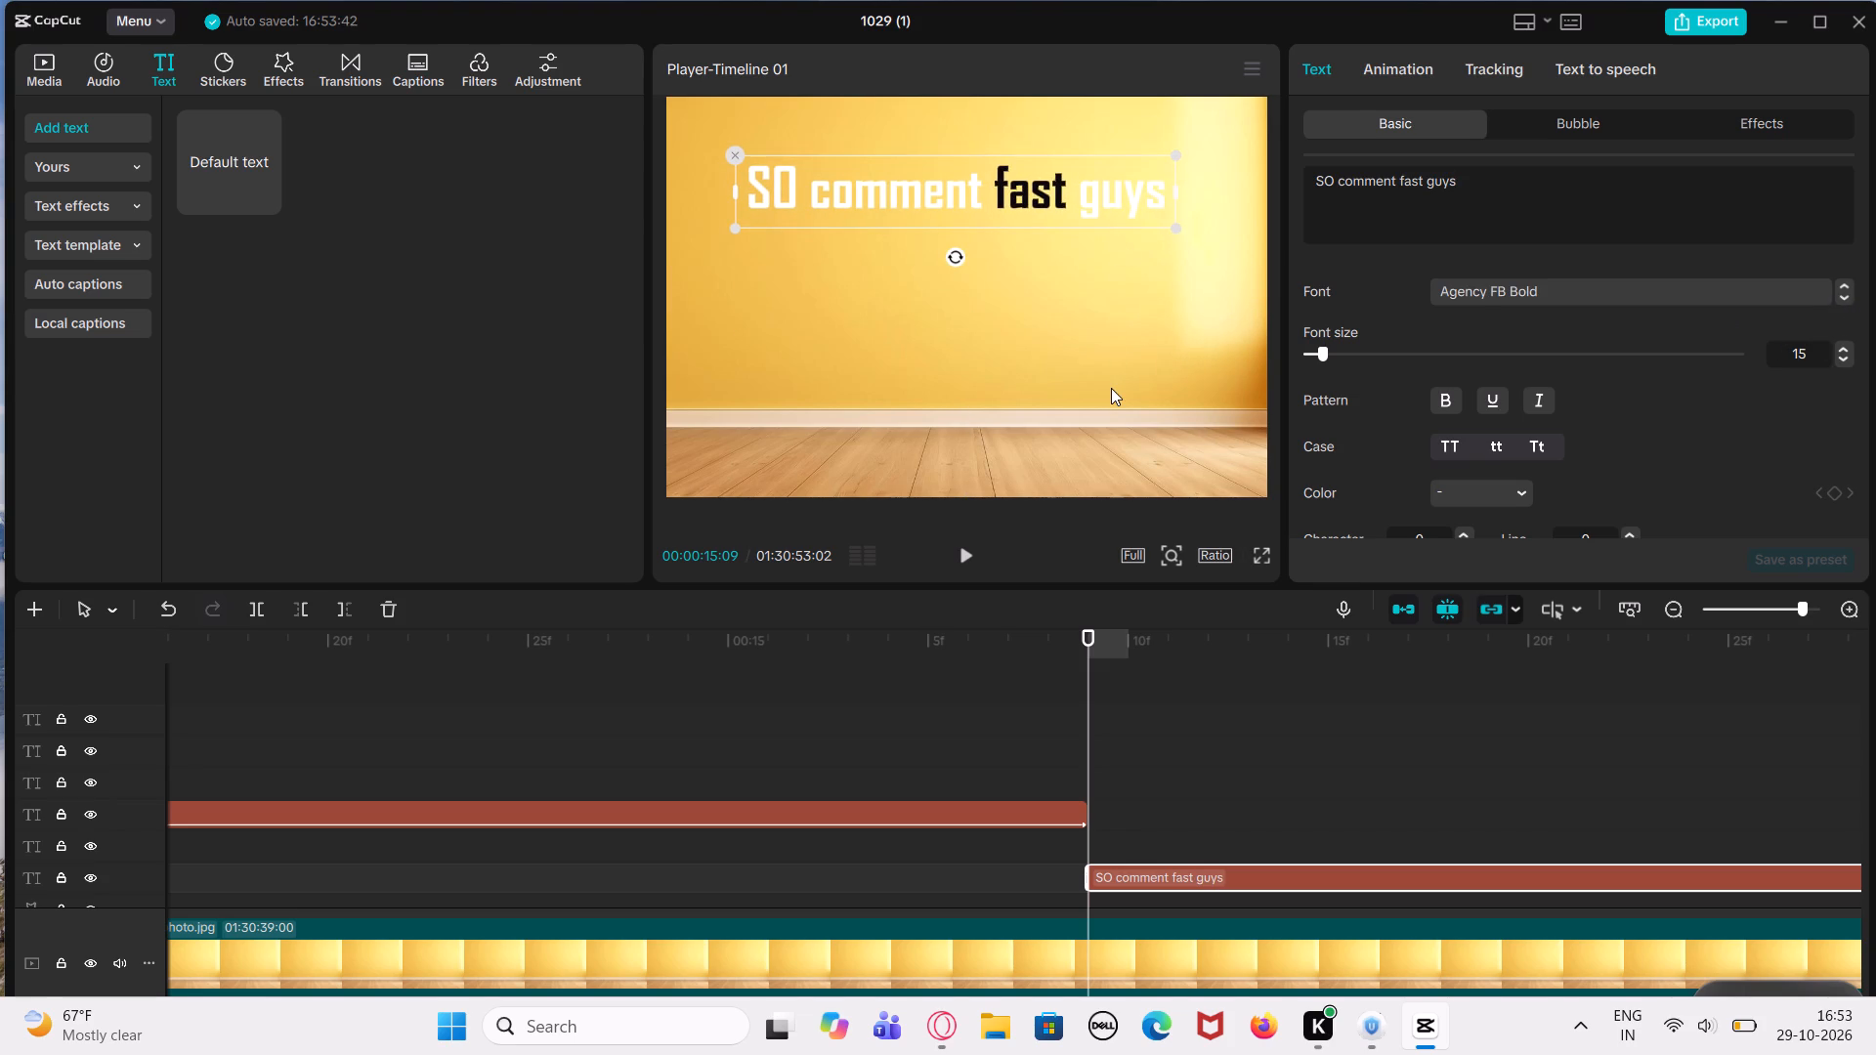
Apply the Type 2 entrance animation to the "SO comment fast guys" text with a 1.2 s duration.
left_click(1111, 388)
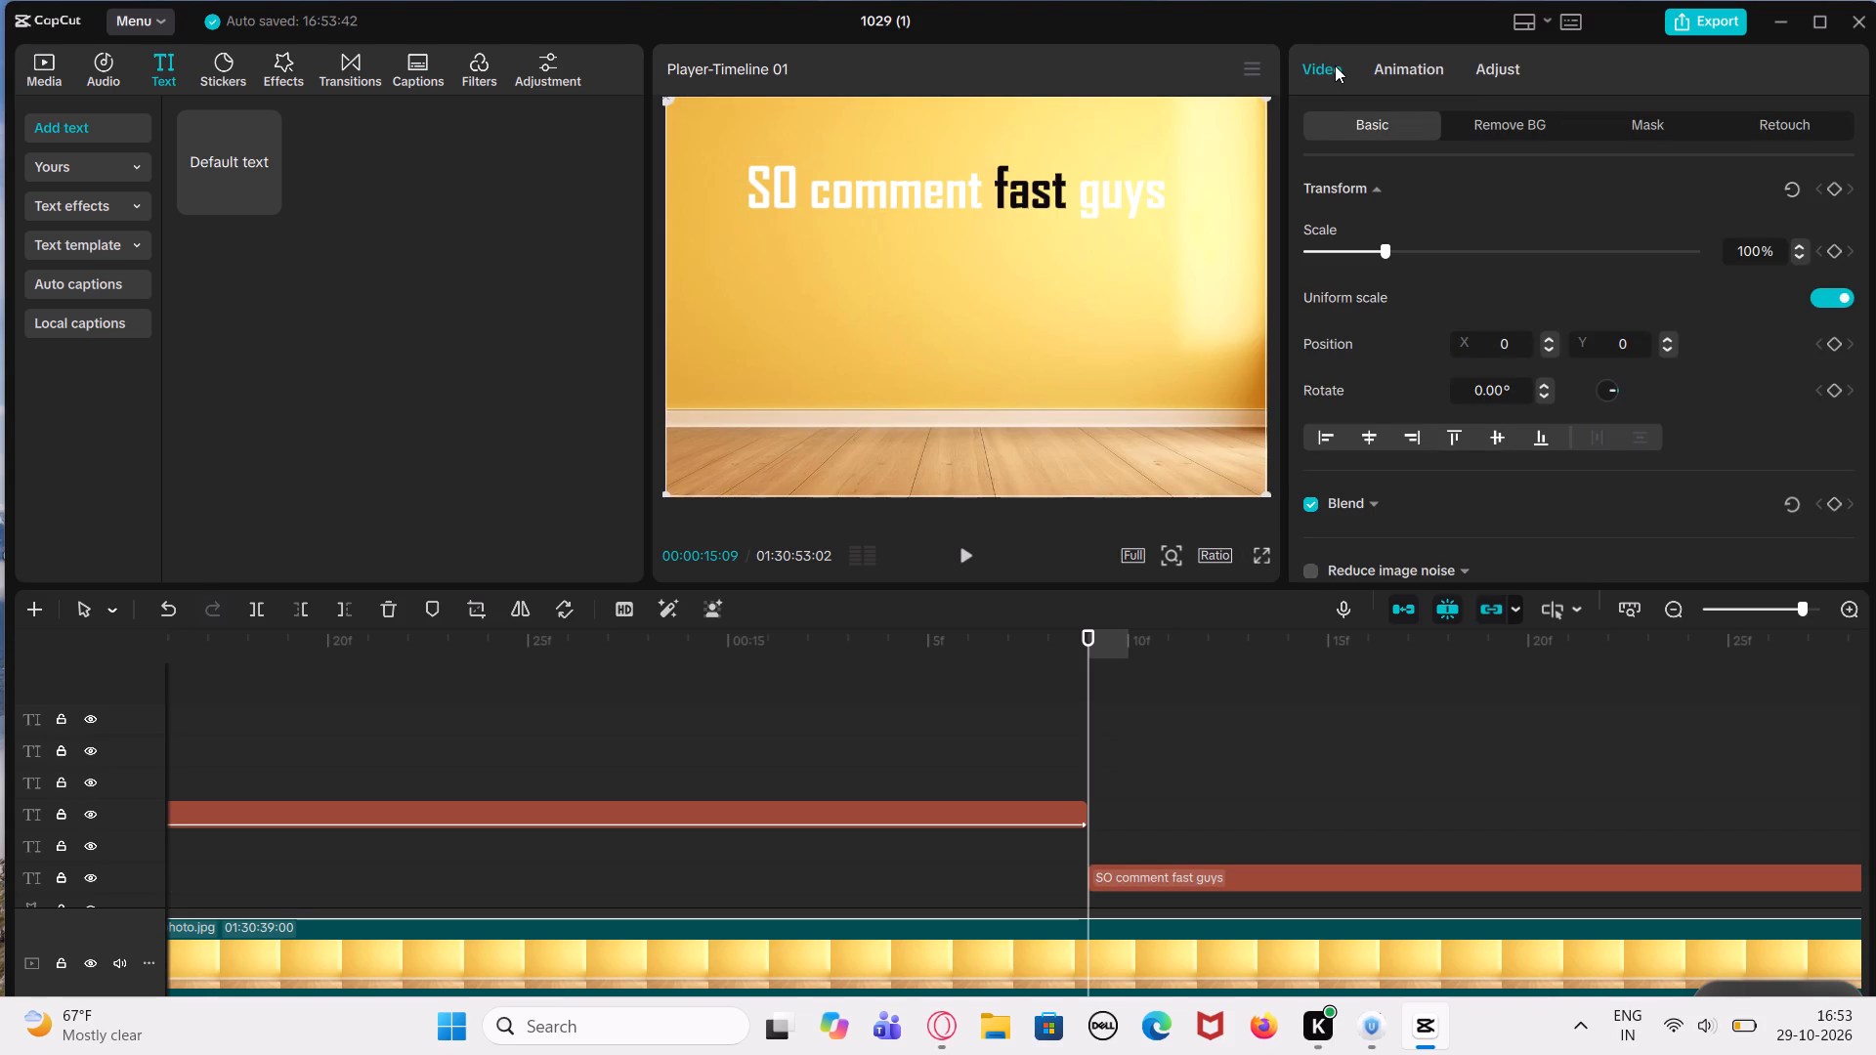
left_click(1335, 65)
left_click(1087, 190)
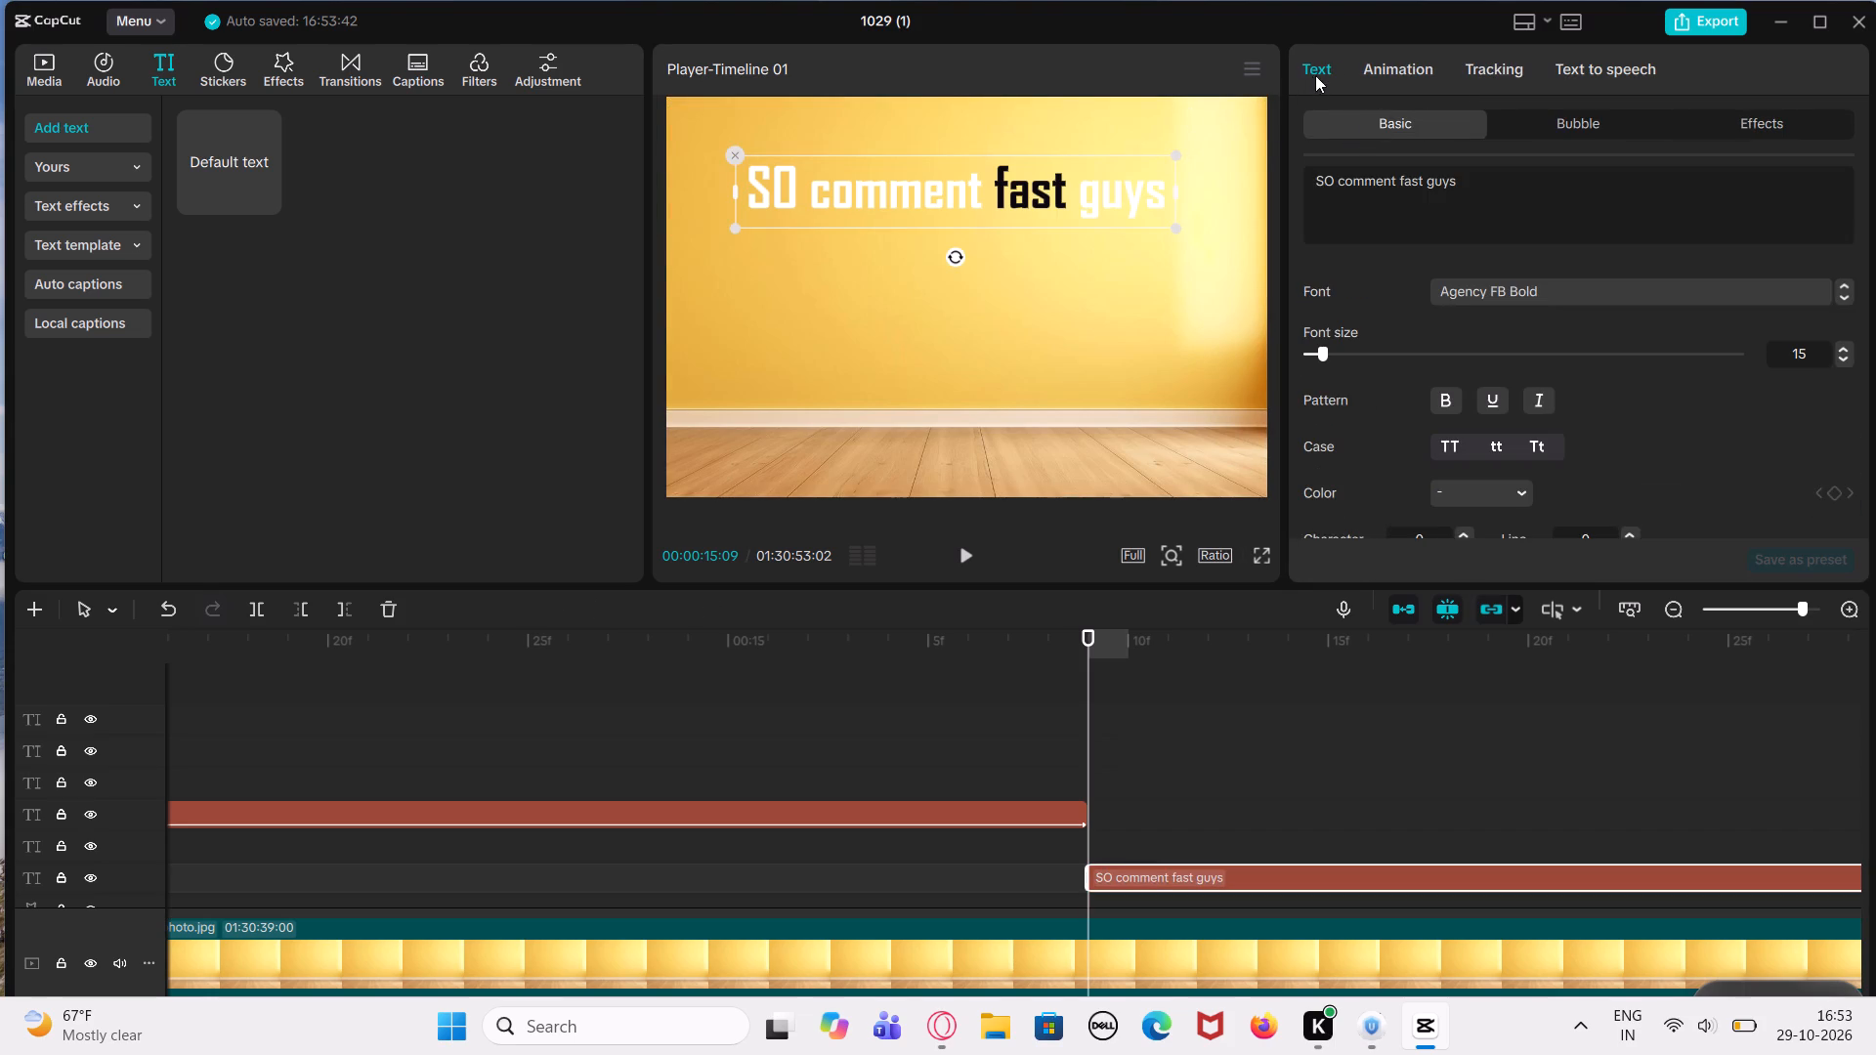
left_click(1385, 64)
left_click(1429, 279)
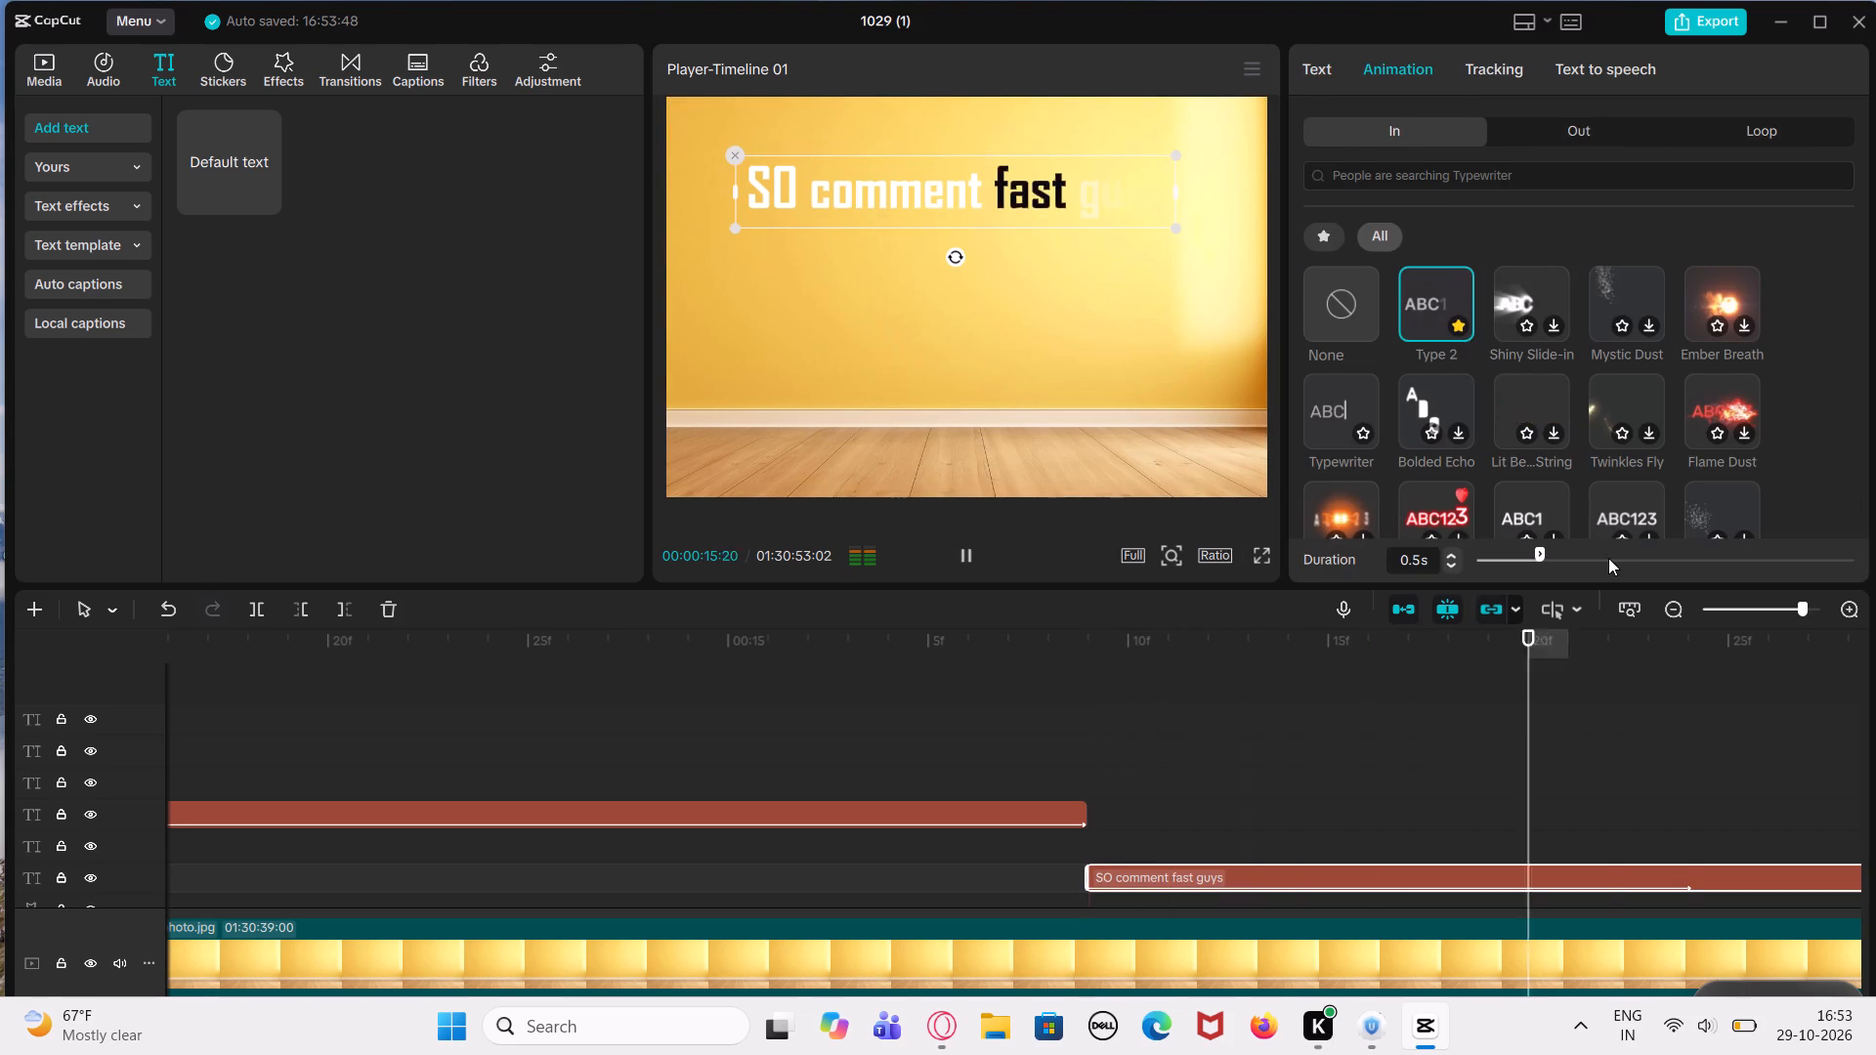
left_click(1610, 570)
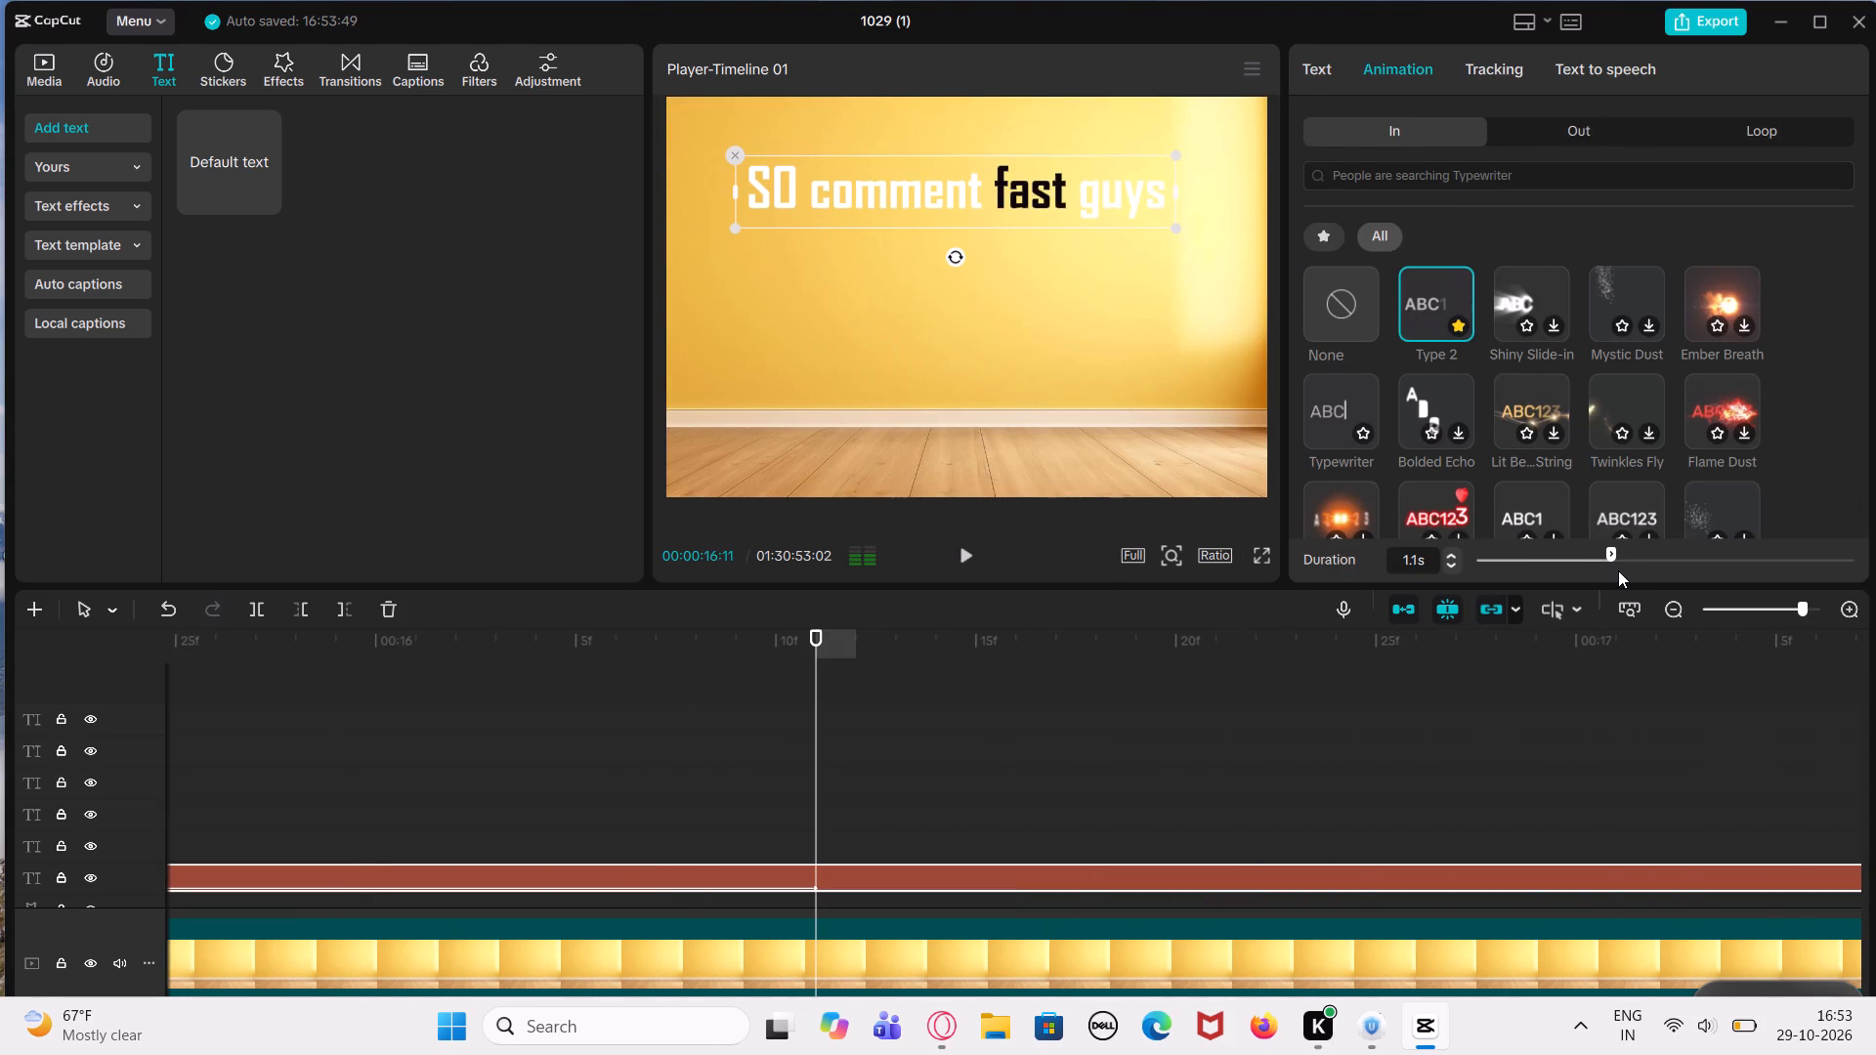
left_click(1628, 565)
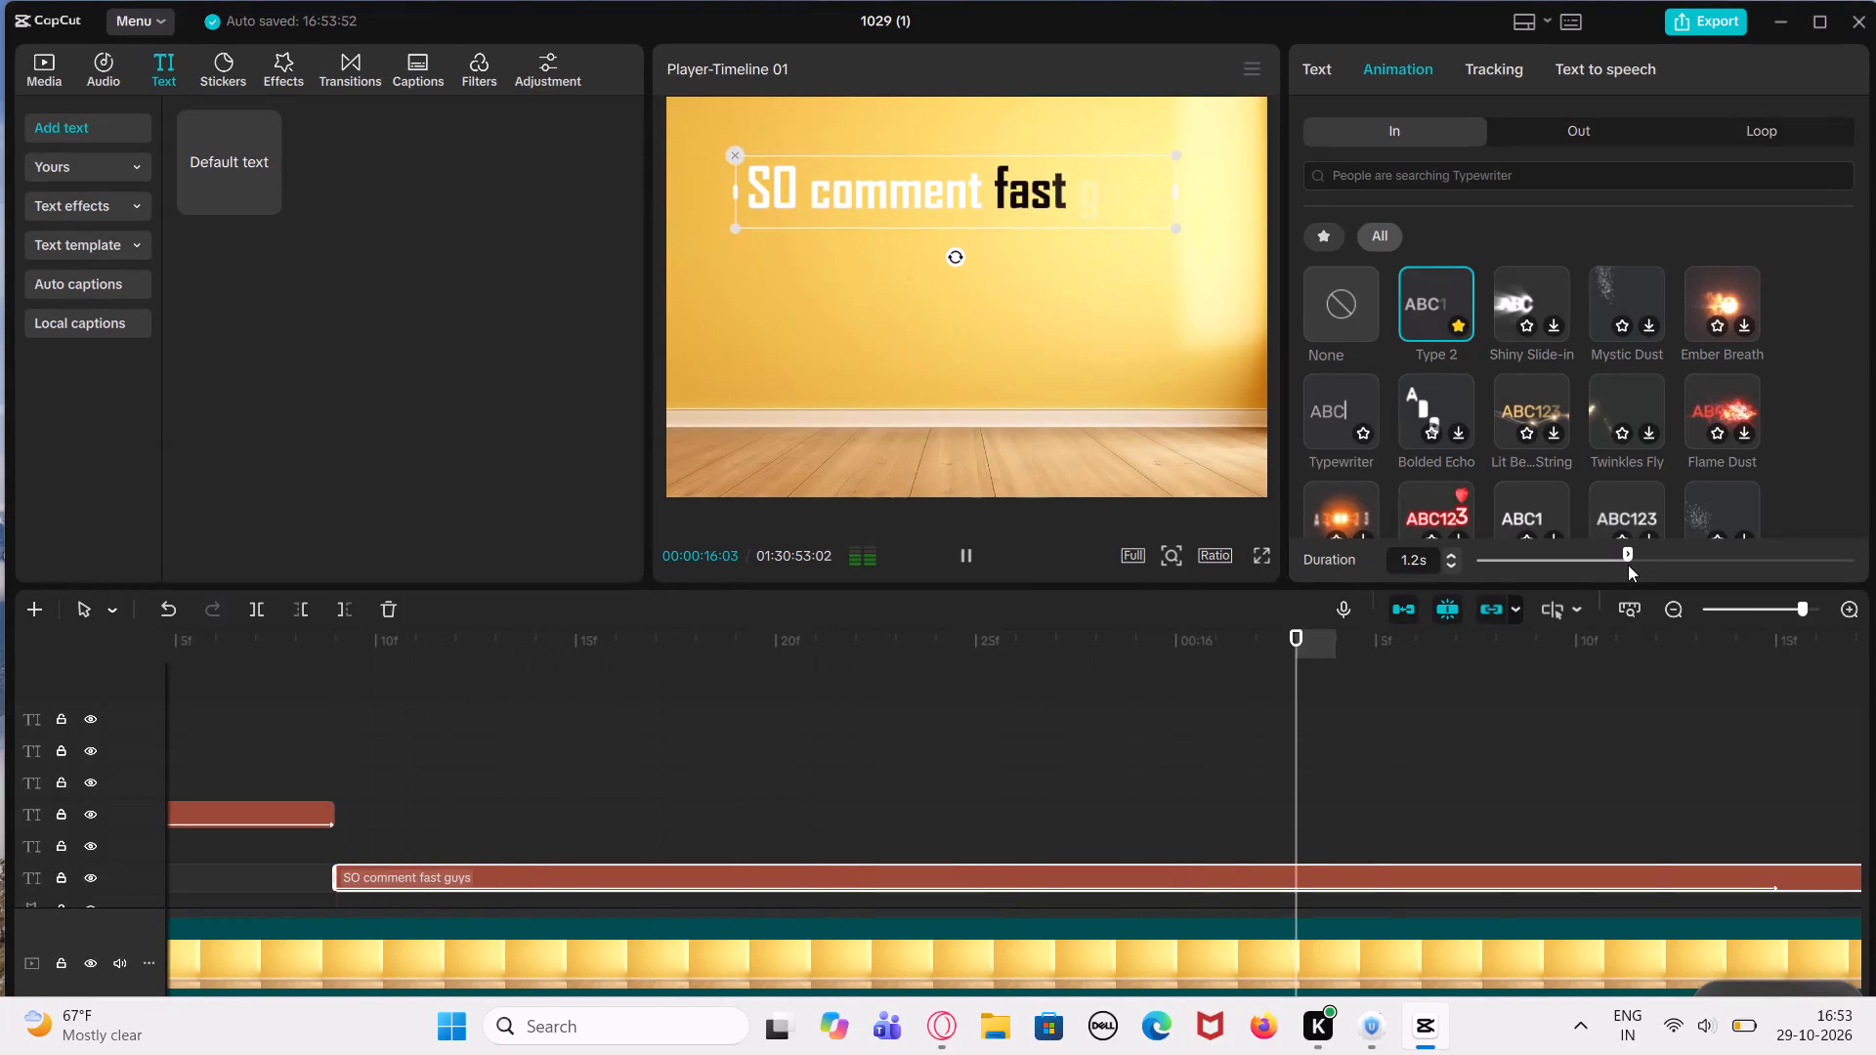
Split the "SO comment fast guys" text clip at 00:00:16:15 and delete the part after the cut.
left_click(1825, 787)
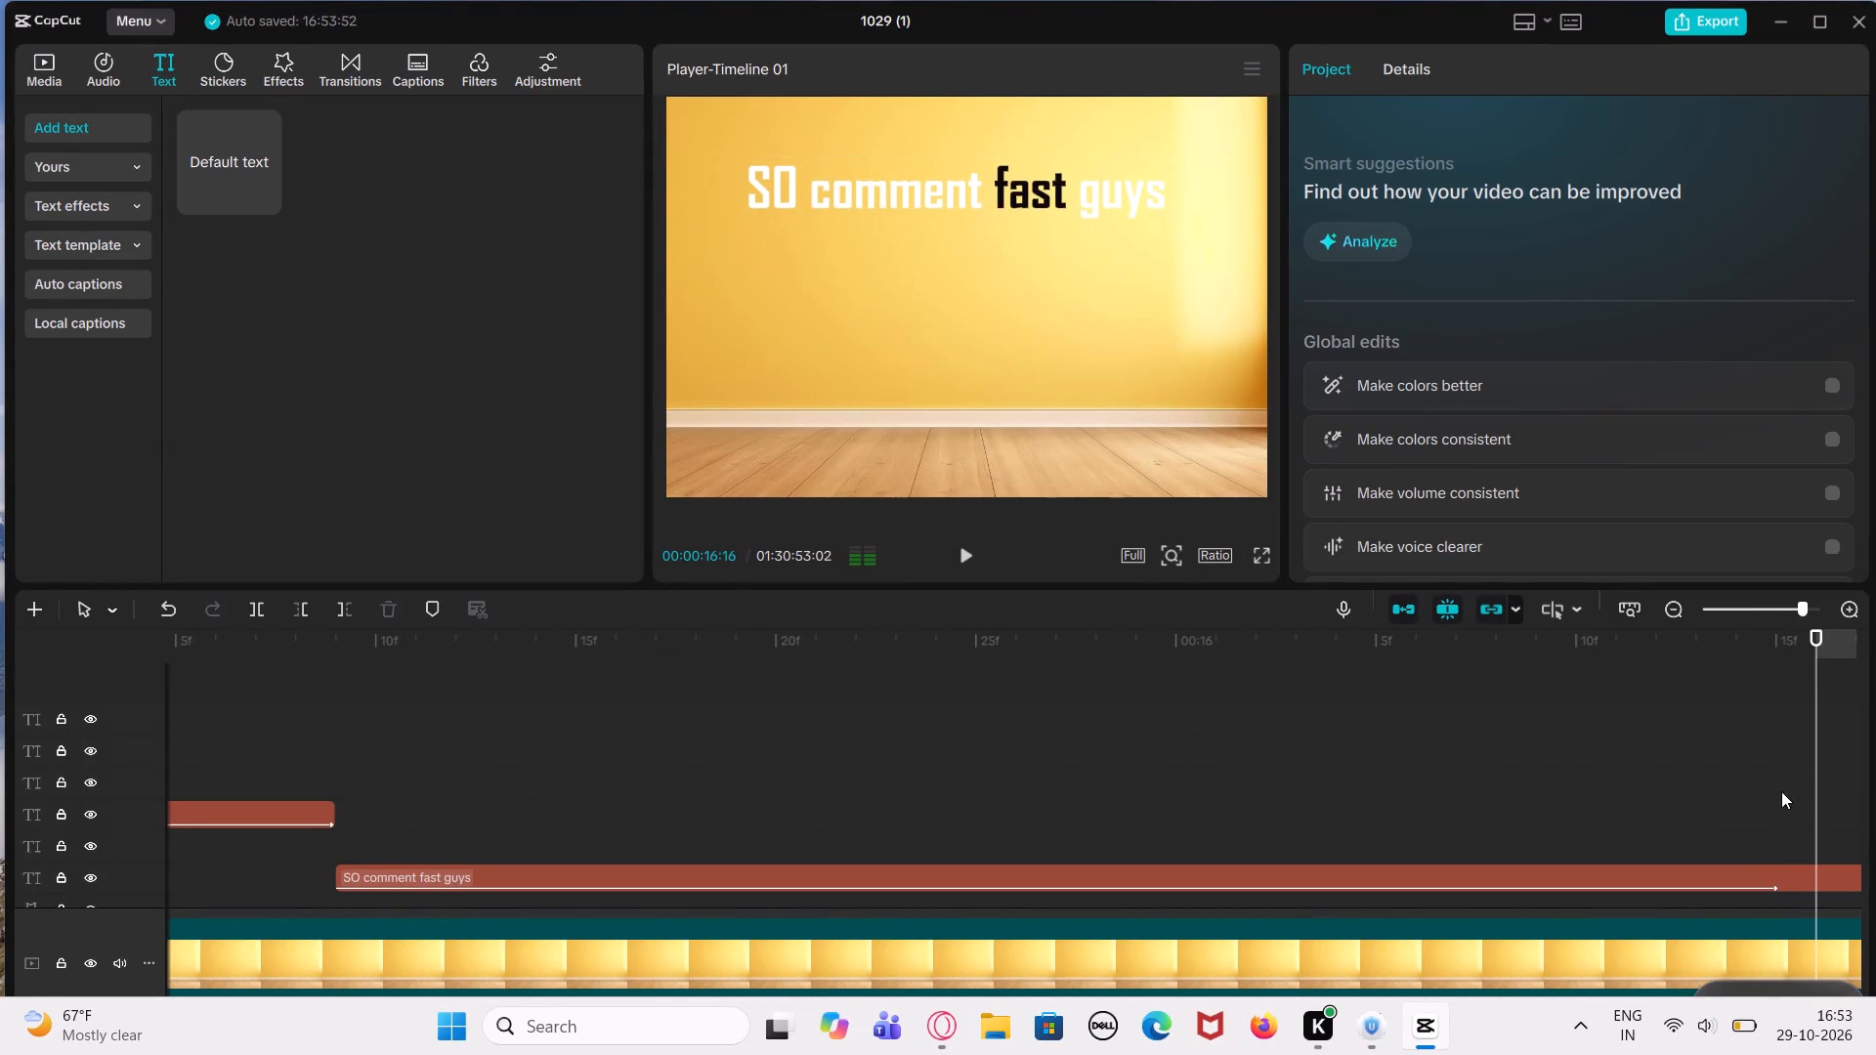
left_click(1773, 791)
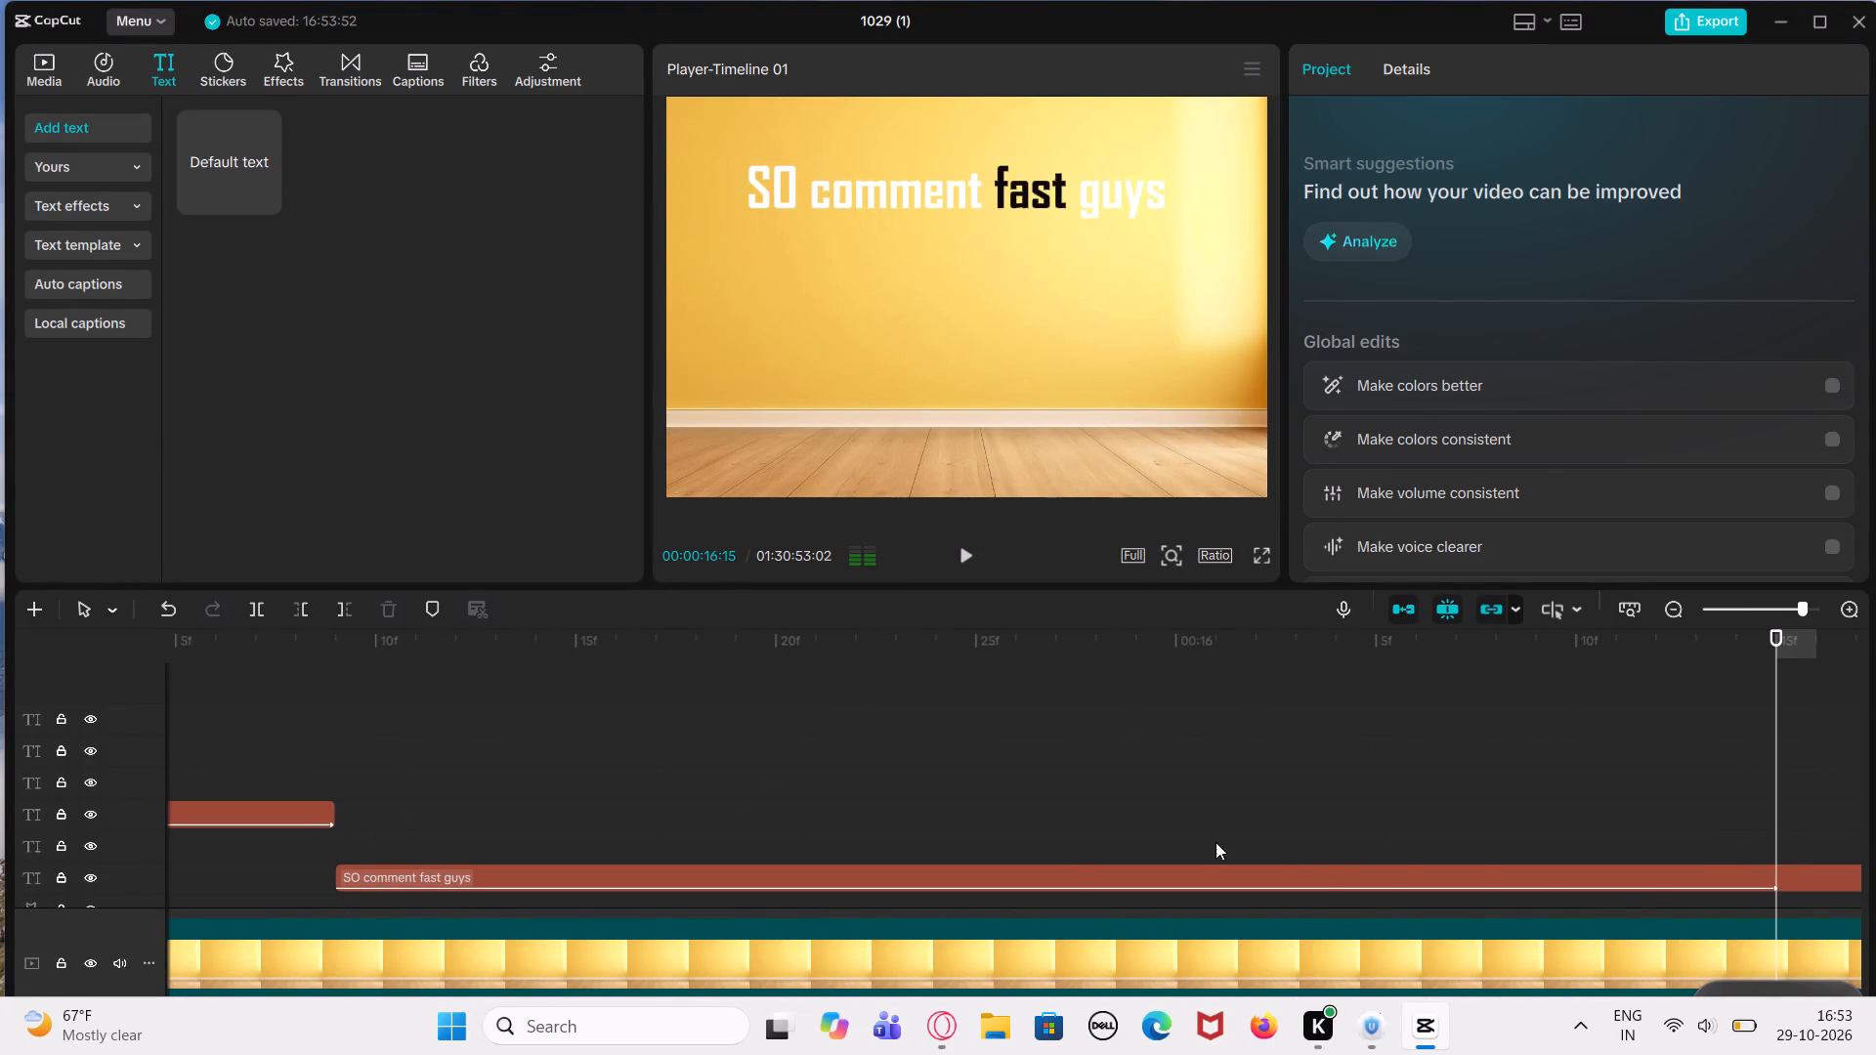
left_click(1654, 891)
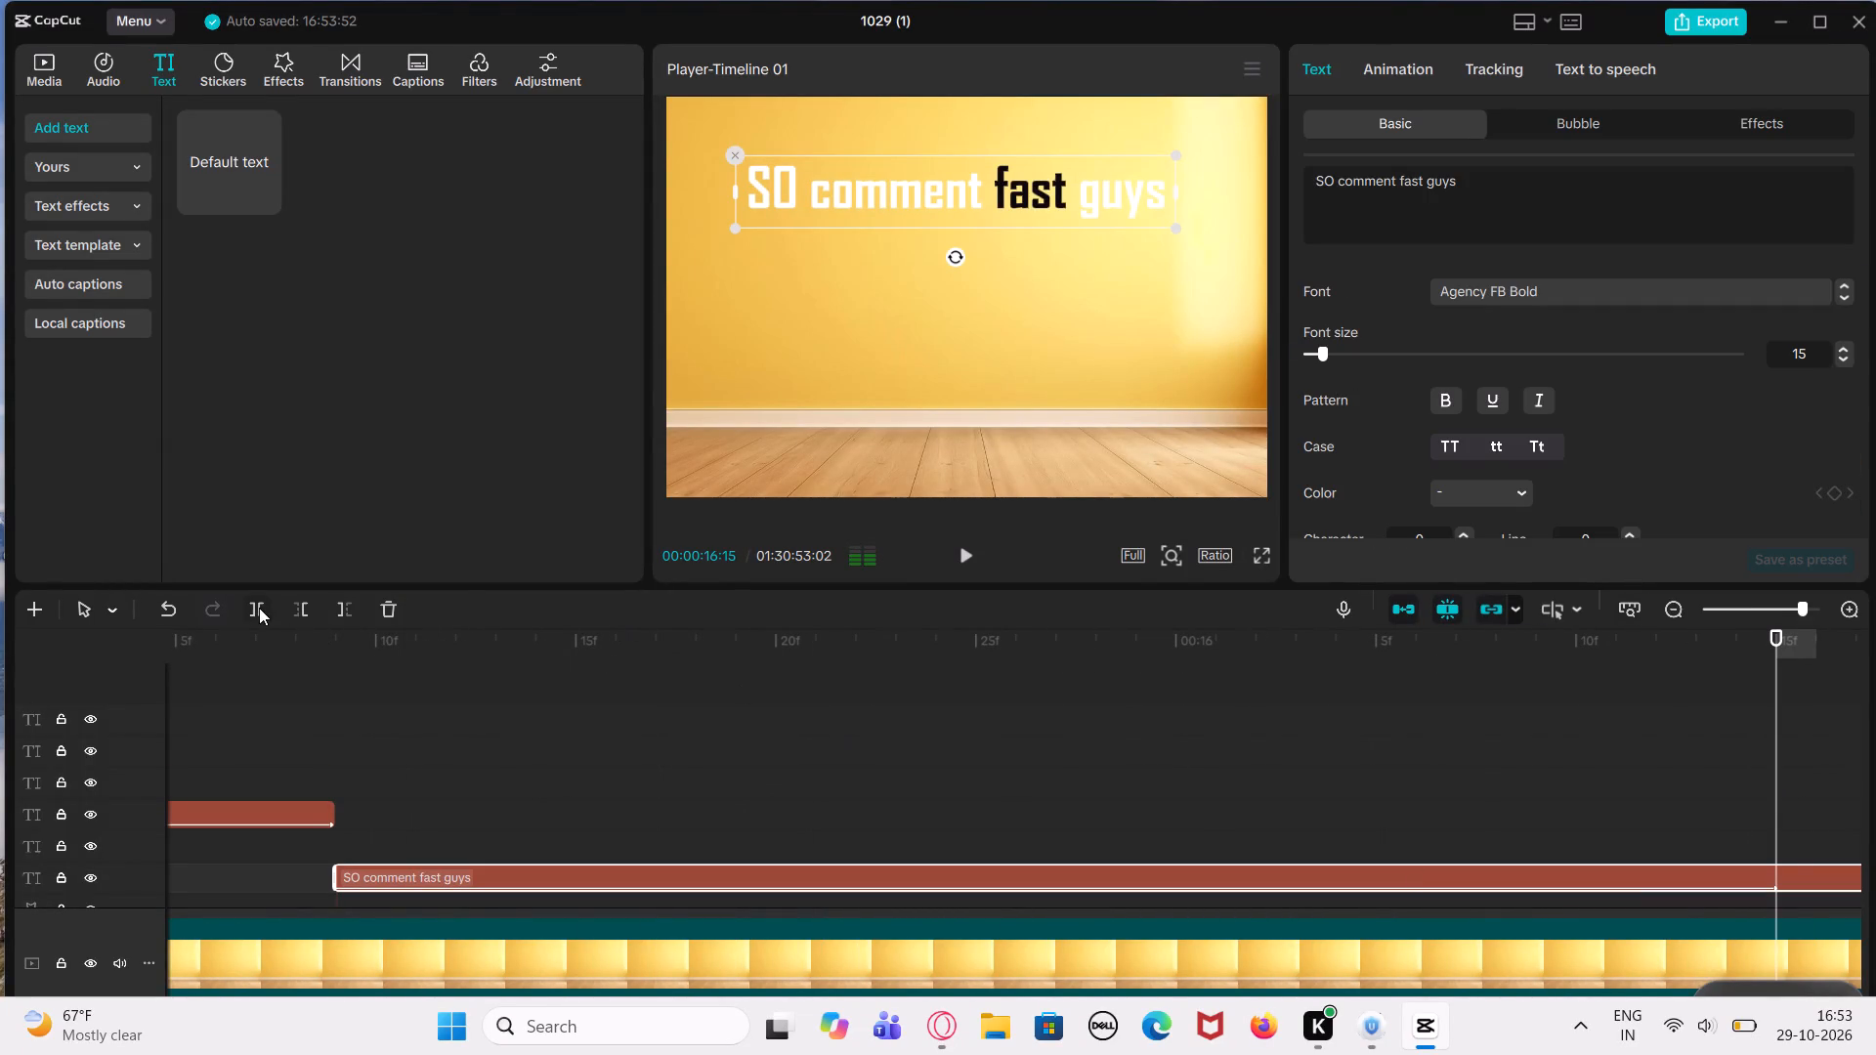
left_click(258, 607)
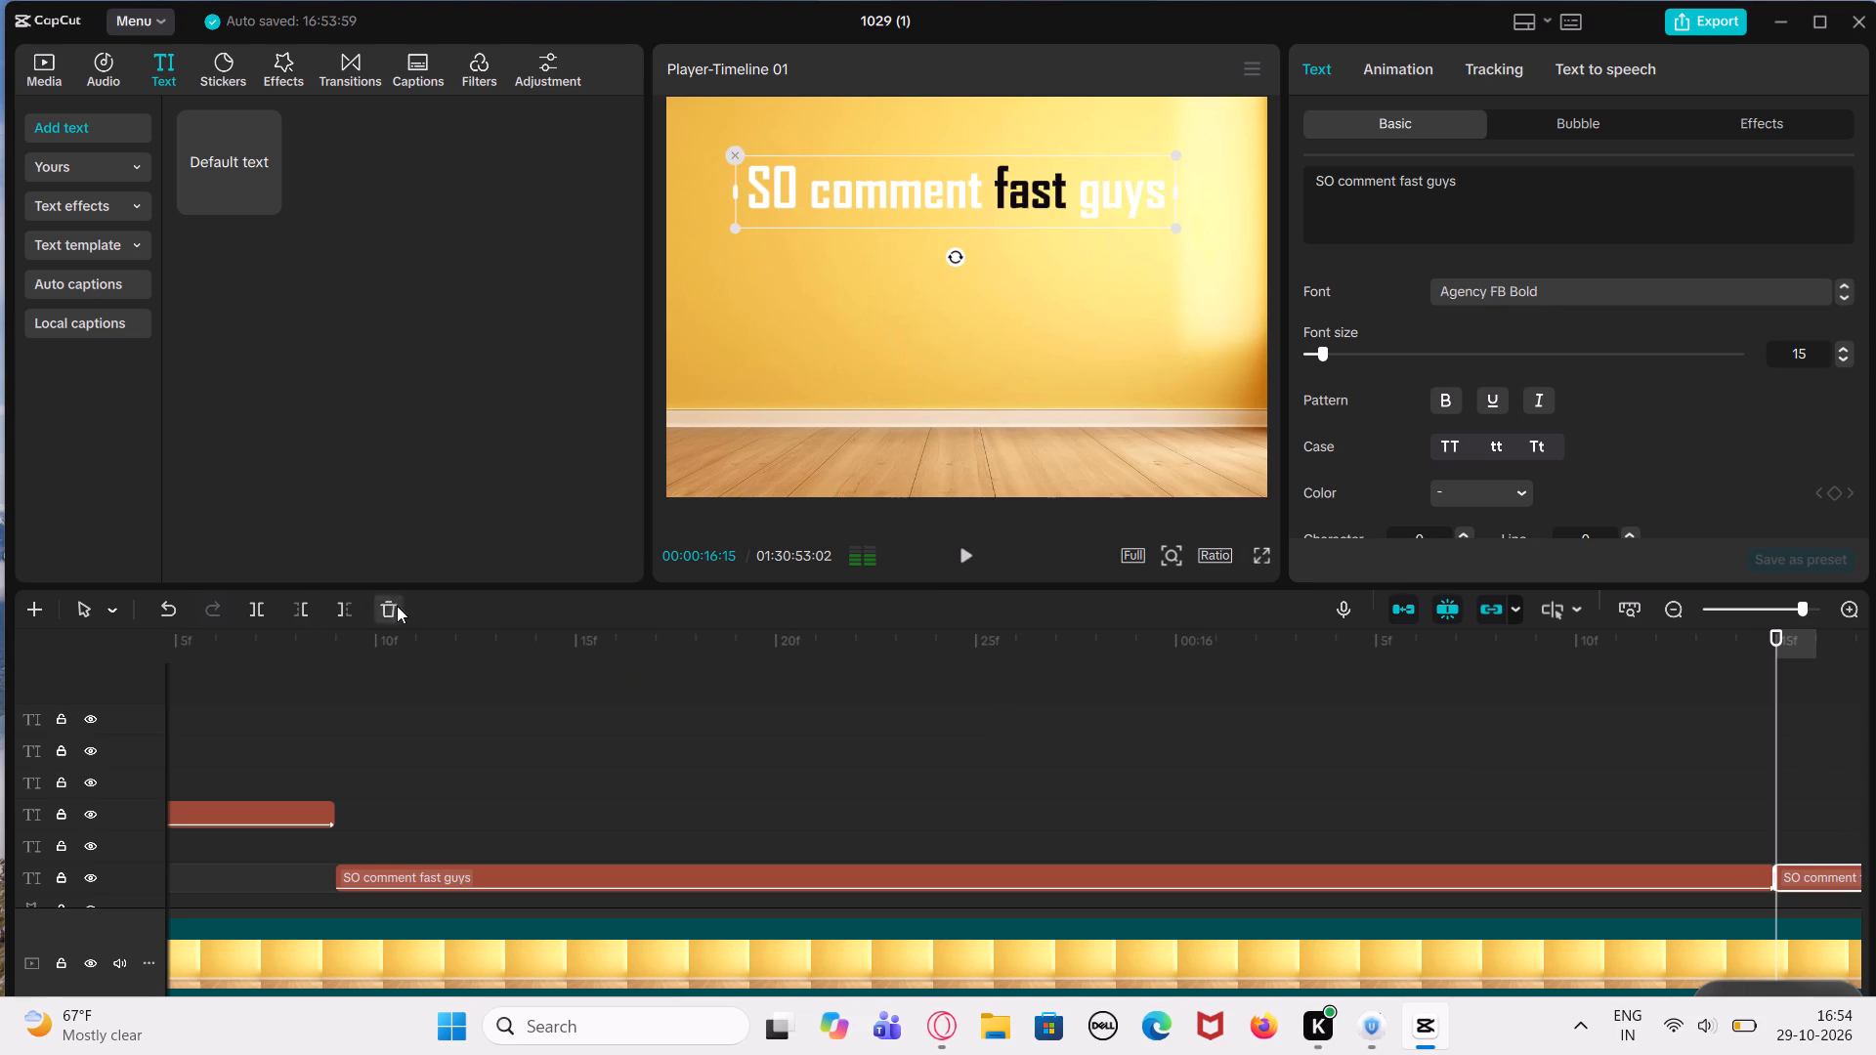
left_click(397, 606)
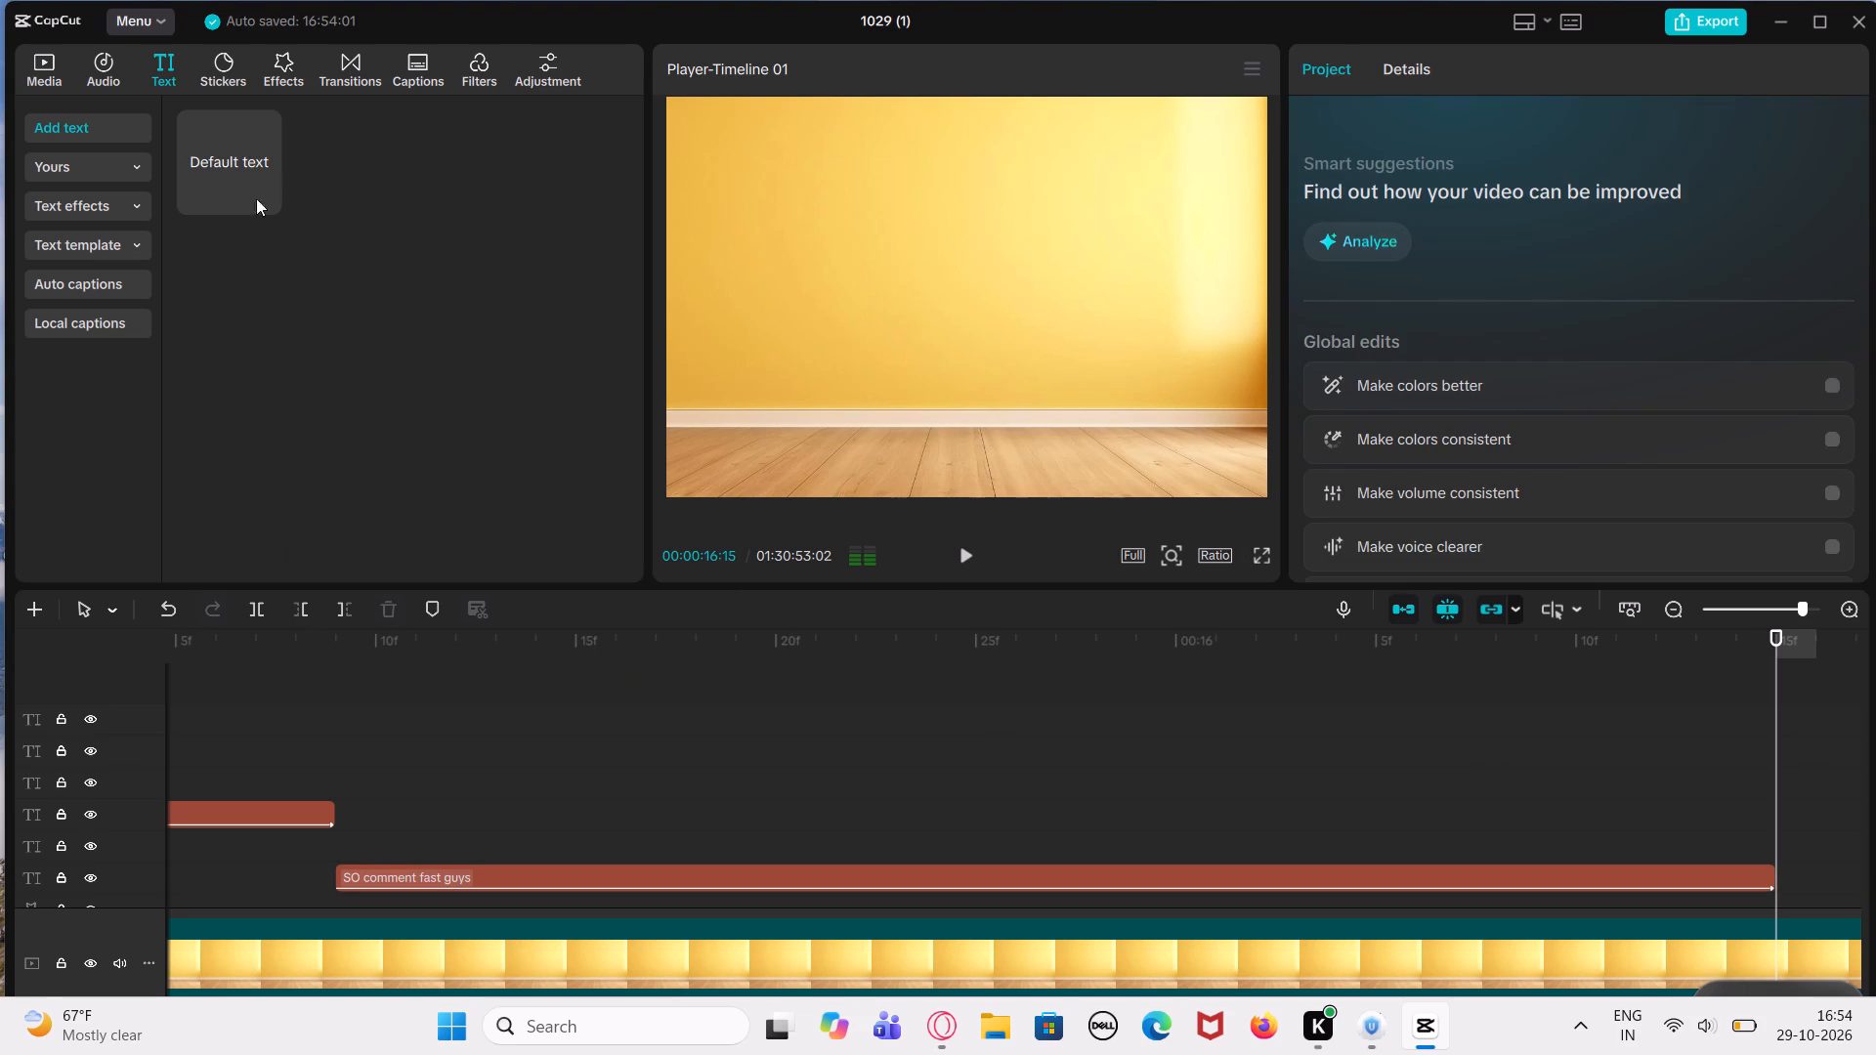
Add a default text at 00:00:16:15, right after the "SO comment fast guys" clip, and change its wording to "THANKYOU GUYS".
left_click(265, 197)
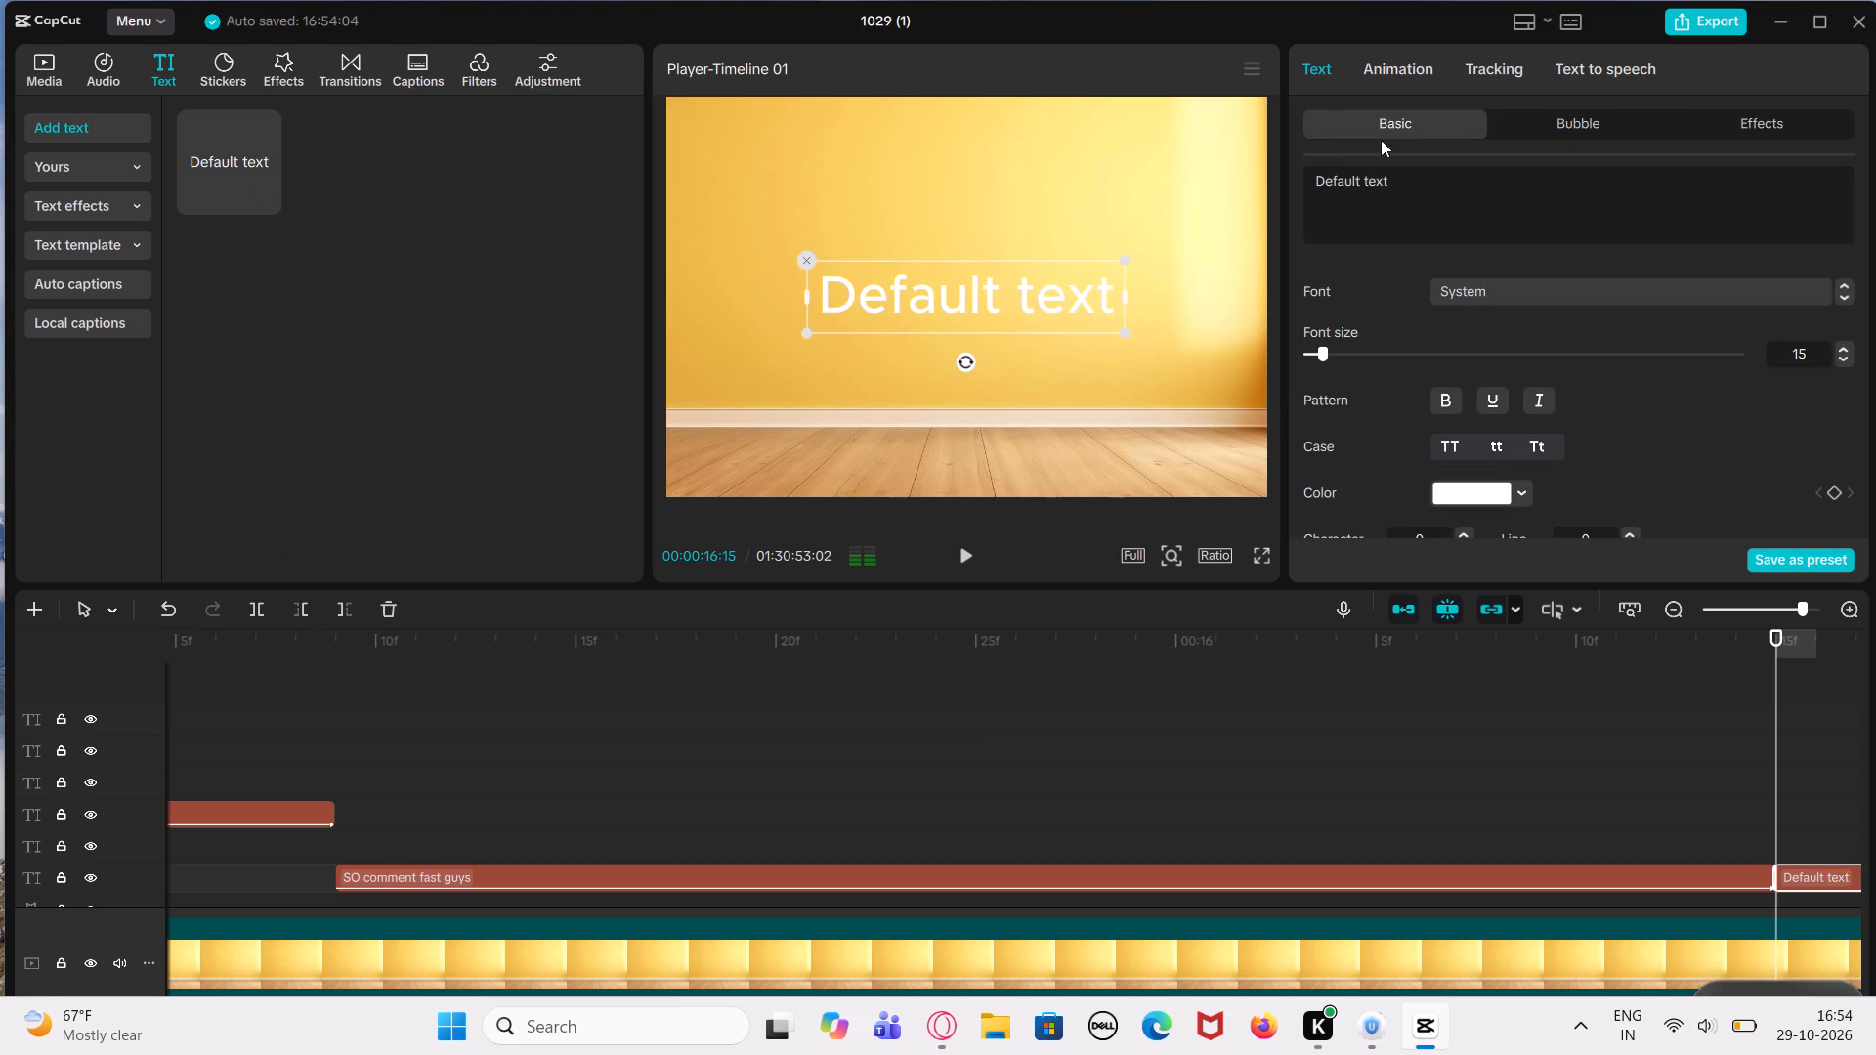
left_click(1430, 180)
key("BackSpace")
key("BackSpace")
key("BackSpace")
key("BackSpace")
key("BackSpace")
key("BackSpace")
key("BackSpace")
key("BackSpace")
key("BackSpace")
key("BackSpace")
key("BackSpace")
key("BackSpace")
key("BackSpace")
key("BackSpace")
key("BackSpace")
key("BackSpace")
key("BackSpace")
key("BackSpace")
key("BackSpace")
key("BackSpace")
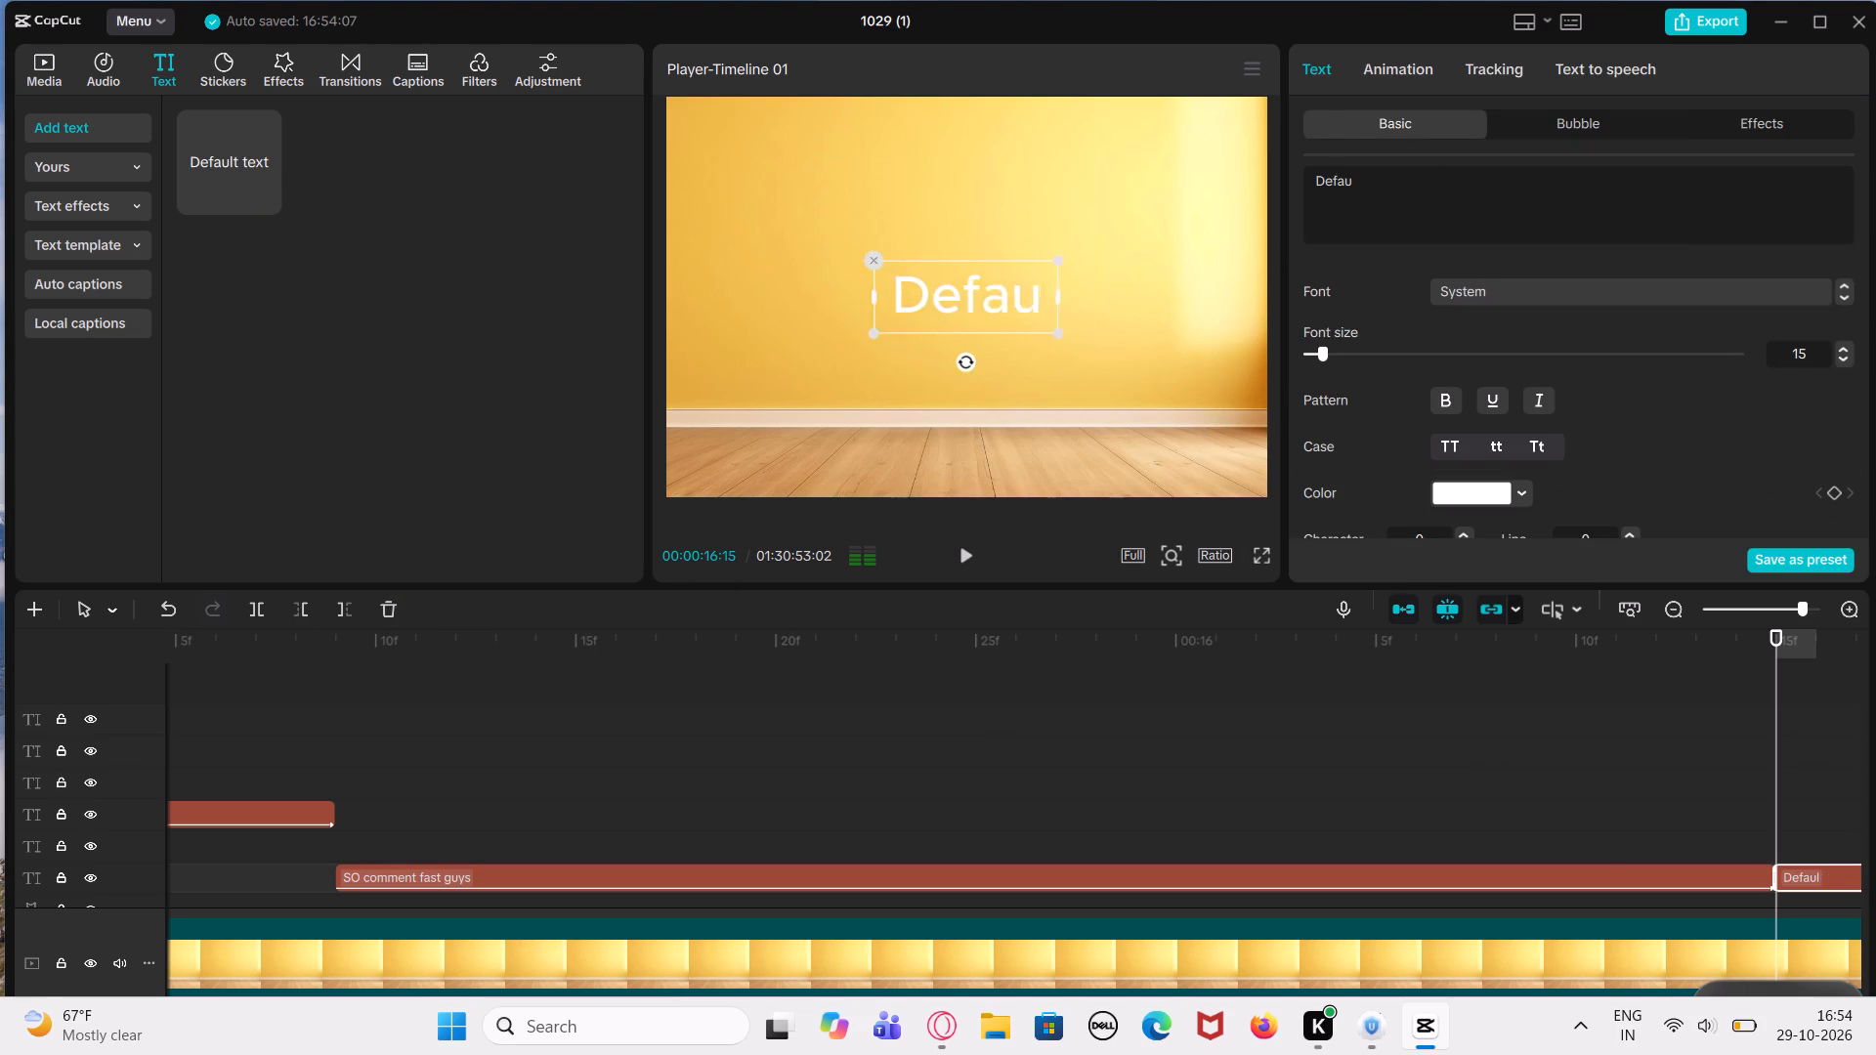
type("tha")
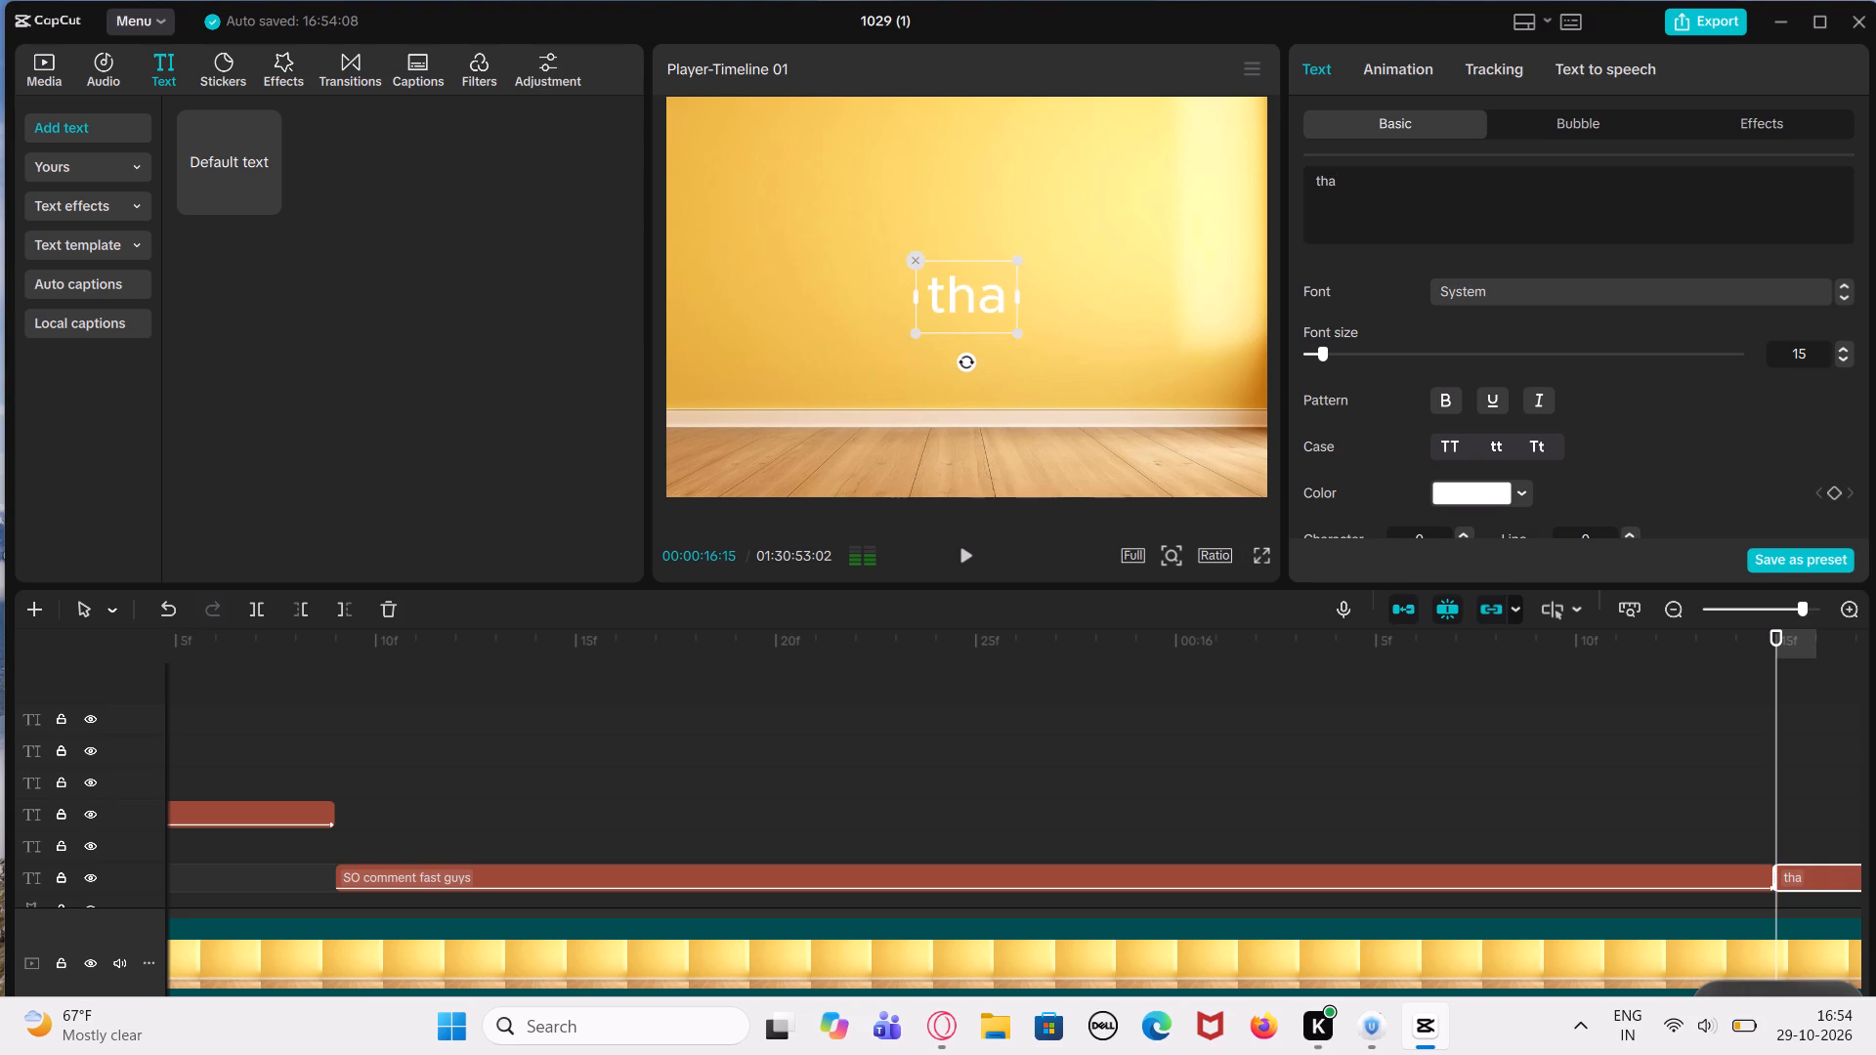
type("THANK")
key("t")
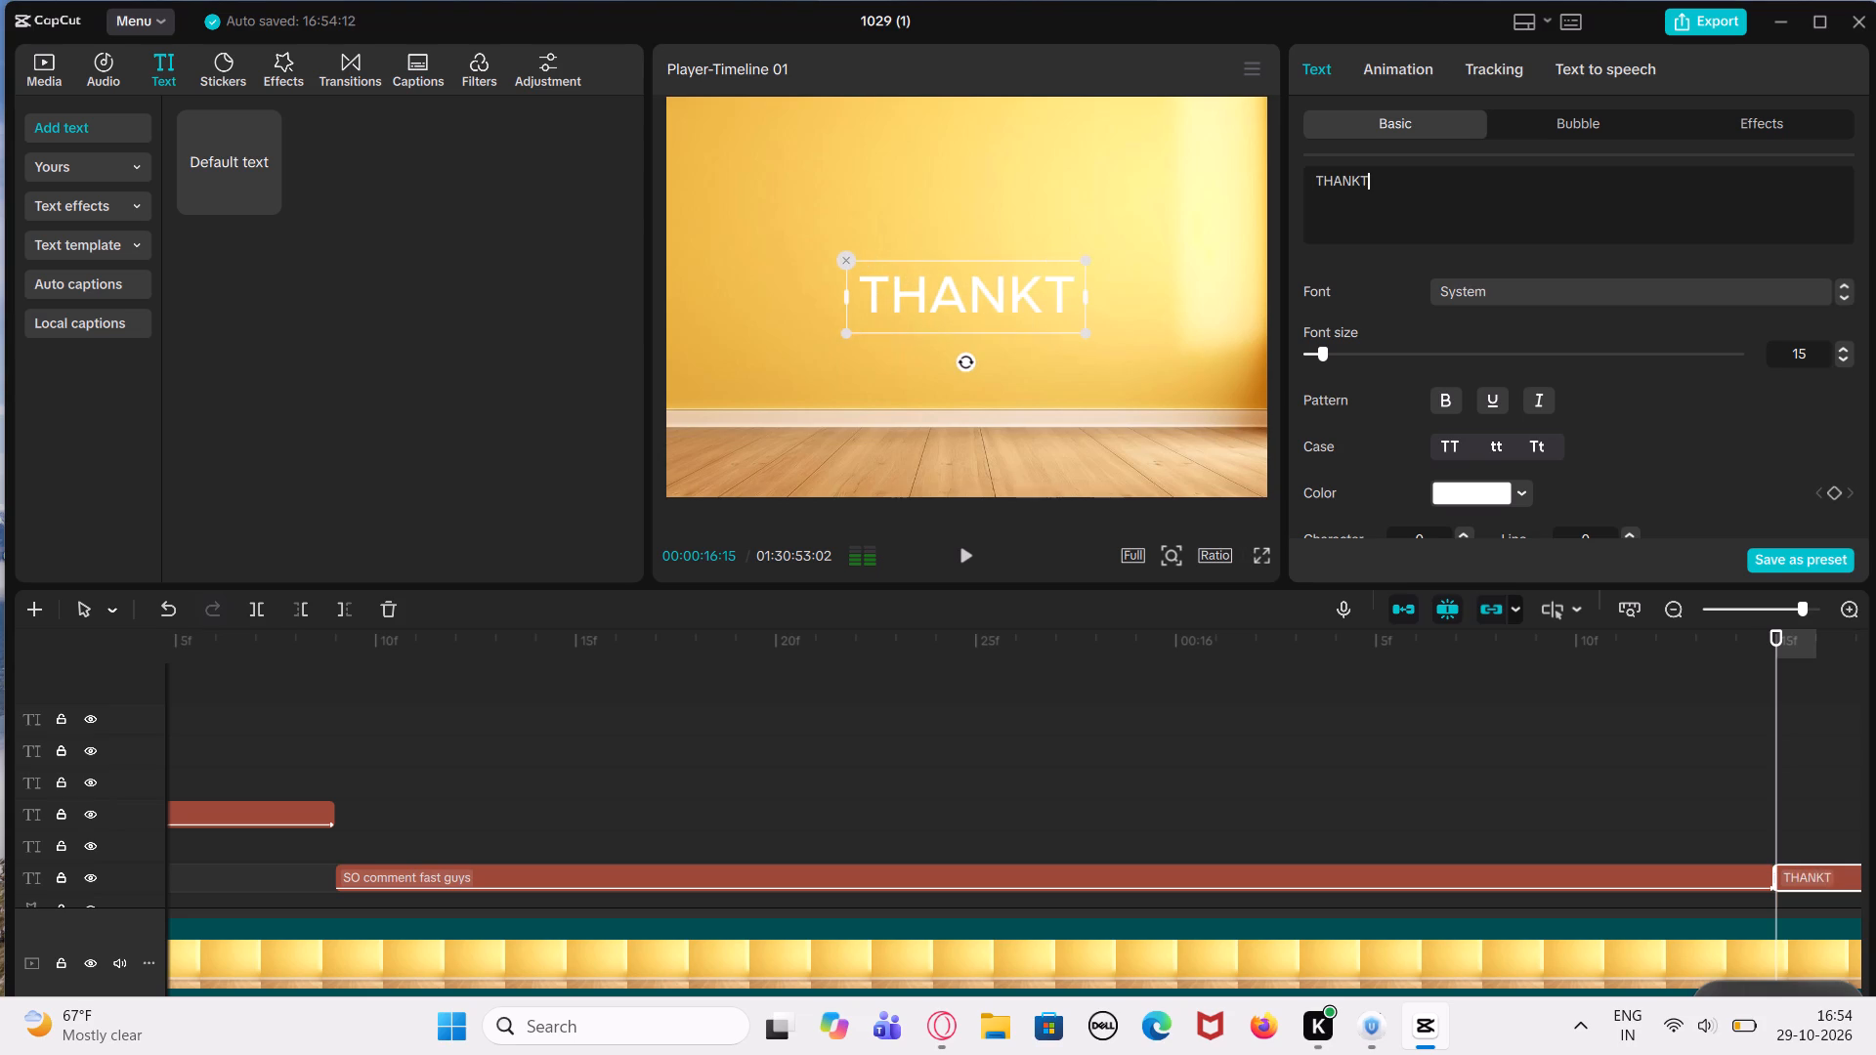
key("BackSpace")
type("YOU")
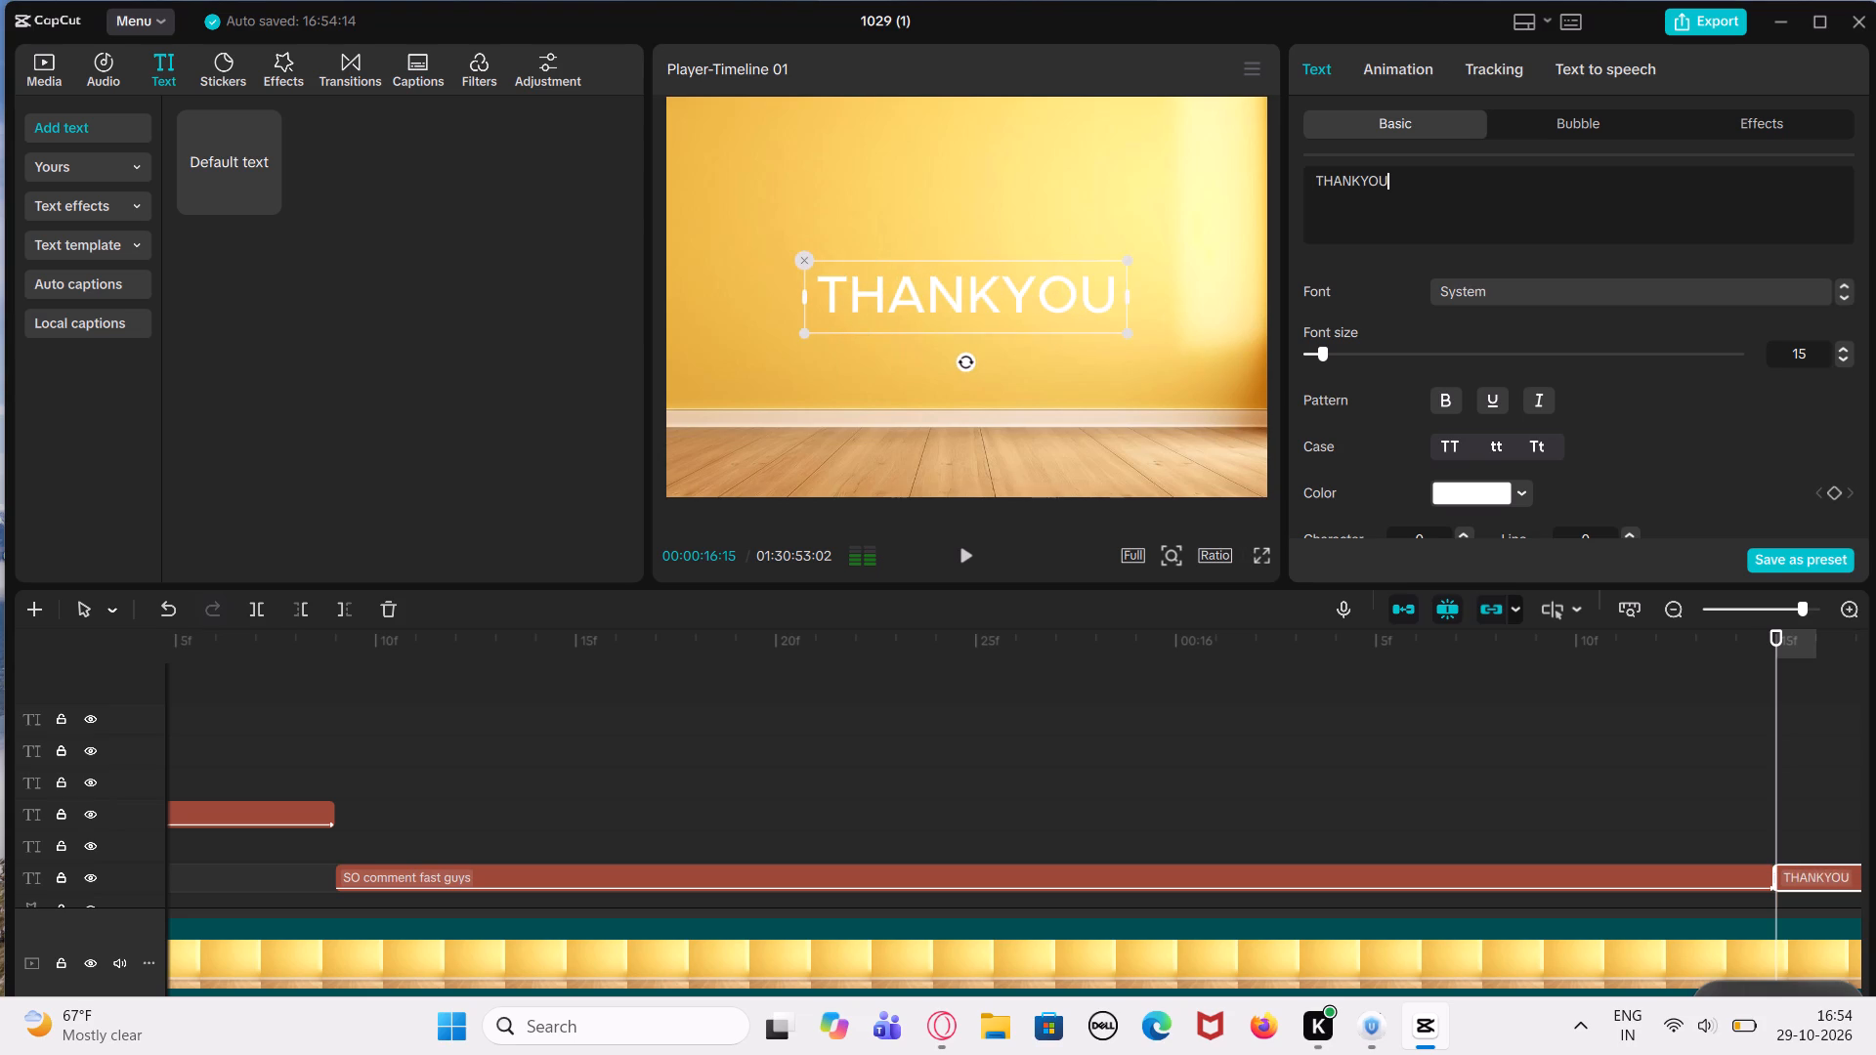
key("space")
type("GUYS")
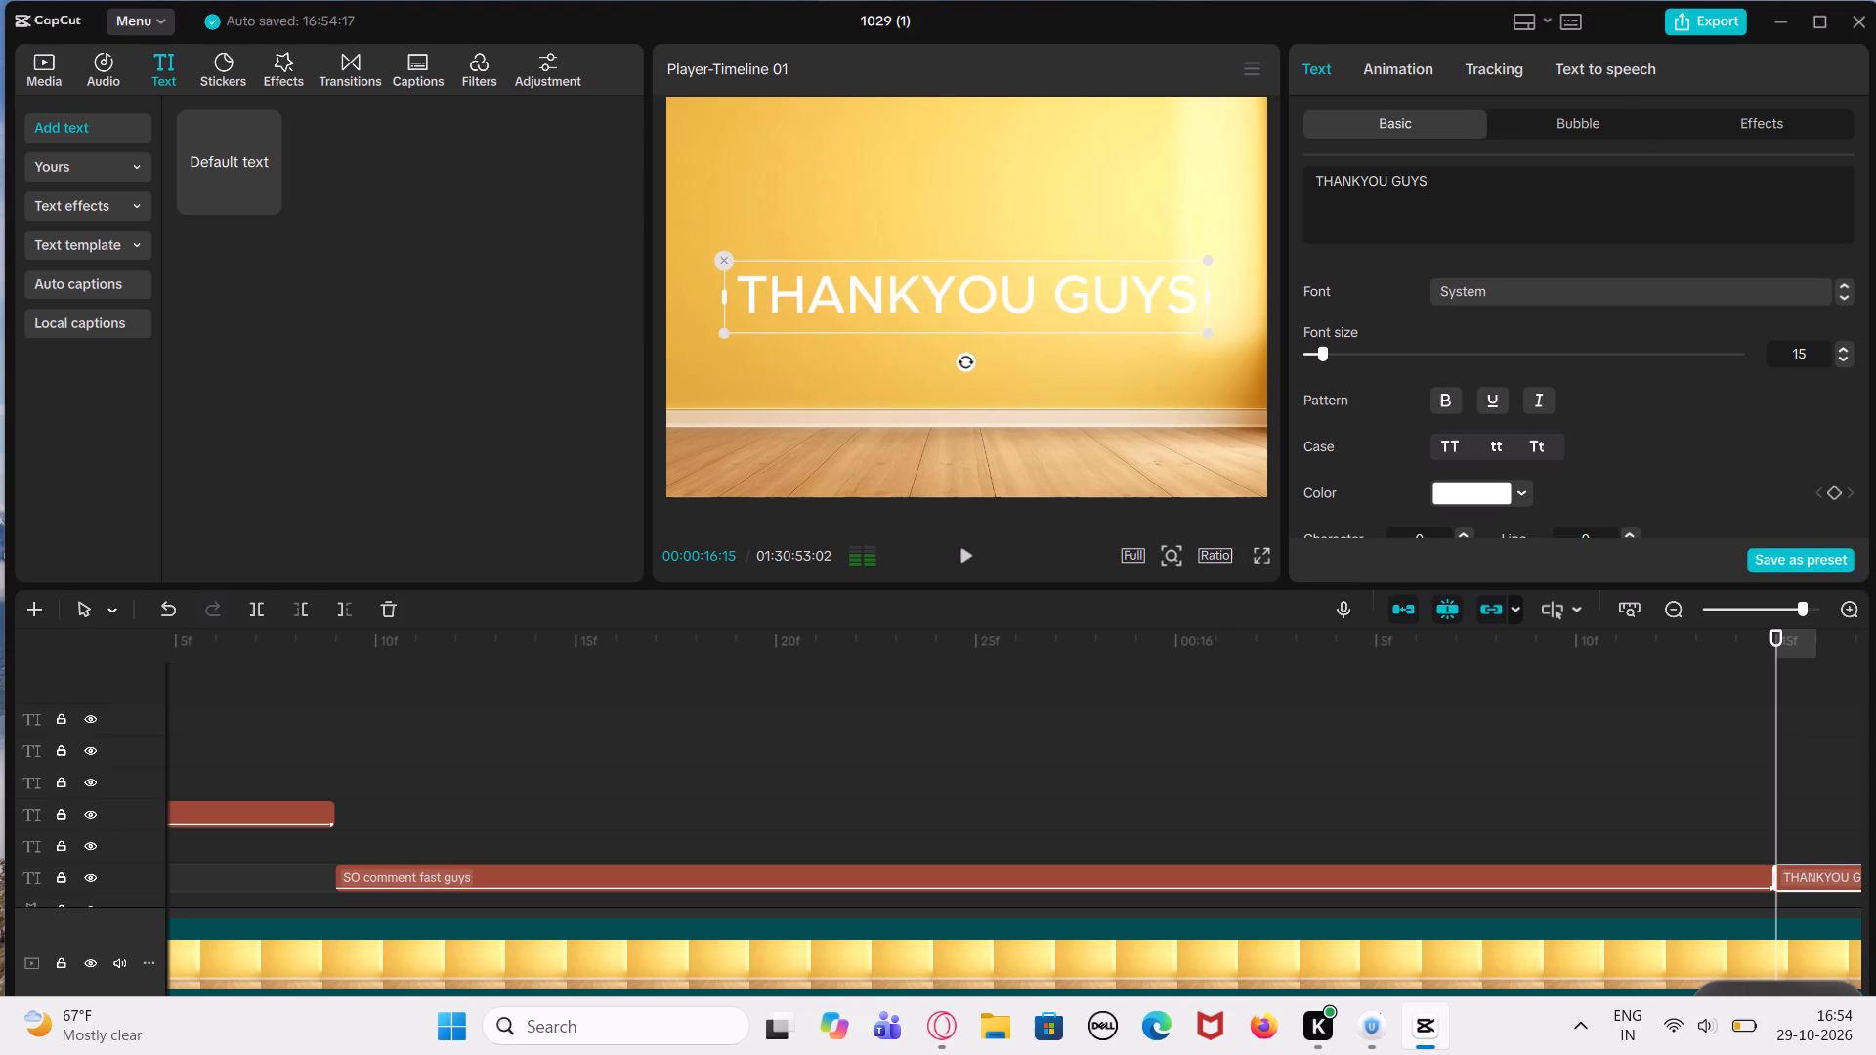
Change the color of the "THANKYOU GUYS" text to black.
left_click(1517, 503)
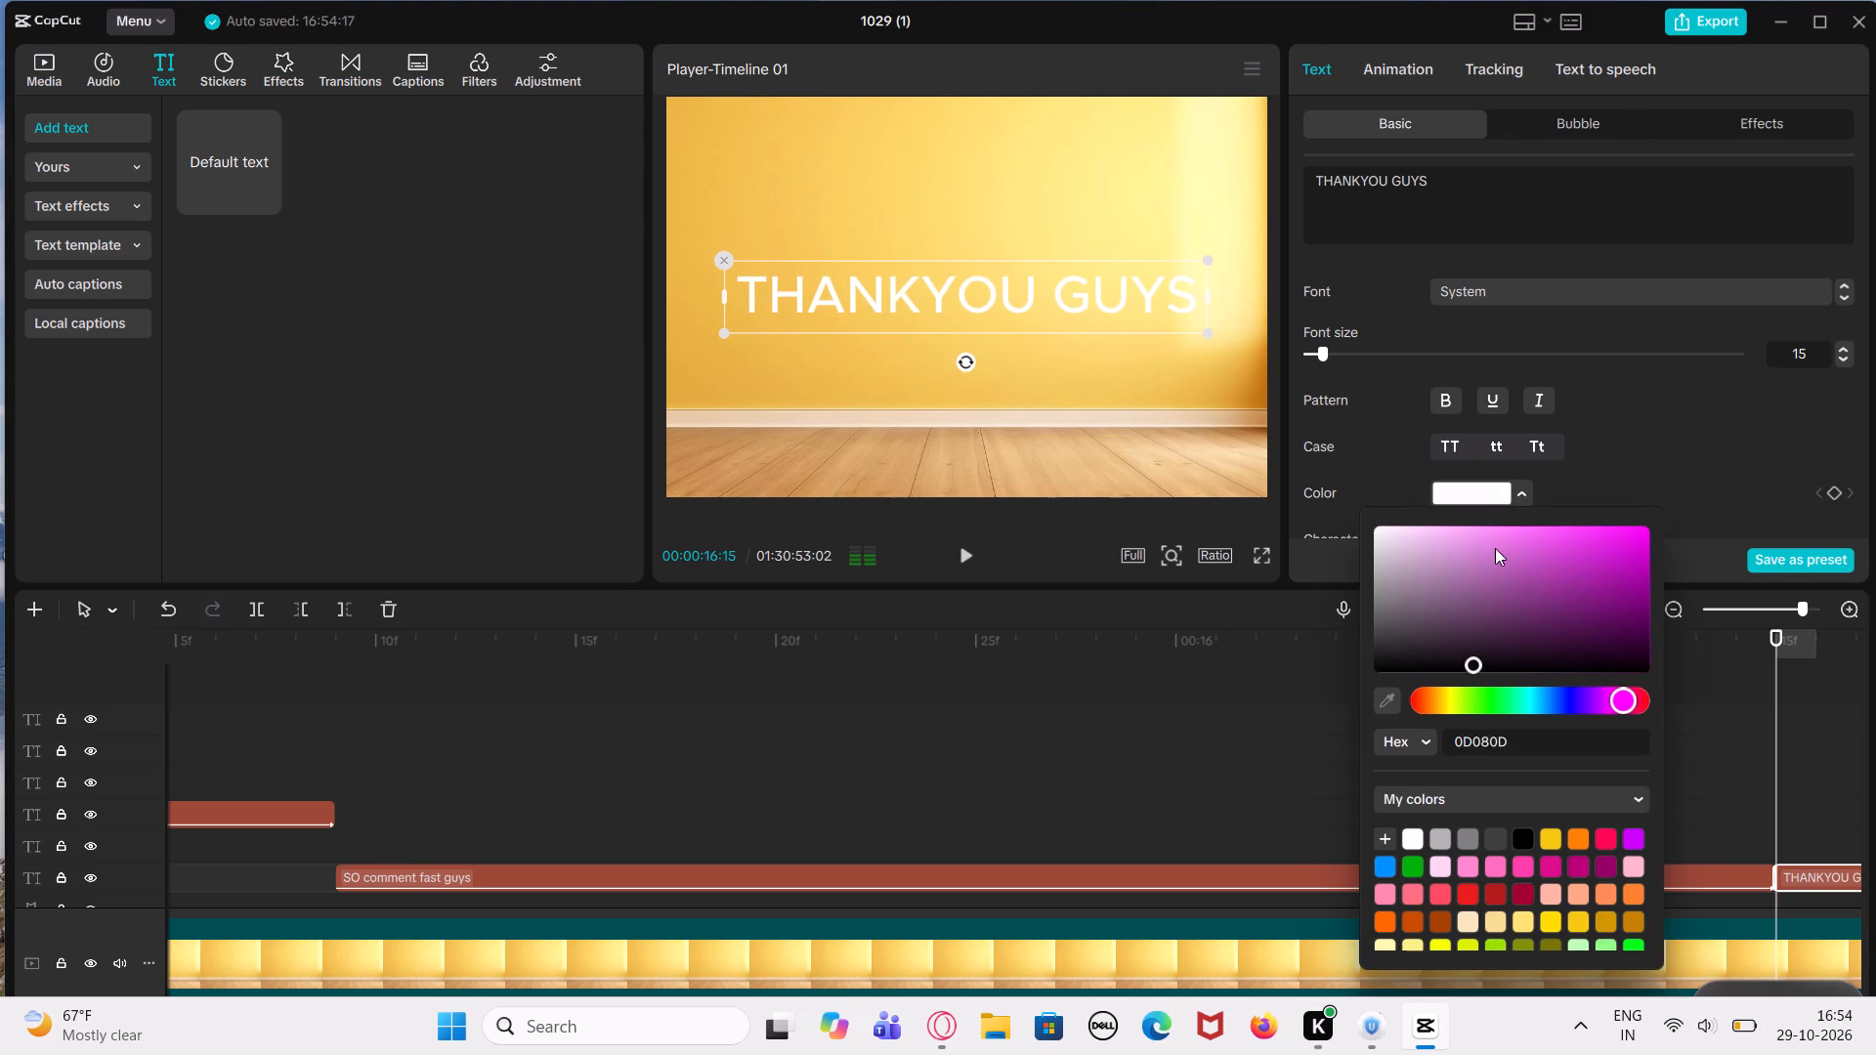
left_click_drag(1495, 548, 1454, 720)
Move the "THANKYOU GUYS" text to the upper part of the wall, slightly left of center.
left_click_drag(1101, 302, 1097, 233)
left_click_drag(1097, 234, 1073, 228)
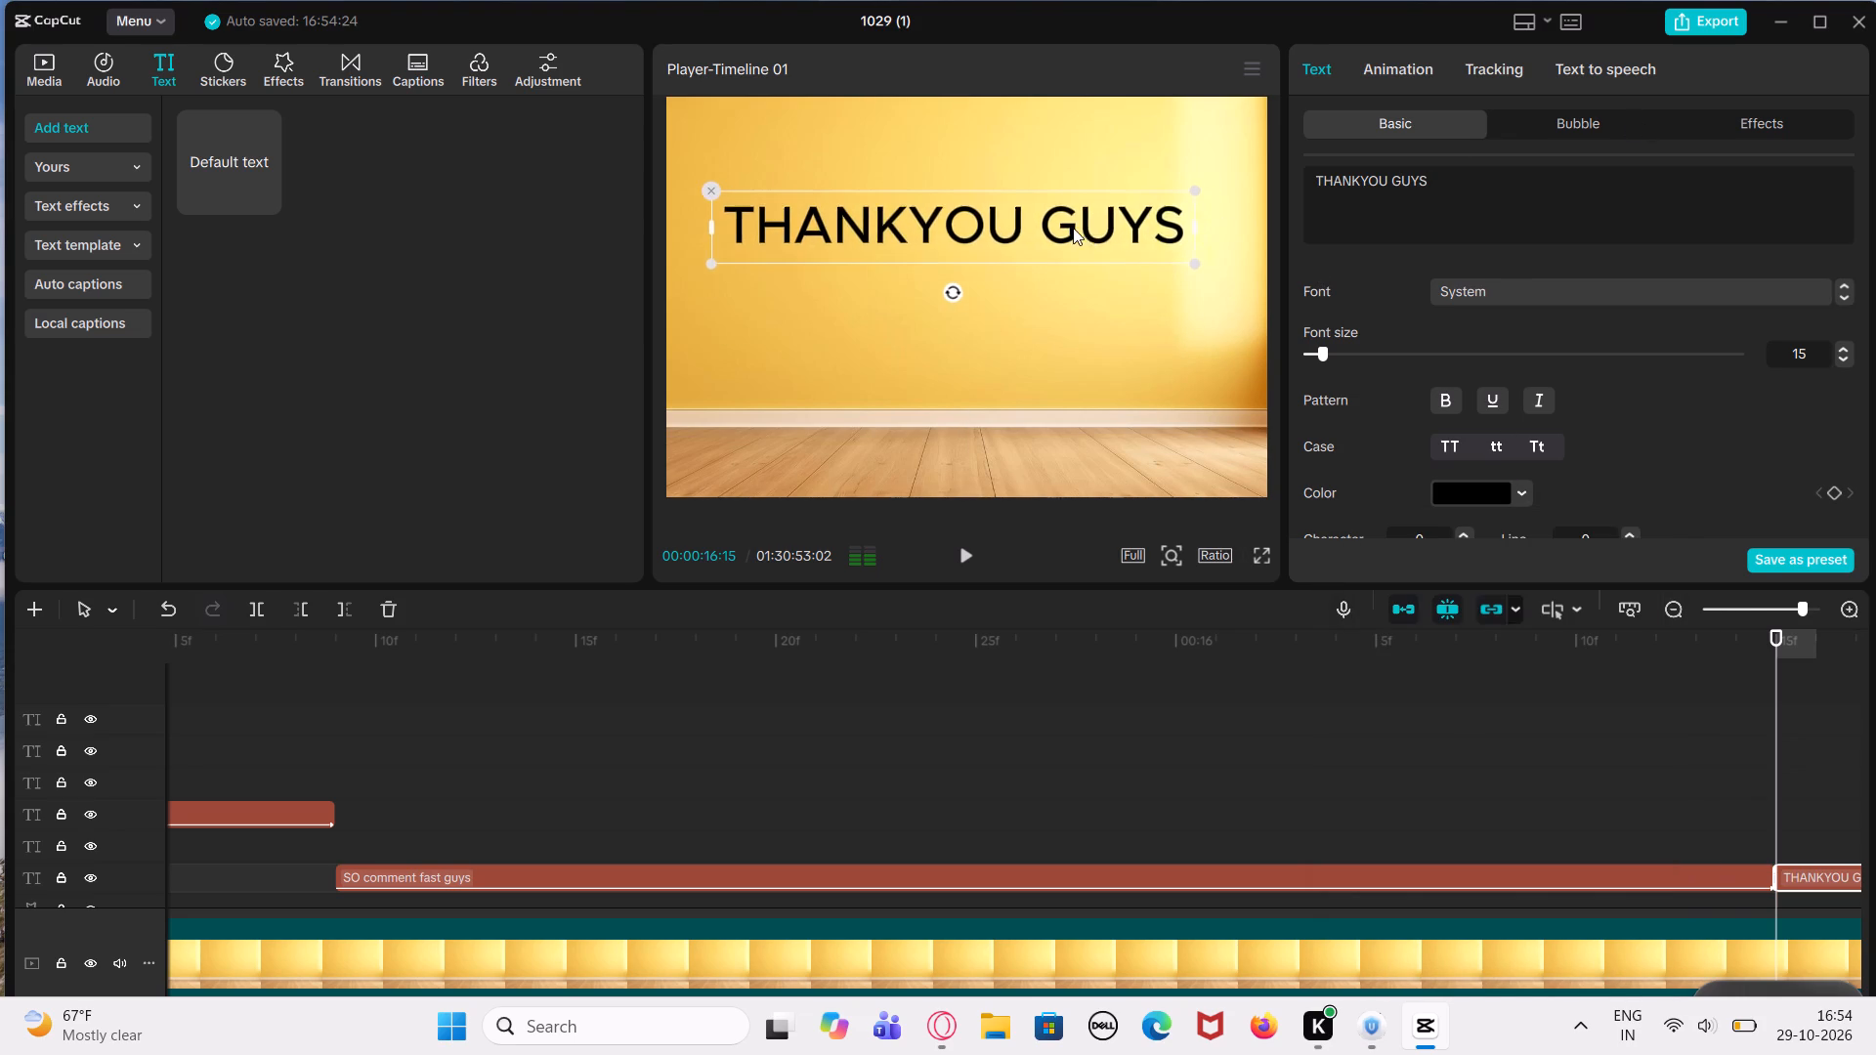
left_click_drag(1073, 228, 1086, 218)
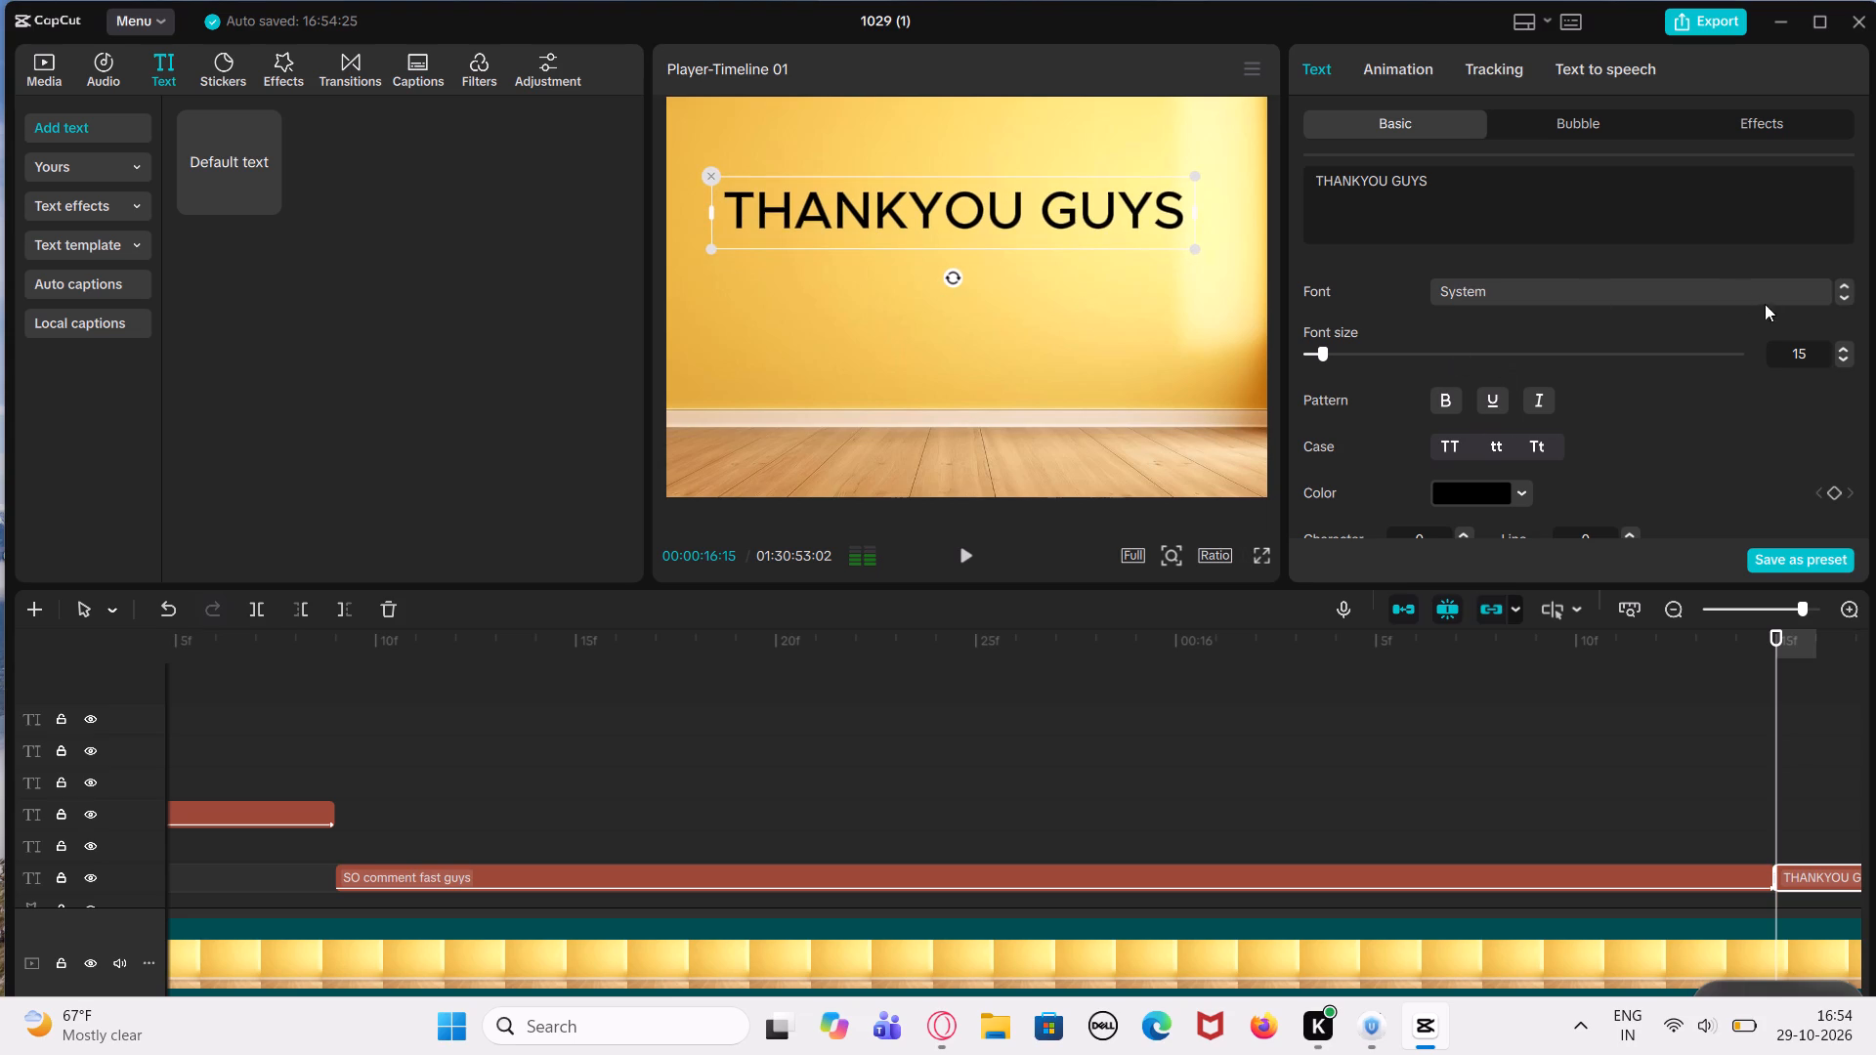
Set the font of the "THANKYOU GUYS" text to Arial Narrow Bold.
left_click(1841, 299)
left_click(1841, 299)
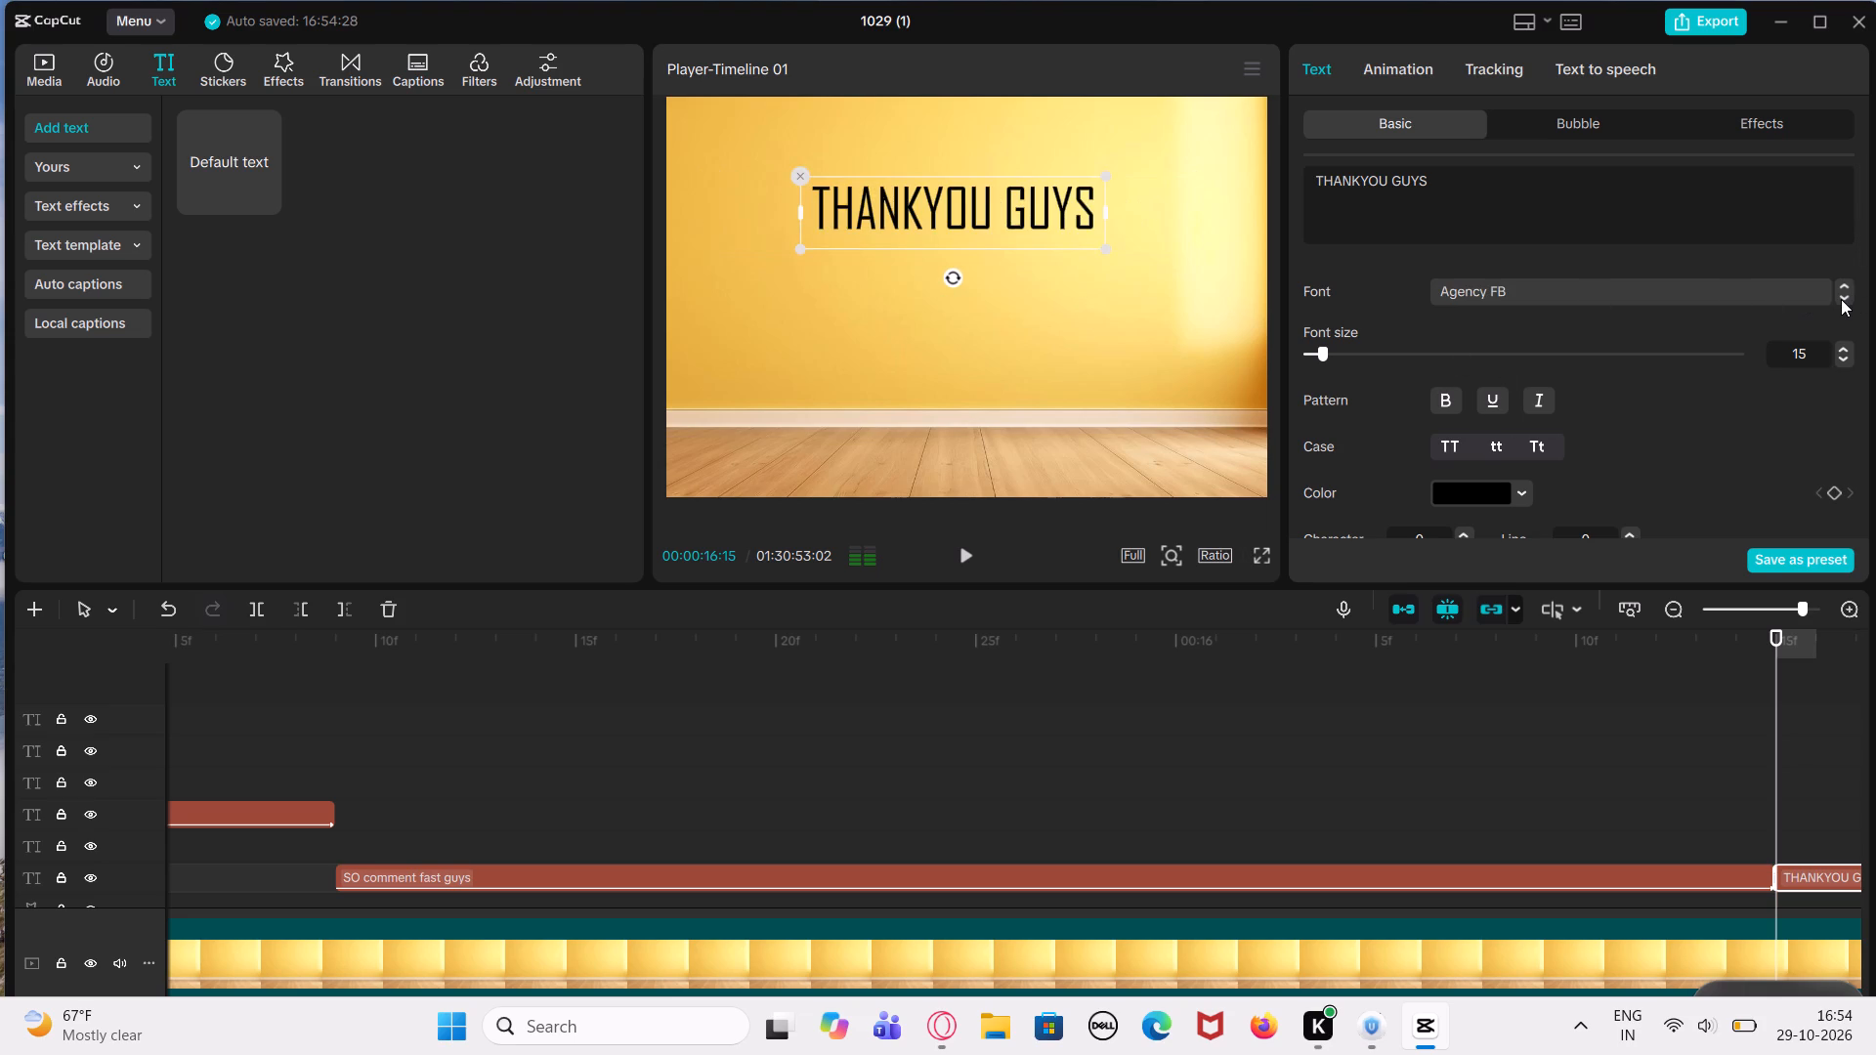
left_click(1841, 299)
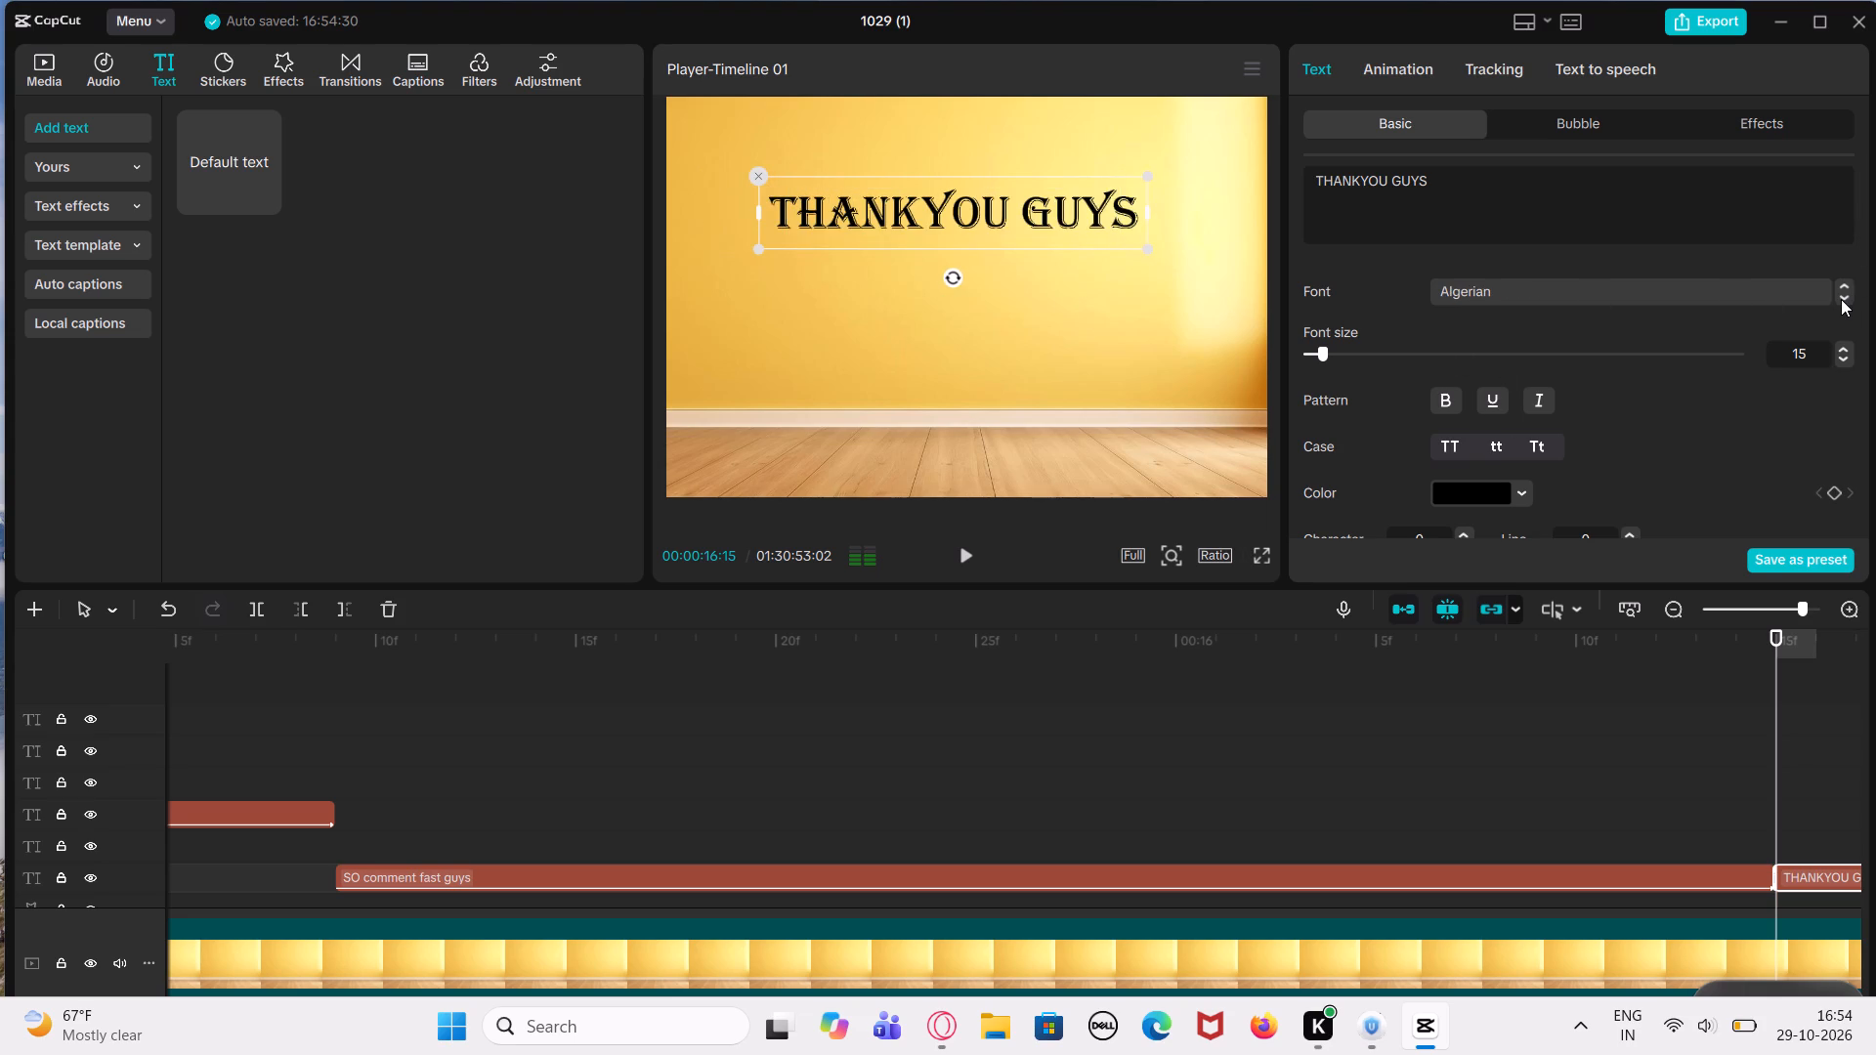
left_click(1841, 299)
left_click(1841, 299)
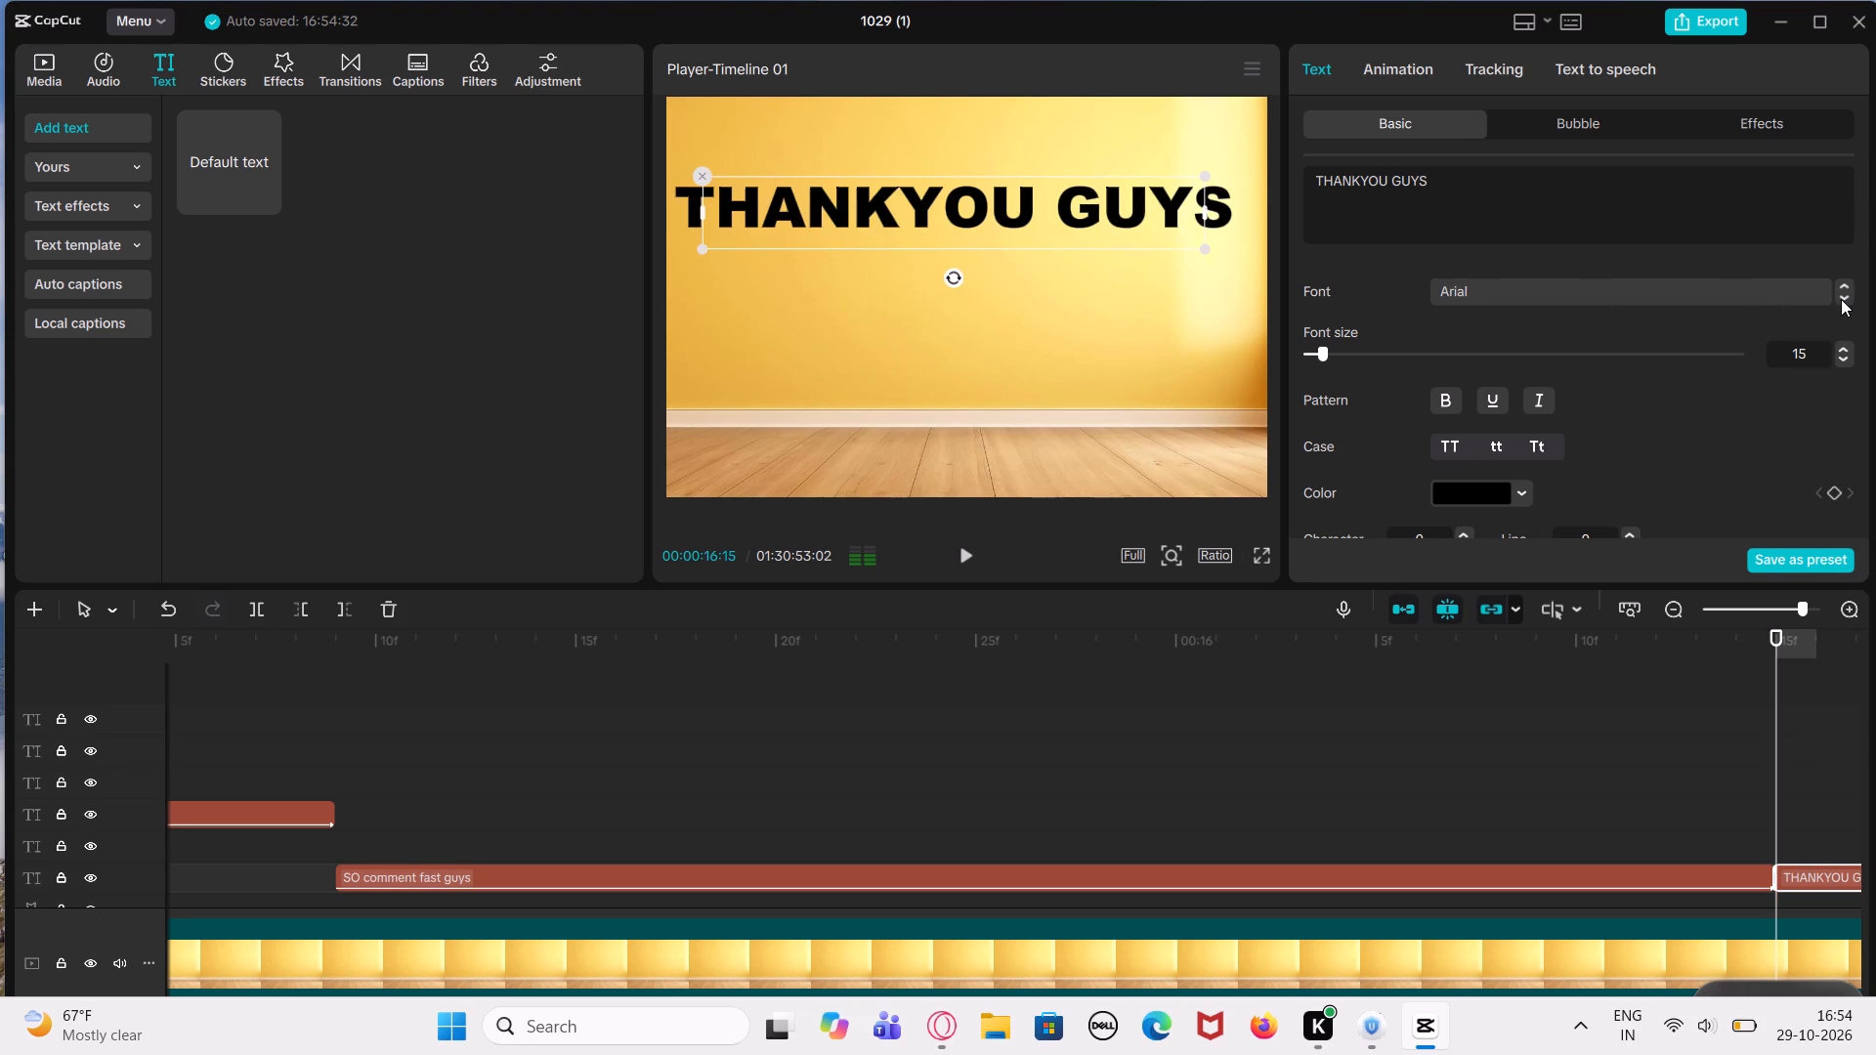
left_click(1841, 299)
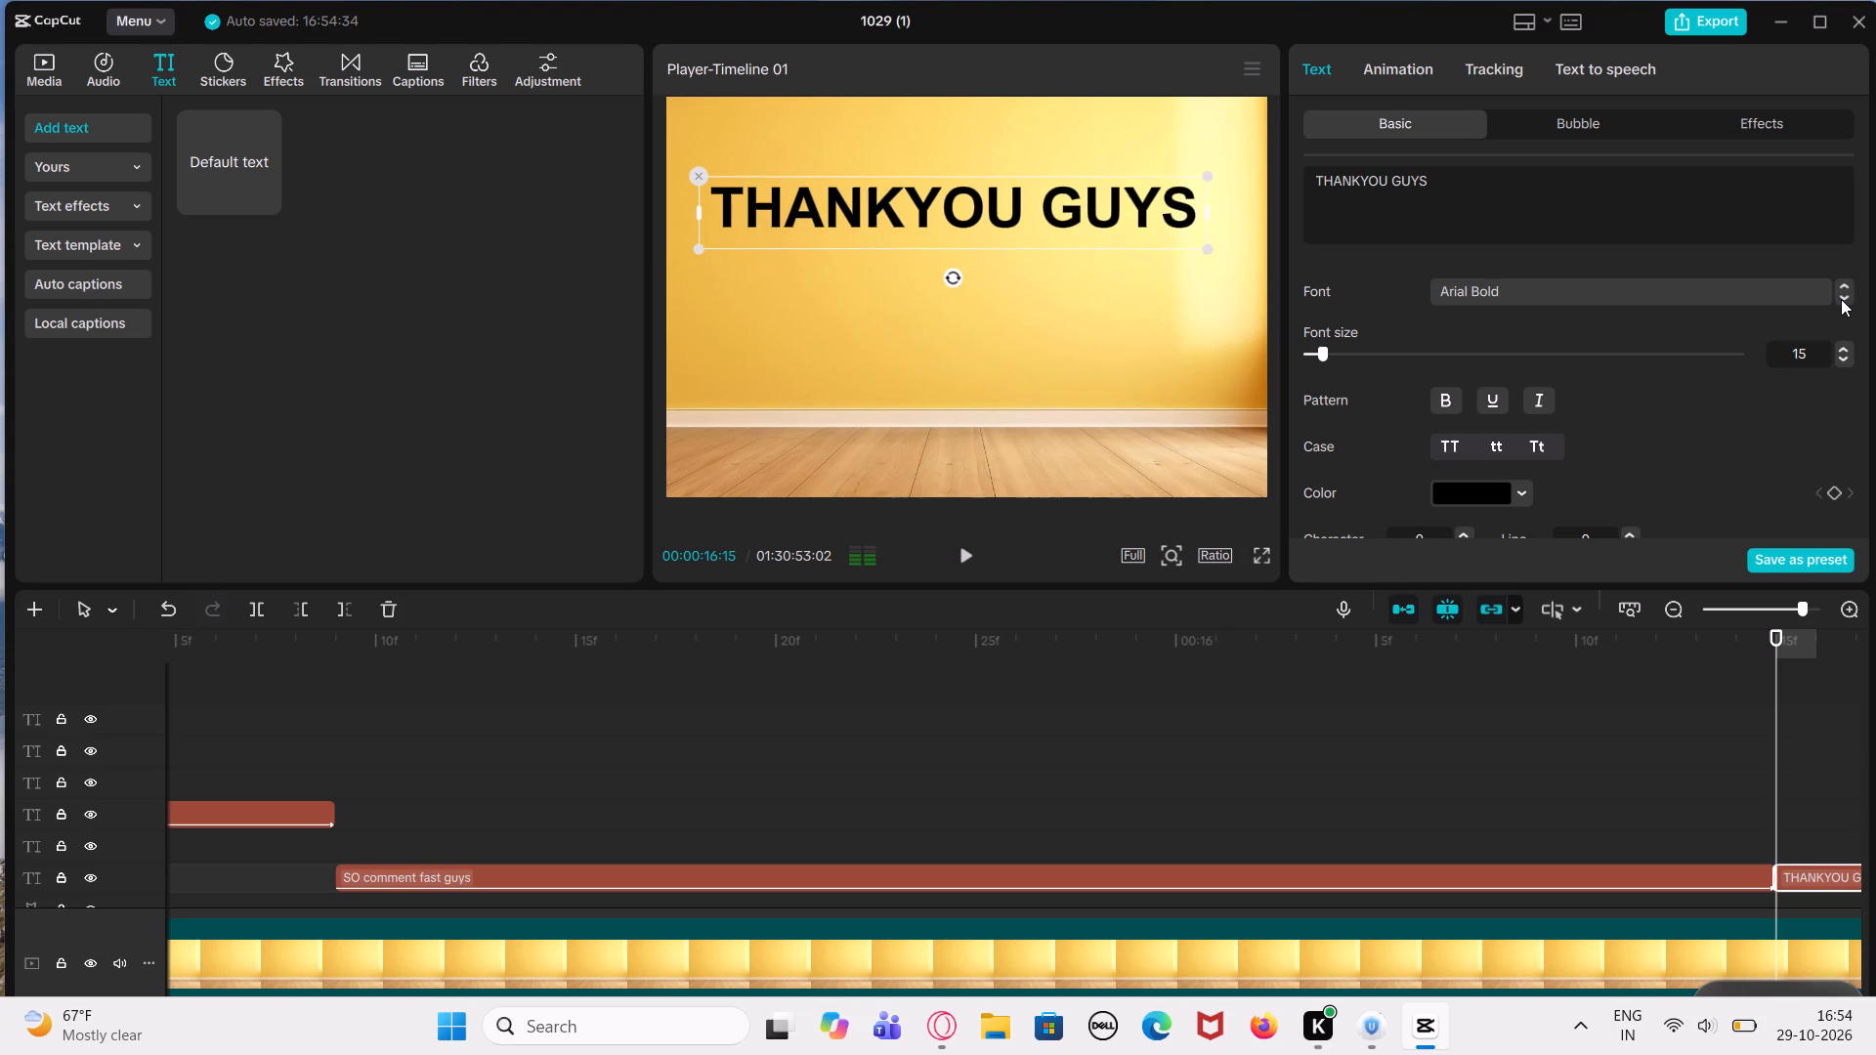
left_click(1841, 299)
left_click(1841, 299)
left_click(1841, 299)
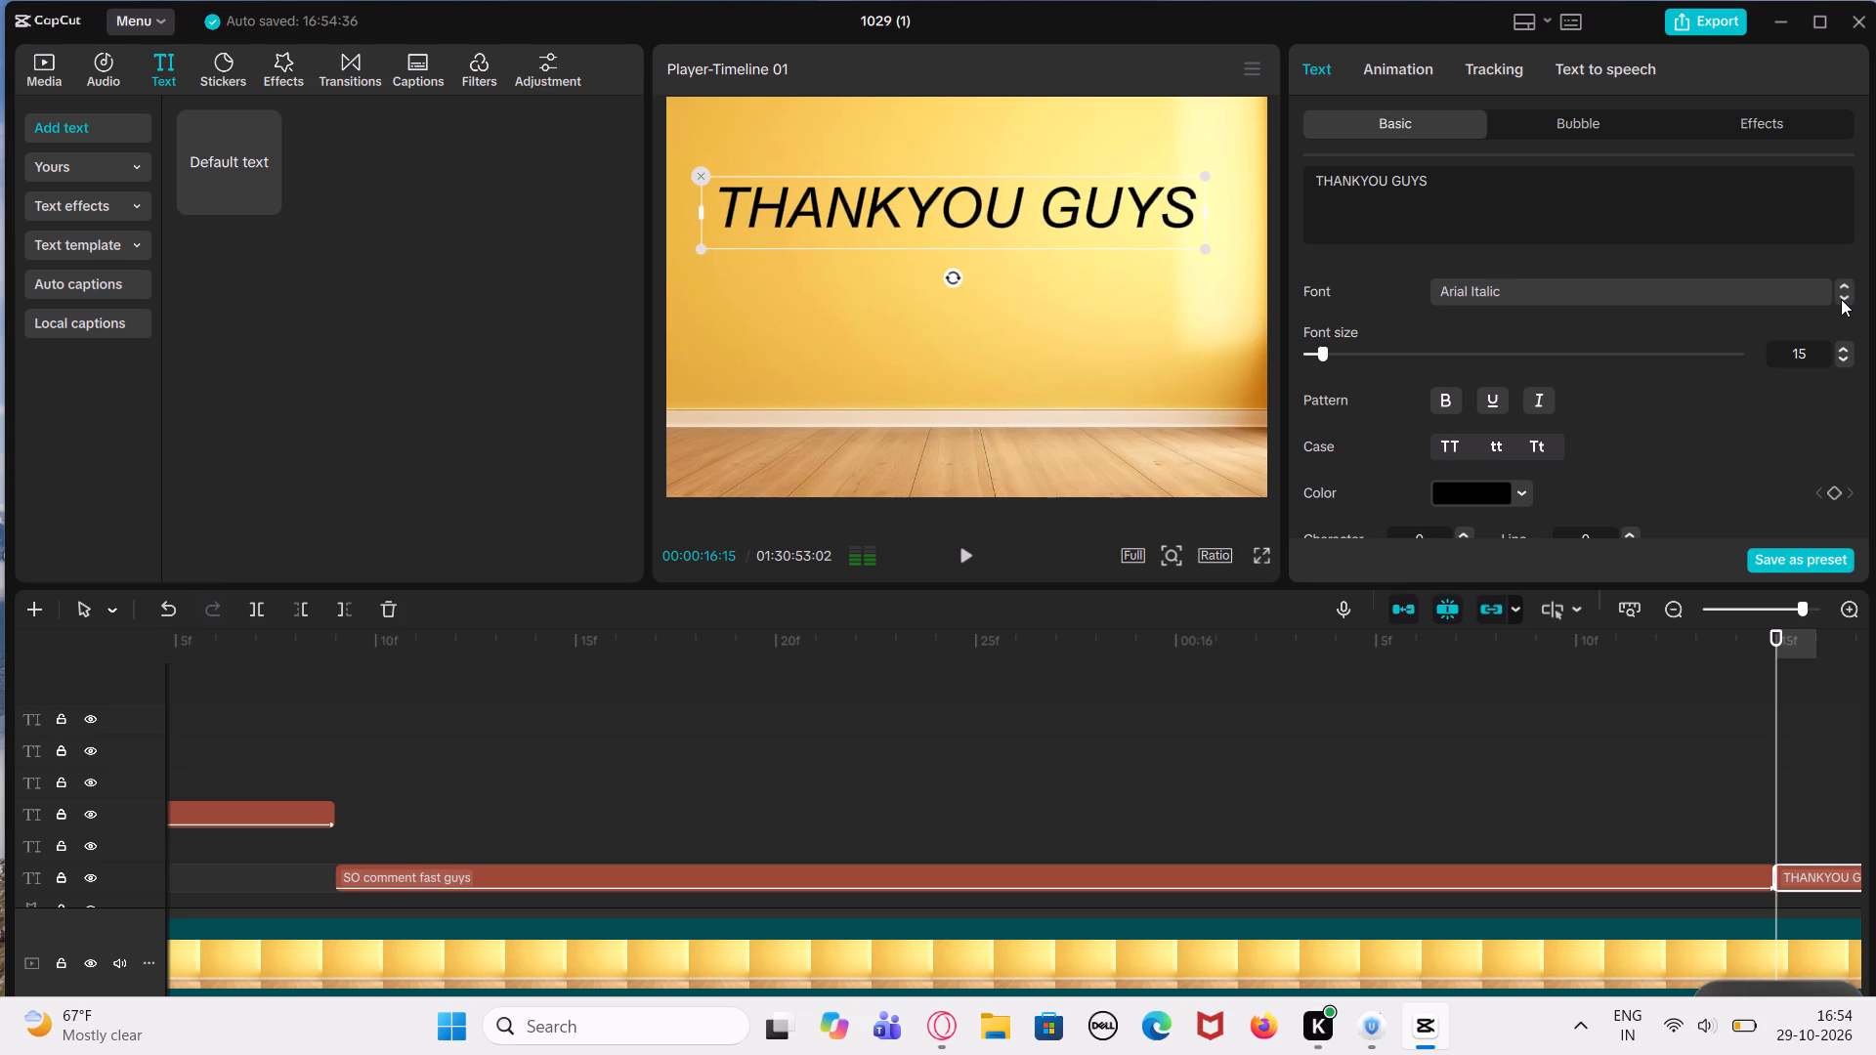
left_click(1841, 299)
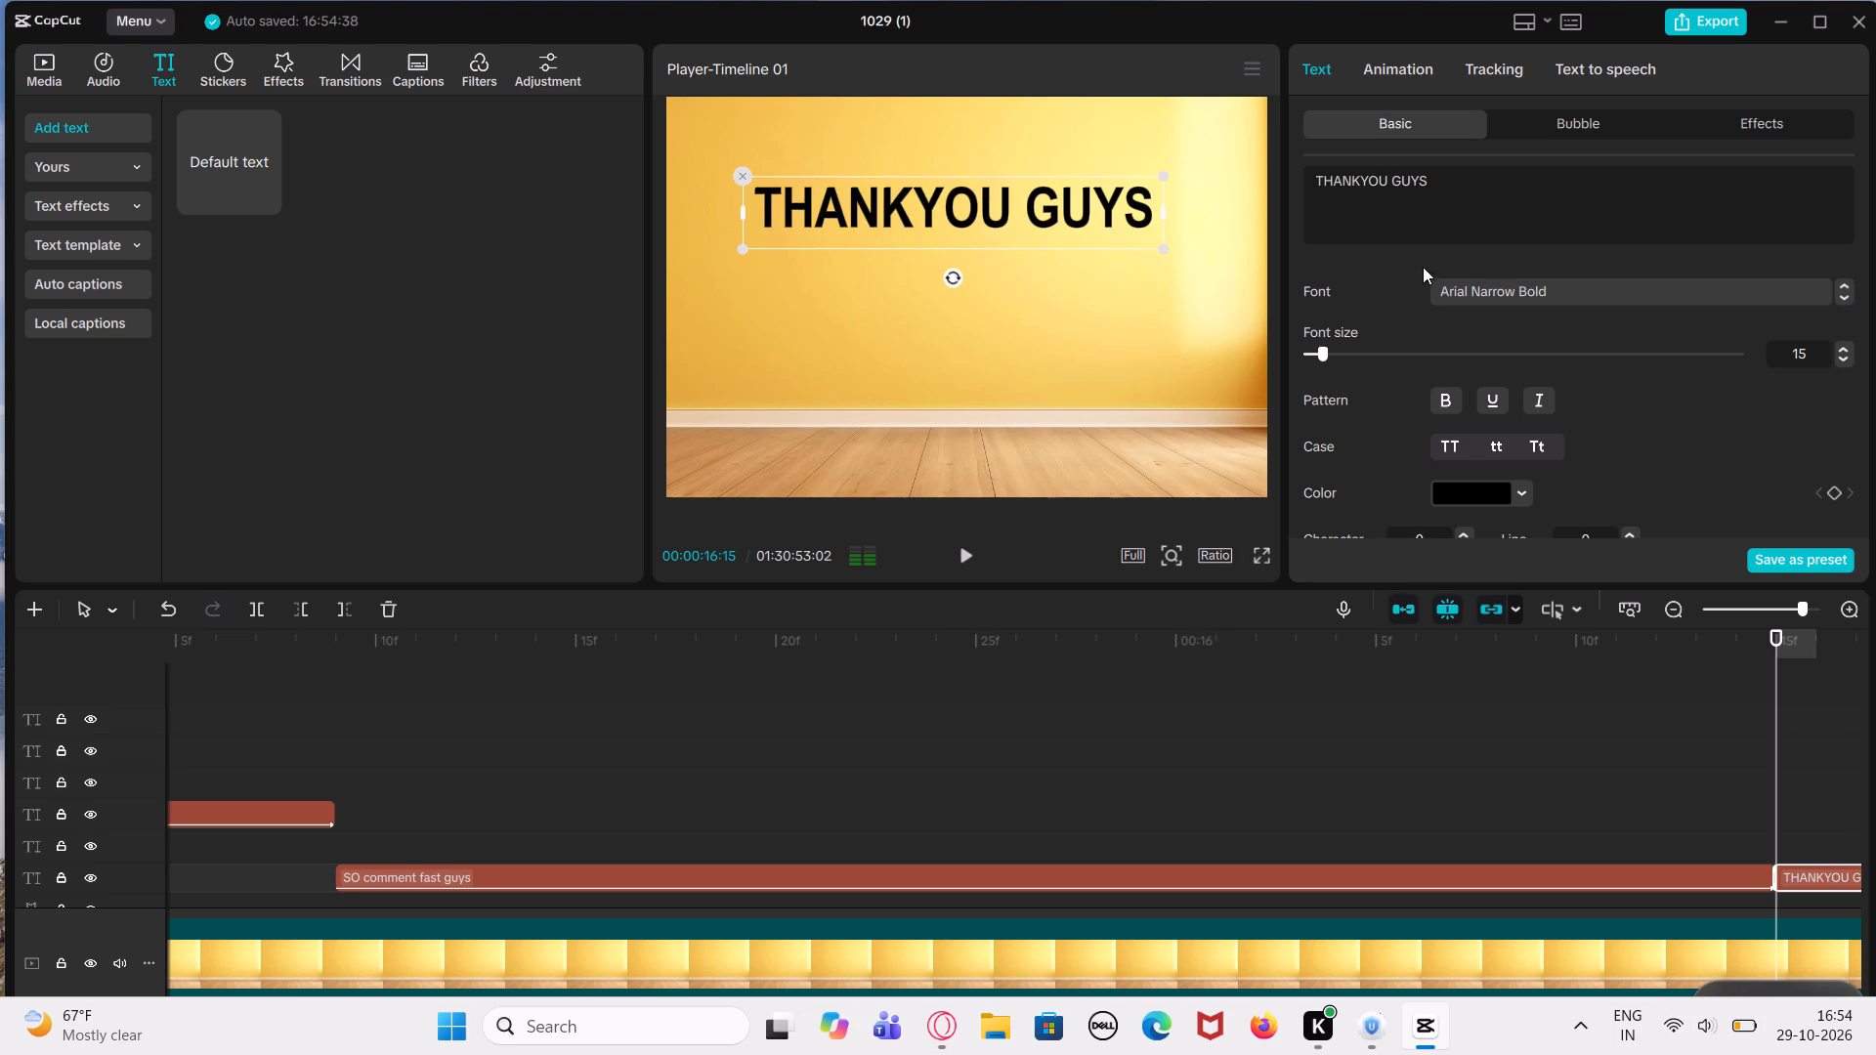
Lower the "THANKYOU GUYS" text to about the middle of the wall.
left_click_drag(1104, 193, 1105, 254)
Apply the Type 2 entrance animation to the "THANKYOU GUYS" text with a 2.1 s duration.
left_click(1397, 71)
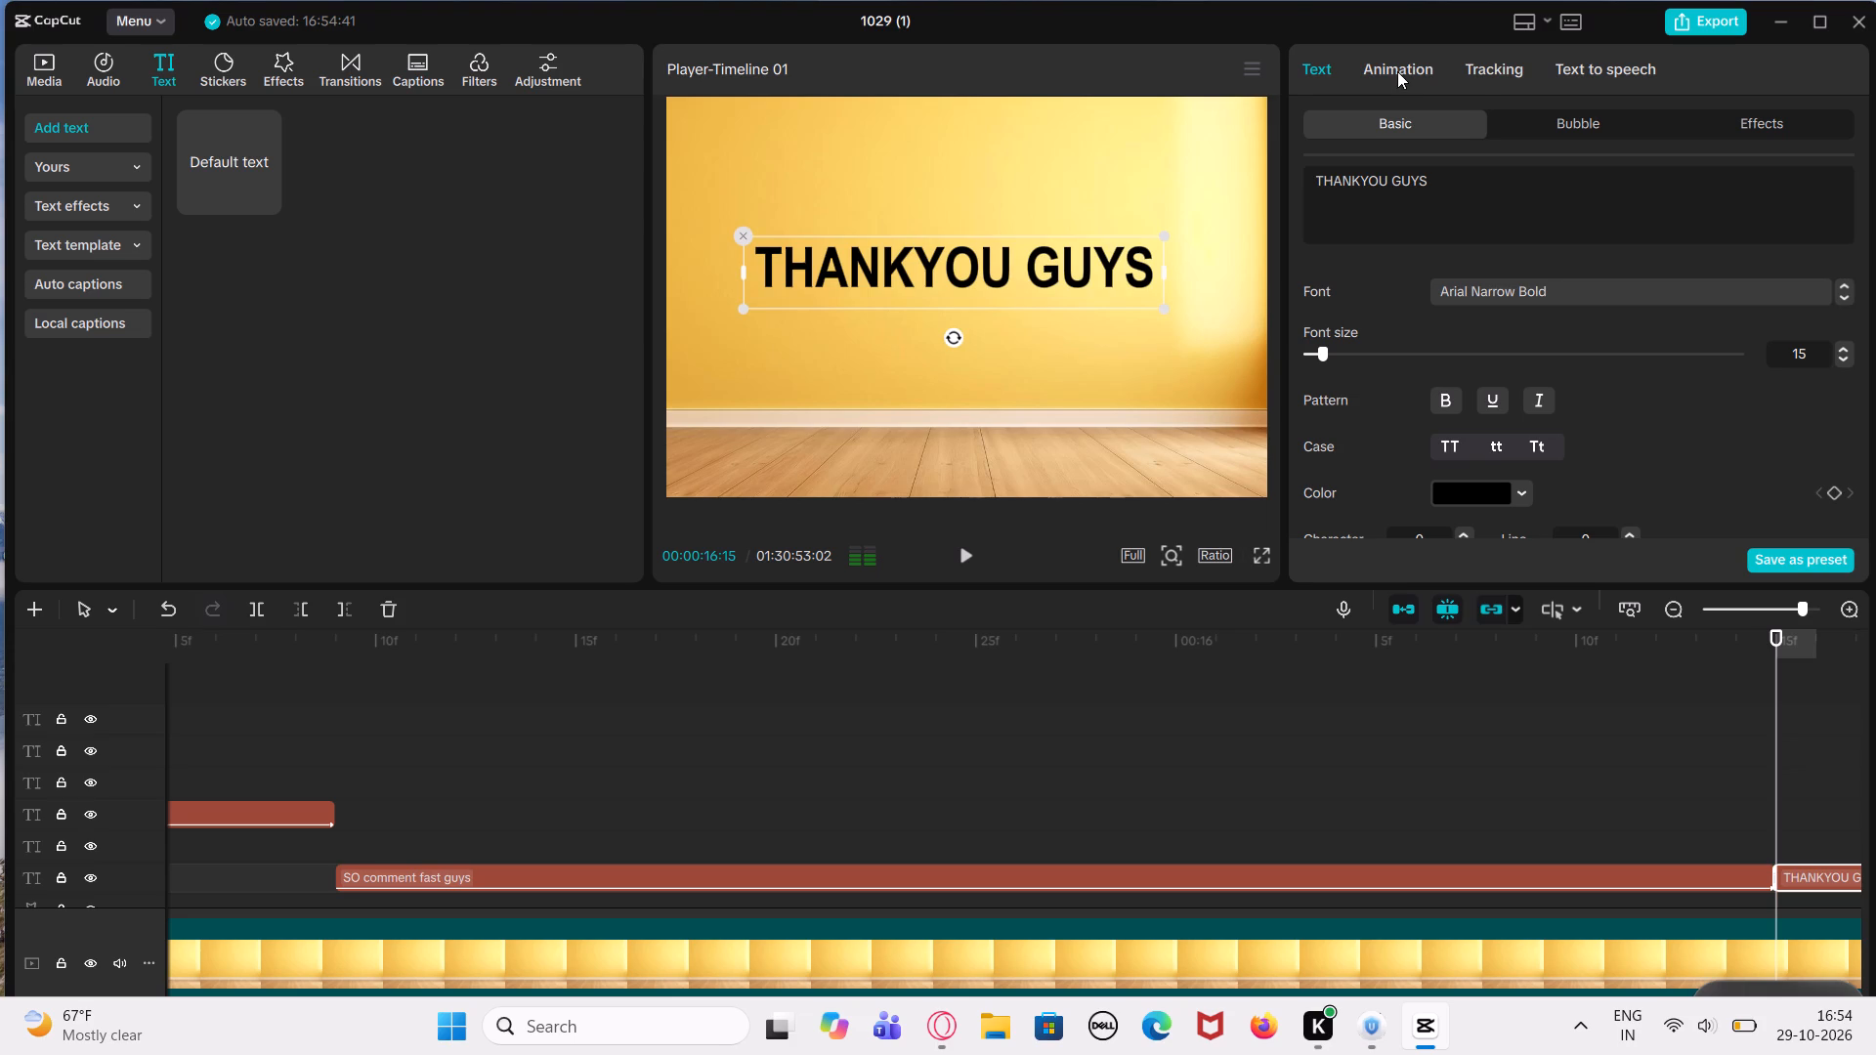
left_click(1428, 283)
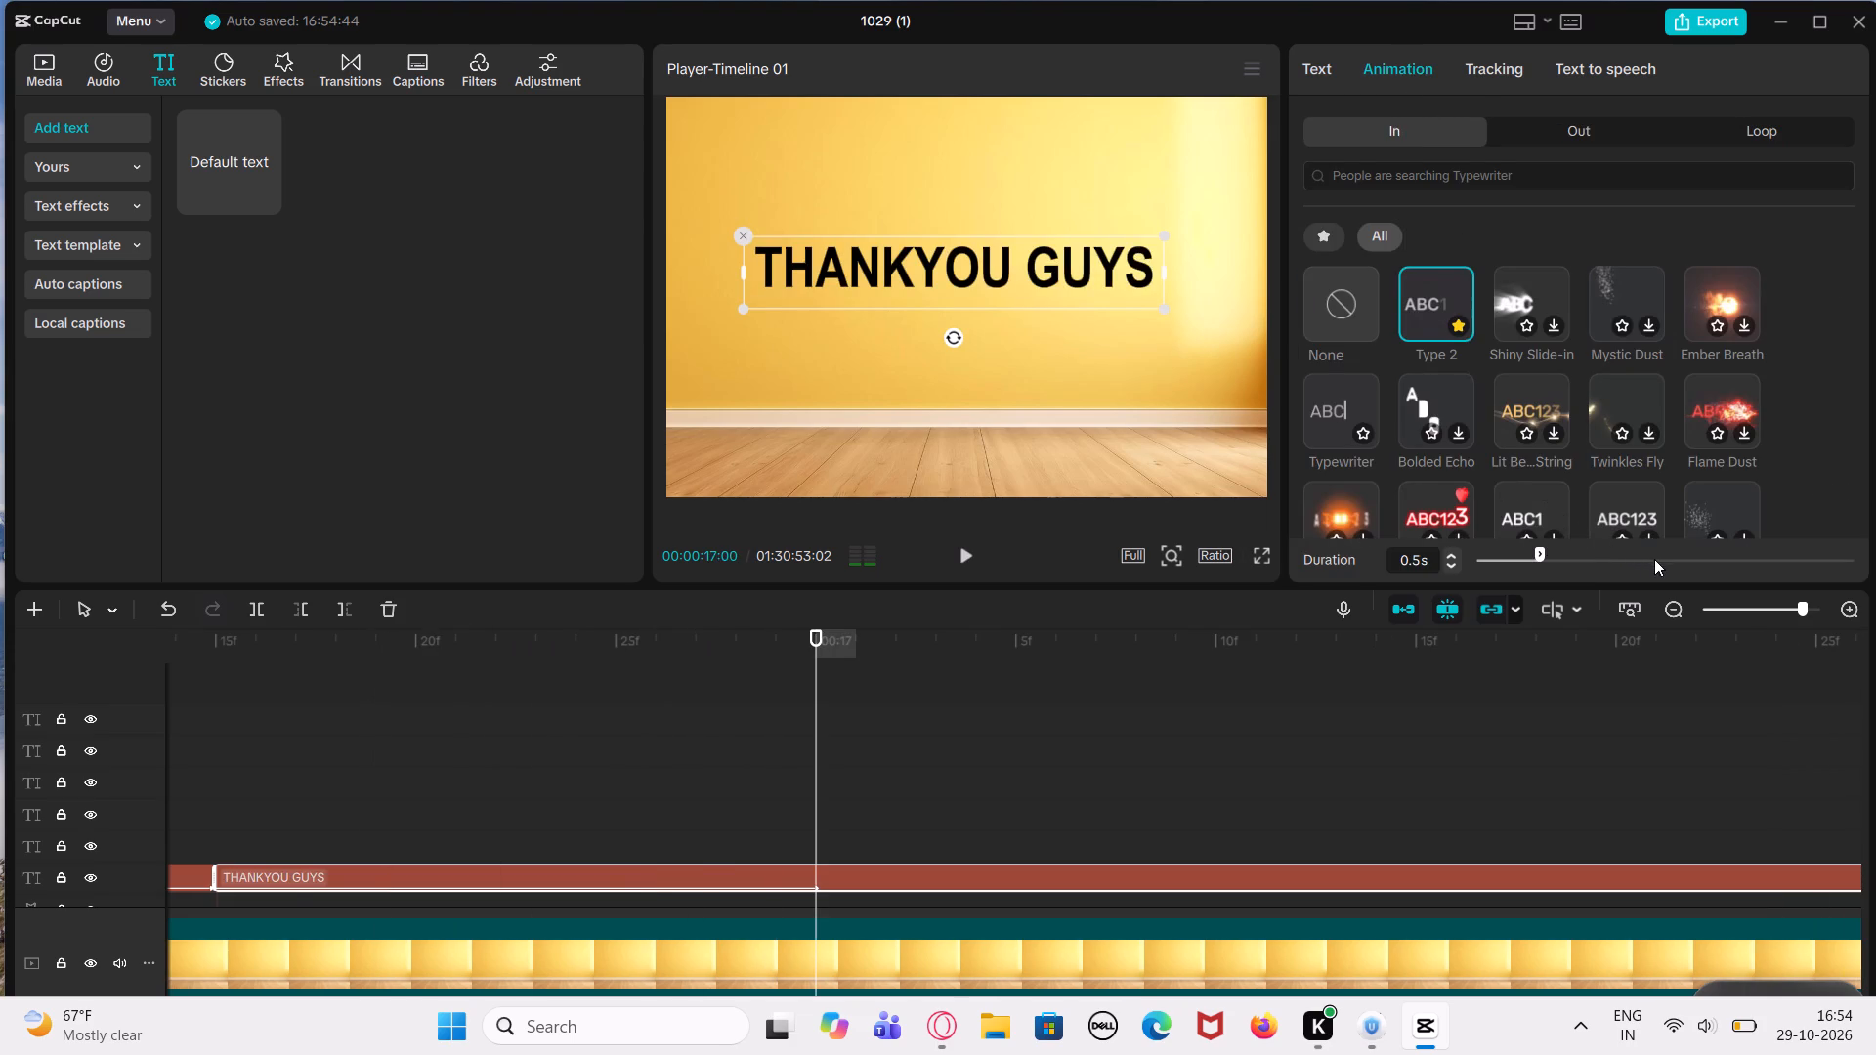
left_click(1658, 559)
left_click(1733, 562)
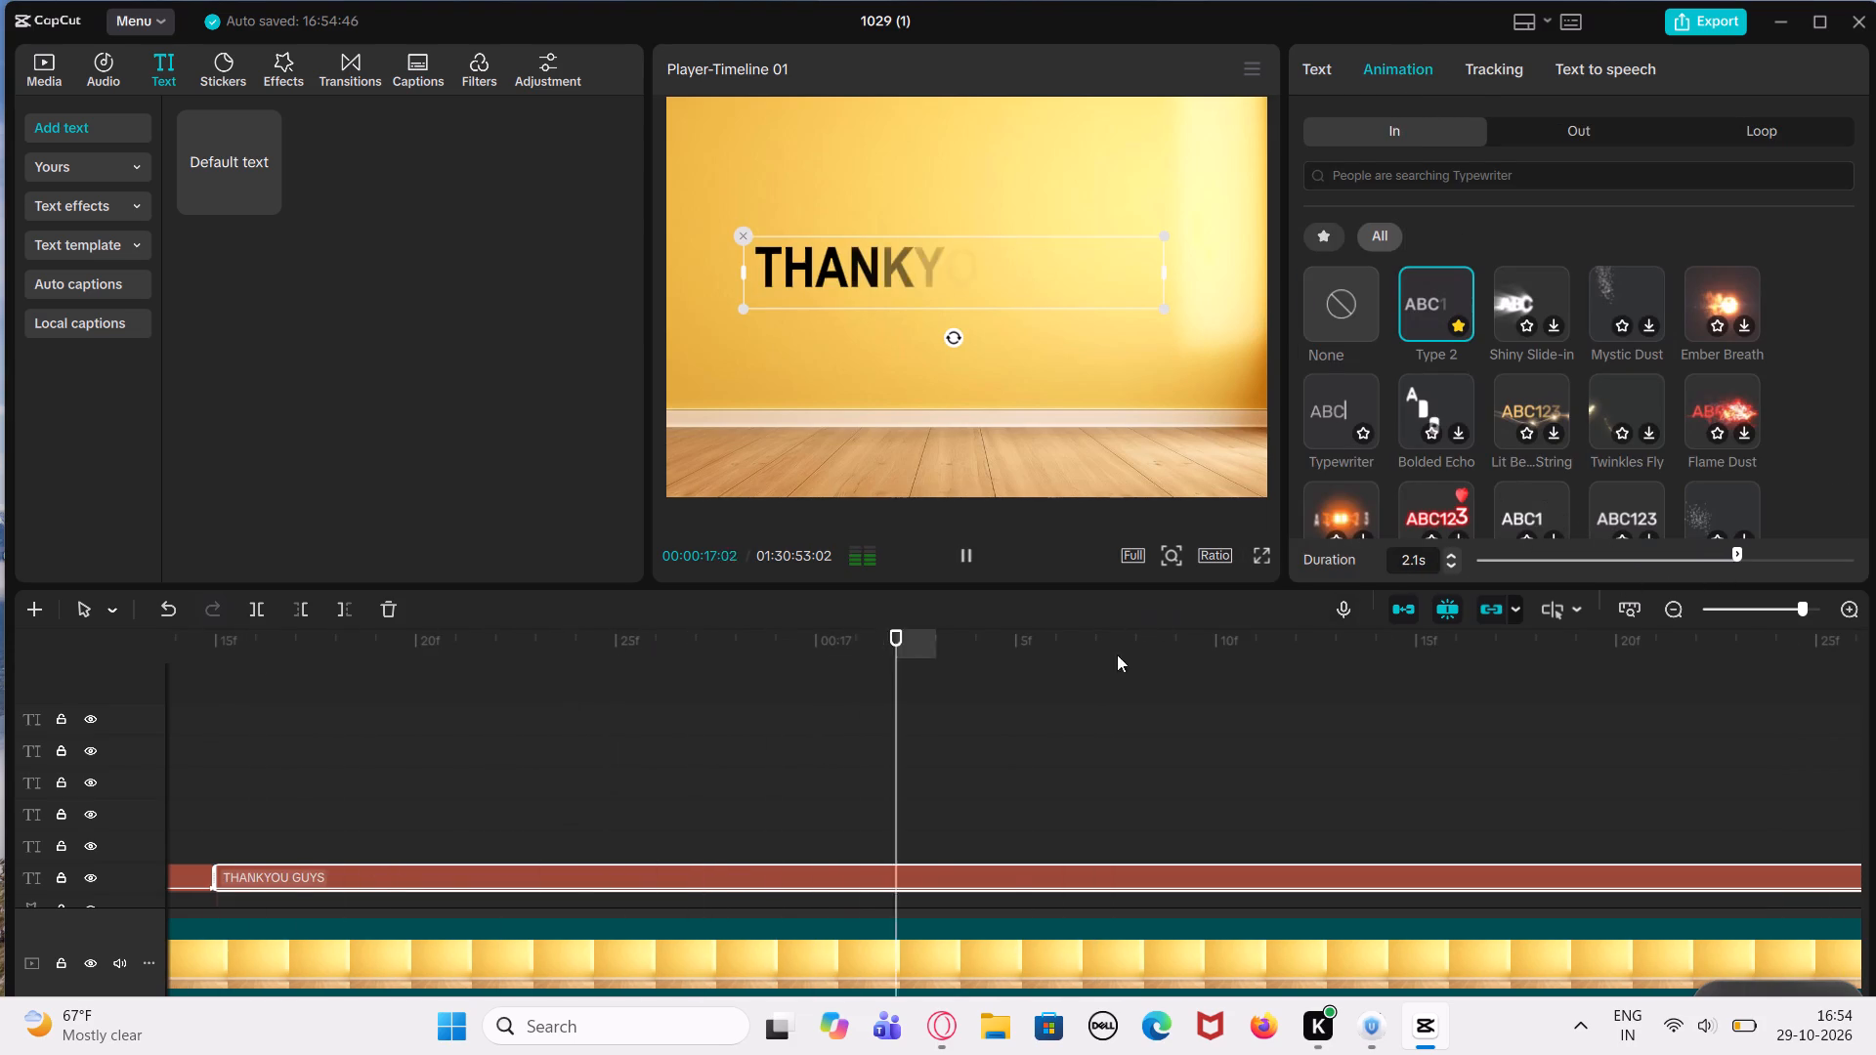
Return to the start of the timeline and play the video through past the closing messages to review it.
left_click(1133, 707)
key("Left")
key("Left")
key("Left")
key("Left")
key("Left")
key("Left")
key("Left")
key("Left")
key("Left")
key("Left")
key("Left")
key("Left")
key("Left")
key("Left")
key("Left")
key("Left")
key("Left")
key("Left")
key("Left")
key("Left")
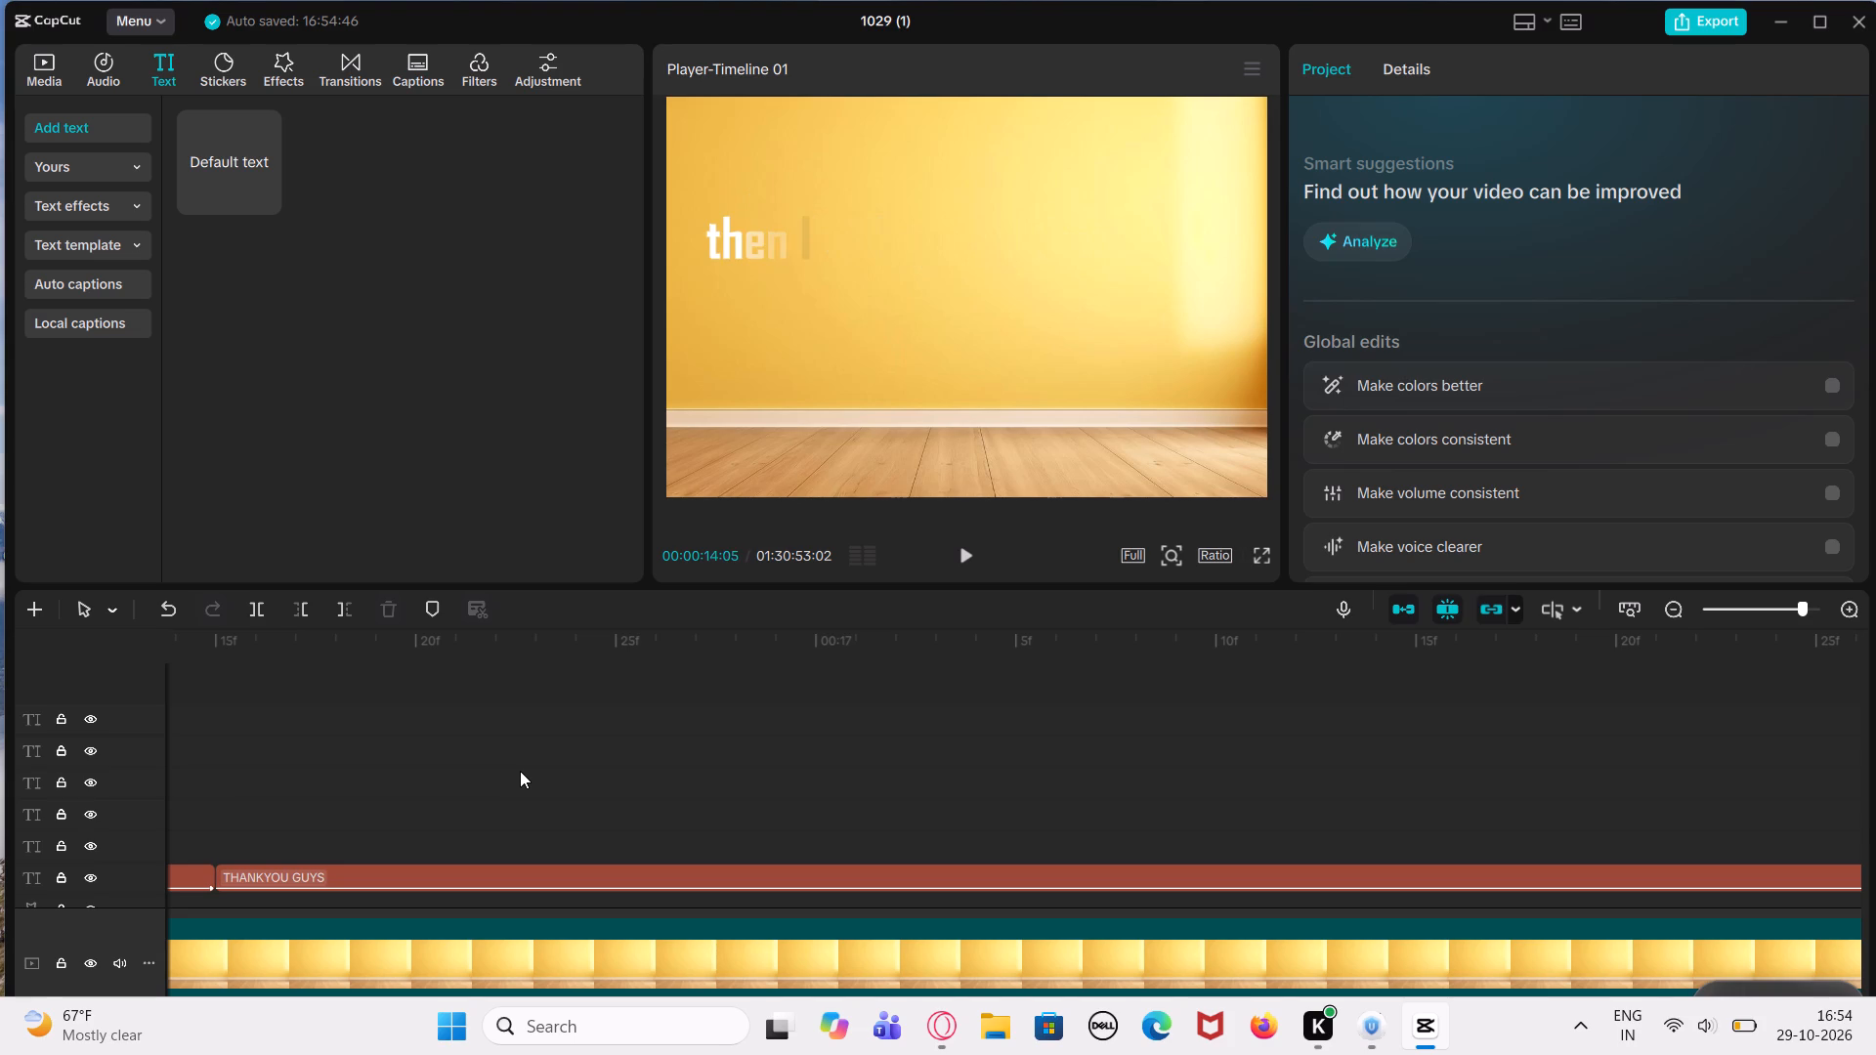
key("Up")
key("Up")
key("Up")
key("Up")
key("Up")
key("Up")
key("Up")
key("Up")
key("Up")
key("Up")
key("Up")
key("Up")
key("Up")
key("Up")
key("Up")
key("Up")
key("Up")
key("Up")
key("Up")
key("Up")
key("Up")
key("Up")
key("Up")
key("Up")
key("Up")
key("Up")
key("Up")
key("Up")
key("Up")
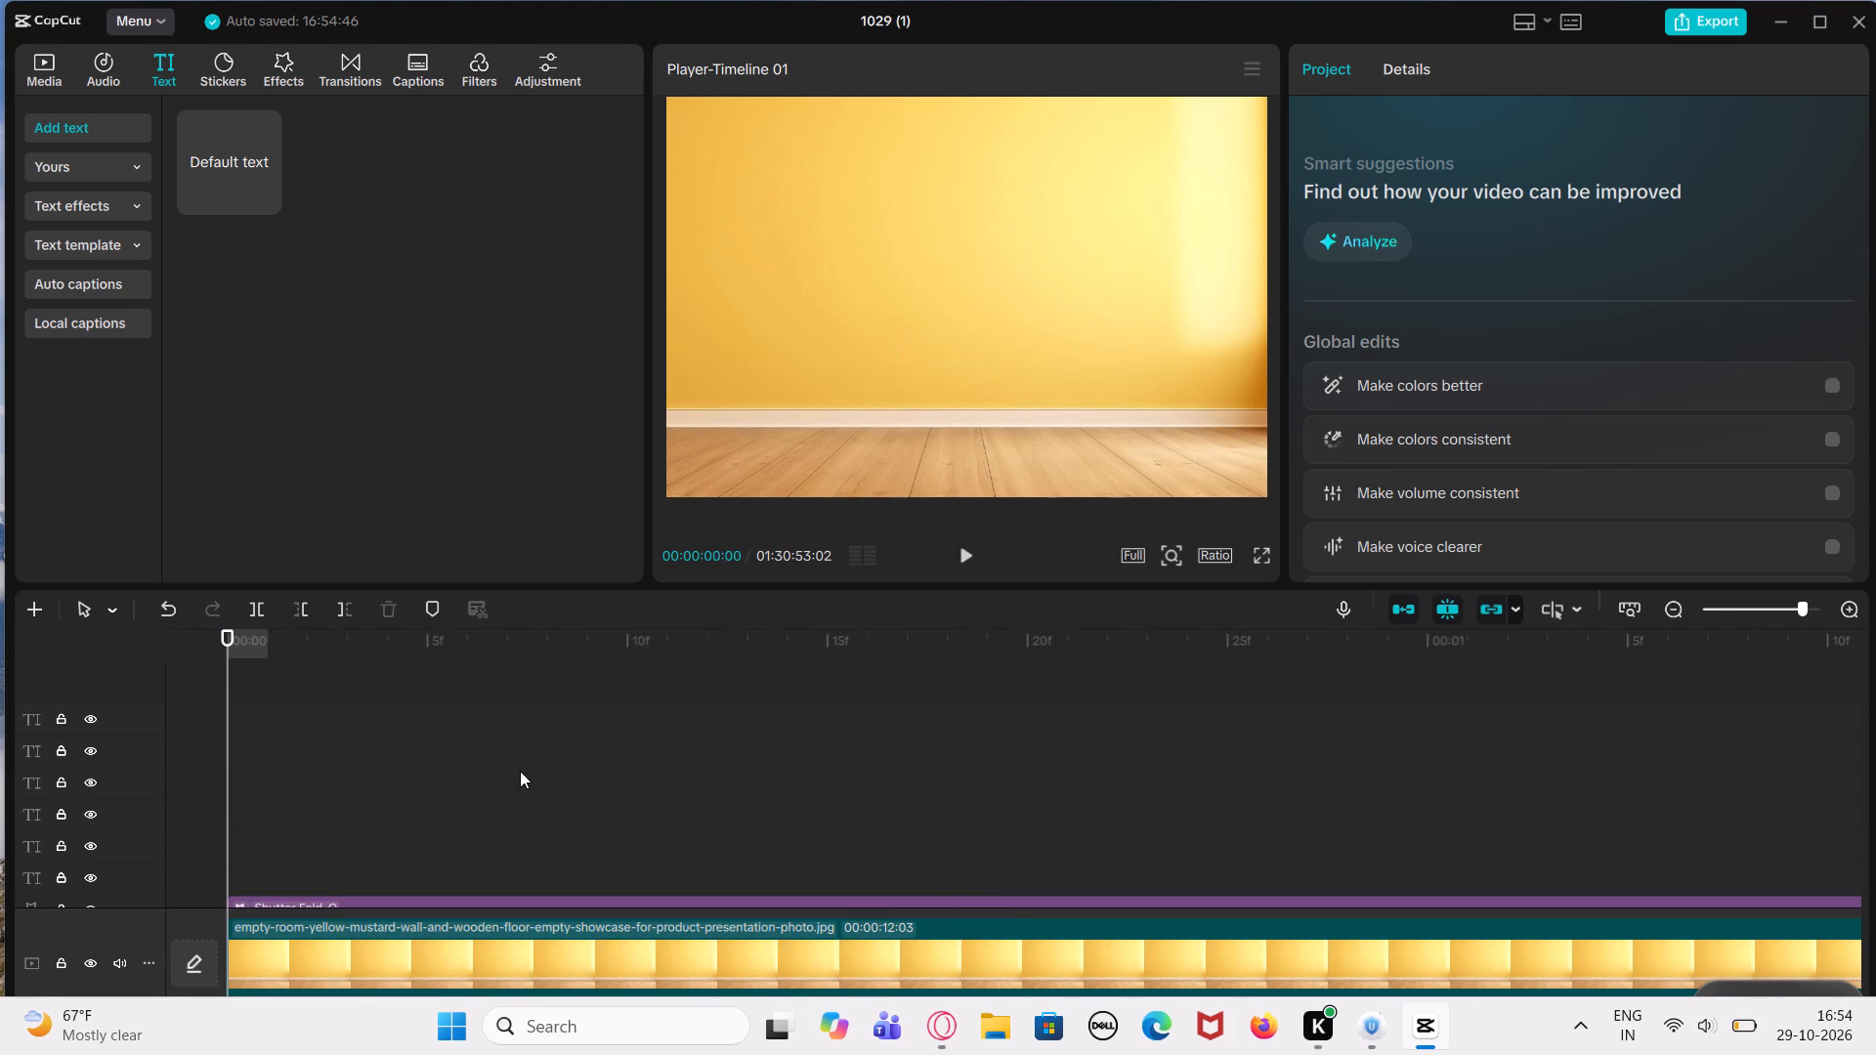
key("Return")
left_click(974, 562)
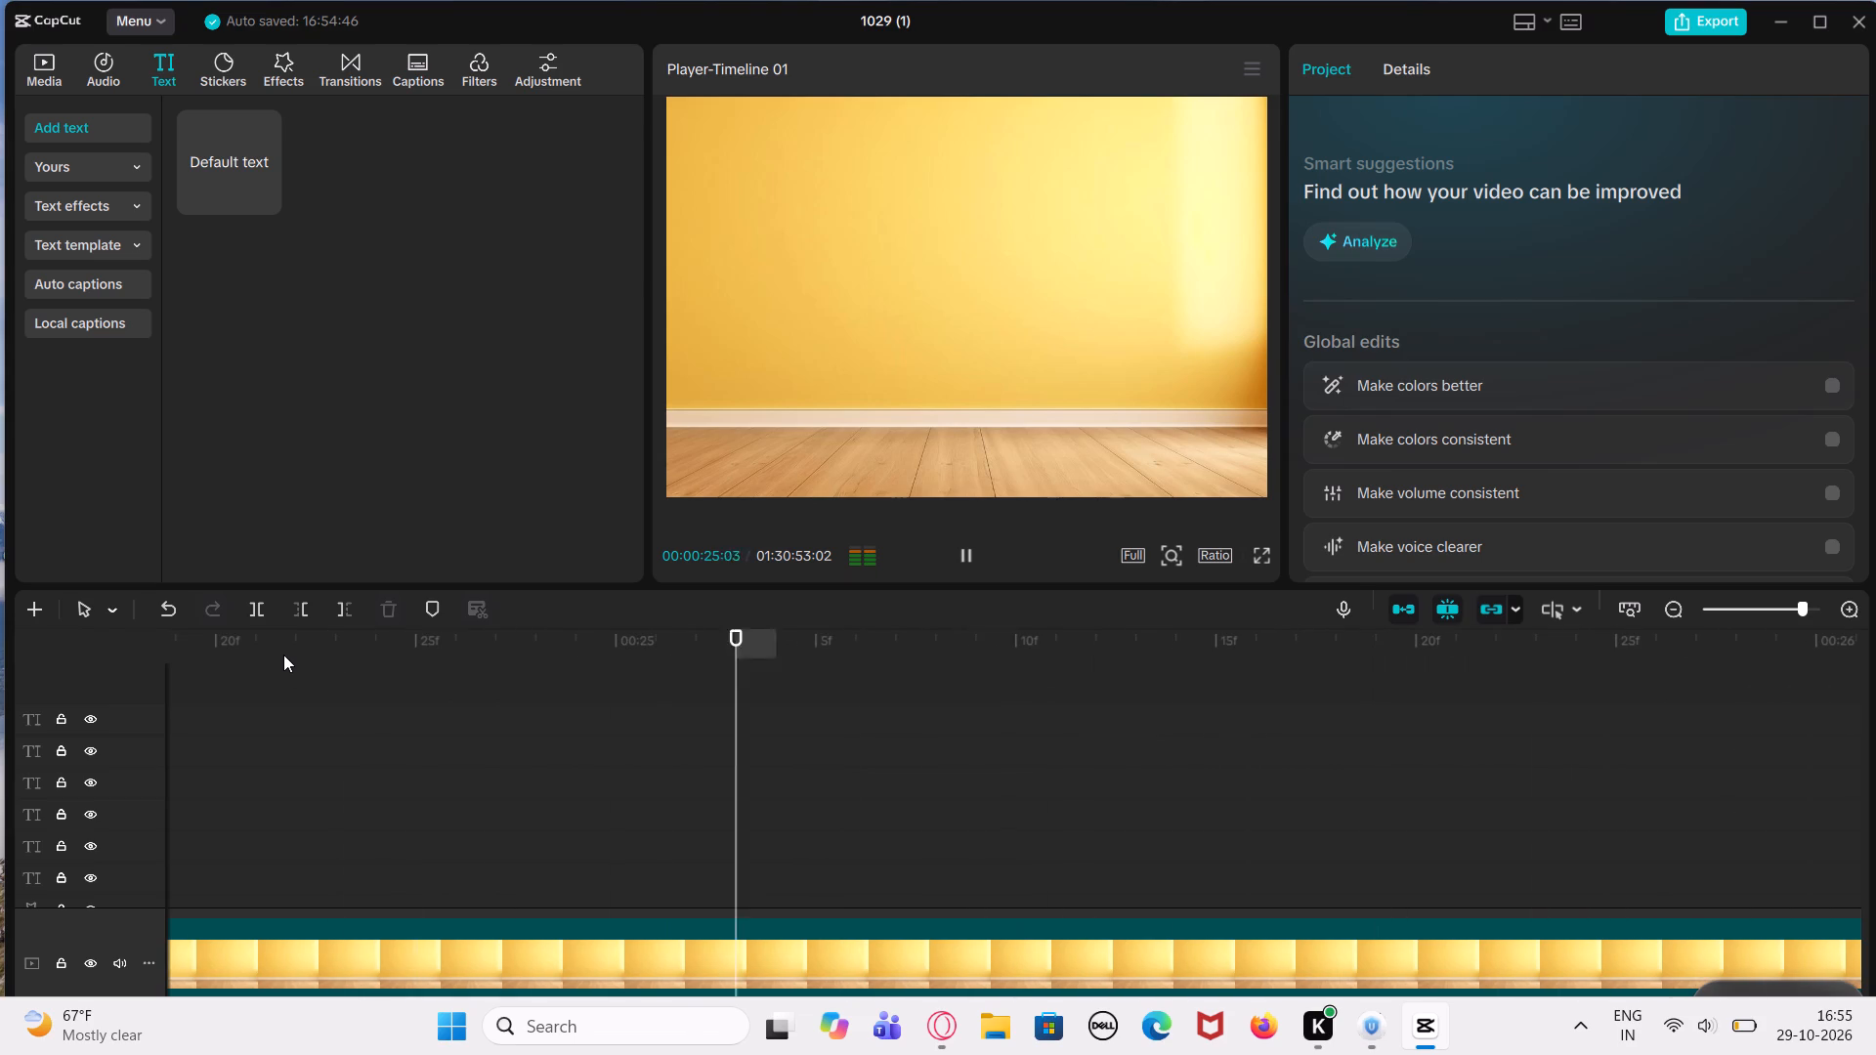
scroll(467, 807, "right", 8)
left_click(467, 807)
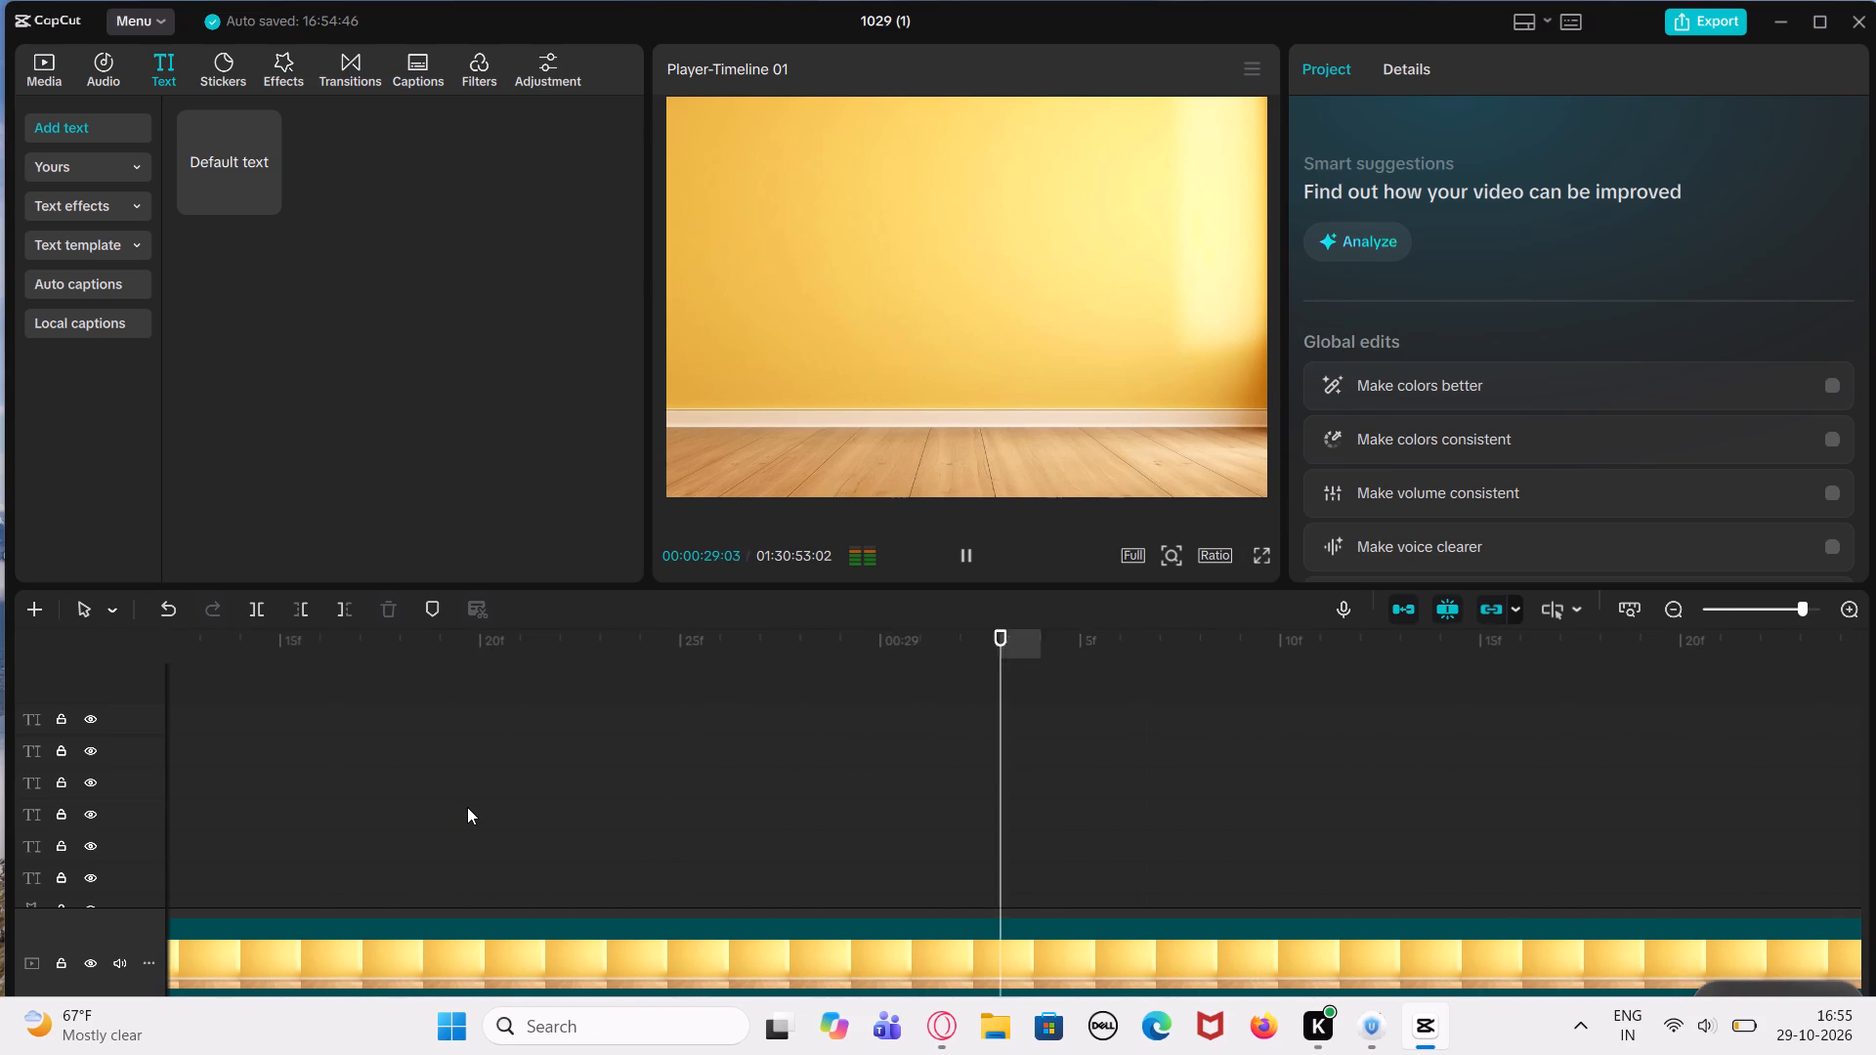
Split the yellow-room background clip at 00:00:19:15, where the "THANKYOU GUYS" text ends, and delete the part after the cut.
scroll(587, 834, "right", 7)
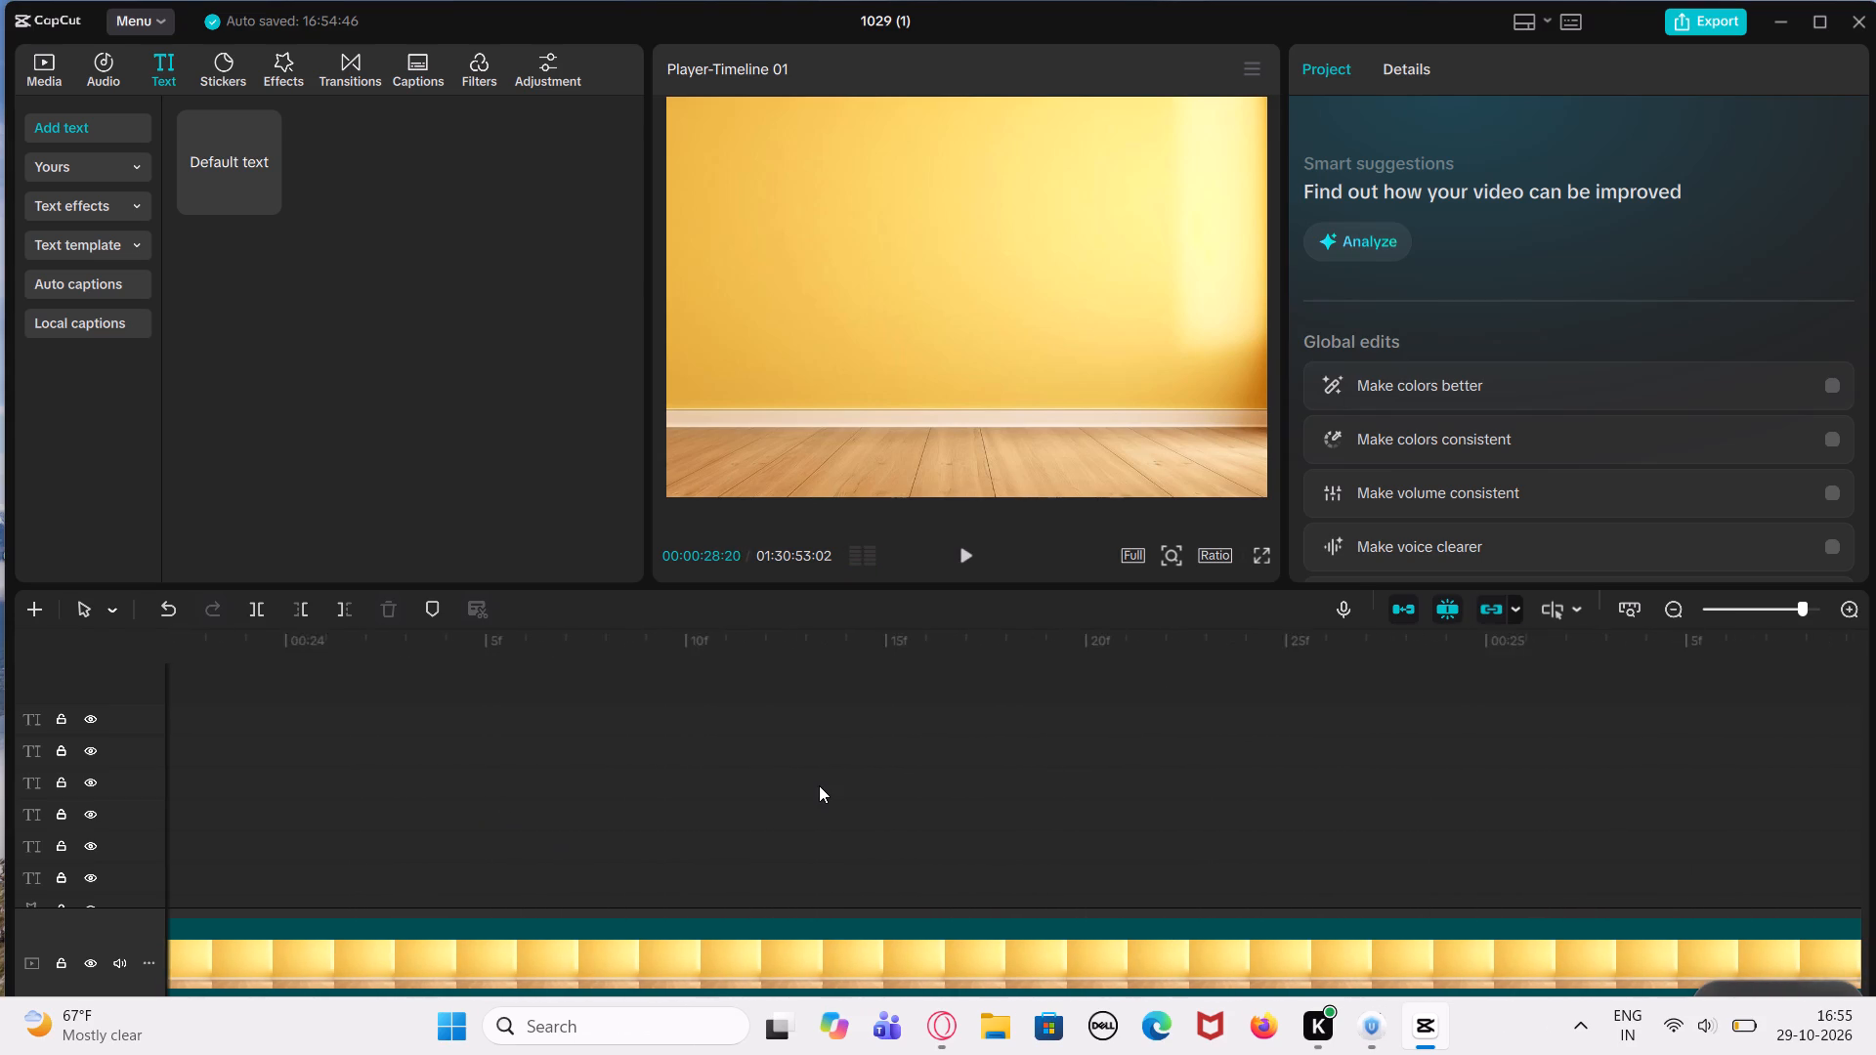
scroll(819, 785, "right", 5)
scroll(819, 785, "left", 2)
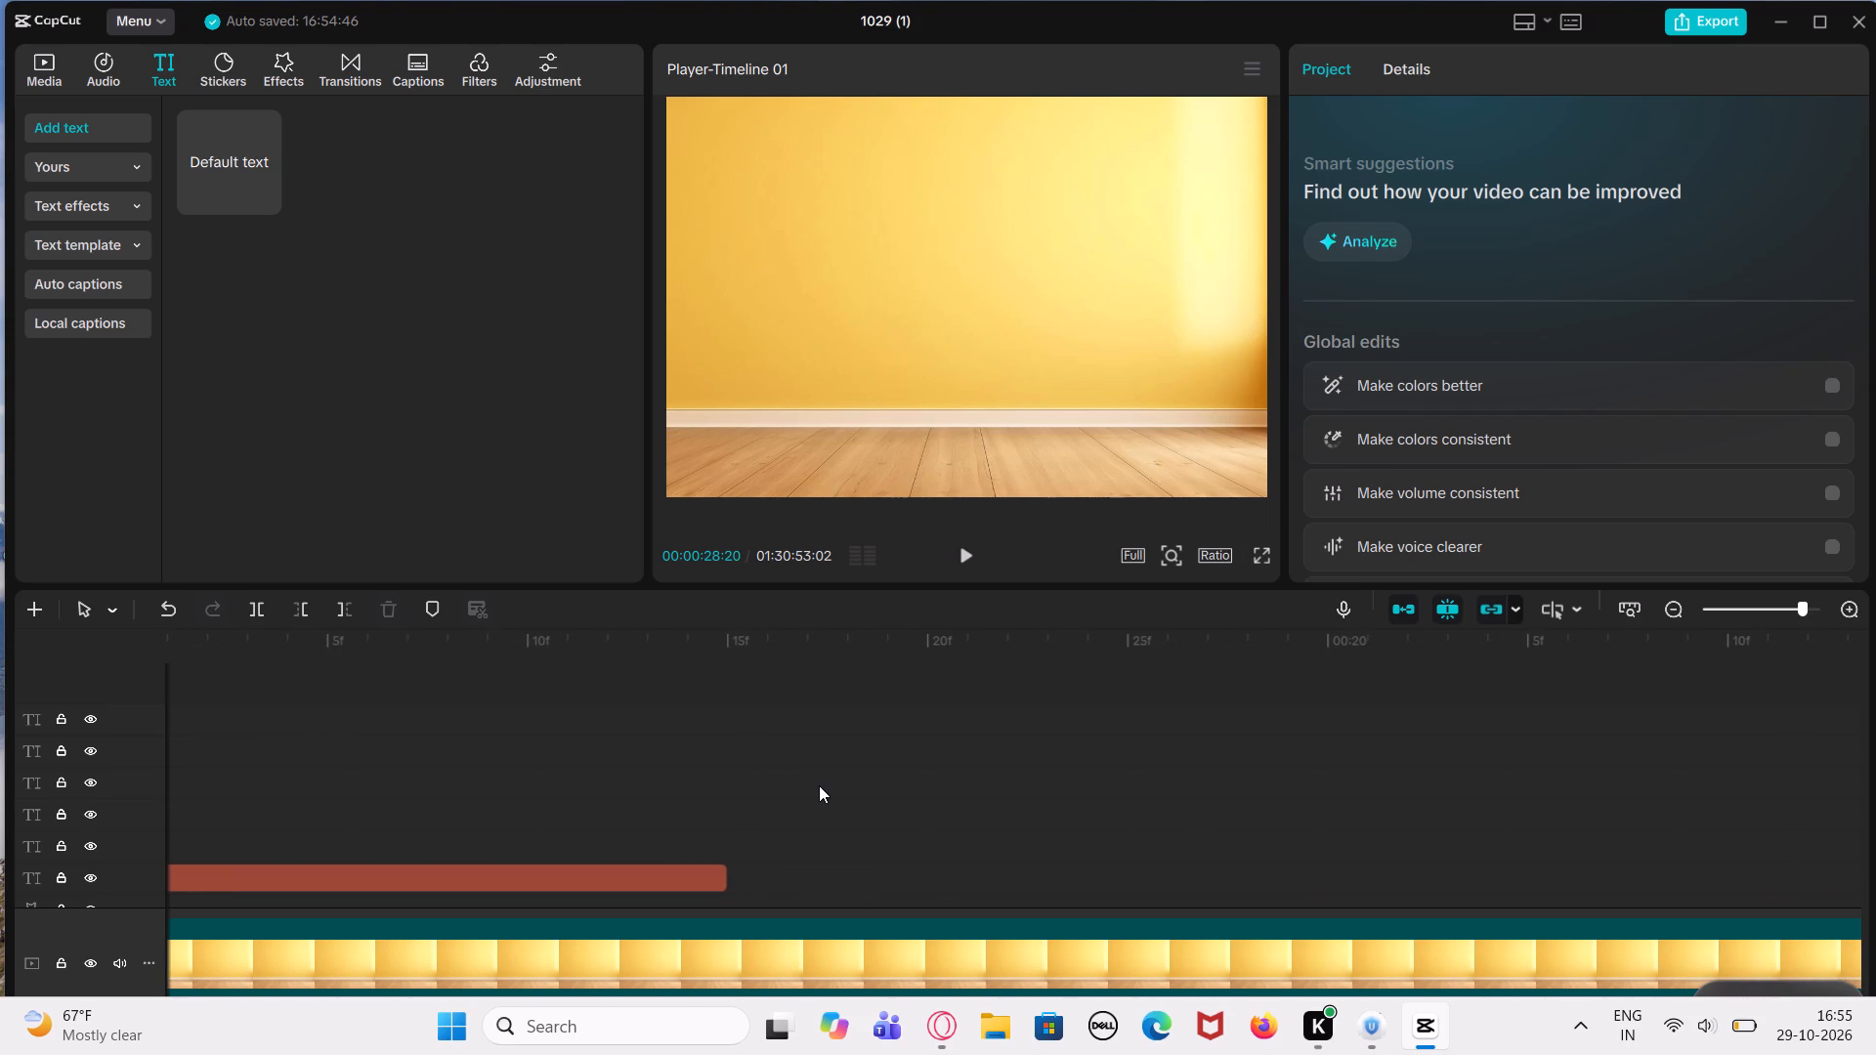
left_click(733, 933)
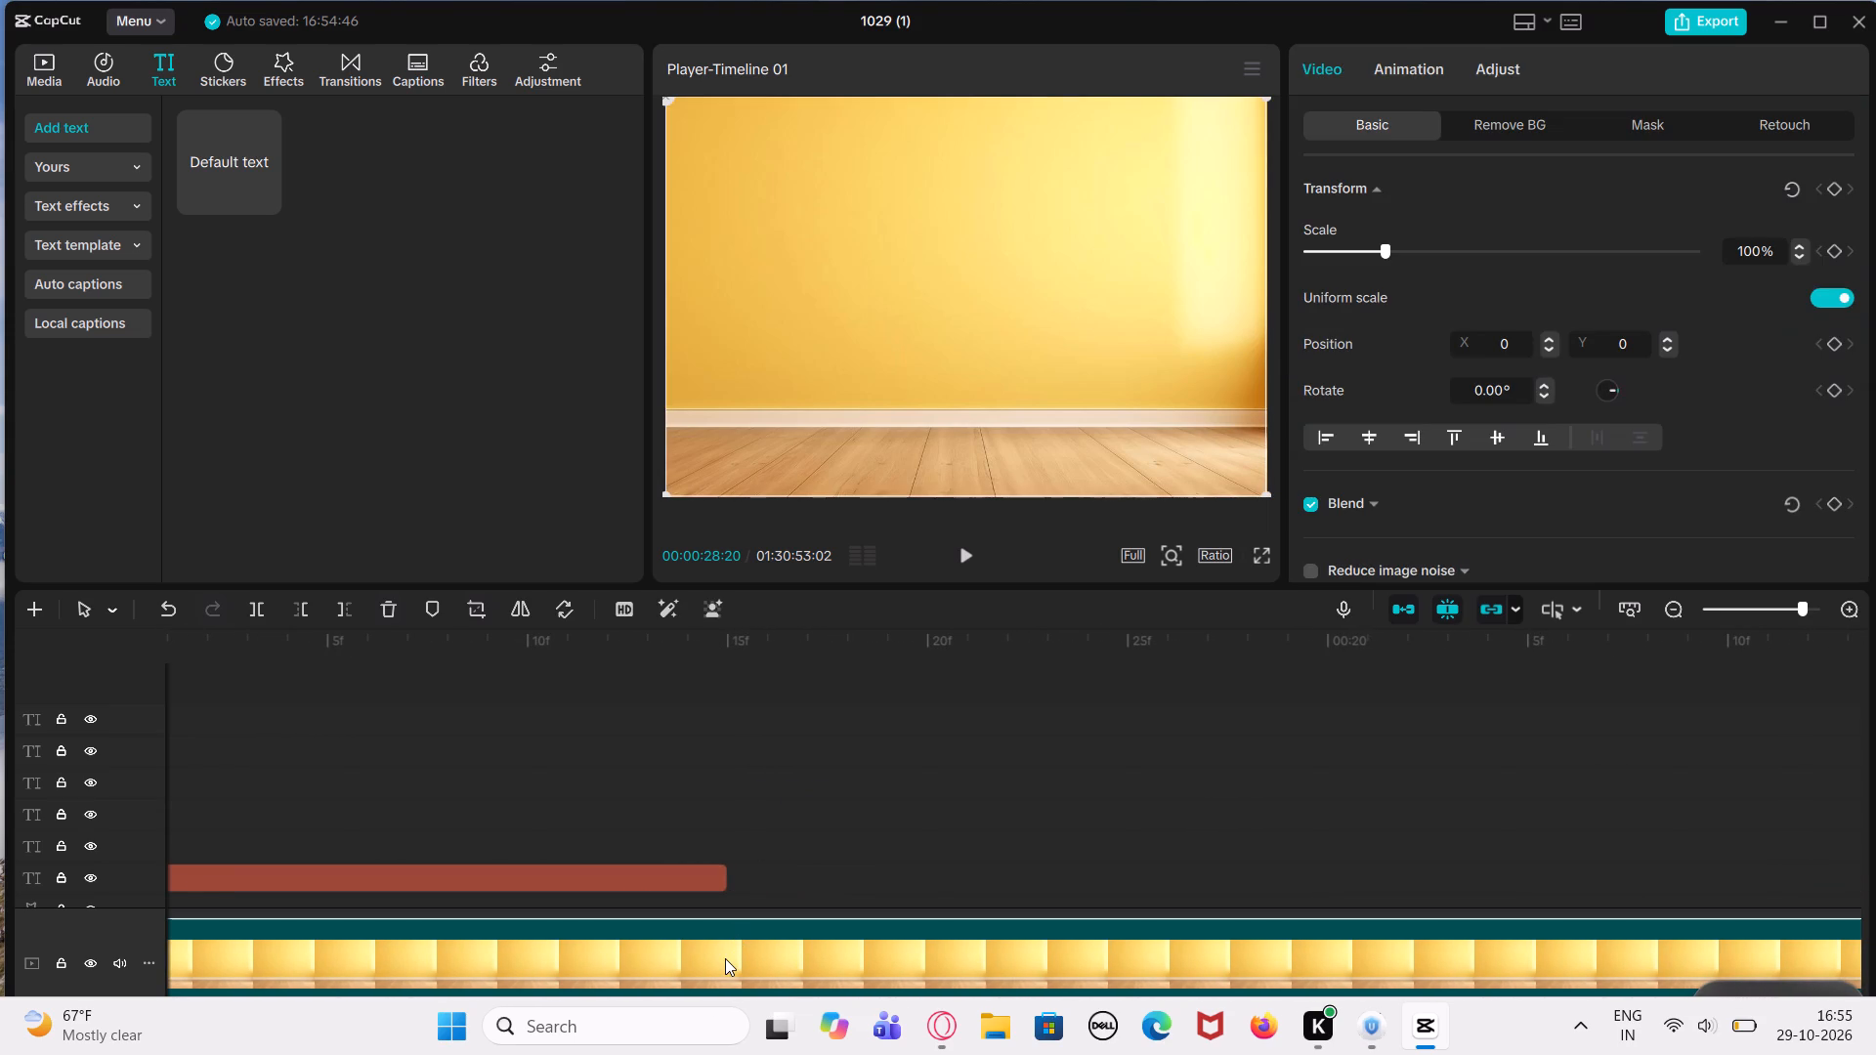
left_click(725, 958)
left_click(725, 796)
left_click(243, 618)
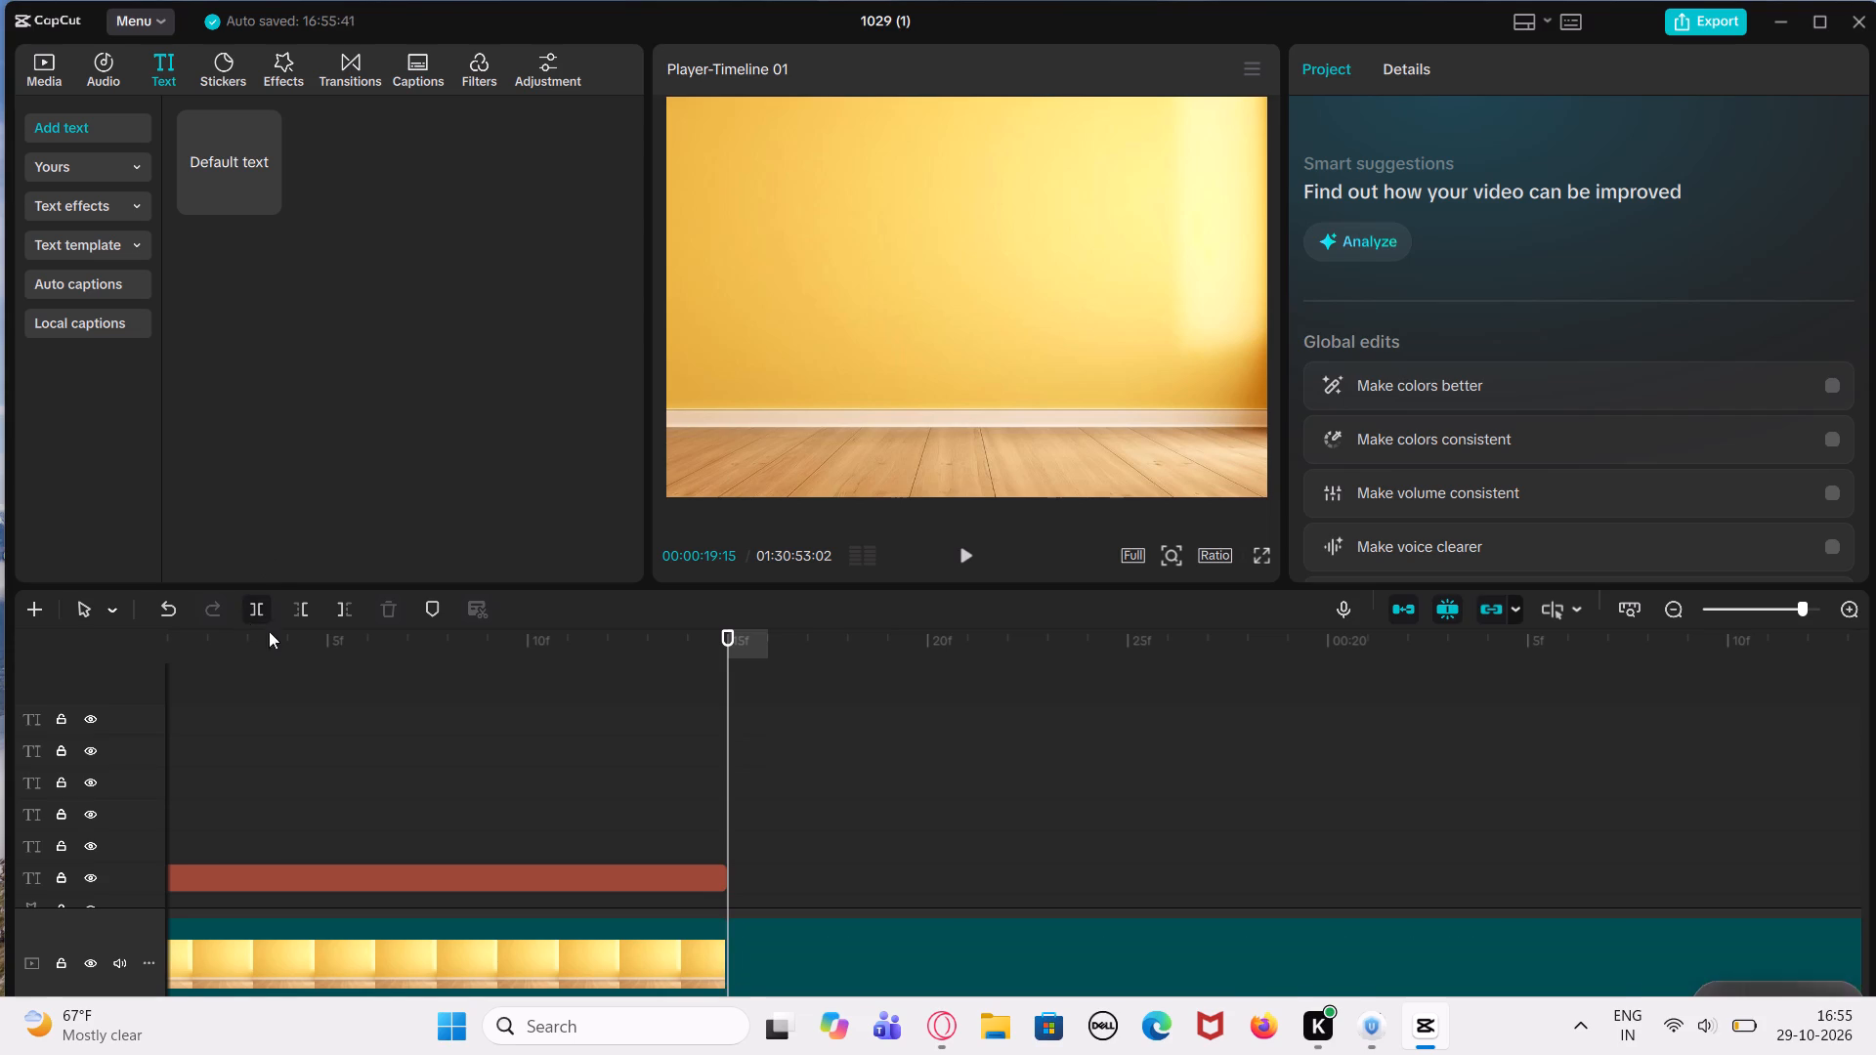
left_click(990, 975)
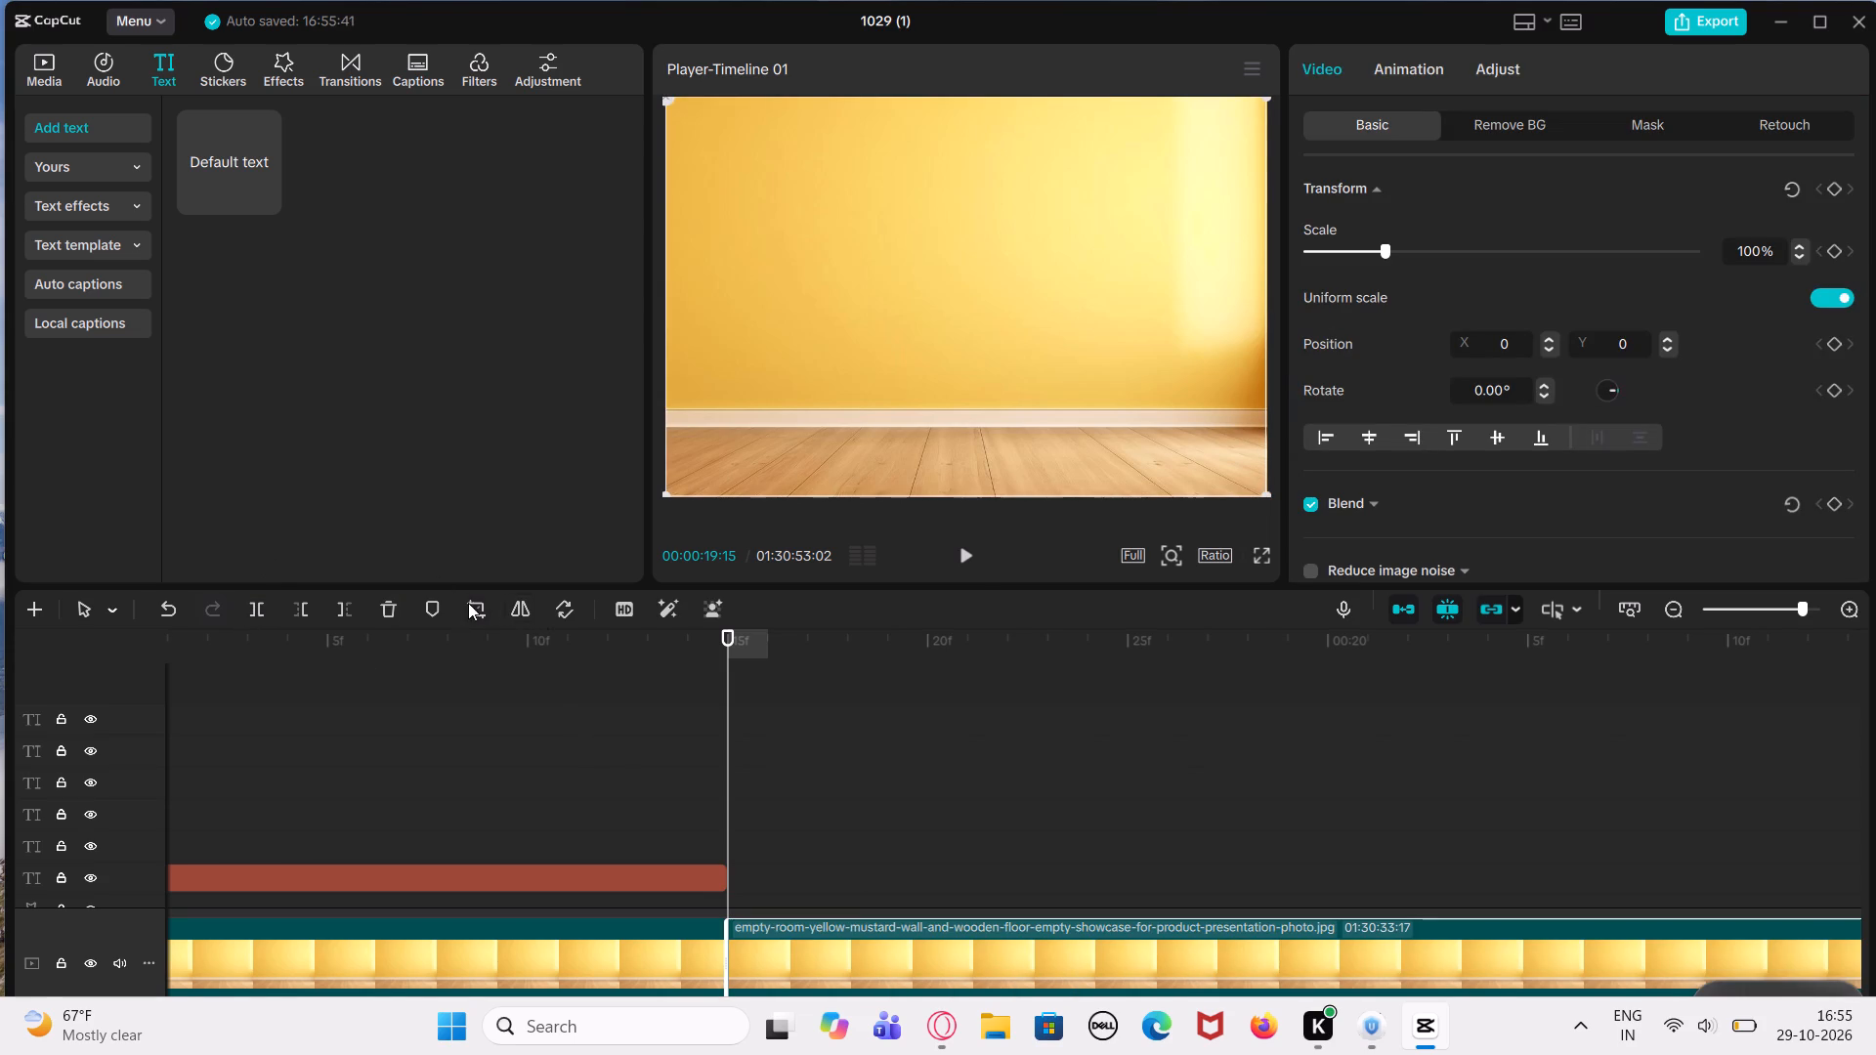
left_click(398, 607)
Return to the start of the timeline and look through the background clip's video and adjustment settings.
scroll(502, 722, "right", 8)
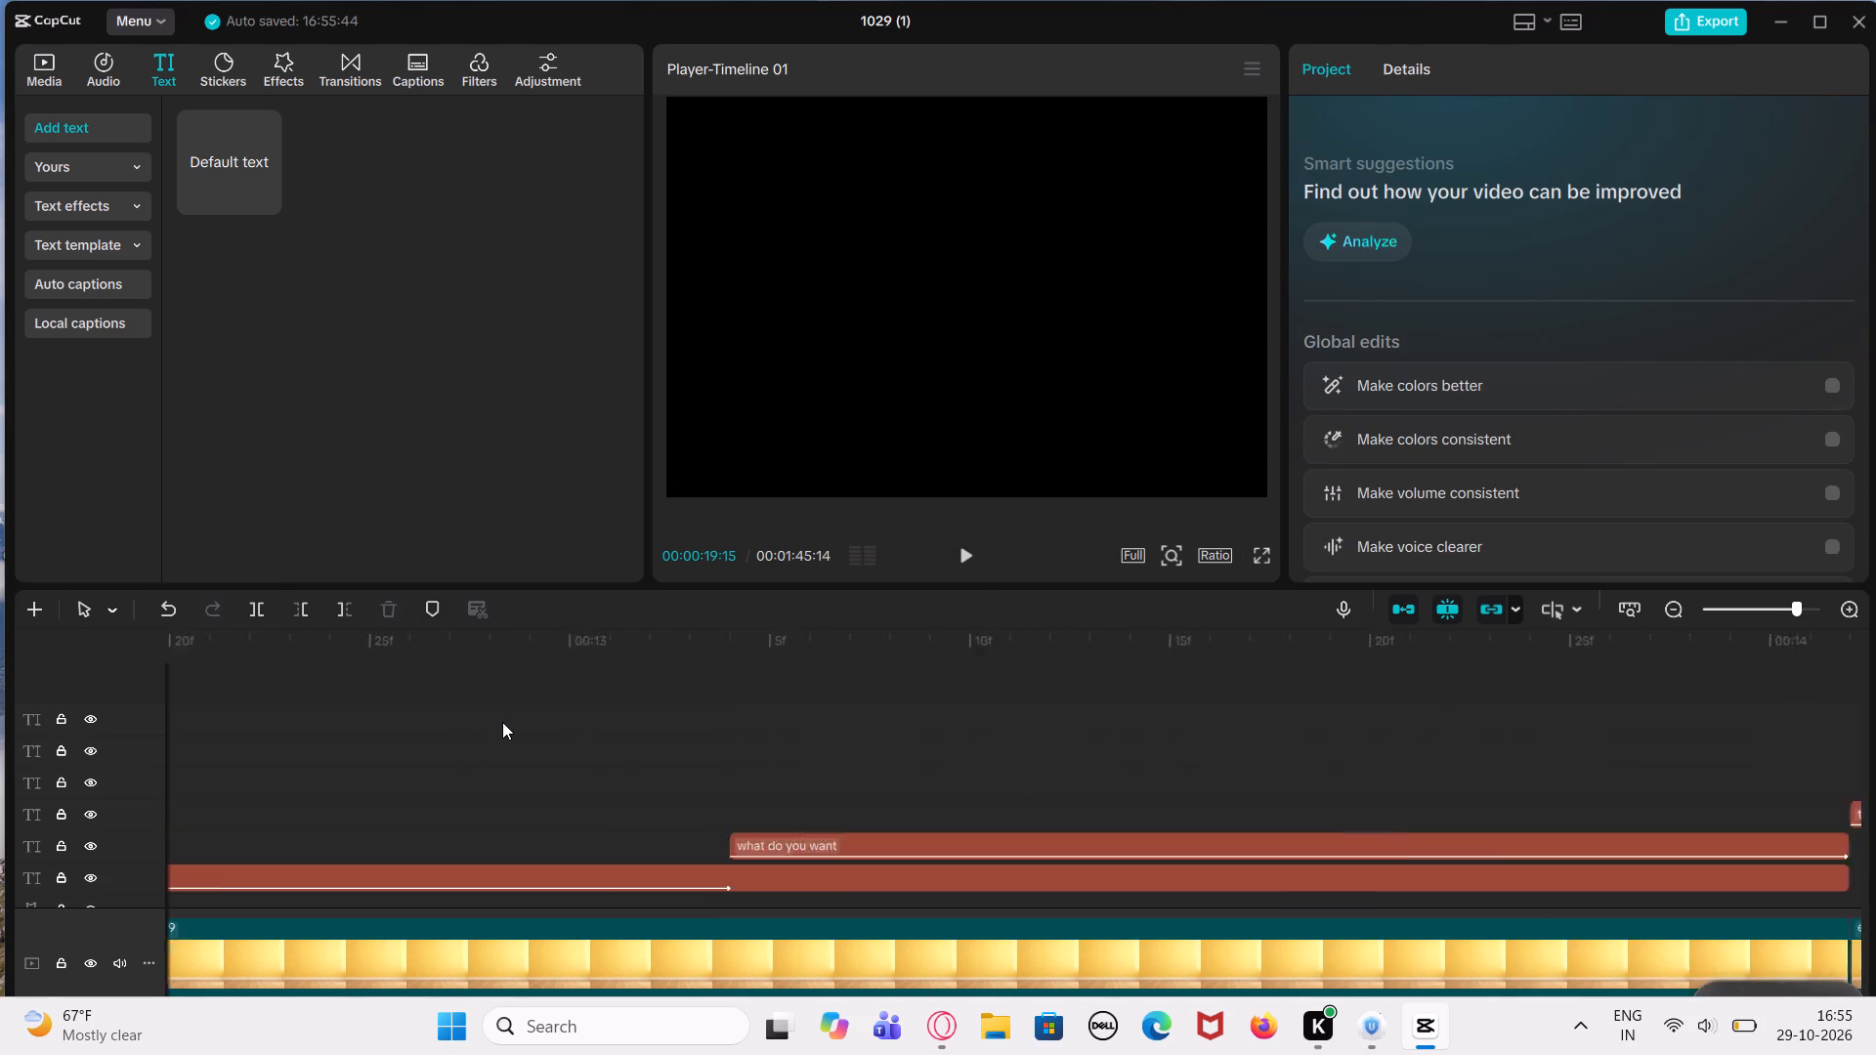
scroll(502, 722, "right", 8)
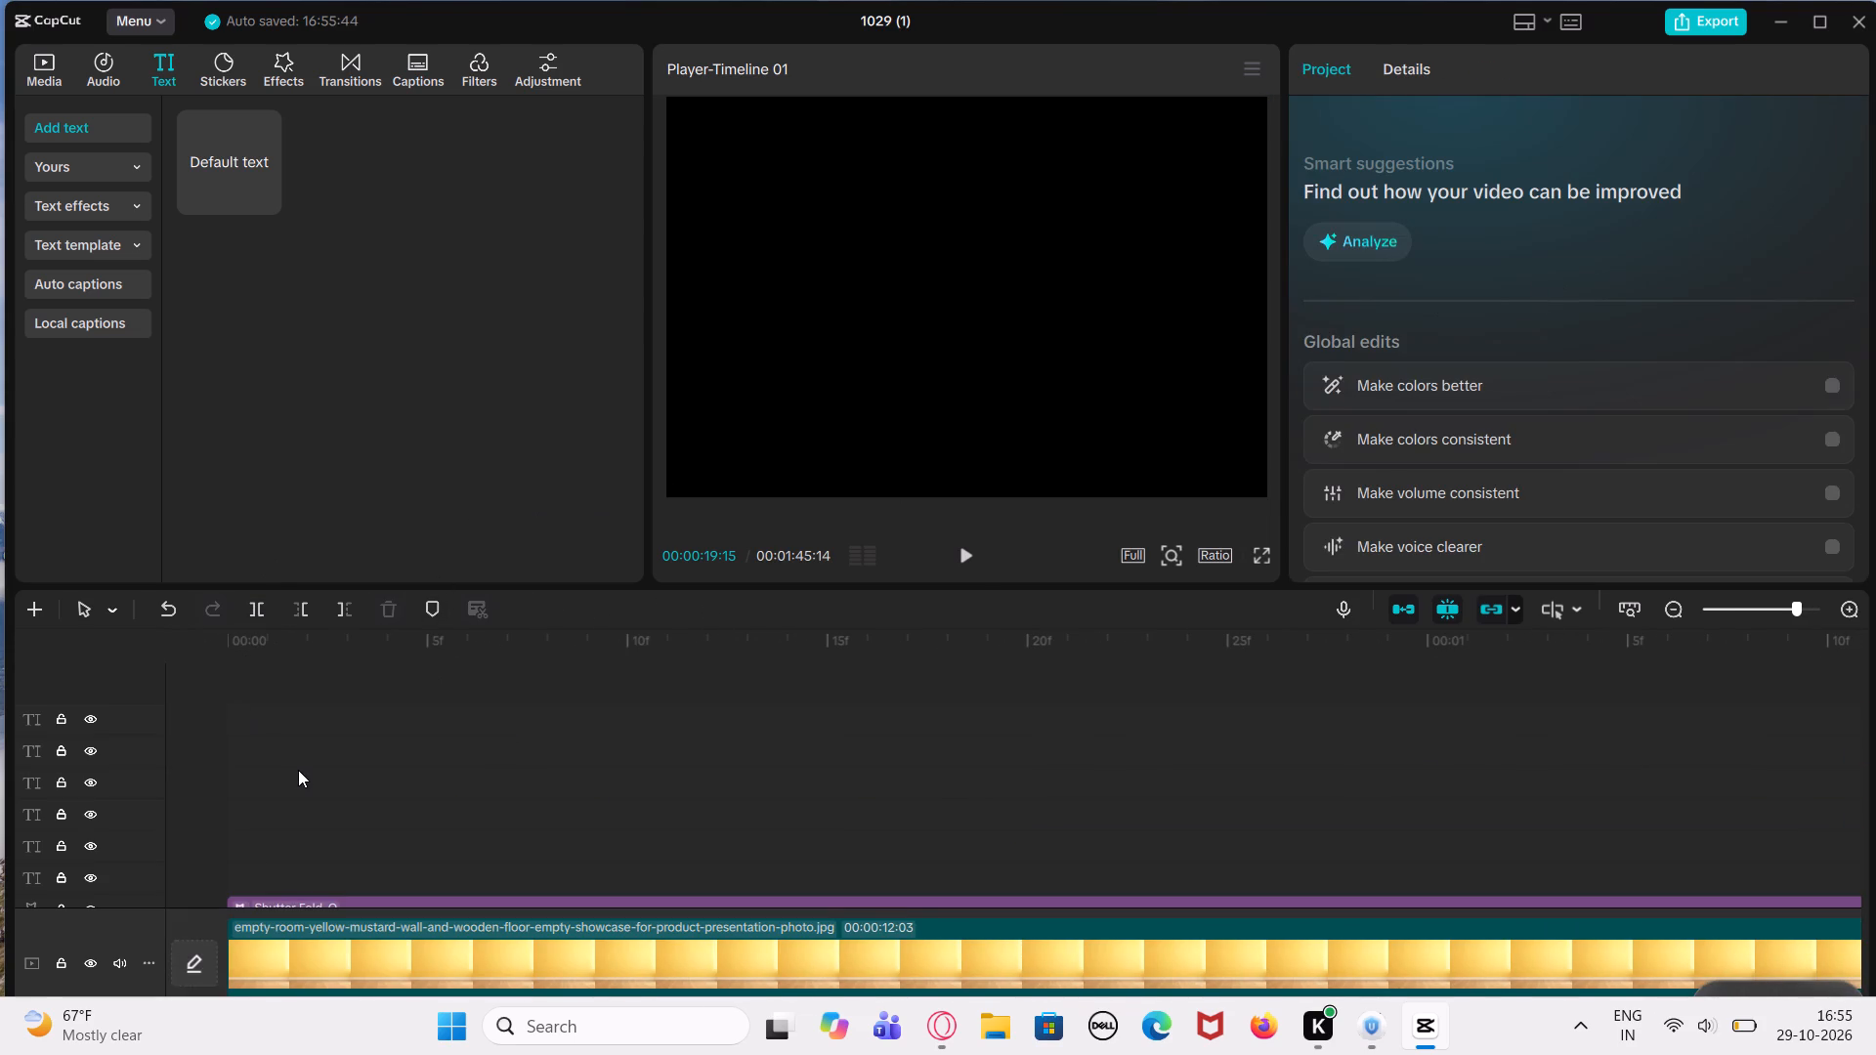
left_click(298, 770)
scroll(298, 770, "right", 9)
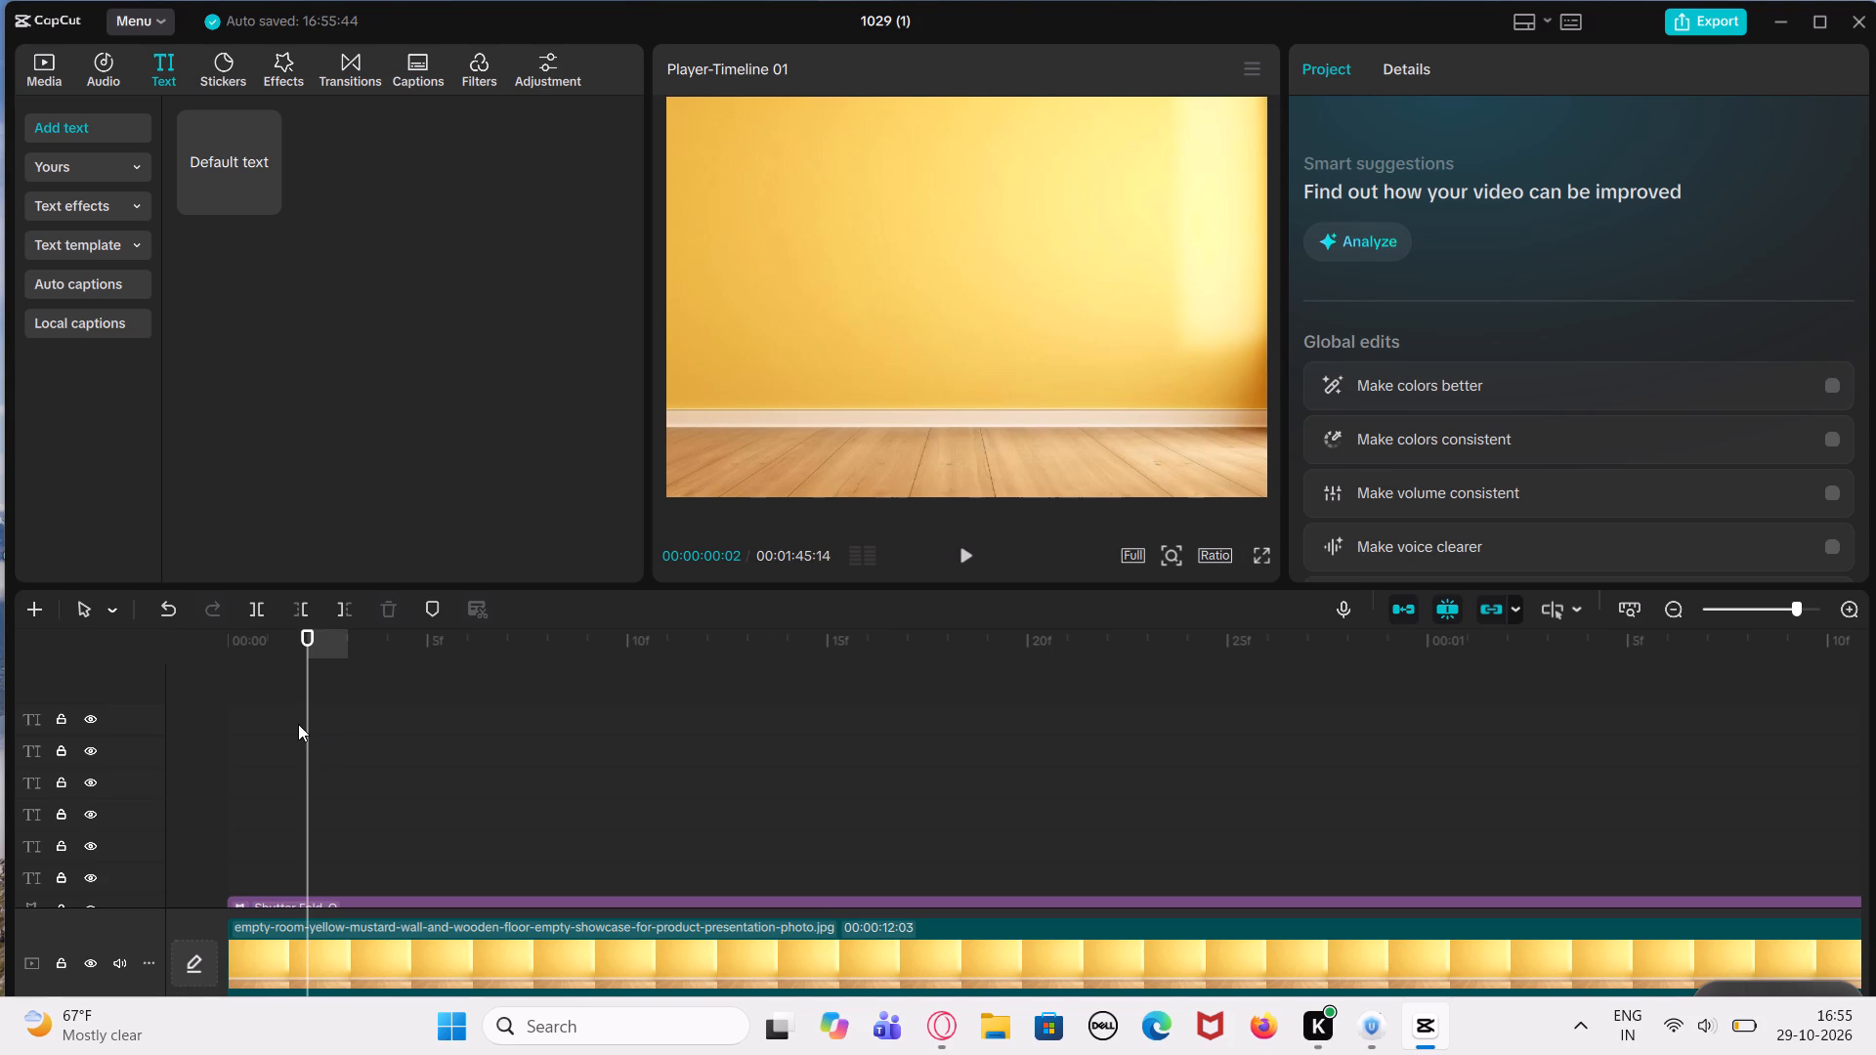
left_click(368, 956)
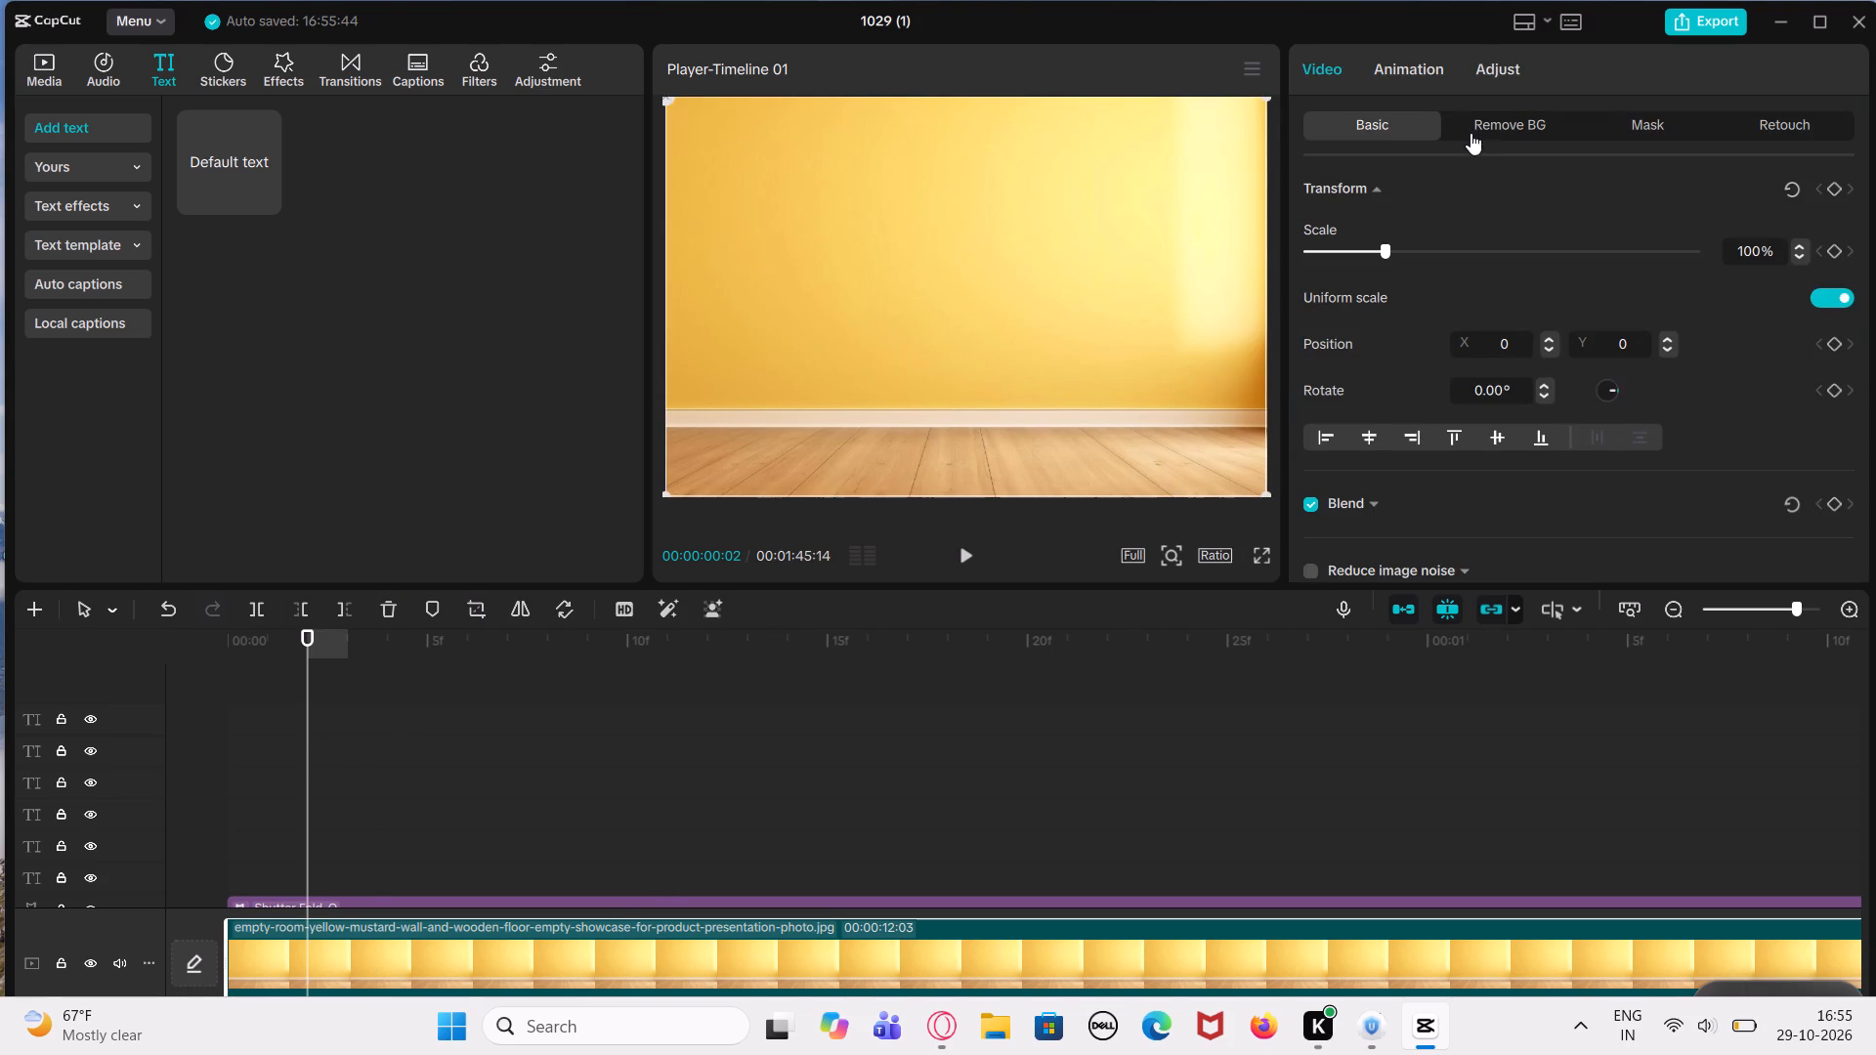
left_click(1515, 112)
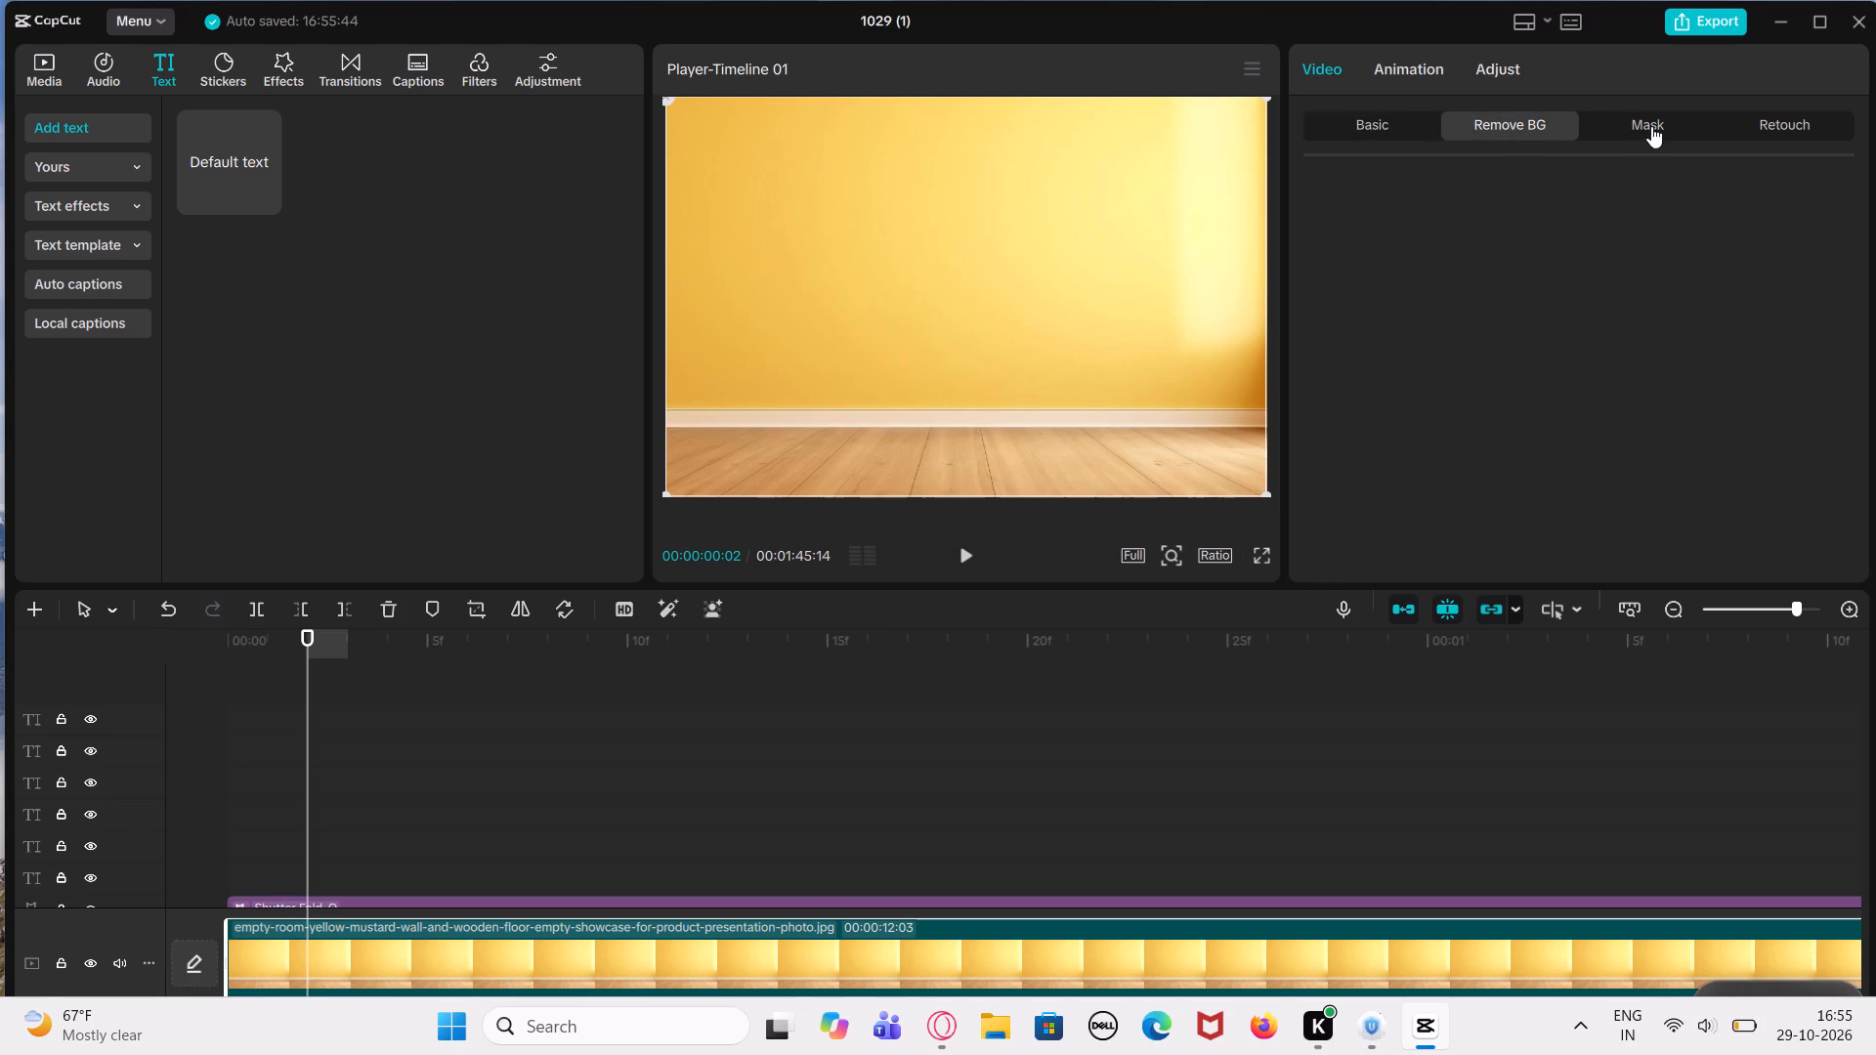
left_click(1409, 123)
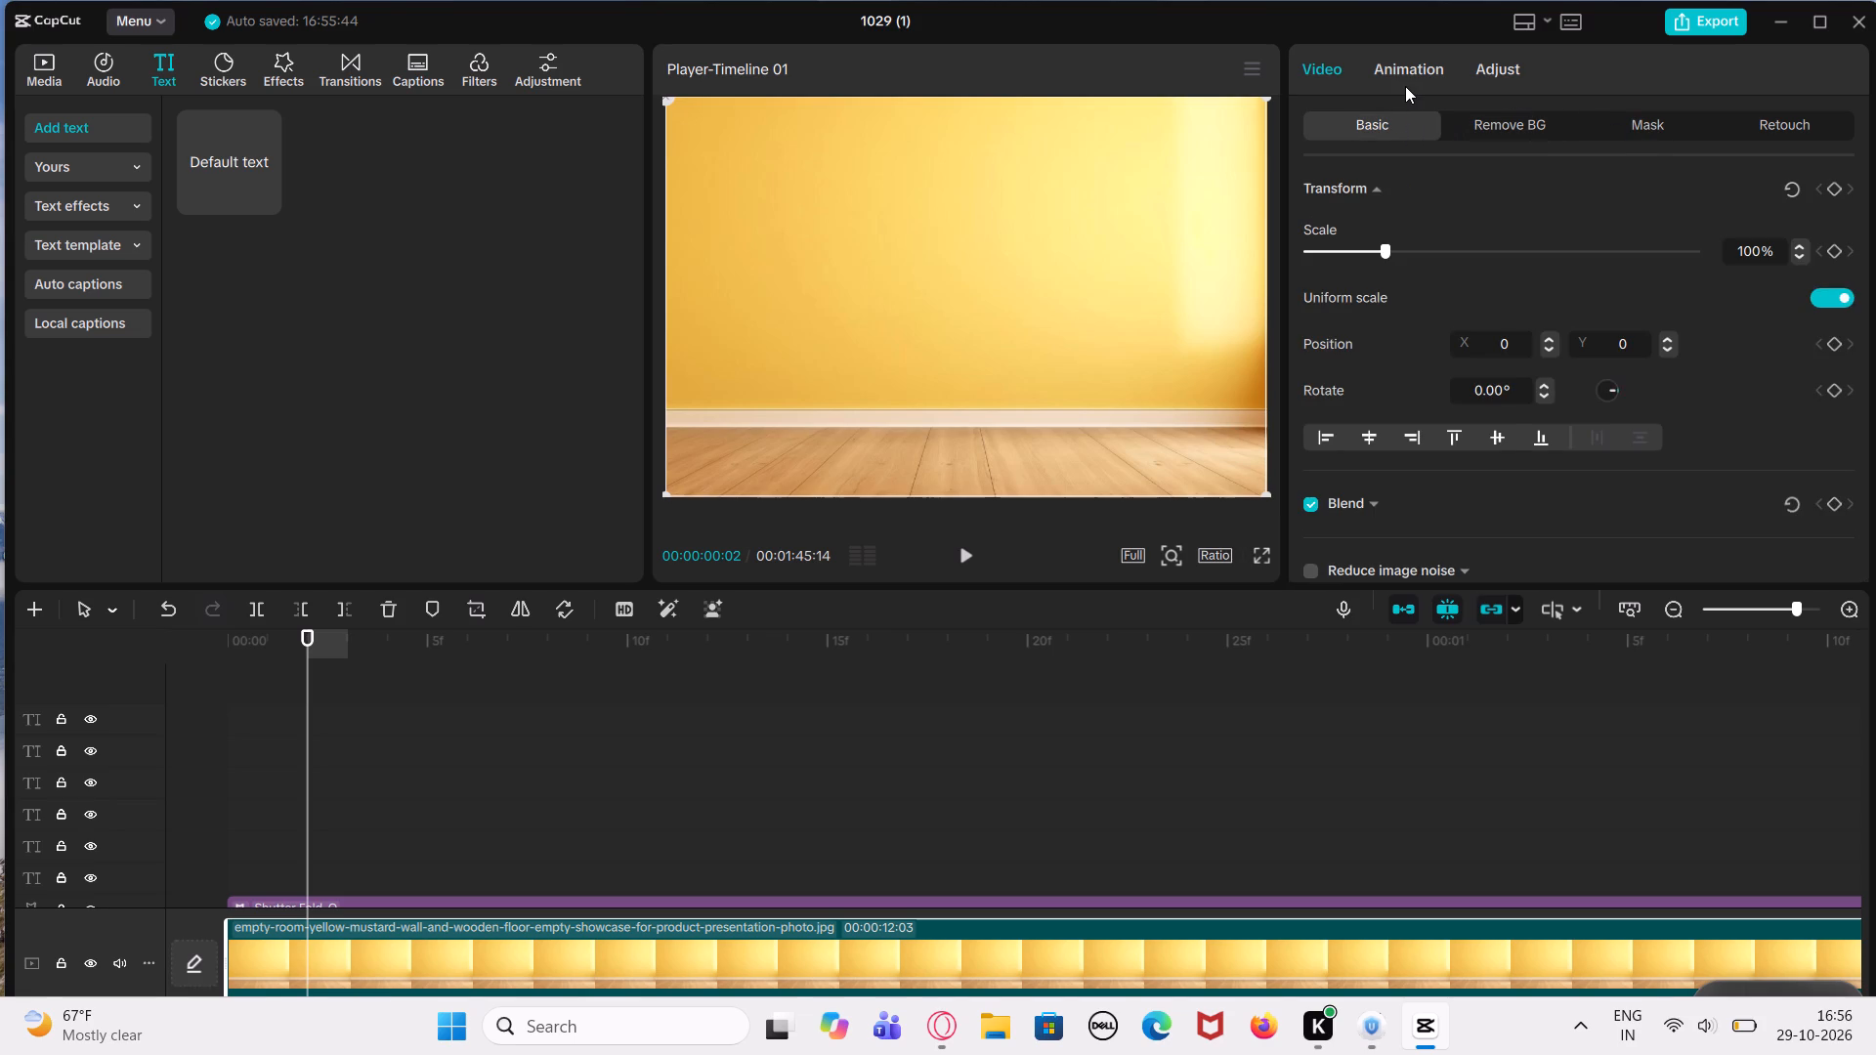
left_click(1405, 86)
left_click(1335, 56)
left_click(1499, 60)
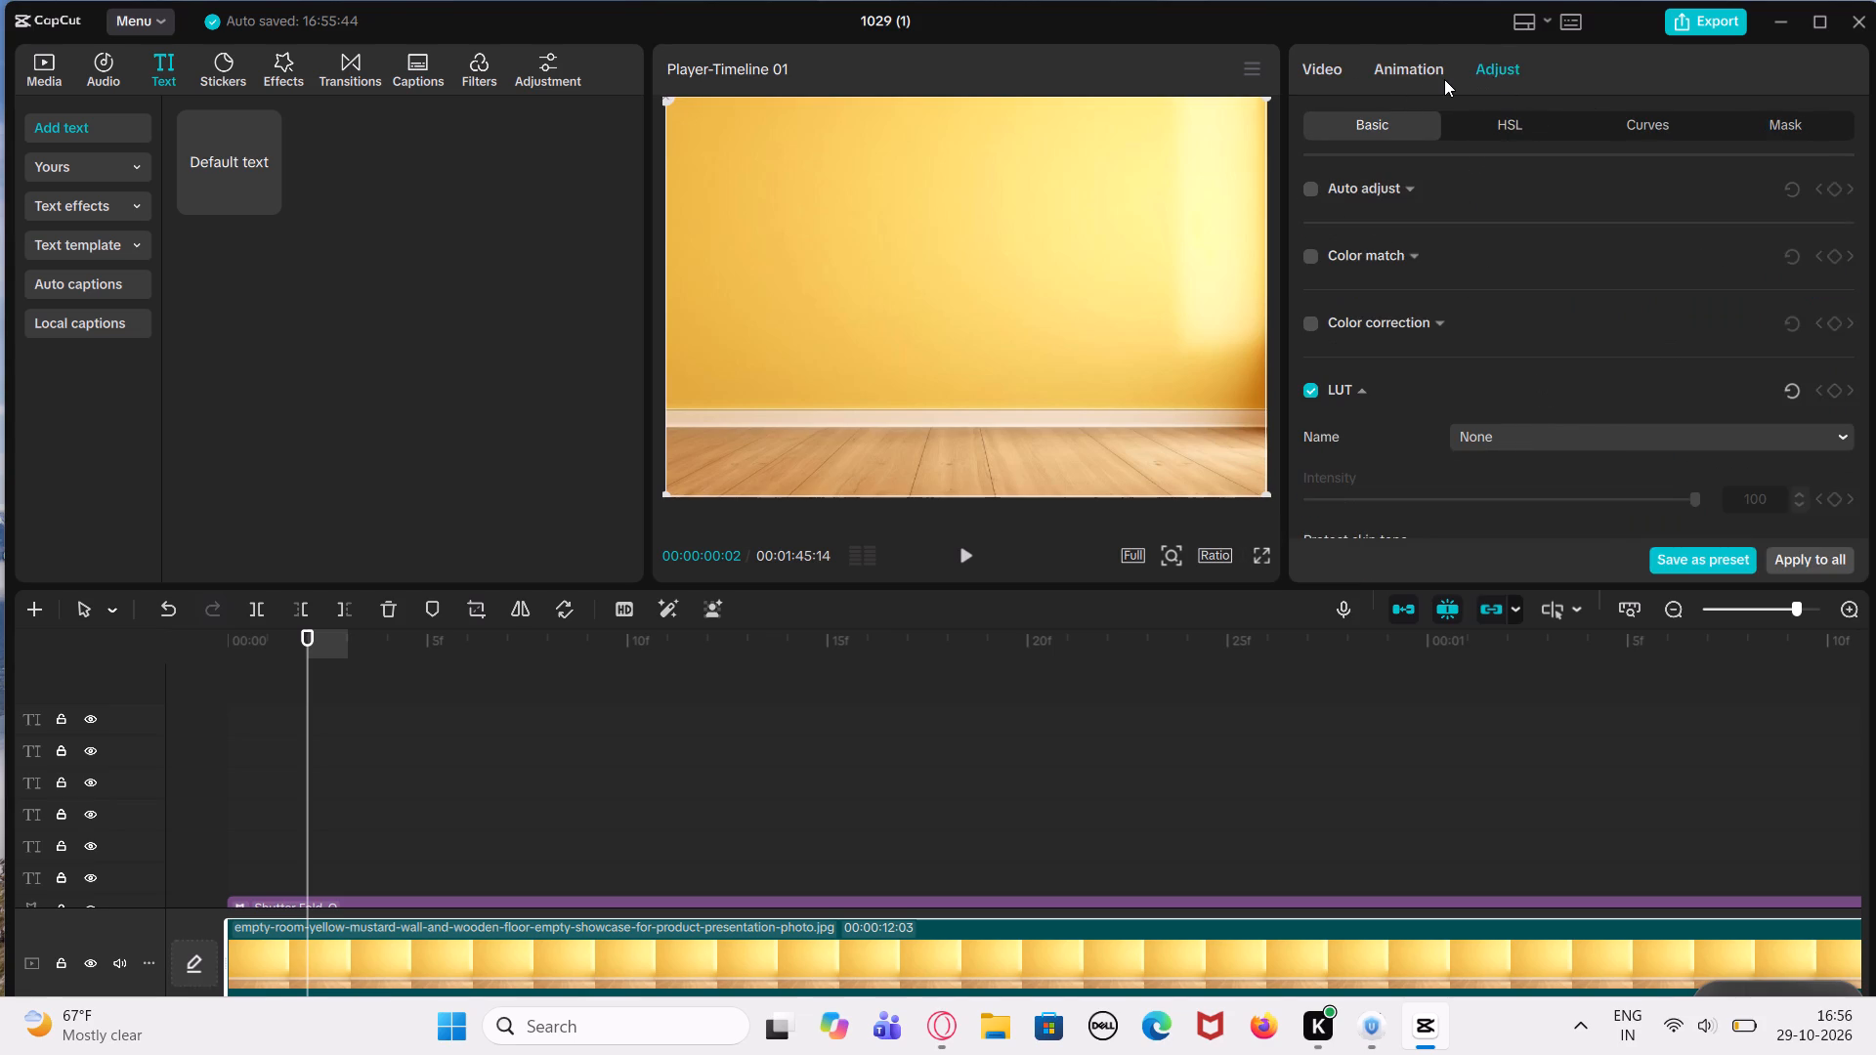
left_click(1444, 79)
left_click(1326, 71)
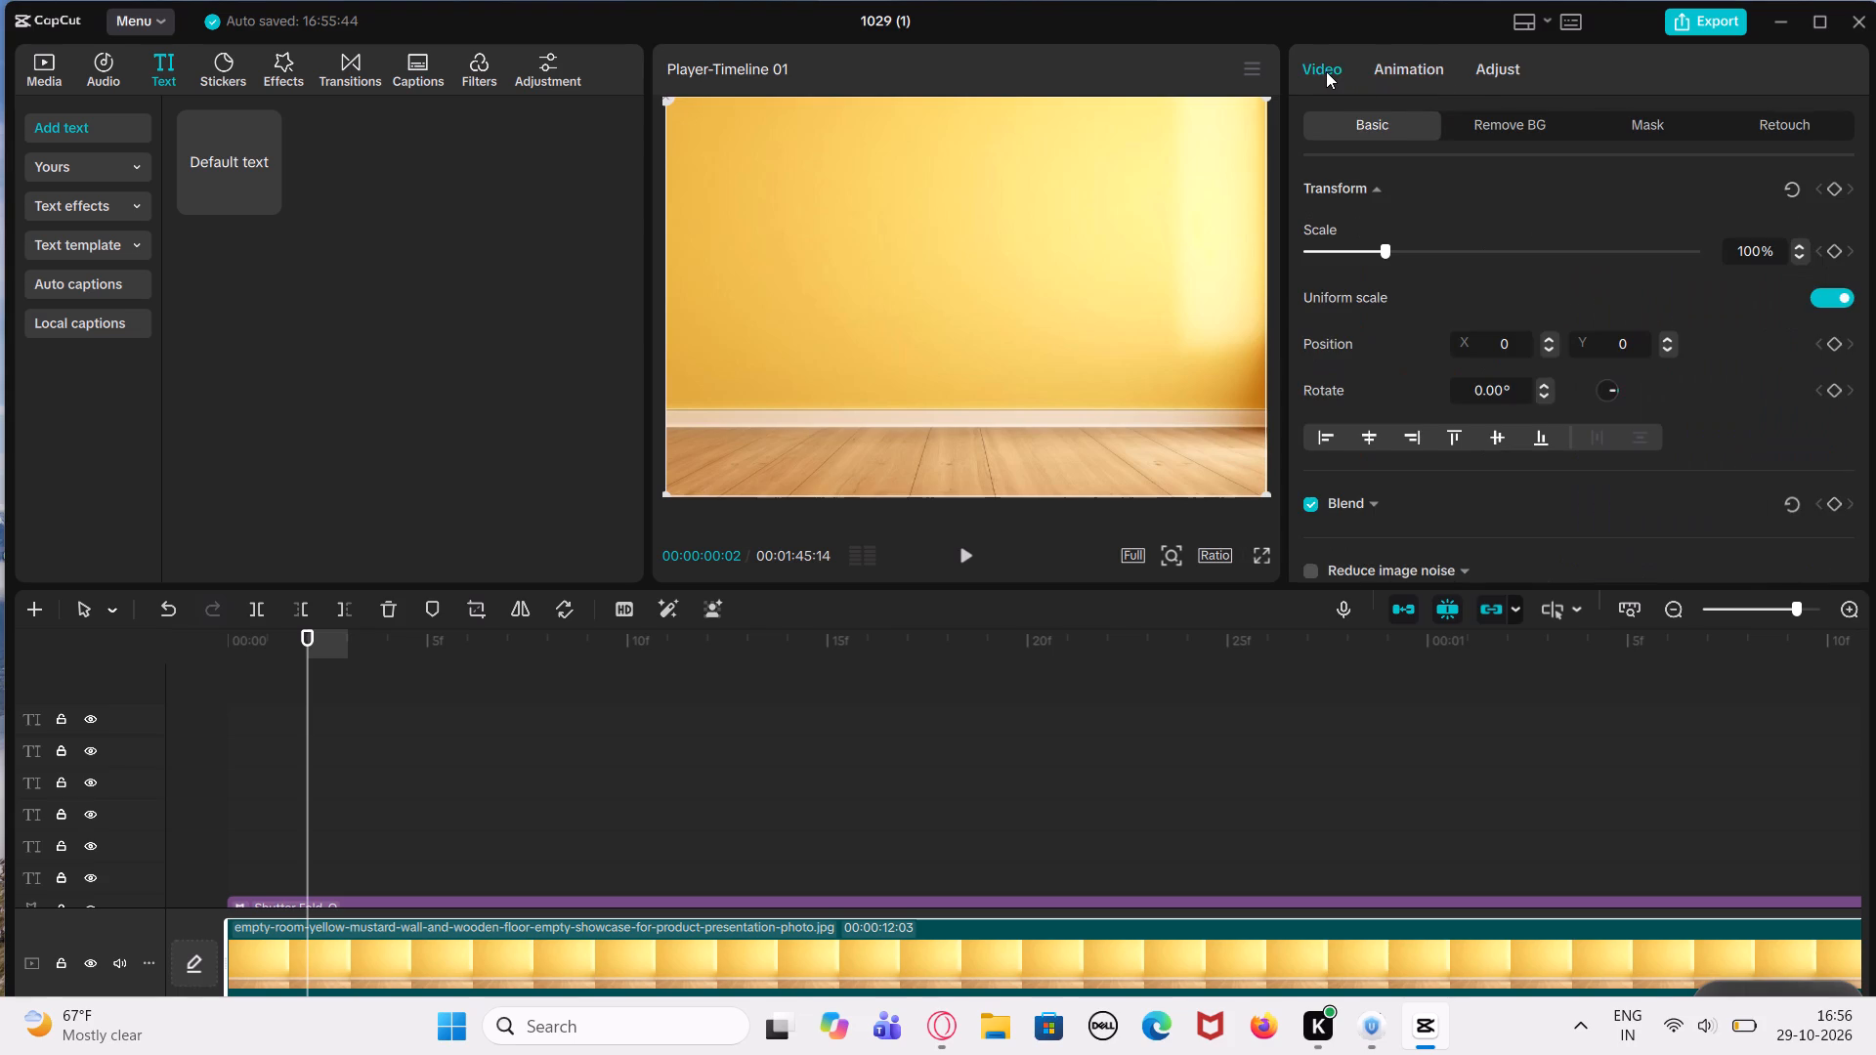
left_click(1108, 812)
left_click(170, 827)
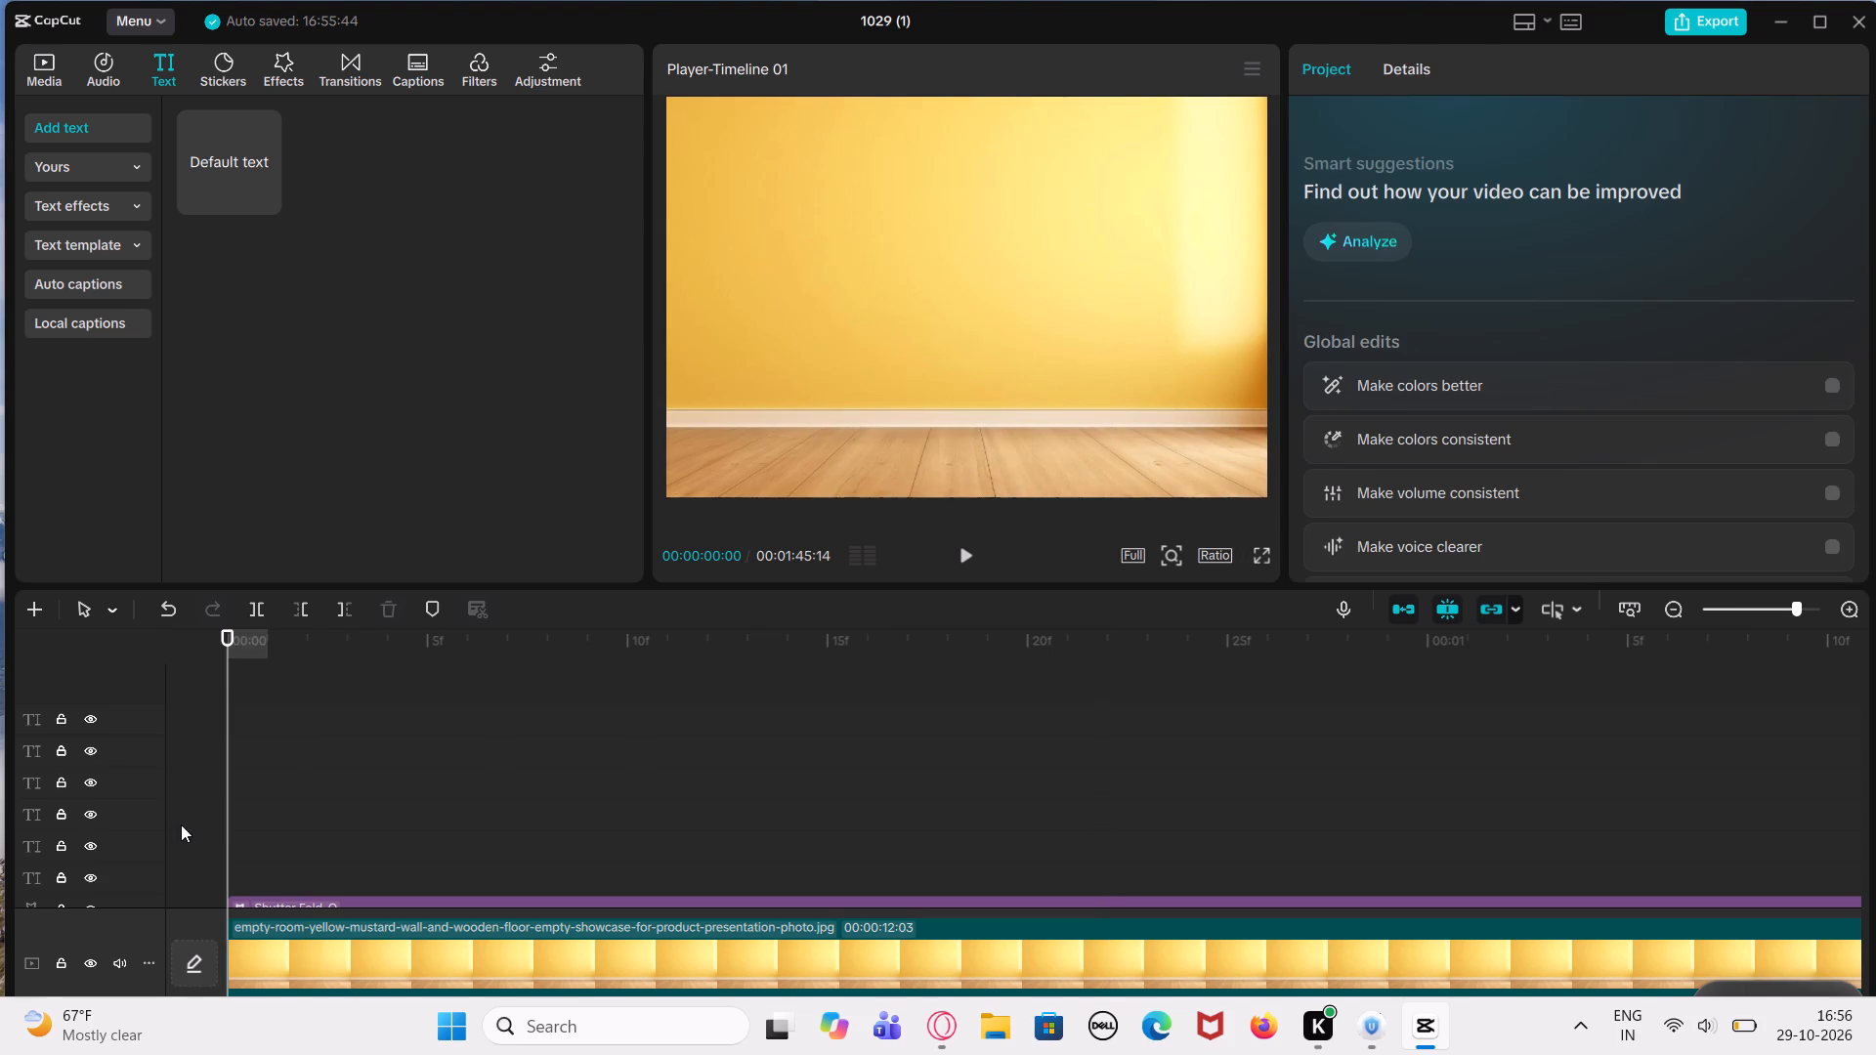
Add the trending Analog Damage video effect above the background clip, starting at about 00:00:00:14.
left_click(471, 788)
left_click(584, 804)
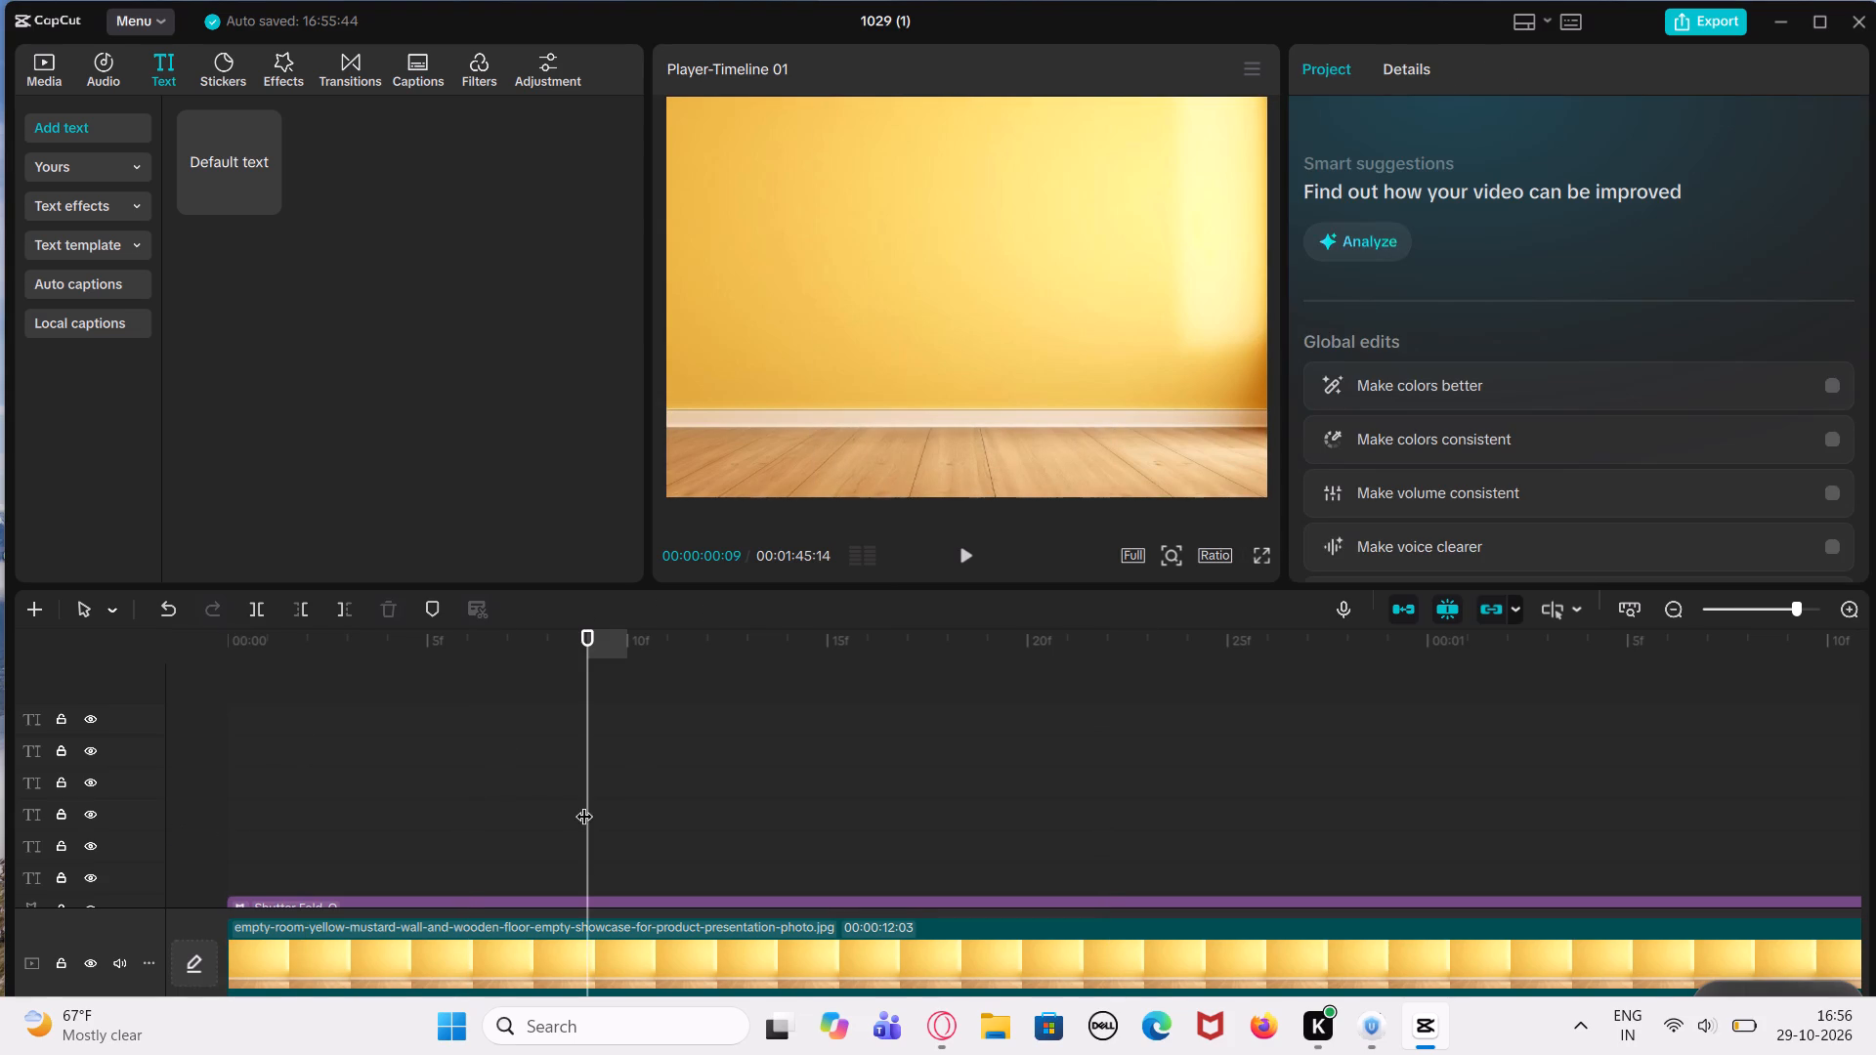
left_click(588, 959)
left_click(288, 91)
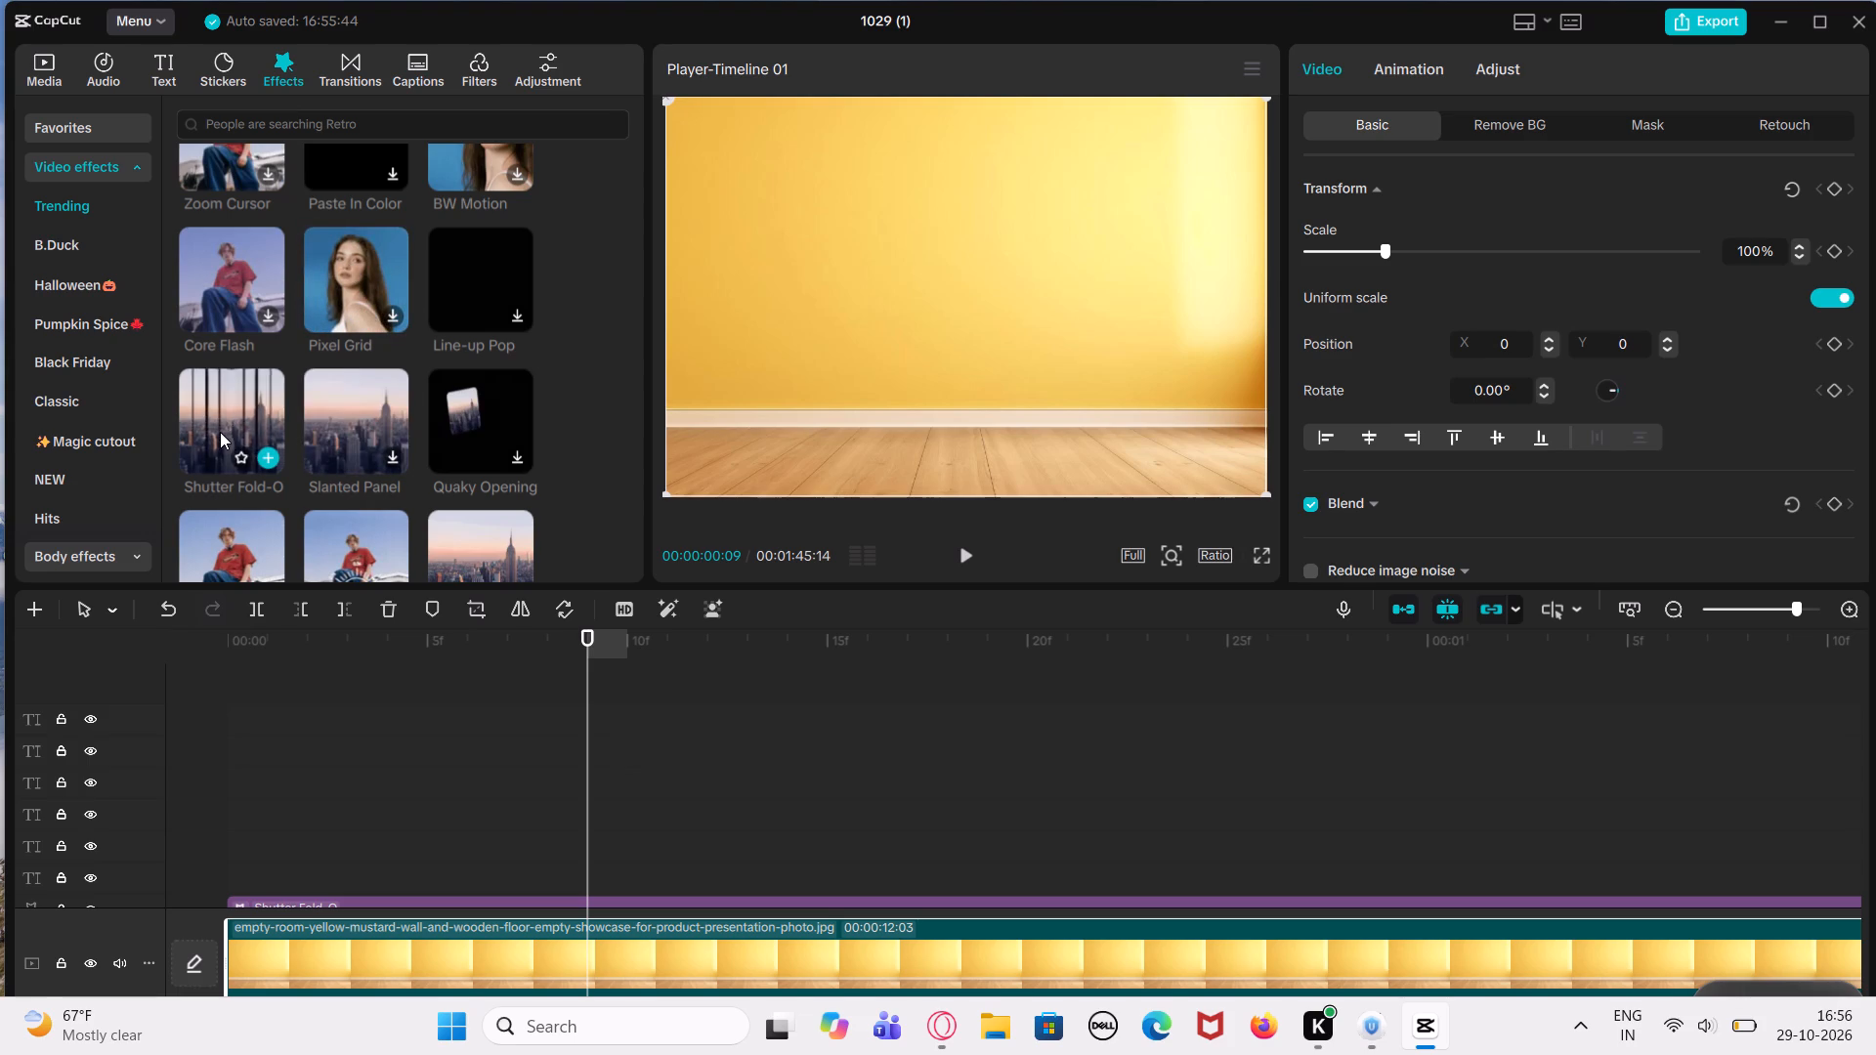
scroll(335, 535, "down", 1)
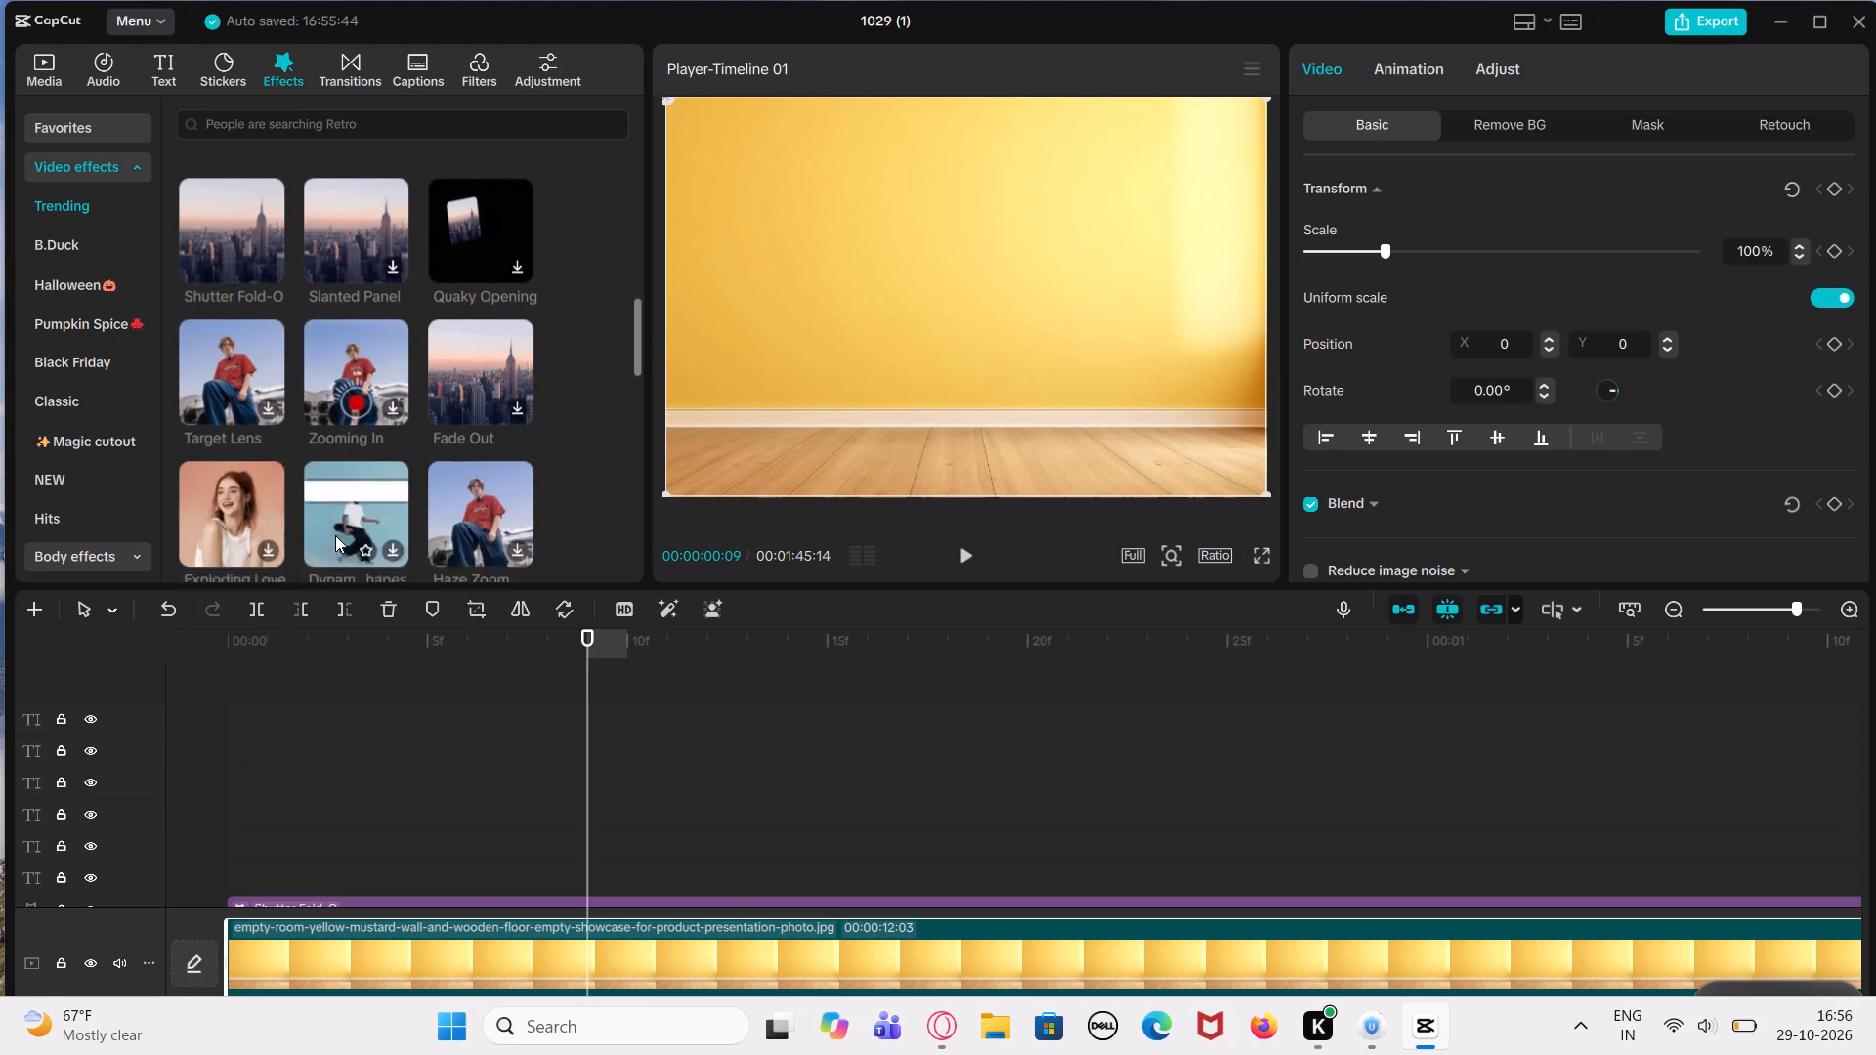
scroll(335, 535, "down", 1)
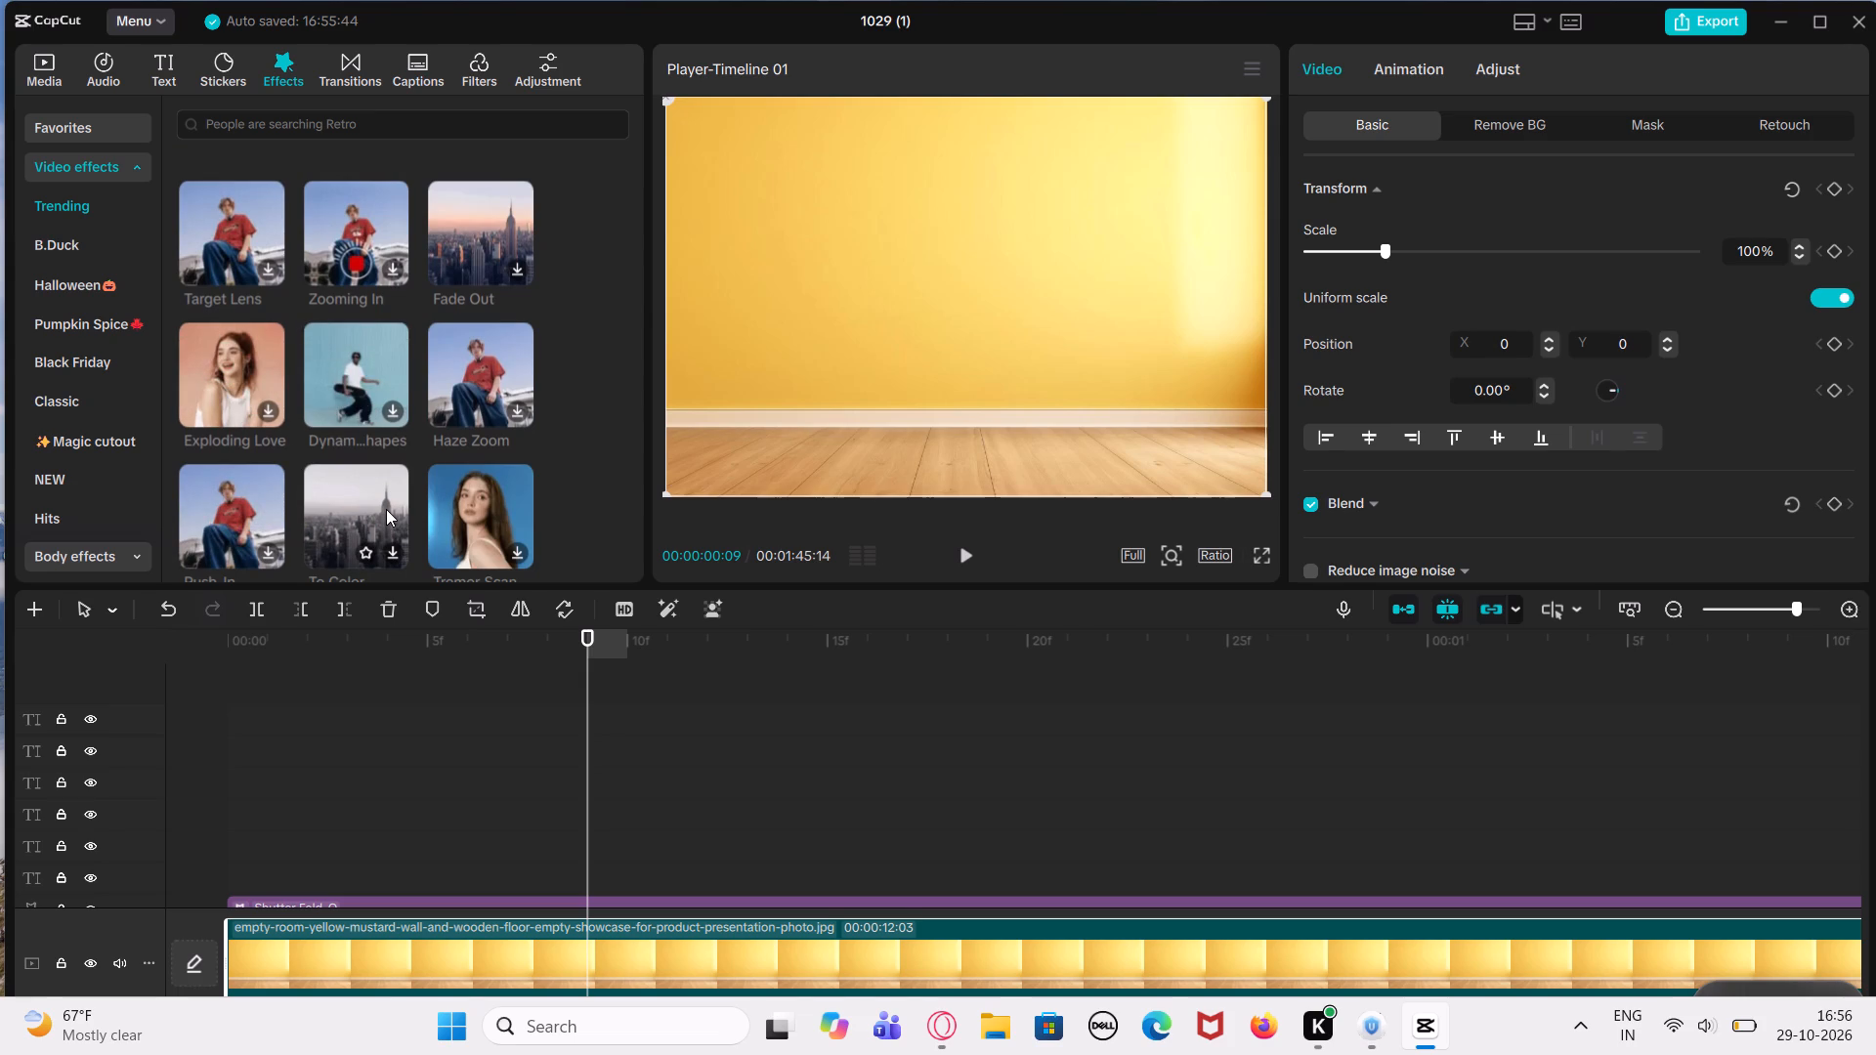
scroll(386, 509, "down", 2)
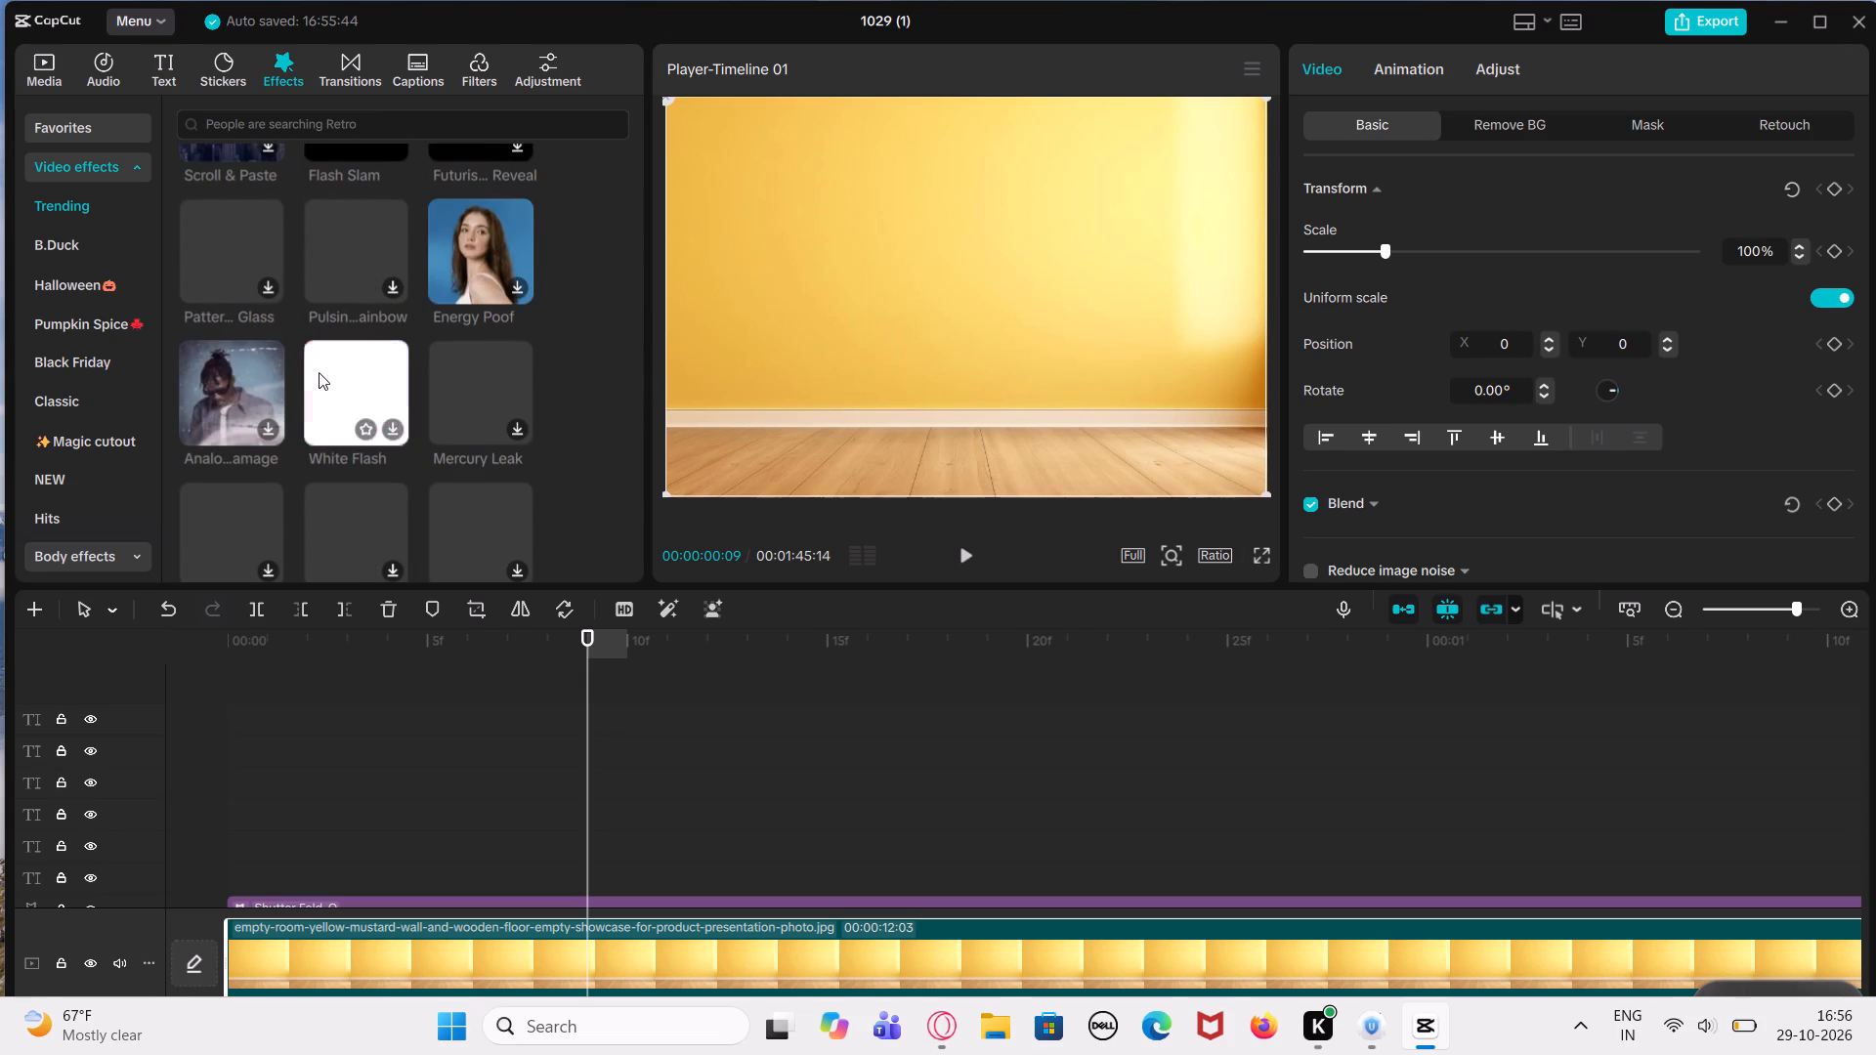
left_click(242, 392)
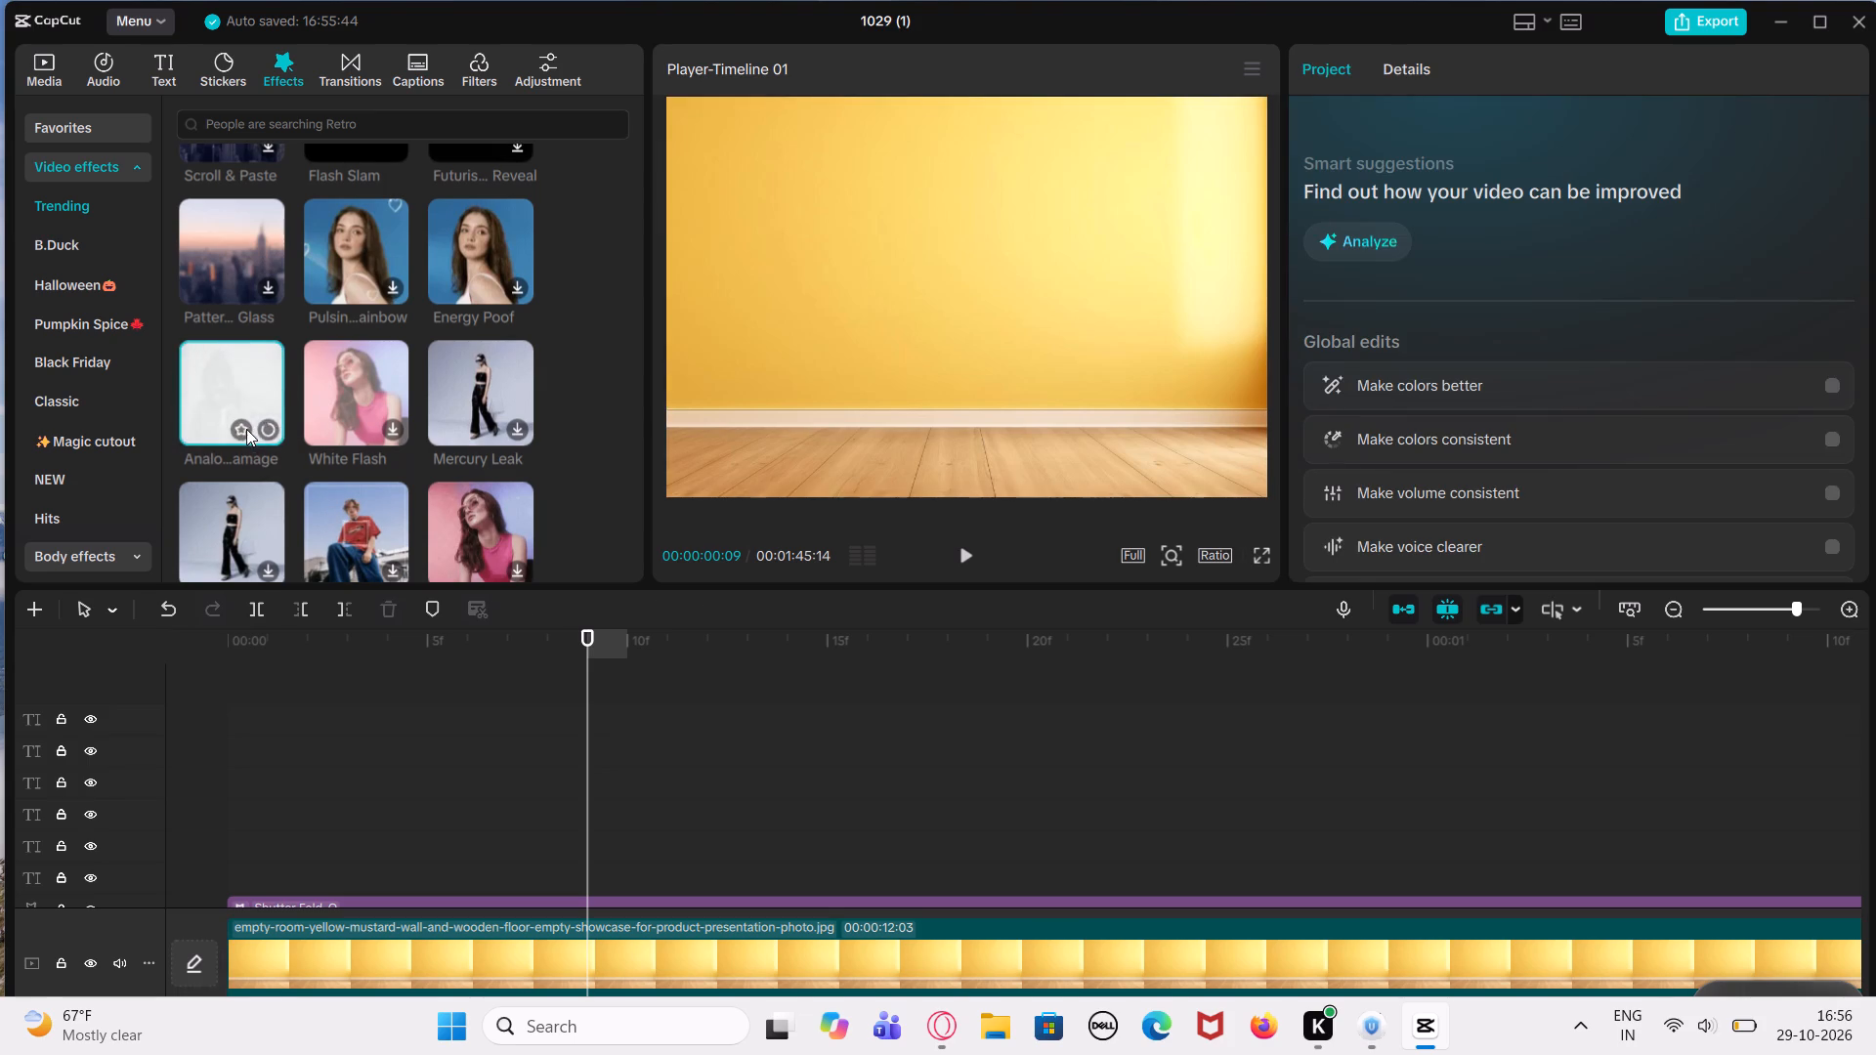
left_click_drag(240, 400, 246, 408)
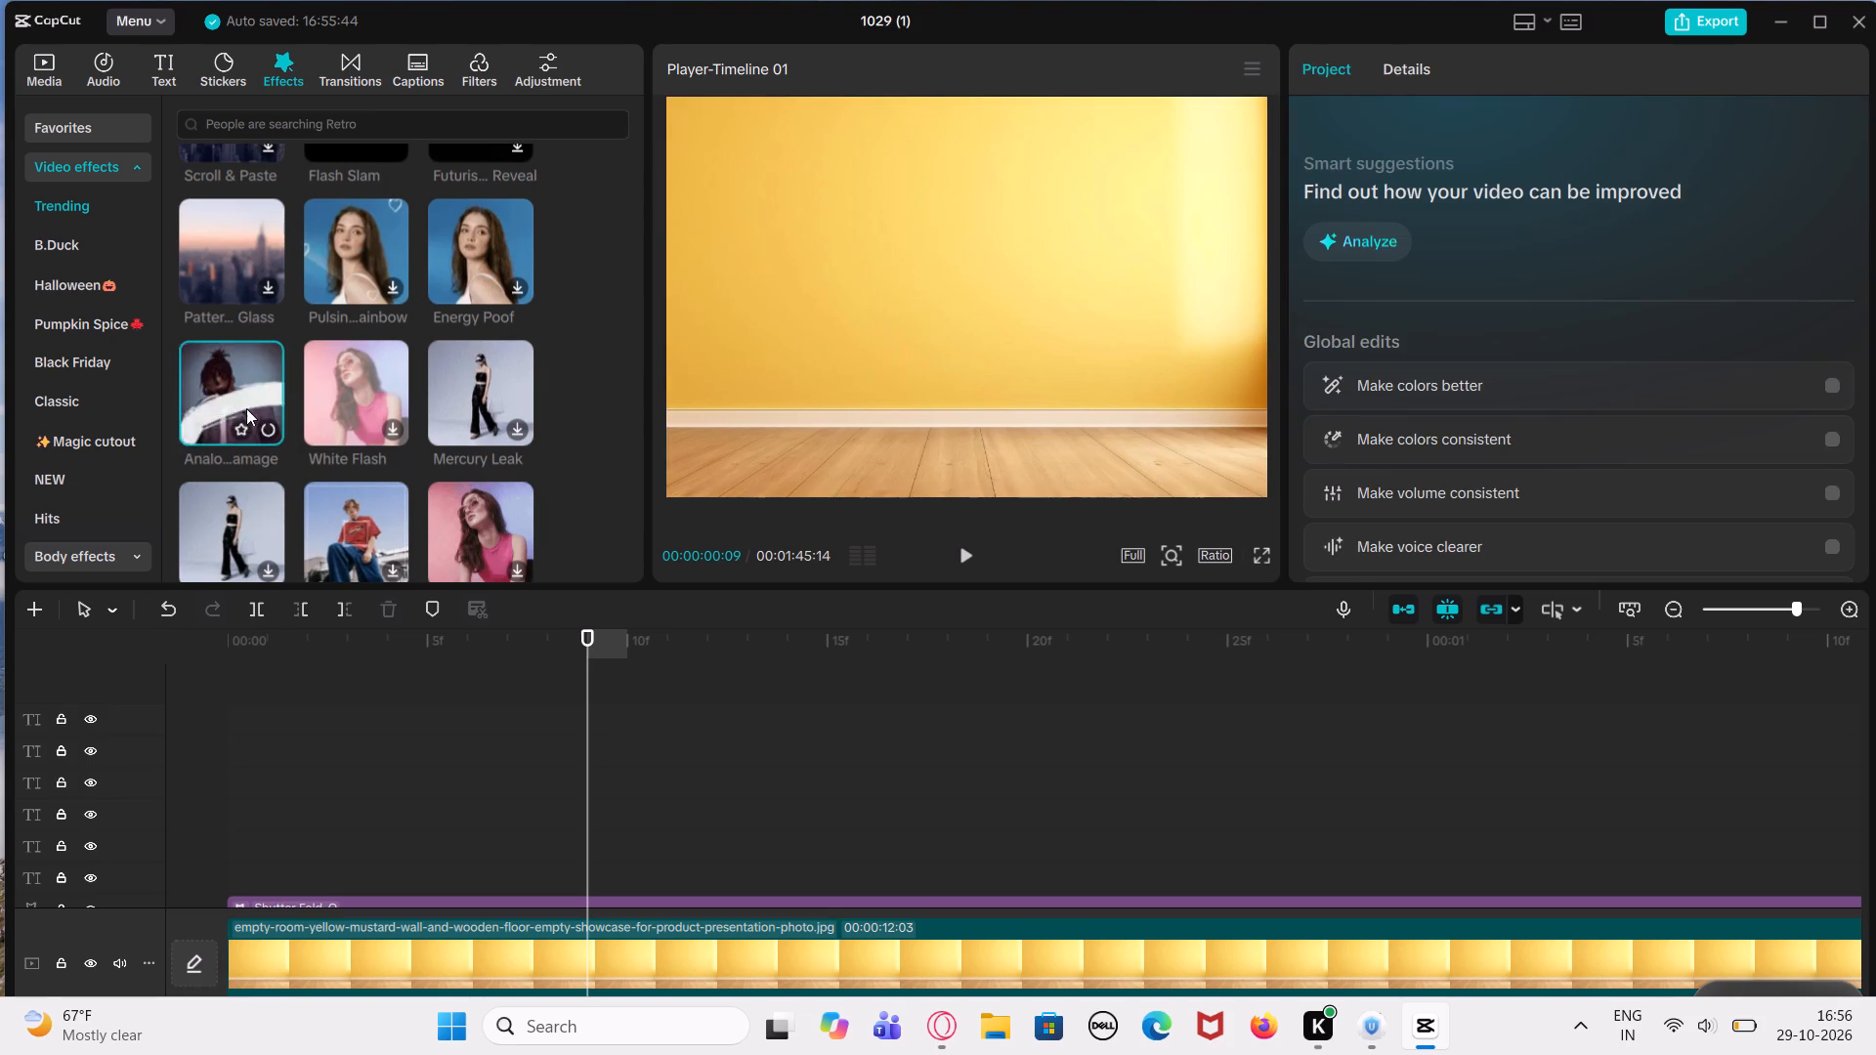
left_click_drag(246, 408, 780, 850)
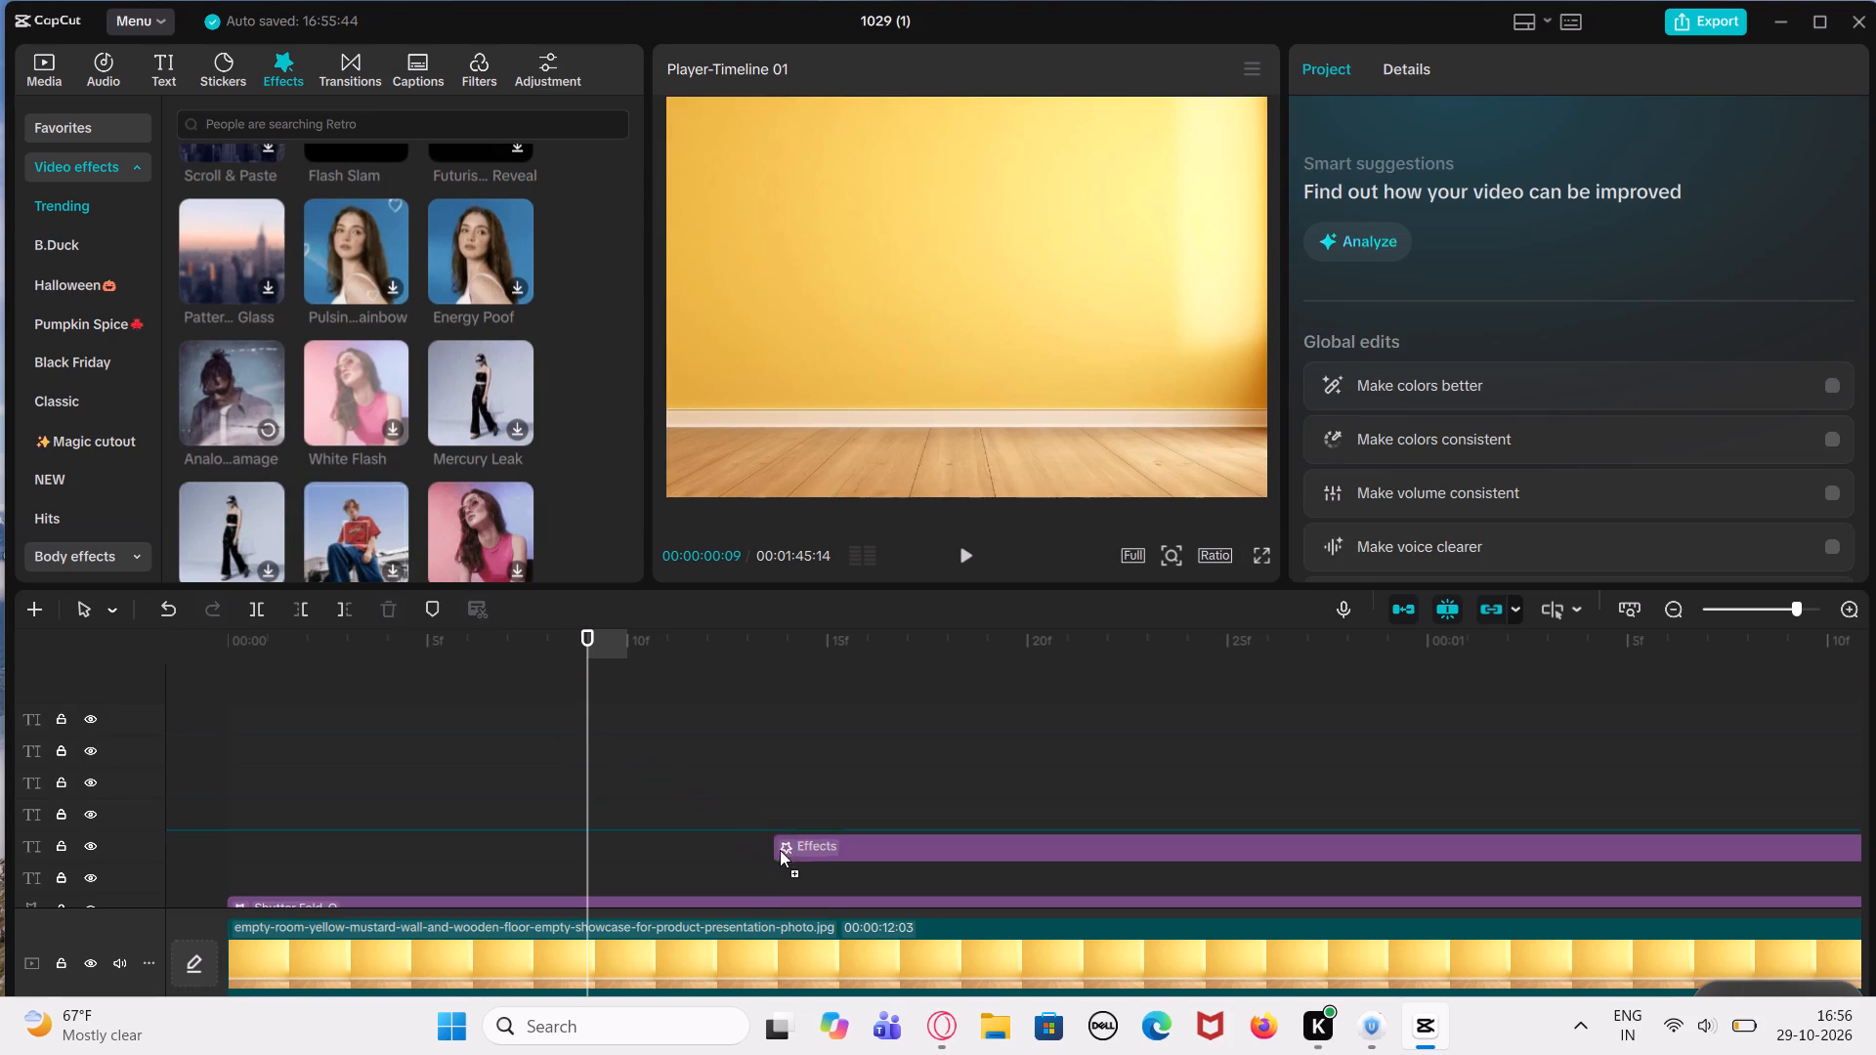
left_click_drag(780, 850, 782, 851)
Play the opening from 00:00:00:06 through the heading text to review the Analog Damage effect.
left_click(712, 756)
left_click(477, 721)
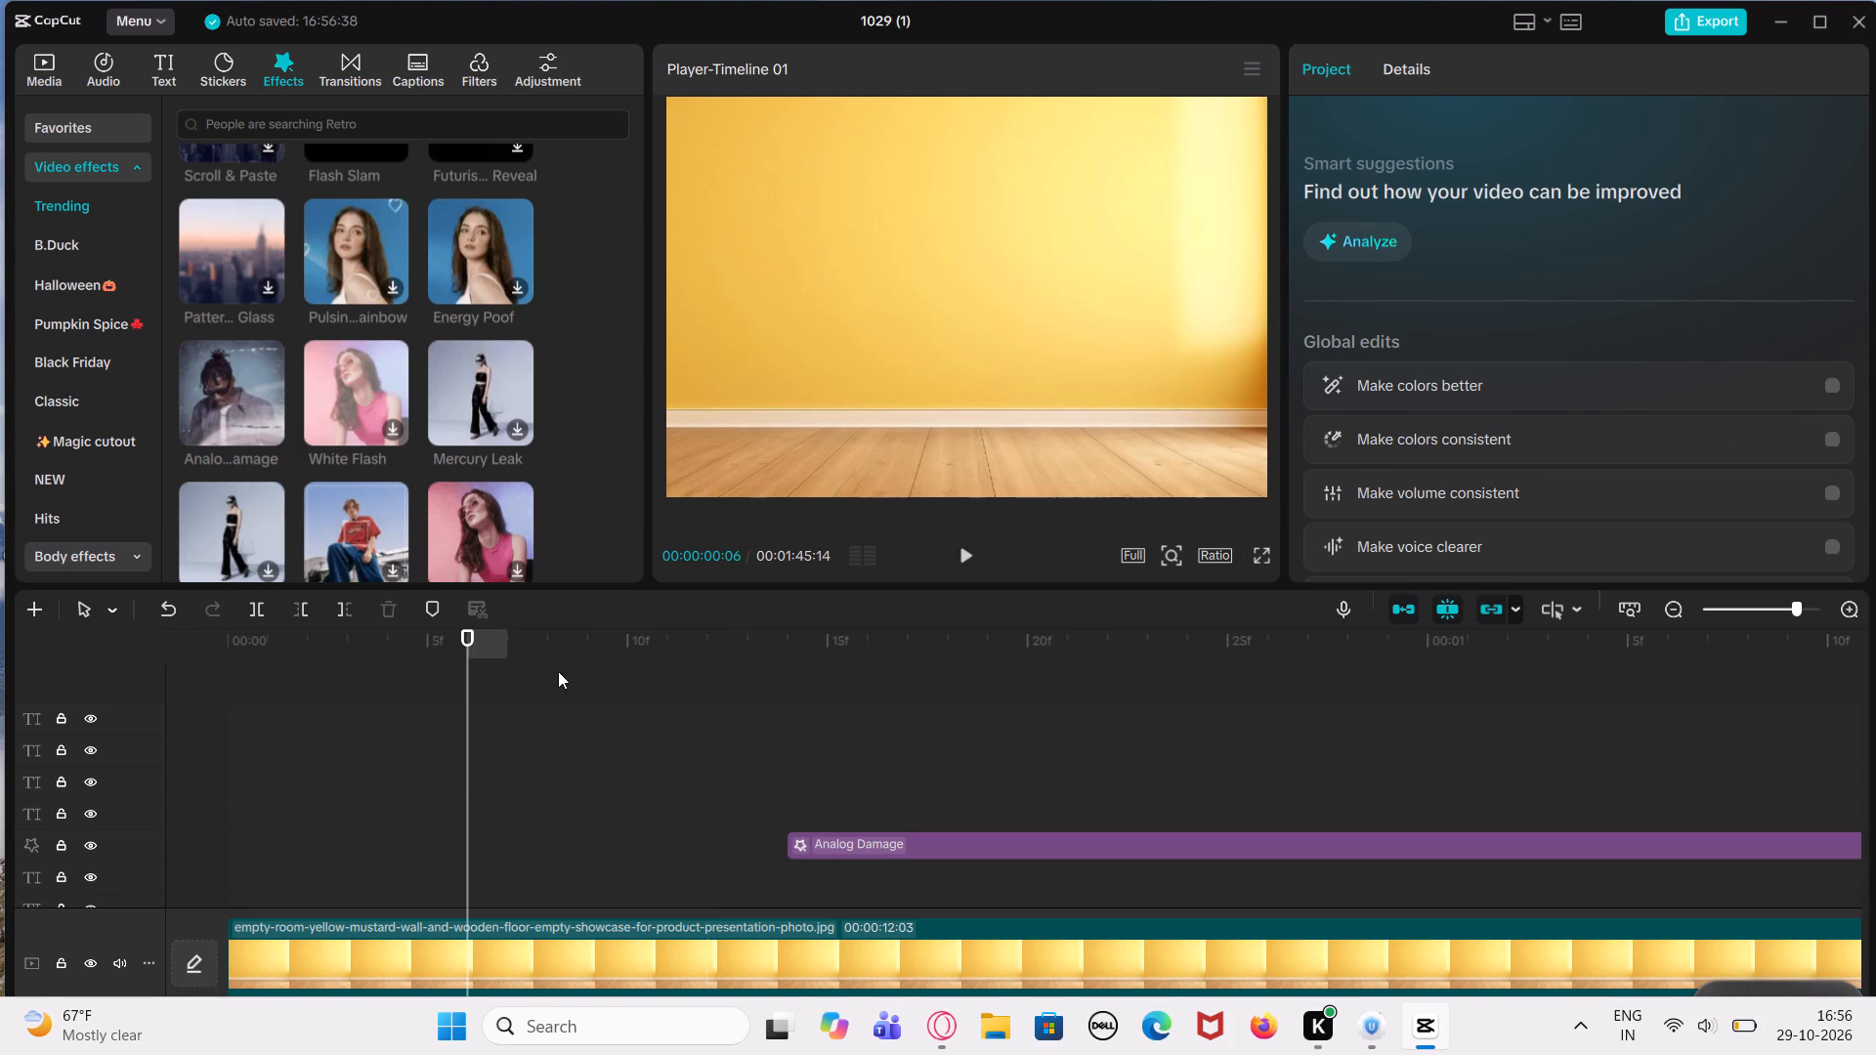
left_click(976, 557)
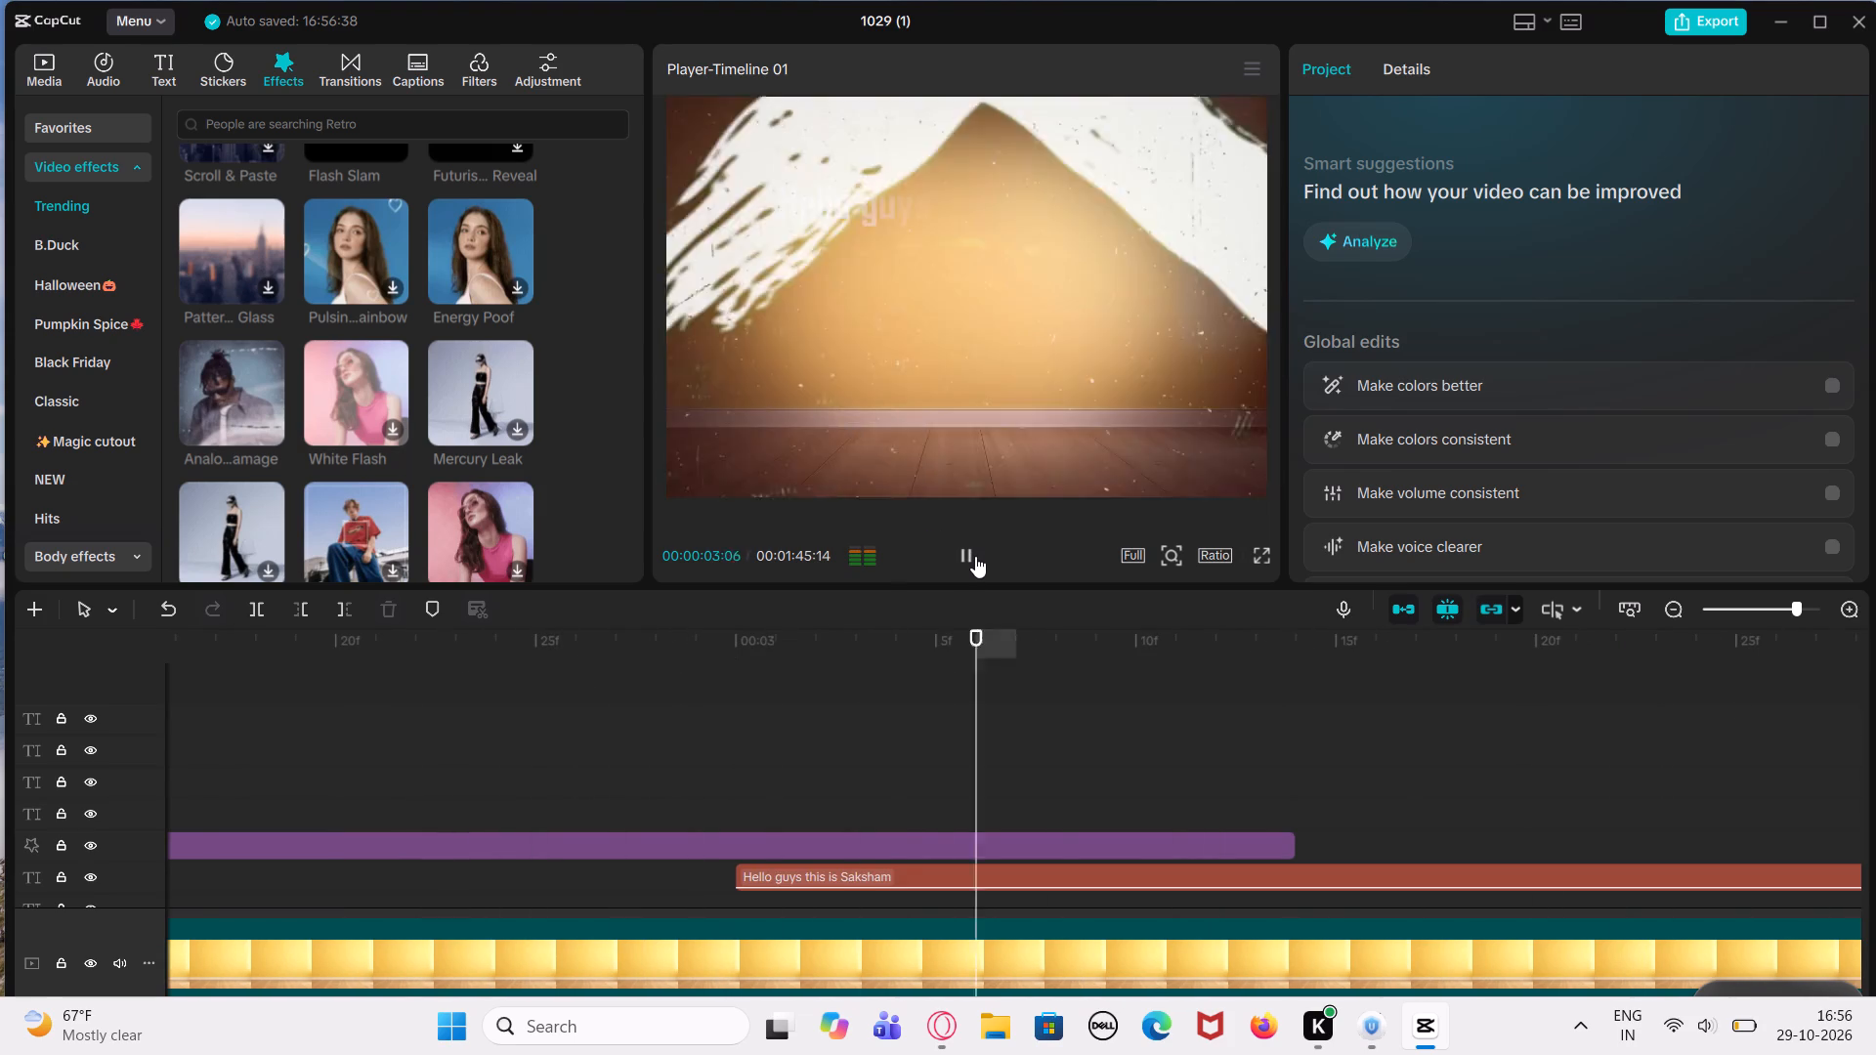
left_click(975, 556)
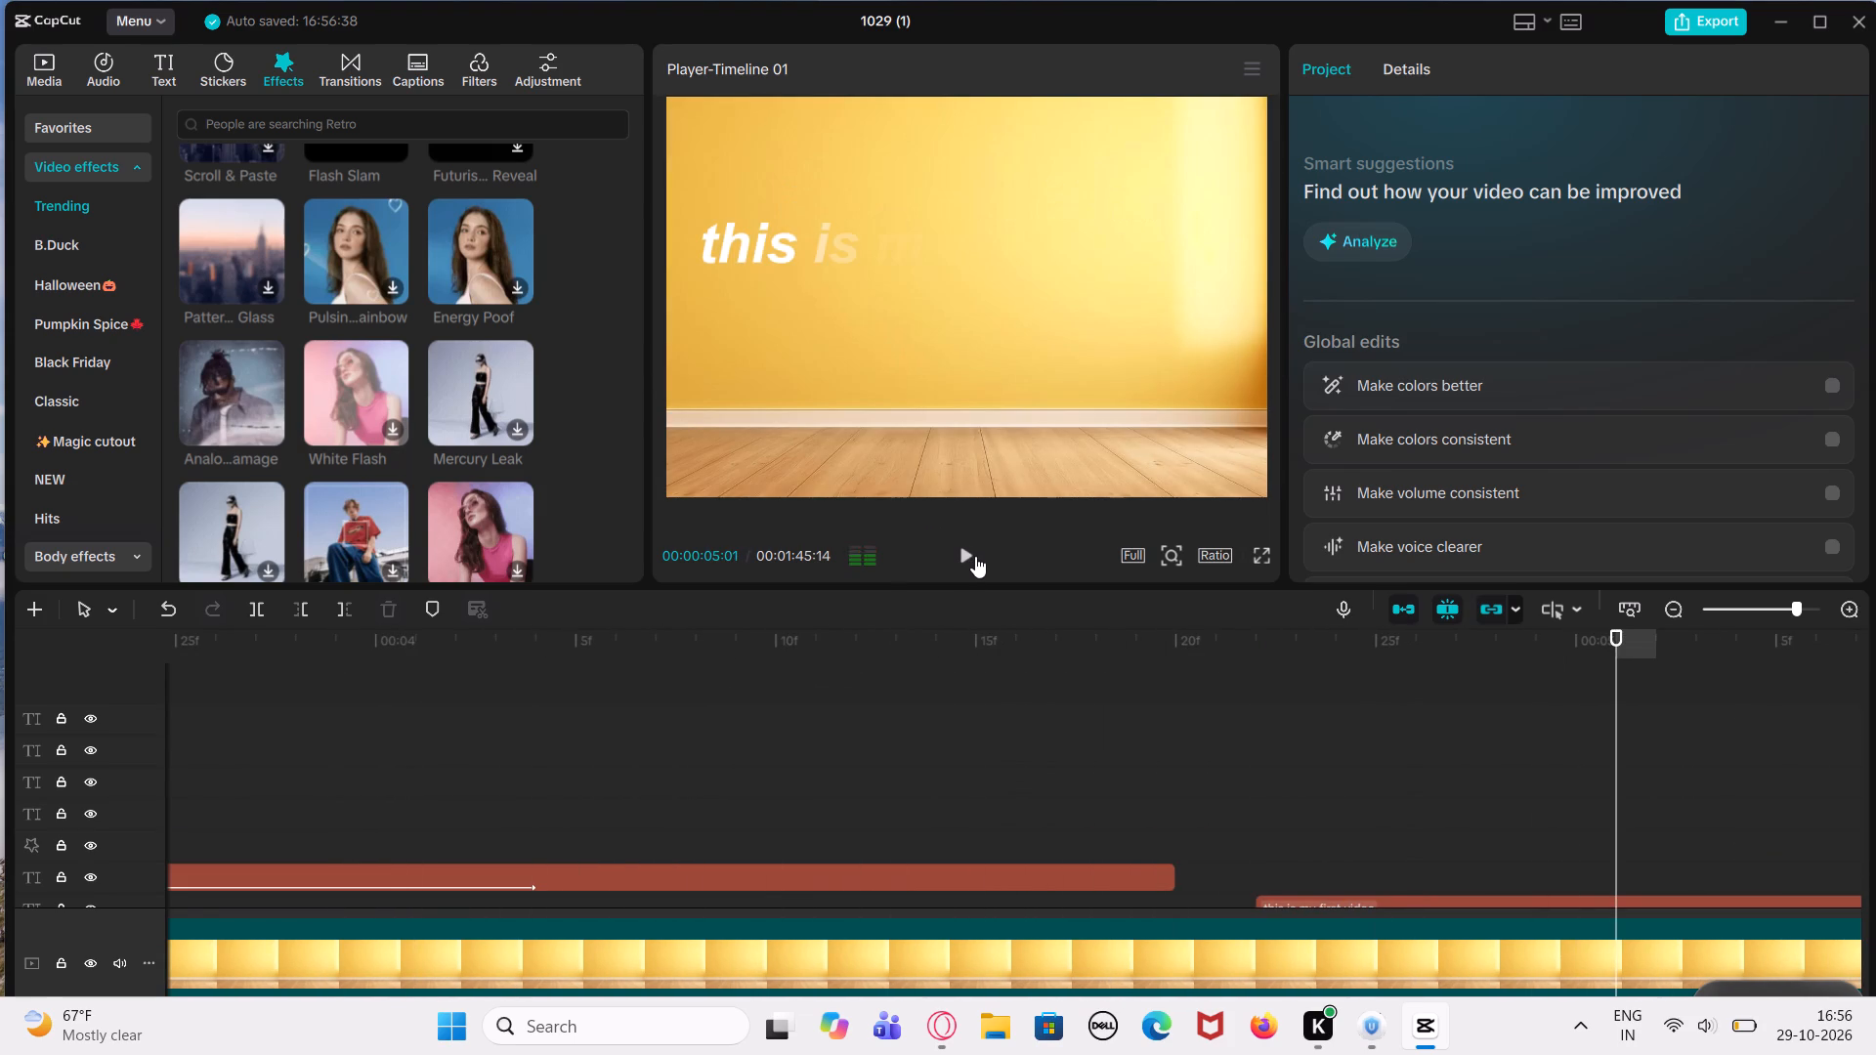
Add the Mercury Leak video effect on its own track, starting at about 00:00:04:17, just before the heading text ends.
left_click(935, 784)
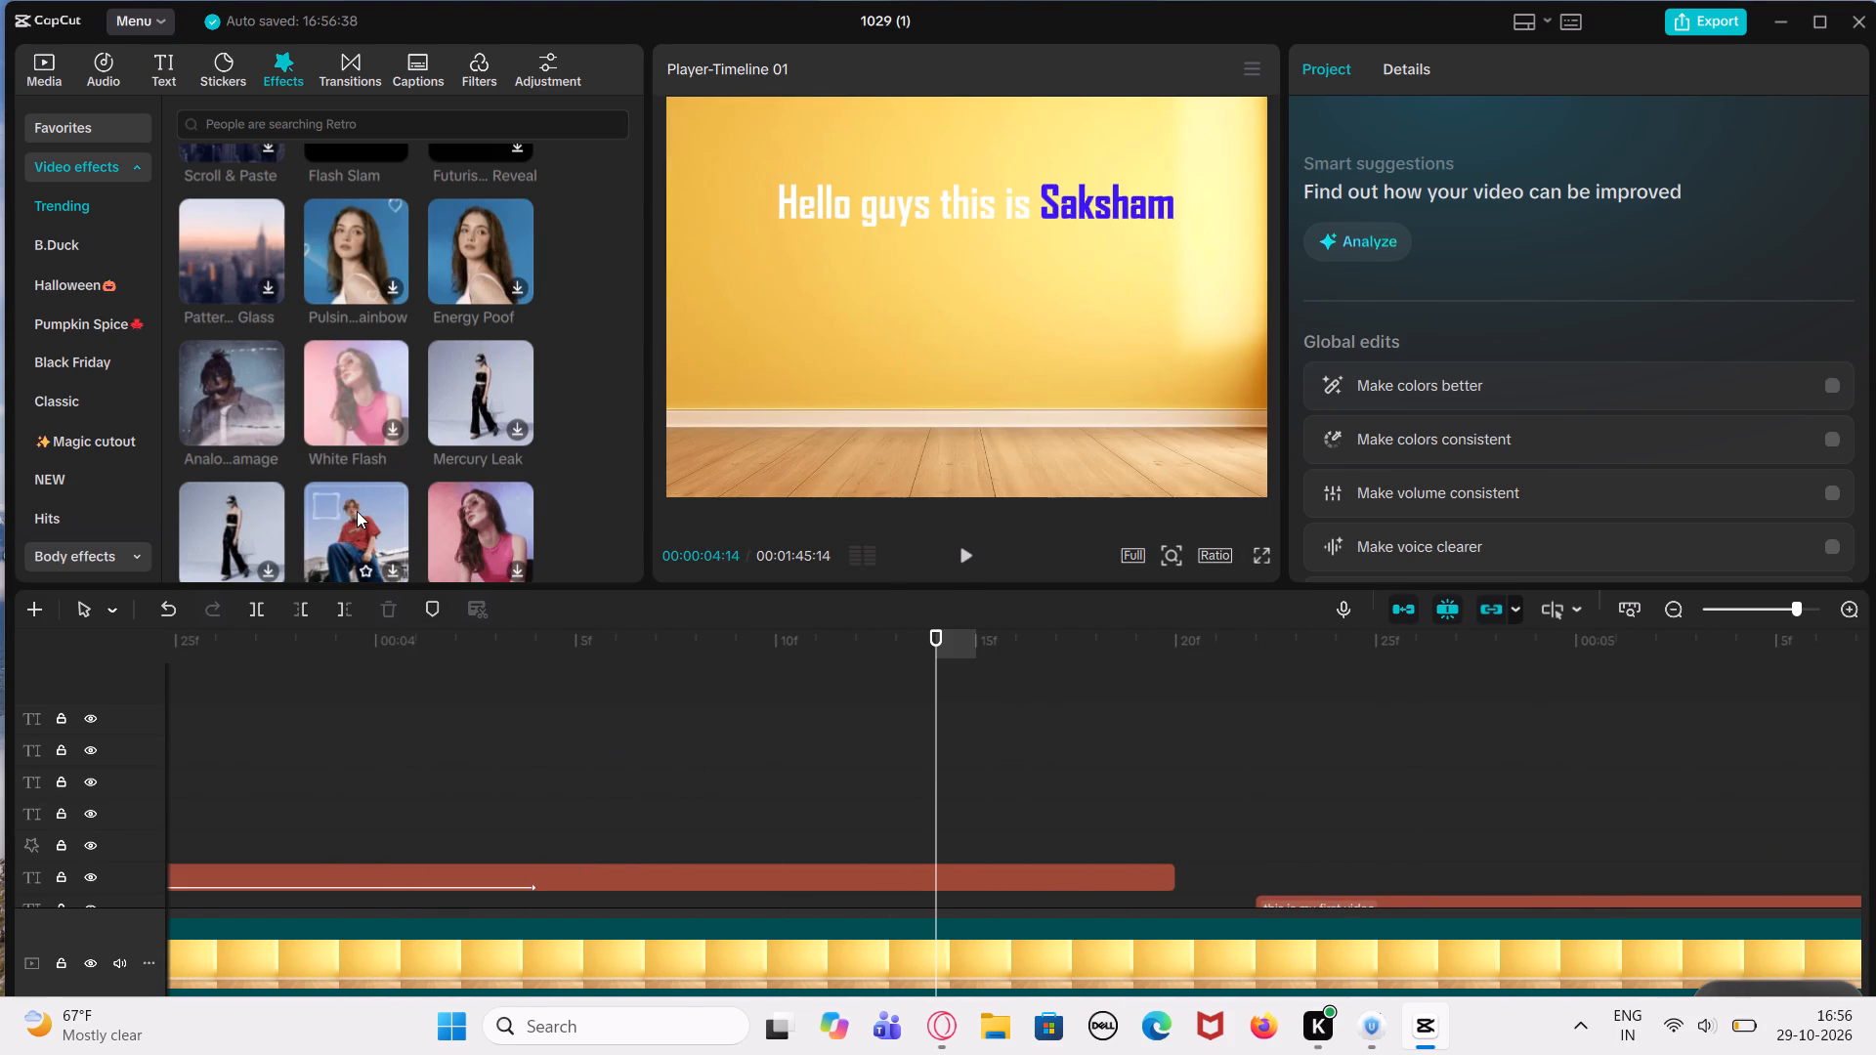
left_click(455, 438)
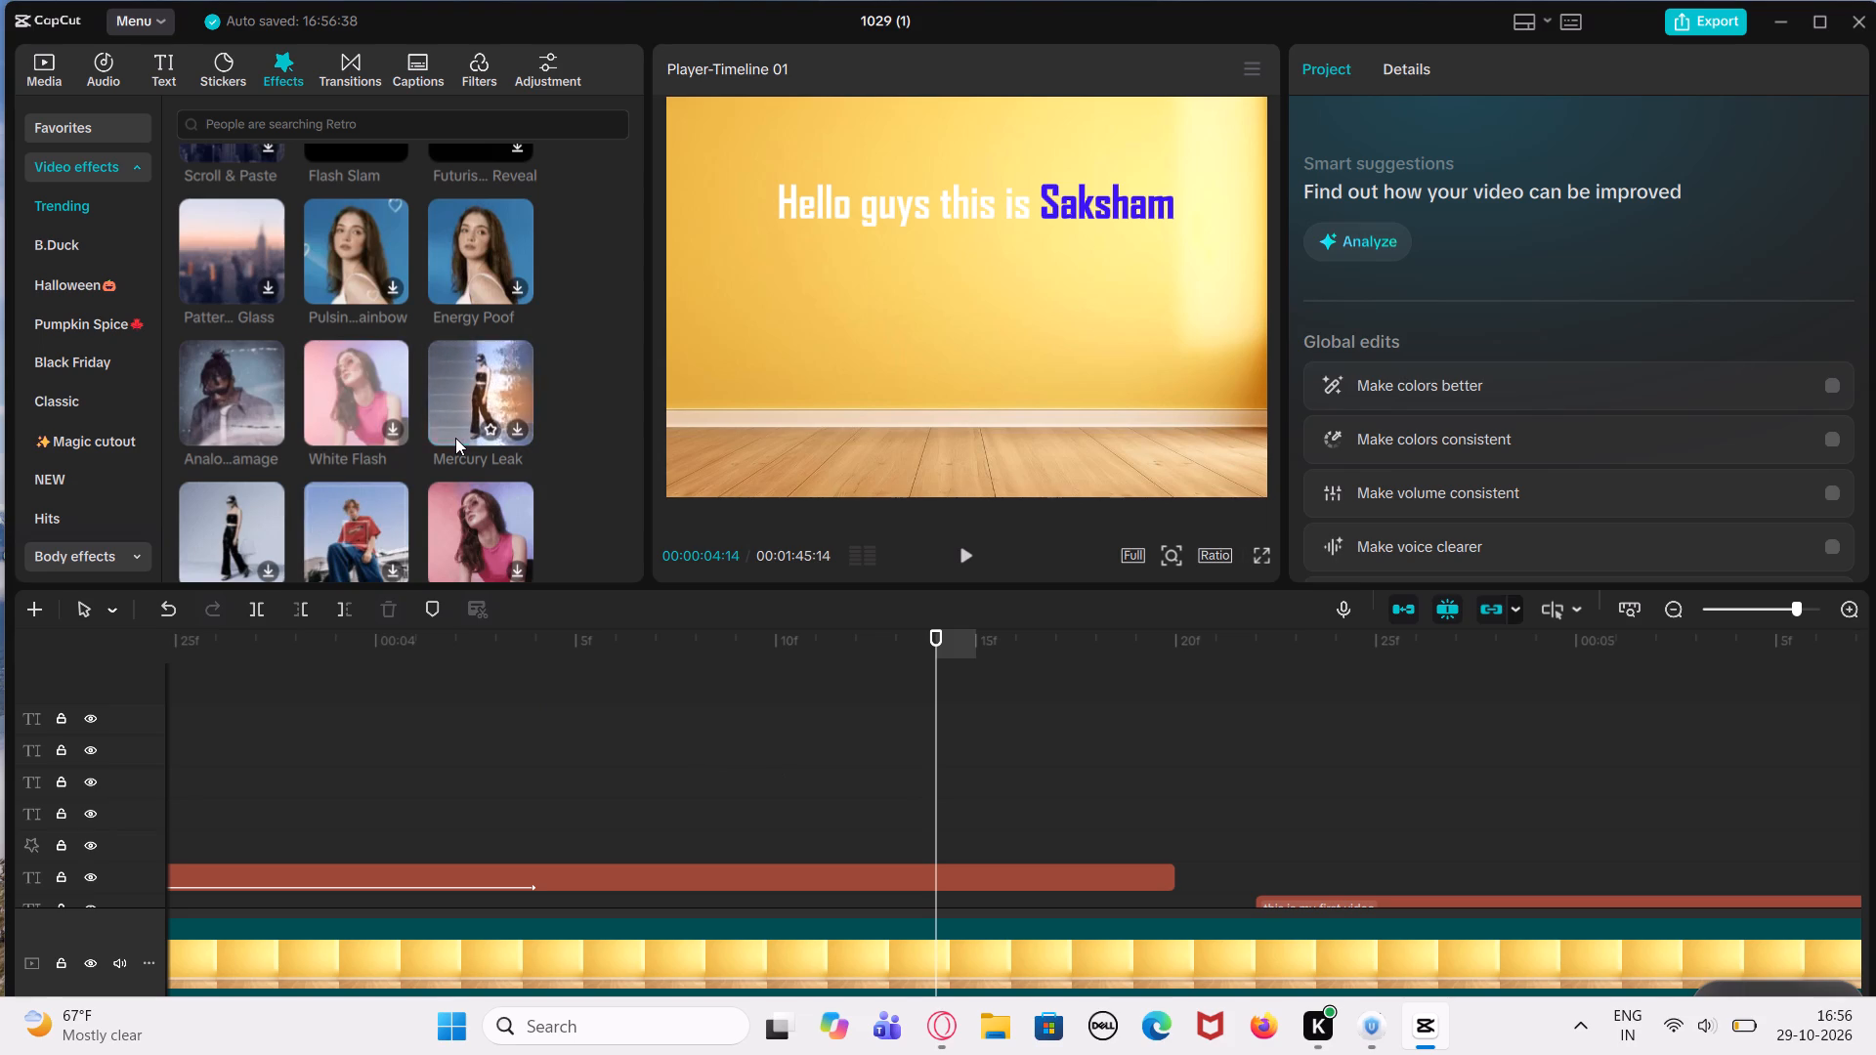
left_click_drag(465, 402, 476, 406)
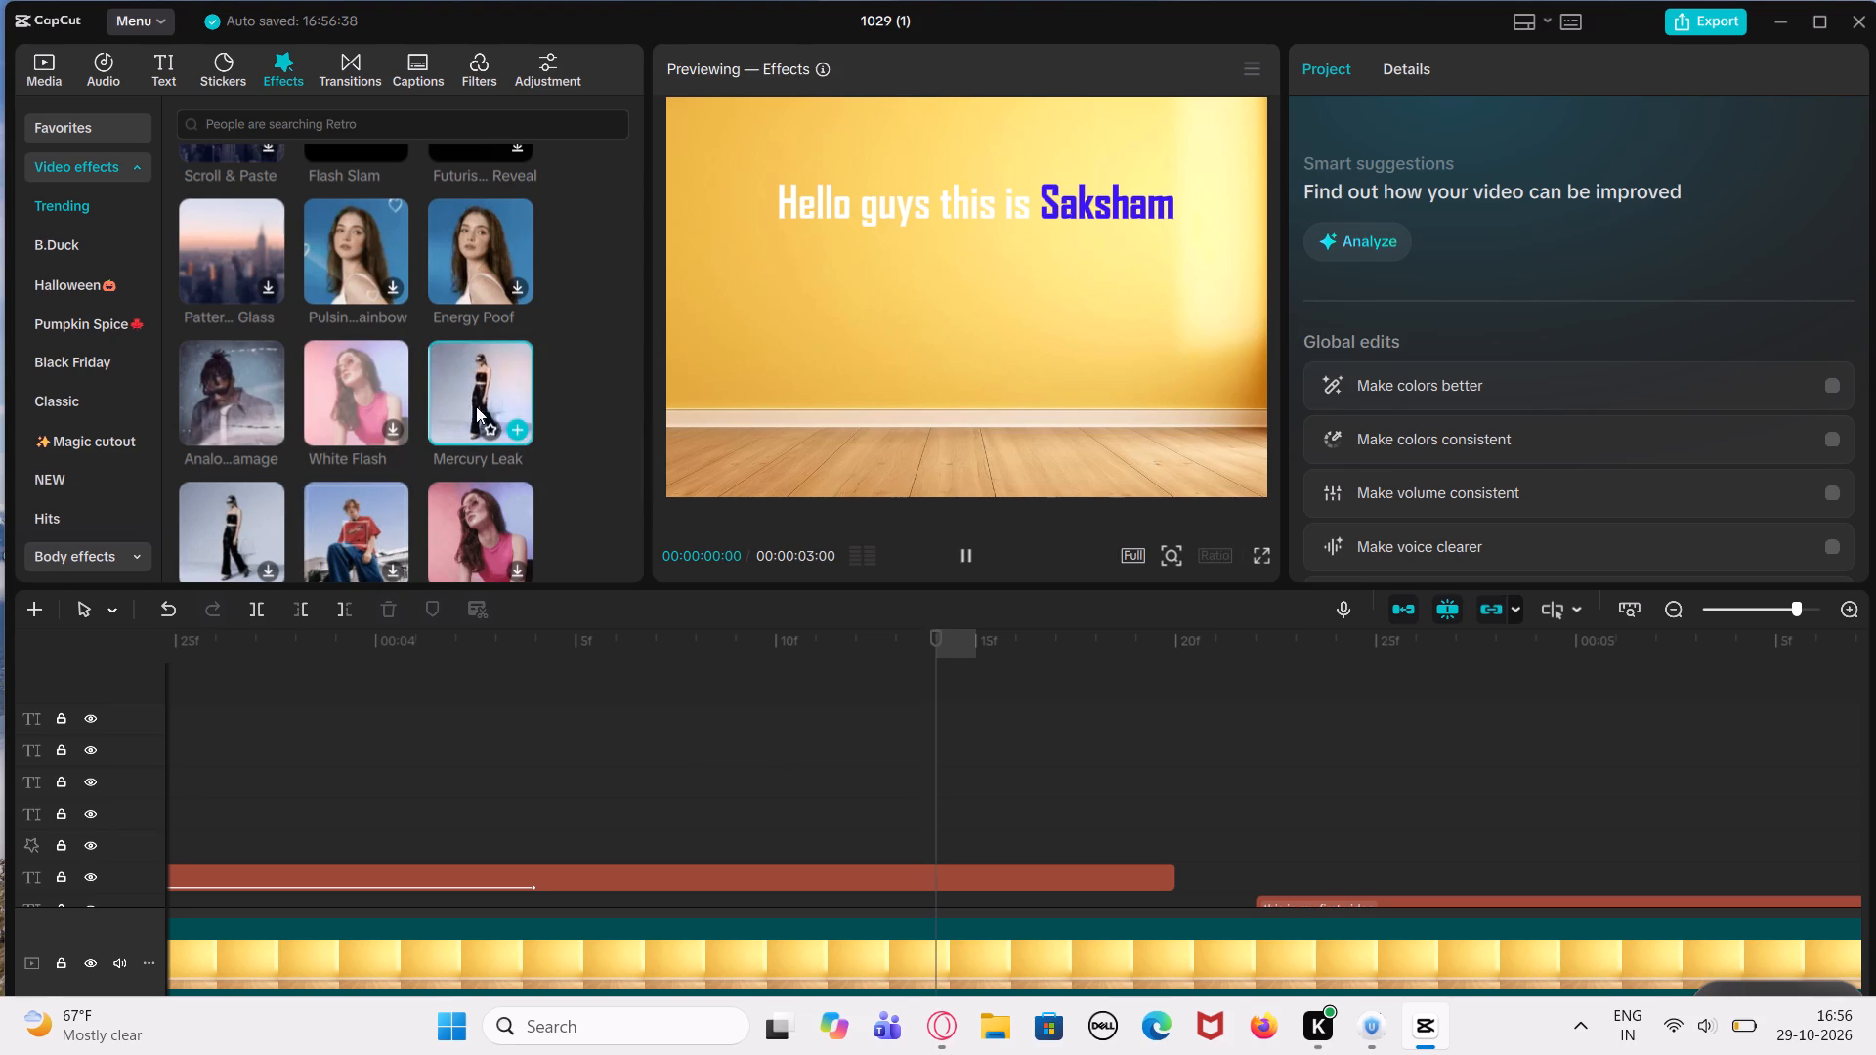
left_click_drag(476, 406, 1050, 797)
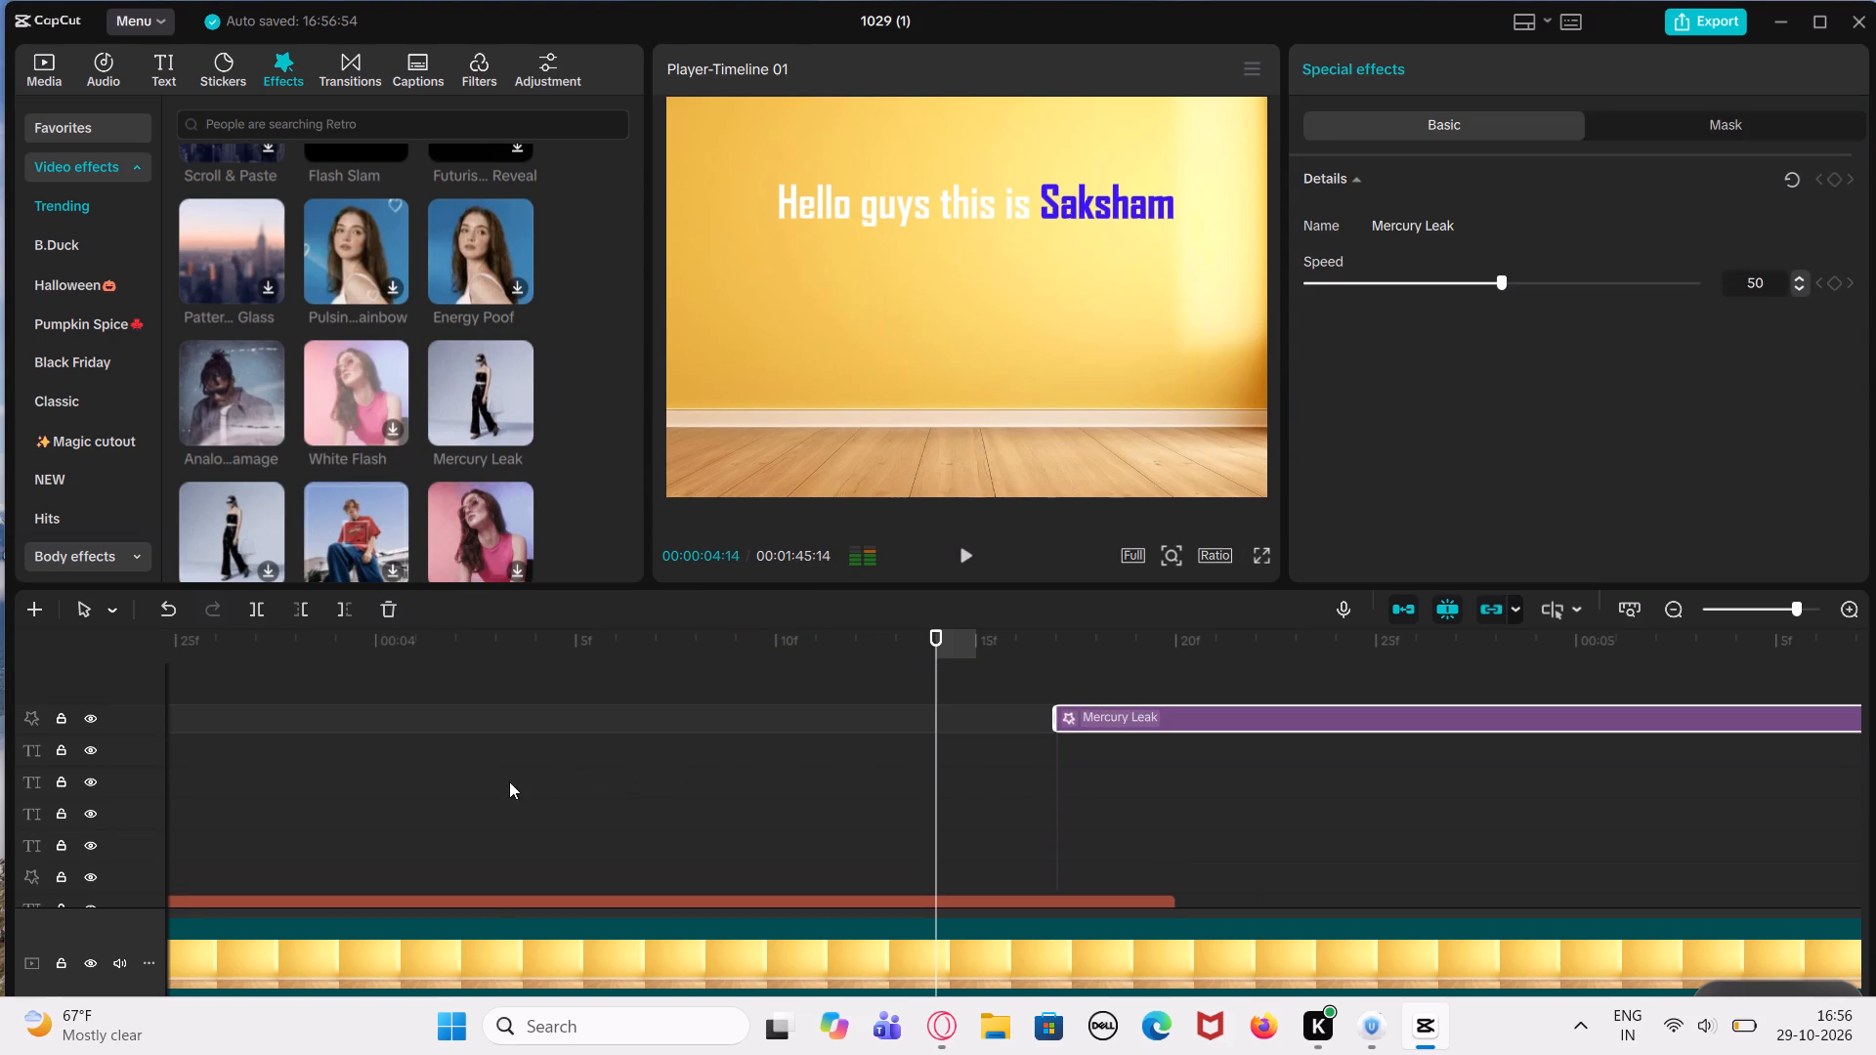
Play the video through the Mercury Leak section and stop at 00:00:09:09, on the text asking viewers for help.
left_click(507, 781)
left_click(970, 552)
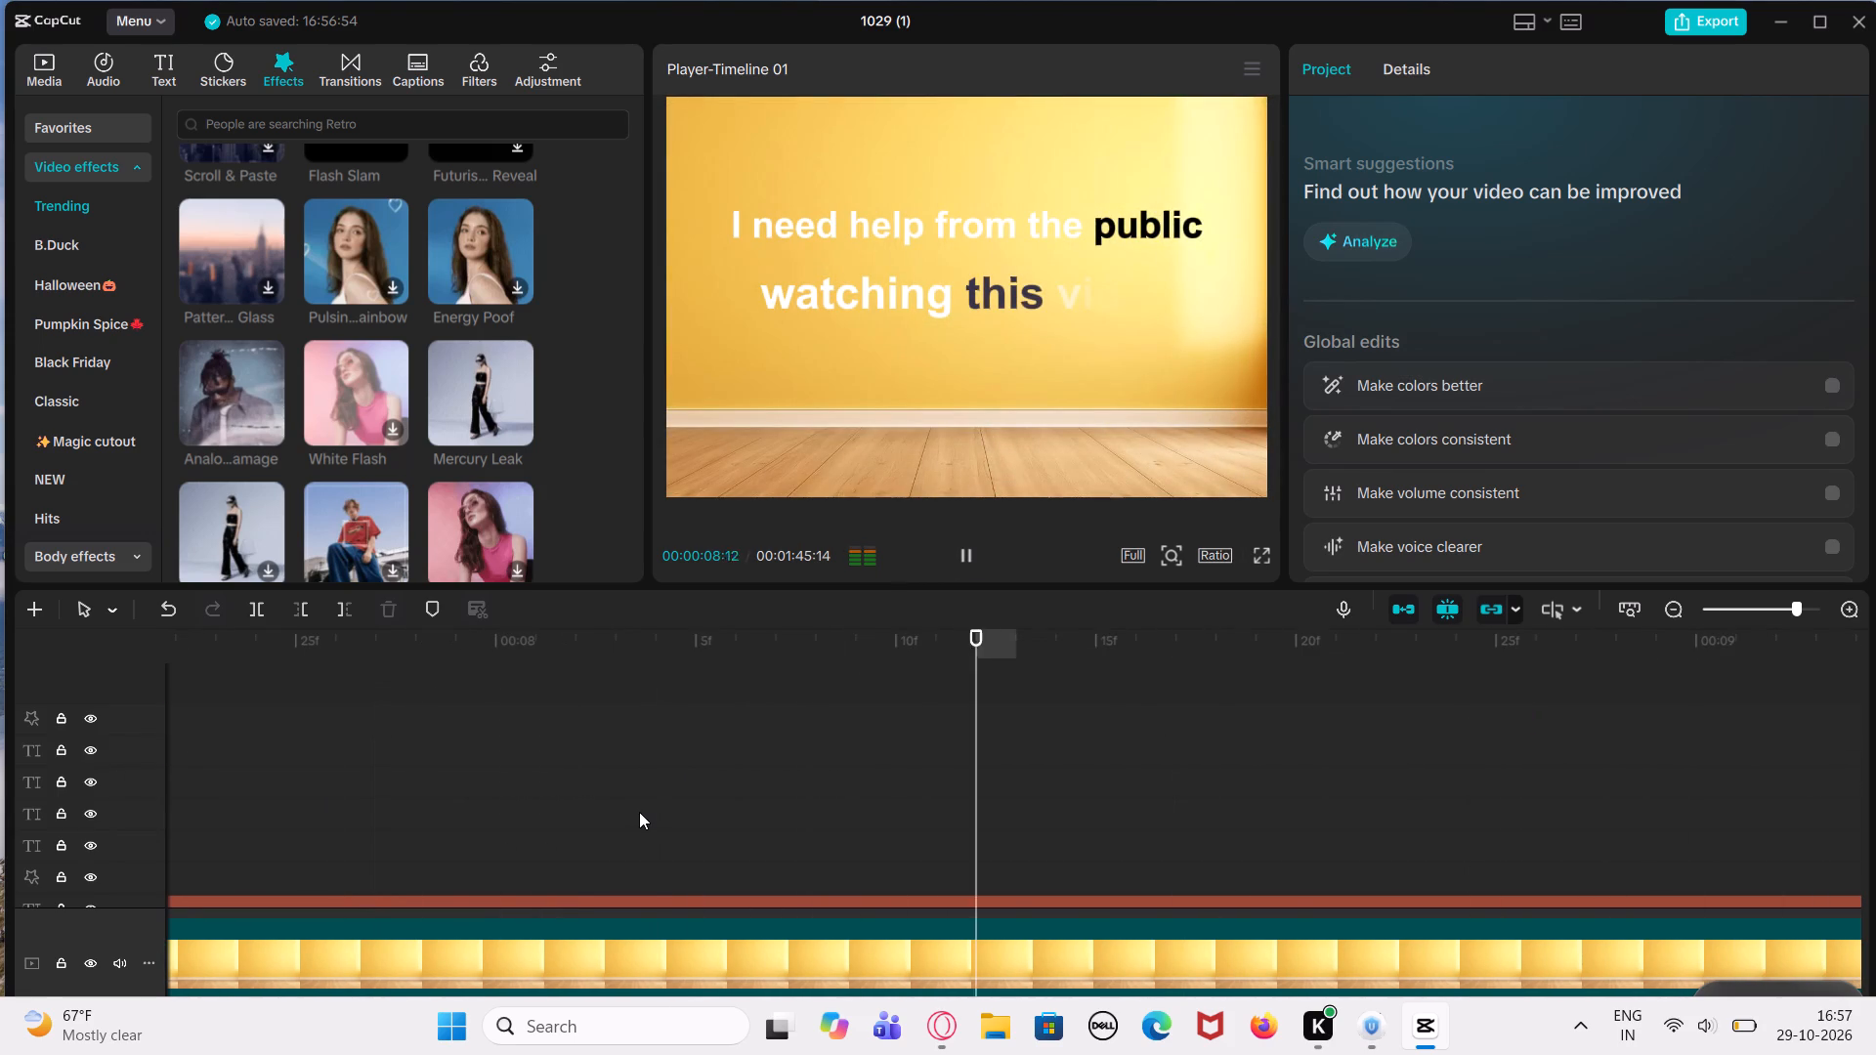
left_click(510, 879)
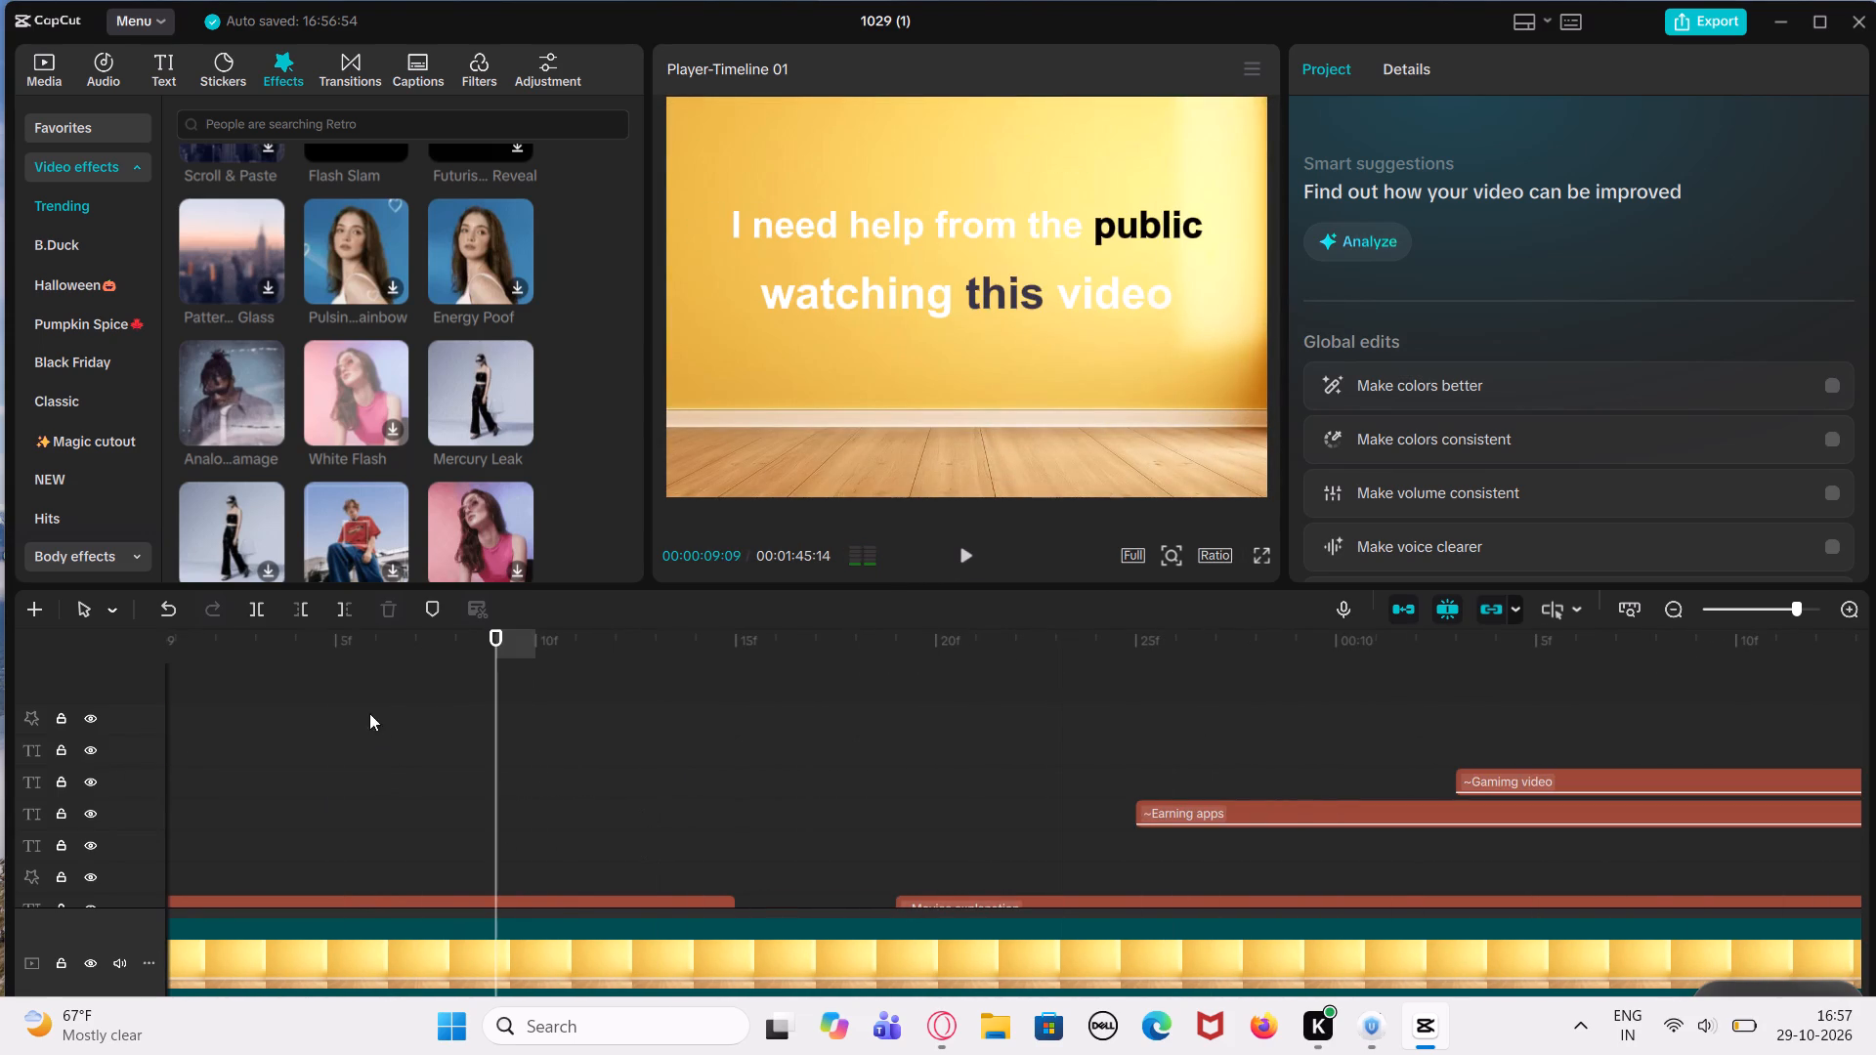
Browse further through the trending video effects and download the Low Exposure effect.
scroll(305, 531, "down", 2)
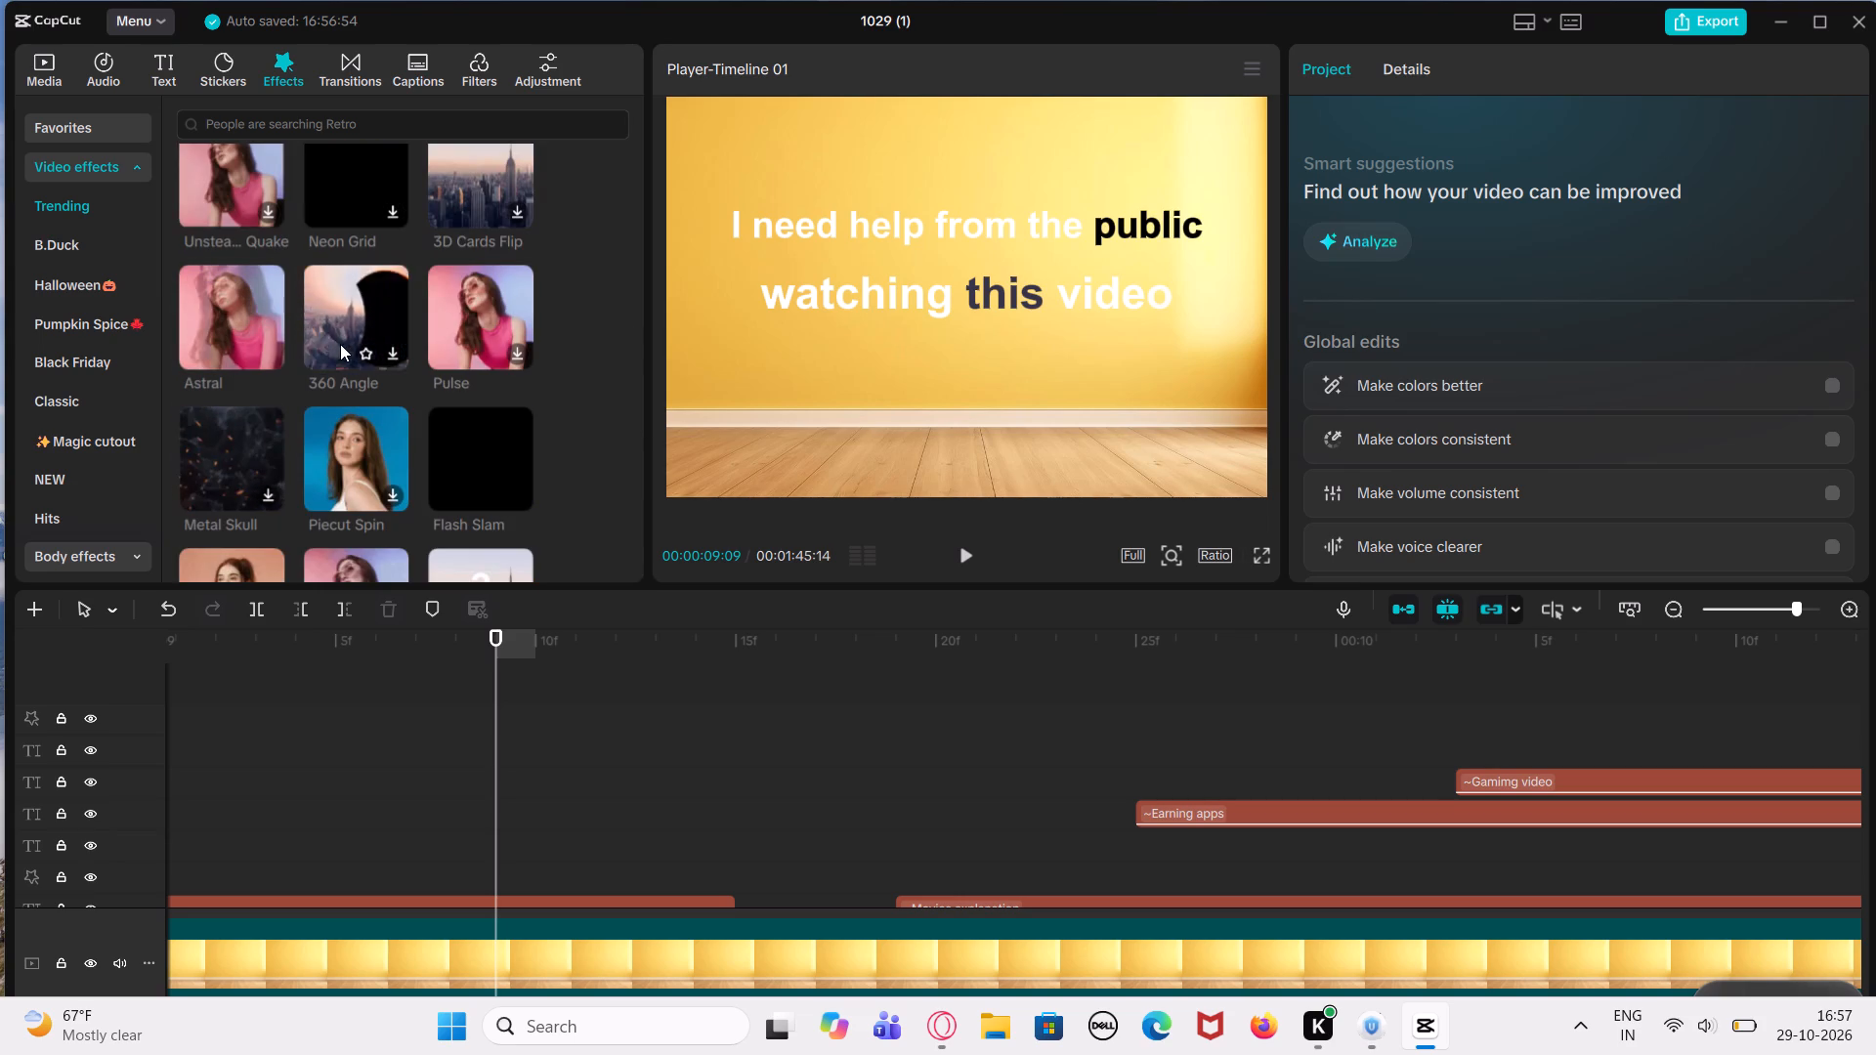
scroll(362, 467, "down", 1)
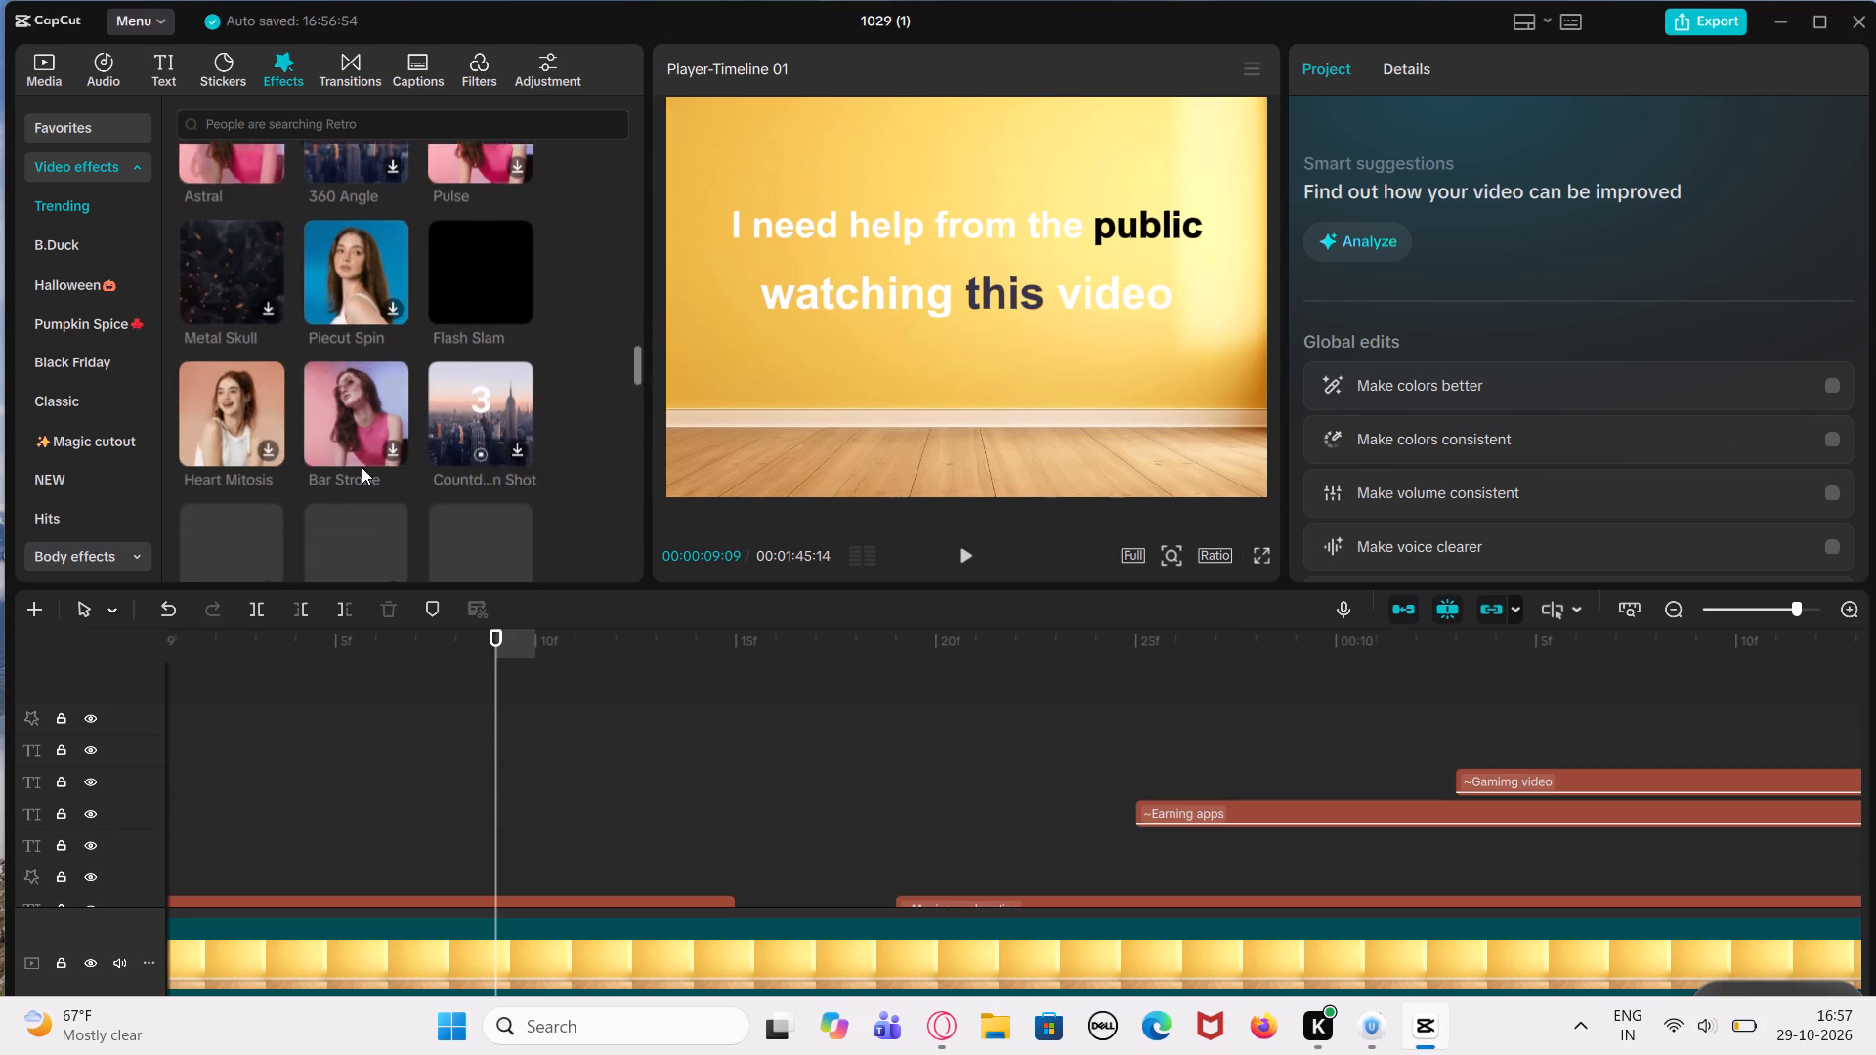
scroll(362, 467, "down", 1)
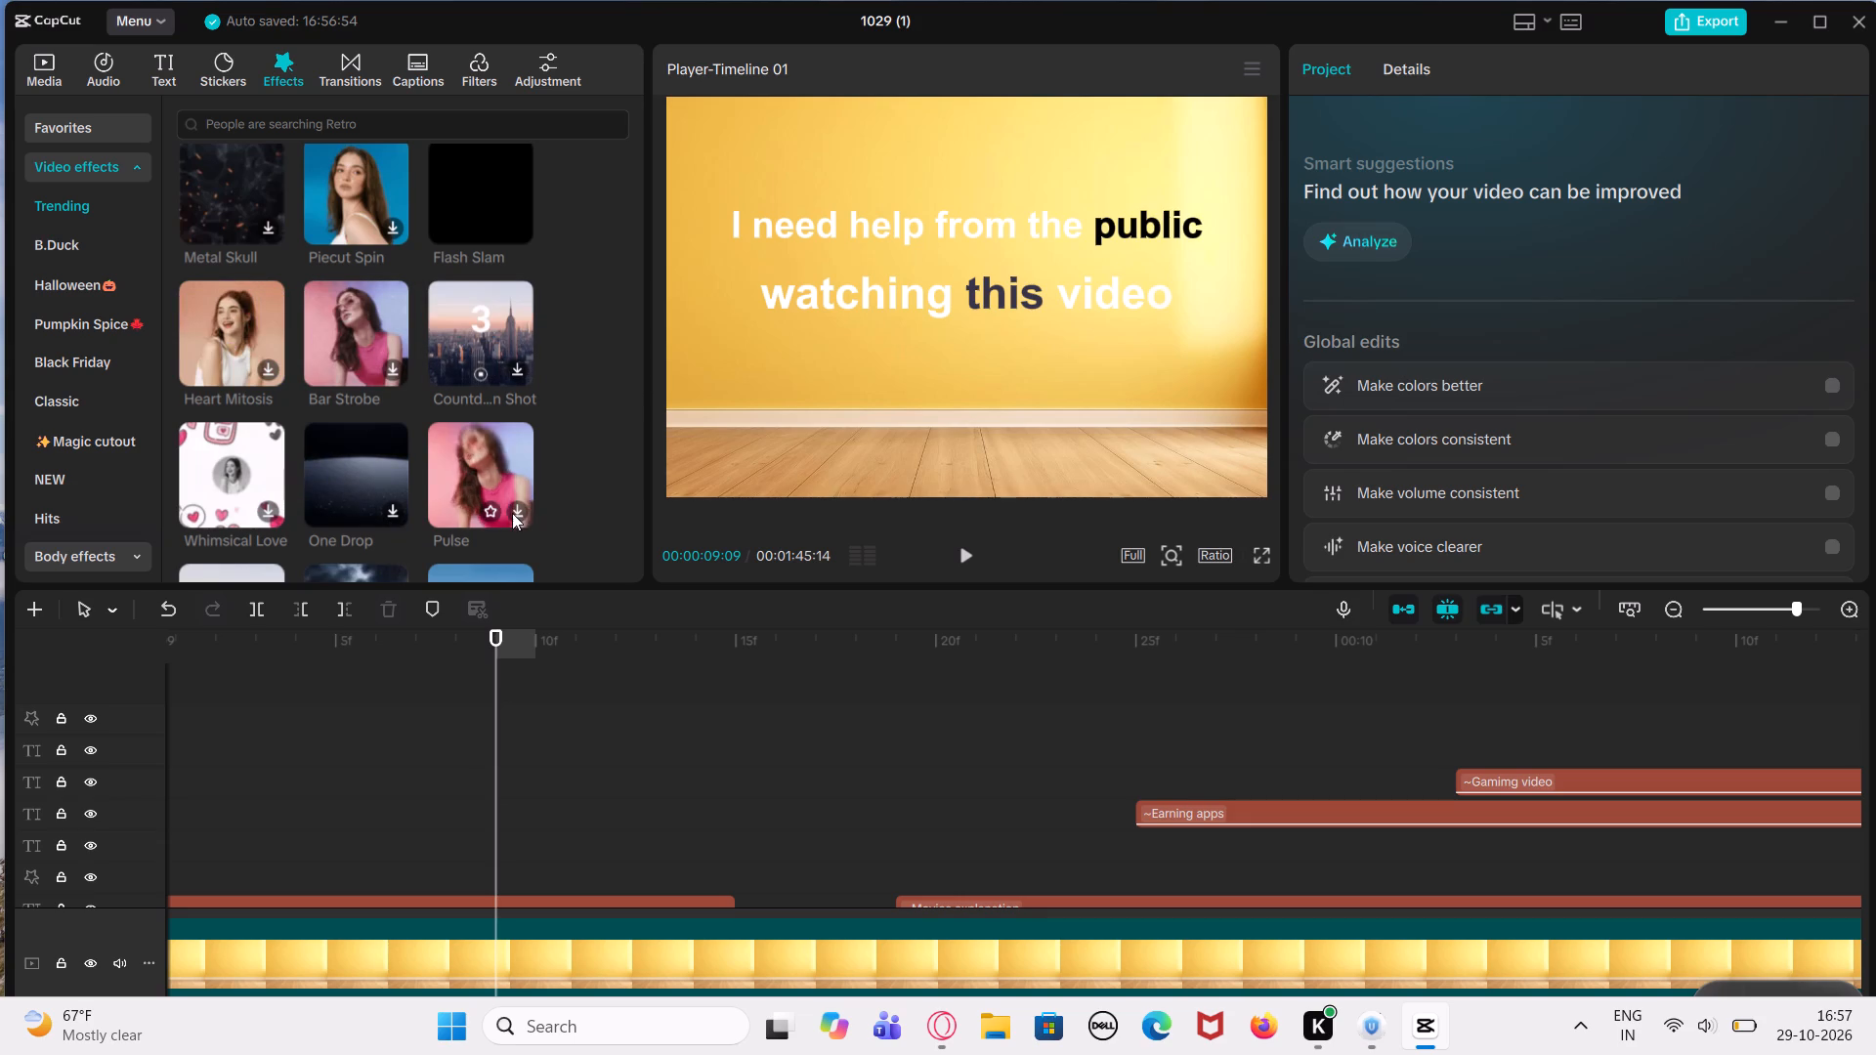
scroll(461, 496, "down", 1)
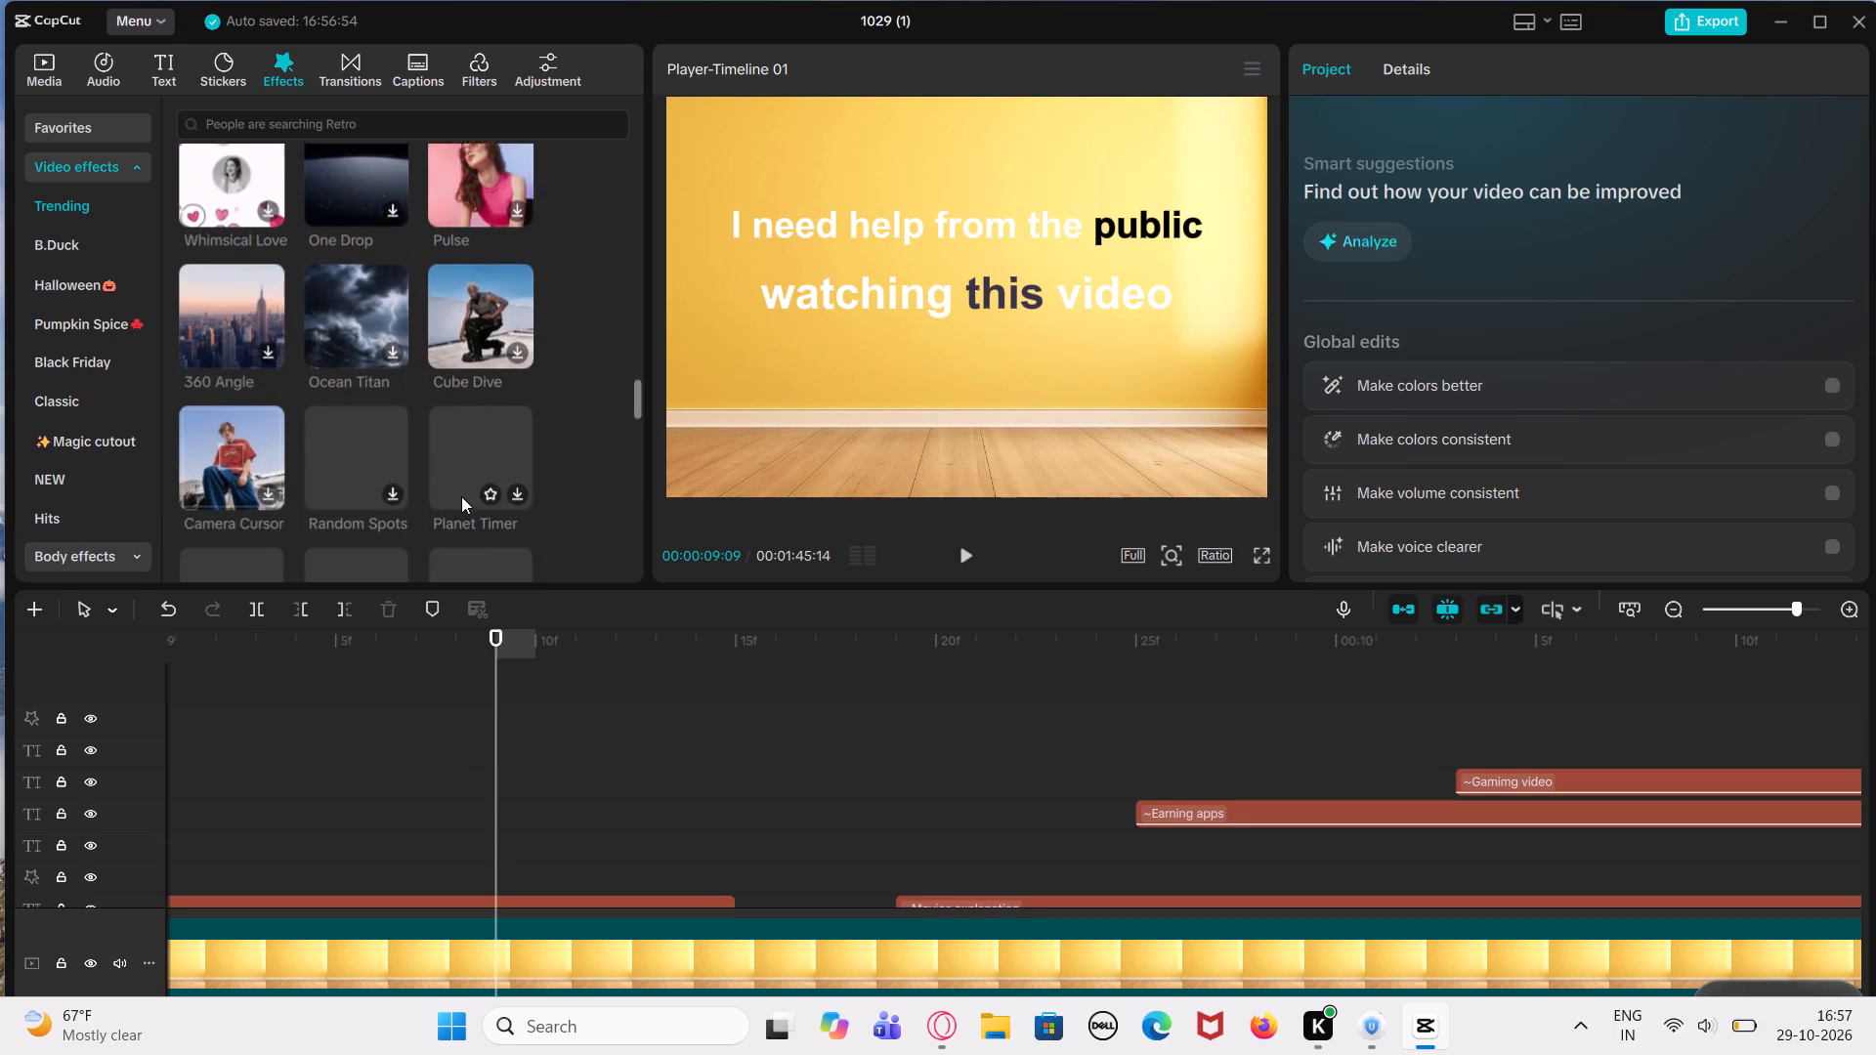
scroll(461, 496, "down", 1)
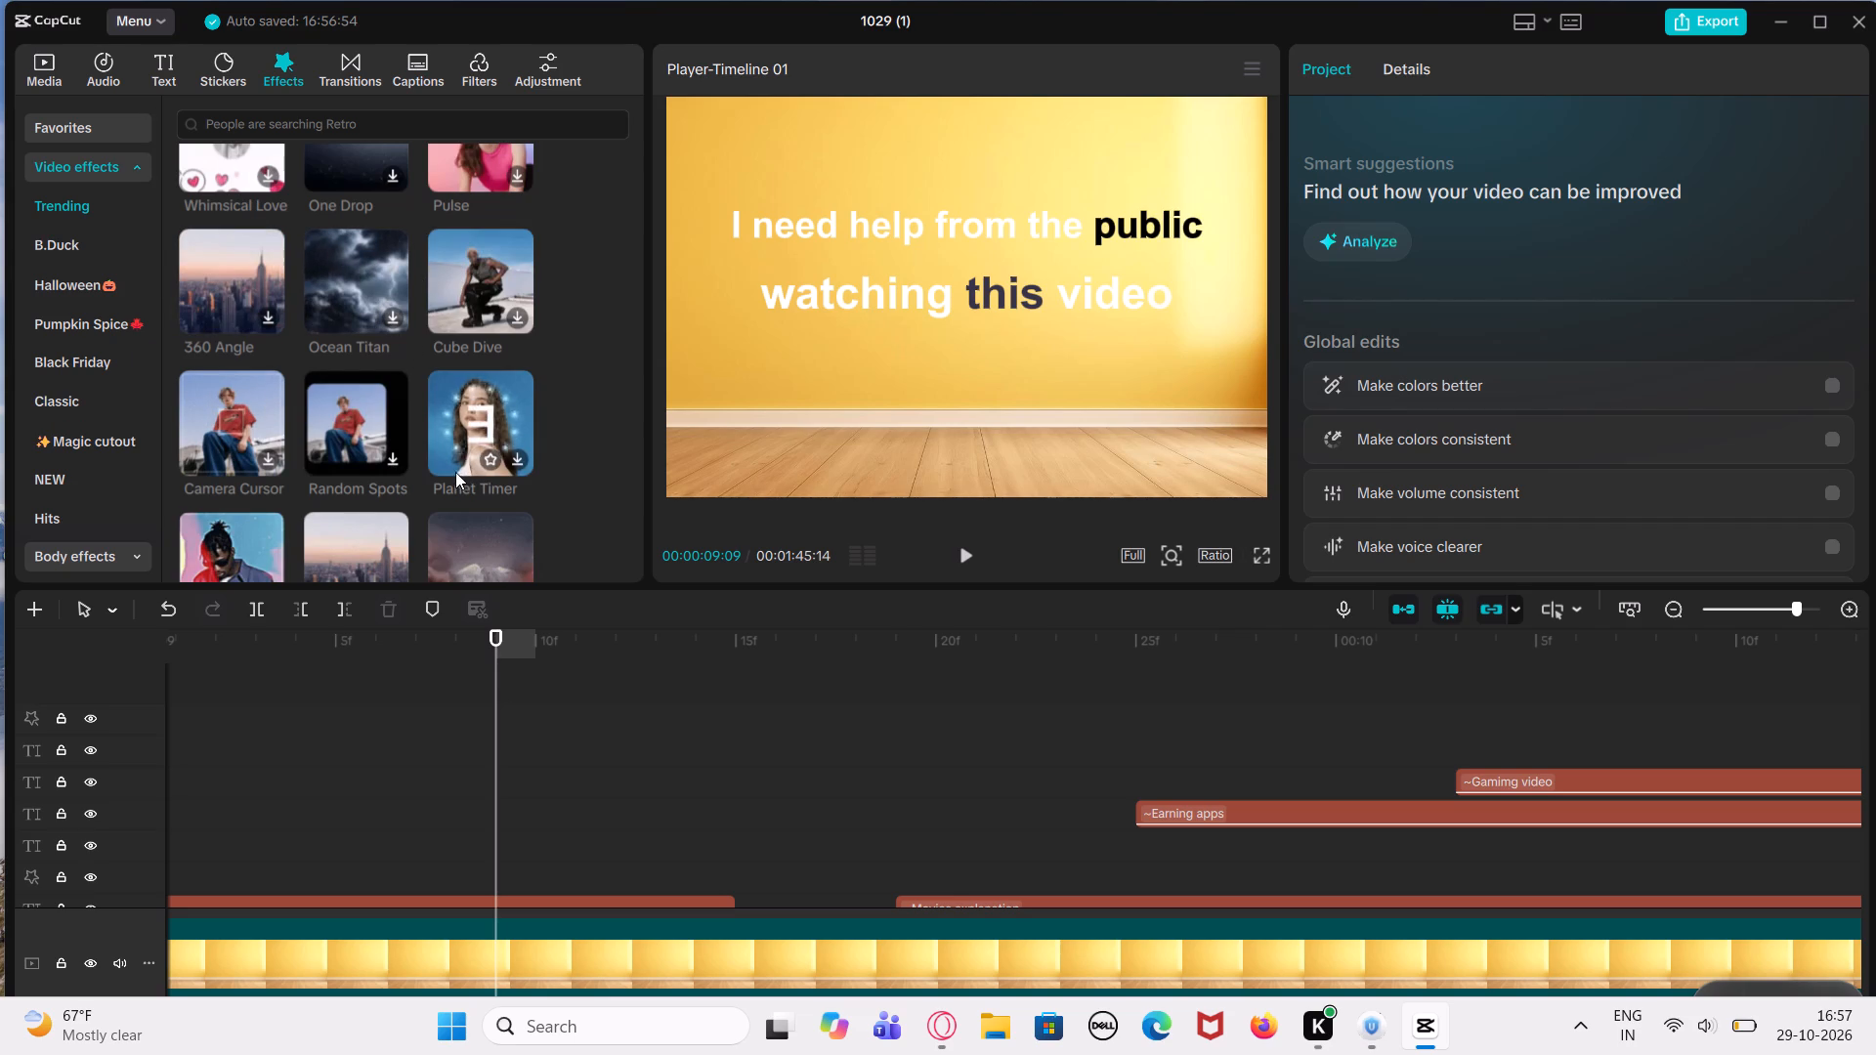
scroll(391, 515, "down", 1)
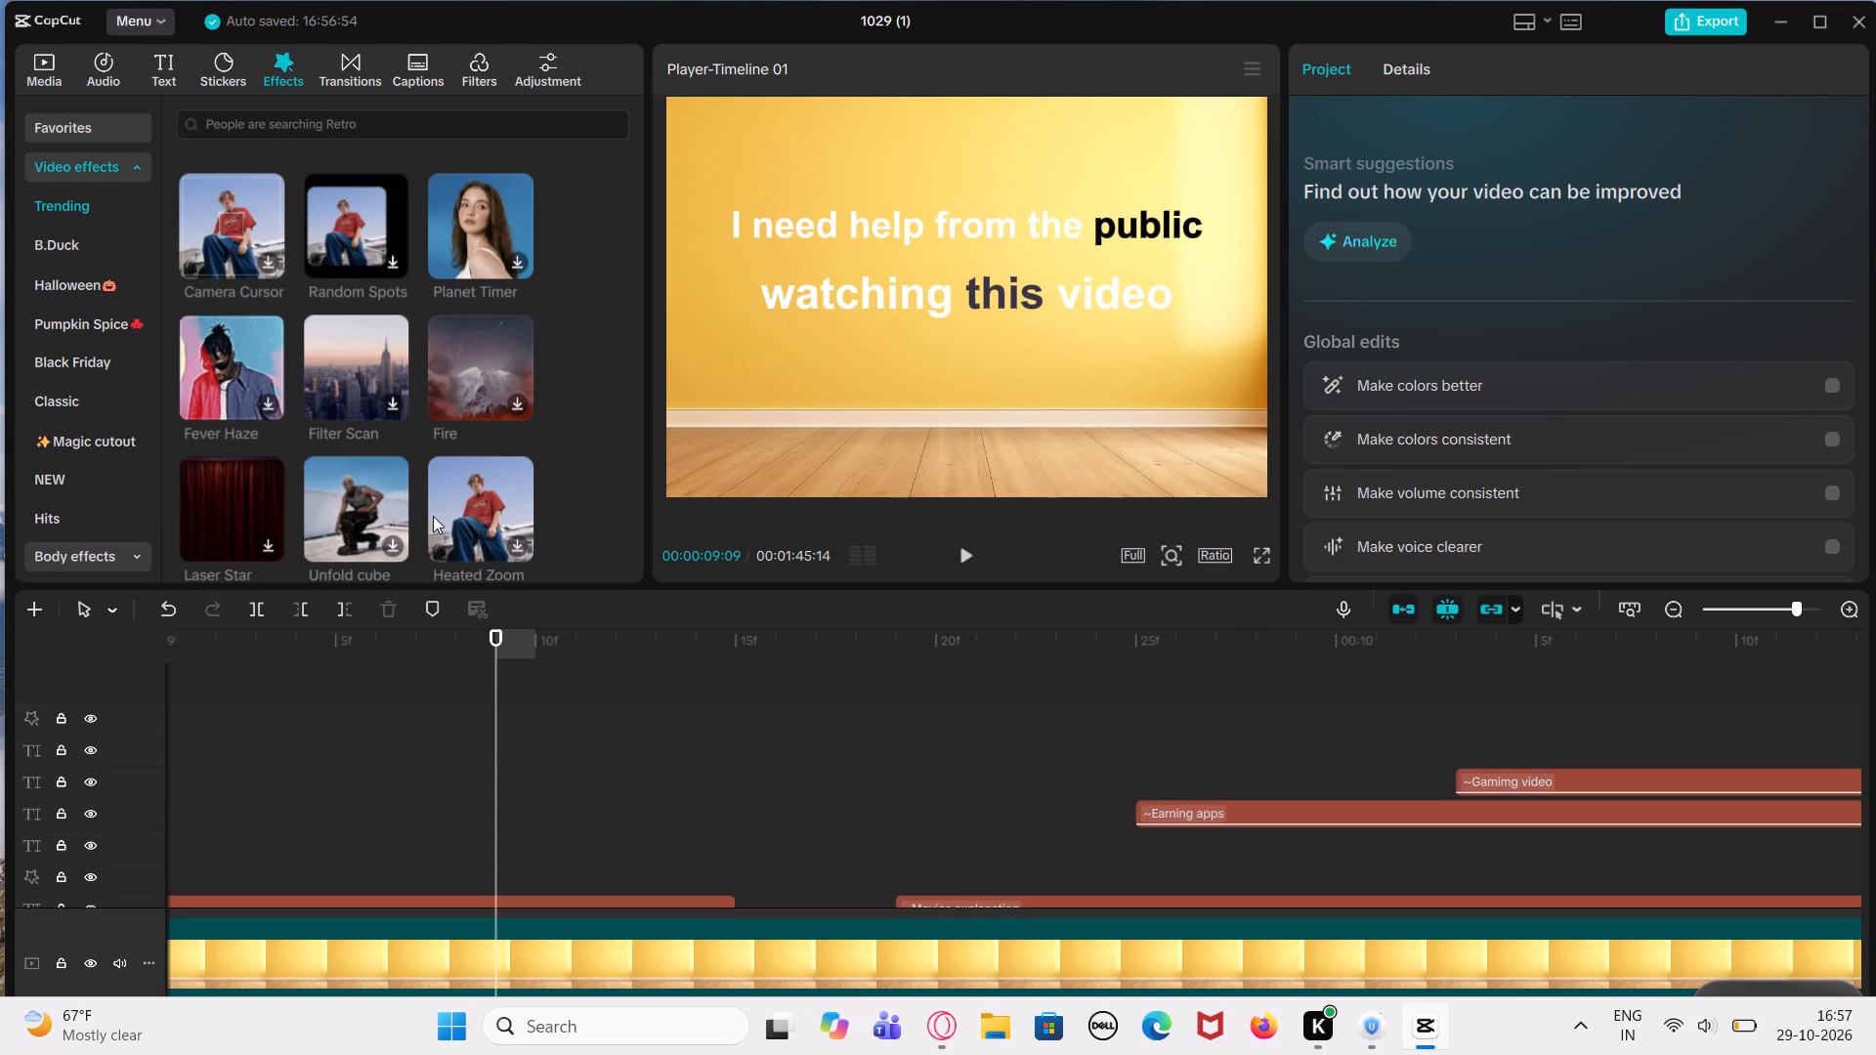
scroll(477, 508, "down", 1)
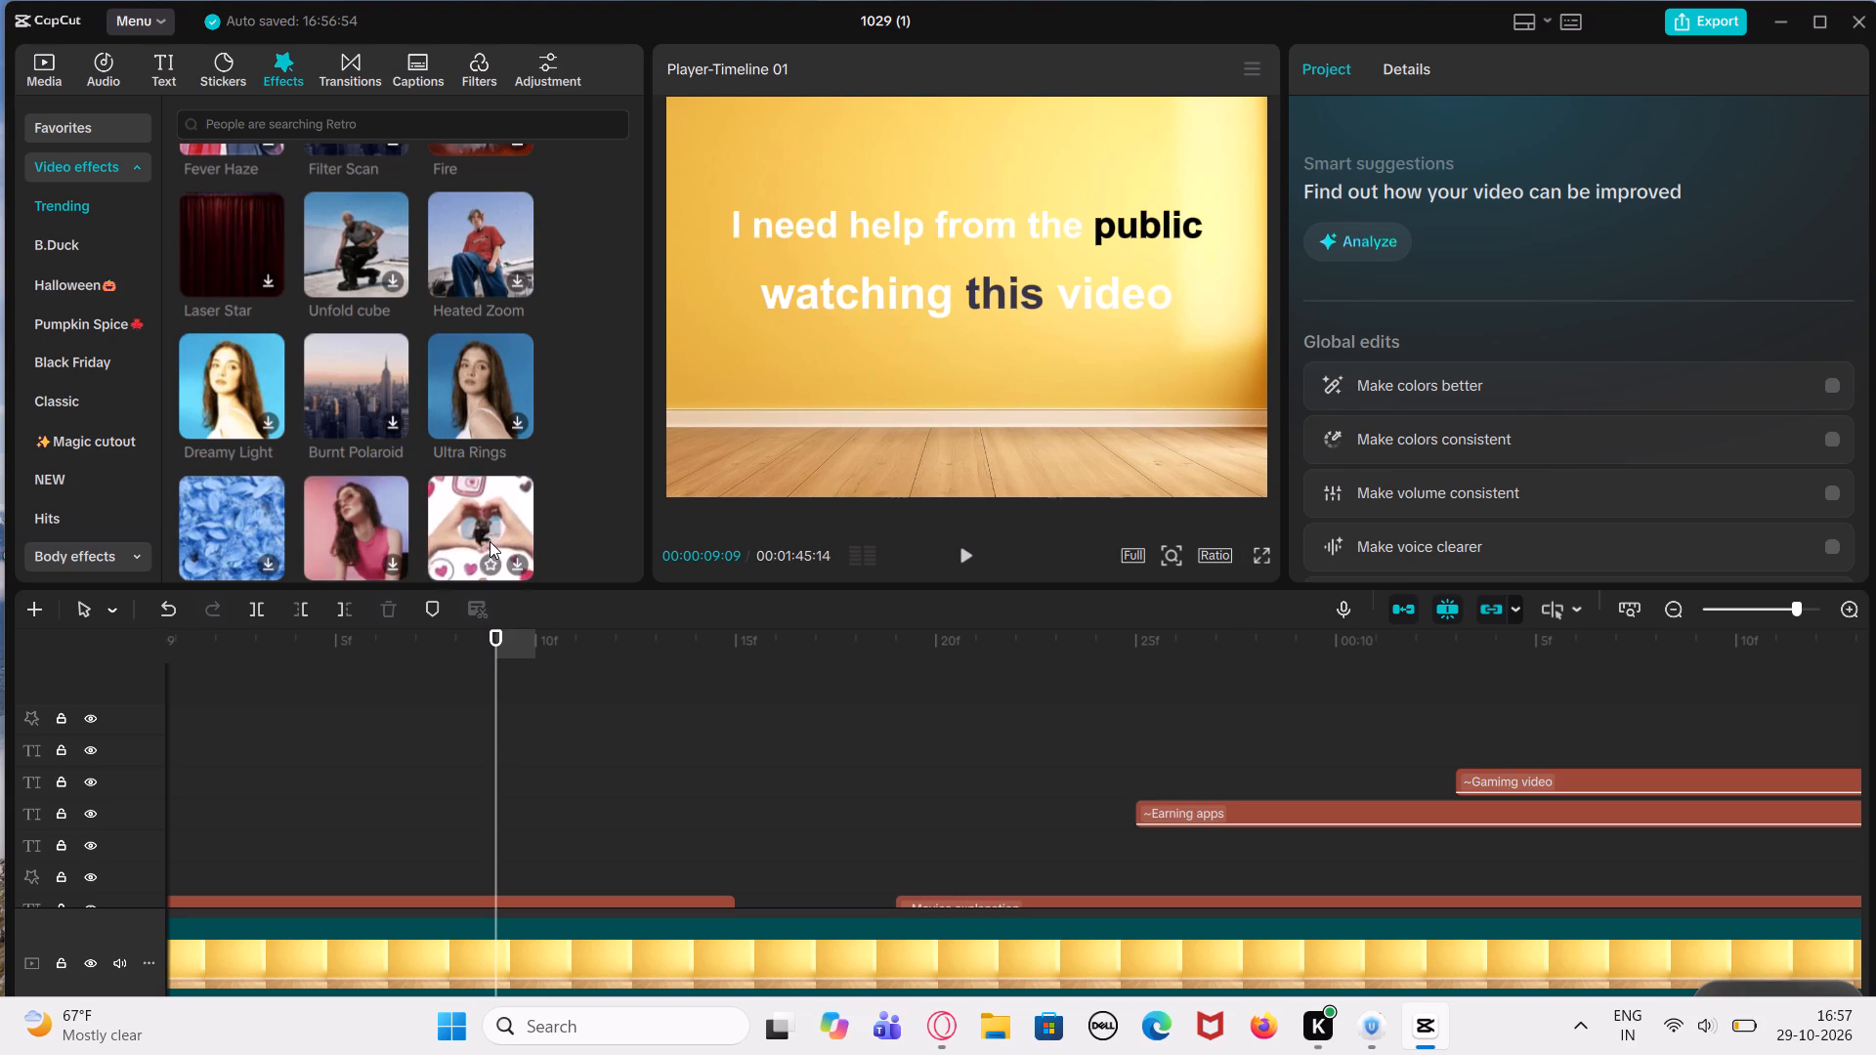
scroll(490, 541, "down", 1)
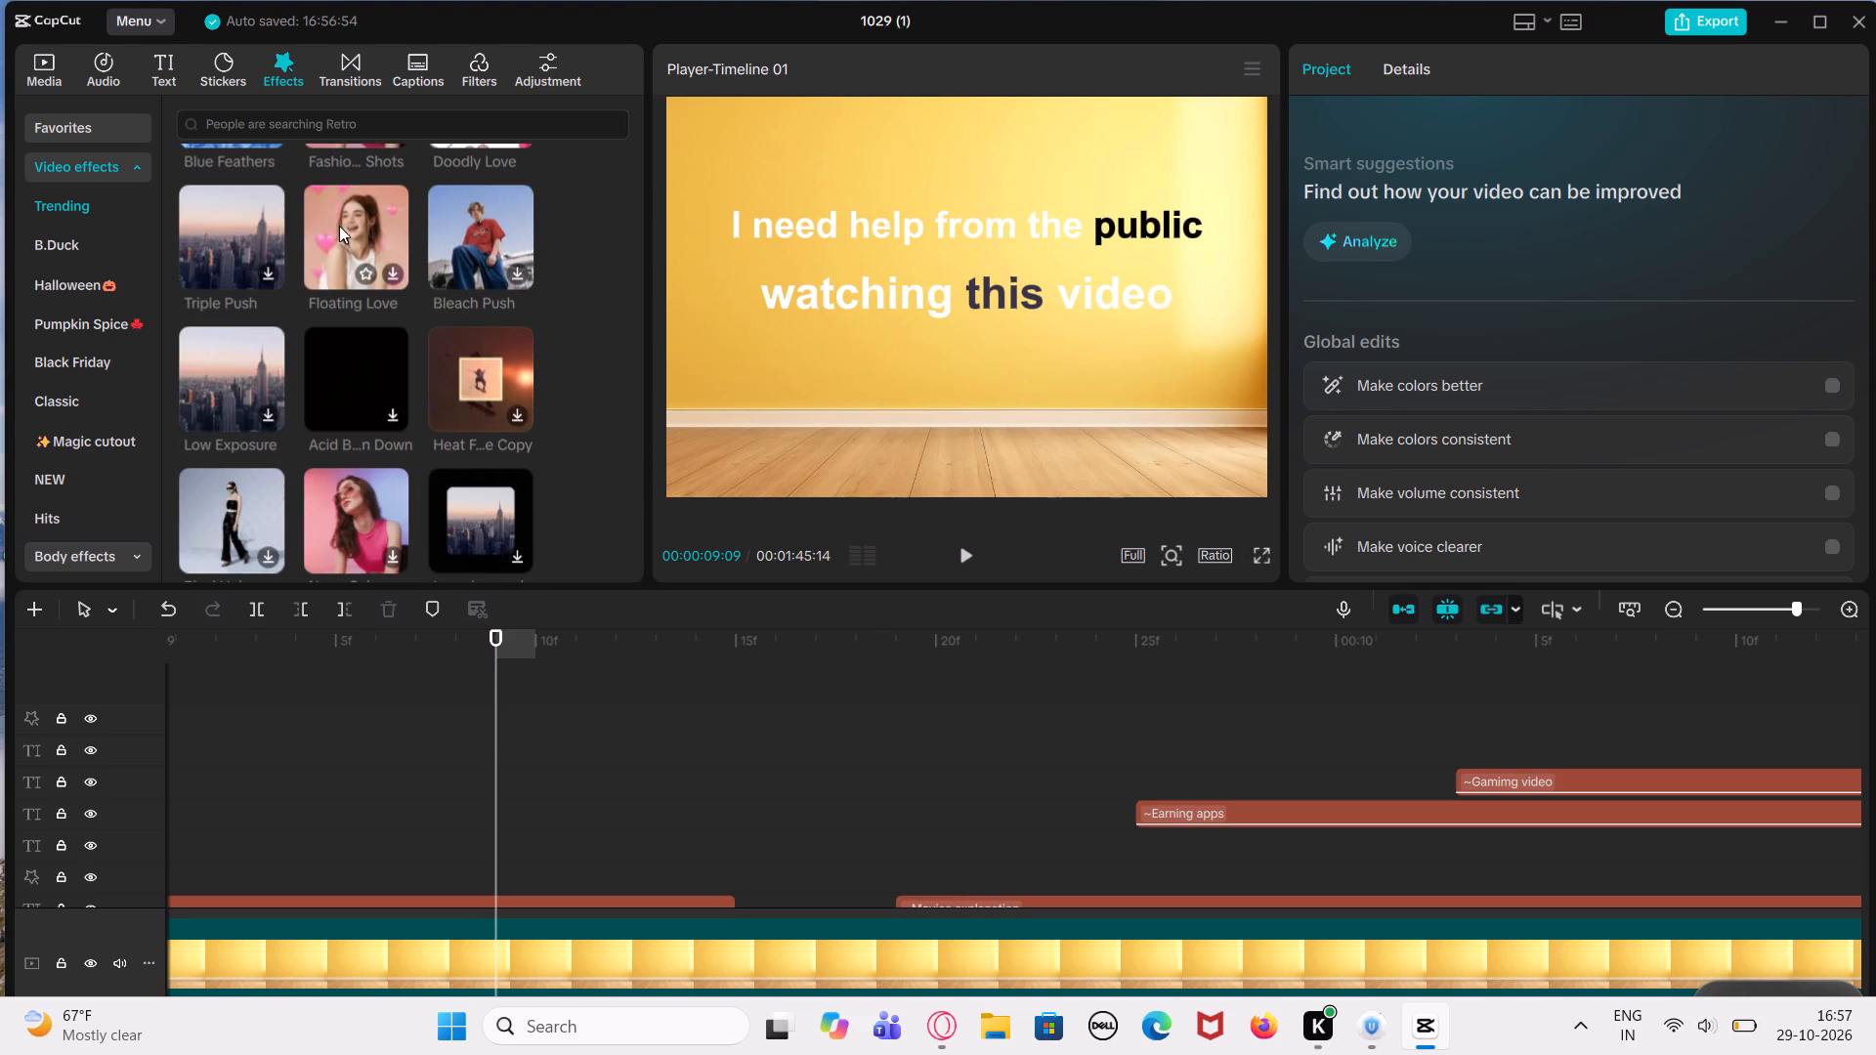
left_click(248, 359)
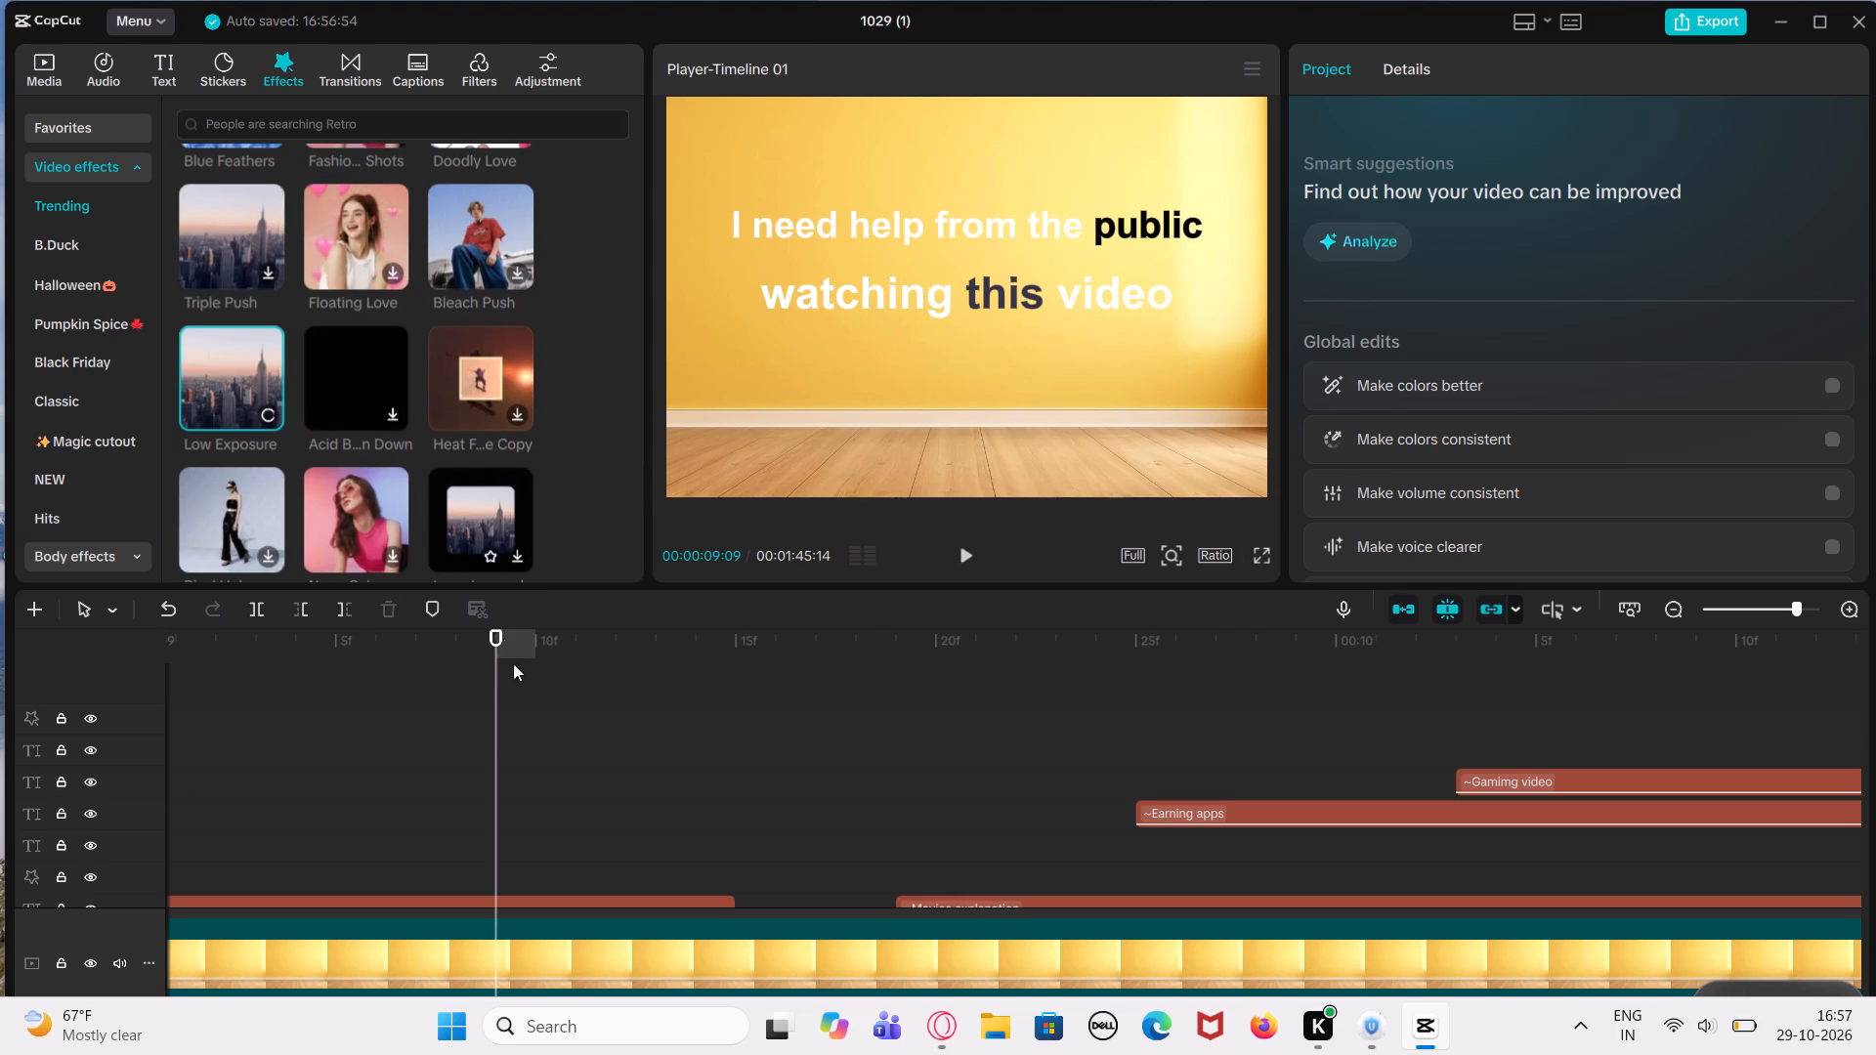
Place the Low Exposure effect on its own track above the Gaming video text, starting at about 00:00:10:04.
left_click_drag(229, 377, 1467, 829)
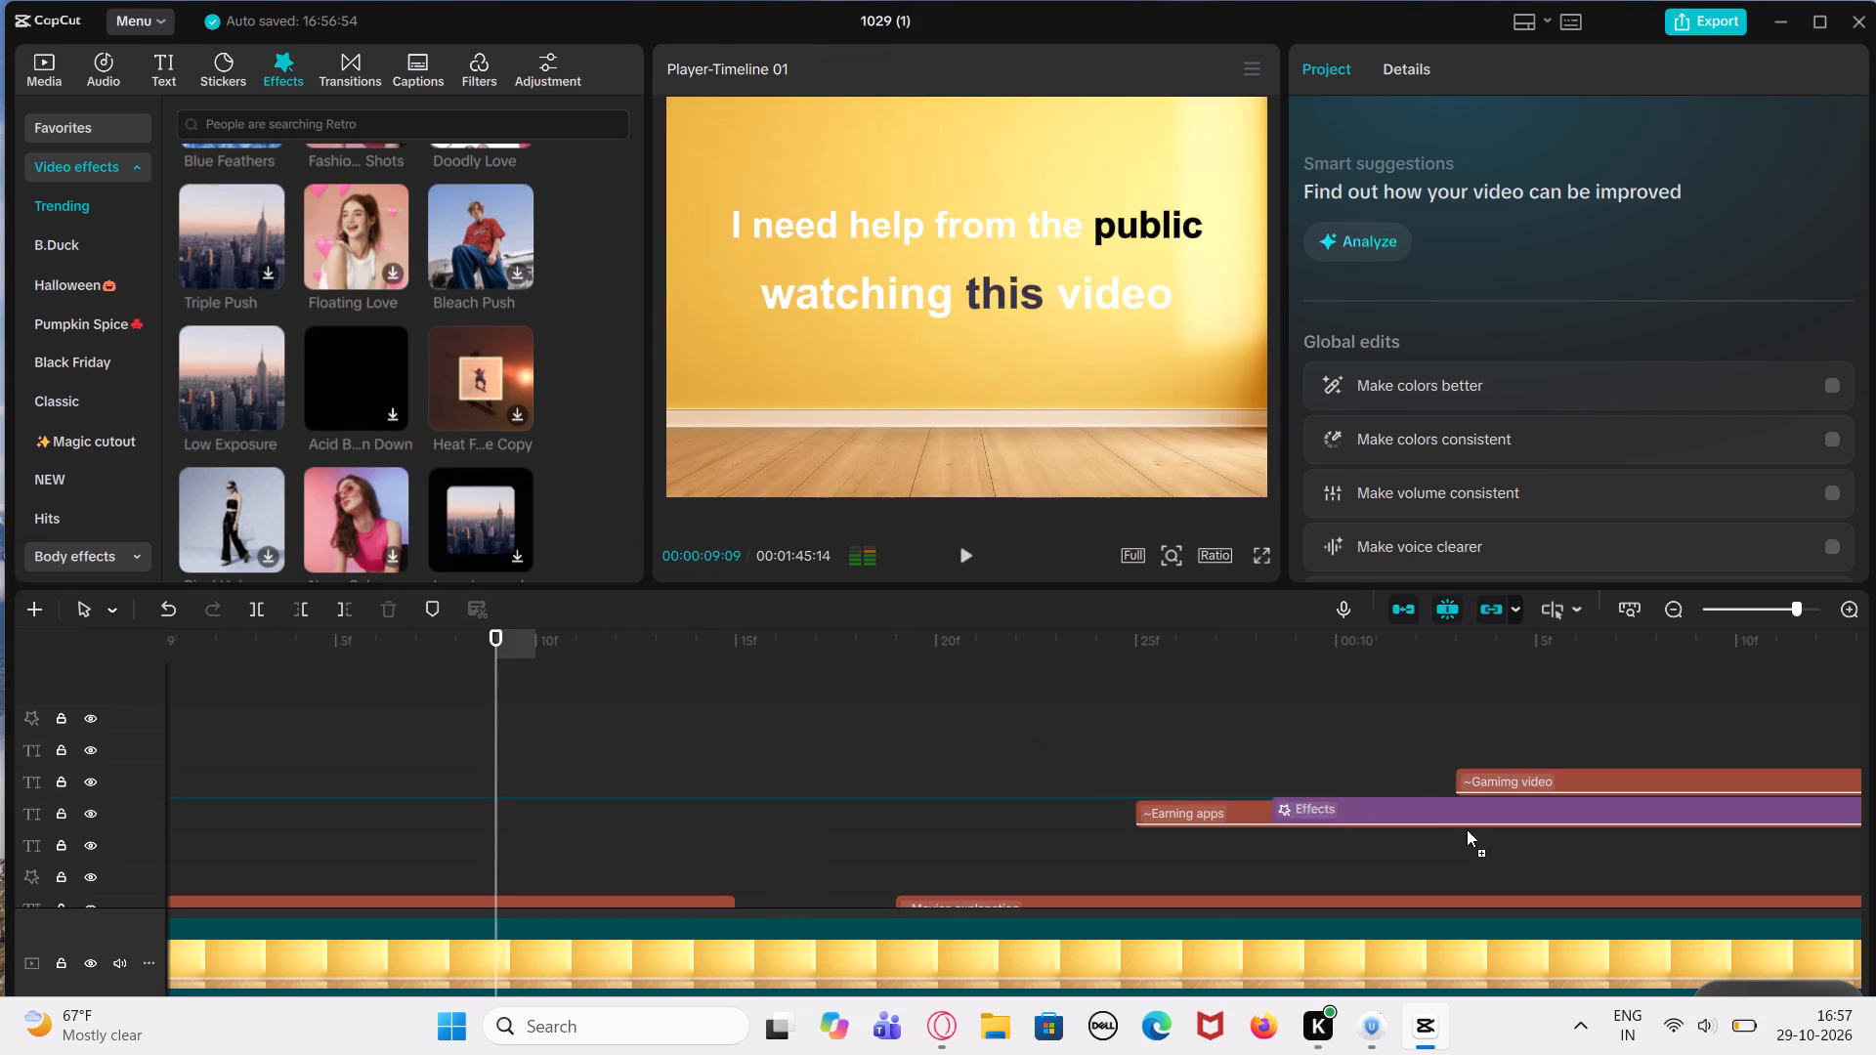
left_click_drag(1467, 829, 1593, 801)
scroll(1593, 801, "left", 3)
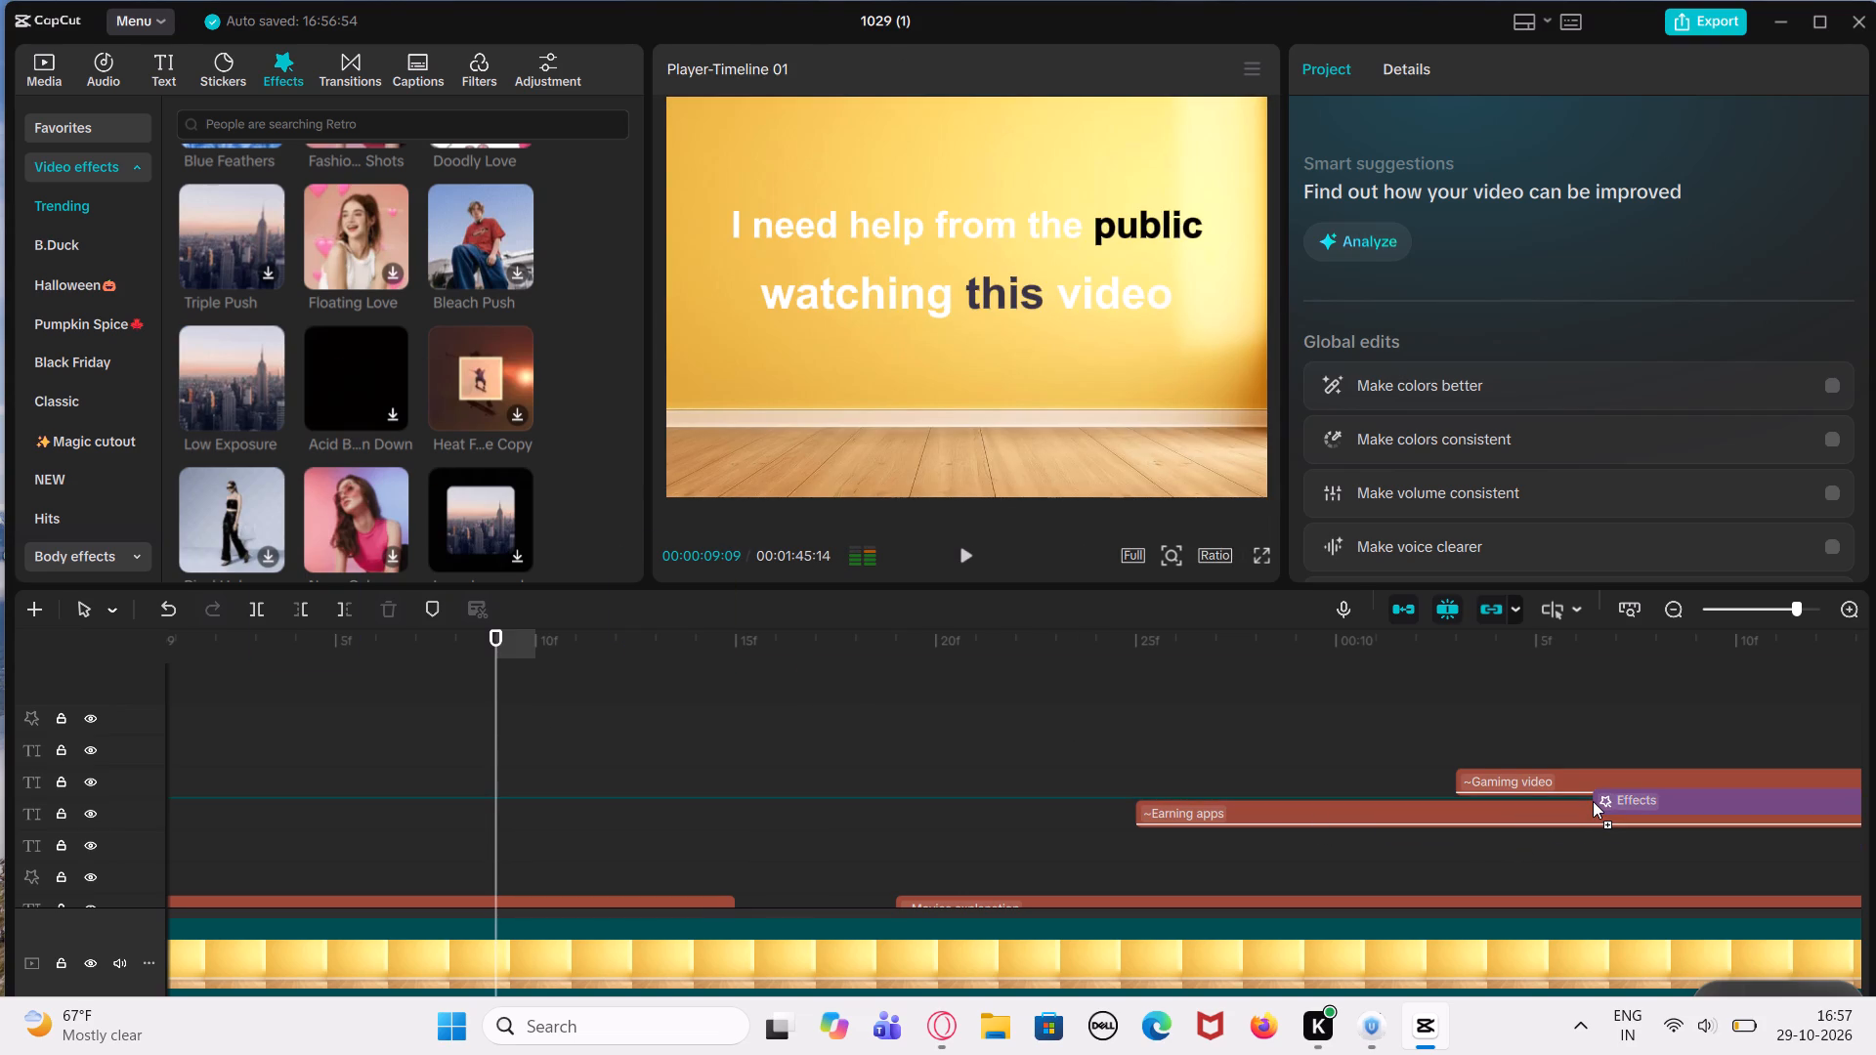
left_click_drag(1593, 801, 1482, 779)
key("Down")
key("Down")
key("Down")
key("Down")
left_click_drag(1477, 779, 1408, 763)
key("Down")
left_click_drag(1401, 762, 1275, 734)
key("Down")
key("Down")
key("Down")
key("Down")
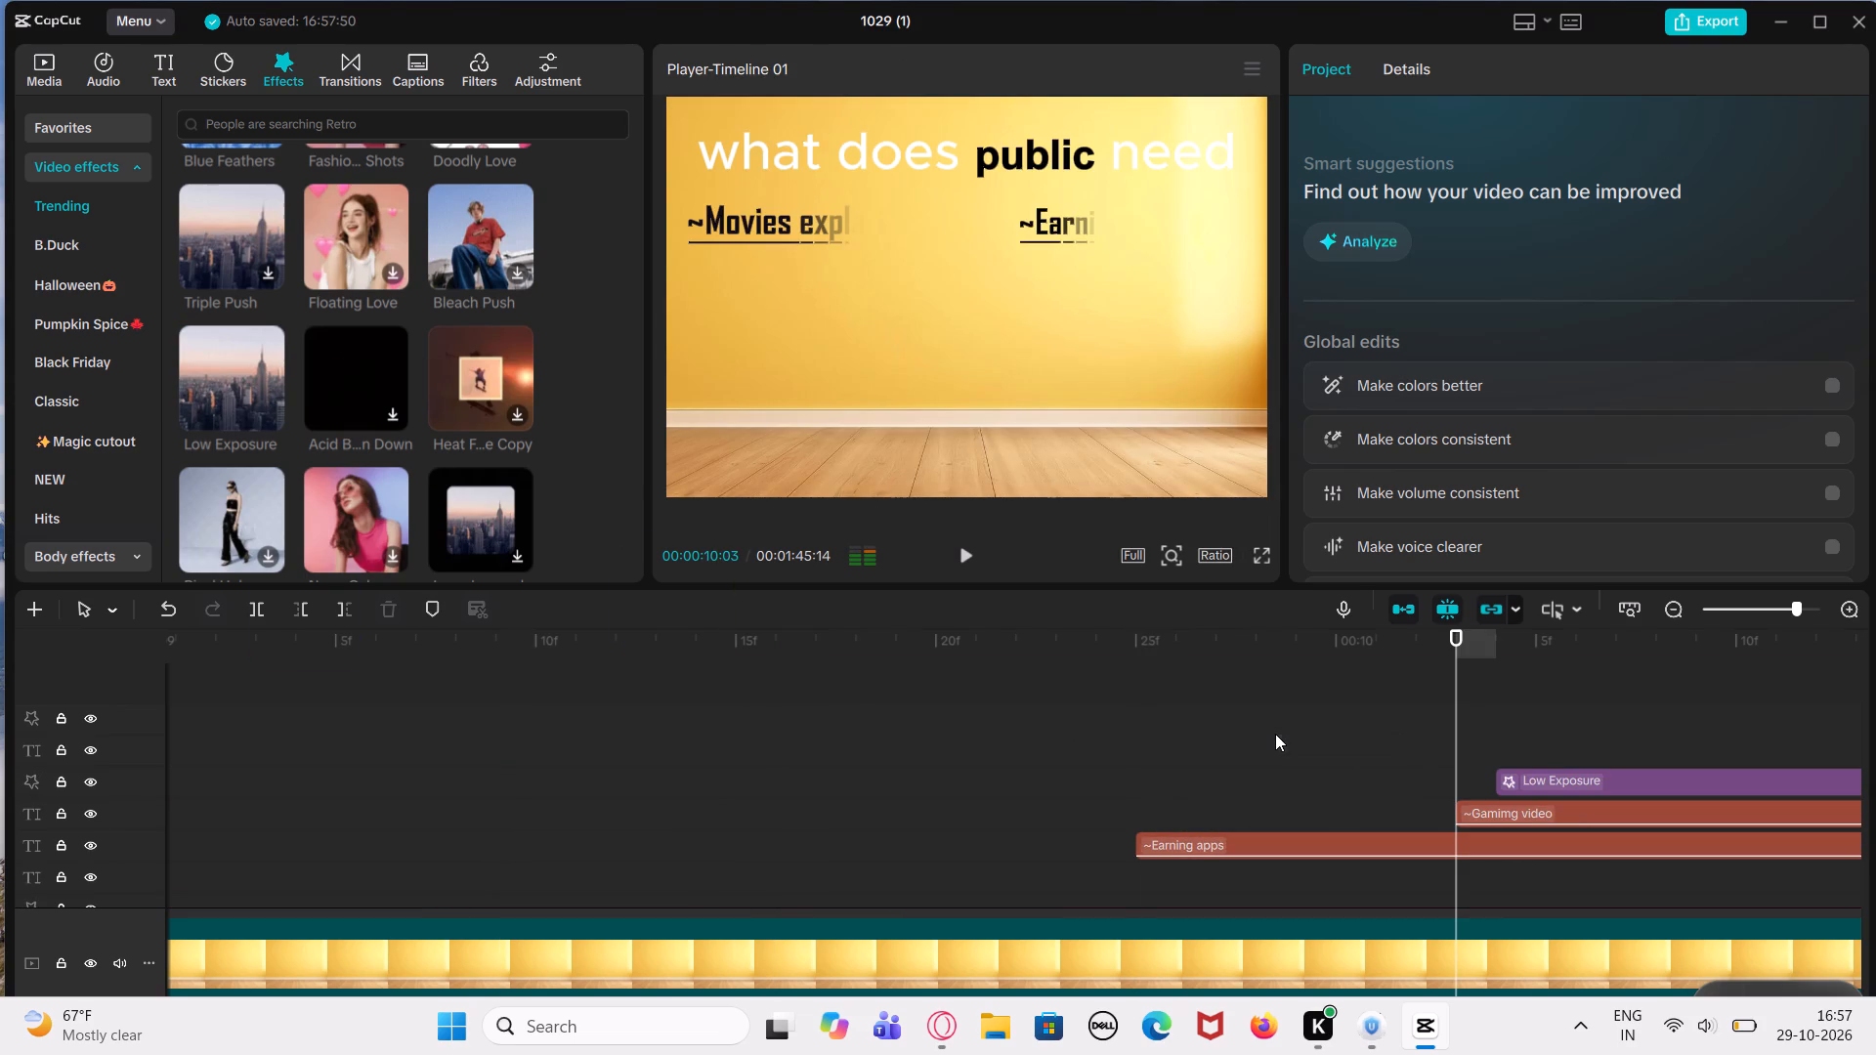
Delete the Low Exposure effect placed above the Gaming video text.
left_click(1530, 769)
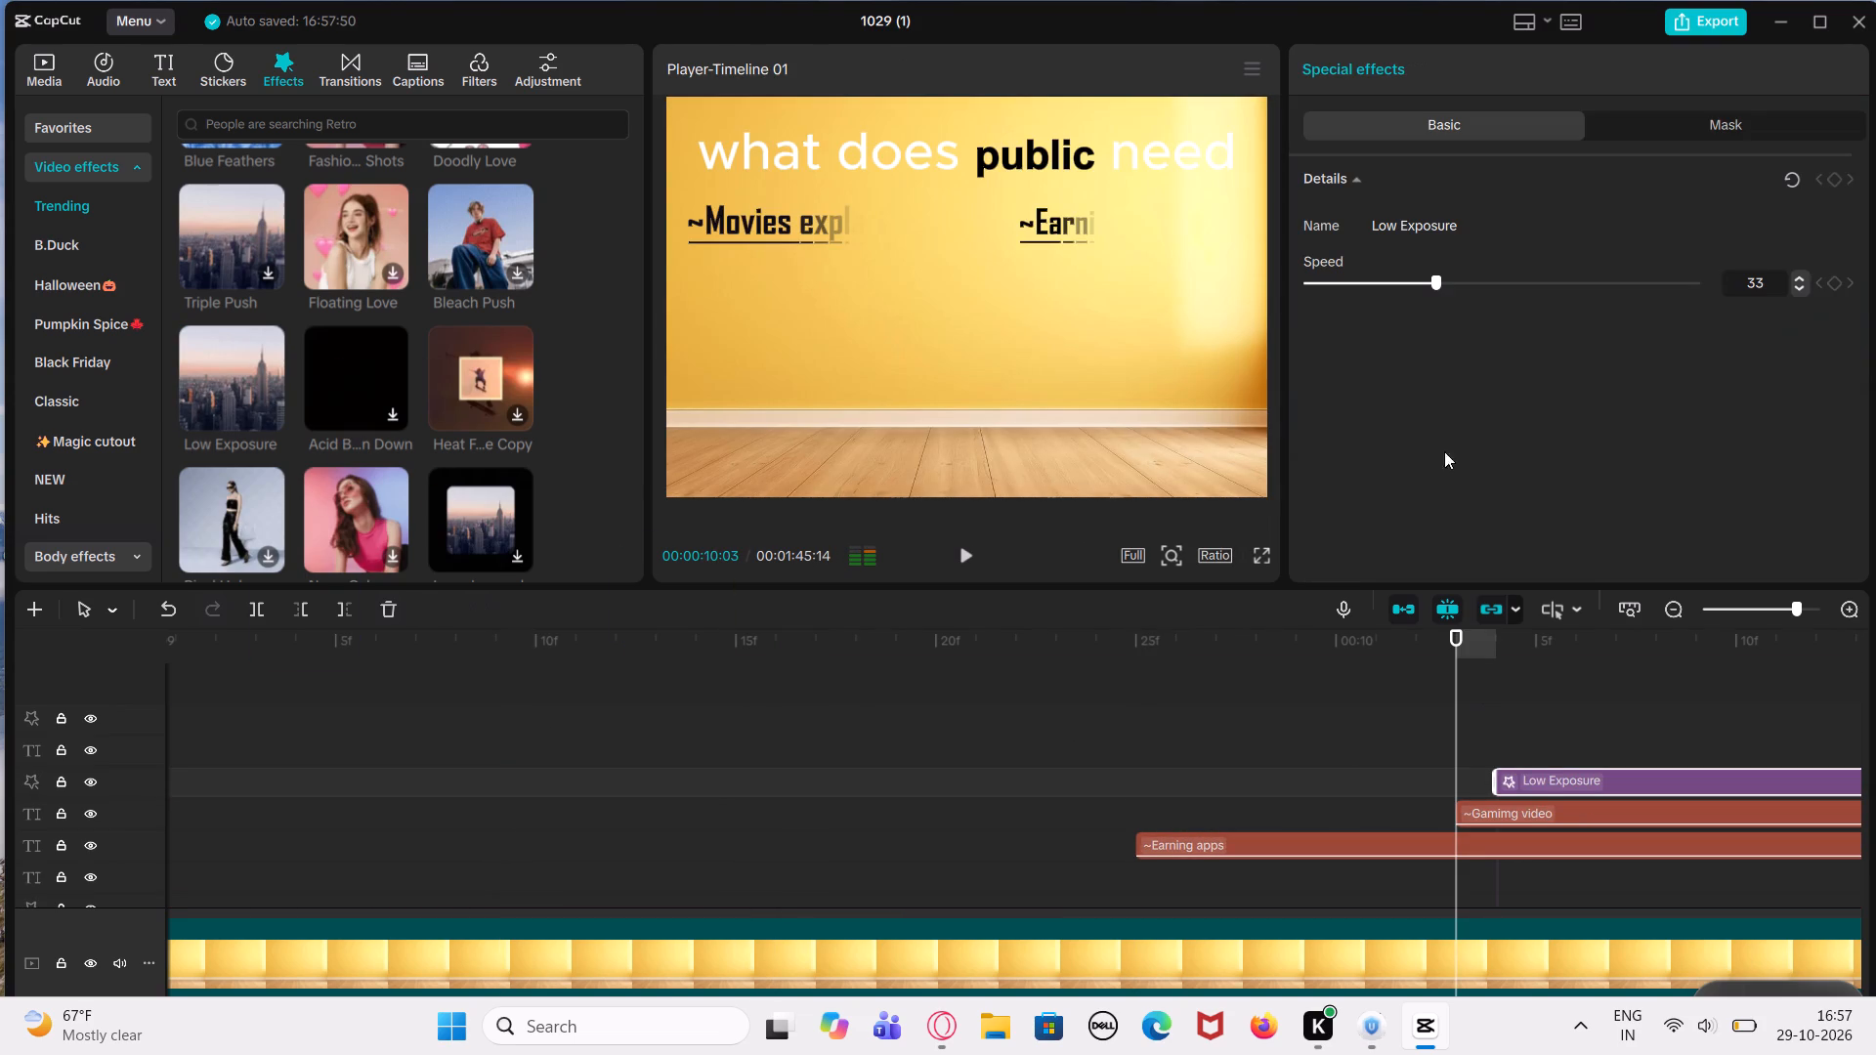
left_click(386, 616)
Add the Low Exposure video effect over the closing THANKYOU GUYS section, starting at about 00:00:18:27.
key("Down")
key("Down")
key("Down")
key("Down")
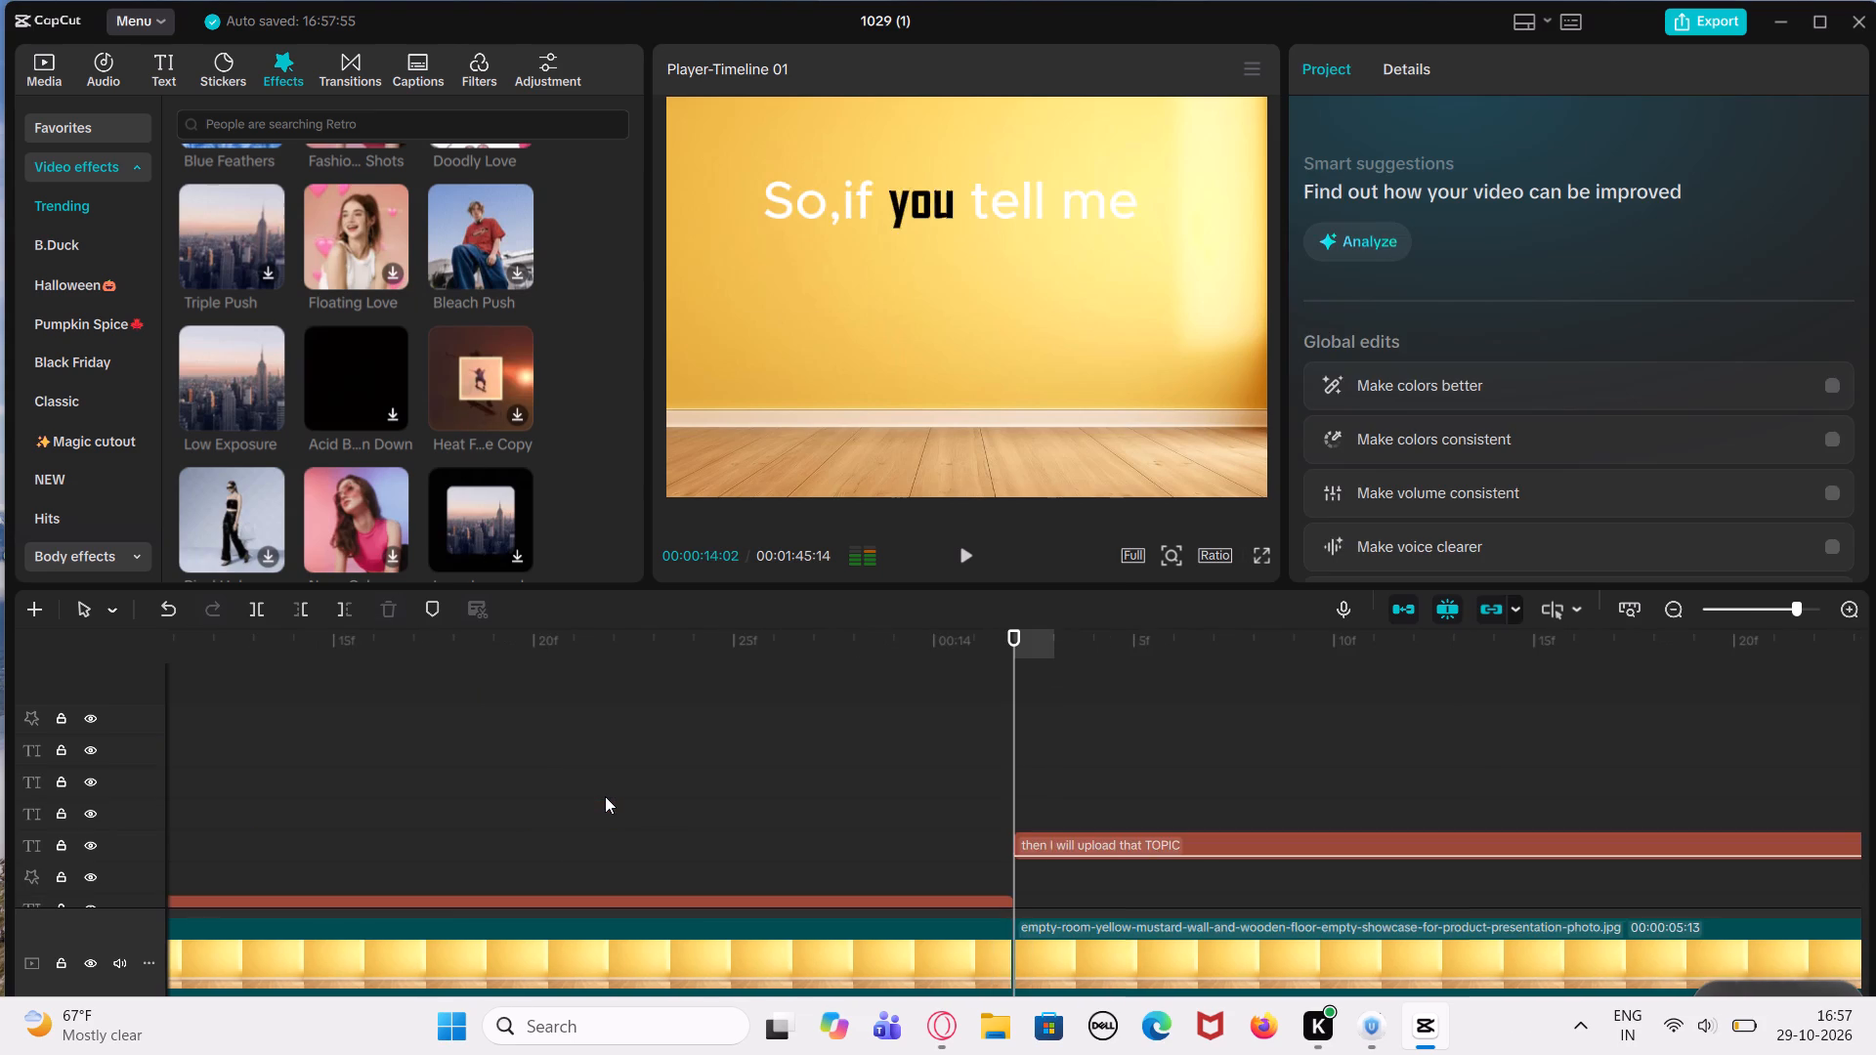
key("Down")
key("Down")
key("Down")
key("Down")
key("Up")
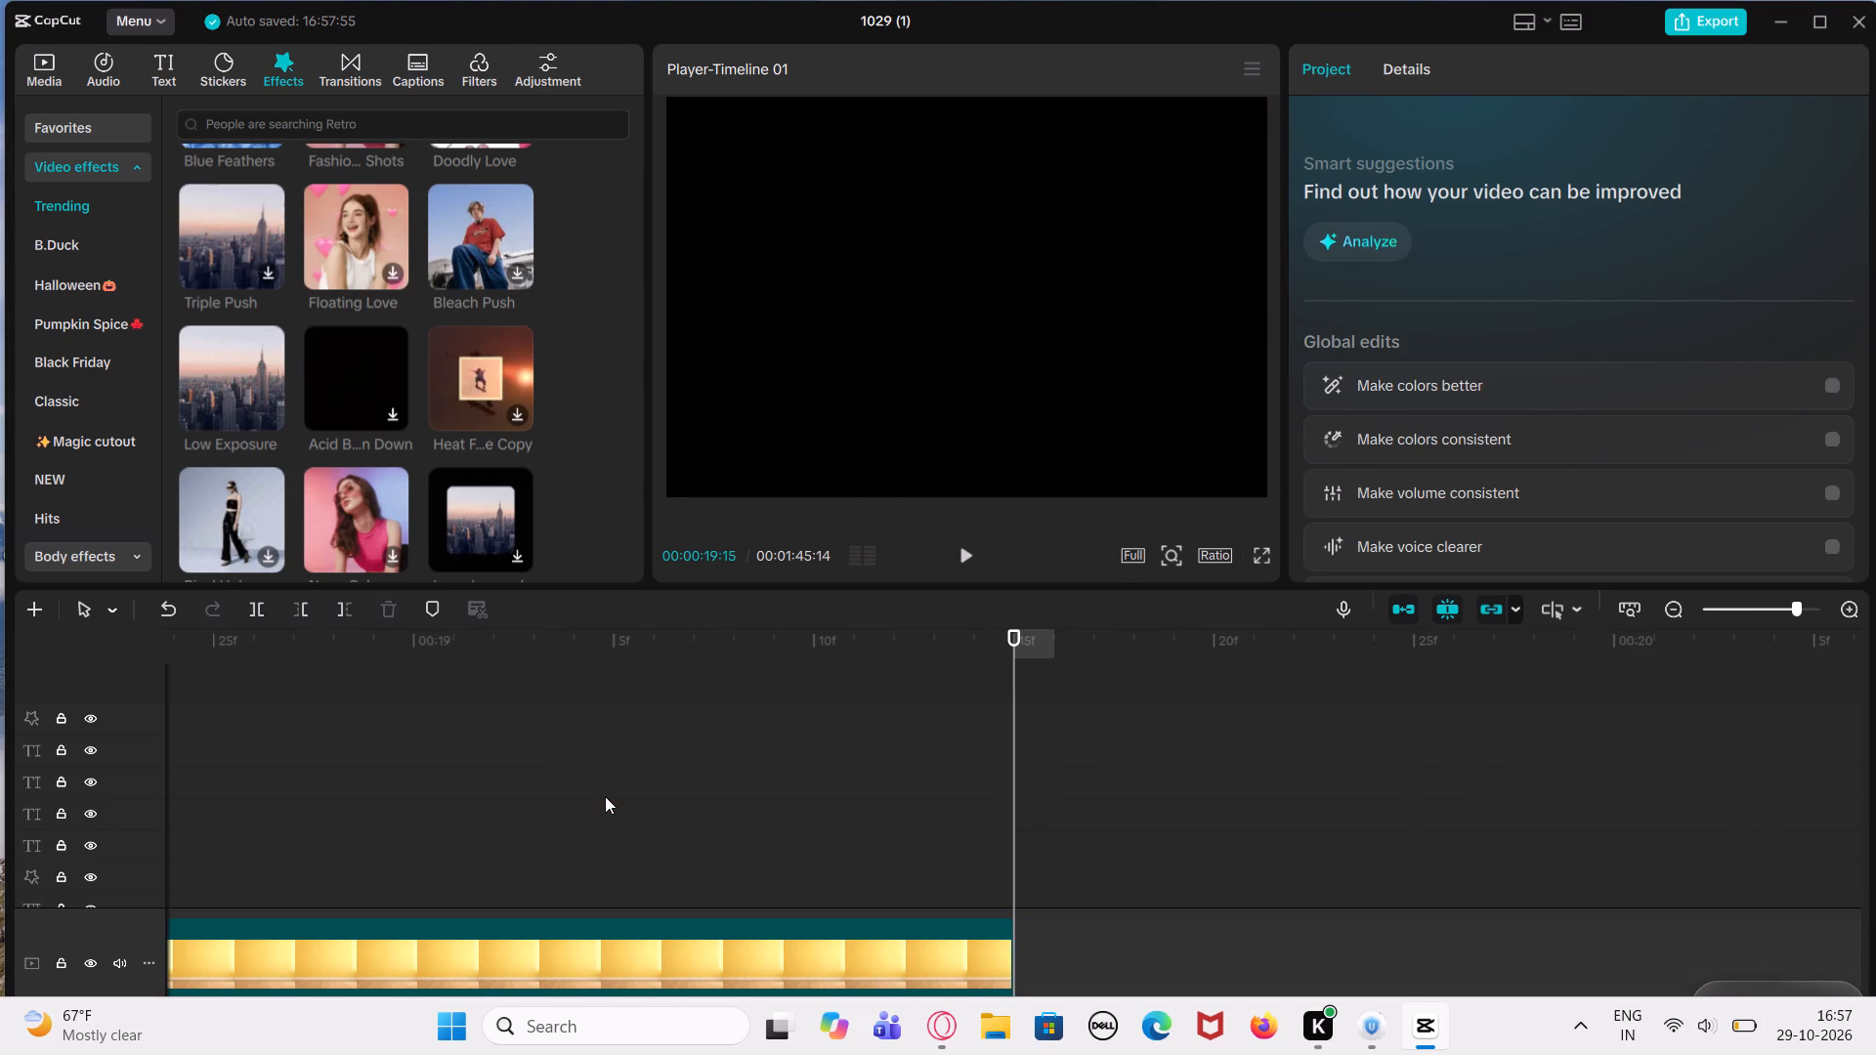
key("Up")
key("Down")
left_click(552, 852)
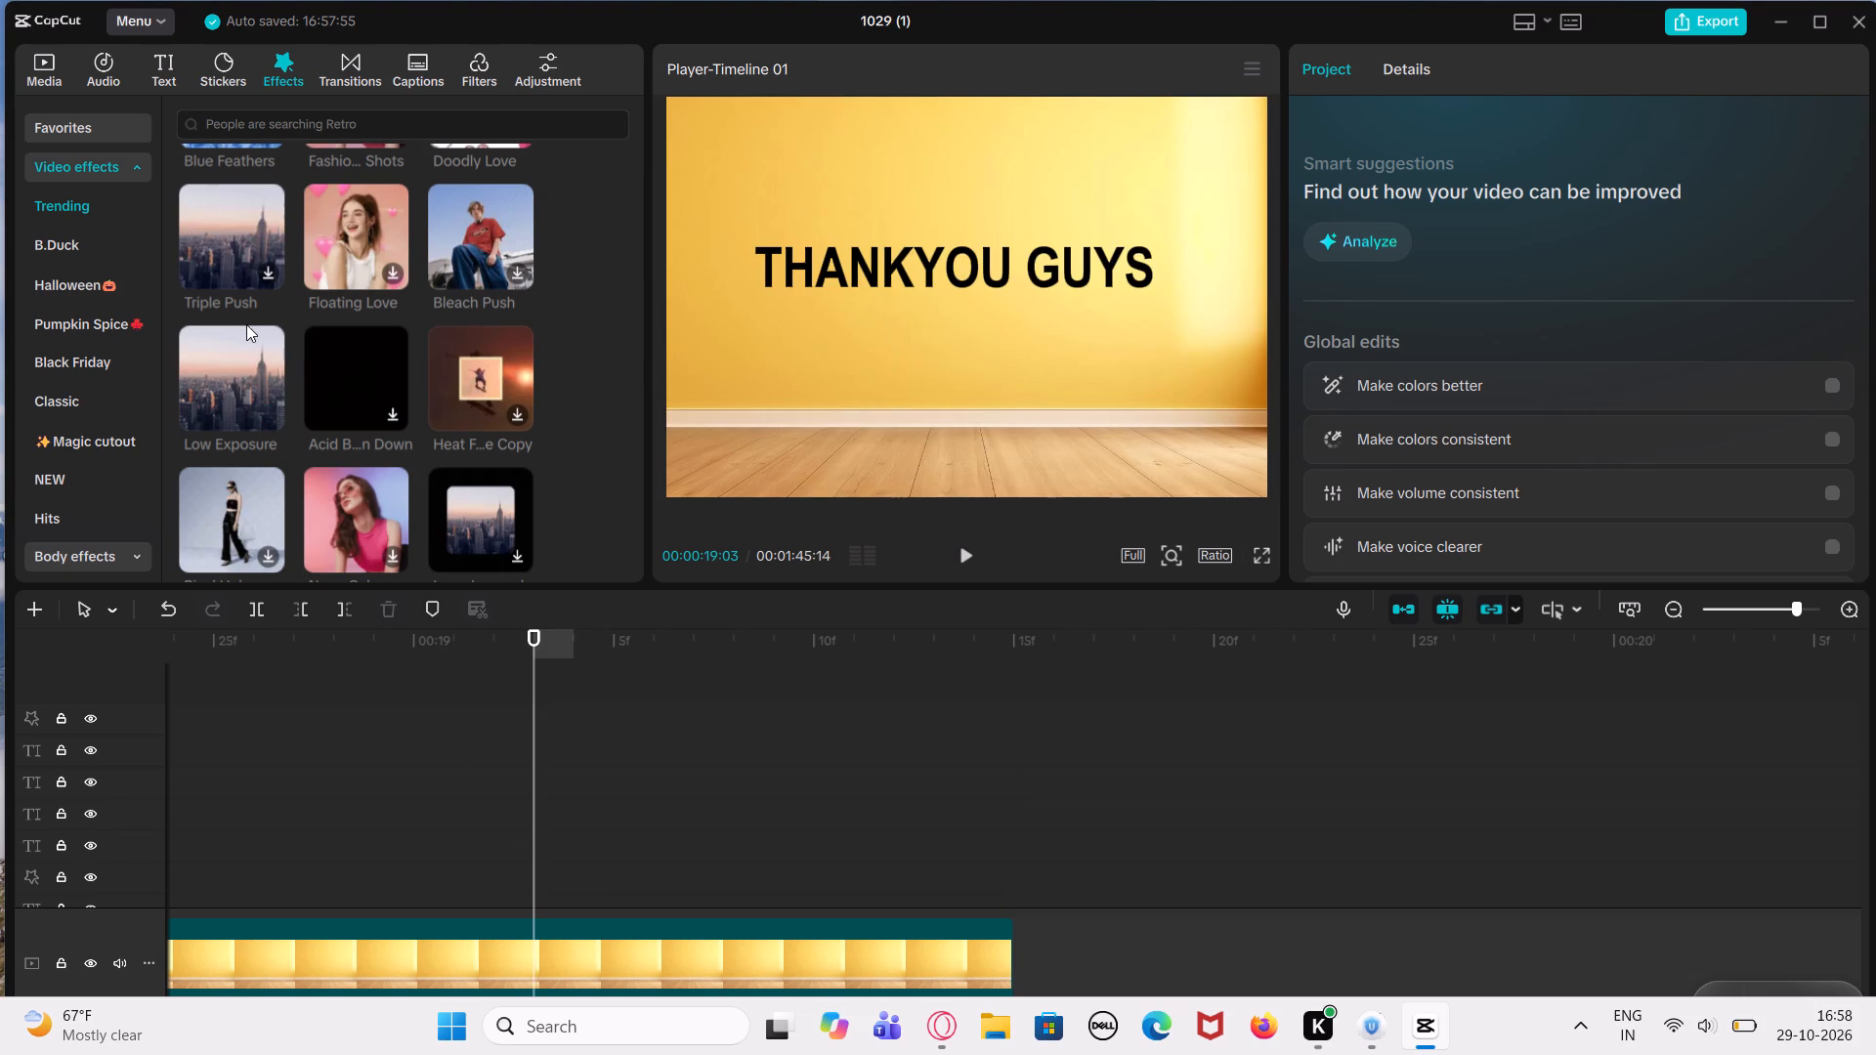
left_click_drag(230, 394, 398, 558)
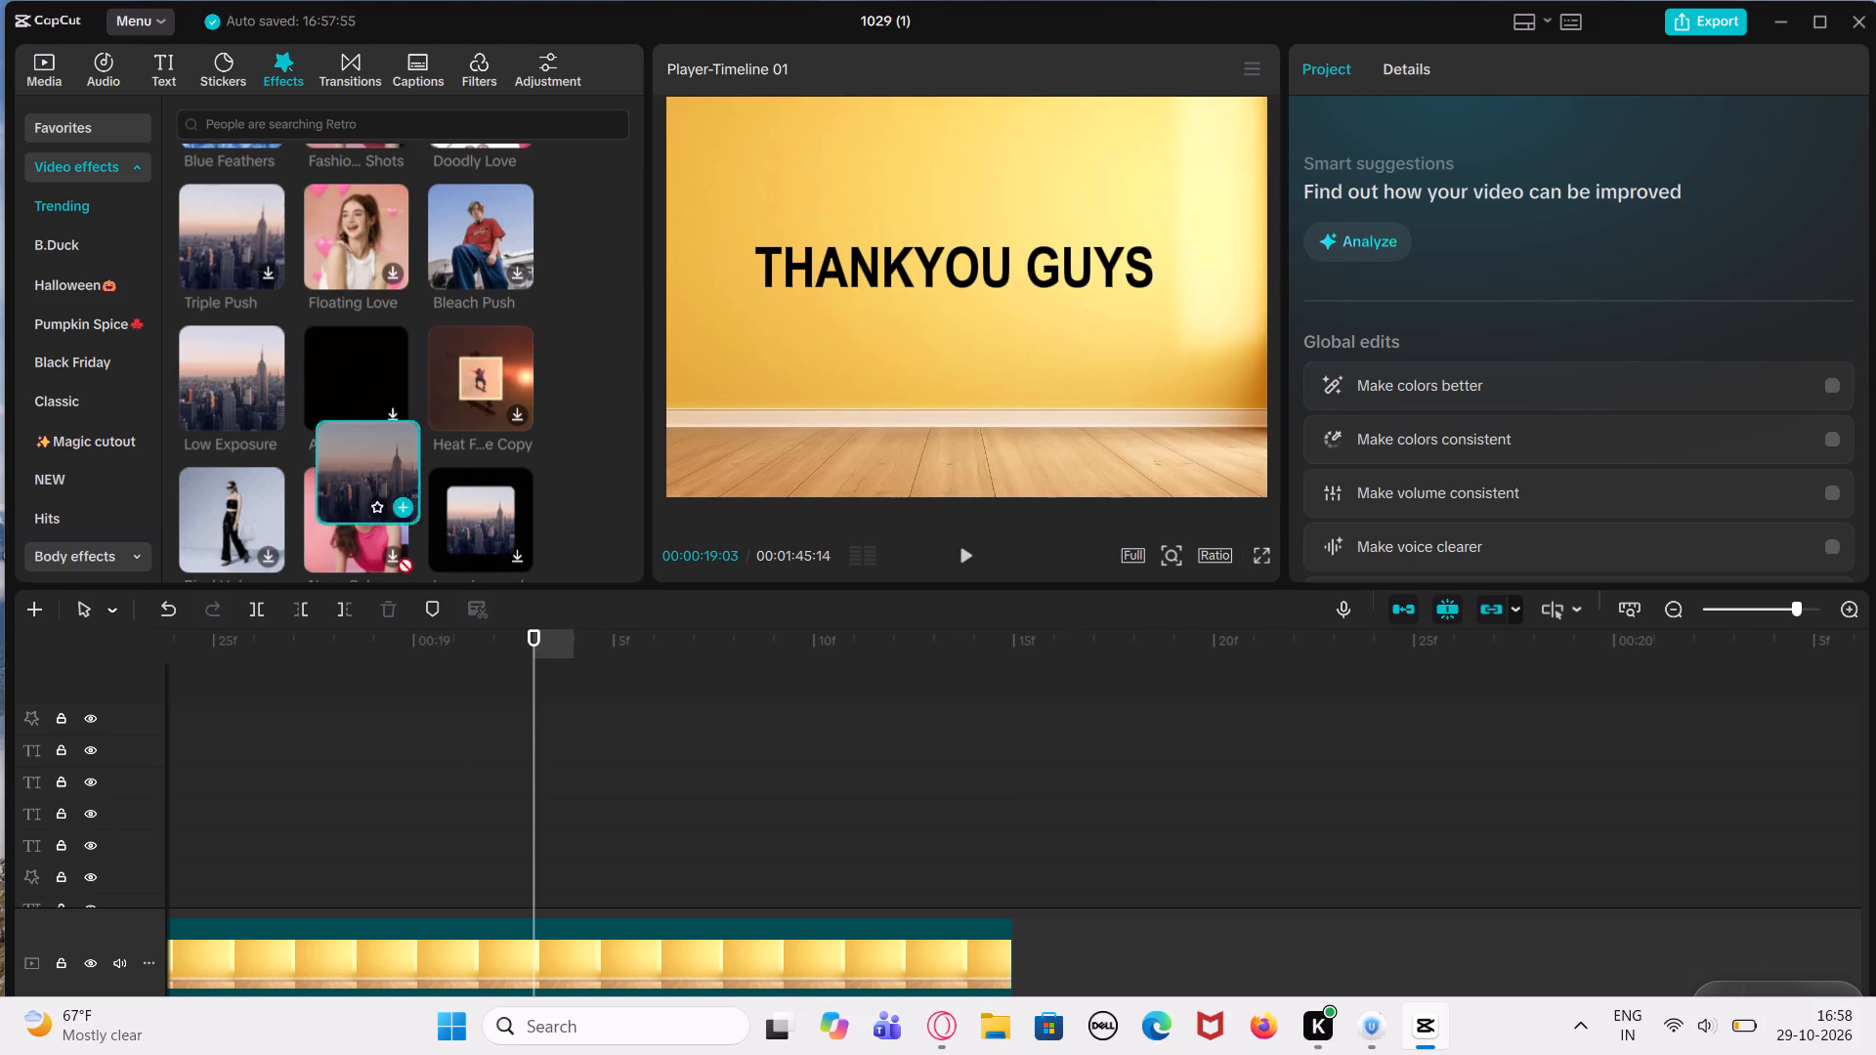
left_click_drag(398, 558, 347, 901)
left_click(1014, 875)
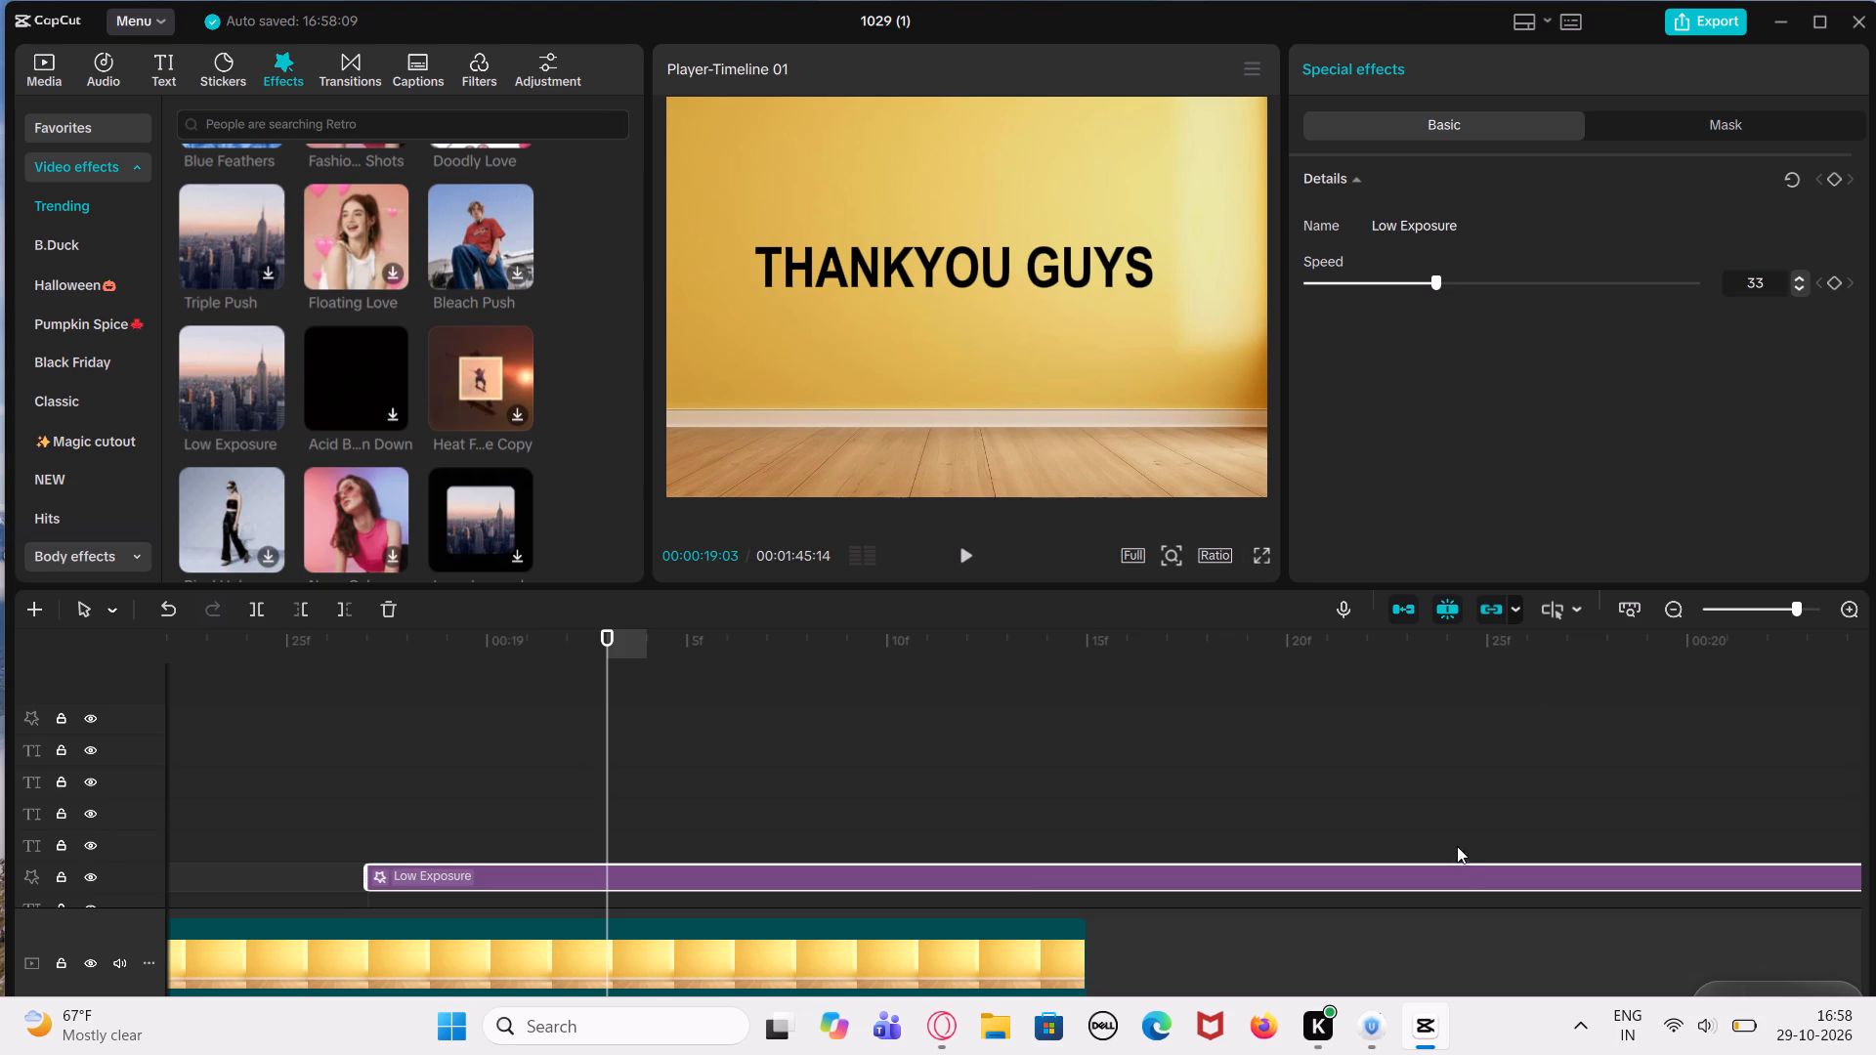
Move the closing Low Exposure effect earlier so that it starts at about 00:00:18:17.
left_click_drag(1460, 870, 1048, 920)
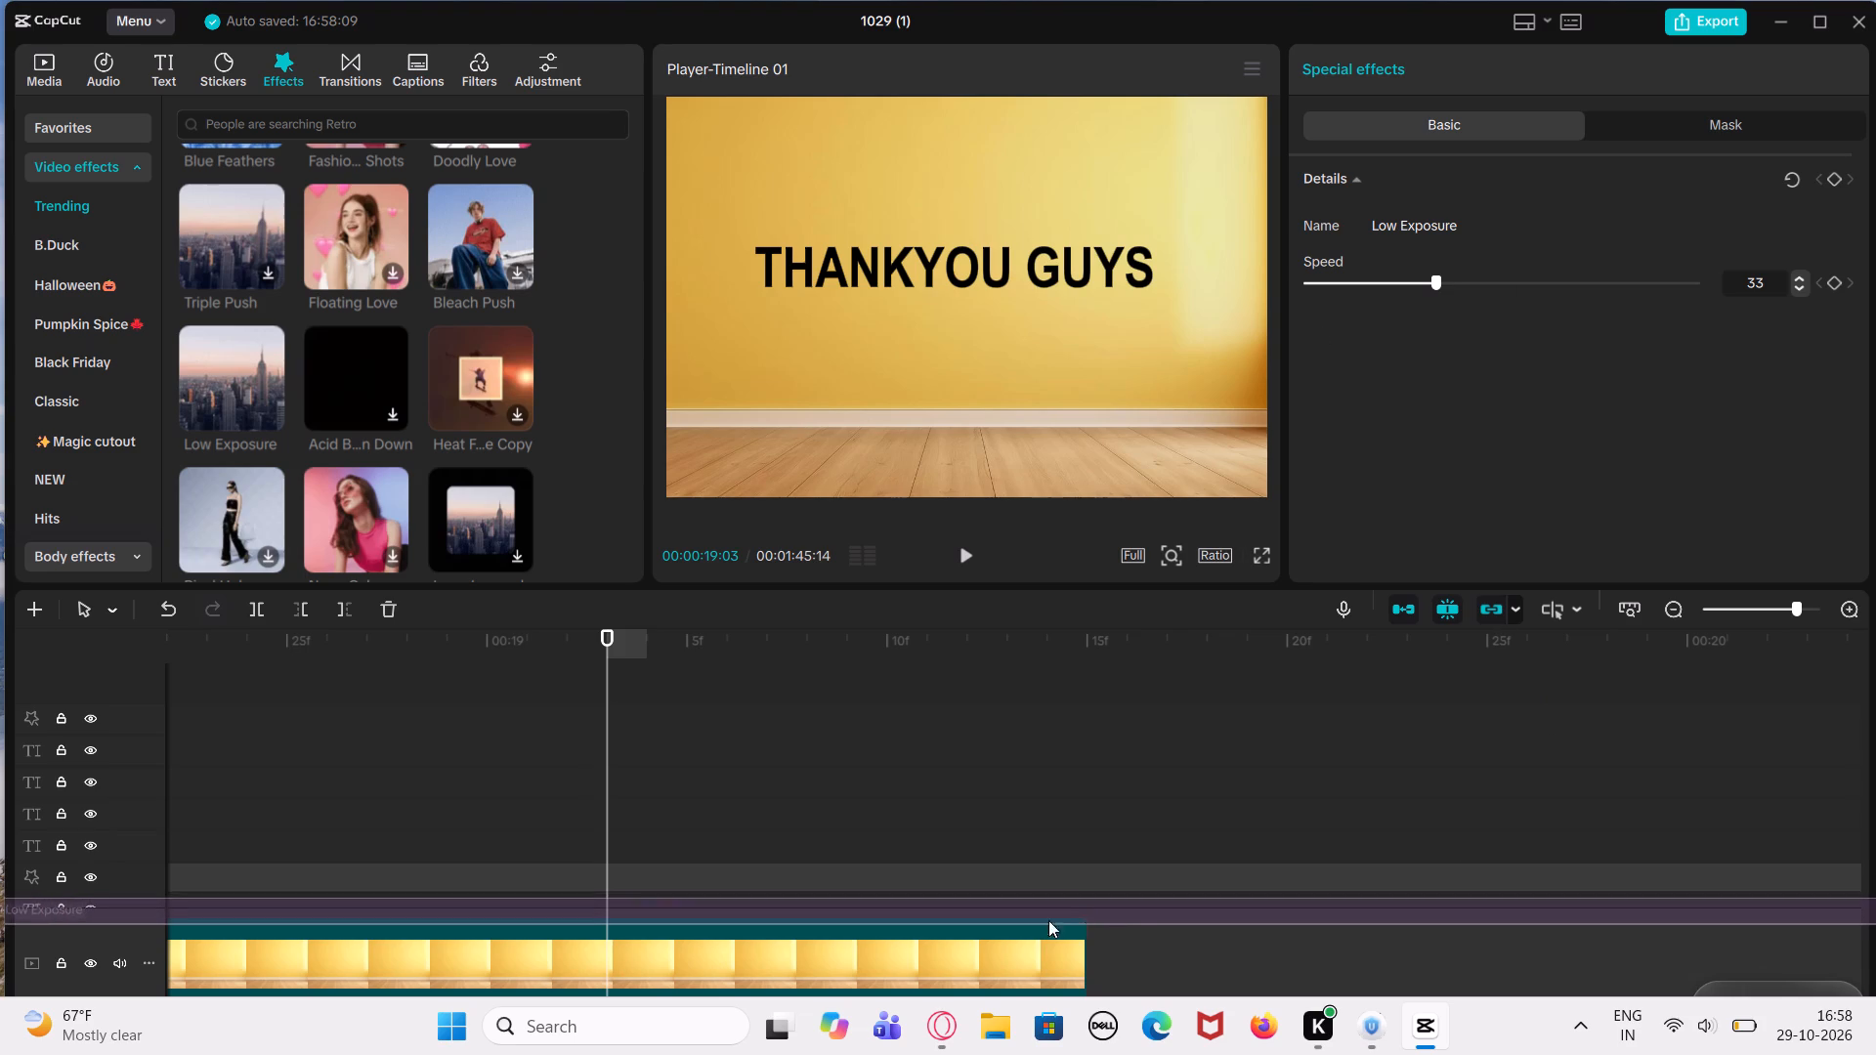
left_click_drag(1048, 920, 1069, 919)
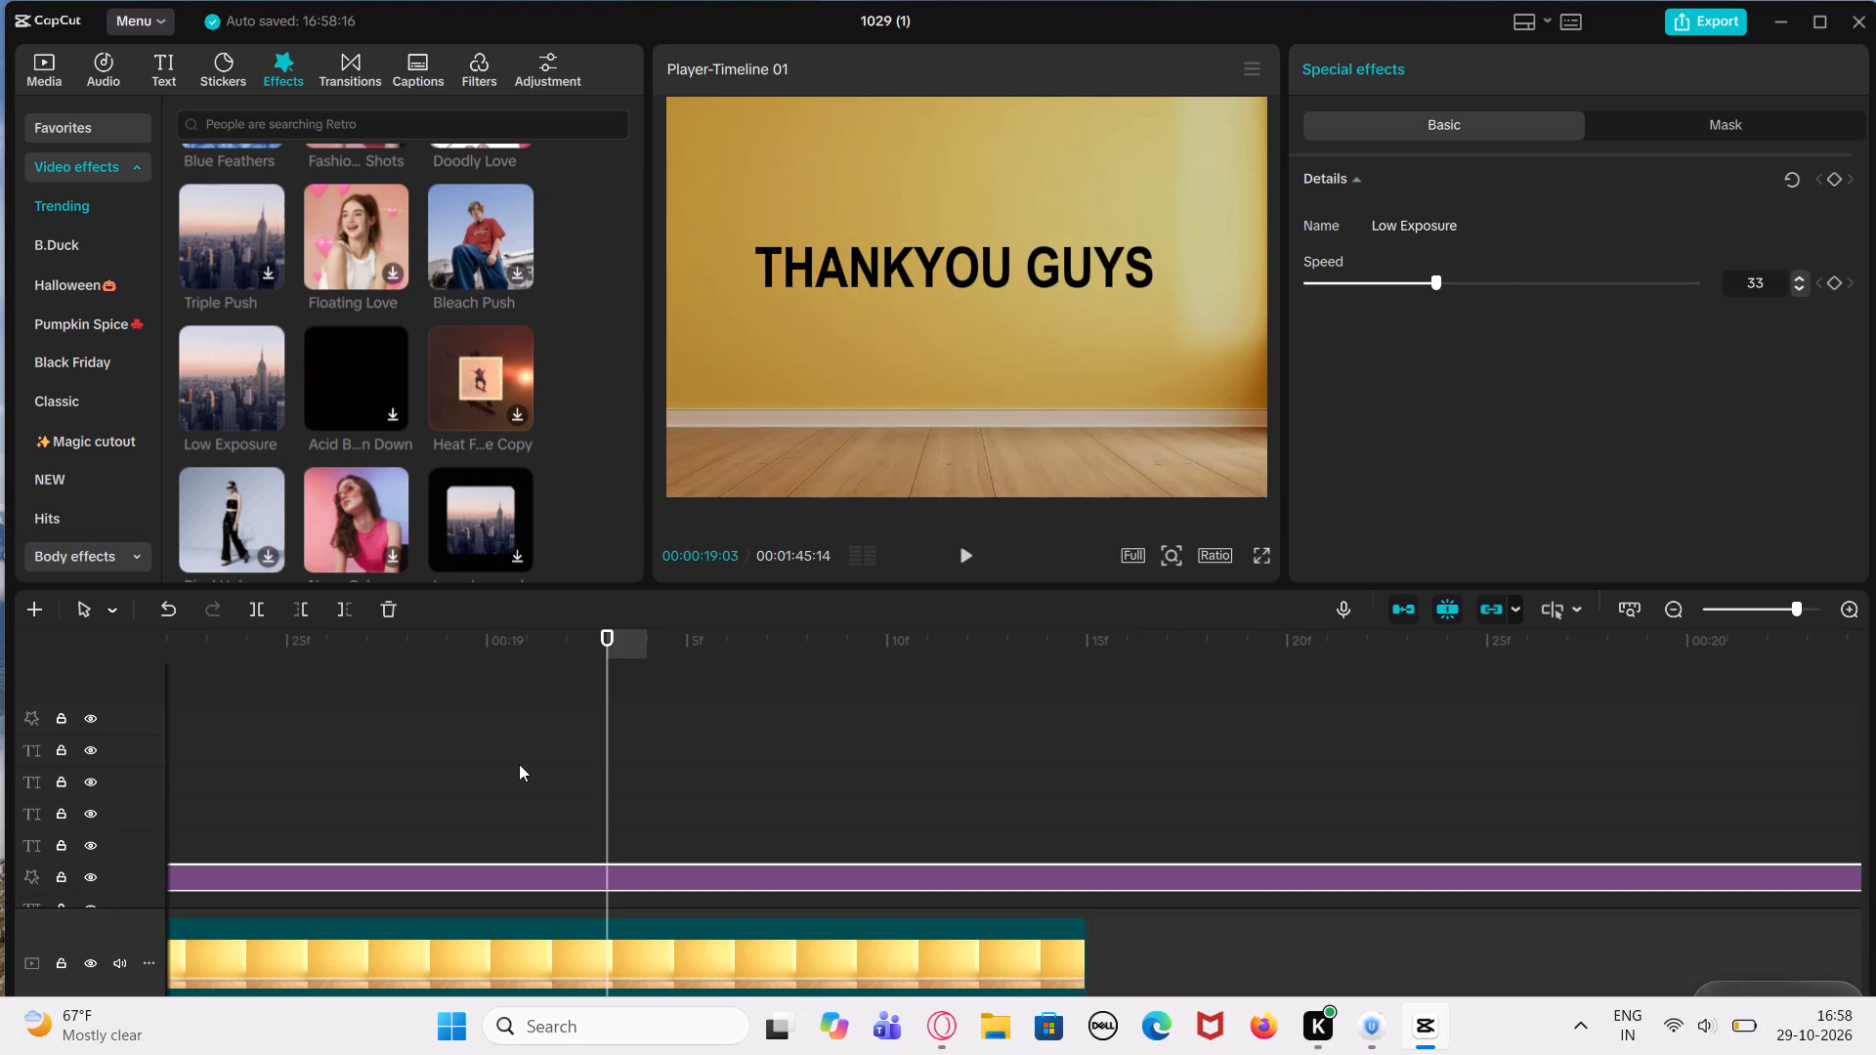
Play the ending from 00:00:18:04 through the Low Exposure section and past the end of the background clip.
left_click(519, 764)
scroll(519, 764, "right", 2)
left_click(870, 793)
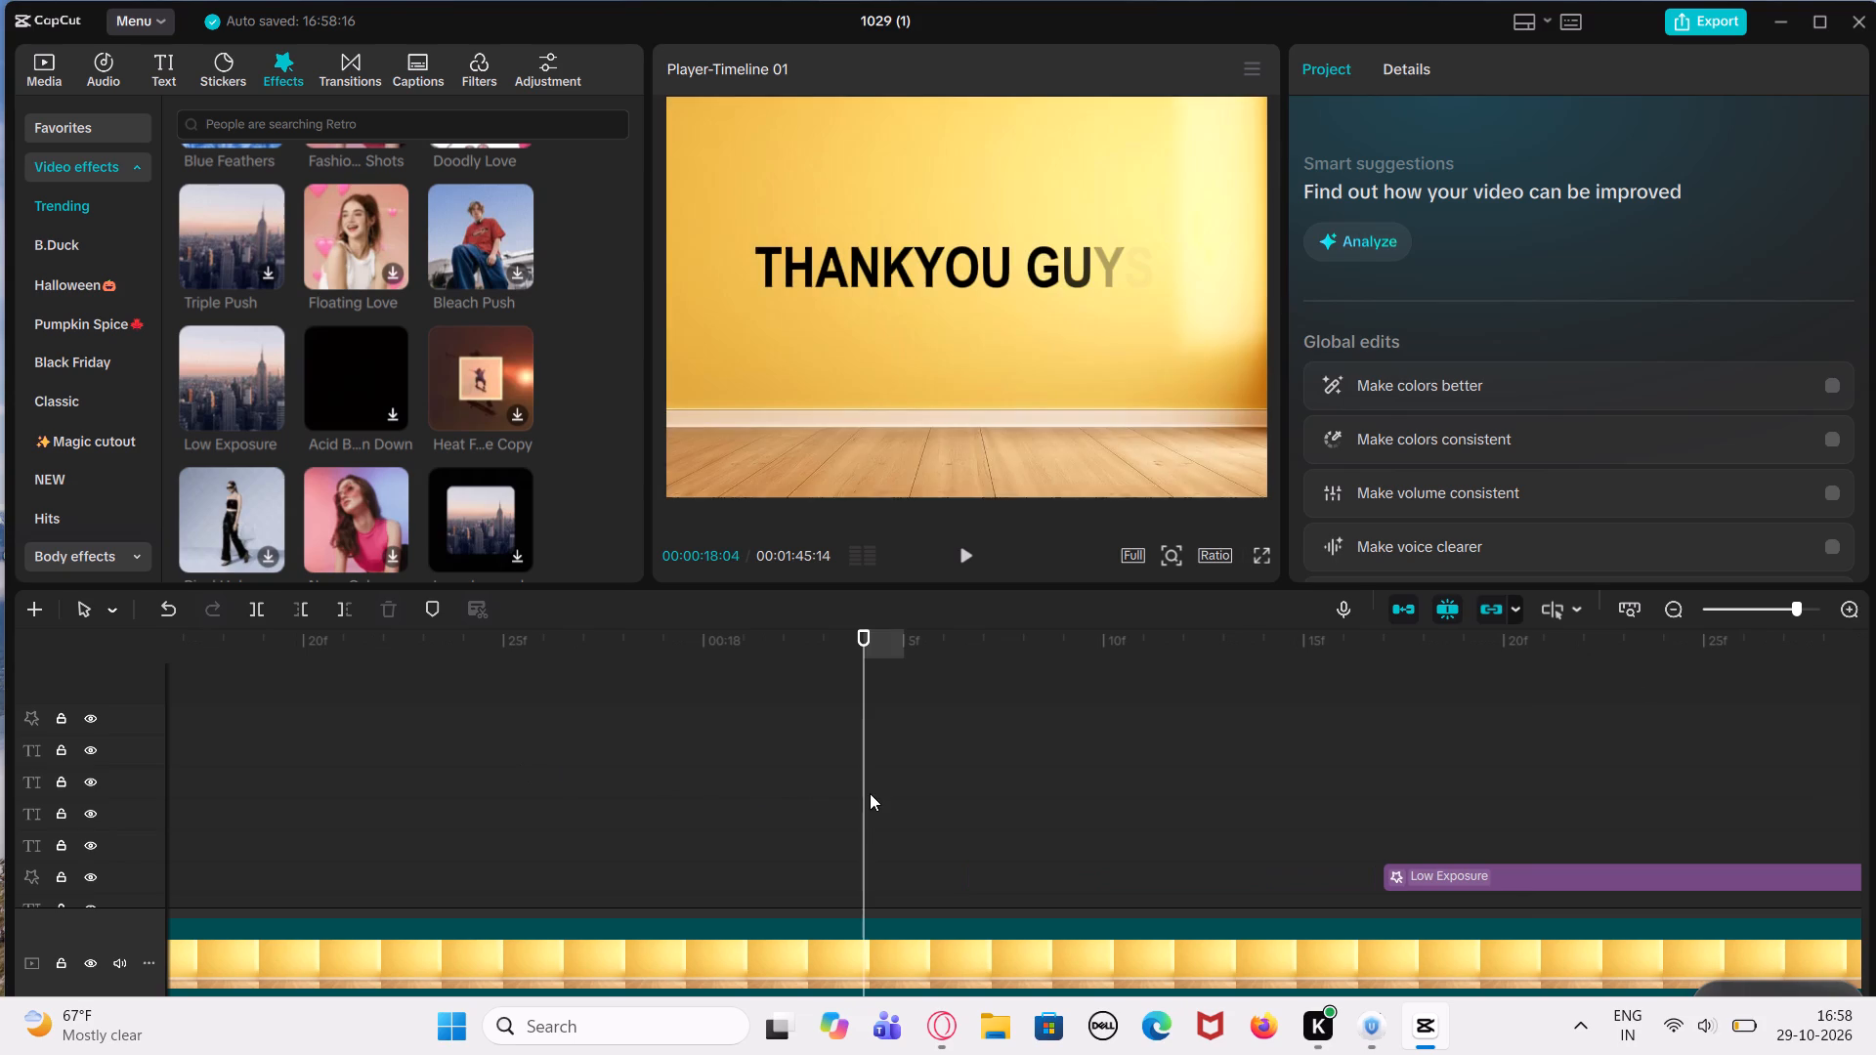
left_click(959, 557)
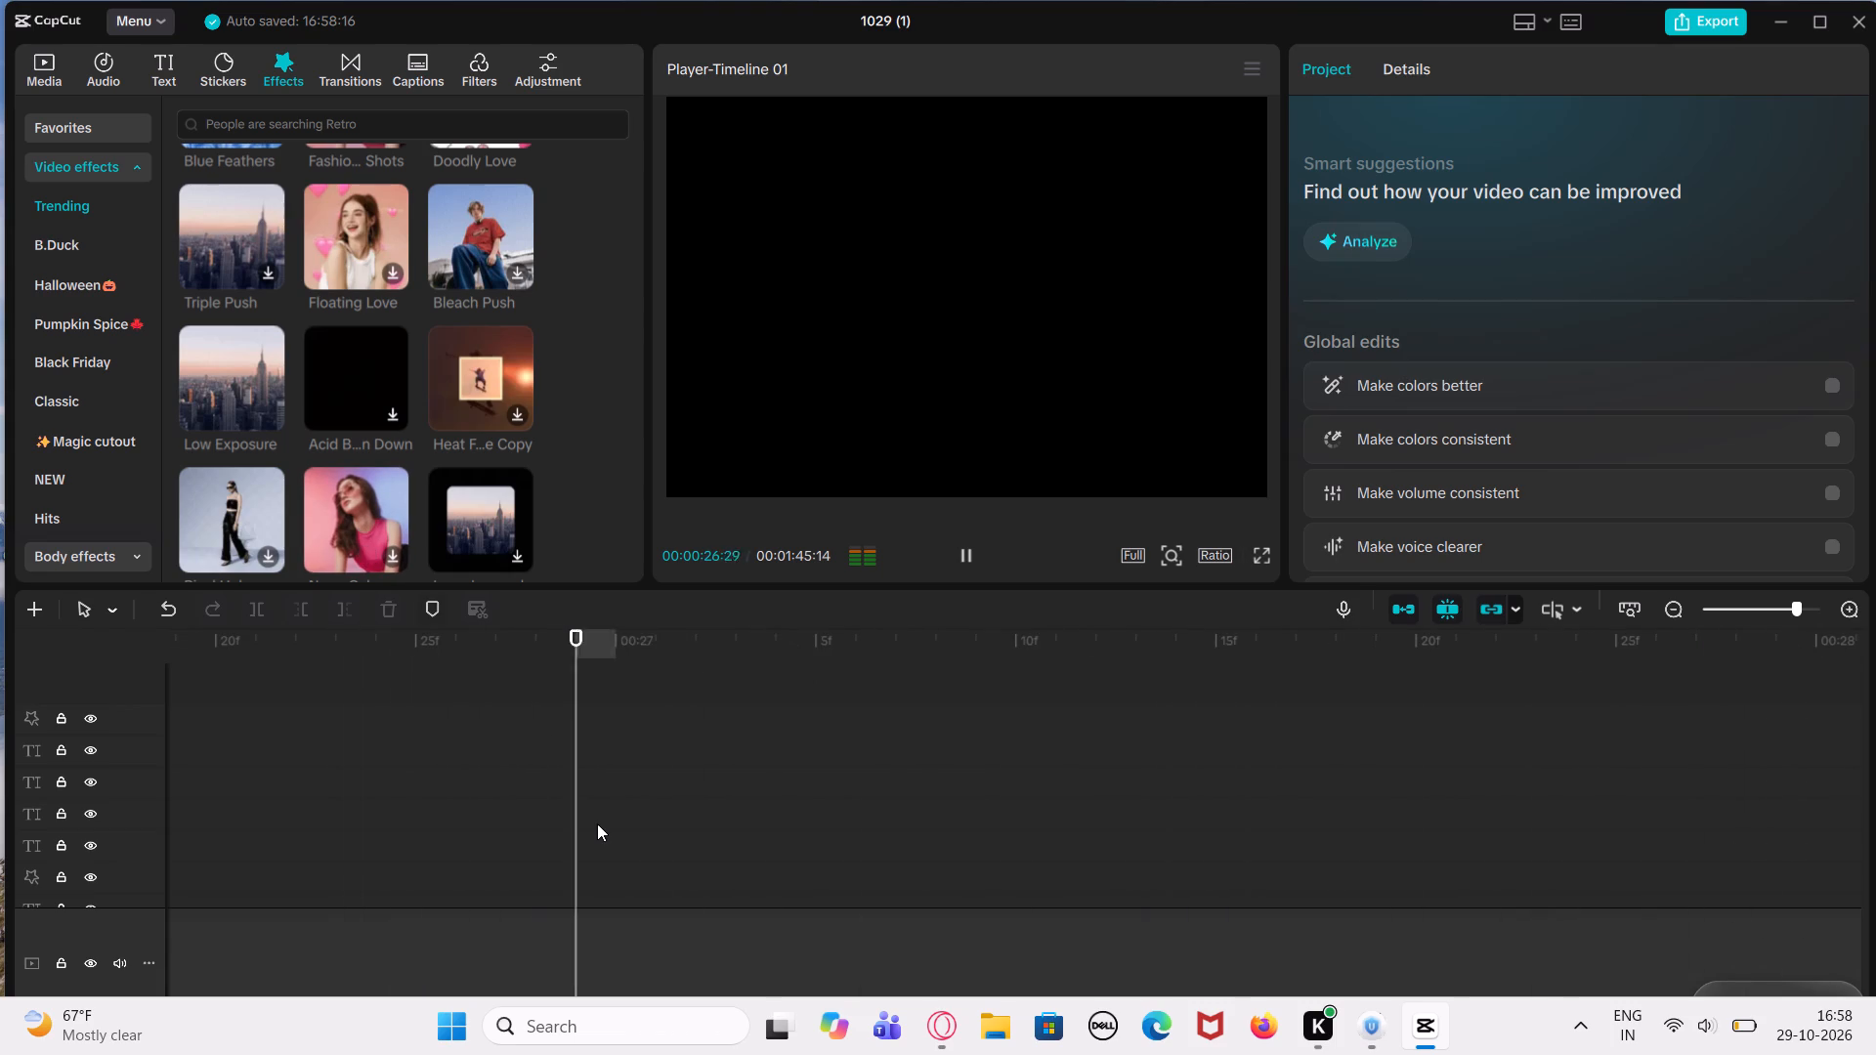
scroll(597, 823, "down", 6)
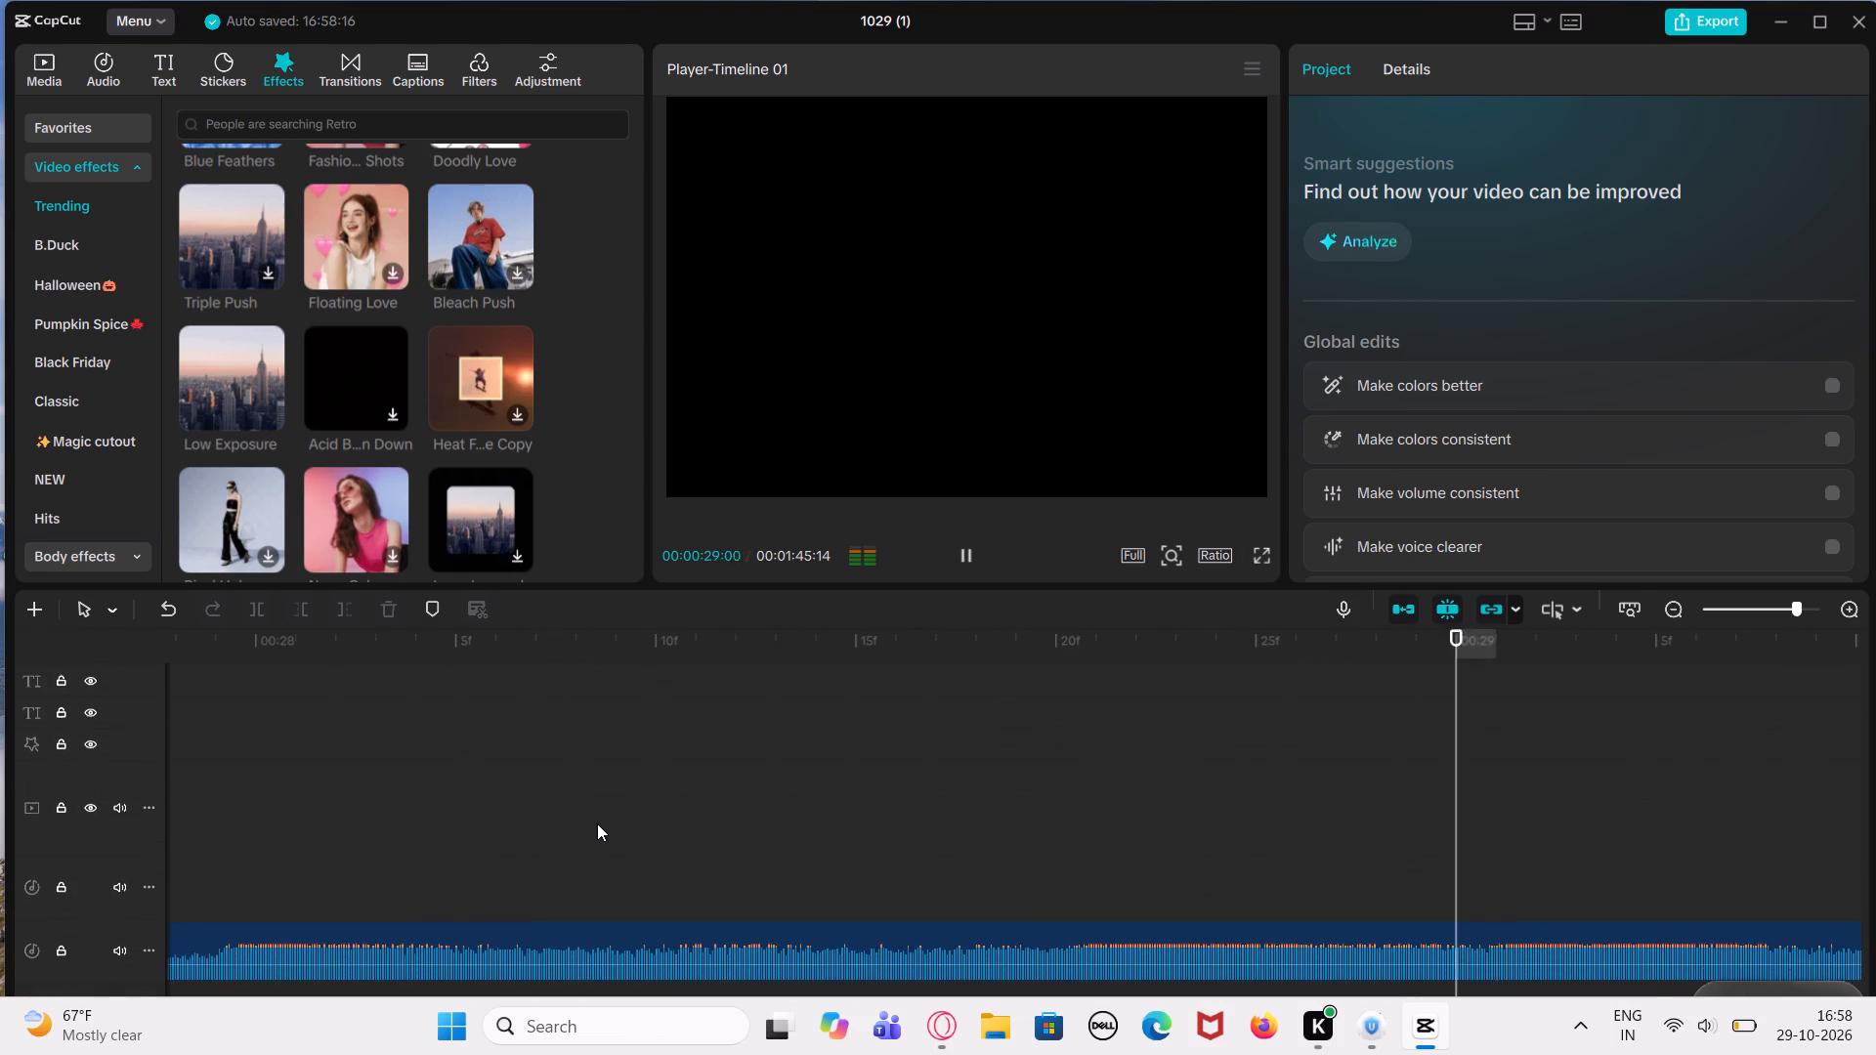
scroll(597, 823, "down", 1)
scroll(597, 823, "right", 1)
left_click(597, 823)
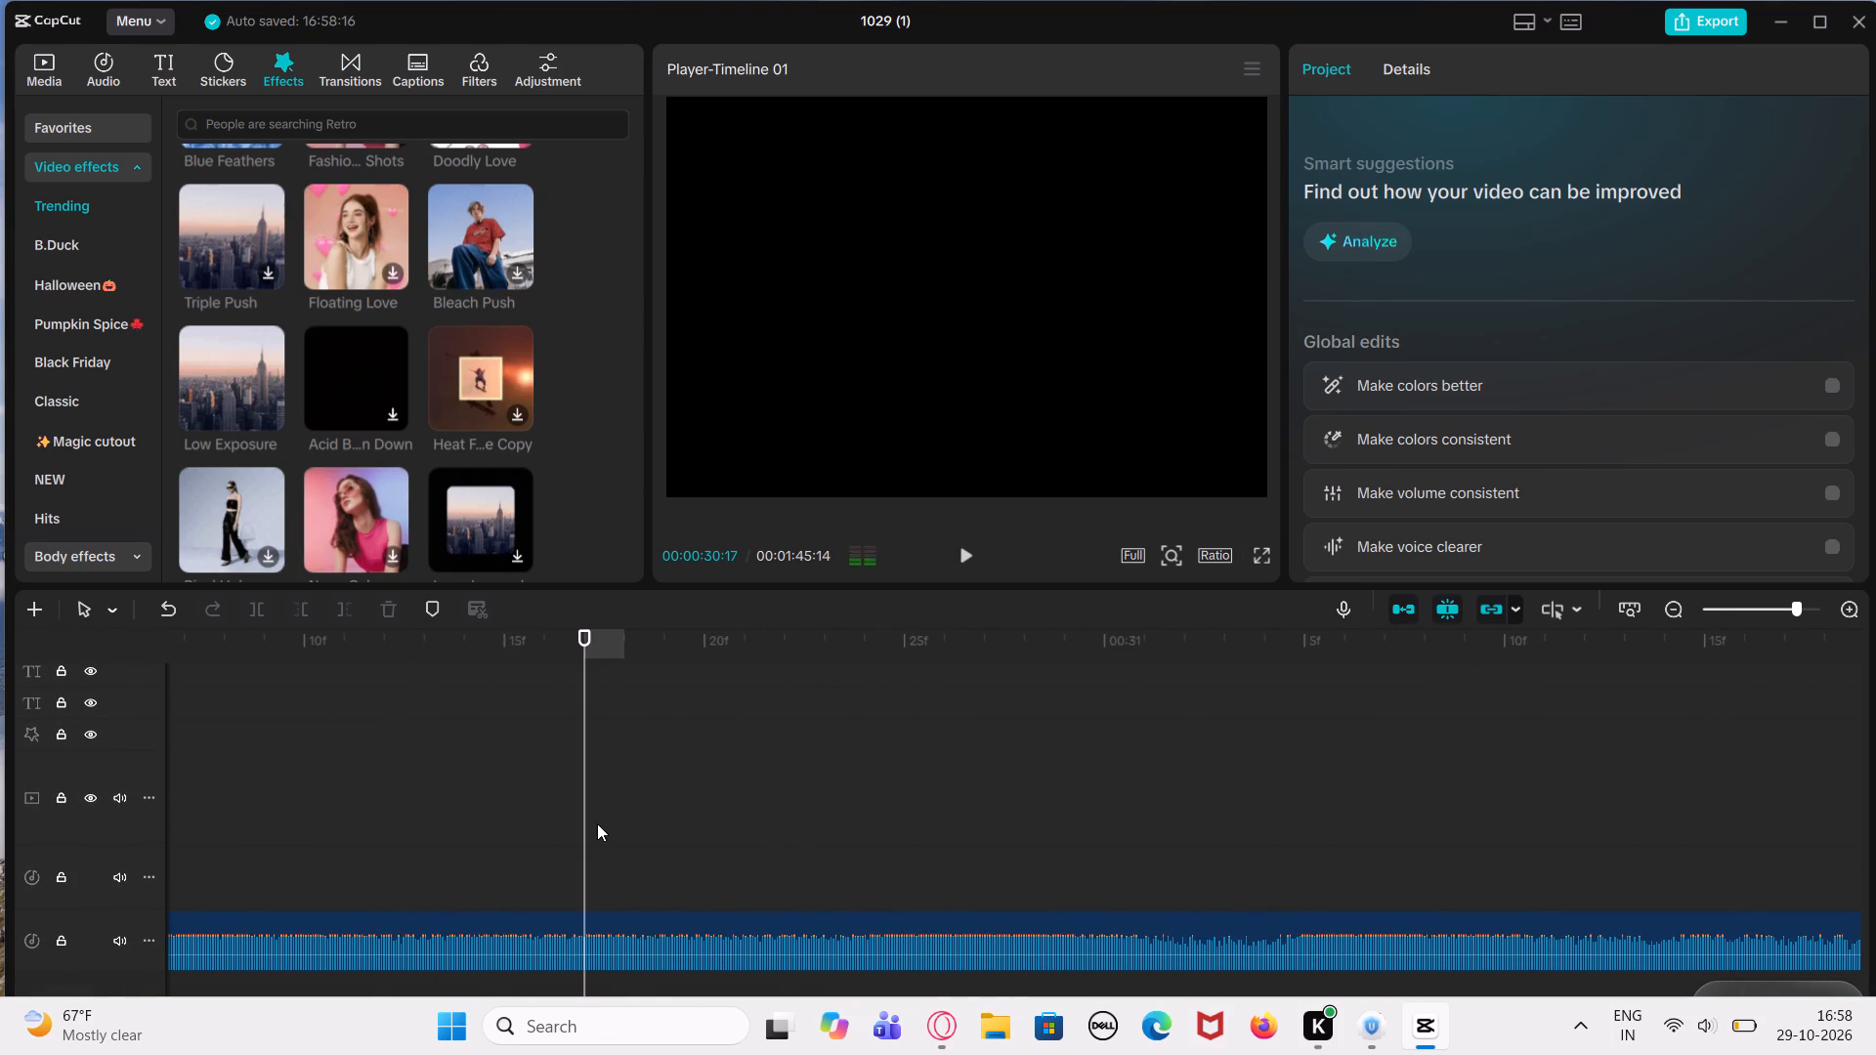
Split the Halloween music track at 00:00:19:15, where the background clip ends, and delete the remaining part.
key("Down")
key("Up")
key("Up")
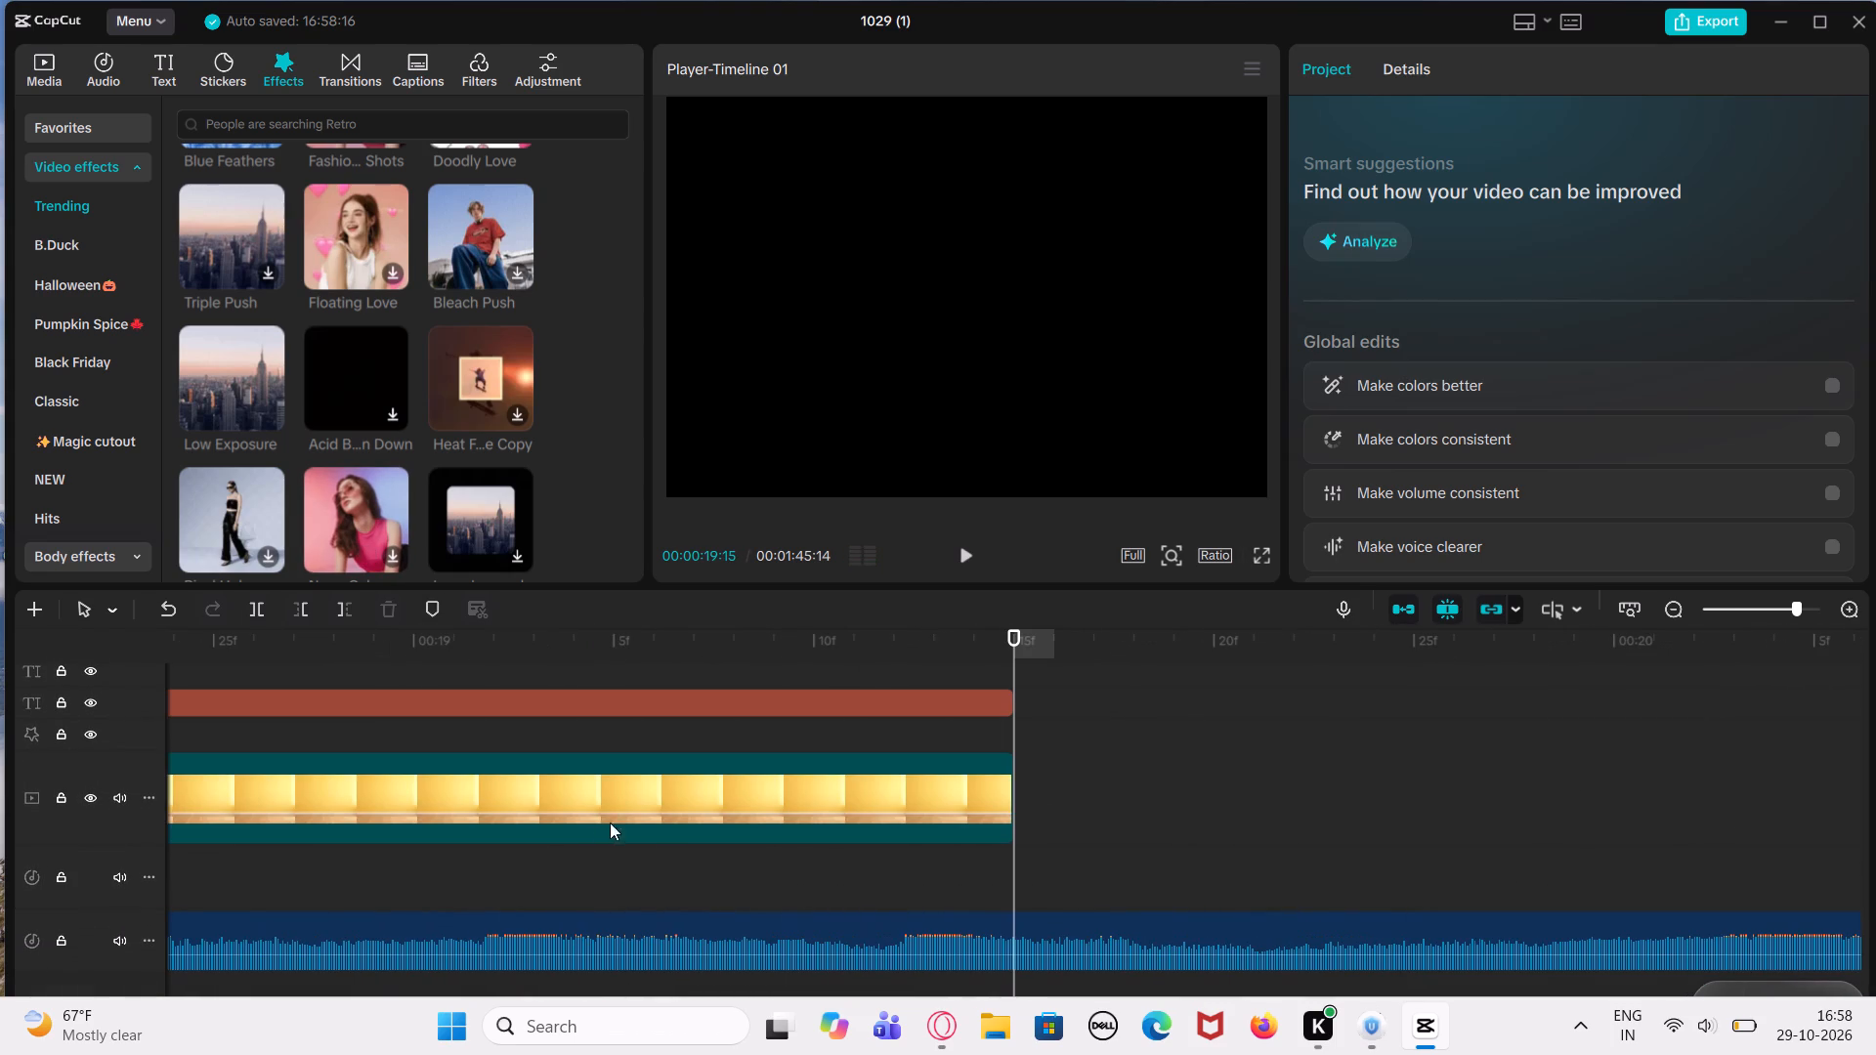
left_click(900, 927)
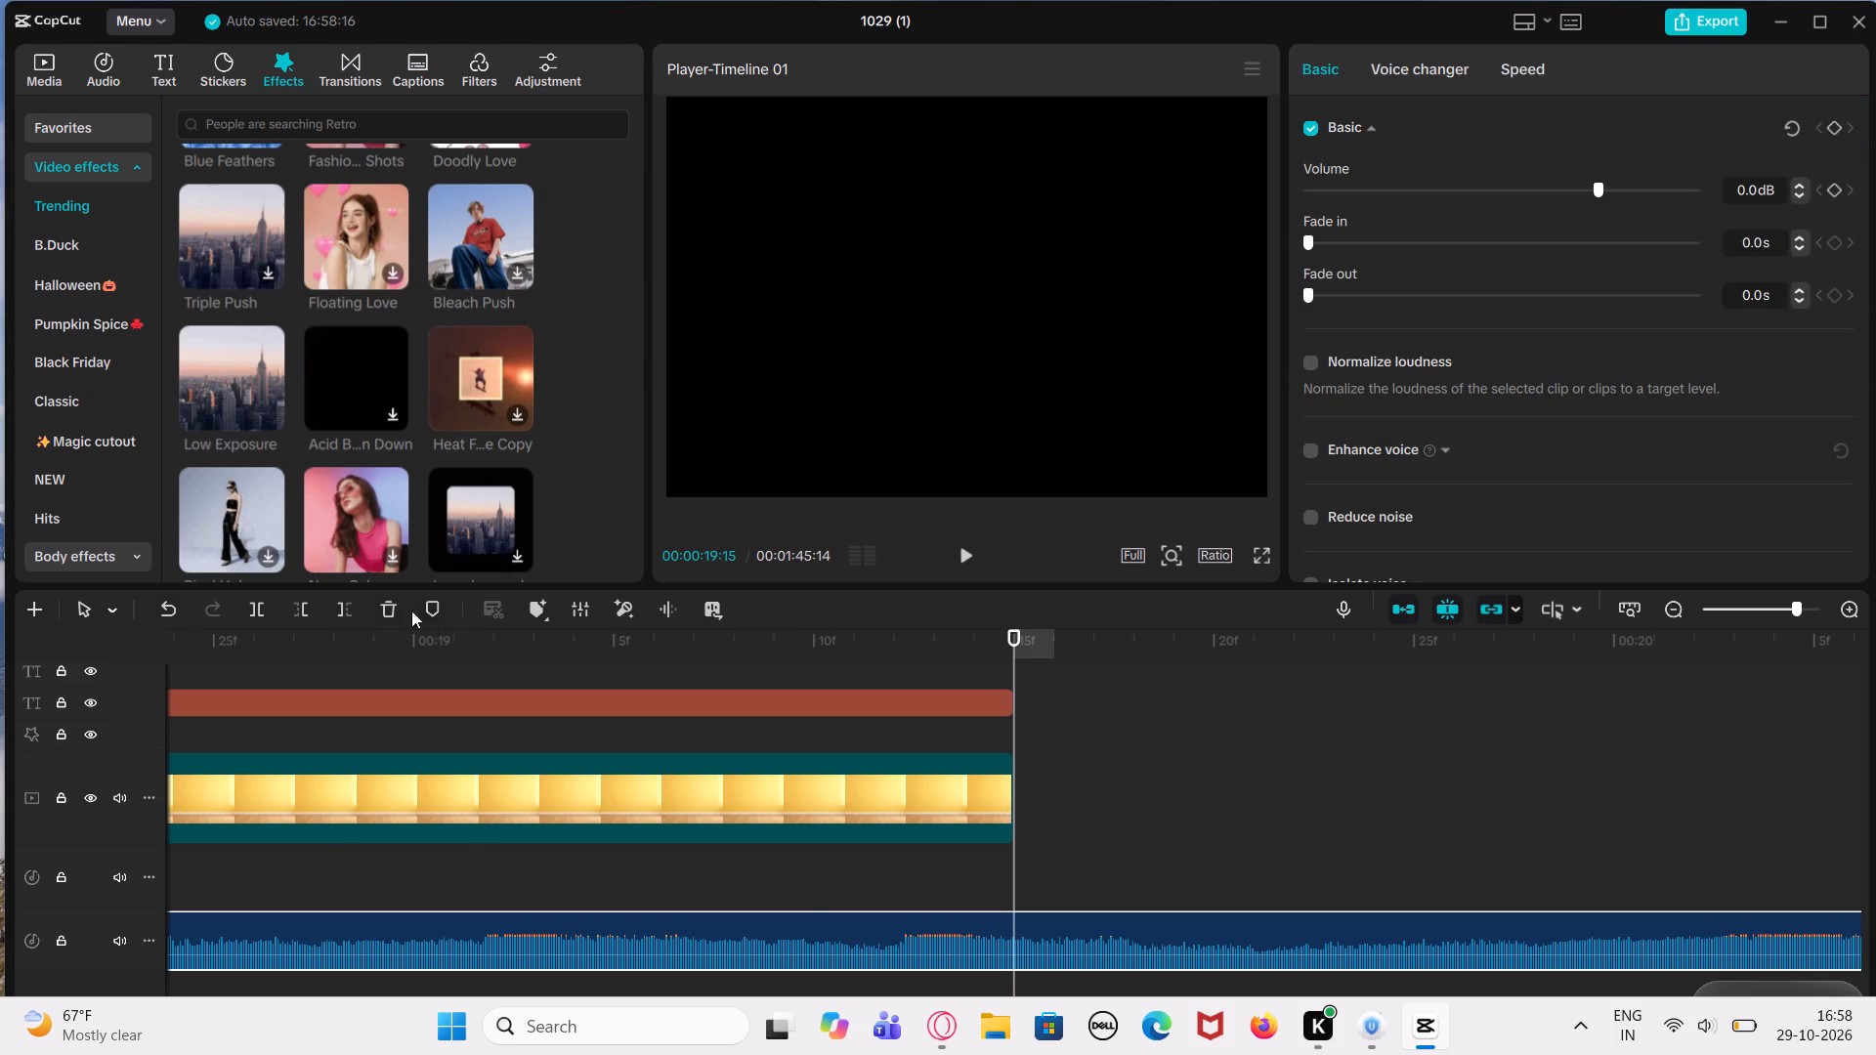
left_click(260, 609)
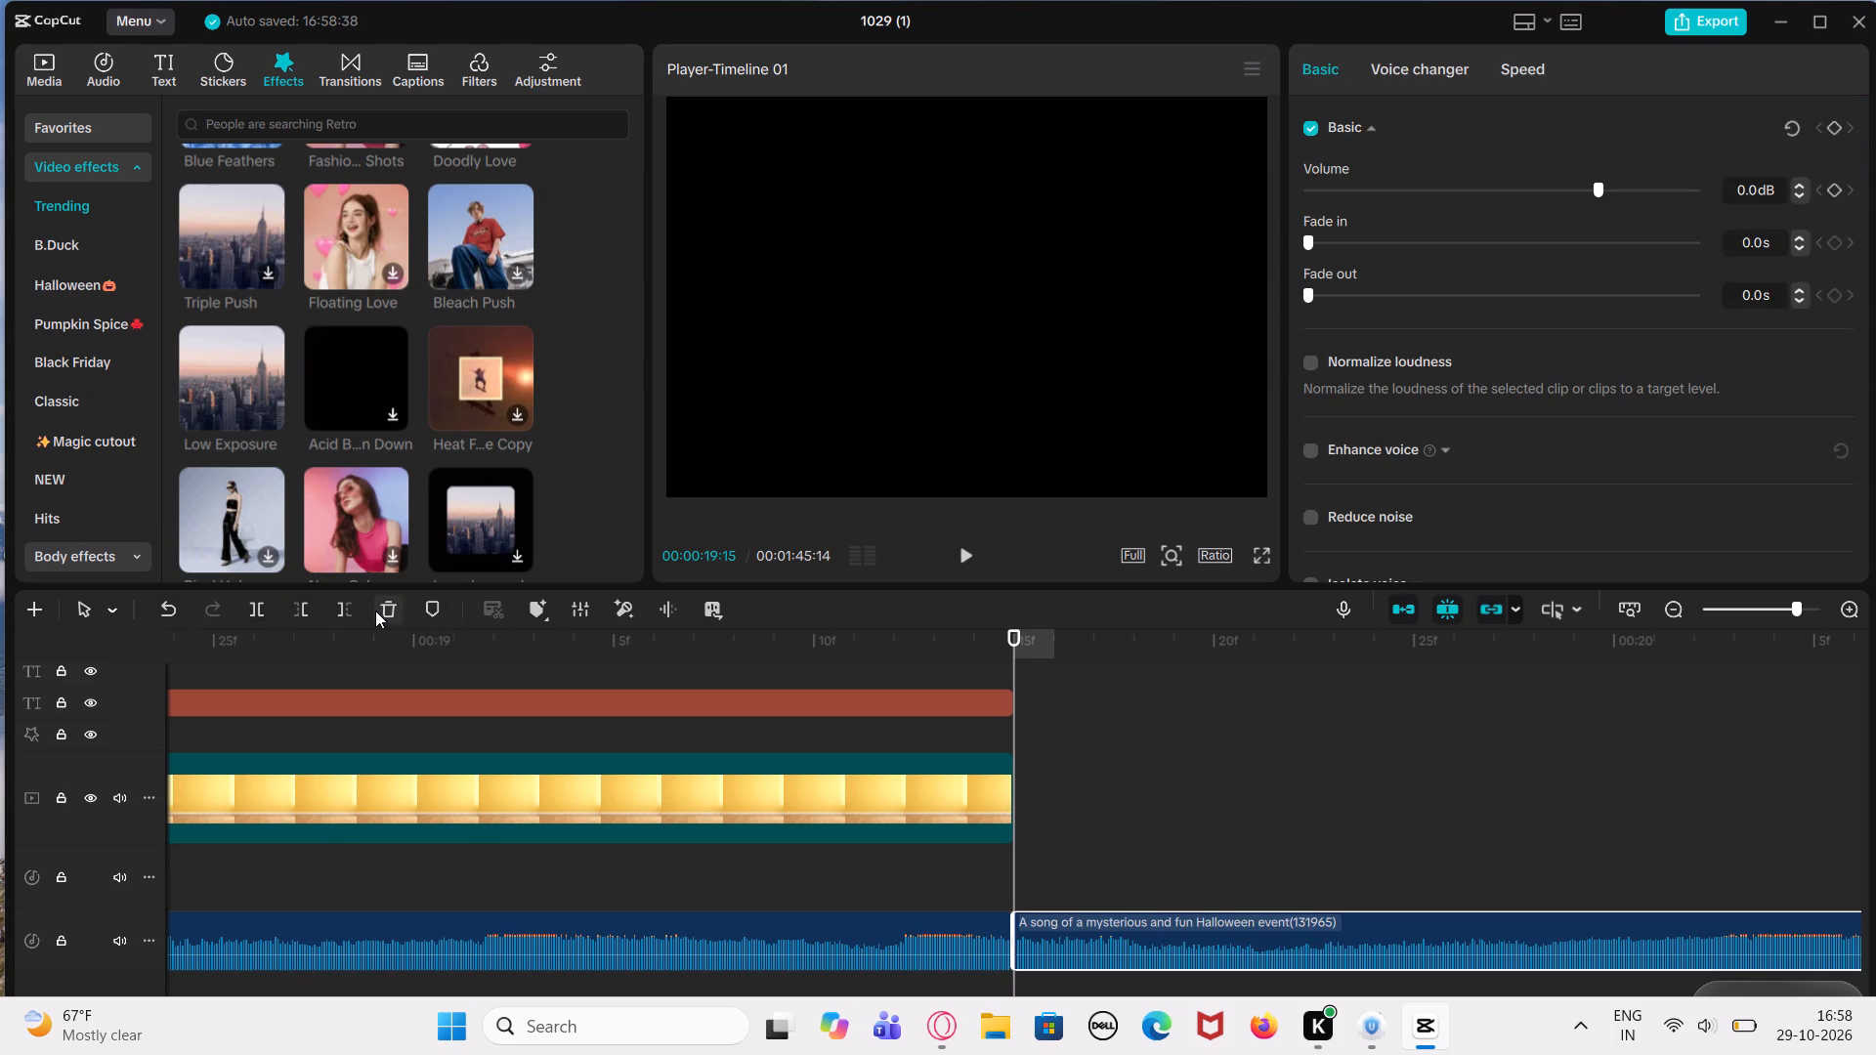
left_click(385, 615)
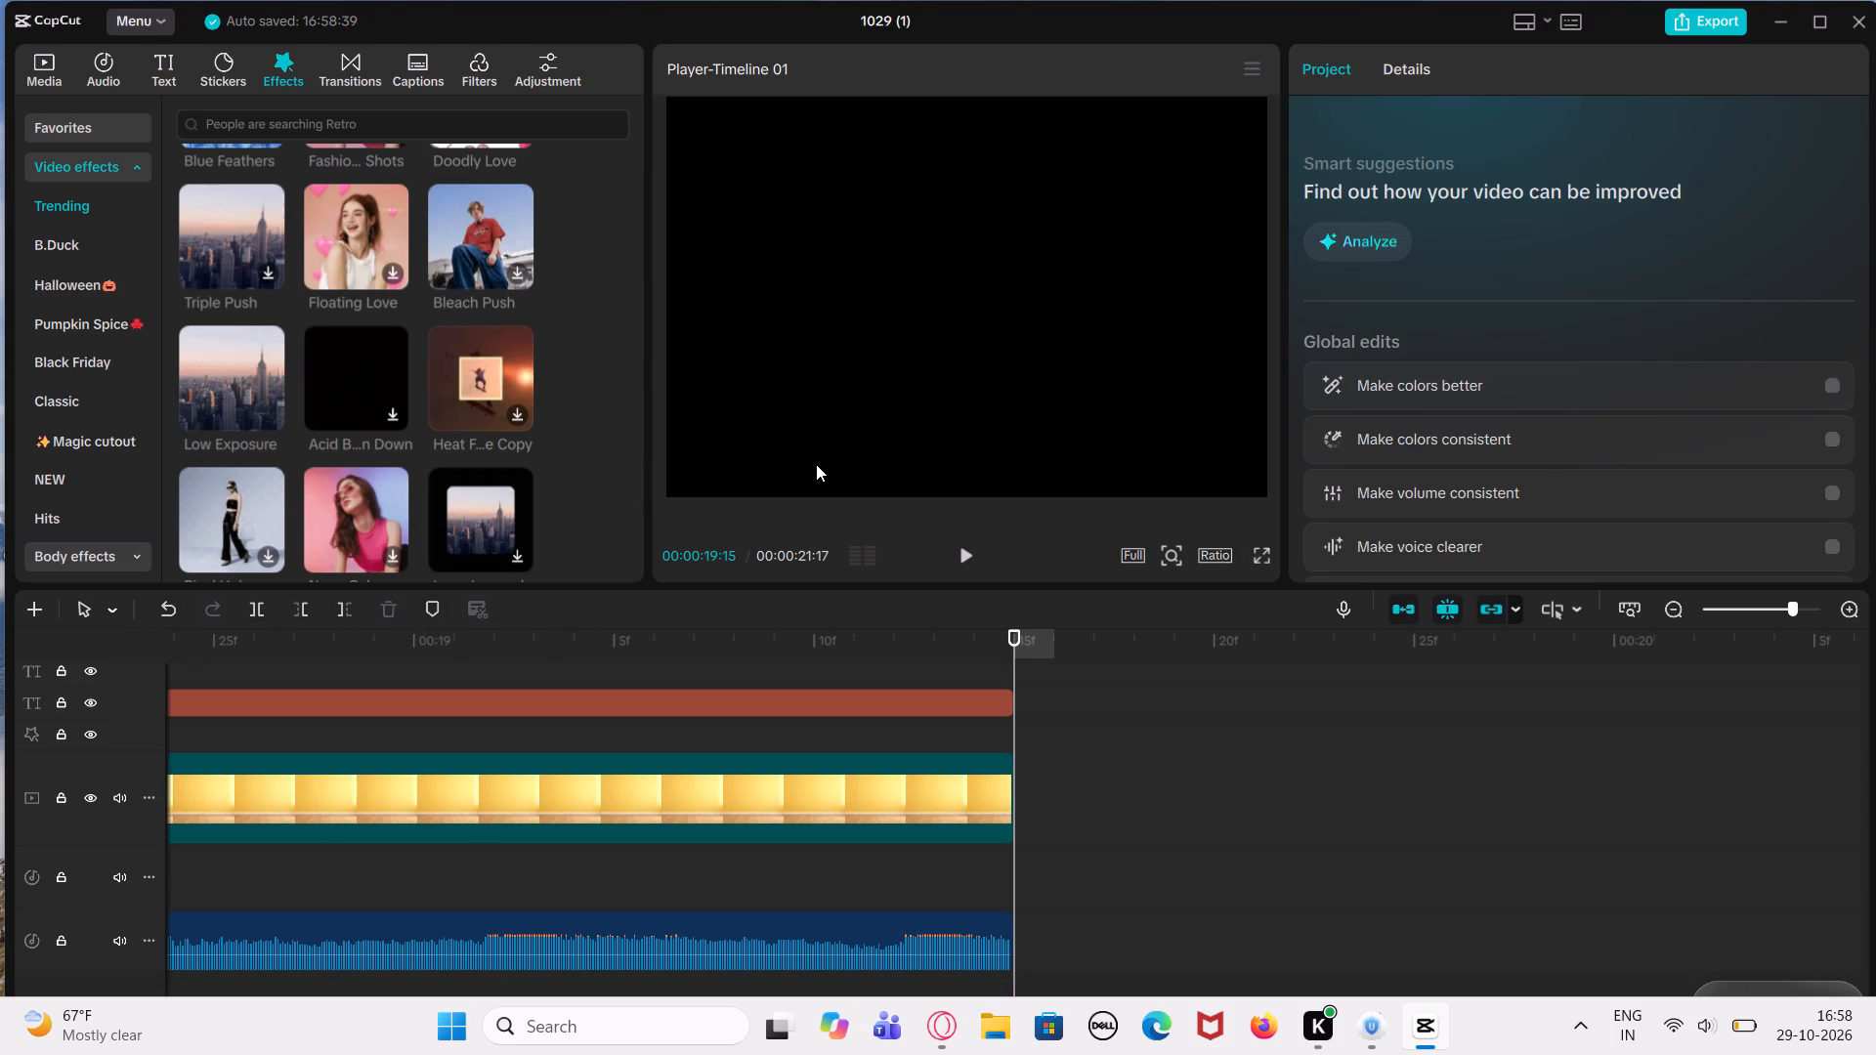